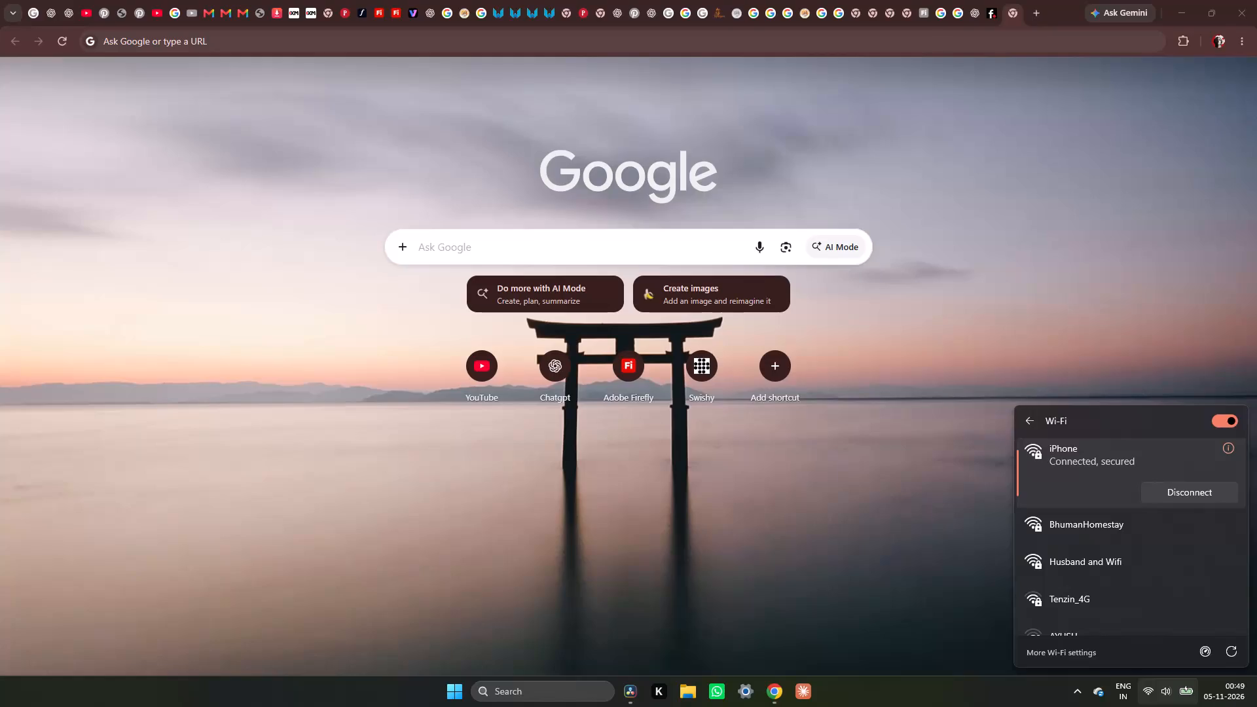
Search Google for "kumbh rashi".
{"action": "left_click", "coordinate": [1042, 7]}
{"action": "left_click", "coordinate": [638, 249]}
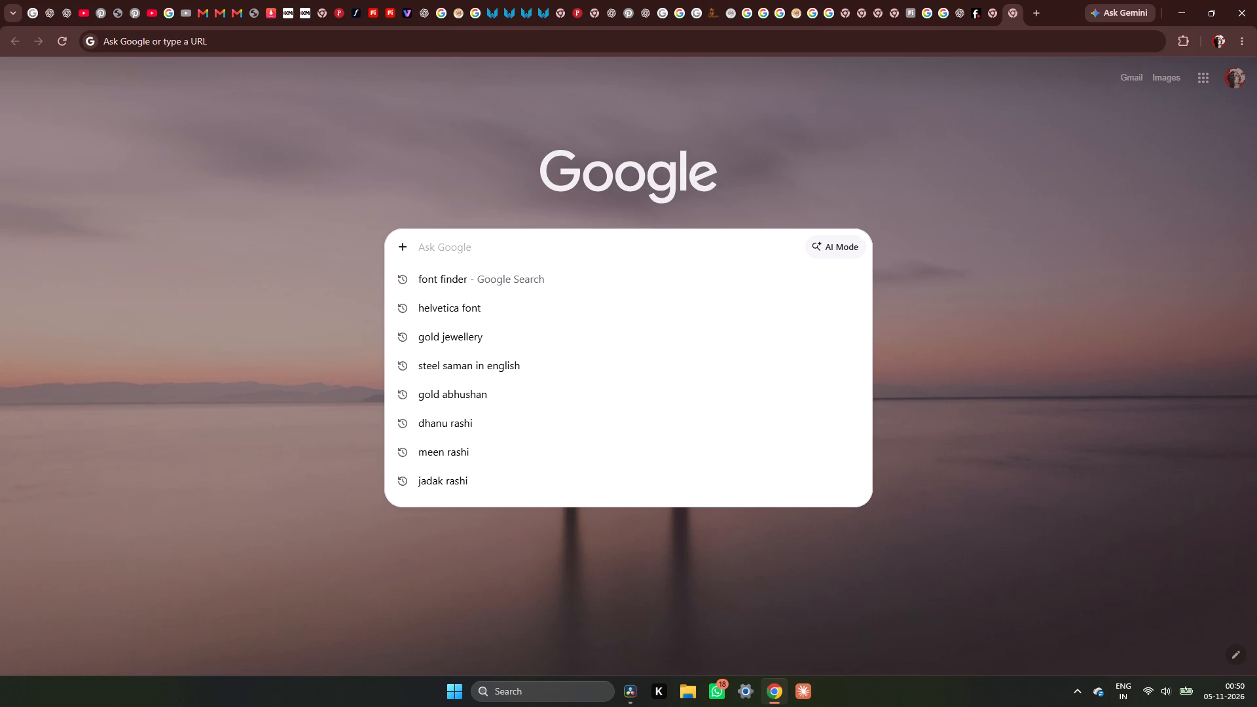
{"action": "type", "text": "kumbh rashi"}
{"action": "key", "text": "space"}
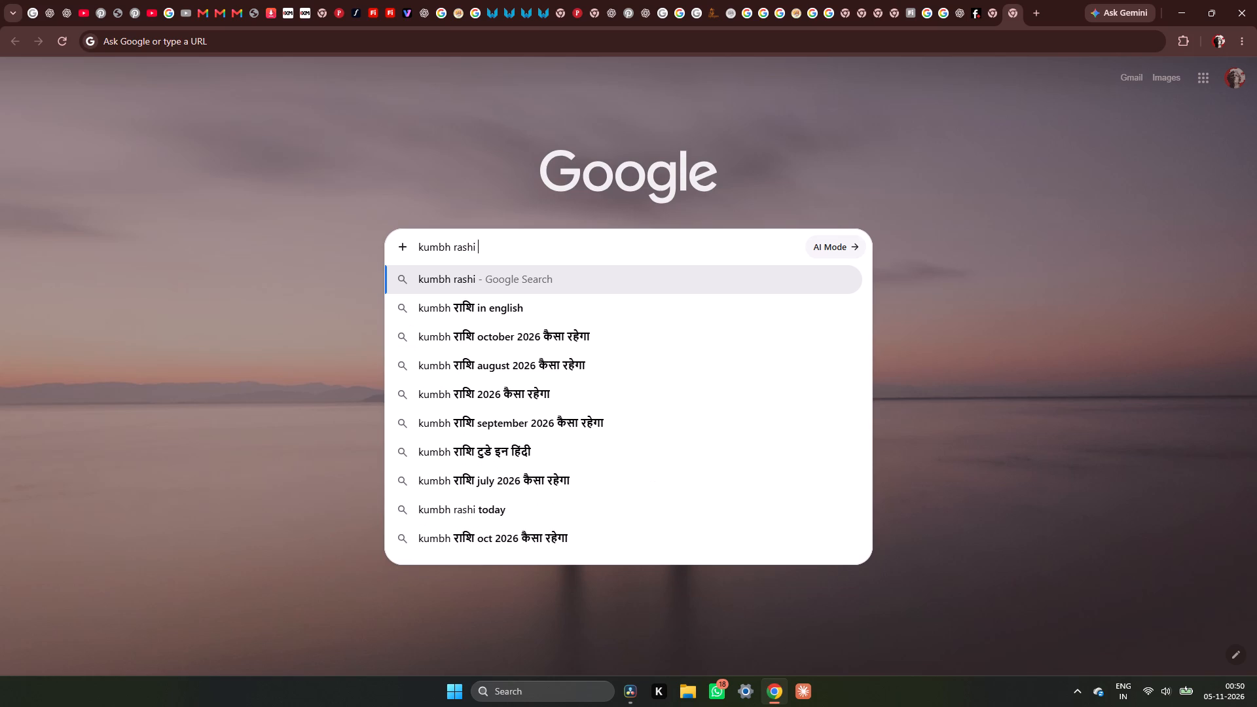
Search Google for "kumbh rashi" and browse the image results for a suitable Aquarius symbol.
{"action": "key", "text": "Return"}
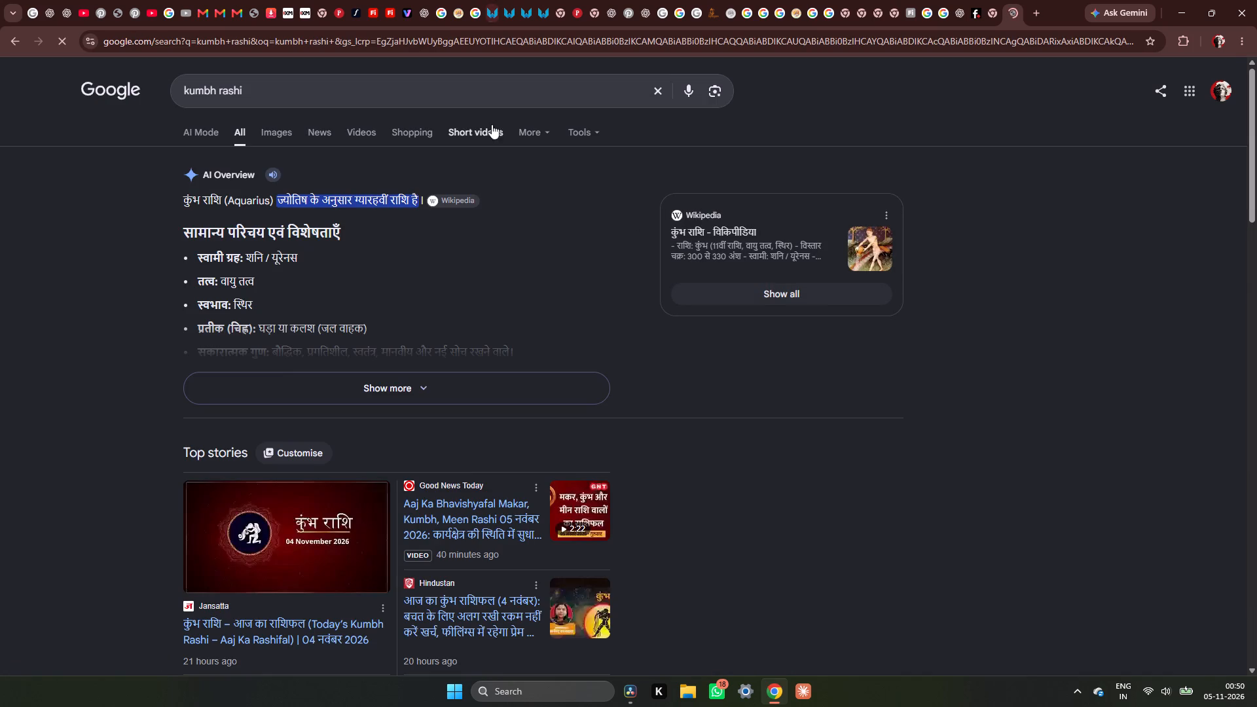
{"action": "left_click", "coordinate": [263, 132]}
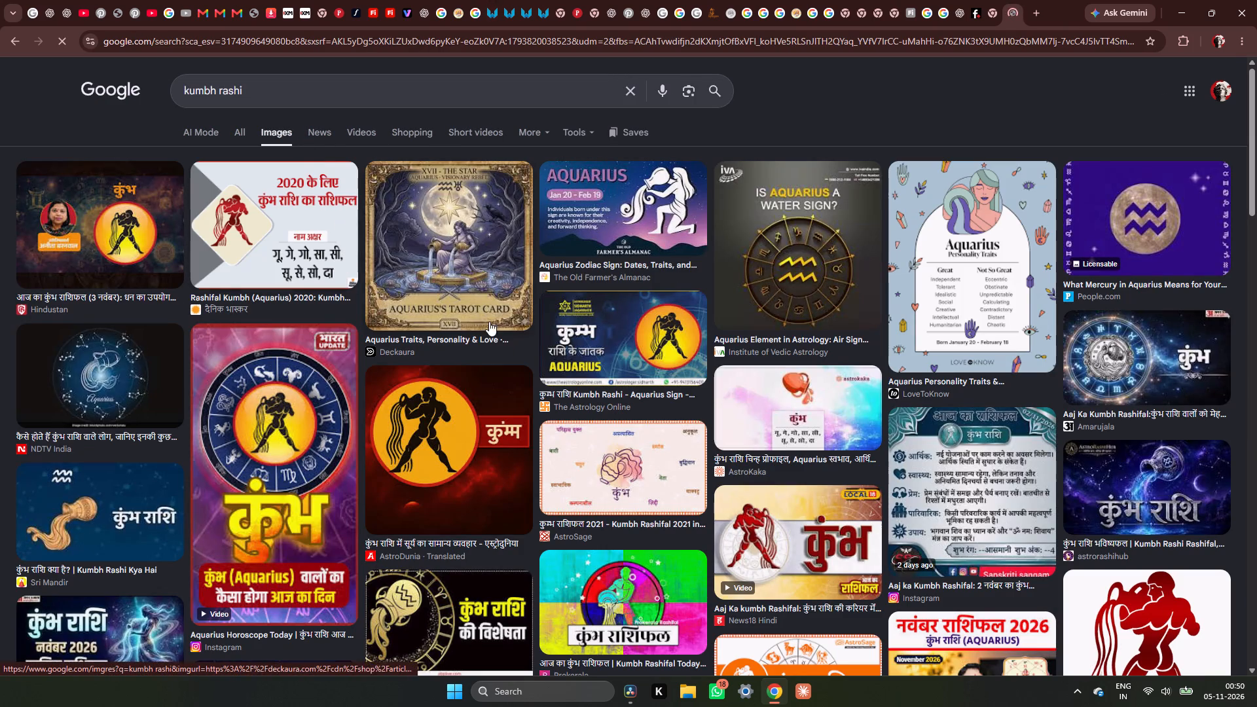
{"action": "scroll", "coordinate": [644, 348], "scroll_direction": "down", "scroll_amount": 3}
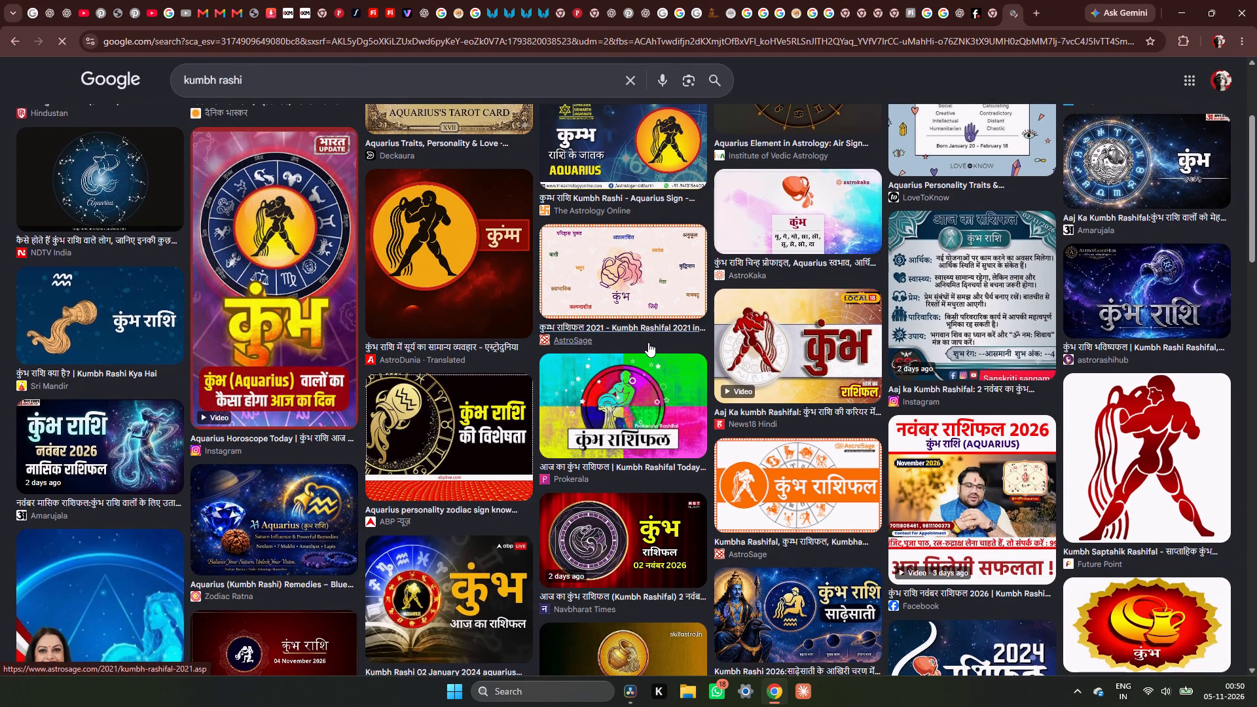
{"action": "scroll", "coordinate": [648, 342], "scroll_direction": "down", "scroll_amount": 2}
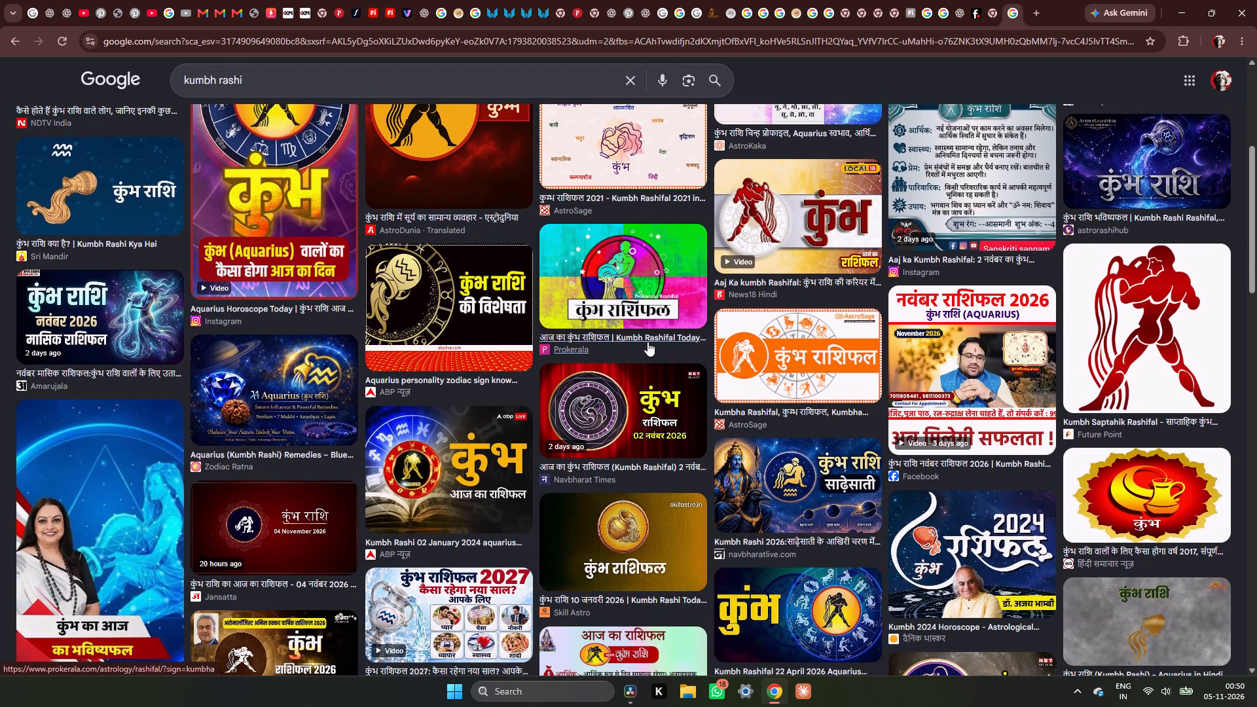
{"action": "scroll", "coordinate": [647, 342], "scroll_direction": "down", "scroll_amount": 17}
{"action": "scroll", "coordinate": [647, 342], "scroll_direction": "down", "scroll_amount": 7}
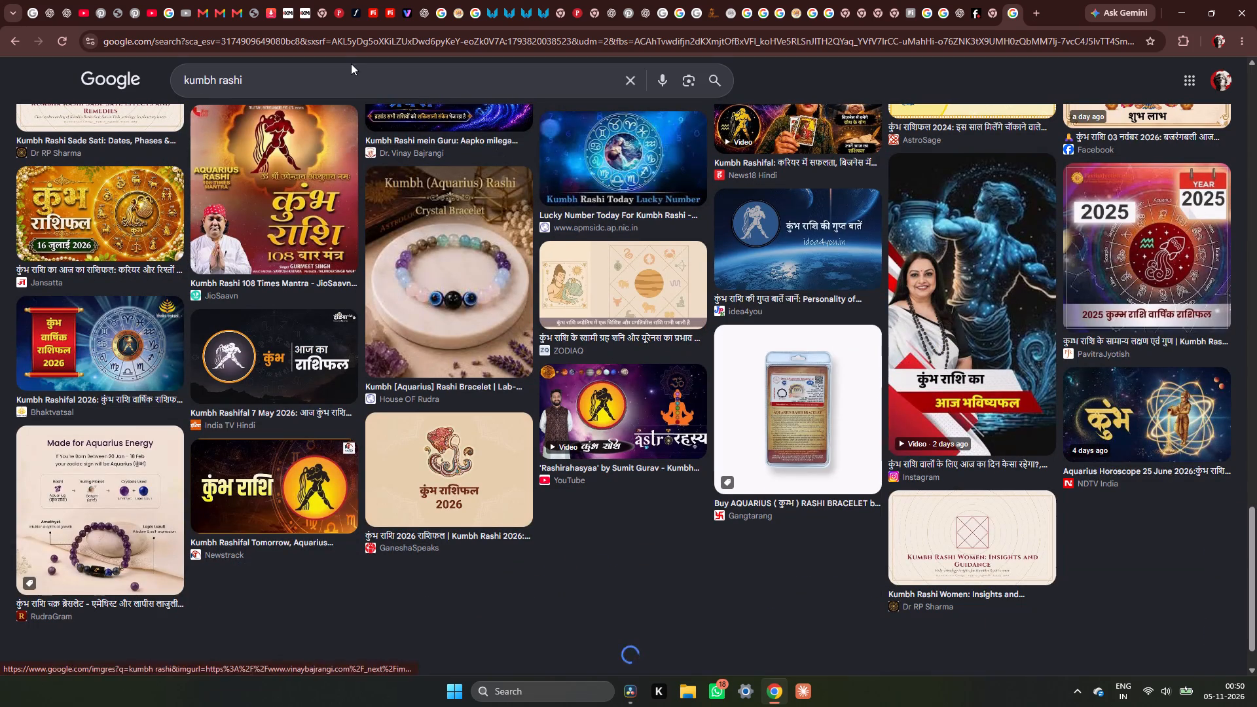
Refine the image search to "kumbh rashi png".
{"action": "left_click", "coordinate": [351, 63]}
{"action": "left_click", "coordinate": [346, 69]}
{"action": "key", "text": "space"}
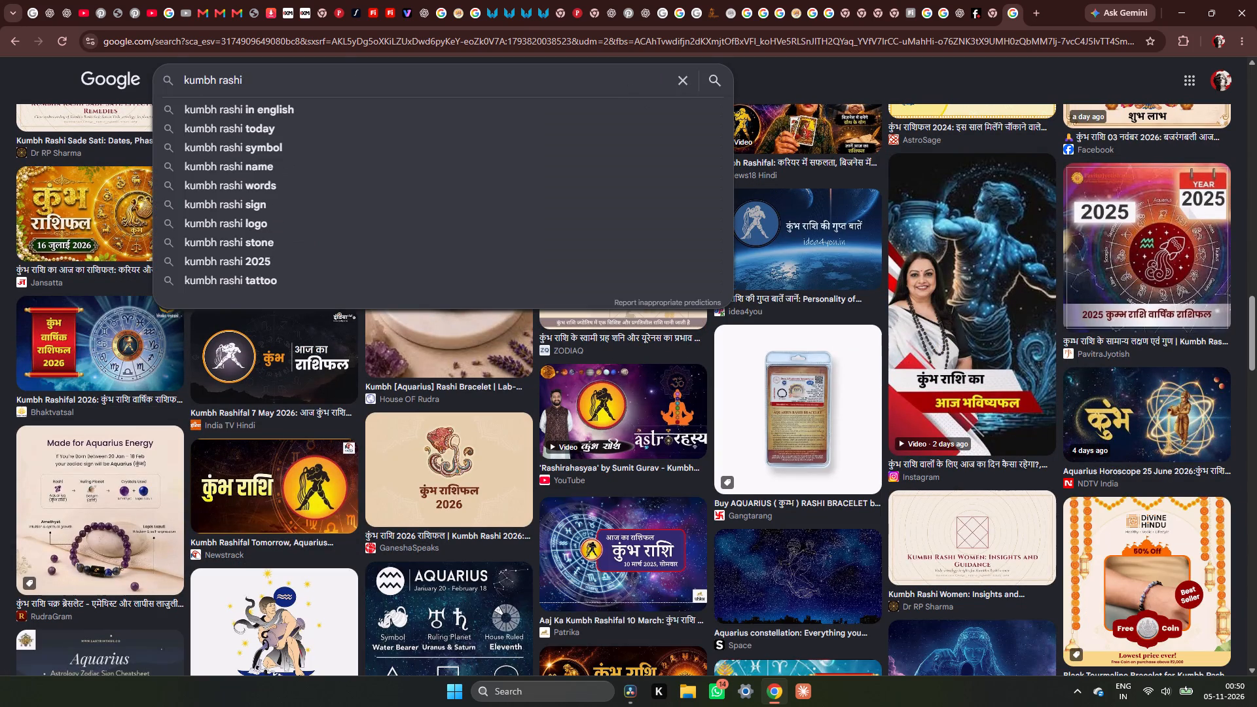
{"action": "type", "text": "png"}
{"action": "key", "text": "space"}
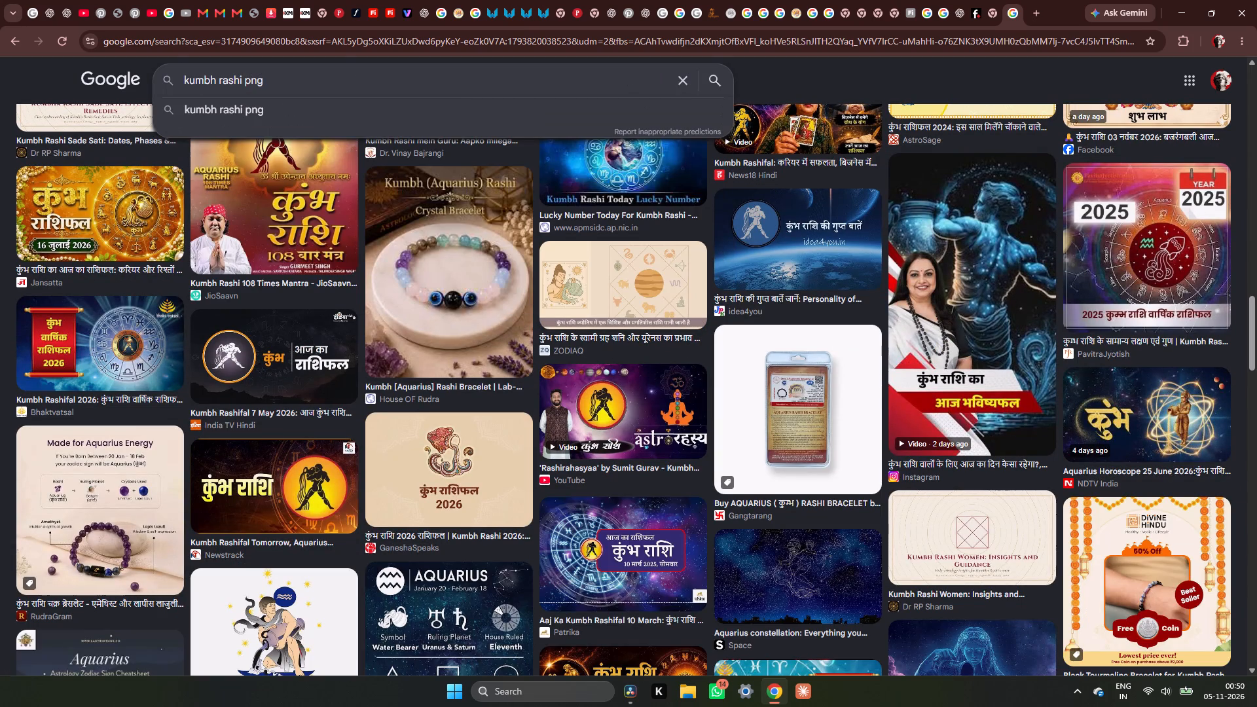
{"action": "key", "text": "Return"}
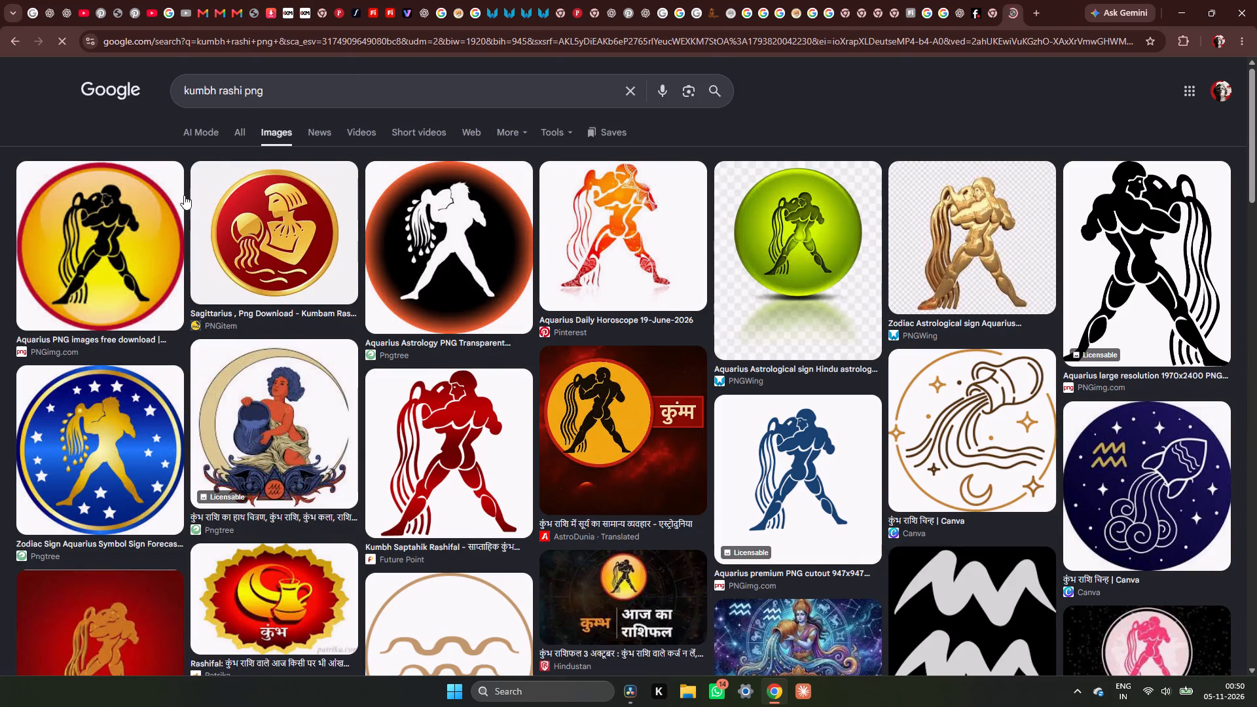
Preview the PNGimg.com result showing a black water bearer on a yellow round button with a red rim.
{"action": "left_click", "coordinate": [130, 204]}
{"action": "scroll", "coordinate": [1043, 304], "scroll_direction": "up", "scroll_amount": 2}
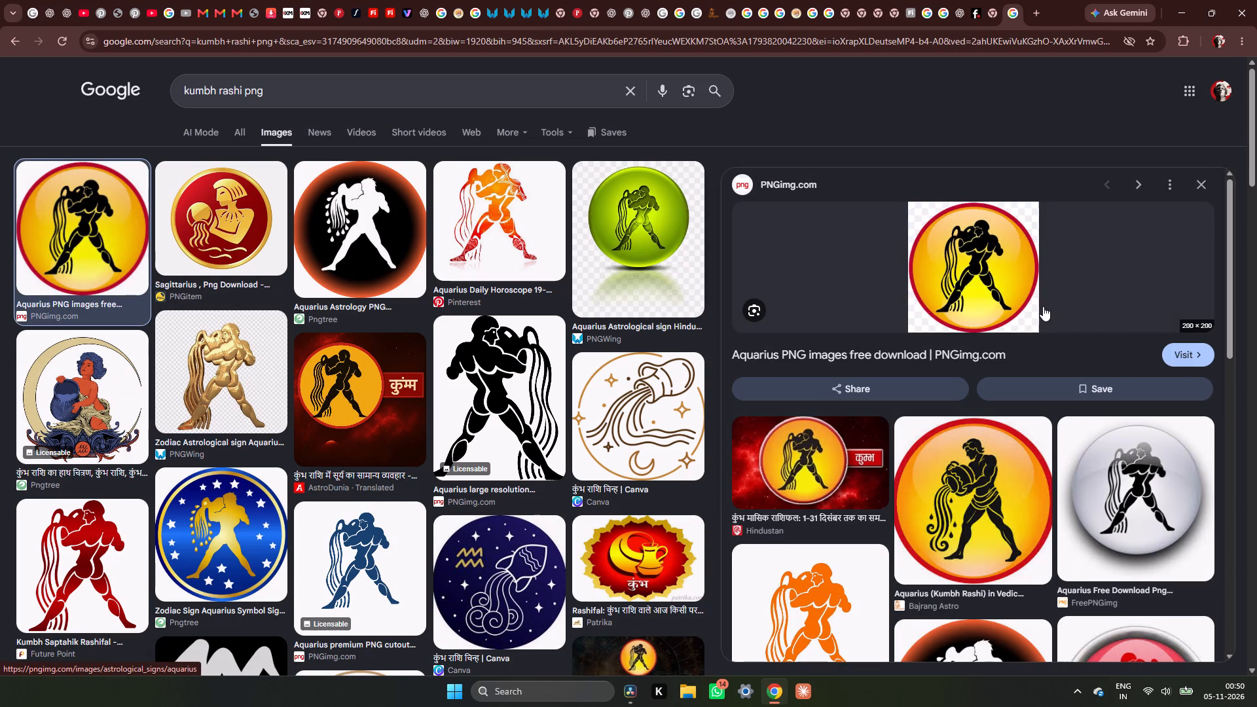
{"action": "scroll", "coordinate": [1043, 308], "scroll_direction": "down", "scroll_amount": 5}
{"action": "scroll", "coordinate": [1043, 310], "scroll_direction": "up", "scroll_amount": 5}
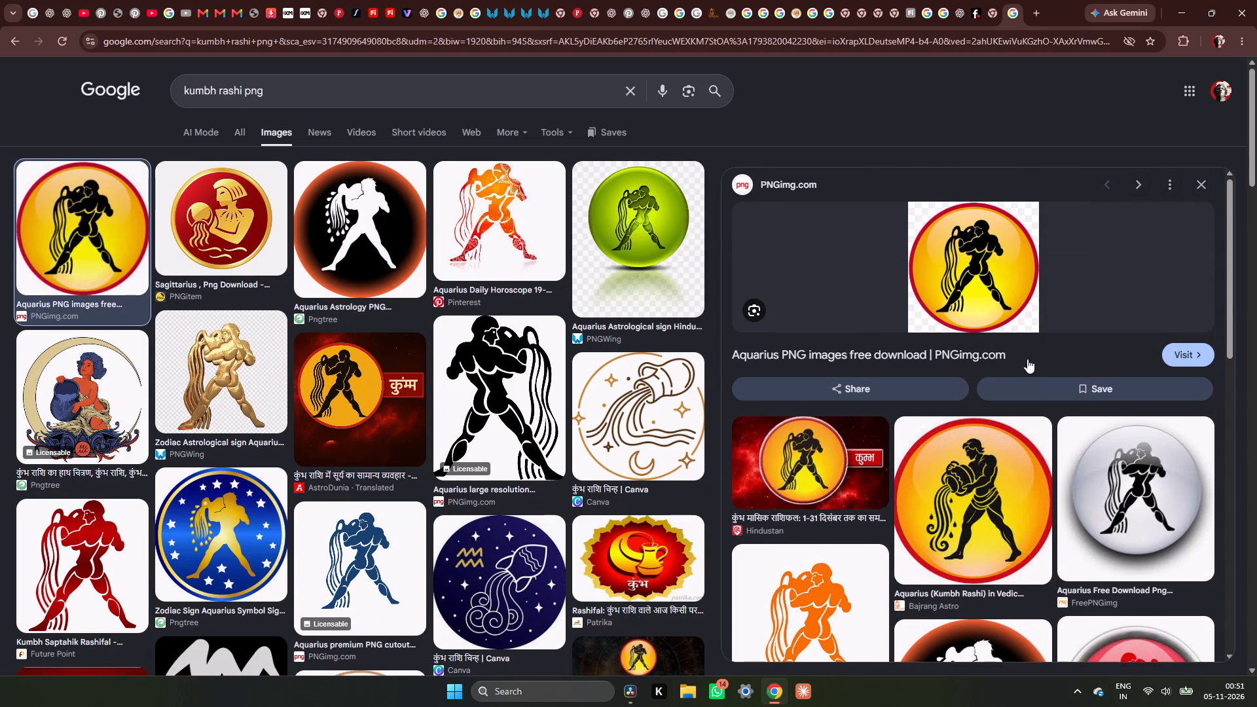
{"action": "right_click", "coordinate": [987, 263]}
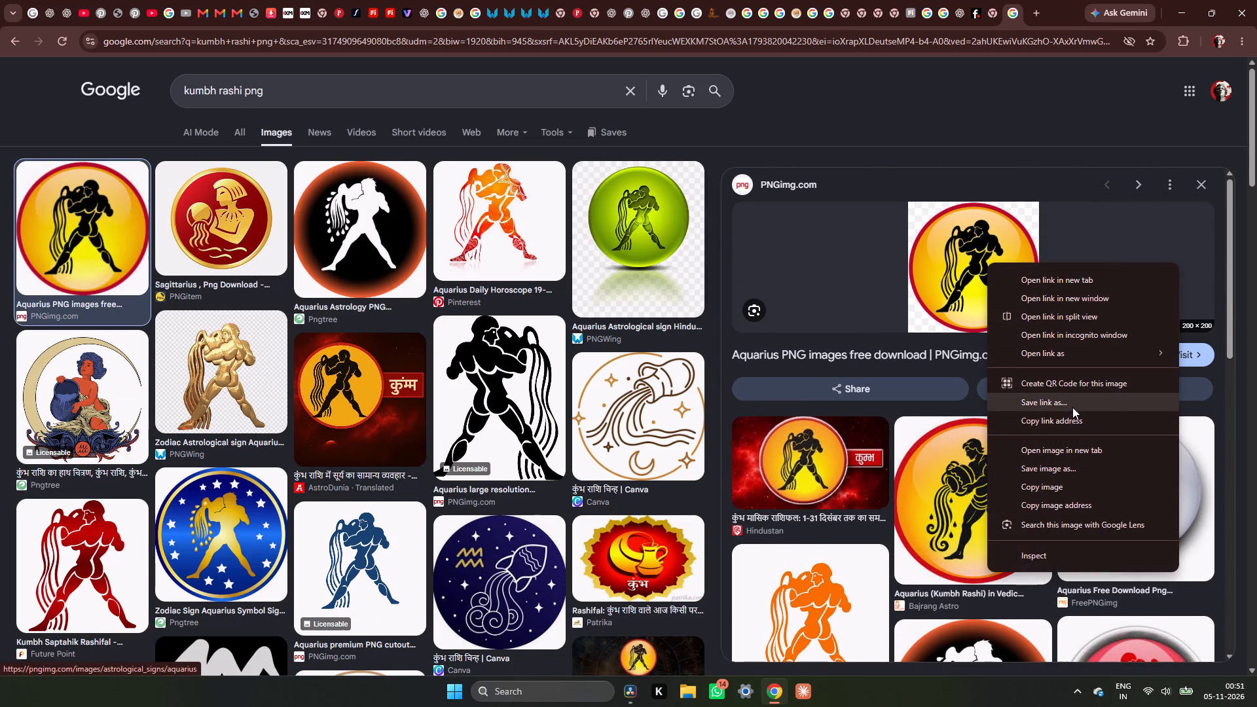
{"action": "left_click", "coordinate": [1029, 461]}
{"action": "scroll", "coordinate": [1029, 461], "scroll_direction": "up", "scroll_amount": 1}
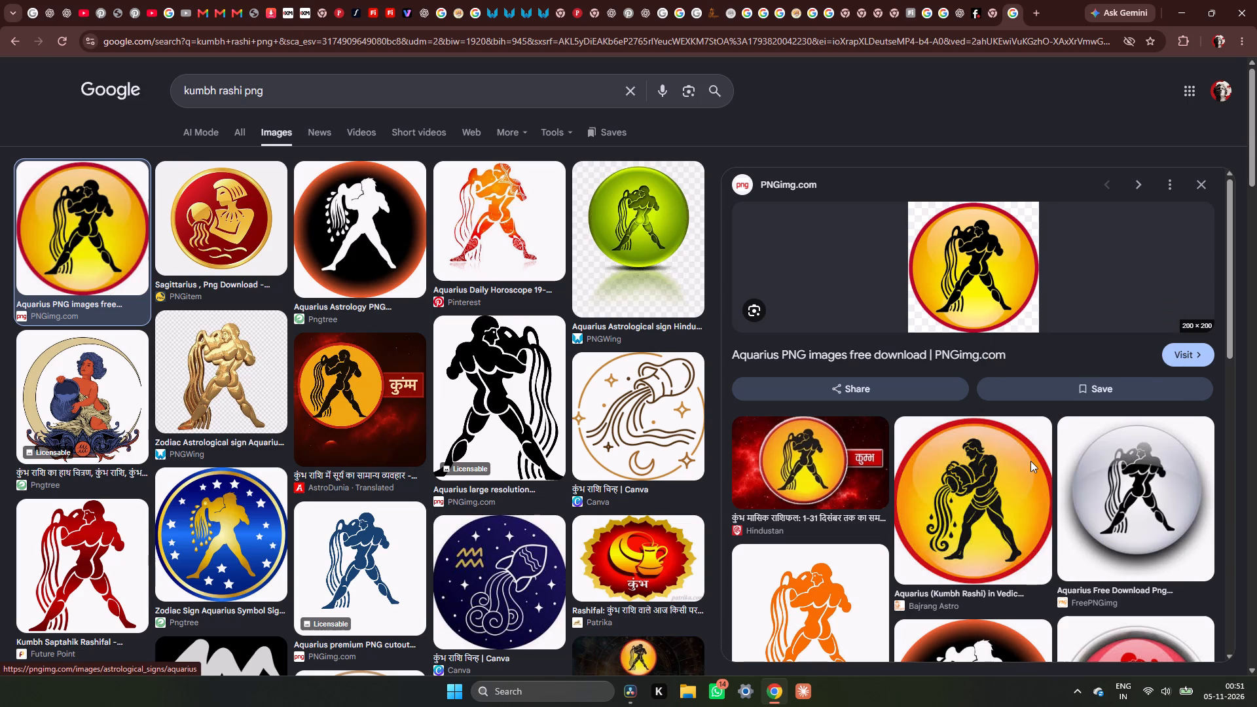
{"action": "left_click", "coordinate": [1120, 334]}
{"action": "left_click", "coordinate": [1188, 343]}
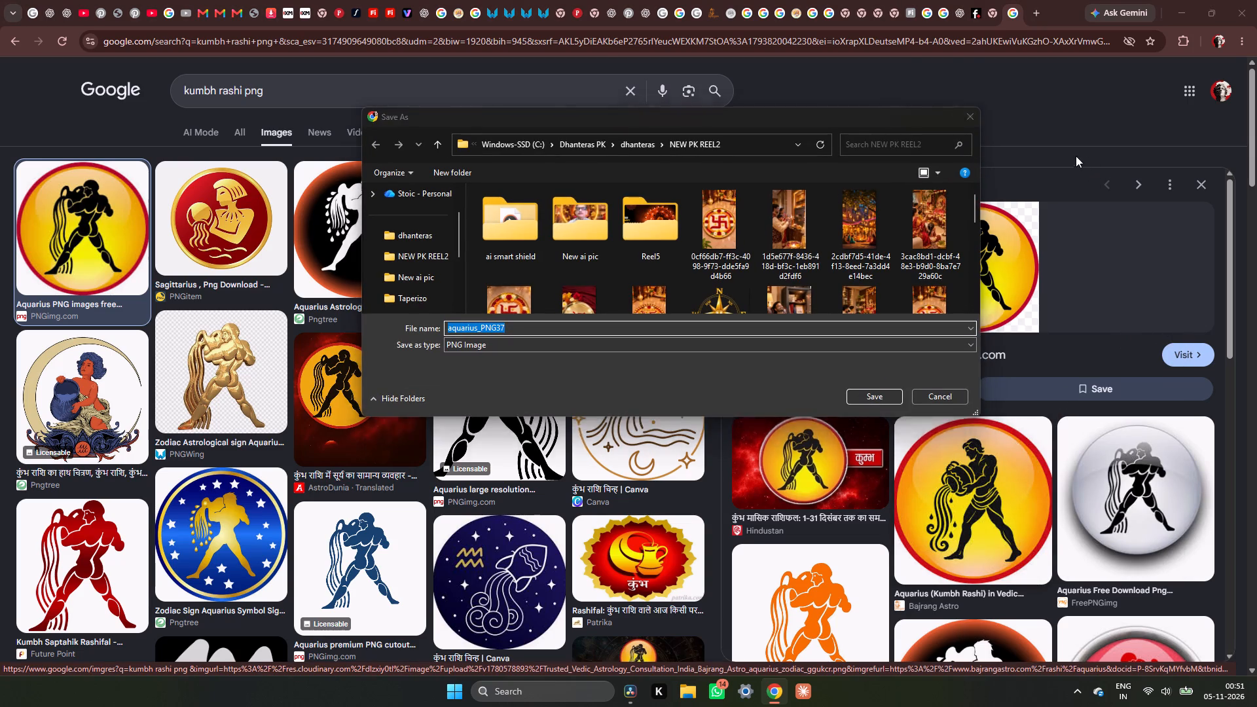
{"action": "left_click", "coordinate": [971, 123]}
Visit the PNGimg.com Aquarius gallery and open the page of the yellow button with the black Aquarius man.
{"action": "left_click", "coordinate": [1174, 354]}
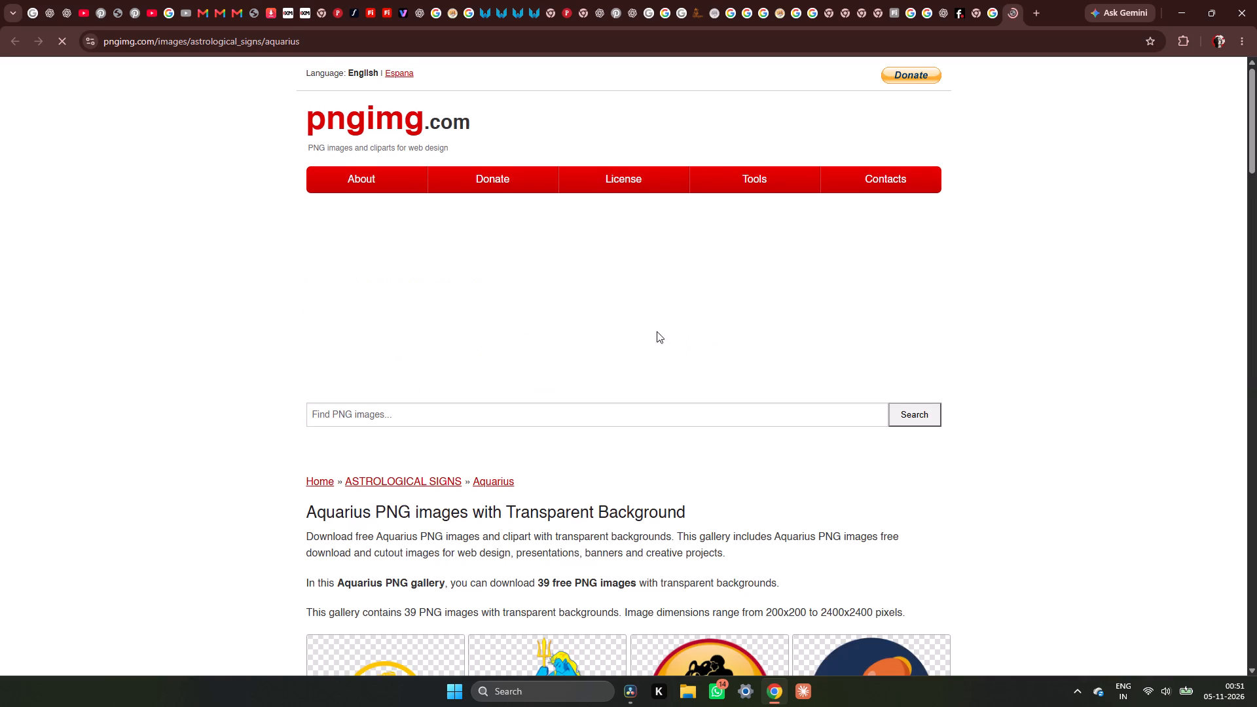
{"action": "scroll", "coordinate": [657, 347], "scroll_direction": "down", "scroll_amount": 5}
{"action": "left_click", "coordinate": [663, 352]}
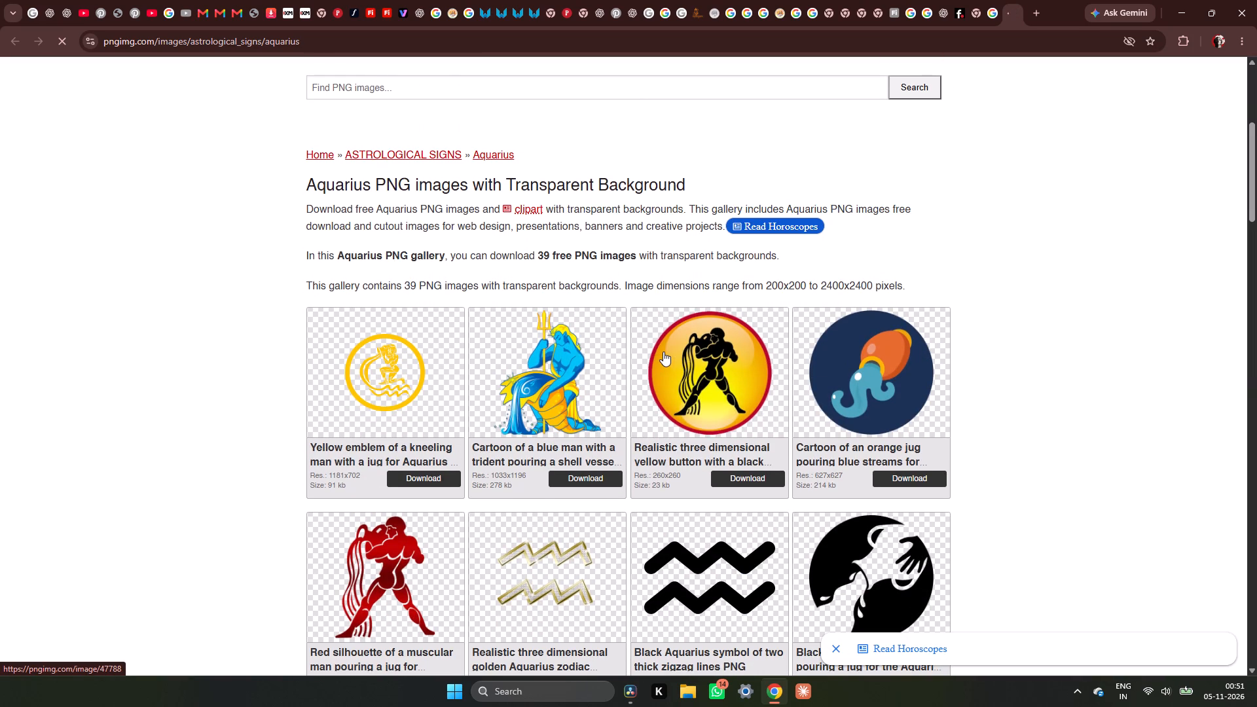
Examine the Aquarius button image's page for its resolution, licence, related images and a way to download it.
{"action": "scroll", "coordinate": [669, 353], "scroll_direction": "down", "scroll_amount": 4}
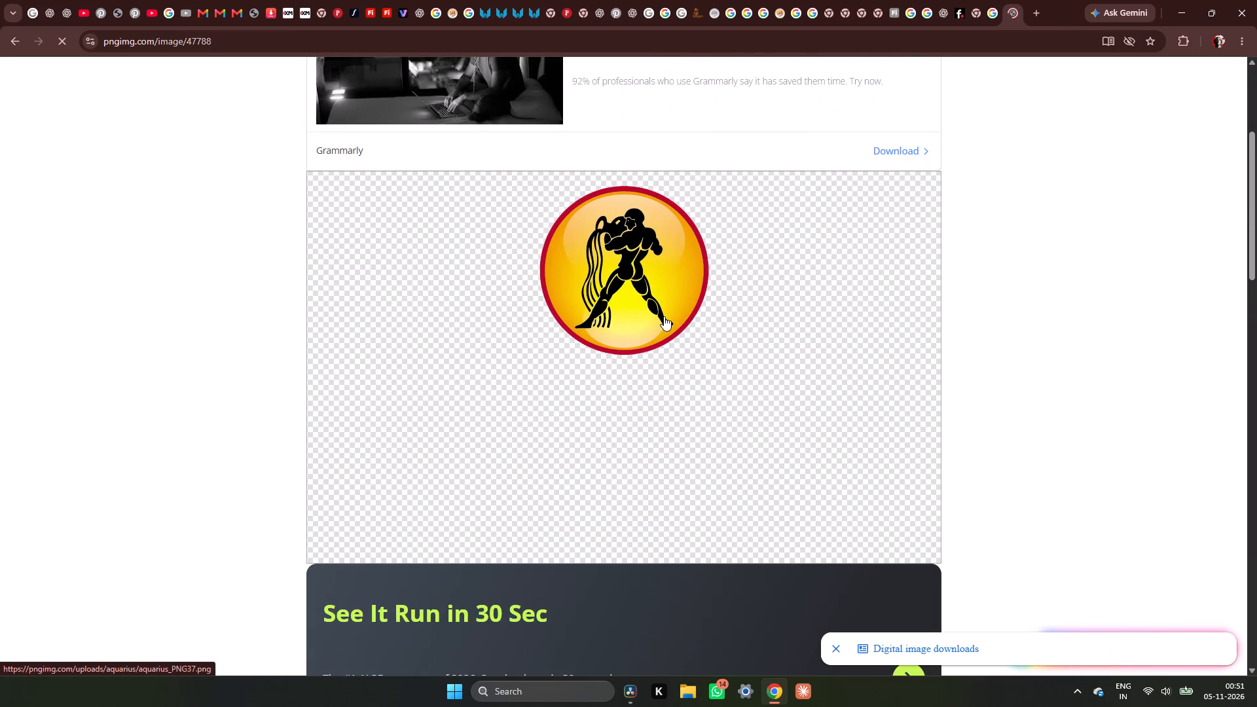
{"action": "scroll", "coordinate": [659, 311], "scroll_direction": "down", "scroll_amount": 12}
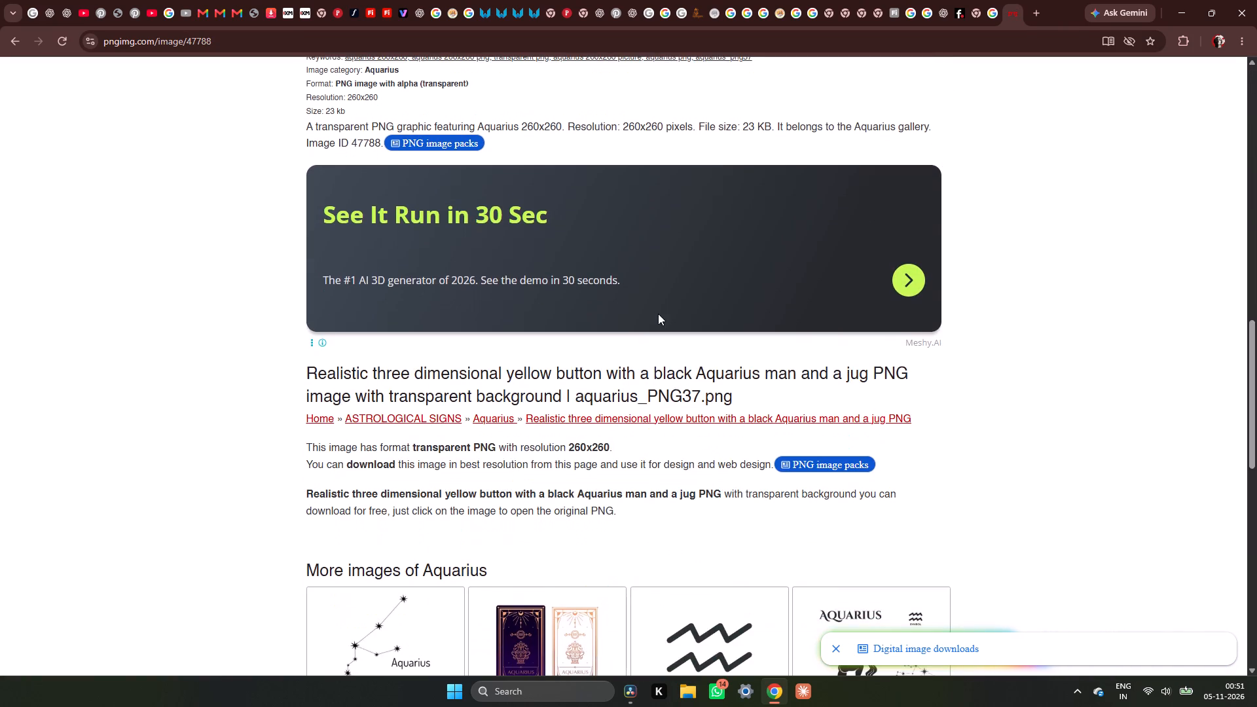
{"action": "scroll", "coordinate": [658, 314], "scroll_direction": "up", "scroll_amount": 18}
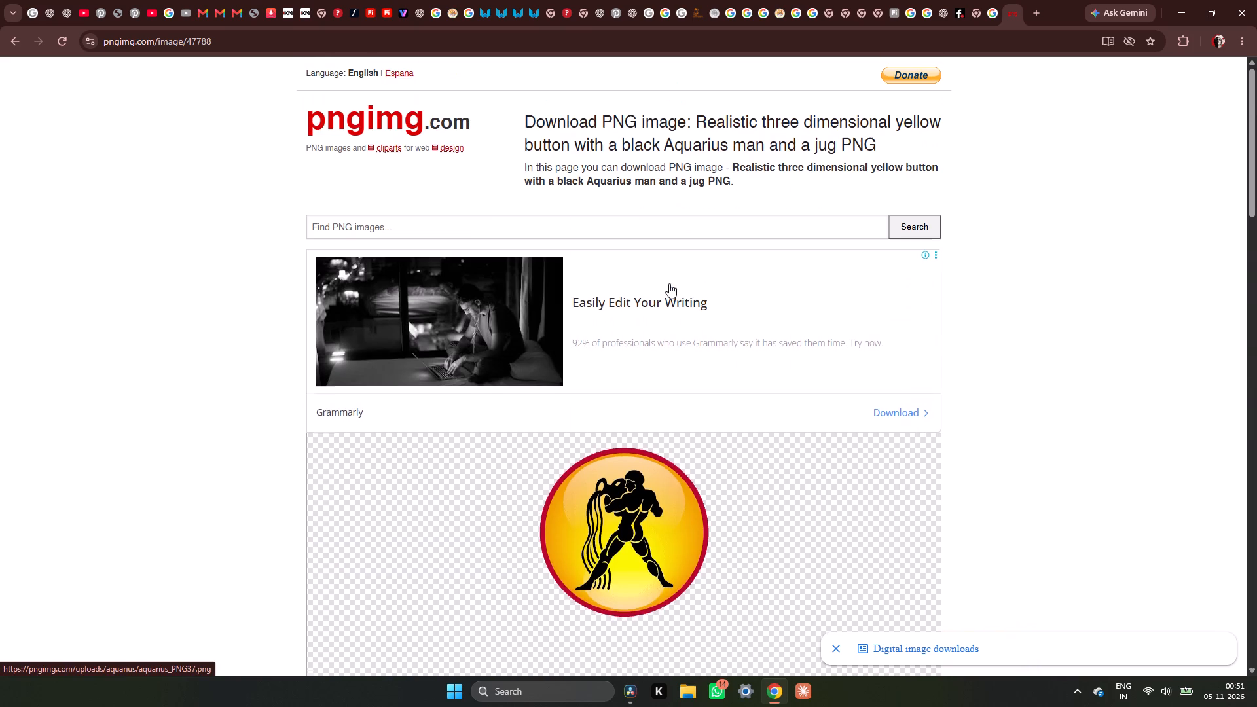
{"action": "scroll", "coordinate": [602, 399], "scroll_direction": "down", "scroll_amount": 8}
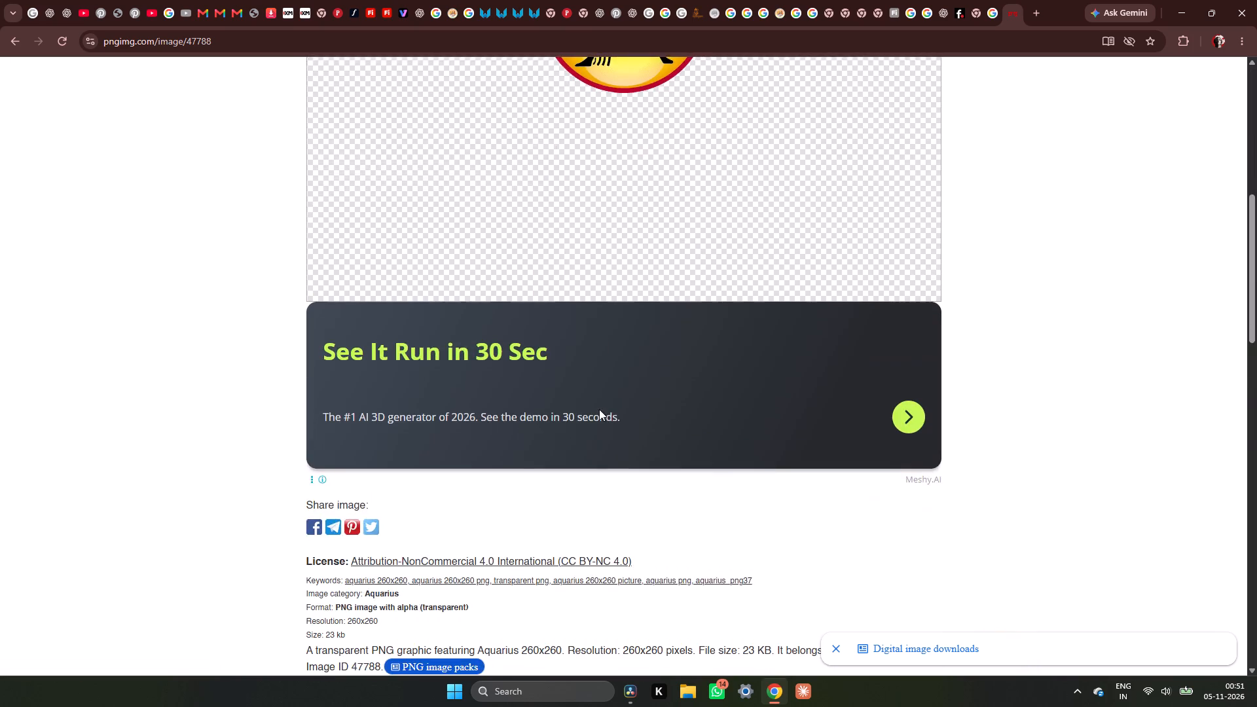
{"action": "scroll", "coordinate": [599, 409], "scroll_direction": "down", "scroll_amount": 17}
{"action": "scroll", "coordinate": [598, 412], "scroll_direction": "down", "scroll_amount": 7}
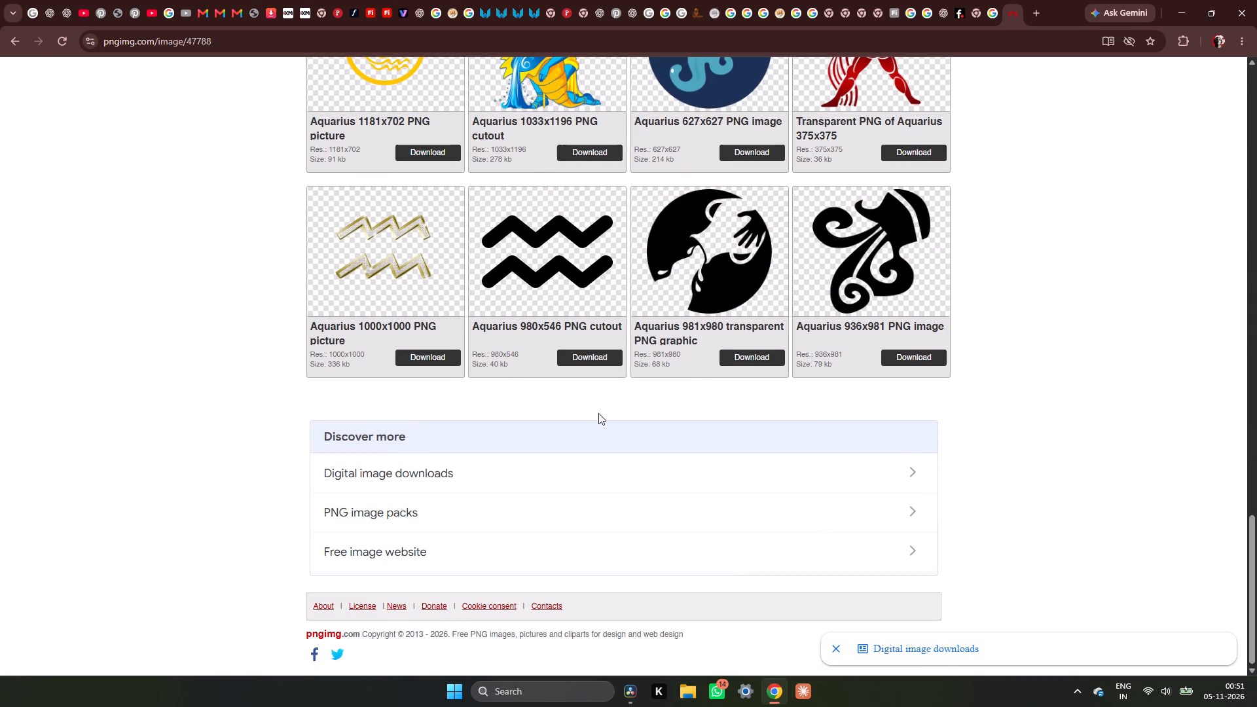
{"action": "scroll", "coordinate": [598, 413], "scroll_direction": "up", "scroll_amount": 20}
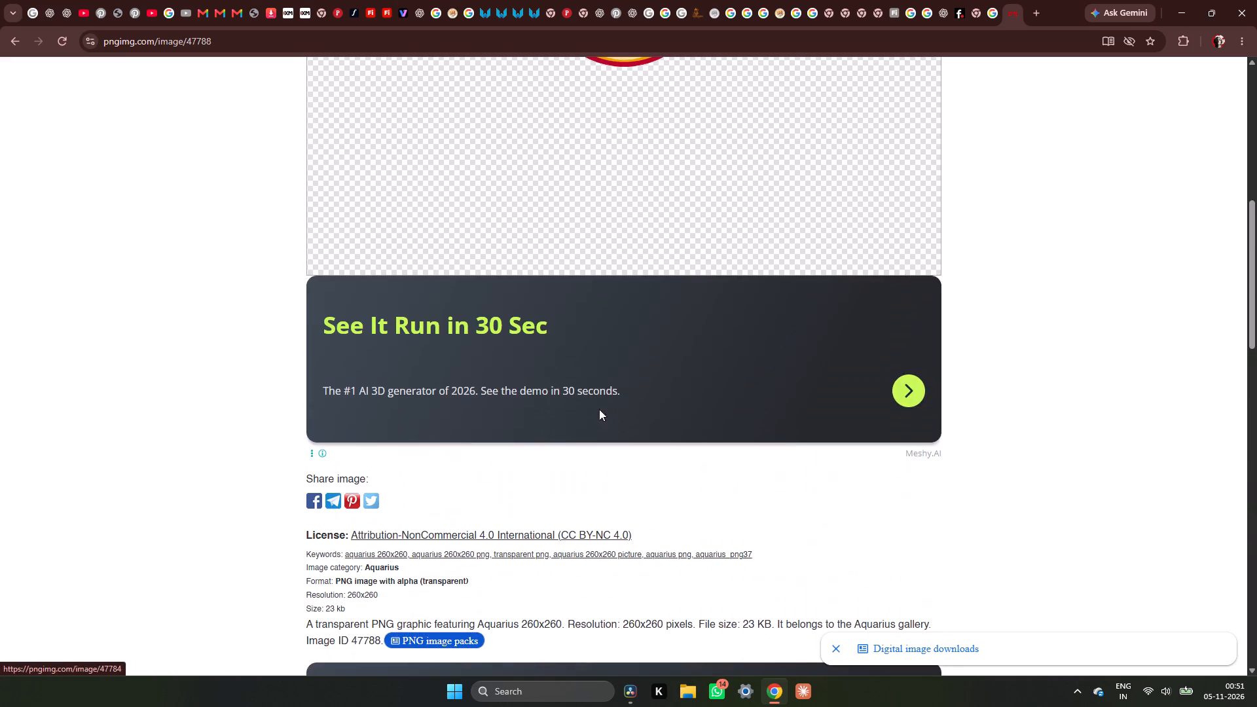
{"action": "scroll", "coordinate": [601, 370], "scroll_direction": "up", "scroll_amount": 4}
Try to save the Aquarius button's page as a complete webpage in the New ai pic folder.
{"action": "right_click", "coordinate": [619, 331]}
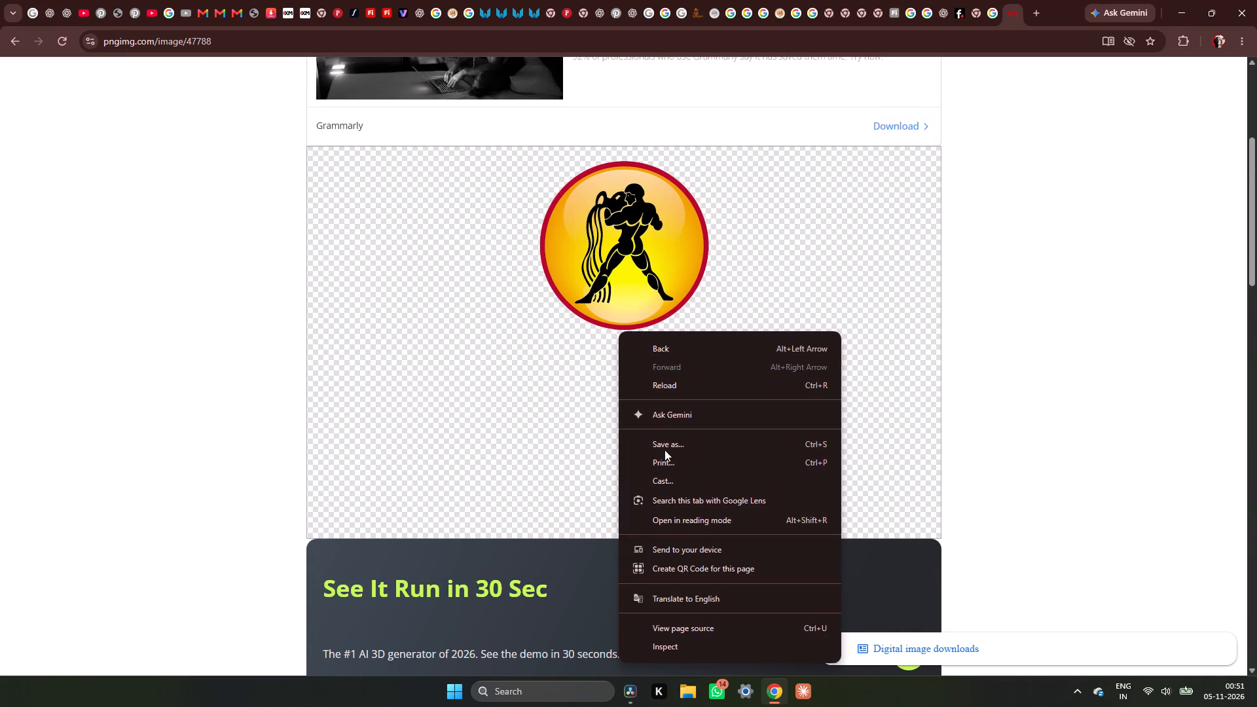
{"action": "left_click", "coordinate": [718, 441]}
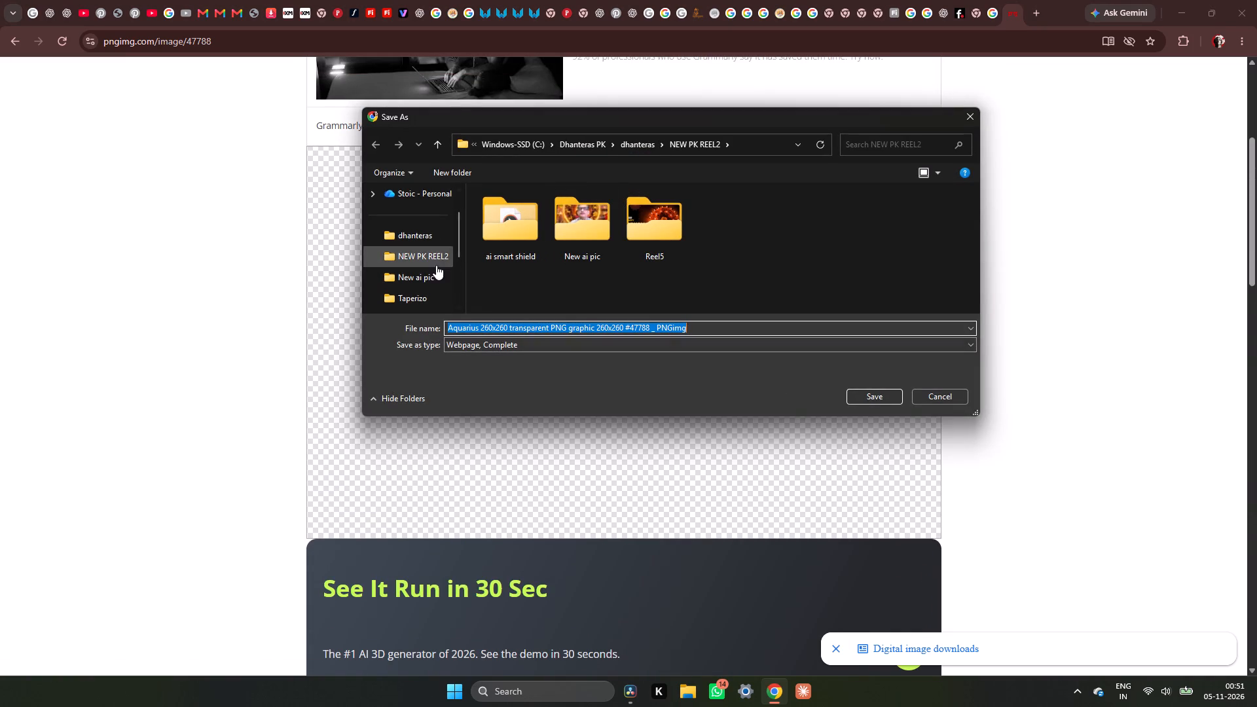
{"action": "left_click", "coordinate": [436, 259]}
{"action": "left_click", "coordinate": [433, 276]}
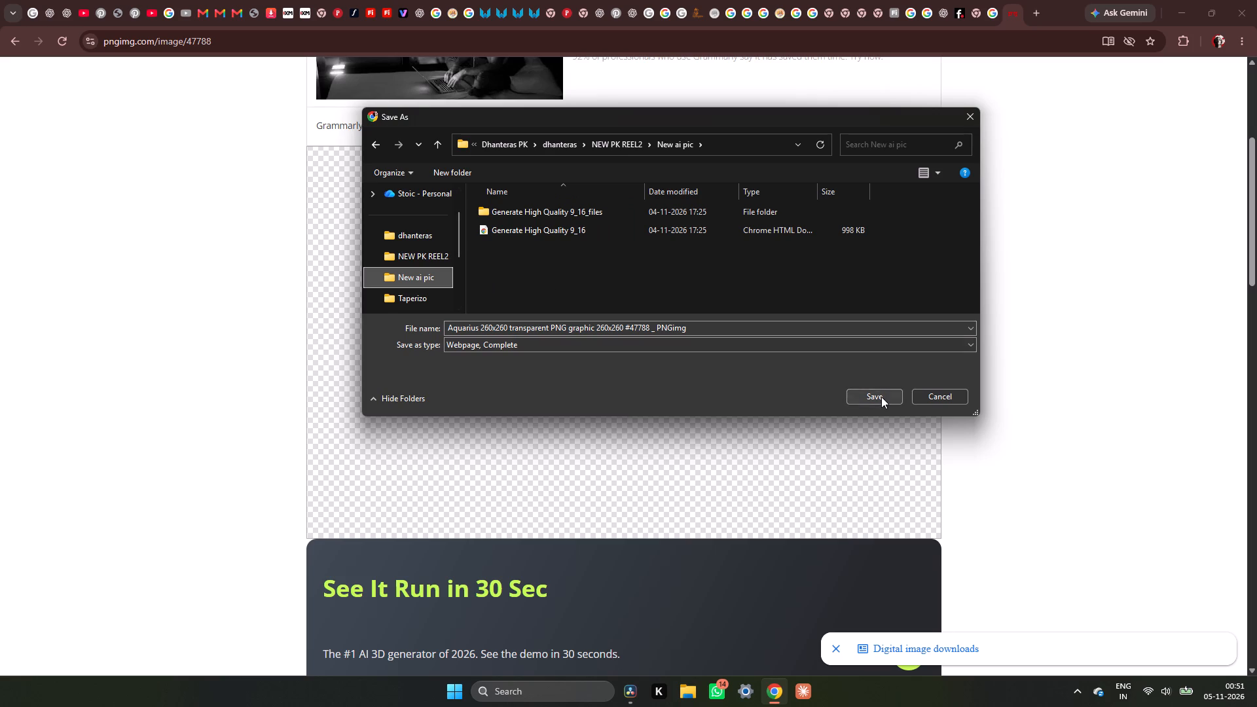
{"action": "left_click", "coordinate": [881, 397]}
Return to the Aquarius PNG gallery and go back to its beginning.
{"action": "scroll", "coordinate": [765, 391], "scroll_direction": "up", "scroll_amount": 11}
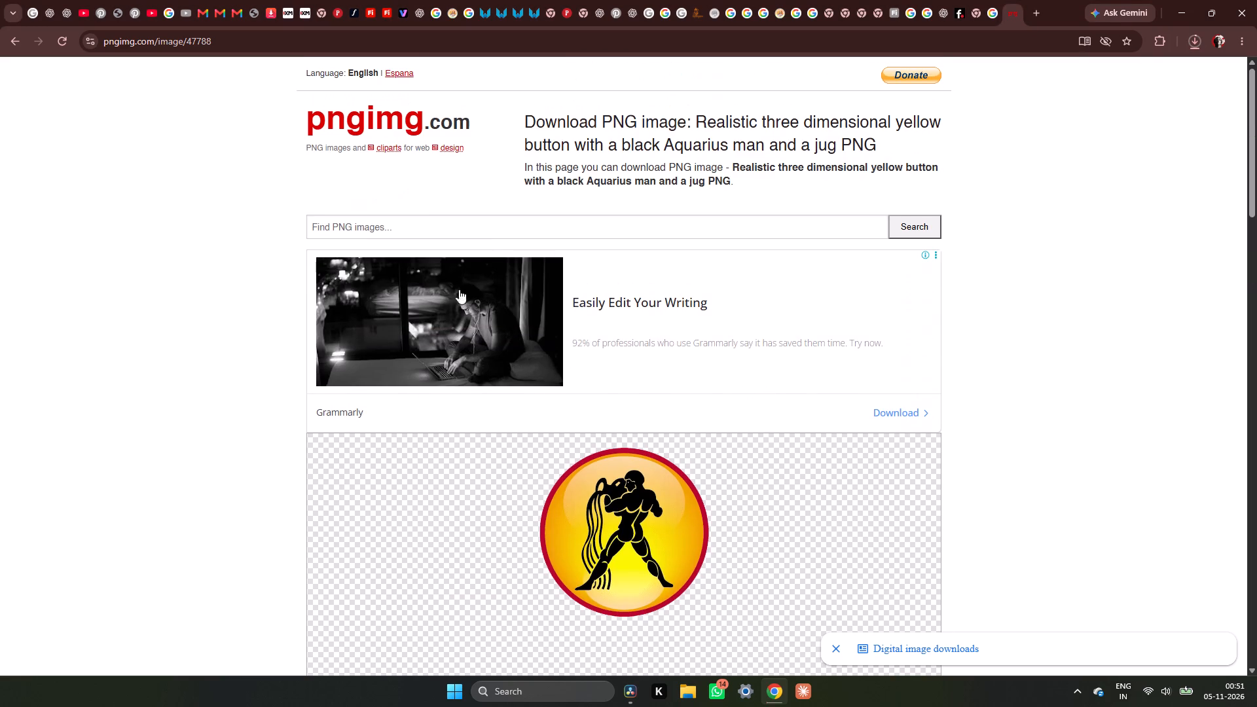
{"action": "left_click", "coordinate": [19, 37]}
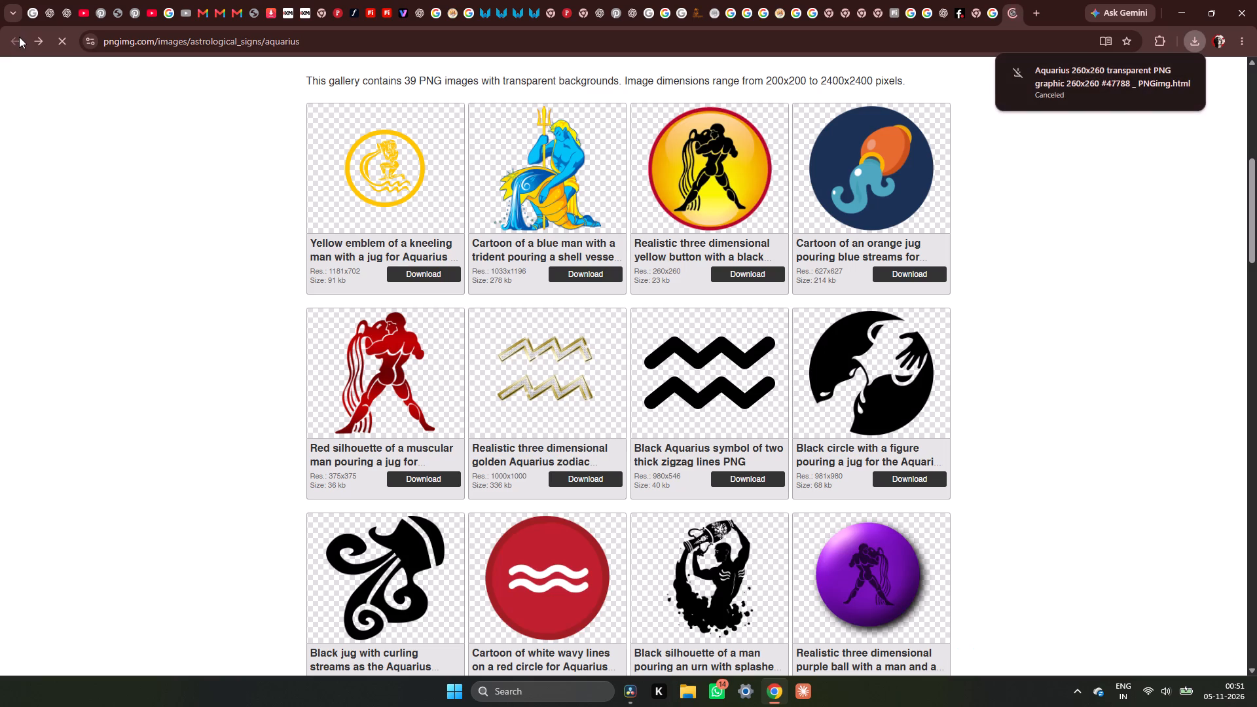
{"action": "scroll", "coordinate": [422, 286], "scroll_direction": "up", "scroll_amount": 8}
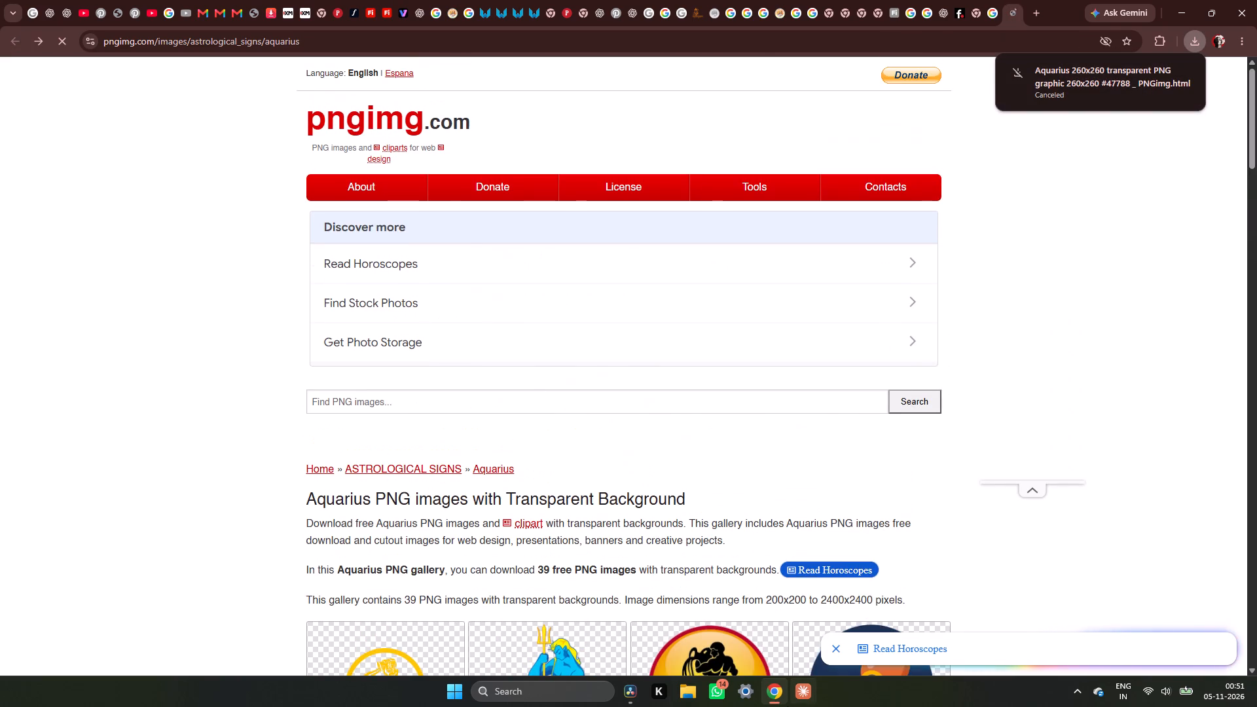
Switch to DaVinci Resolve and review the timeline's change from the makar graphic to the kumbh graphic around 01:05:04:04.
{"action": "left_click", "coordinate": [639, 691]}
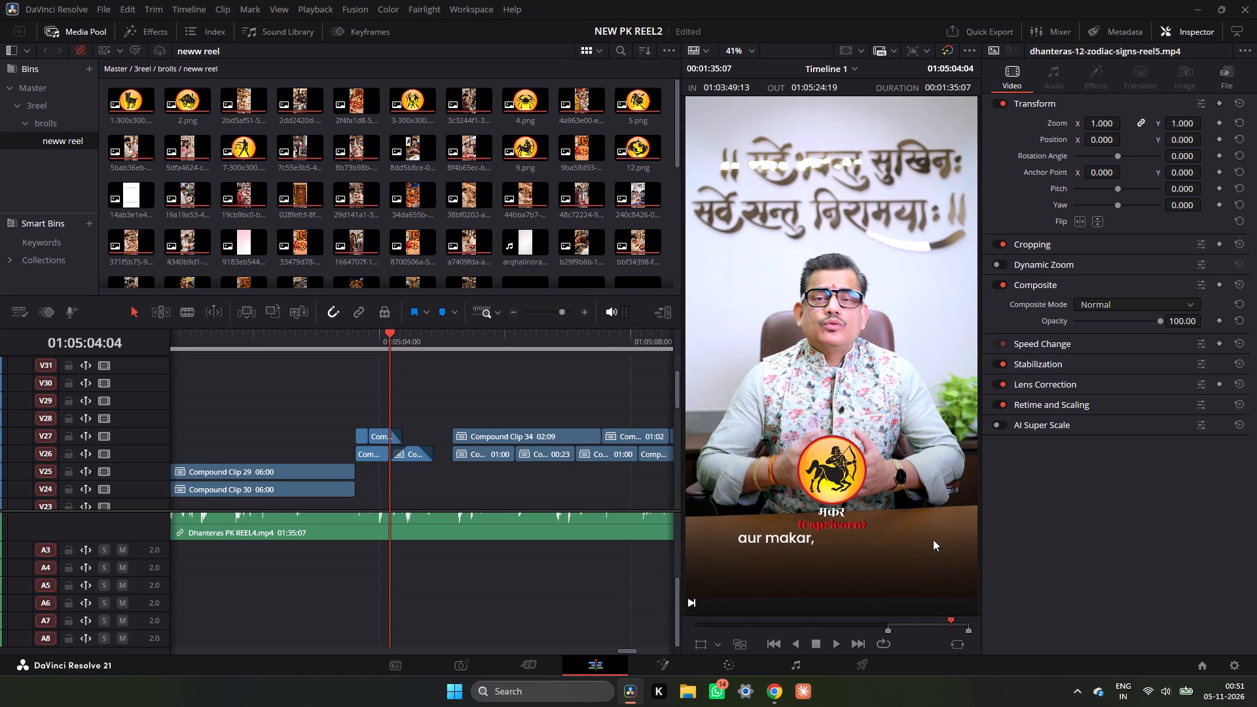
{"action": "double_click", "coordinate": [583, 310]}
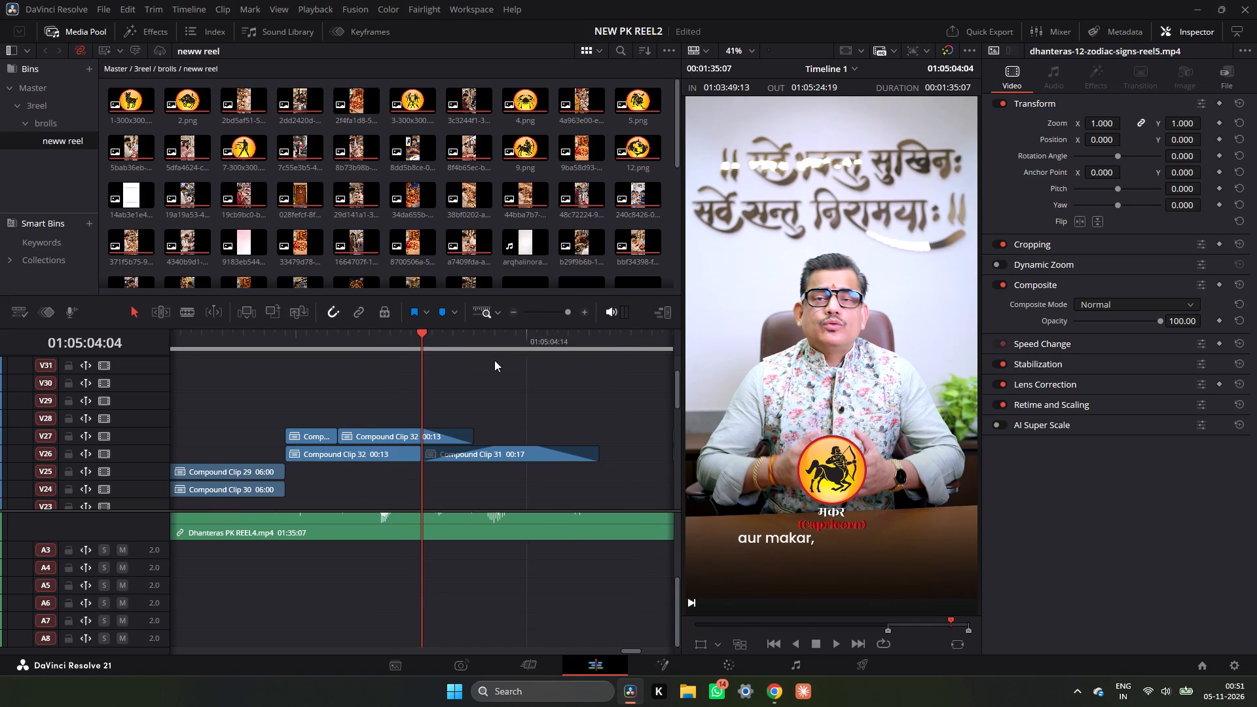
{"action": "left_click_drag", "start_coordinate": [424, 334], "coordinate": [442, 333]}
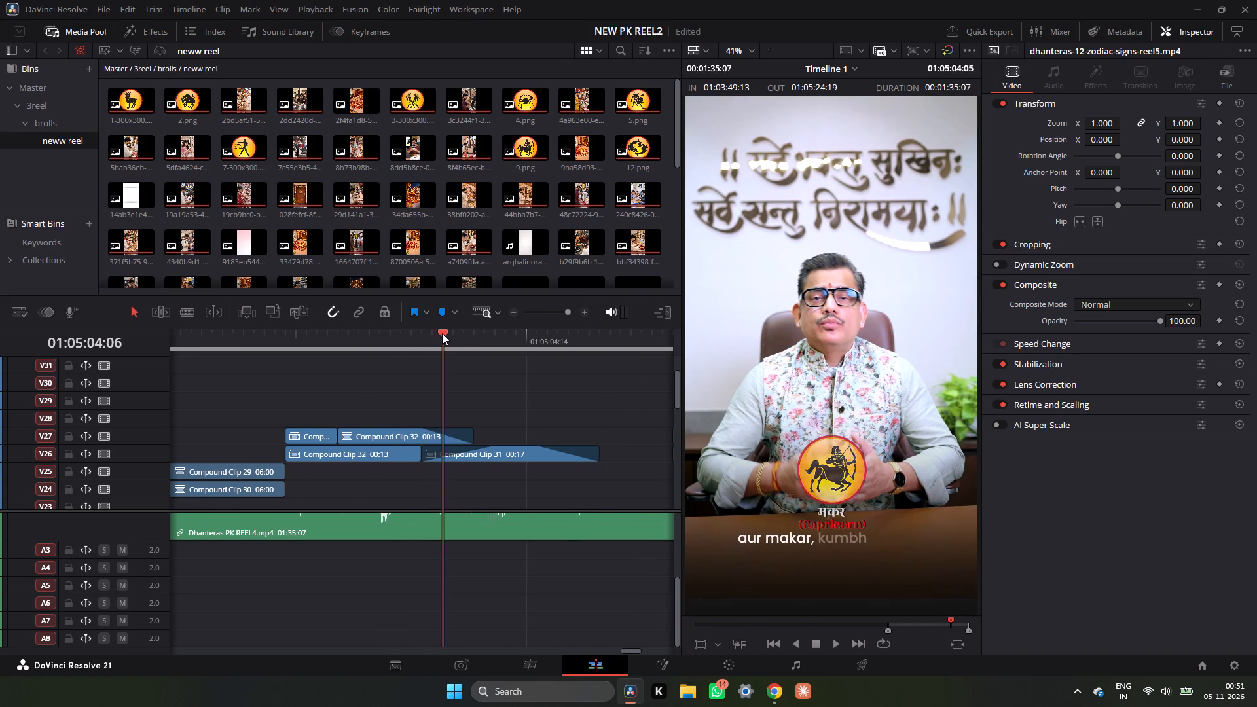
{"action": "left_click_drag", "start_coordinate": [442, 333], "coordinate": [447, 353]}
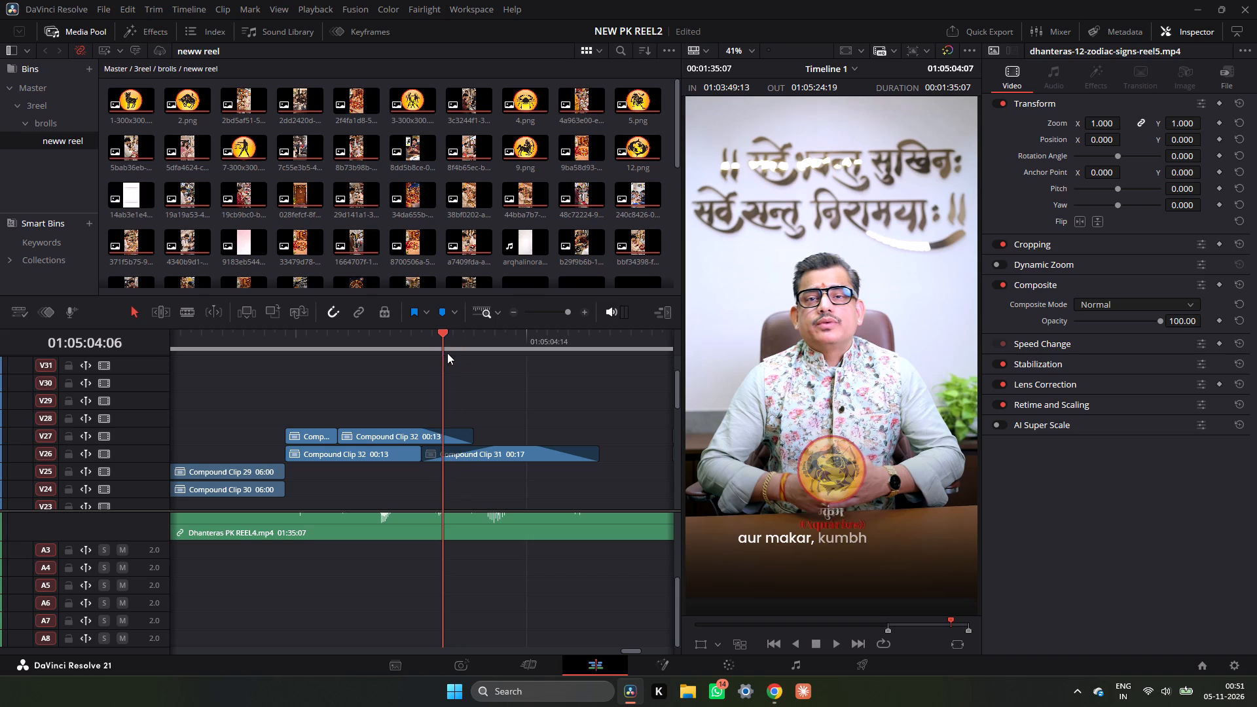
{"action": "left_click_drag", "start_coordinate": [447, 353], "coordinate": [421, 361]}
{"action": "key", "text": "space"}
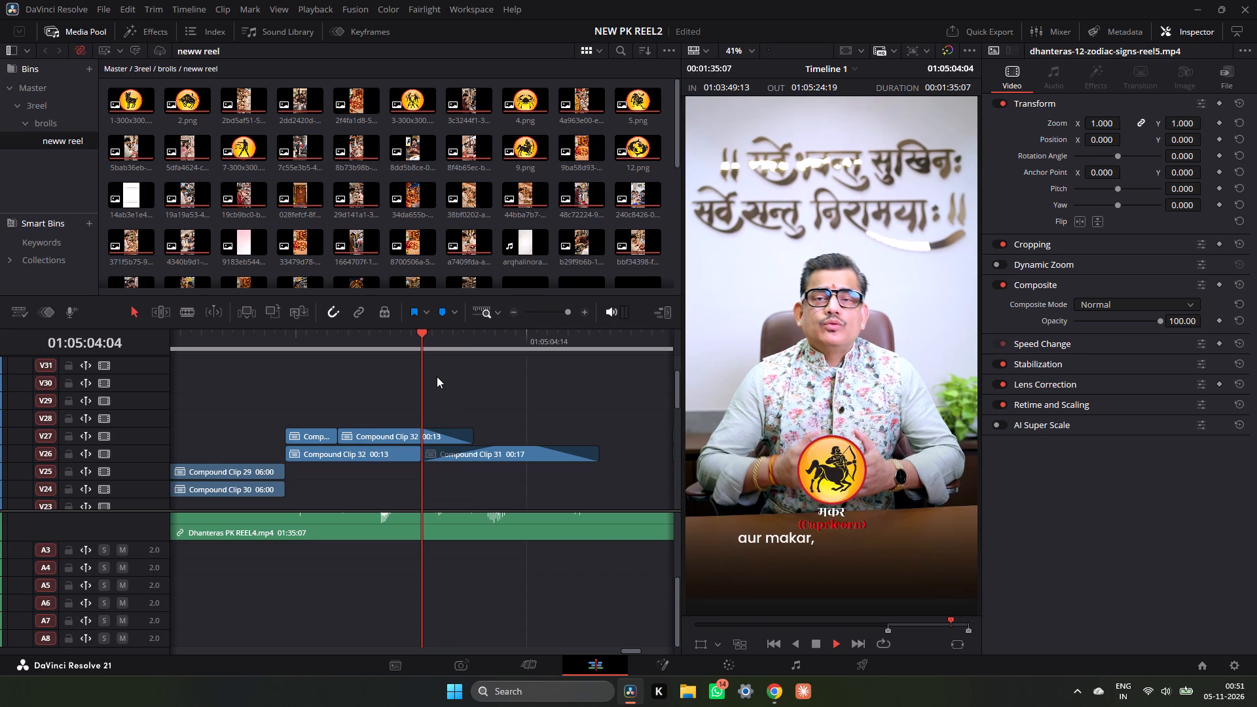
{"action": "key", "text": "space"}
{"action": "left_click_drag", "start_coordinate": [498, 337], "coordinate": [449, 348]}
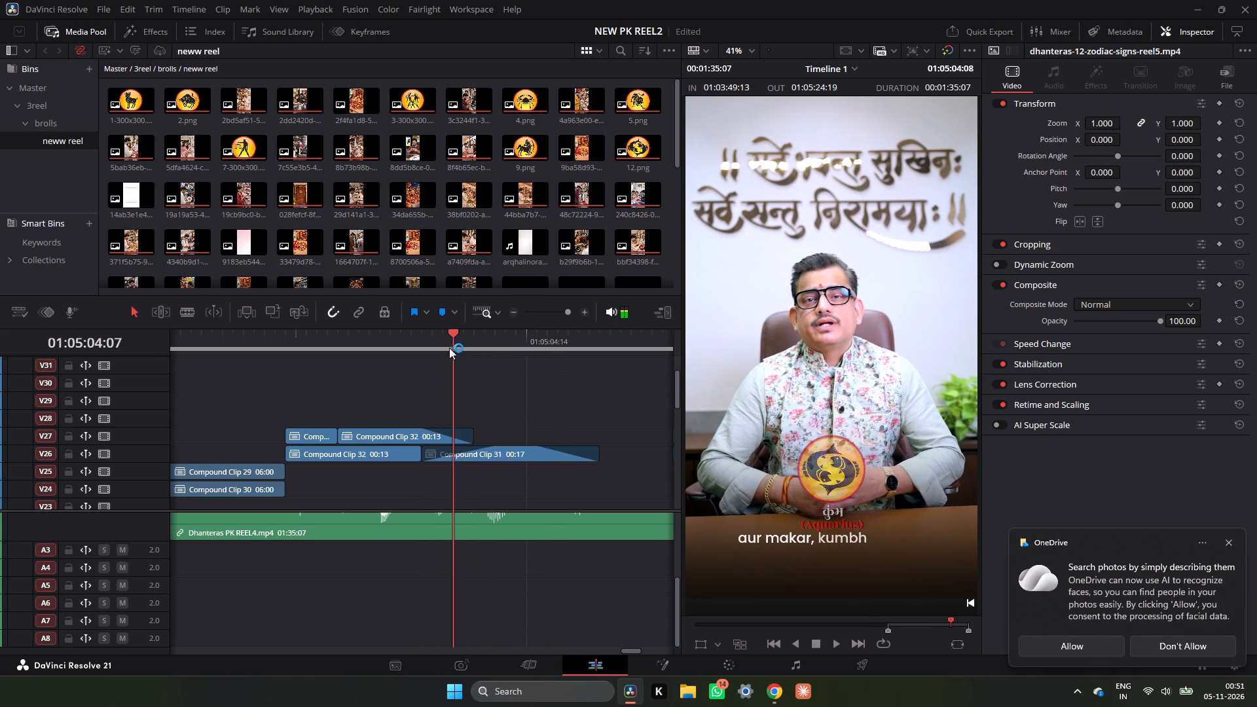
{"action": "left_click_drag", "start_coordinate": [449, 348], "coordinate": [421, 357]}
Move Compound Clip 31, the kumbh graphic, from track V26 to track V25, starting at 01:05:04:10.
{"action": "left_click", "coordinate": [484, 457]}
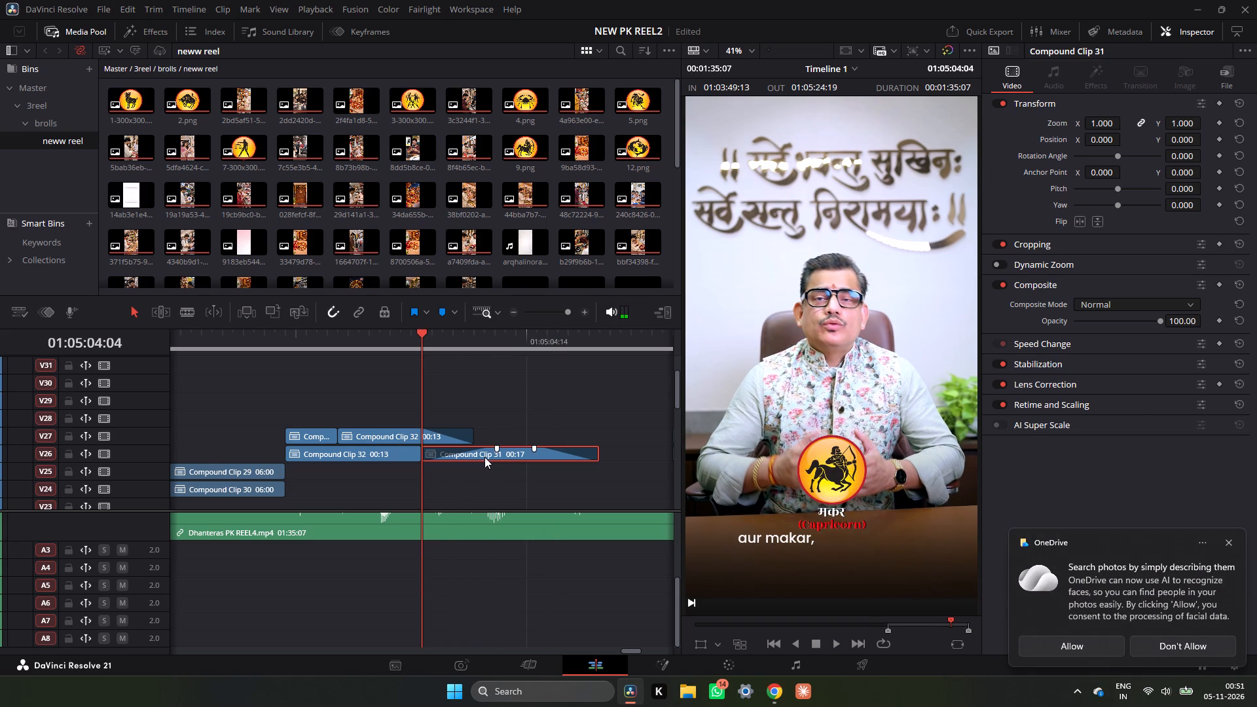
{"action": "left_click_drag", "start_coordinate": [429, 337], "coordinate": [418, 337]}
{"action": "left_click_drag", "start_coordinate": [418, 337], "coordinate": [300, 363]}
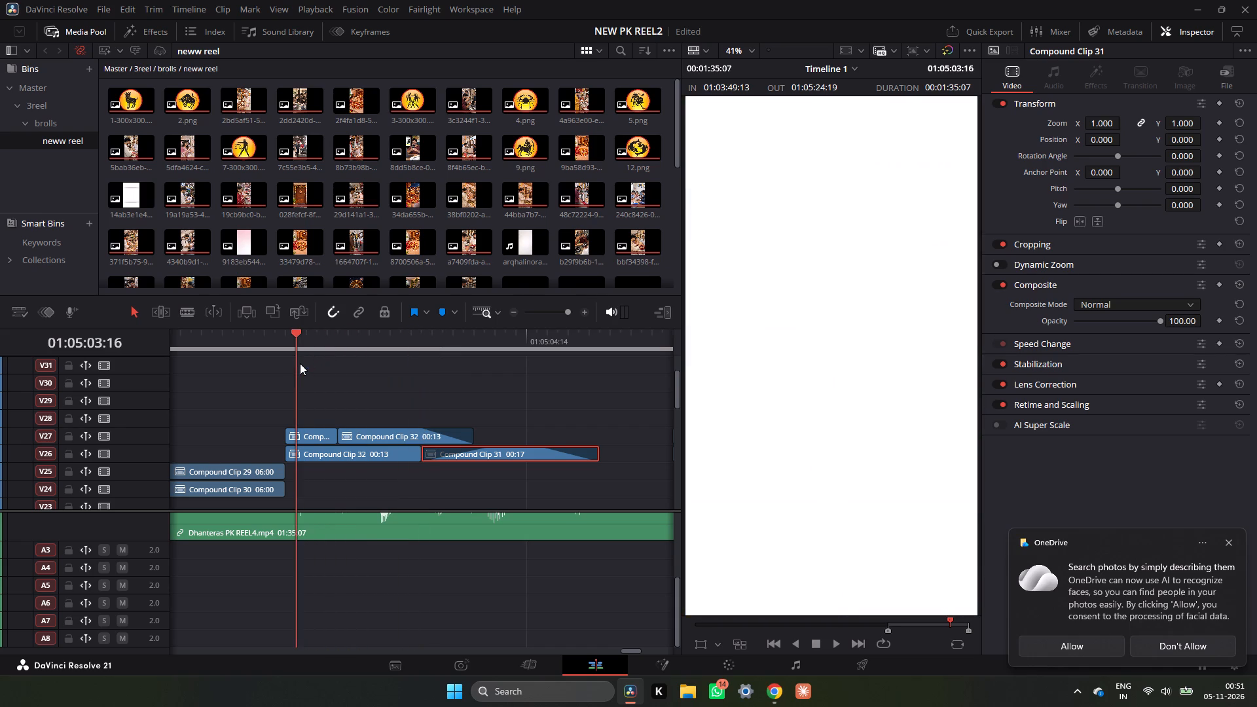
{"action": "left_click_drag", "start_coordinate": [300, 363], "coordinate": [482, 401]}
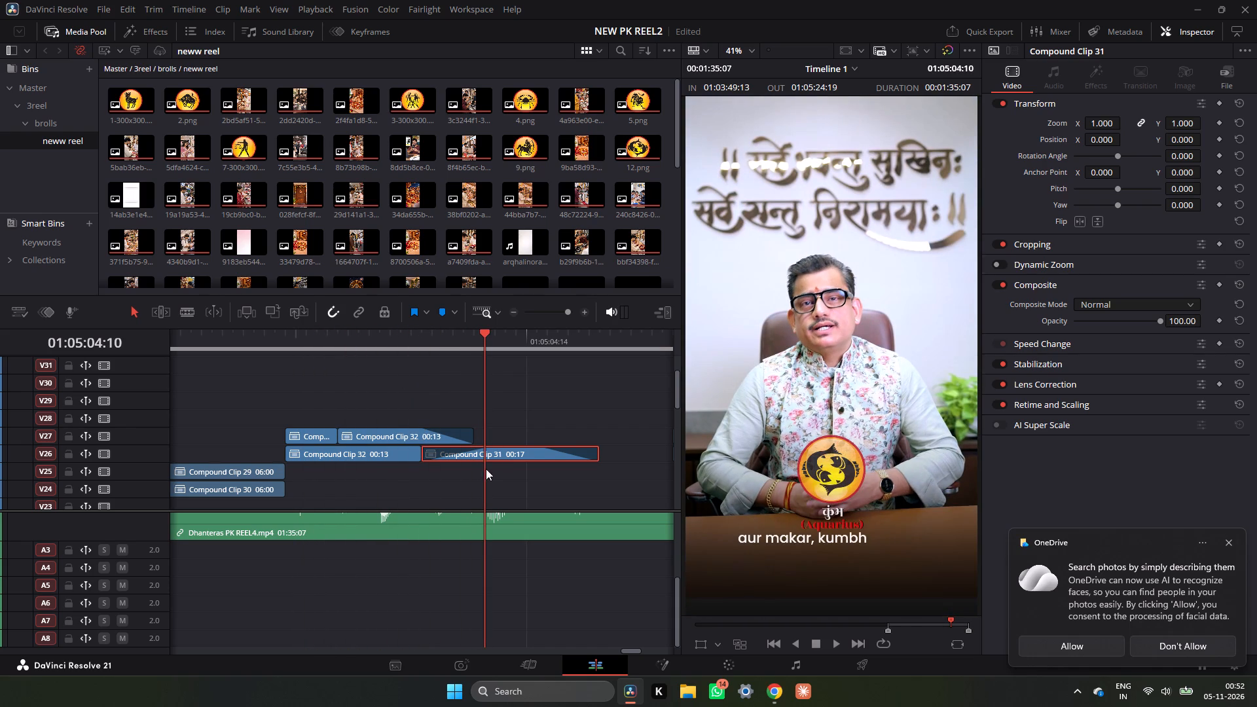
{"action": "left_click_drag", "start_coordinate": [498, 456], "coordinate": [569, 469]}
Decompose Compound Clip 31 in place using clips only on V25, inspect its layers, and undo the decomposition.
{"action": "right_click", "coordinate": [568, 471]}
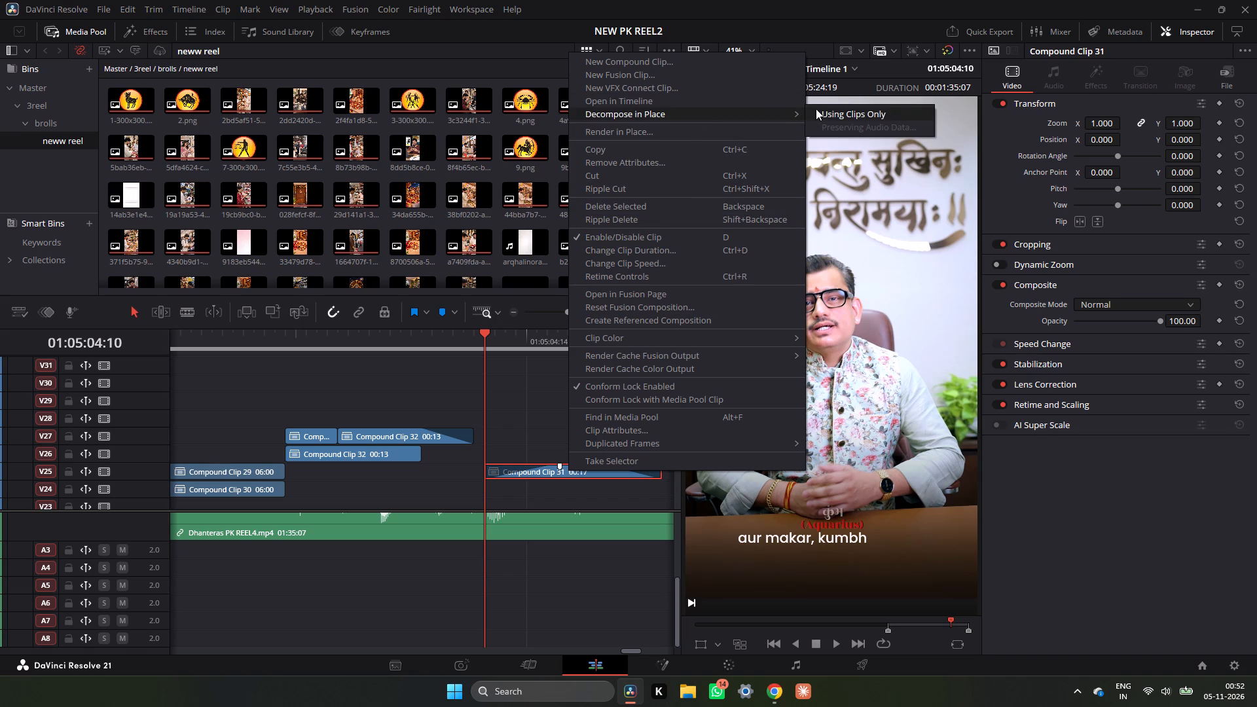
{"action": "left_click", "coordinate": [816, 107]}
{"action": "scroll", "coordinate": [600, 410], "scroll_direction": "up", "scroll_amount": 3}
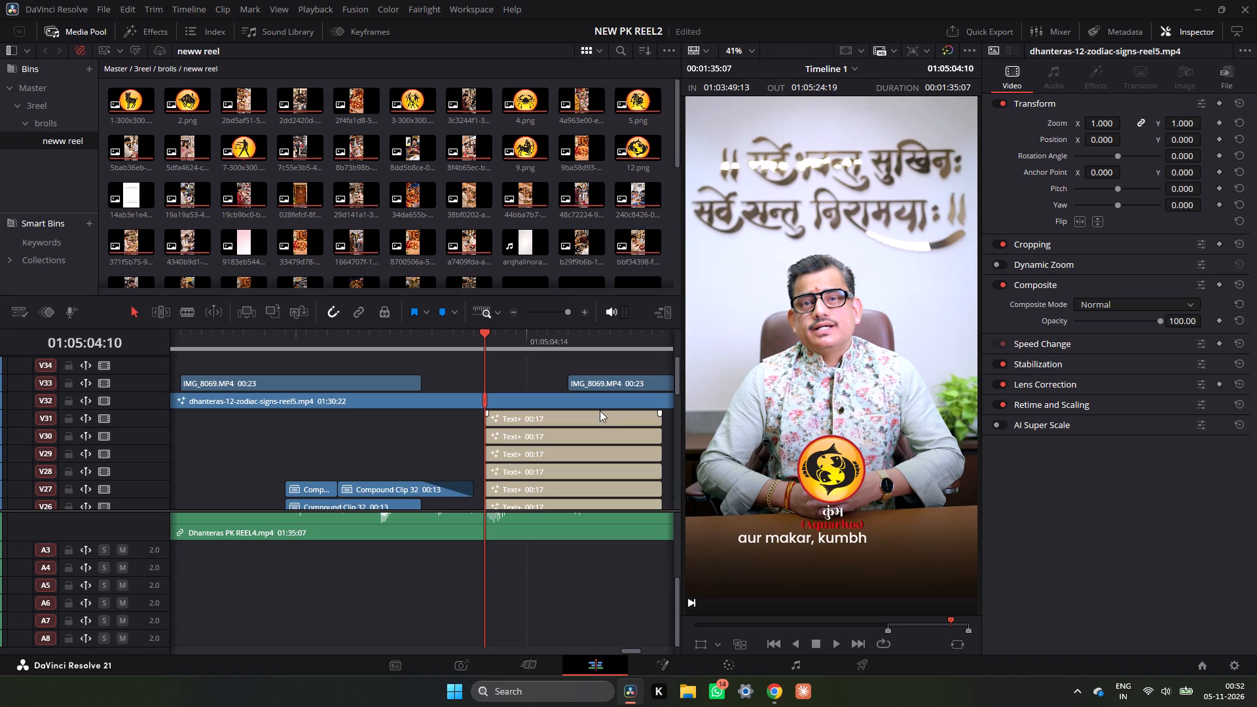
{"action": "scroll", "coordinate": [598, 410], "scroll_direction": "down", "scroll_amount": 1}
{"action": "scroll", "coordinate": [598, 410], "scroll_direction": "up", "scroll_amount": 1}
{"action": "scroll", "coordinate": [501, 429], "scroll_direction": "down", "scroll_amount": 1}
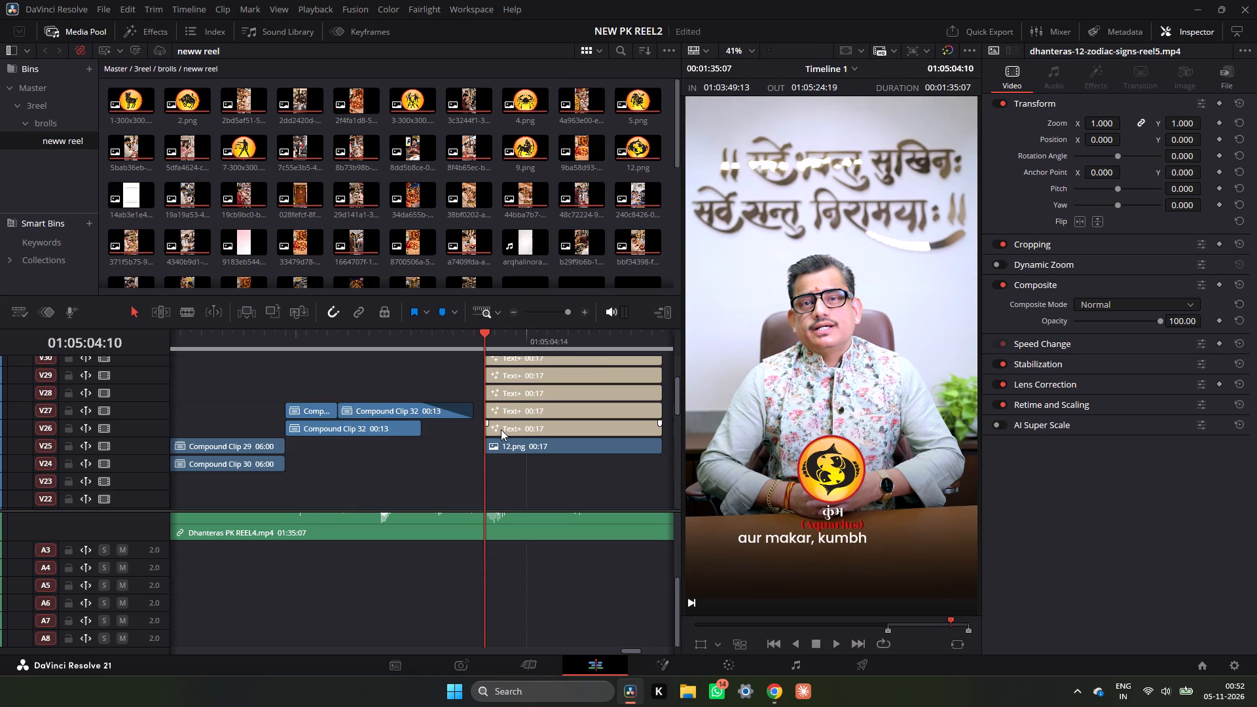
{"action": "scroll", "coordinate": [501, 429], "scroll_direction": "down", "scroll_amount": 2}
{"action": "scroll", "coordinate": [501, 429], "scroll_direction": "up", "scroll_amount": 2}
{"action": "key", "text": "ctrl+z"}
Move Compound Clip 31 down to the empty space on track V23, still starting at 01:05:04:10.
{"action": "left_click", "coordinate": [534, 437]}
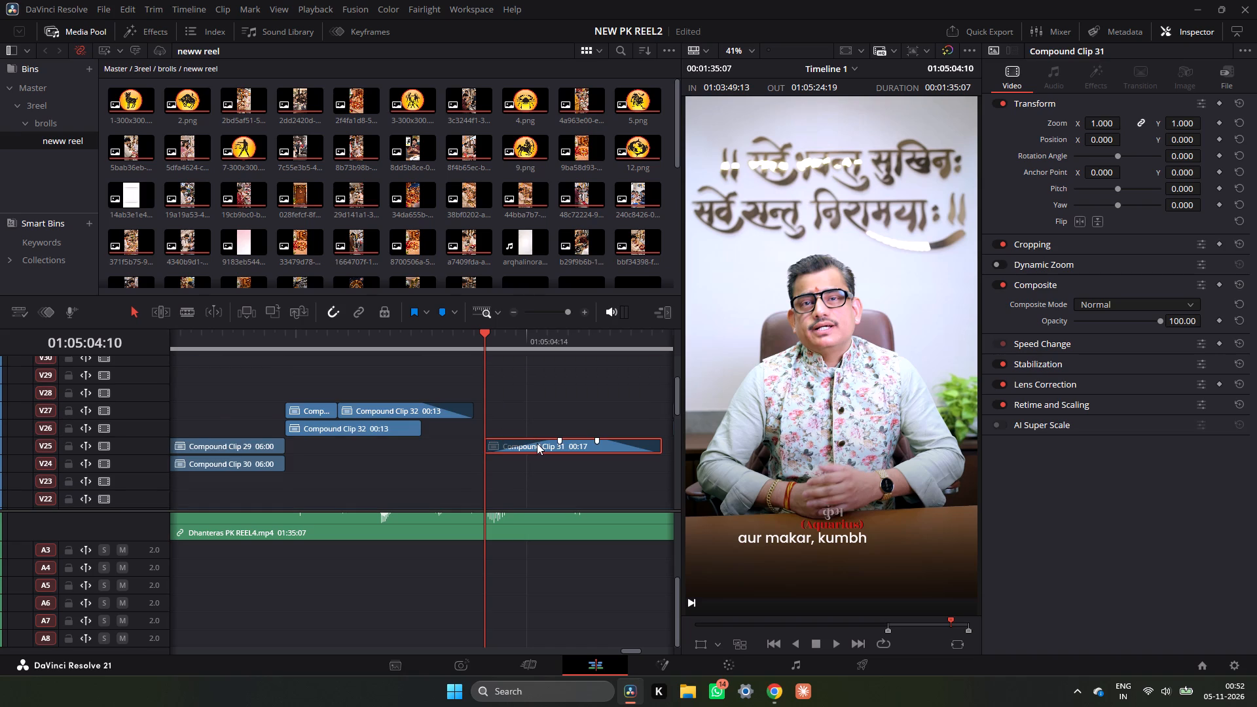
{"action": "left_click_drag", "start_coordinate": [537, 443], "coordinate": [541, 461]}
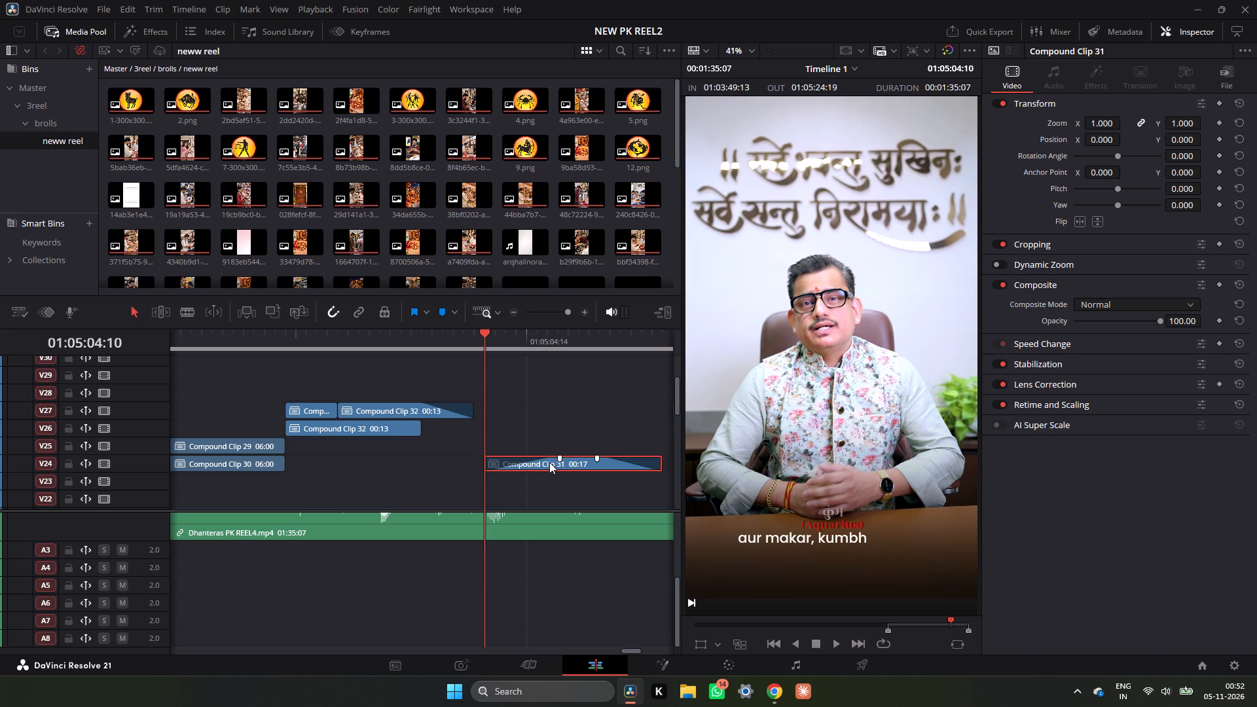
{"action": "left_click_drag", "start_coordinate": [549, 462], "coordinate": [553, 477]}
Decompose Compound Clip 31 in place using clips only on V23 and check its separate layers.
{"action": "right_click", "coordinate": [553, 477]}
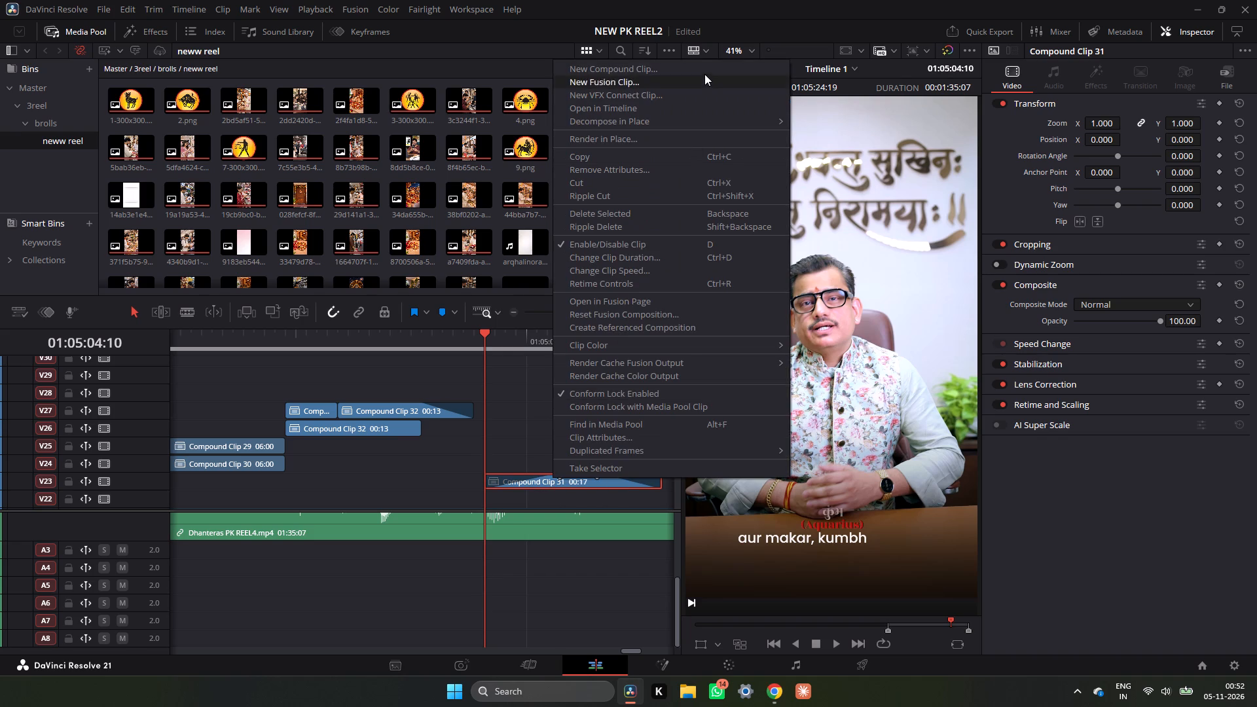
{"action": "left_click", "coordinate": [668, 124]}
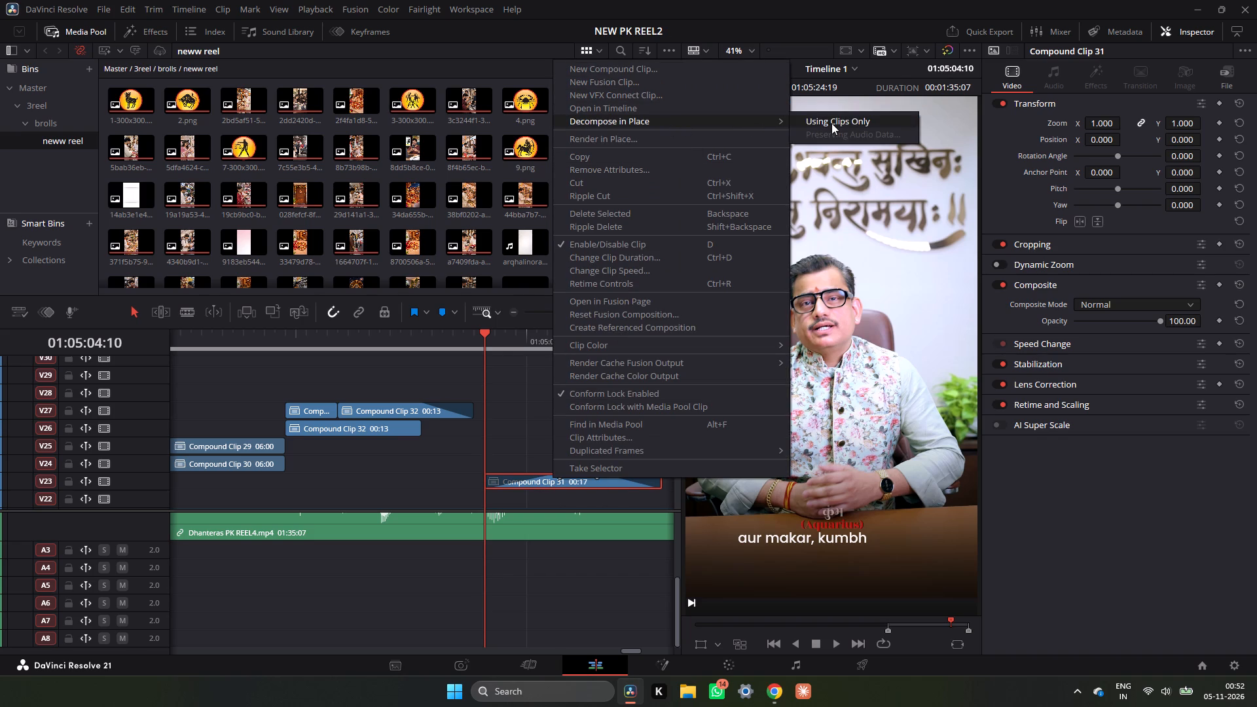
{"action": "left_click", "coordinate": [832, 122]}
{"action": "scroll", "coordinate": [524, 414], "scroll_direction": "up", "scroll_amount": 1}
{"action": "scroll", "coordinate": [524, 414], "scroll_direction": "down", "scroll_amount": 1}
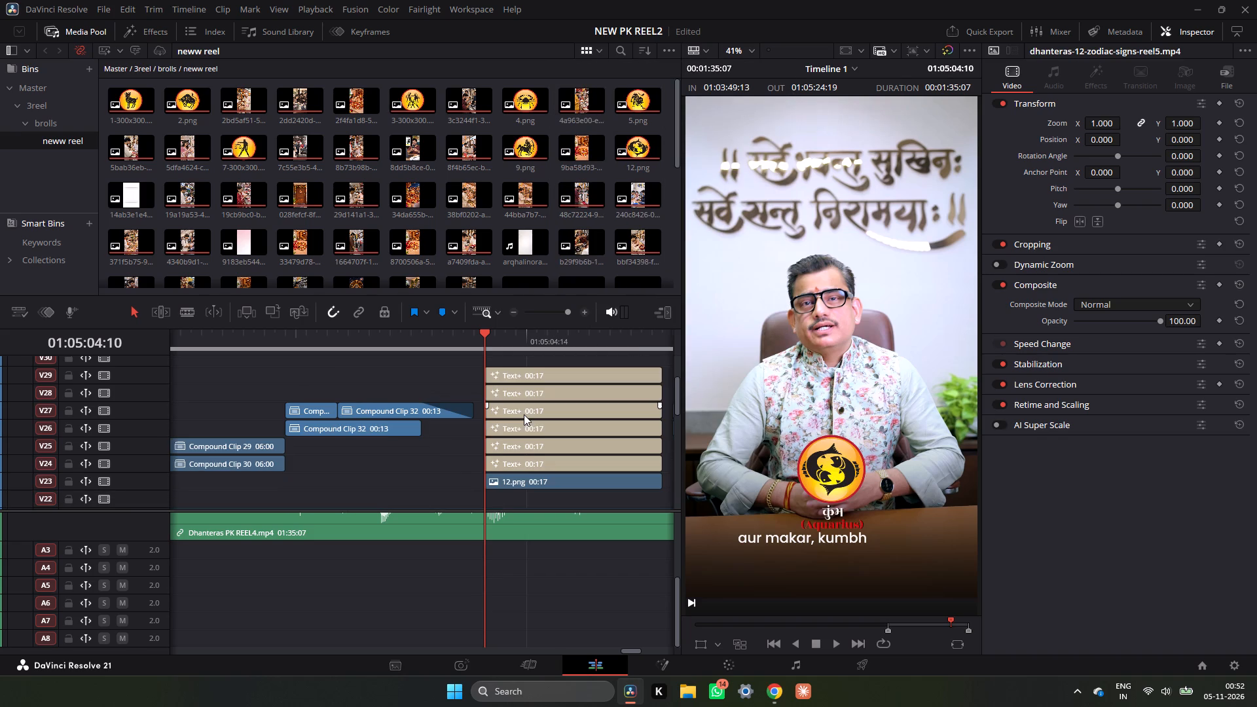
Look through the neww reel bin and import all files from the New ai pic folder into it.
{"action": "scroll", "coordinate": [515, 248], "scroll_direction": "down", "scroll_amount": 6}
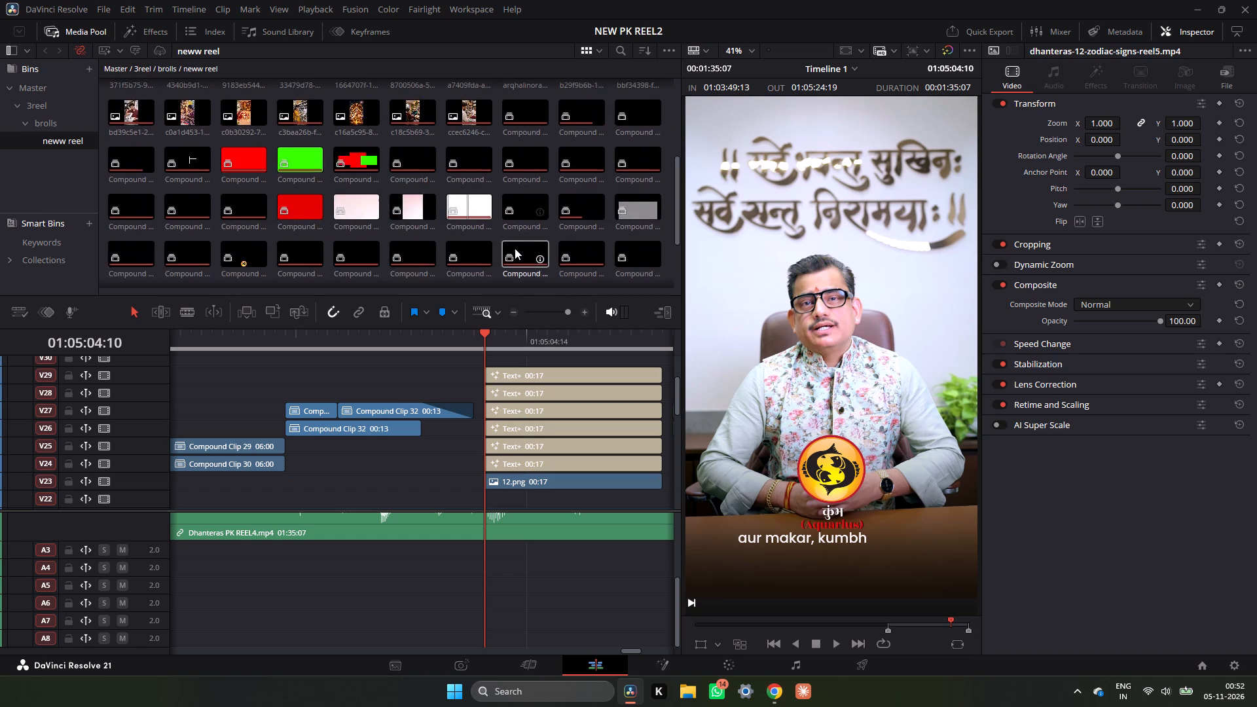
{"action": "scroll", "coordinate": [515, 248], "scroll_direction": "down", "scroll_amount": 6}
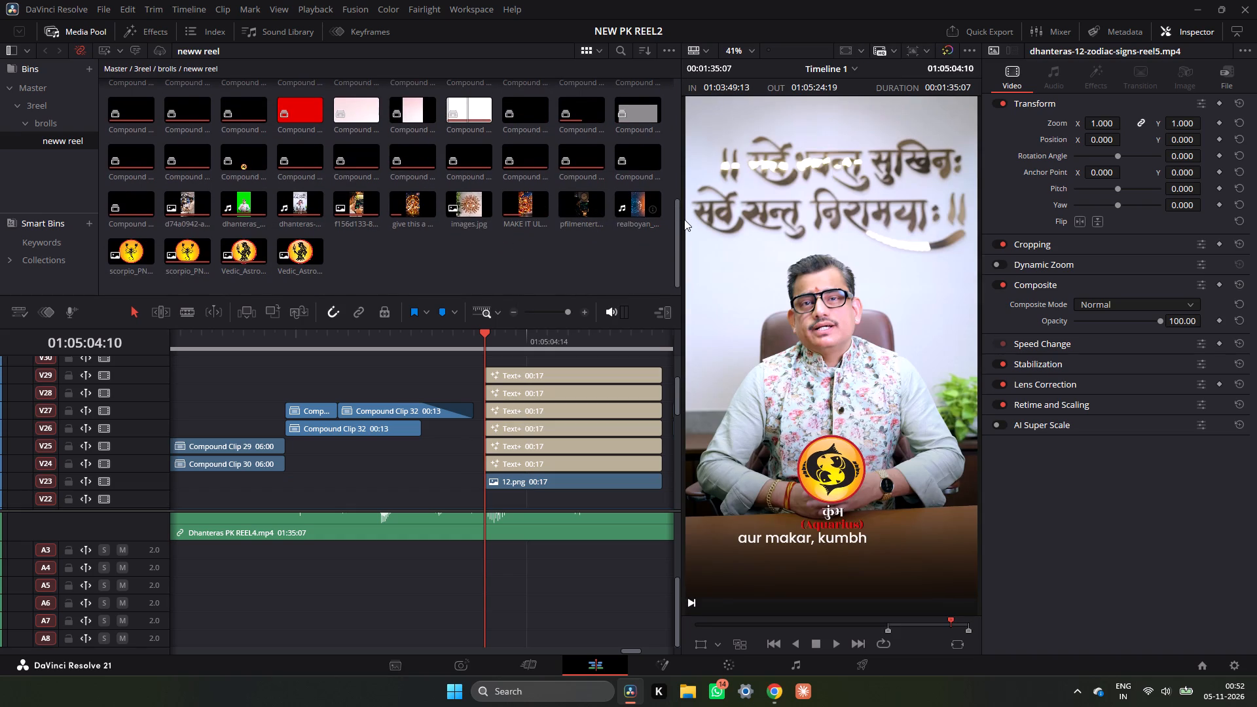
{"action": "left_click", "coordinate": [683, 220]}
{"action": "left_click_drag", "start_coordinate": [679, 245], "coordinate": [654, 257]}
{"action": "left_click_drag", "start_coordinate": [654, 257], "coordinate": [652, 258]}
{"action": "left_click_drag", "start_coordinate": [681, 270], "coordinate": [651, 272]}
{"action": "right_click", "coordinate": [525, 257]}
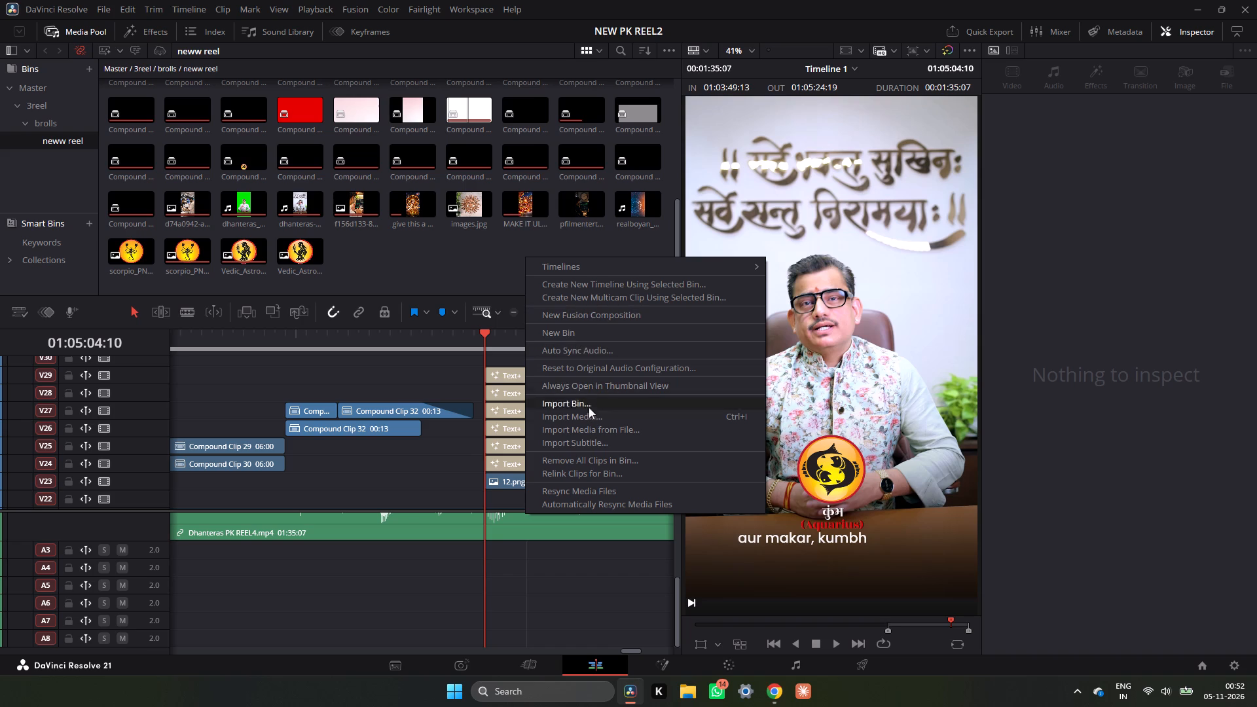
{"action": "left_click", "coordinate": [586, 411]}
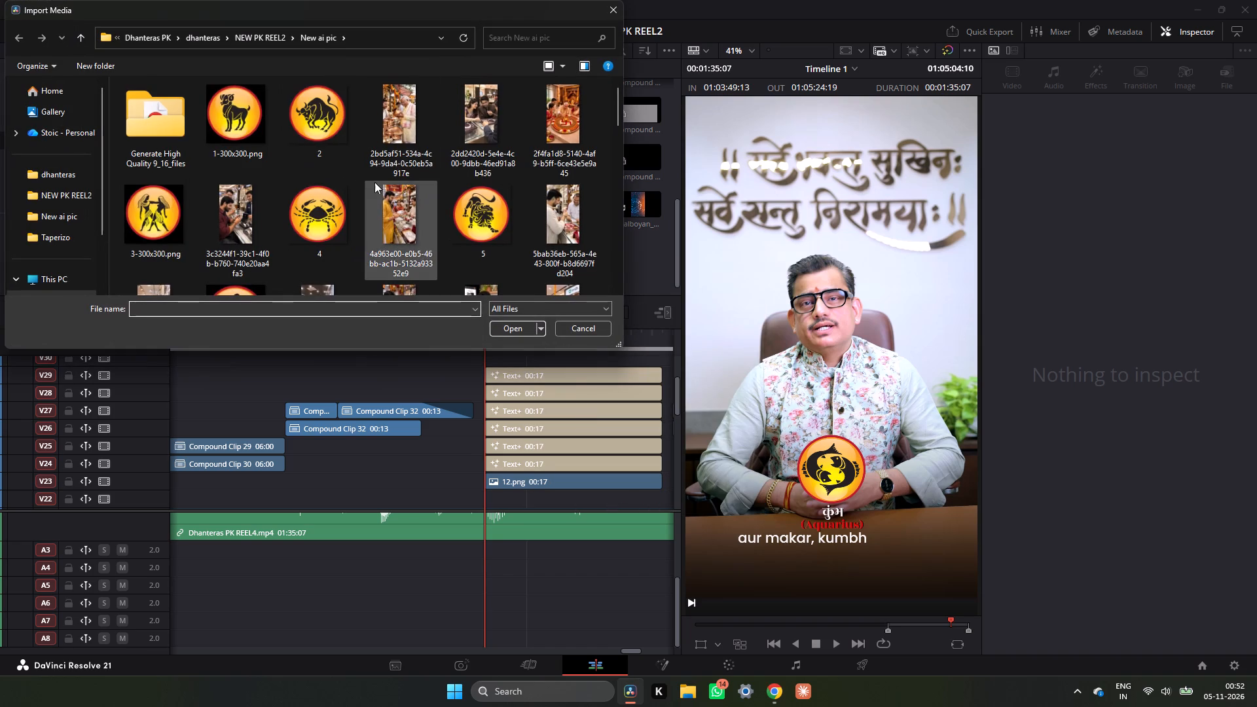
{"action": "scroll", "coordinate": [265, 139], "scroll_direction": "down", "scroll_amount": 2}
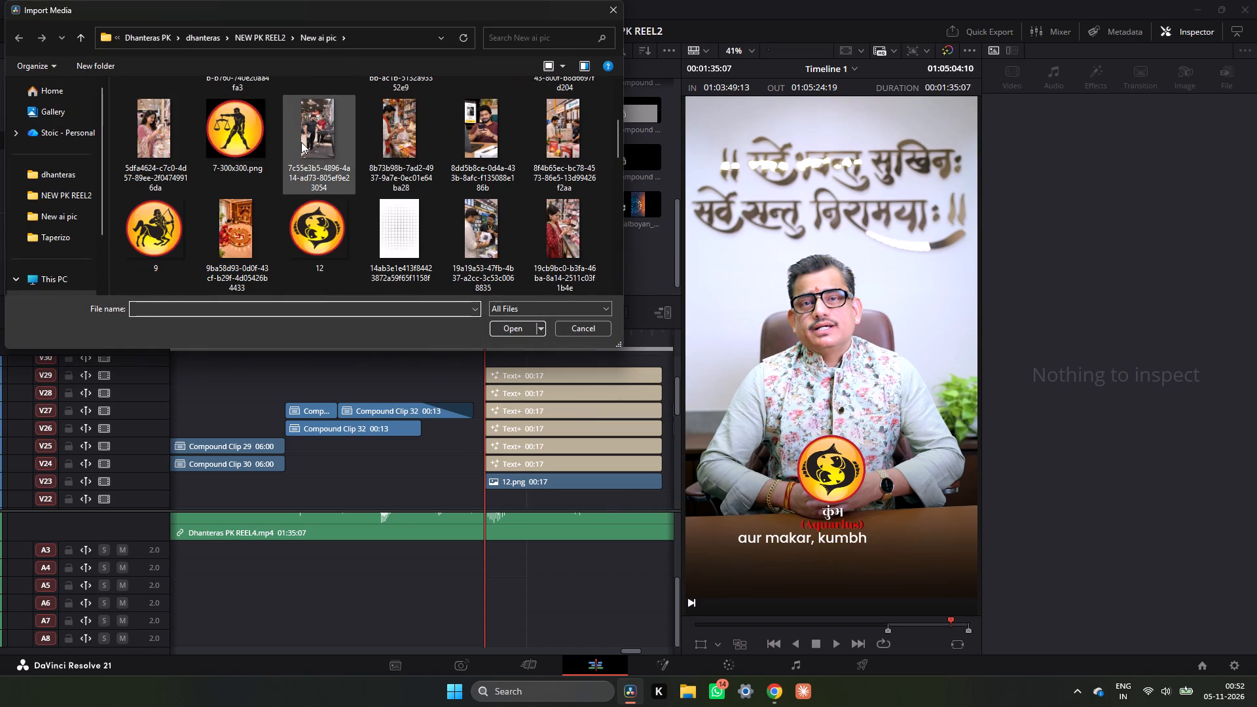
{"action": "key", "text": "ctrl+a"}
{"action": "left_click", "coordinate": [323, 153]}
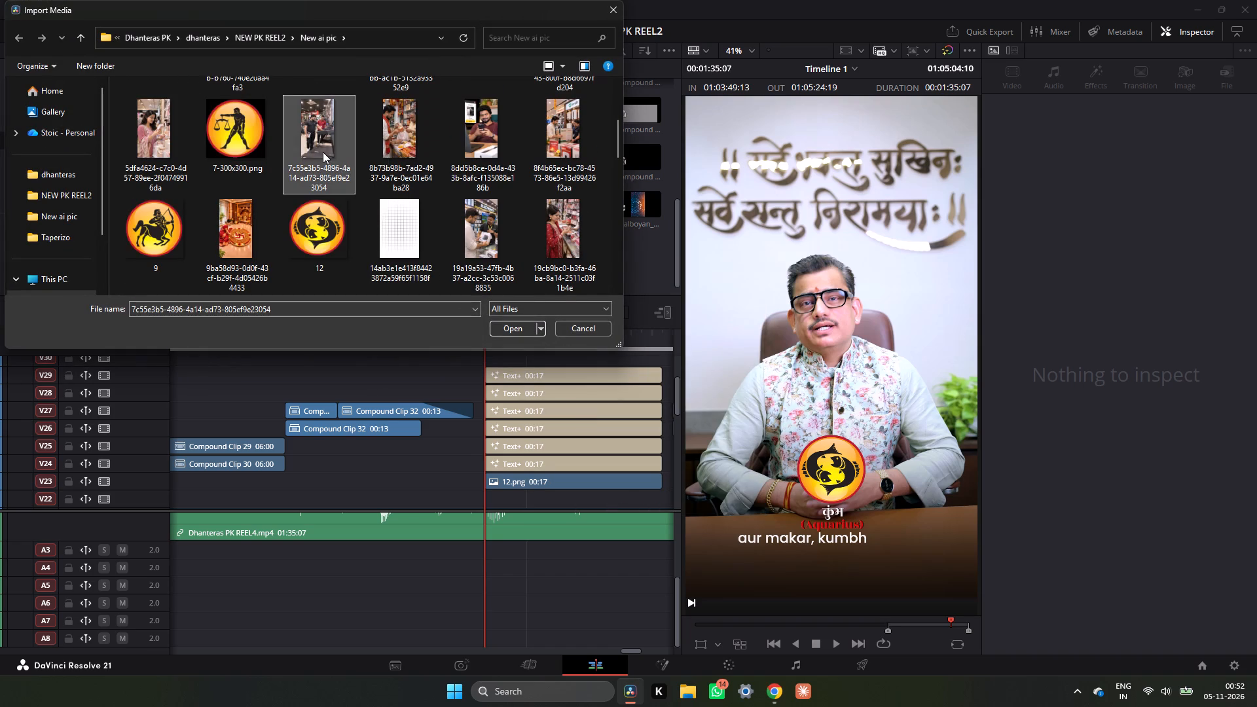
{"action": "key", "text": "ctrl+a"}
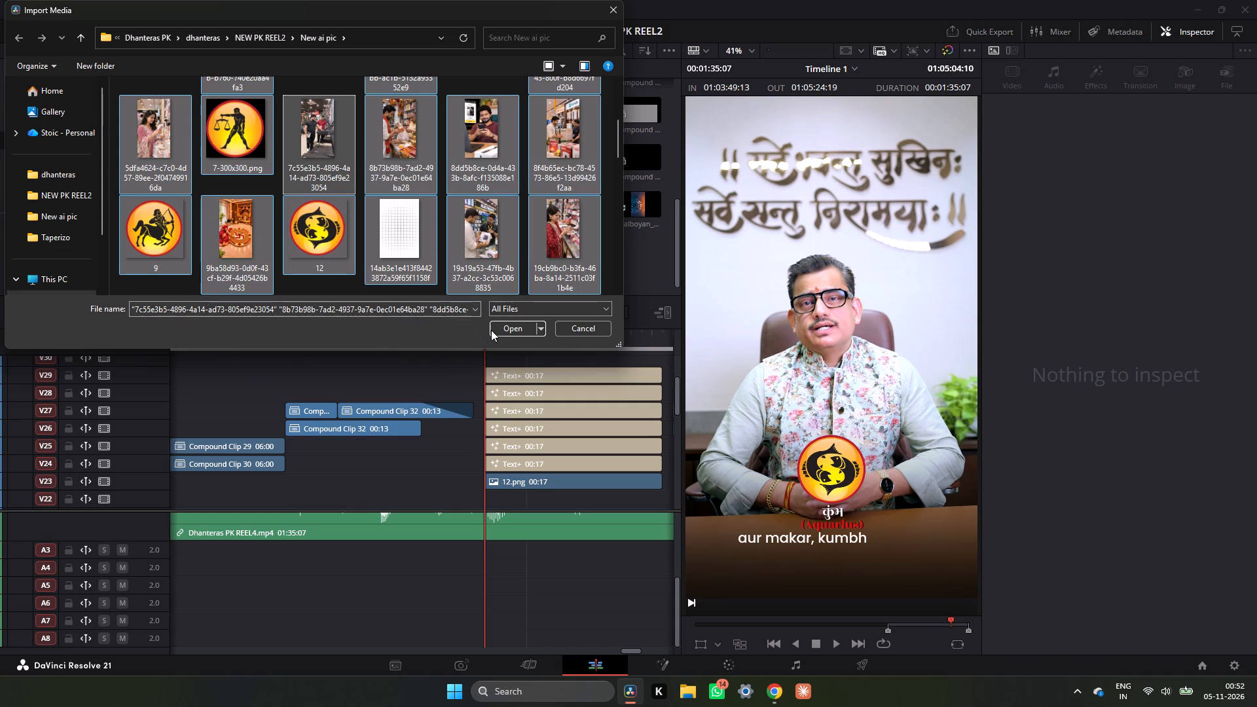
{"action": "left_click", "coordinate": [496, 330]}
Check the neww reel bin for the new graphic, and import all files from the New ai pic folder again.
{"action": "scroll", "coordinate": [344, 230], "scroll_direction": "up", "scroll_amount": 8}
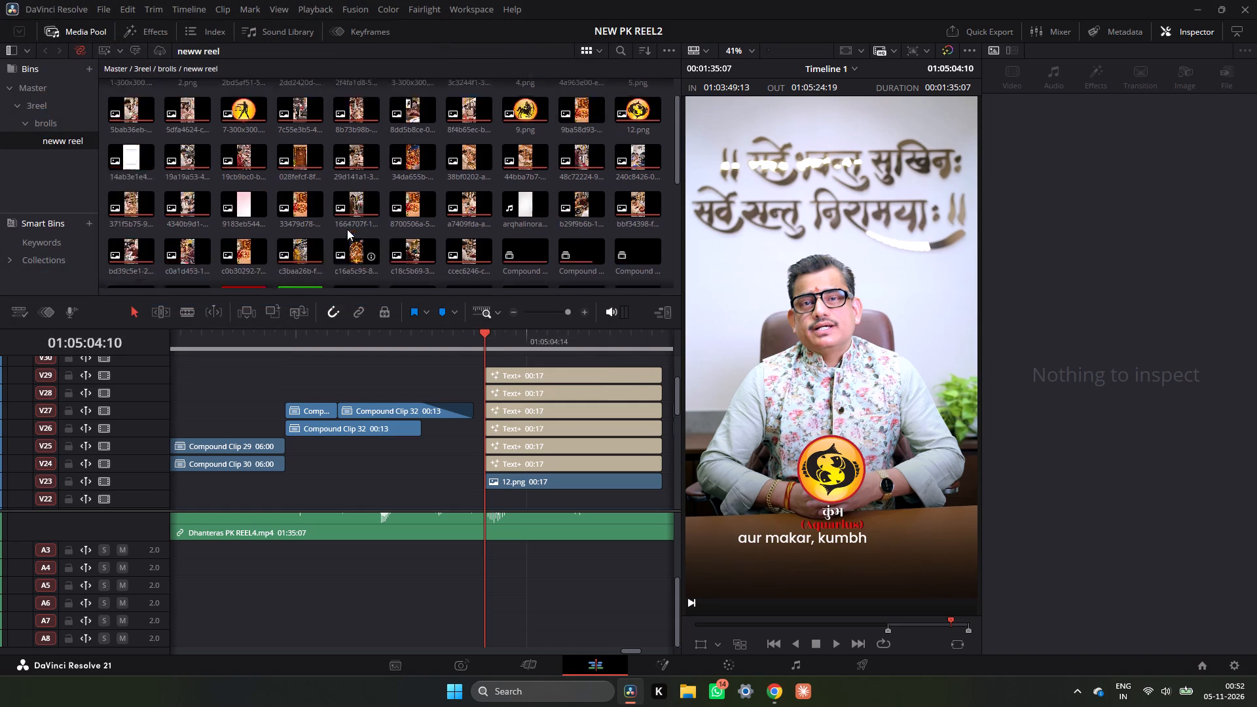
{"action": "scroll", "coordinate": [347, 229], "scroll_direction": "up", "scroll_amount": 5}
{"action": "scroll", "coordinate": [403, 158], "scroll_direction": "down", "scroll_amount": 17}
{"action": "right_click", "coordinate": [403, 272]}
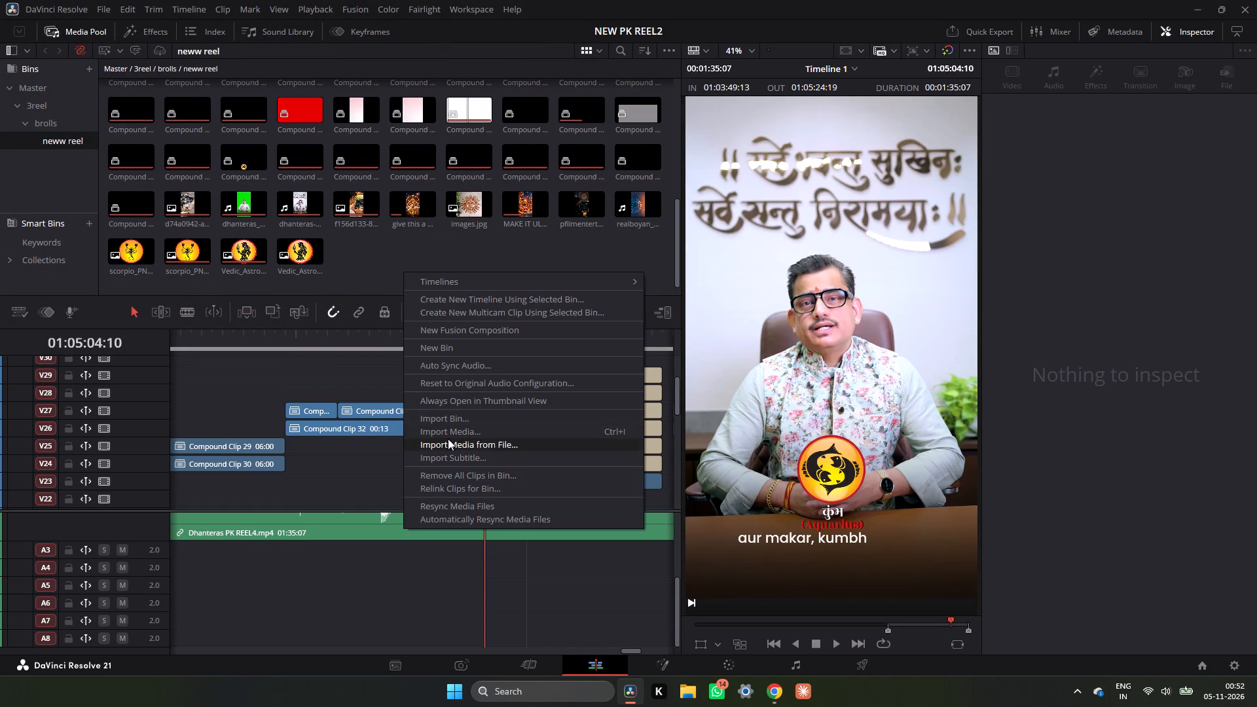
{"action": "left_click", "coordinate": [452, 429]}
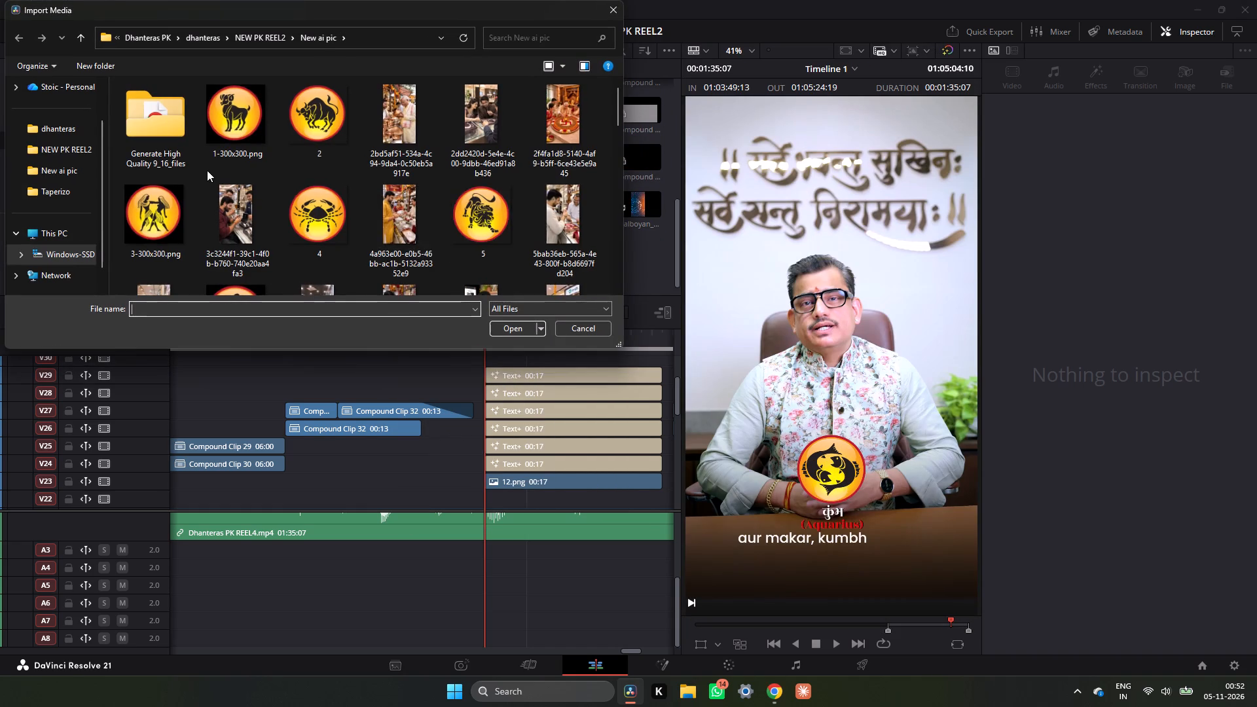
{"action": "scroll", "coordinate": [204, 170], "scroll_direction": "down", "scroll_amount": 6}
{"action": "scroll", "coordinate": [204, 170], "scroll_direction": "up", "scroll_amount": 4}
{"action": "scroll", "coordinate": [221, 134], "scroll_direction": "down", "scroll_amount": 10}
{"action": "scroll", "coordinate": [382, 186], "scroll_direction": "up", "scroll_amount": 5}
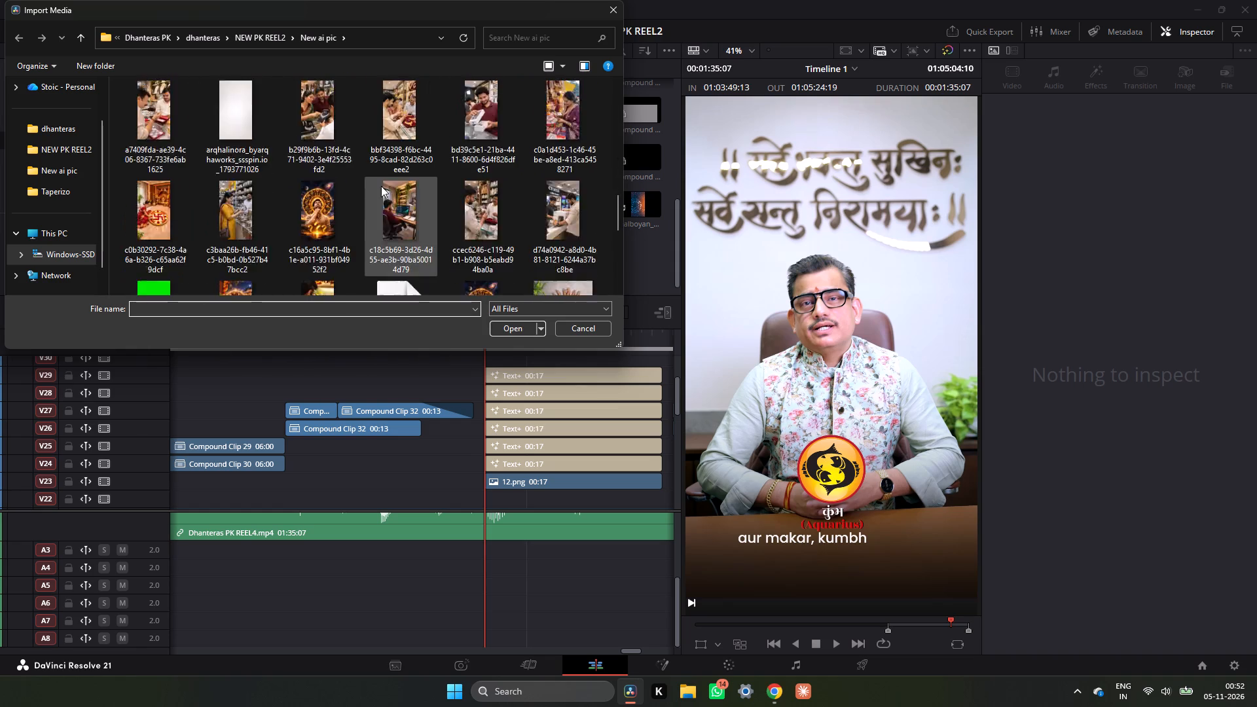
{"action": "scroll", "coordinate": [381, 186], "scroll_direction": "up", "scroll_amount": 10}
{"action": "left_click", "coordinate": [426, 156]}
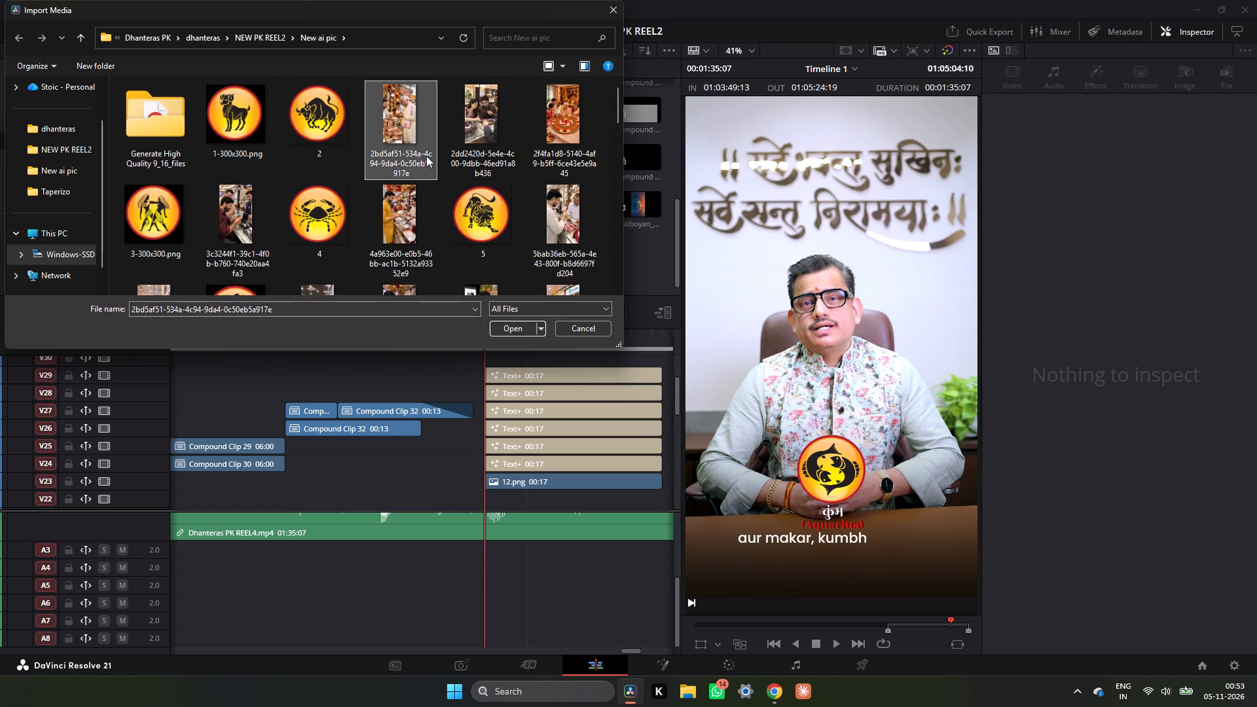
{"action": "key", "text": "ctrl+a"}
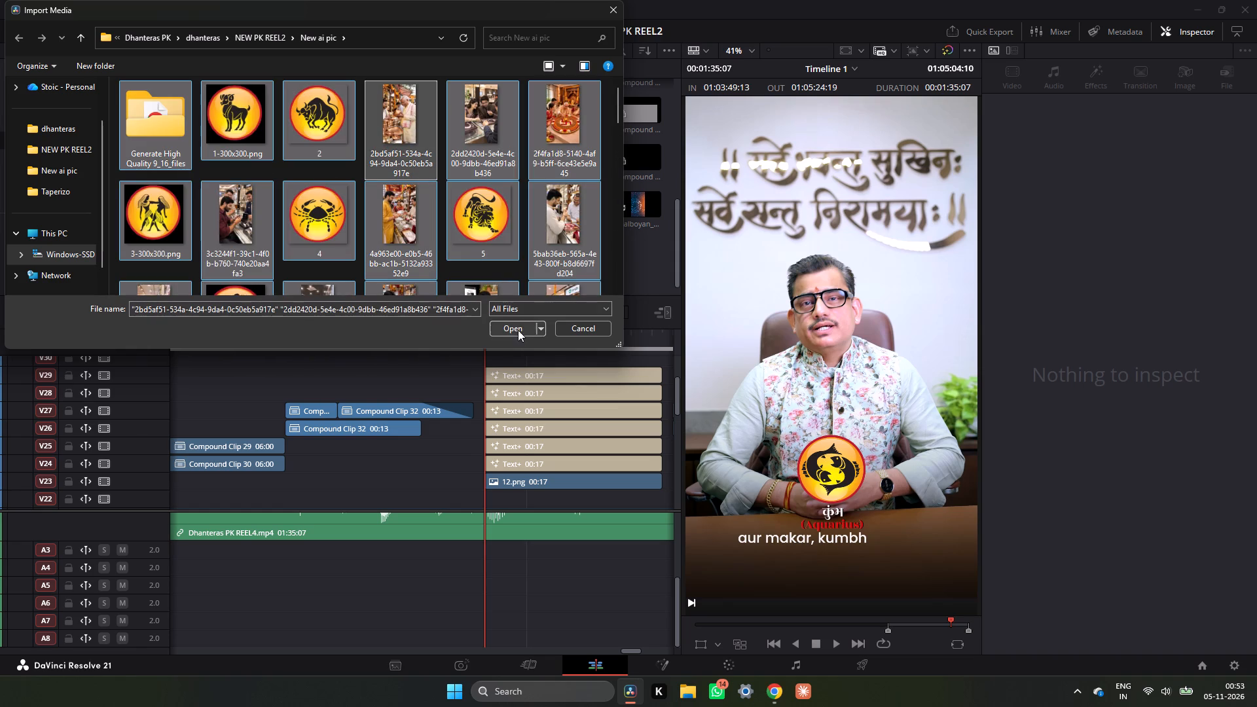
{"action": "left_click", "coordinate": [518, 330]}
Check the neww reel bin and the New ai pic folder in the media import dialog for the Aquarius graphic.
{"action": "scroll", "coordinate": [465, 234], "scroll_direction": "up", "scroll_amount": 14}
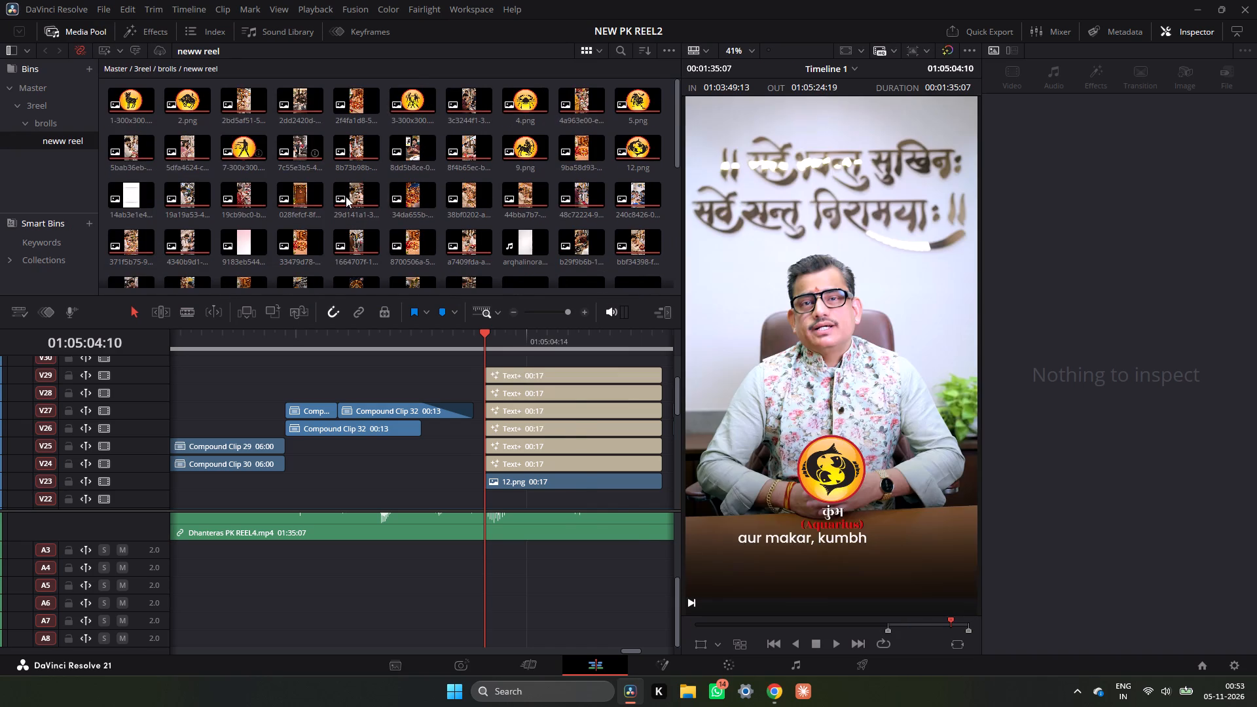
{"action": "scroll", "coordinate": [353, 206], "scroll_direction": "down", "scroll_amount": 17}
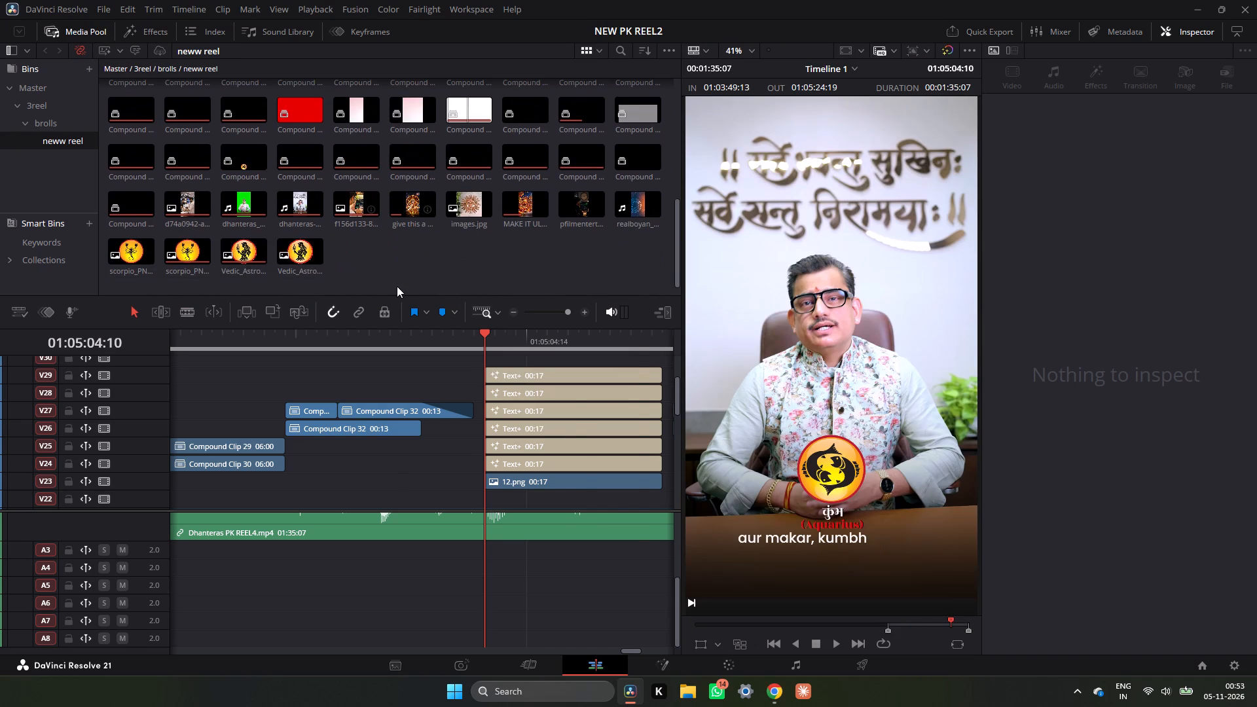
{"action": "right_click", "coordinate": [397, 286]}
{"action": "left_click", "coordinate": [468, 446]}
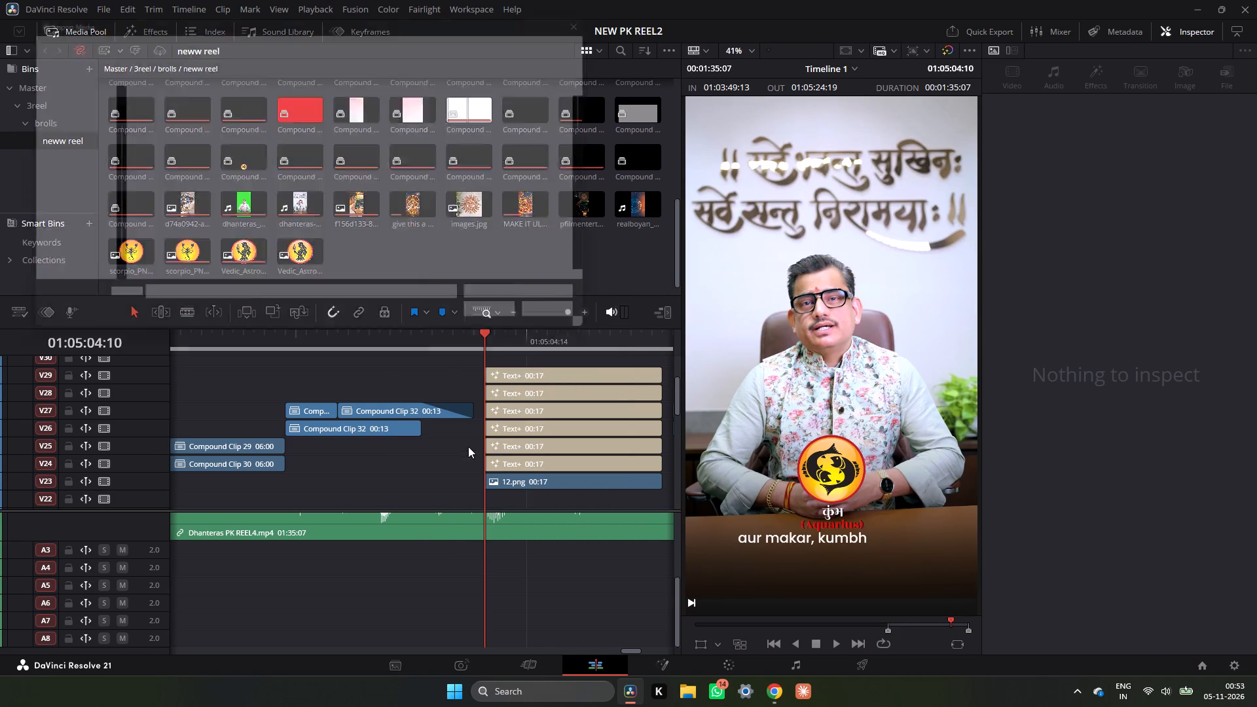
{"action": "scroll", "coordinate": [464, 198], "scroll_direction": "down", "scroll_amount": 4}
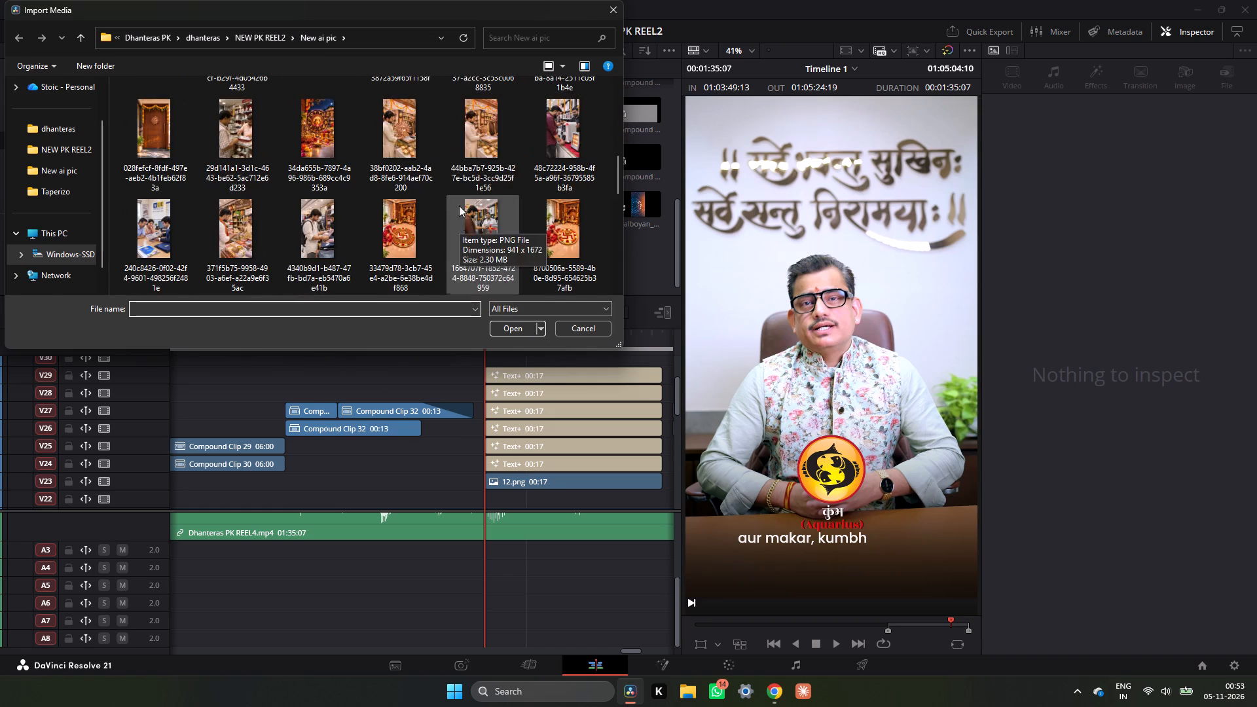
{"action": "scroll", "coordinate": [461, 181], "scroll_direction": "down", "scroll_amount": 5}
{"action": "scroll", "coordinate": [441, 181], "scroll_direction": "up", "scroll_amount": 5}
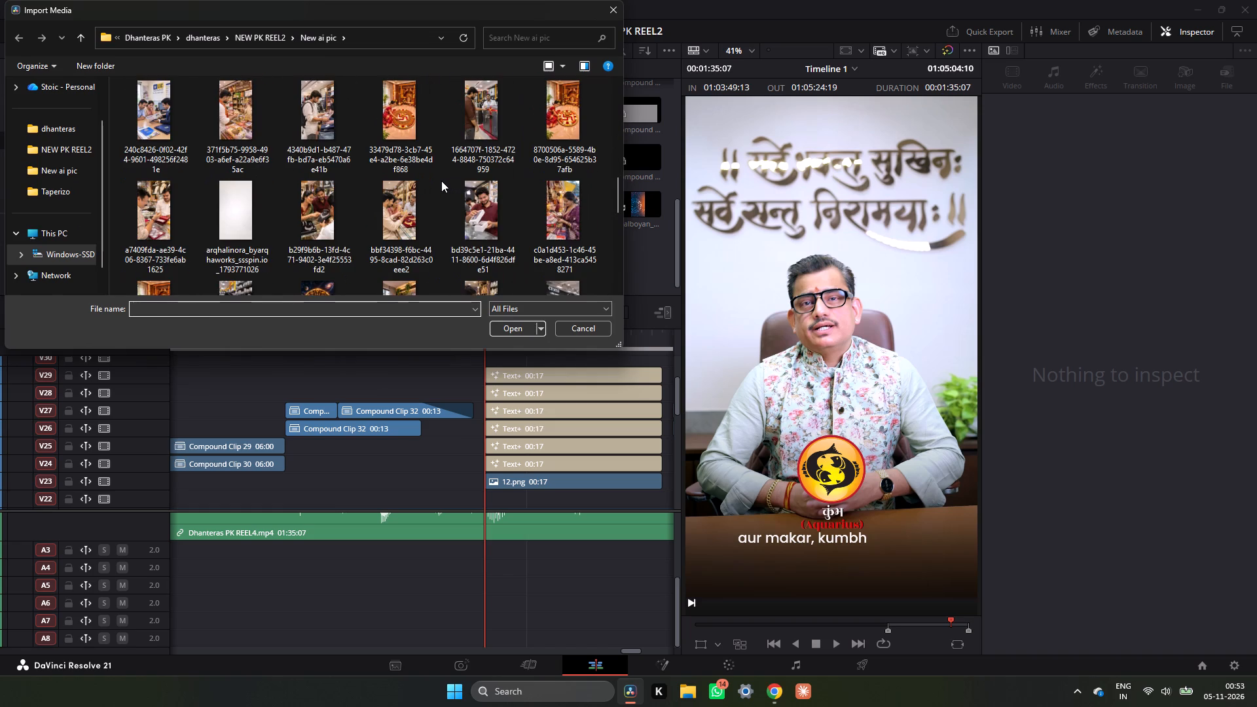
{"action": "scroll", "coordinate": [441, 181], "scroll_direction": "down", "scroll_amount": 3}
{"action": "scroll", "coordinate": [441, 181], "scroll_direction": "up", "scroll_amount": 3}
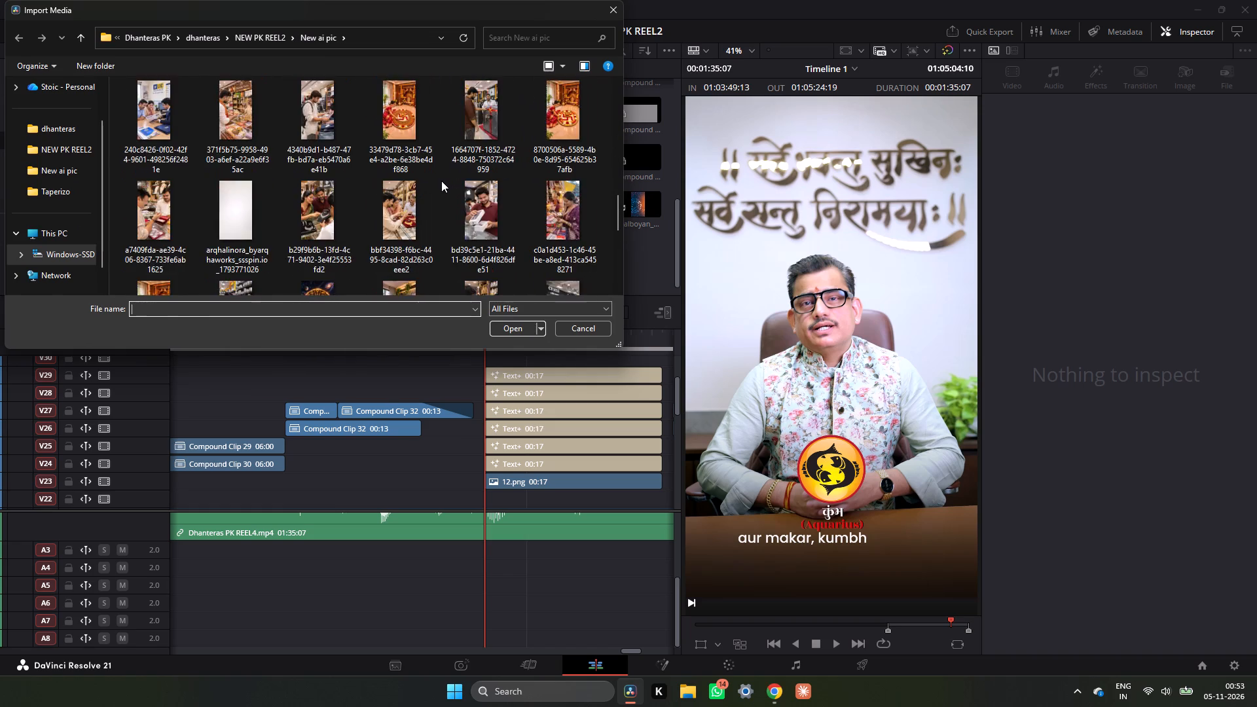
{"action": "scroll", "coordinate": [441, 181], "scroll_direction": "up", "scroll_amount": 5}
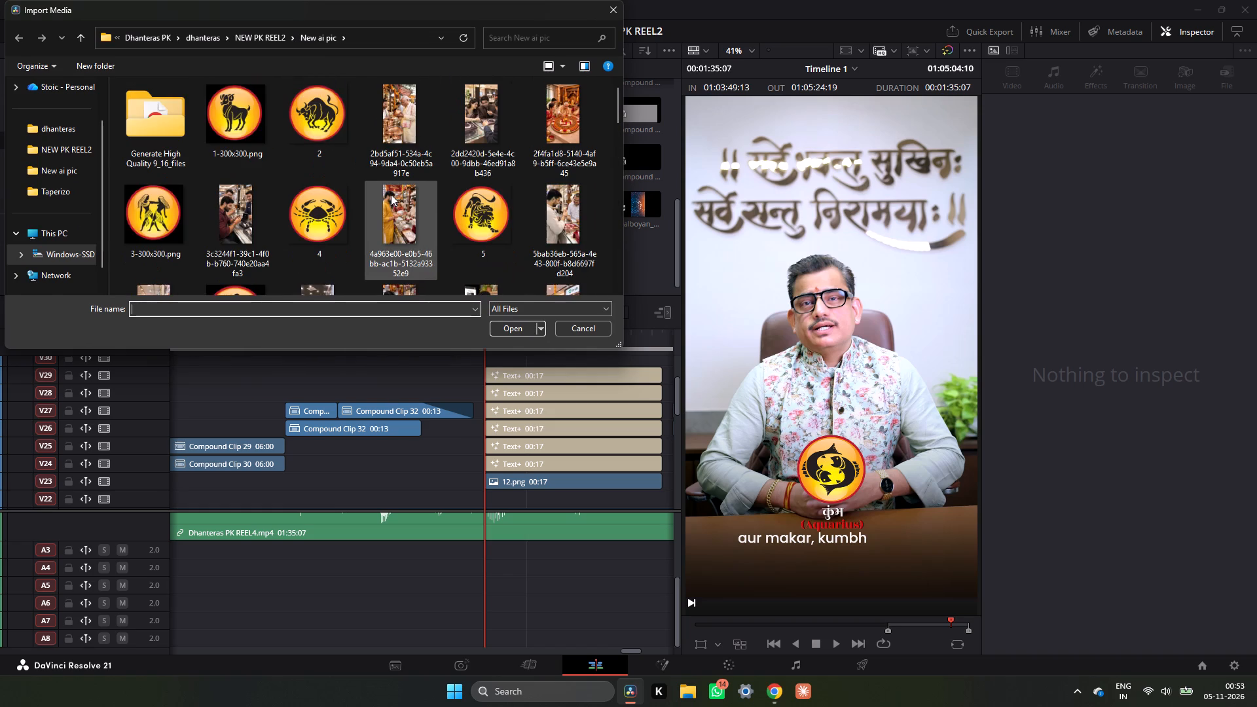
{"action": "scroll", "coordinate": [391, 194], "scroll_direction": "up", "scroll_amount": 1}
Switch to Chrome, dismiss the ad on pngimg.com, and open the yellow Aquarius man-and-jug button image at full size.
{"action": "left_click", "coordinate": [782, 704]}
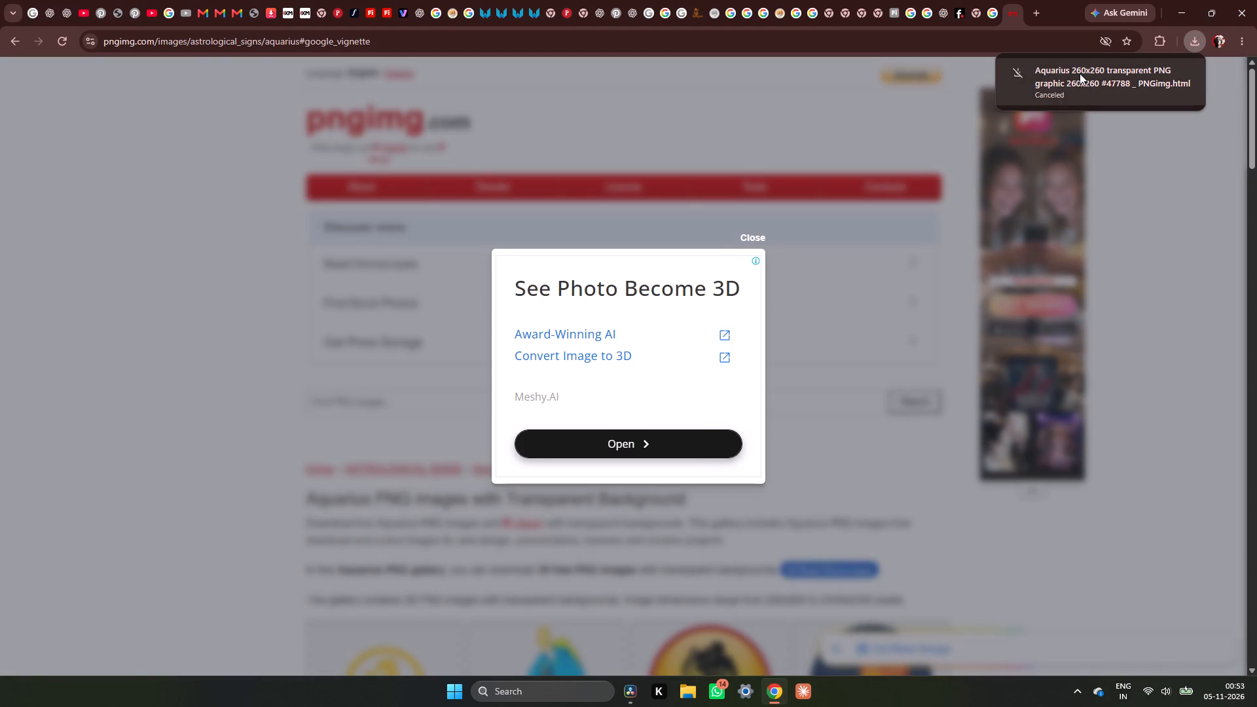
{"action": "left_click", "coordinate": [755, 230]}
{"action": "scroll", "coordinate": [755, 230], "scroll_direction": "up", "scroll_amount": 4}
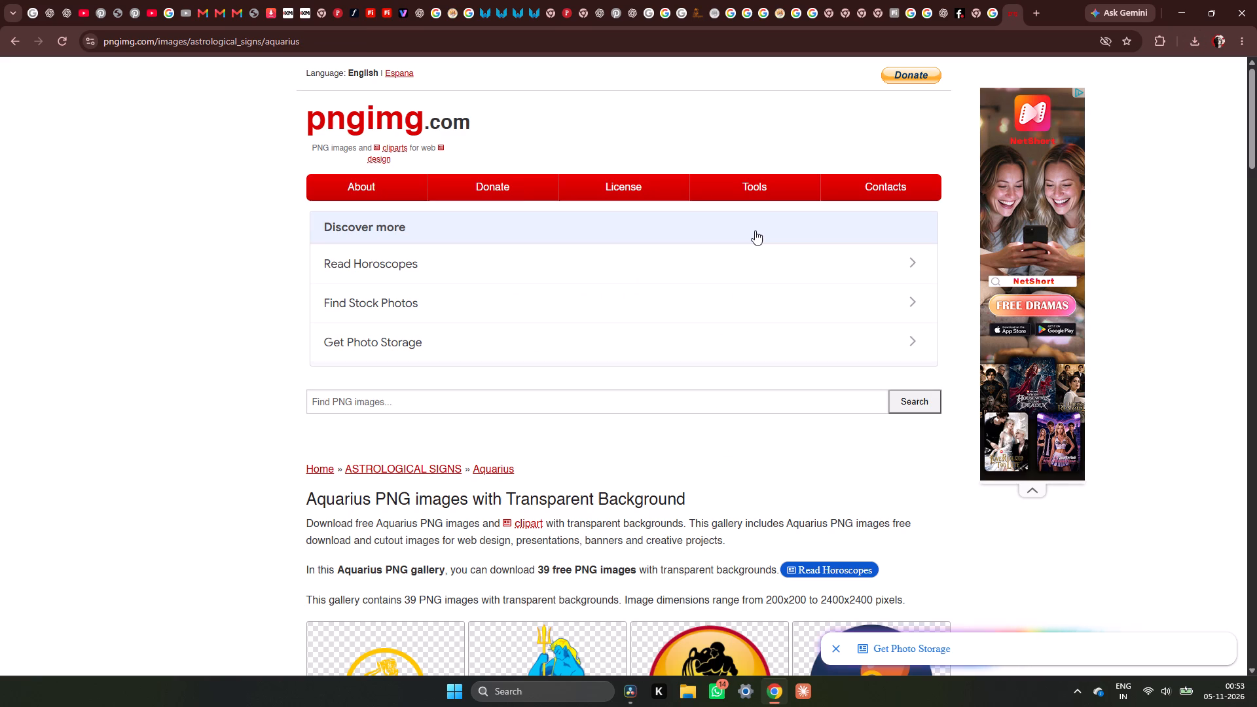
{"action": "scroll", "coordinate": [755, 230], "scroll_direction": "up", "scroll_amount": 3}
{"action": "scroll", "coordinate": [703, 230], "scroll_direction": "down", "scroll_amount": 5}
{"action": "left_click", "coordinate": [661, 382]}
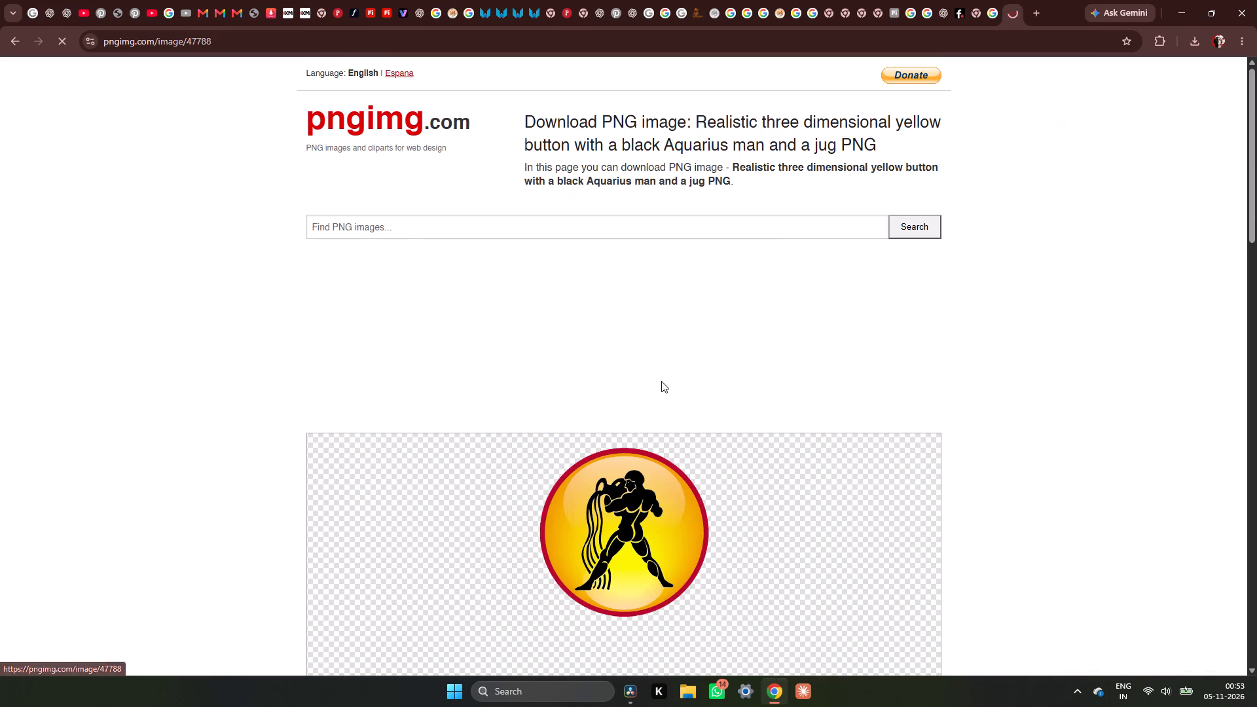
{"action": "scroll", "coordinate": [661, 381], "scroll_direction": "down", "scroll_amount": 3}
{"action": "scroll", "coordinate": [661, 381], "scroll_direction": "up", "scroll_amount": 4}
{"action": "scroll", "coordinate": [661, 381], "scroll_direction": "down", "scroll_amount": 5}
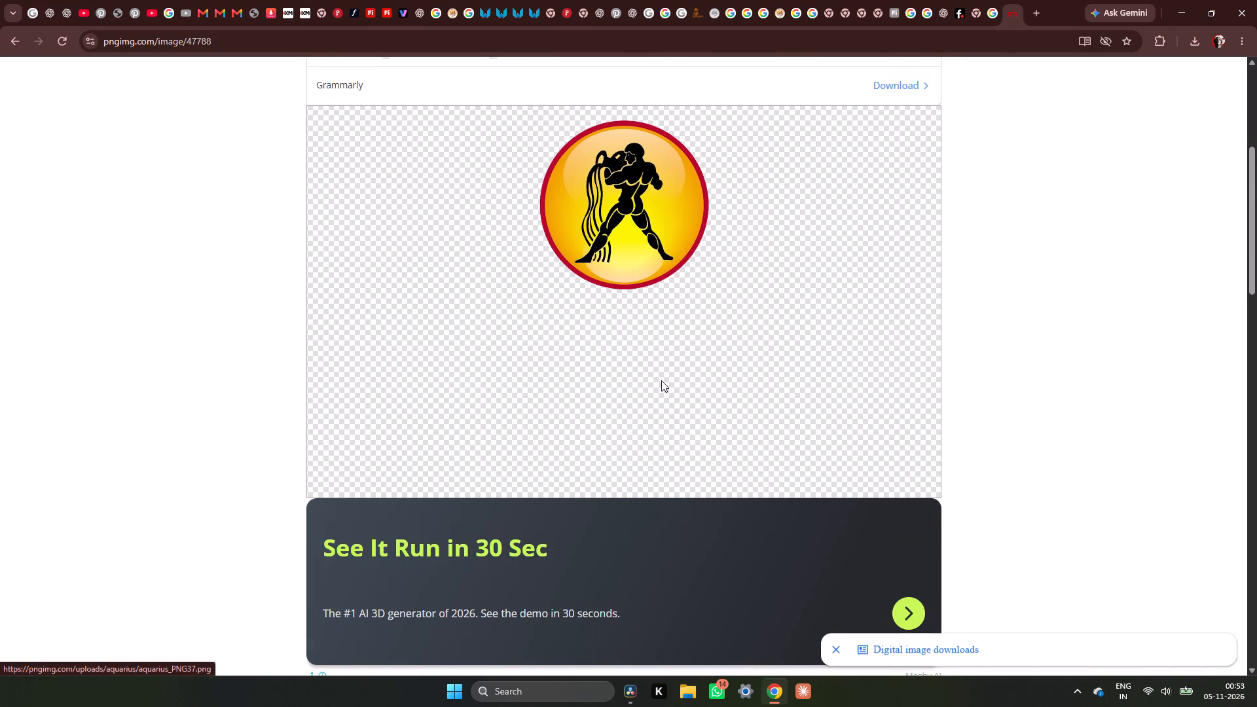
{"action": "scroll", "coordinate": [661, 380], "scroll_direction": "down", "scroll_amount": 3}
{"action": "scroll", "coordinate": [653, 346], "scroll_direction": "up", "scroll_amount": 4}
{"action": "double_click", "coordinate": [646, 291]}
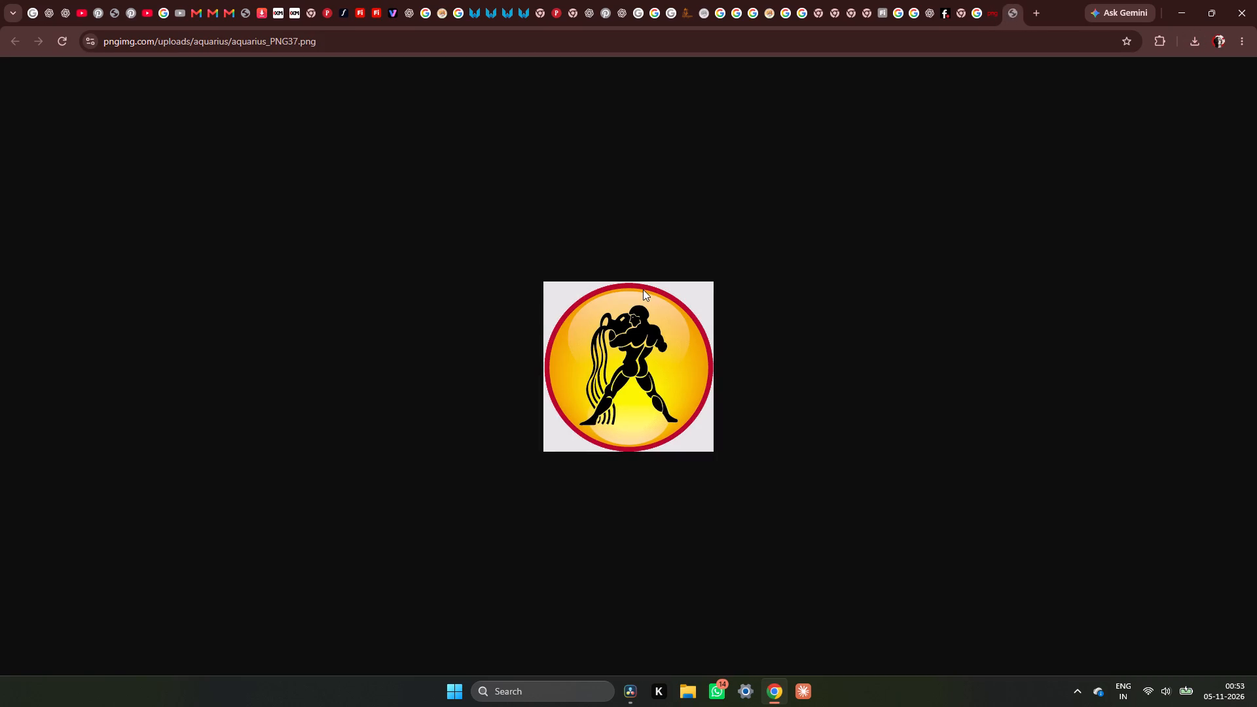
Save the Aquarius image as aquarius_PNG37 in PNG format in the New ai pic folder.
{"action": "scroll", "coordinate": [643, 330], "scroll_direction": "down", "scroll_amount": 5}
{"action": "right_click", "coordinate": [643, 330]}
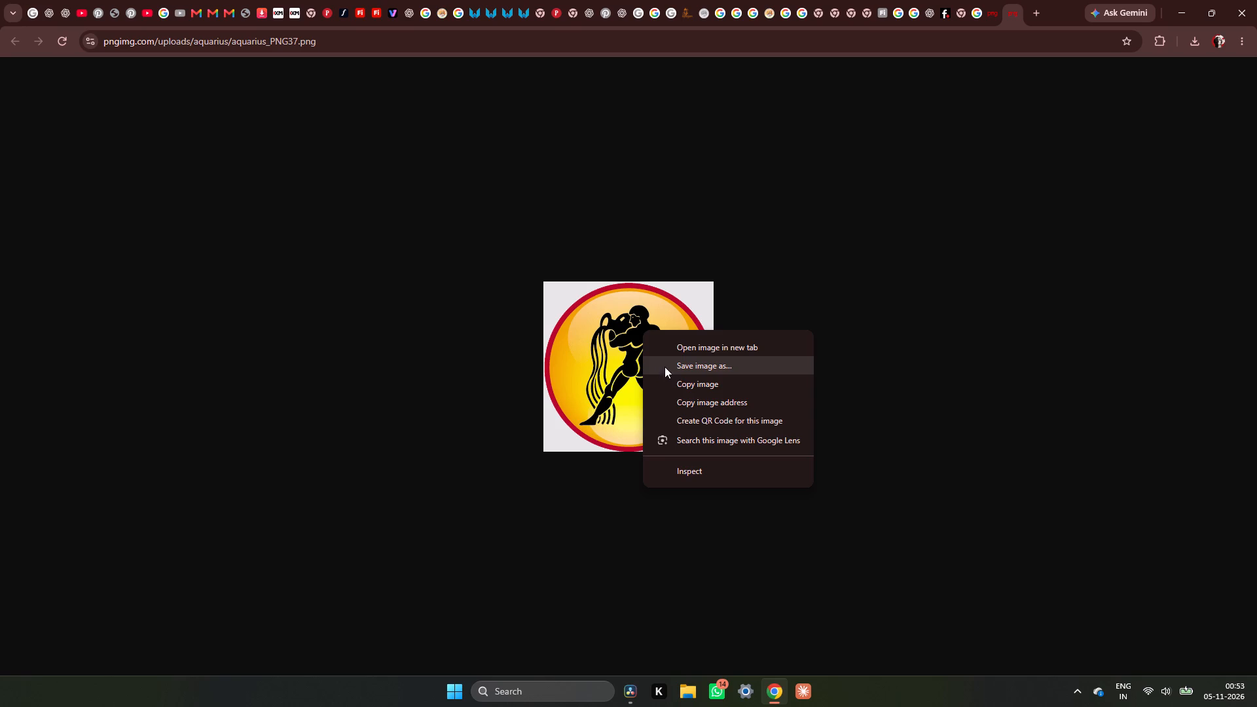
{"action": "left_click", "coordinate": [666, 365]}
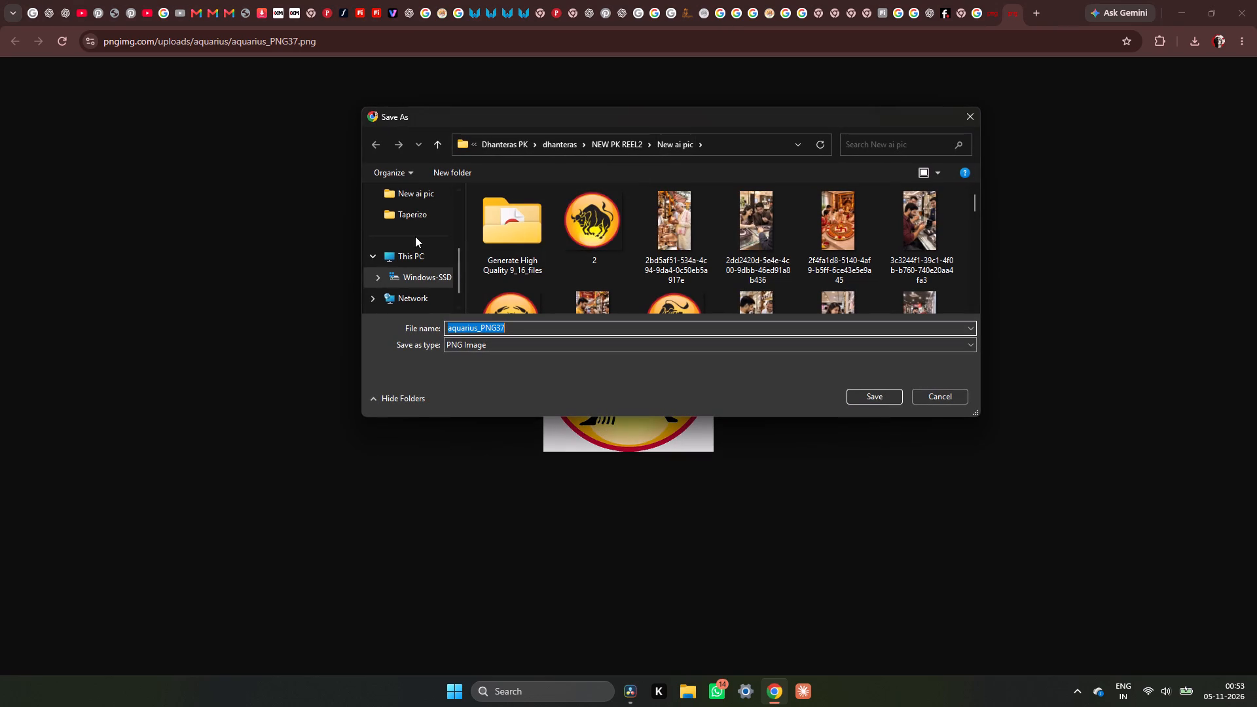
{"action": "left_click", "coordinate": [427, 187]}
{"action": "scroll", "coordinate": [739, 272], "scroll_direction": "down", "scroll_amount": 5}
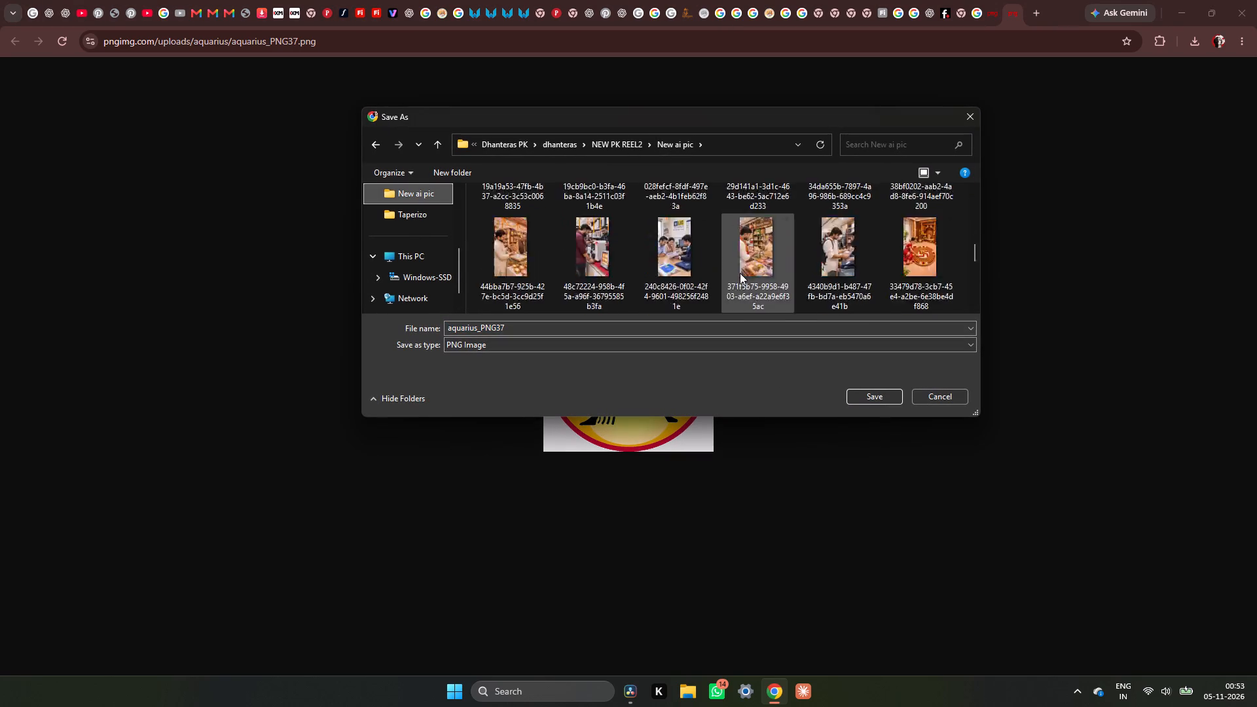
{"action": "scroll", "coordinate": [740, 273], "scroll_direction": "down", "scroll_amount": 2}
{"action": "left_click", "coordinate": [863, 395]}
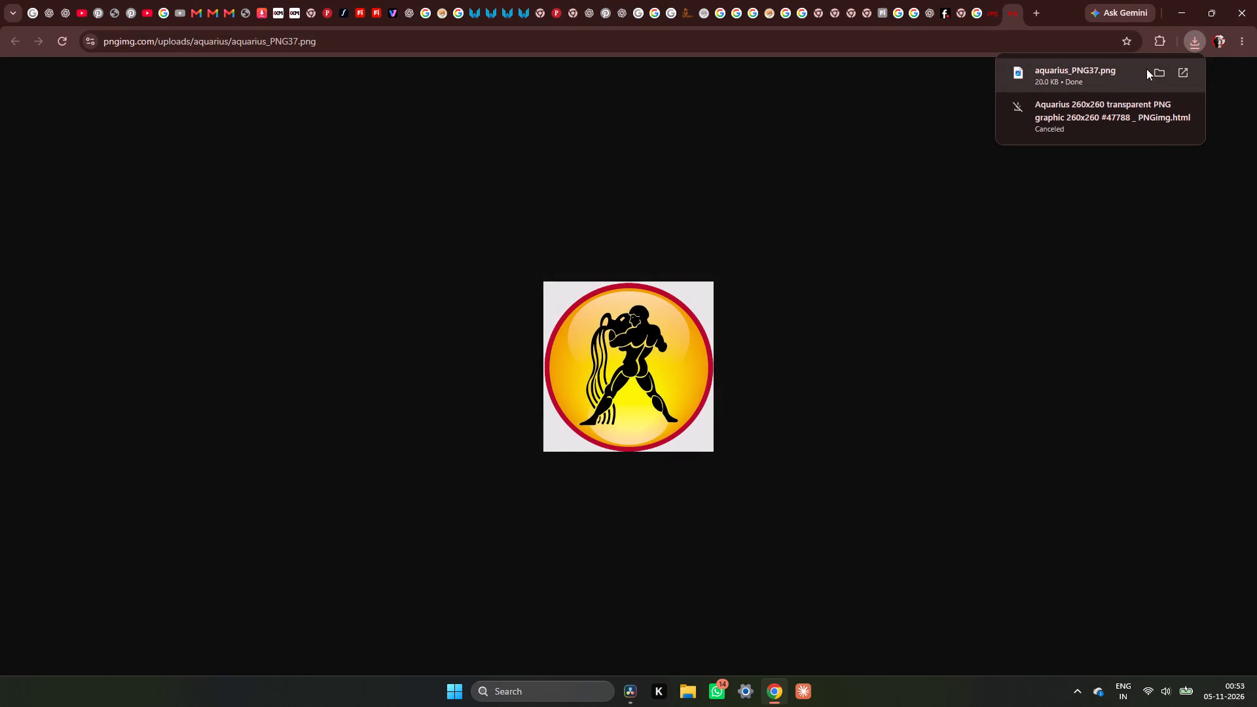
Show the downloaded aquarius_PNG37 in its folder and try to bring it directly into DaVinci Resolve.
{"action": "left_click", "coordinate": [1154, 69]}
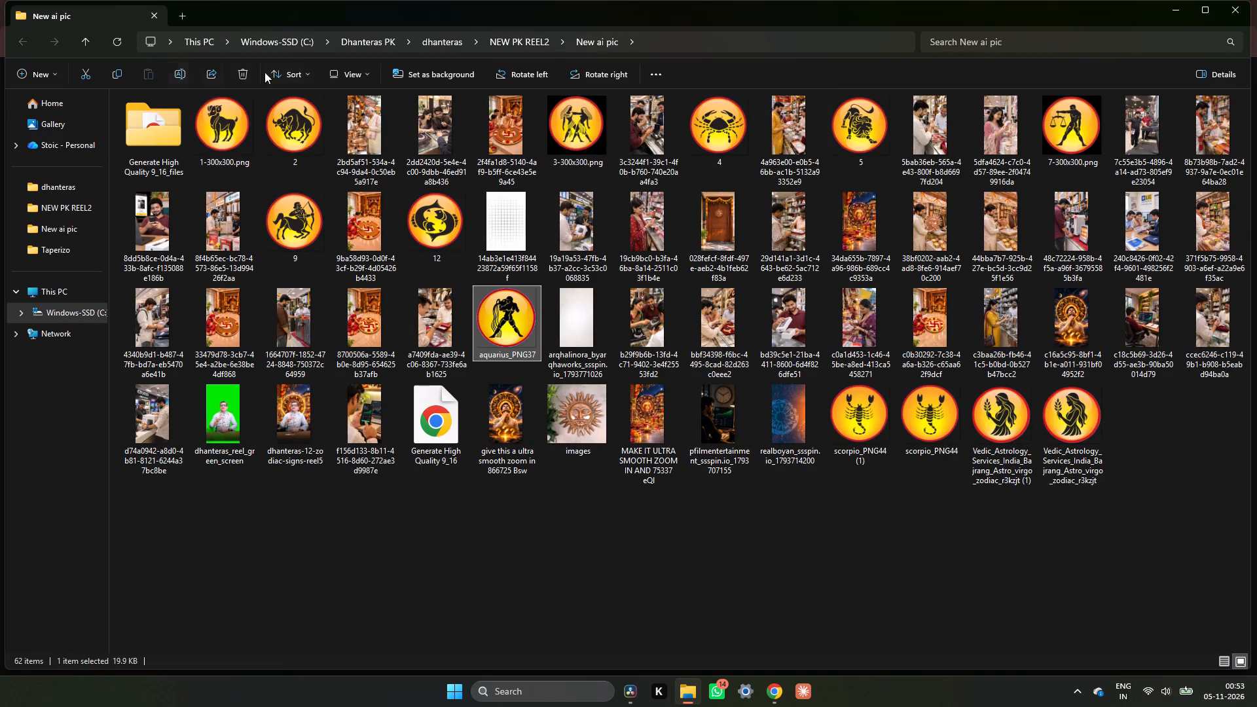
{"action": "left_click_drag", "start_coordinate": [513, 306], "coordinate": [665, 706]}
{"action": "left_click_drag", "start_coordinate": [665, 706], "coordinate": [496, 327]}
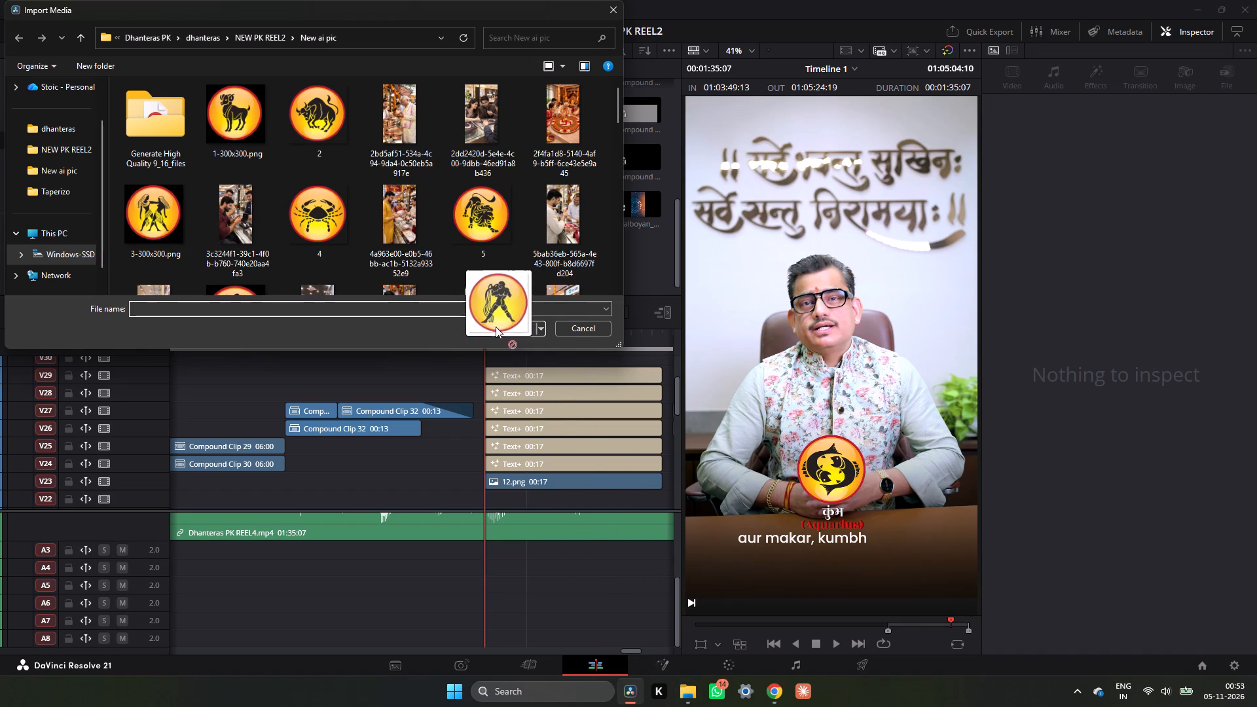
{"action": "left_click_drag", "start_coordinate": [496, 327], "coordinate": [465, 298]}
Import all files from the New ai pic folder and locate aquarius_PNG37.png in the neww reel bin.
{"action": "left_click", "coordinate": [354, 206]}
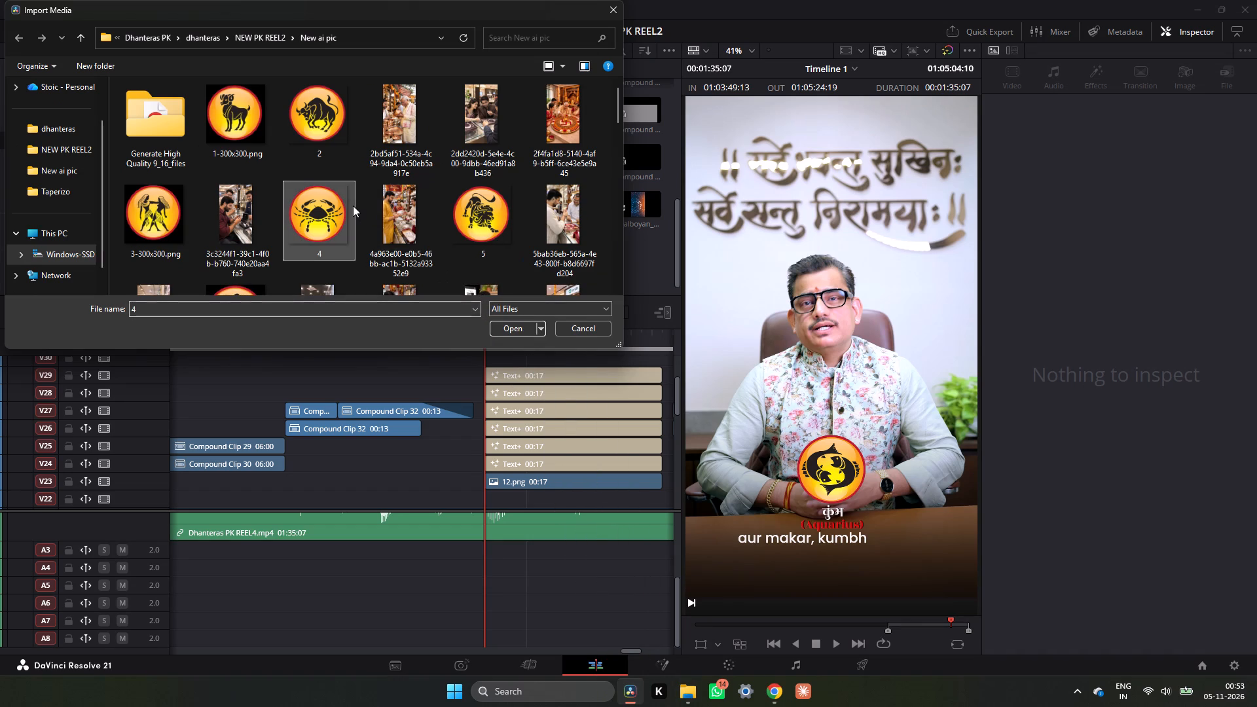
{"action": "key", "text": "ctrl+a"}
{"action": "left_click", "coordinate": [518, 327]}
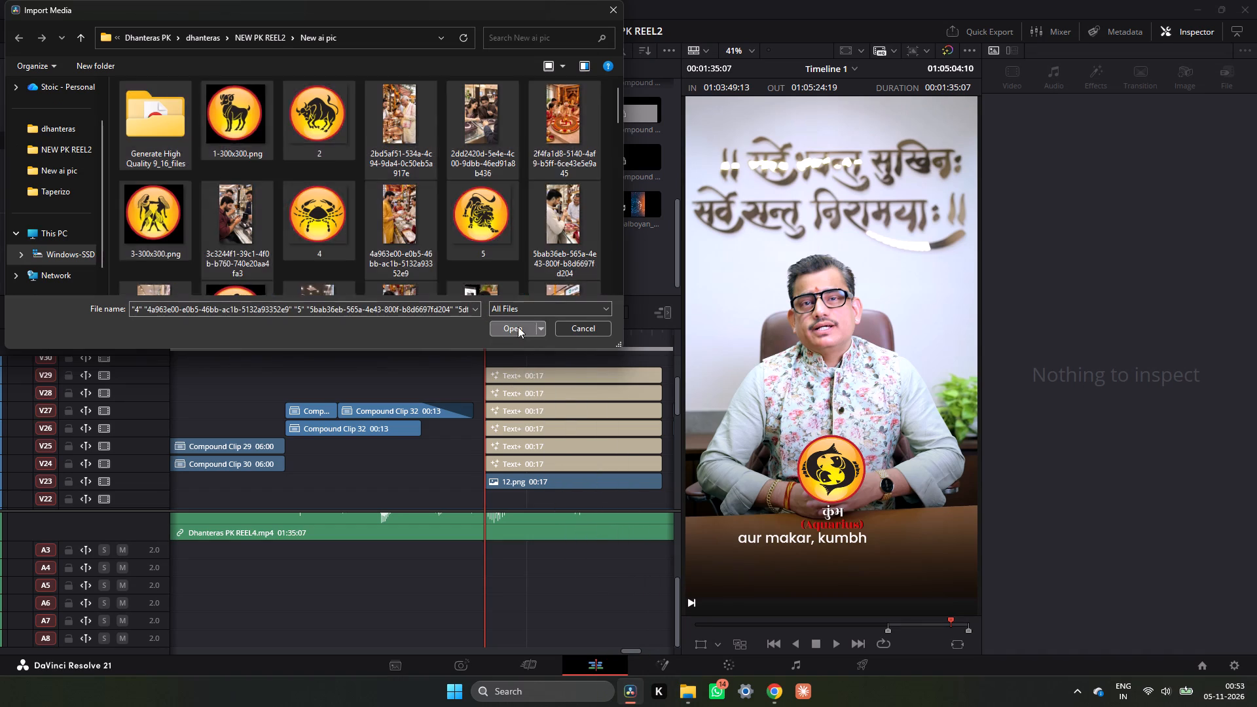
{"action": "scroll", "coordinate": [382, 233], "scroll_direction": "up", "scroll_amount": 6}
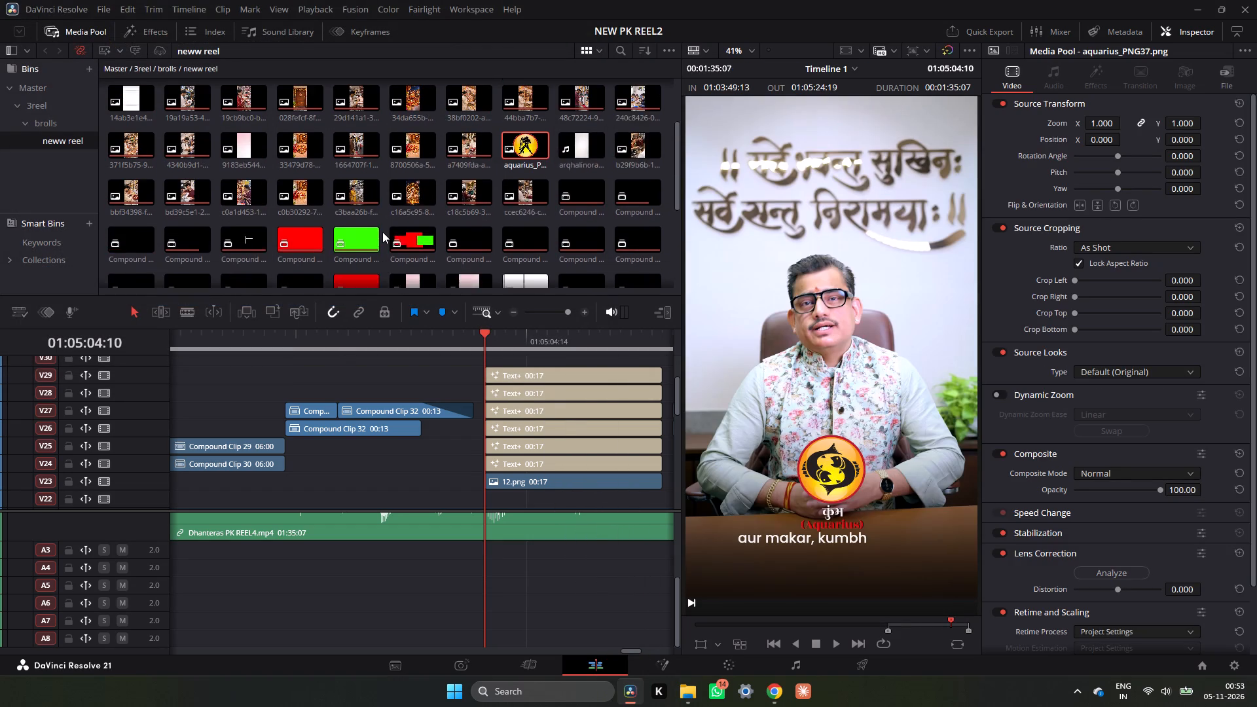
{"action": "scroll", "coordinate": [382, 232], "scroll_direction": "up", "scroll_amount": 1}
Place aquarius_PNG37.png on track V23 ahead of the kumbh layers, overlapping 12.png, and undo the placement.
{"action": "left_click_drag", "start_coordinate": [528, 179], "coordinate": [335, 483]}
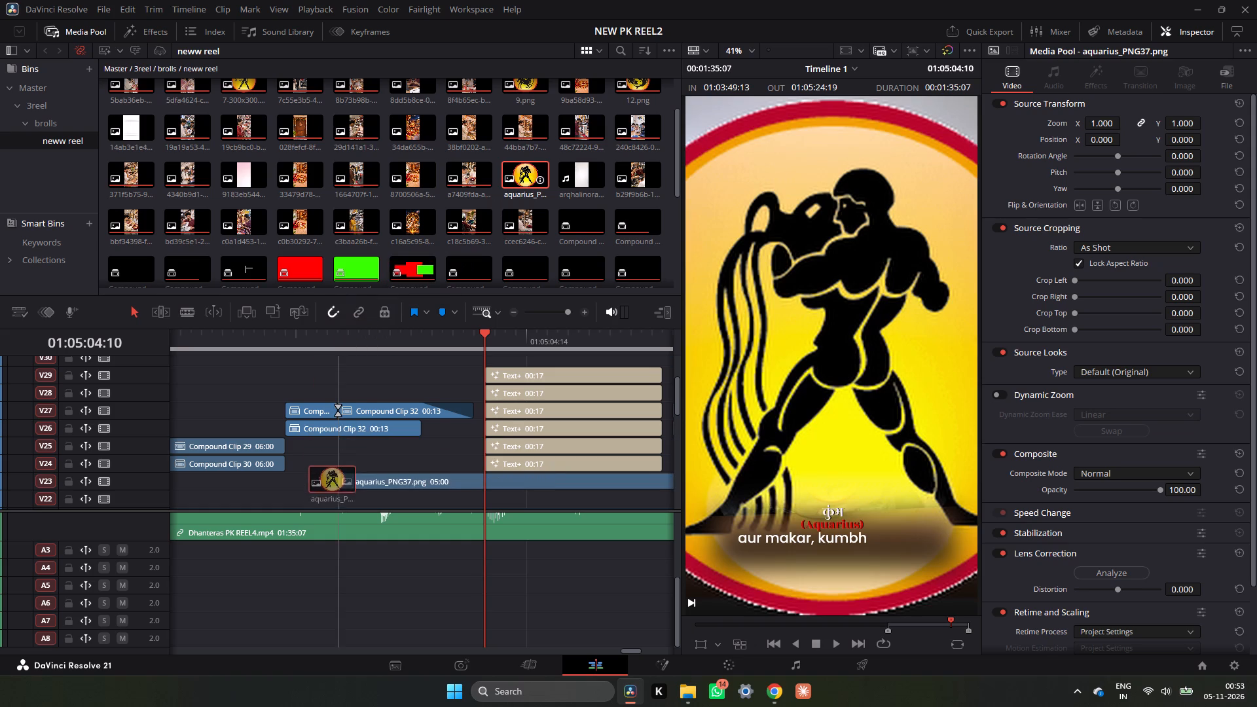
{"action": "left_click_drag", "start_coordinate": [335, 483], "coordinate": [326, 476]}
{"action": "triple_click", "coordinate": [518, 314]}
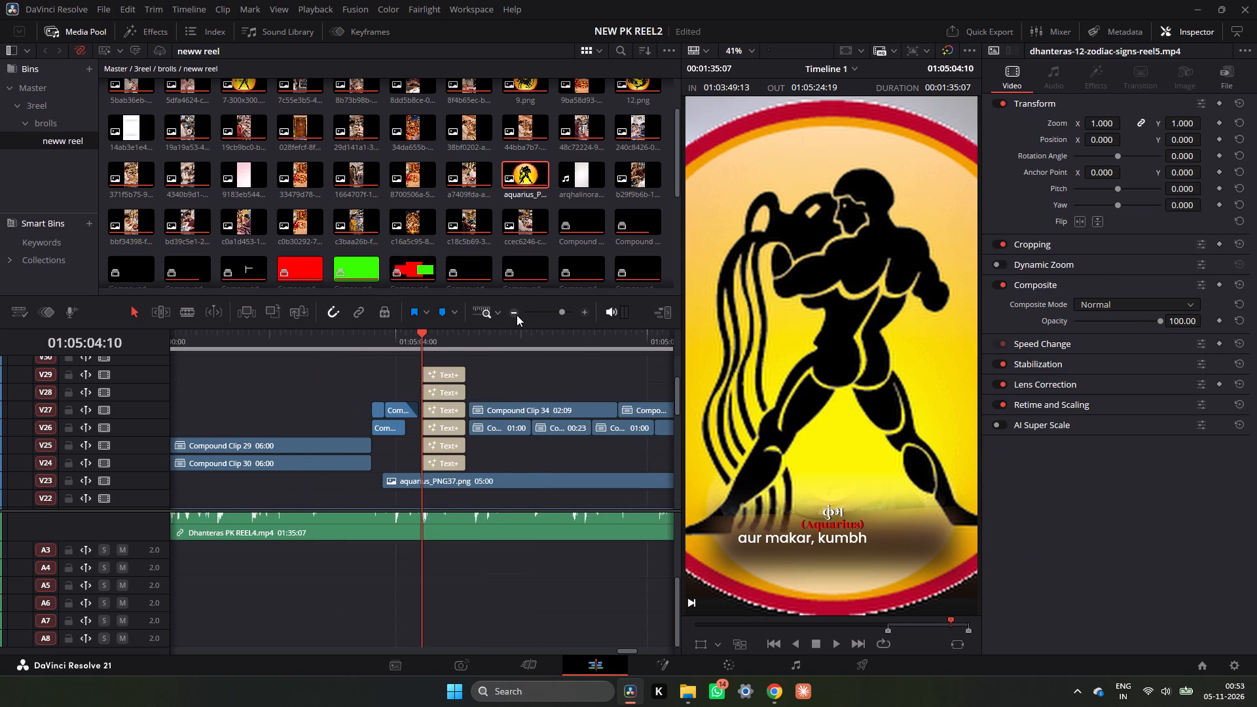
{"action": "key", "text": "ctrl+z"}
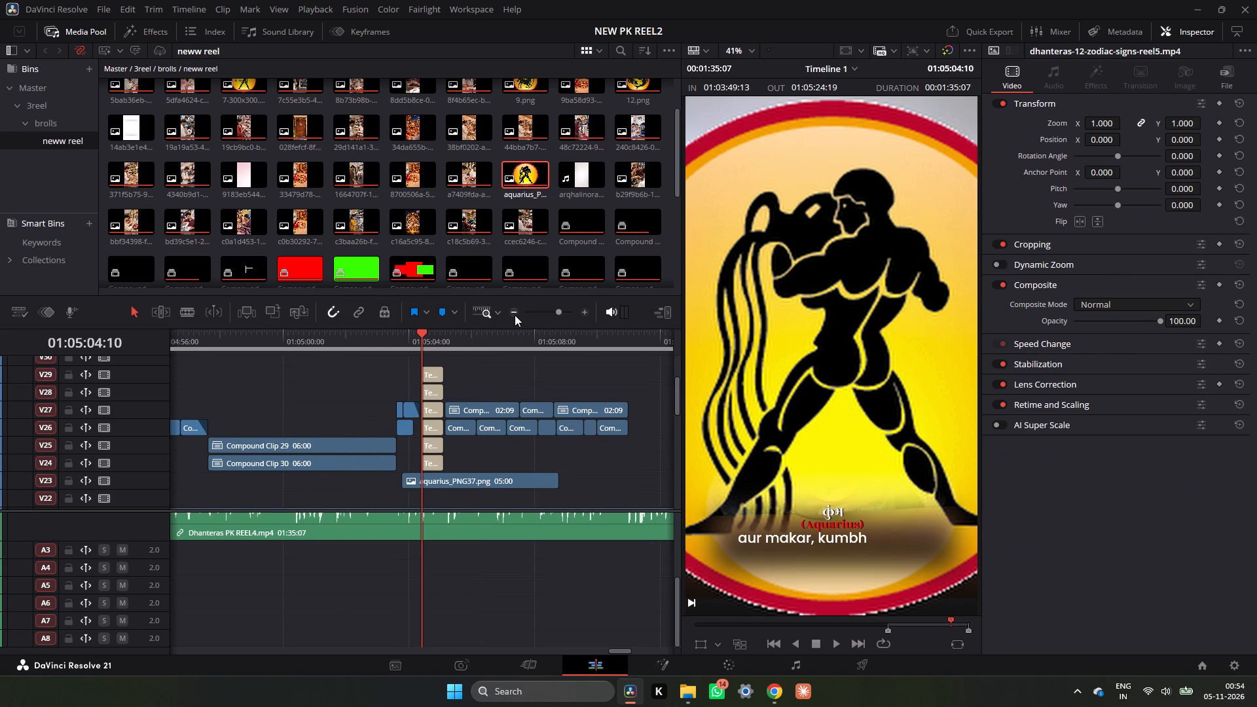
Add aquarius_PNG37.png to the empty space on track V23 after 12.png and shorten its end to a brief clip.
{"action": "left_click_drag", "start_coordinate": [522, 173], "coordinate": [499, 484]}
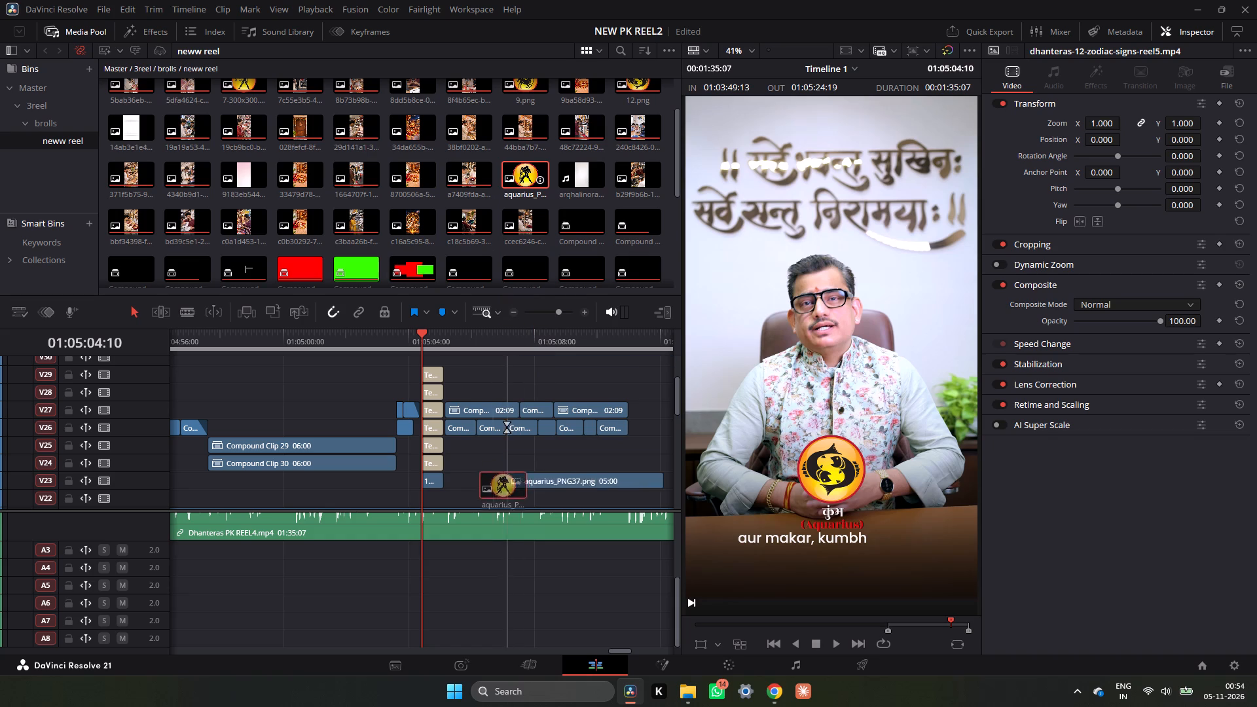
{"action": "left_click_drag", "start_coordinate": [499, 484], "coordinate": [481, 477]}
{"action": "left_click_drag", "start_coordinate": [631, 481], "coordinate": [547, 481]}
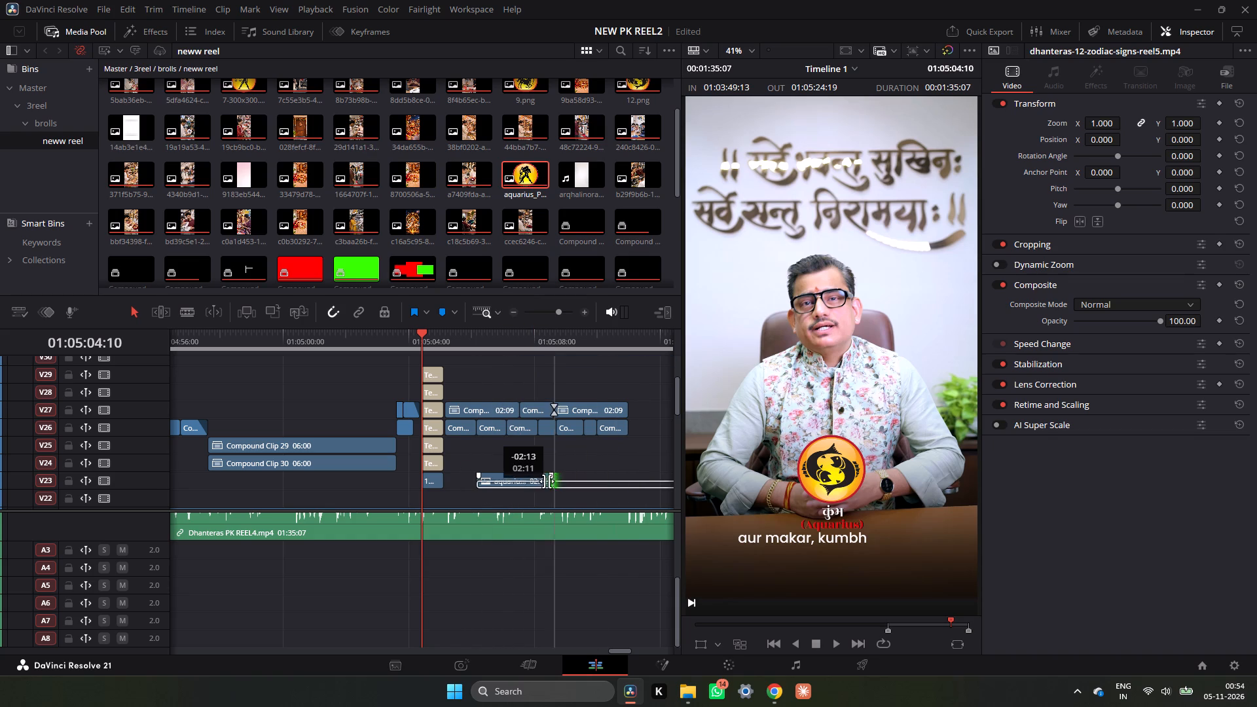
{"action": "left_click_drag", "start_coordinate": [547, 481], "coordinate": [509, 486]}
Move aquarius_PNG37.png down to track V22, before the kumbh Text+ layers, and trim its end to a 00:15 duration.
{"action": "left_click_drag", "start_coordinate": [496, 486], "coordinate": [406, 460]}
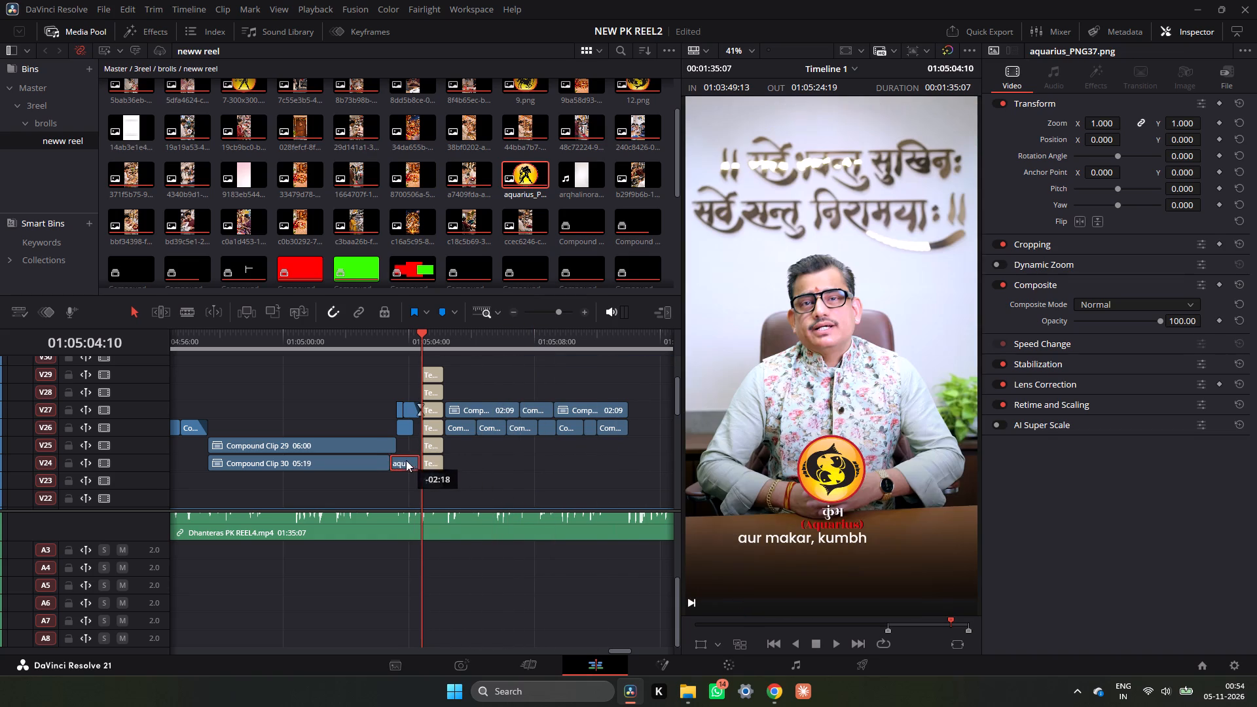
{"action": "left_click_drag", "start_coordinate": [406, 460], "coordinate": [397, 493]}
{"action": "left_click_drag", "start_coordinate": [409, 499], "coordinate": [409, 499]}
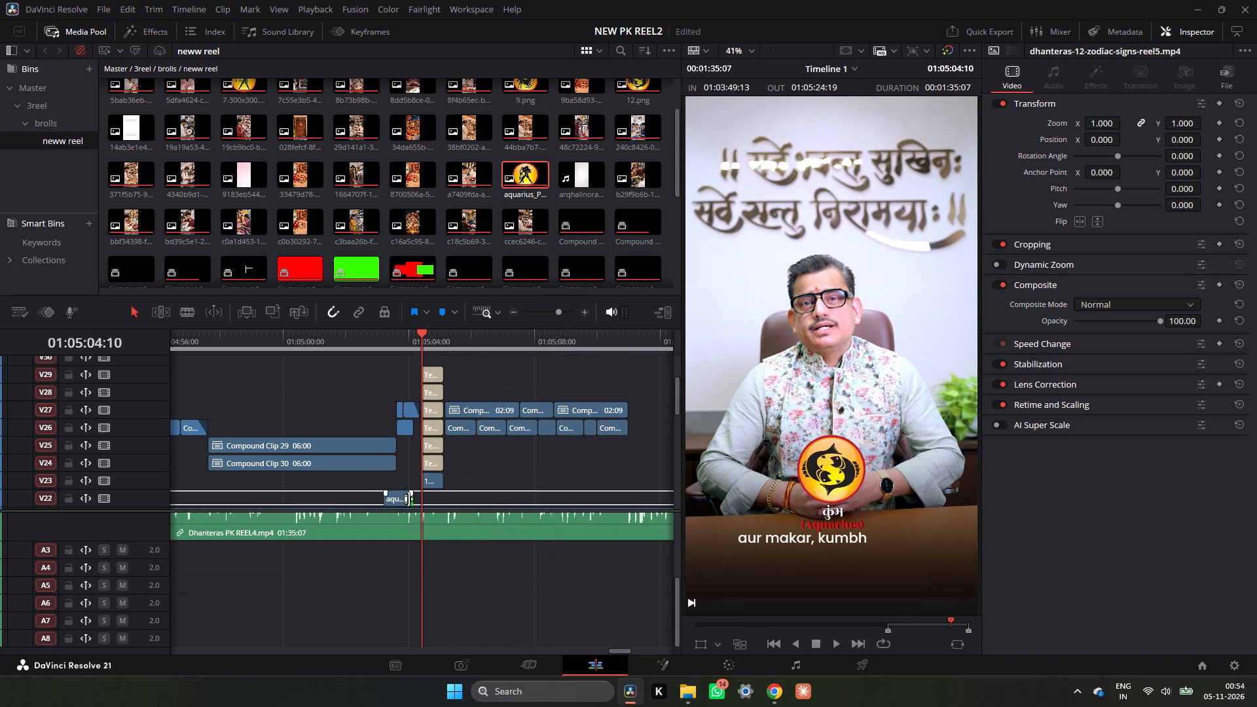
{"action": "left_click_drag", "start_coordinate": [409, 499], "coordinate": [397, 500]}
Move aquarius_PNG37.png up to track V24, into the gap between Compound Clip 30 and the kumbh Text+ layer.
{"action": "triple_click", "coordinate": [587, 312]}
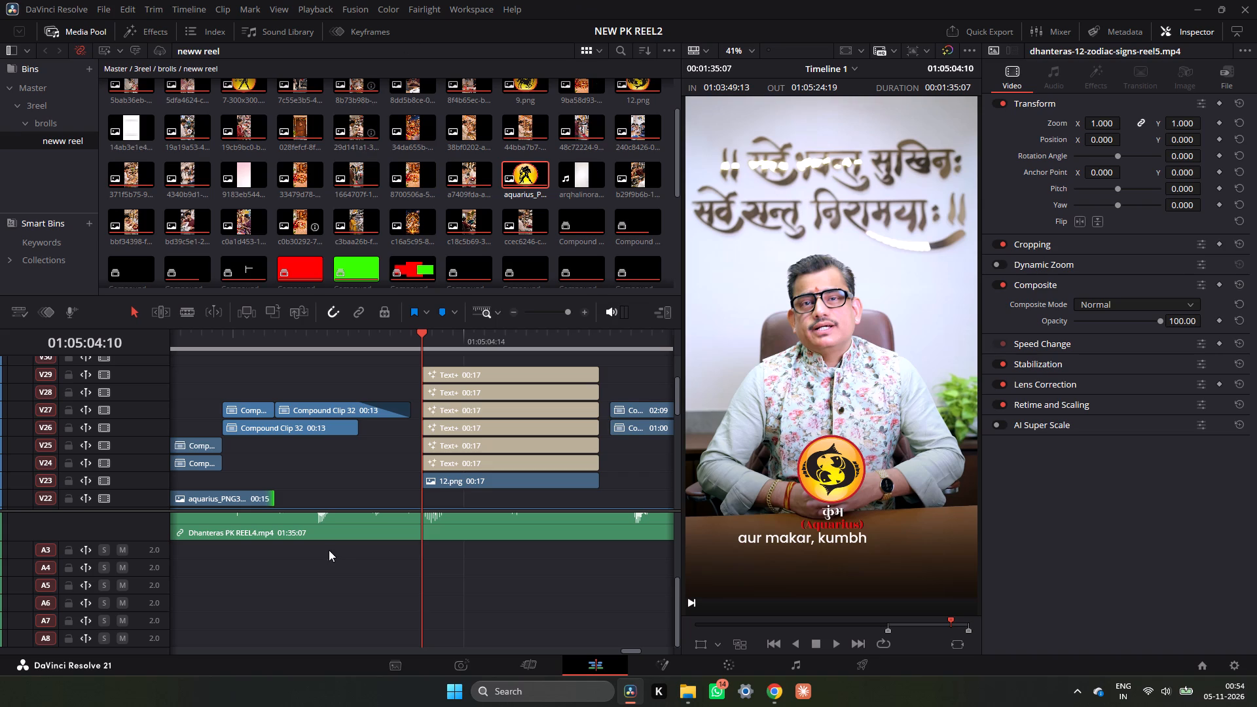
{"action": "left_click", "coordinate": [245, 340]}
{"action": "left_click", "coordinate": [228, 344]}
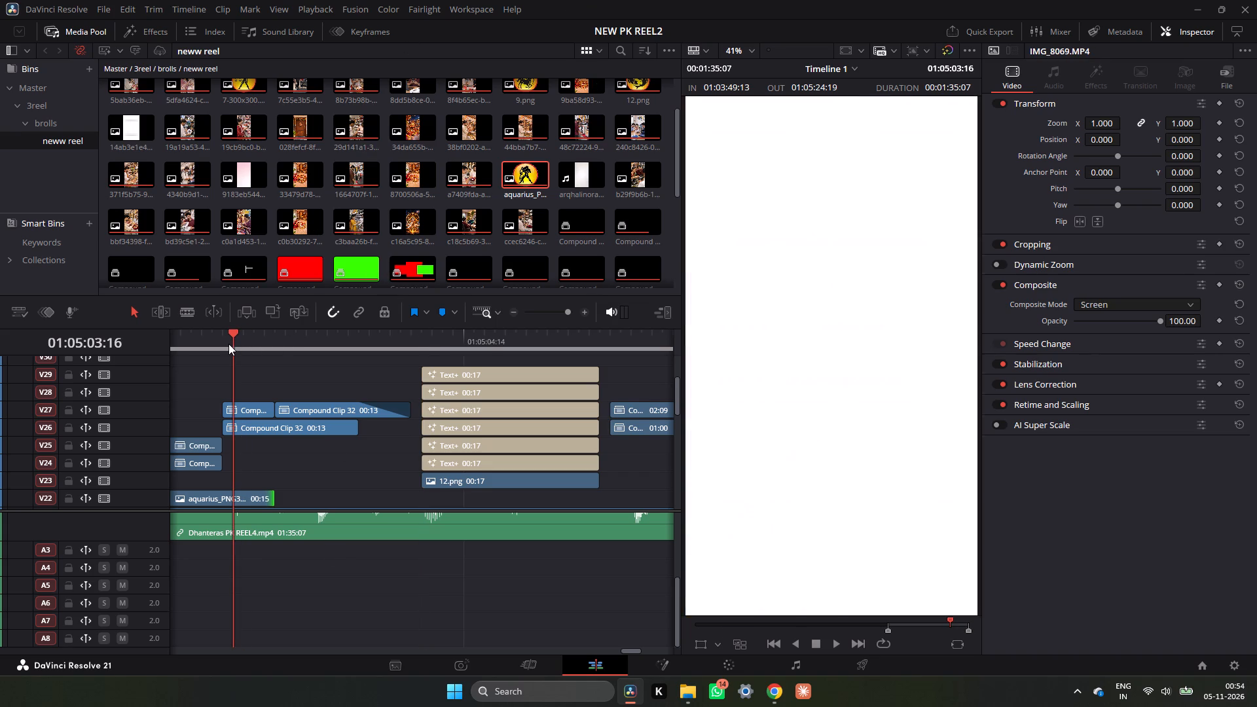
{"action": "left_click", "coordinate": [578, 308]}
{"action": "left_click", "coordinate": [583, 314]}
{"action": "left_click", "coordinate": [509, 310]}
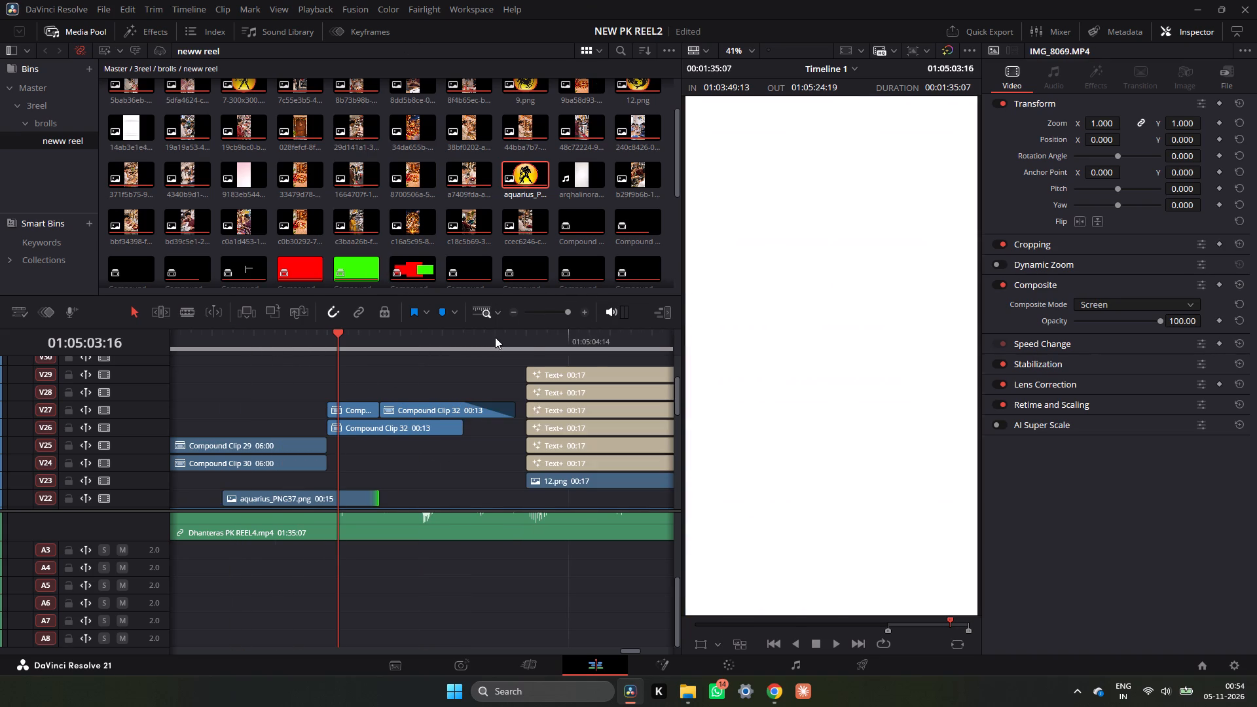
{"action": "left_click_drag", "start_coordinate": [342, 503], "coordinate": [468, 467]}
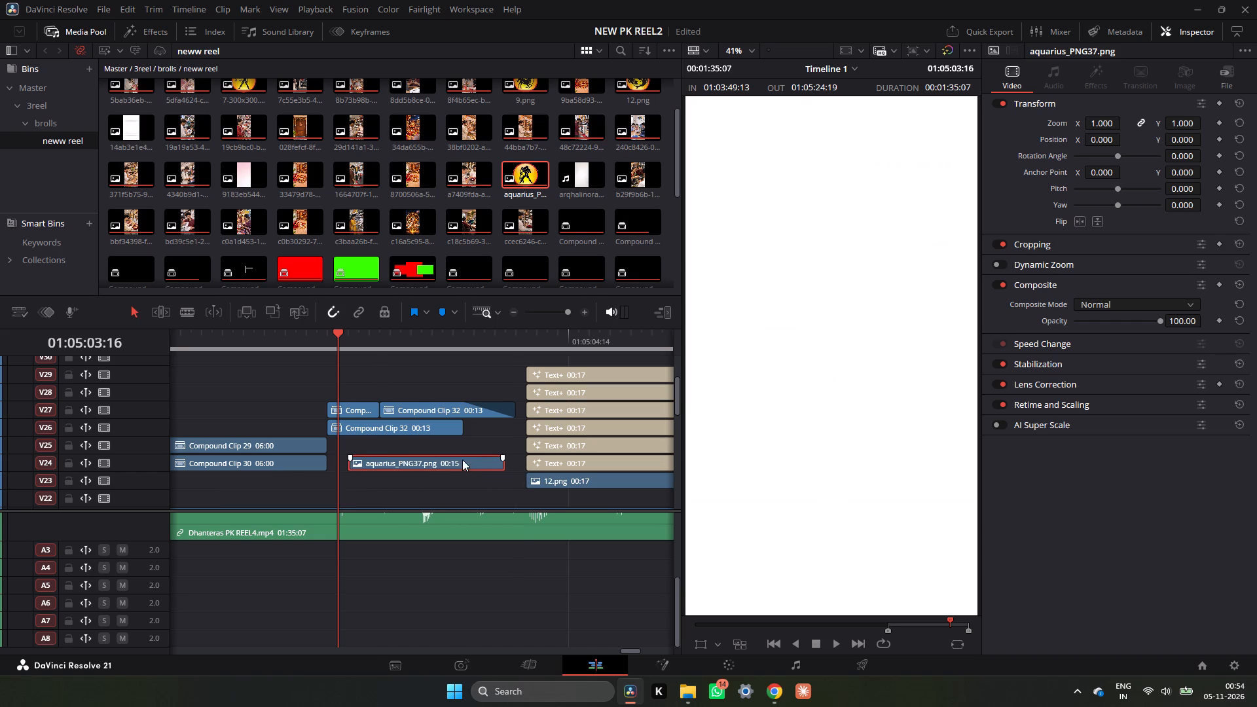
Scale aquarius_PNG37.png on track V24 down to a zoom of 0.170 while viewing its frame at 01:05:03:22.
{"action": "left_click_drag", "start_coordinate": [338, 328], "coordinate": [324, 331]}
{"action": "left_click_drag", "start_coordinate": [329, 335], "coordinate": [361, 348]}
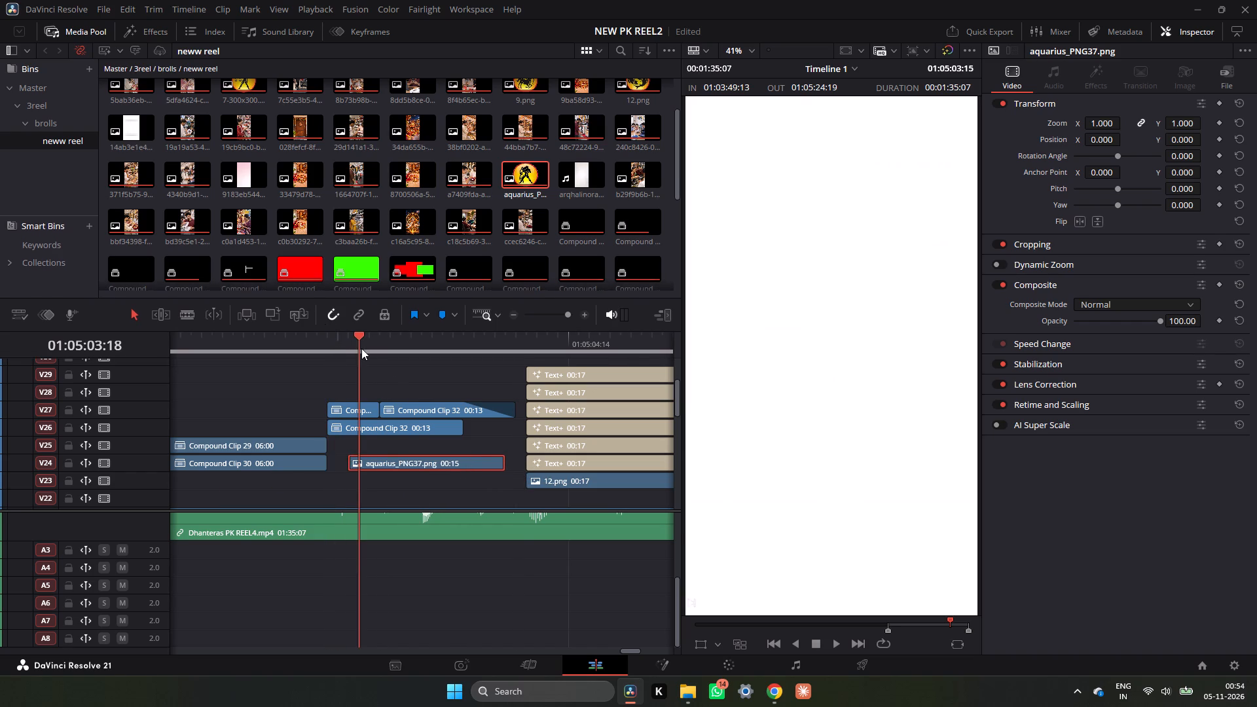
{"action": "left_click_drag", "start_coordinate": [361, 348], "coordinate": [348, 361]}
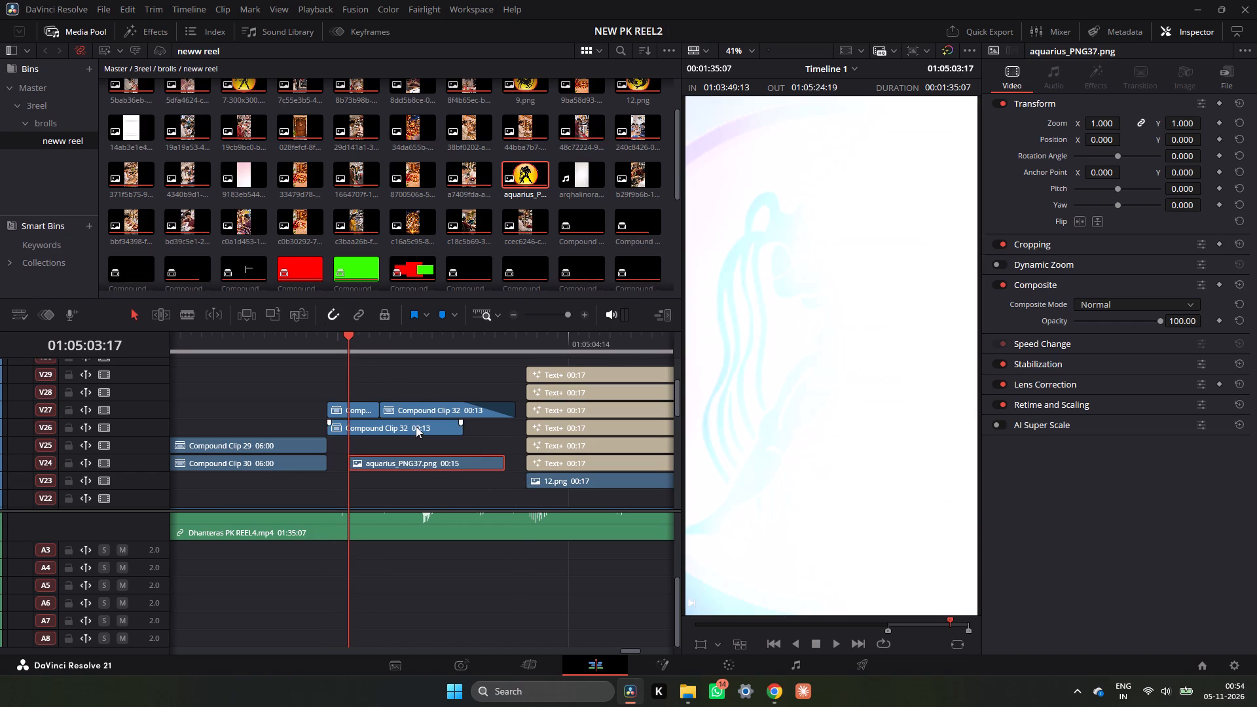
{"action": "left_click", "coordinate": [416, 426]}
{"action": "left_click", "coordinate": [355, 409]}
{"action": "left_click", "coordinate": [391, 467]}
{"action": "left_click", "coordinate": [405, 348]}
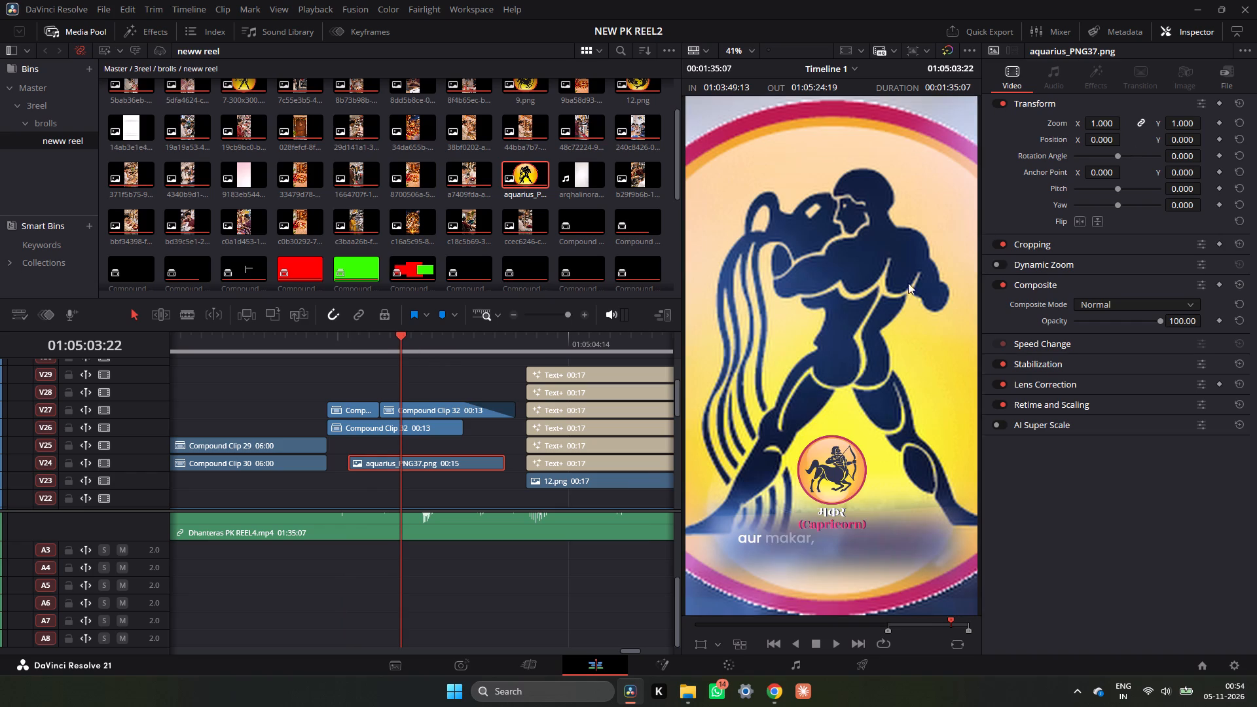
{"action": "left_click_drag", "start_coordinate": [1113, 126], "coordinate": [1018, 156]}
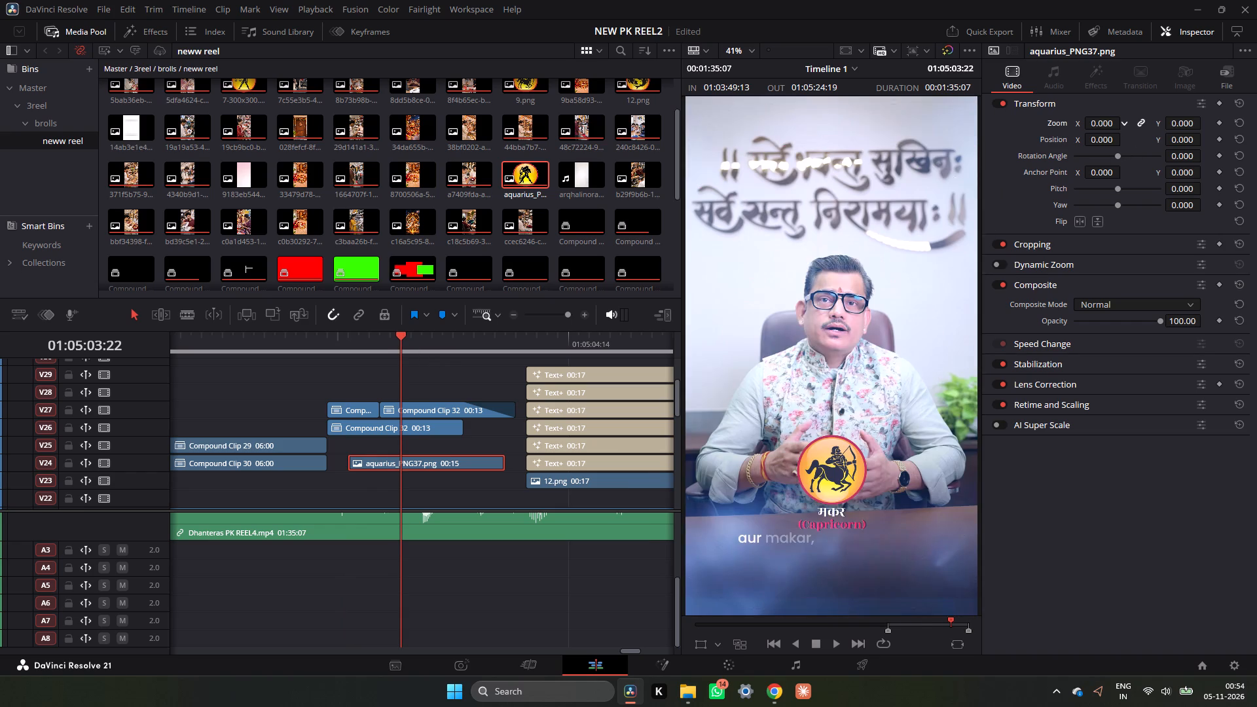
{"action": "left_click_drag", "start_coordinate": [1018, 156], "coordinate": [1030, 167]}
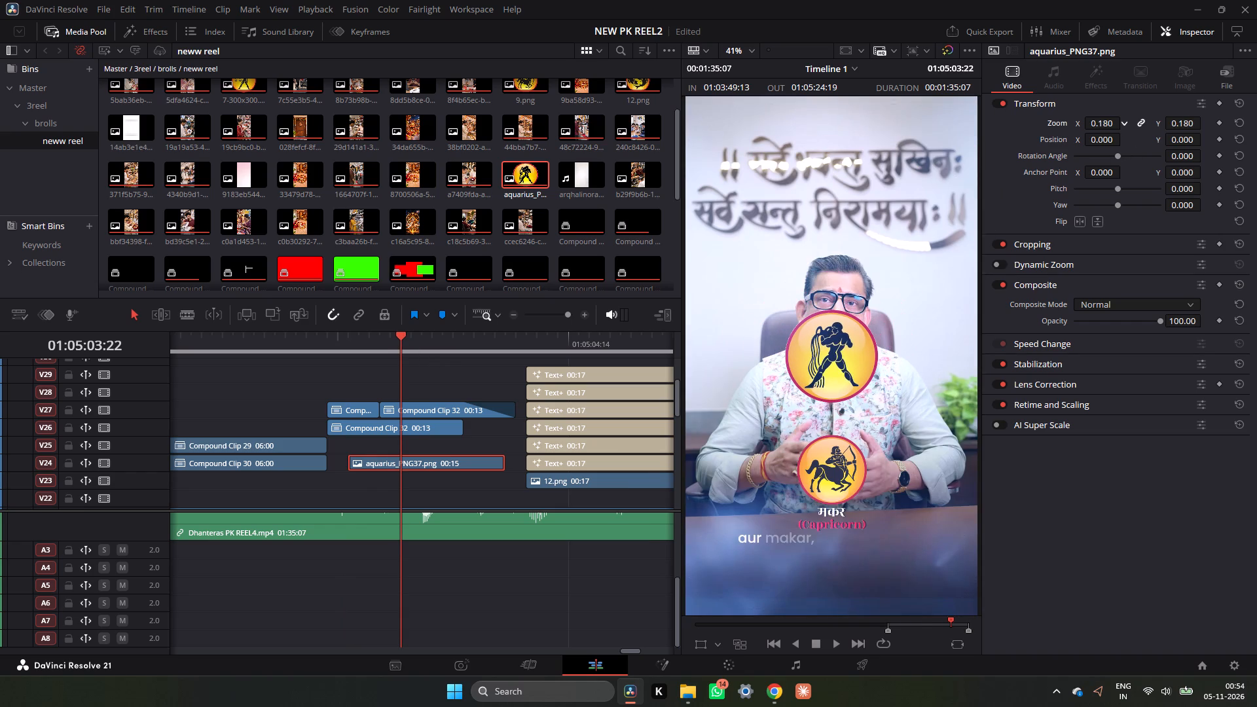
{"action": "left_click_drag", "start_coordinate": [1030, 167], "coordinate": [1025, 172]}
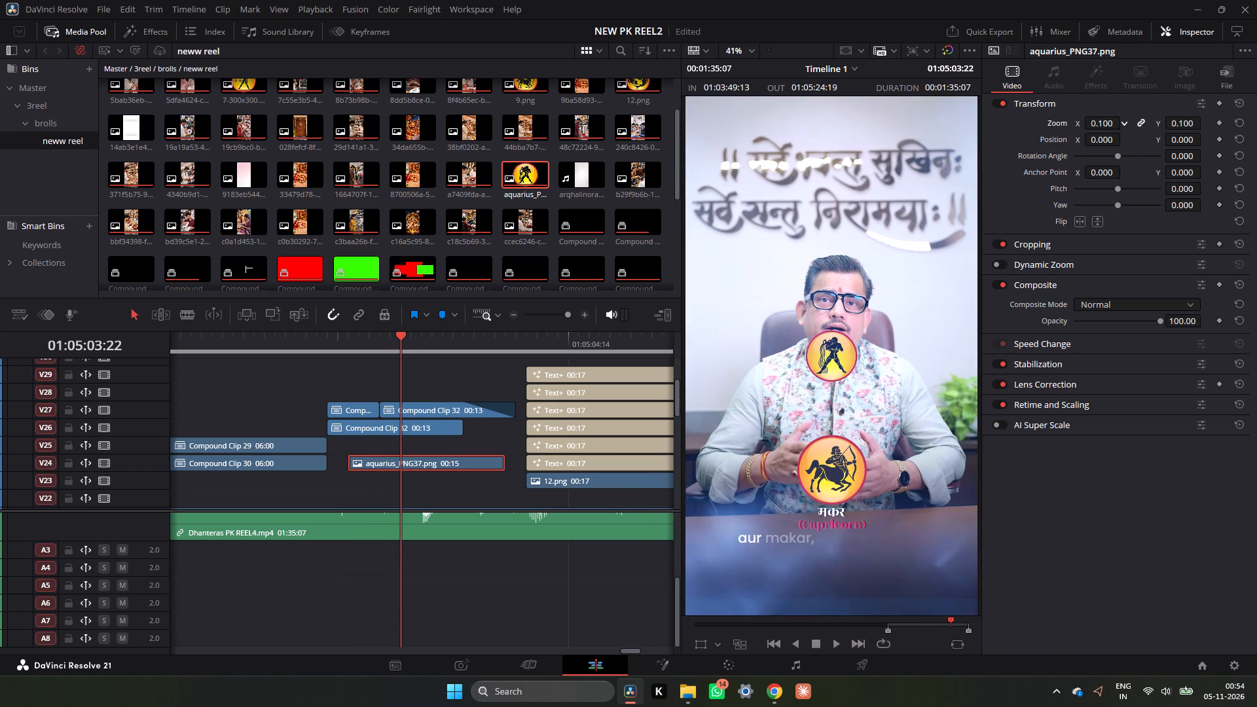
{"action": "left_click_drag", "start_coordinate": [1025, 172], "coordinate": [1029, 173]}
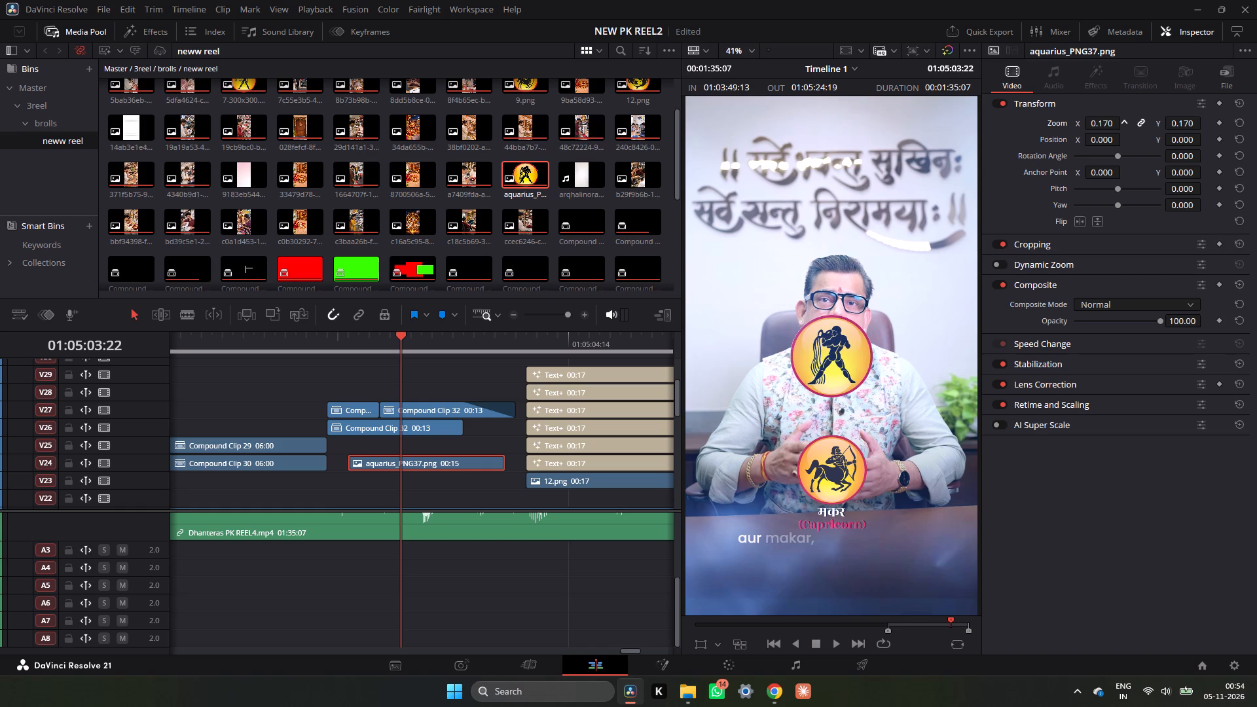
{"action": "left_click_drag", "start_coordinate": [1029, 173], "coordinate": [1027, 175]}
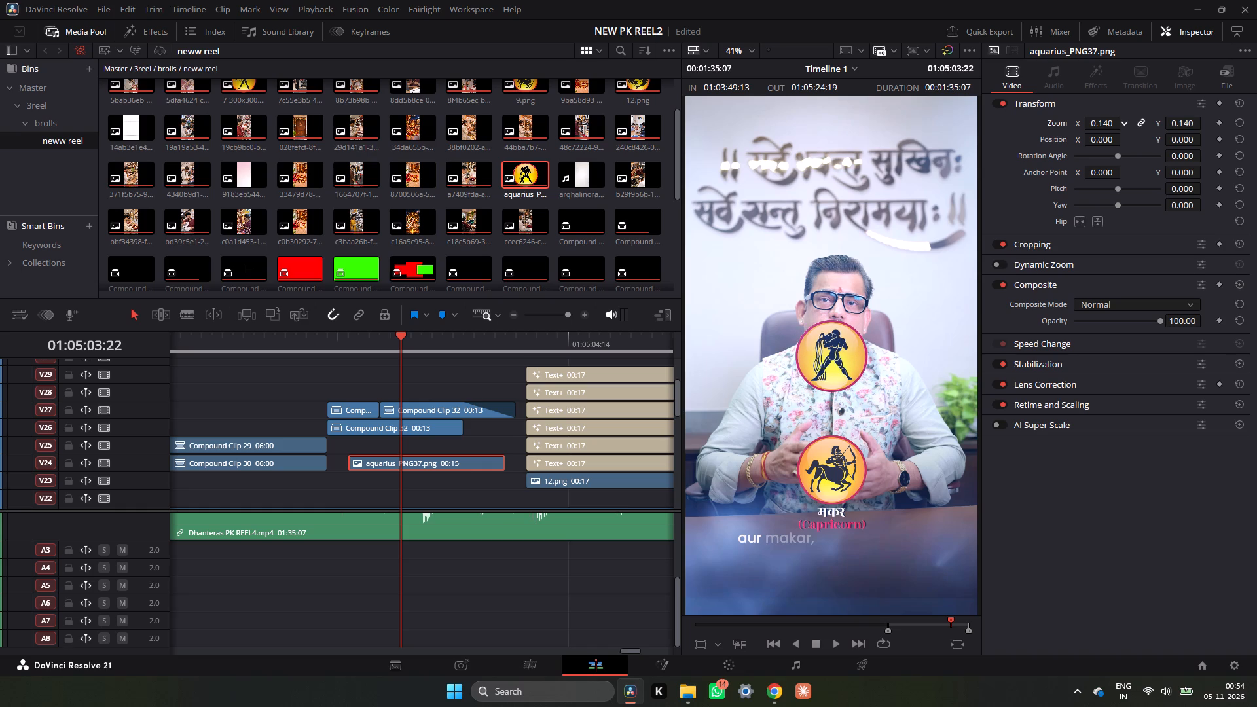
{"action": "left_click_drag", "start_coordinate": [1027, 175], "coordinate": [1029, 175]}
Lower aquarius_PNG37.png to Position Y -419 and reduce its zoom to 0.130 to fit the zodiac badge spot.
{"action": "left_click_drag", "start_coordinate": [1187, 141], "coordinate": [1073, 219]}
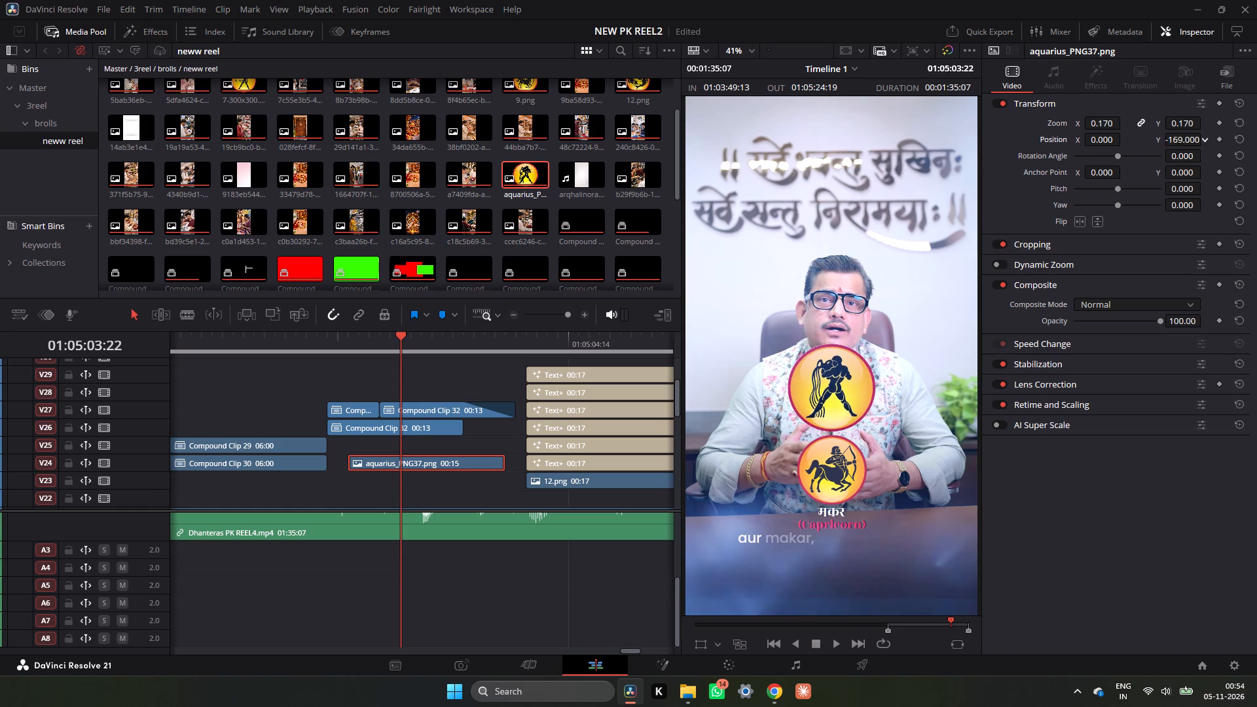
{"action": "left_click_drag", "start_coordinate": [1073, 219], "coordinate": [913, 316]}
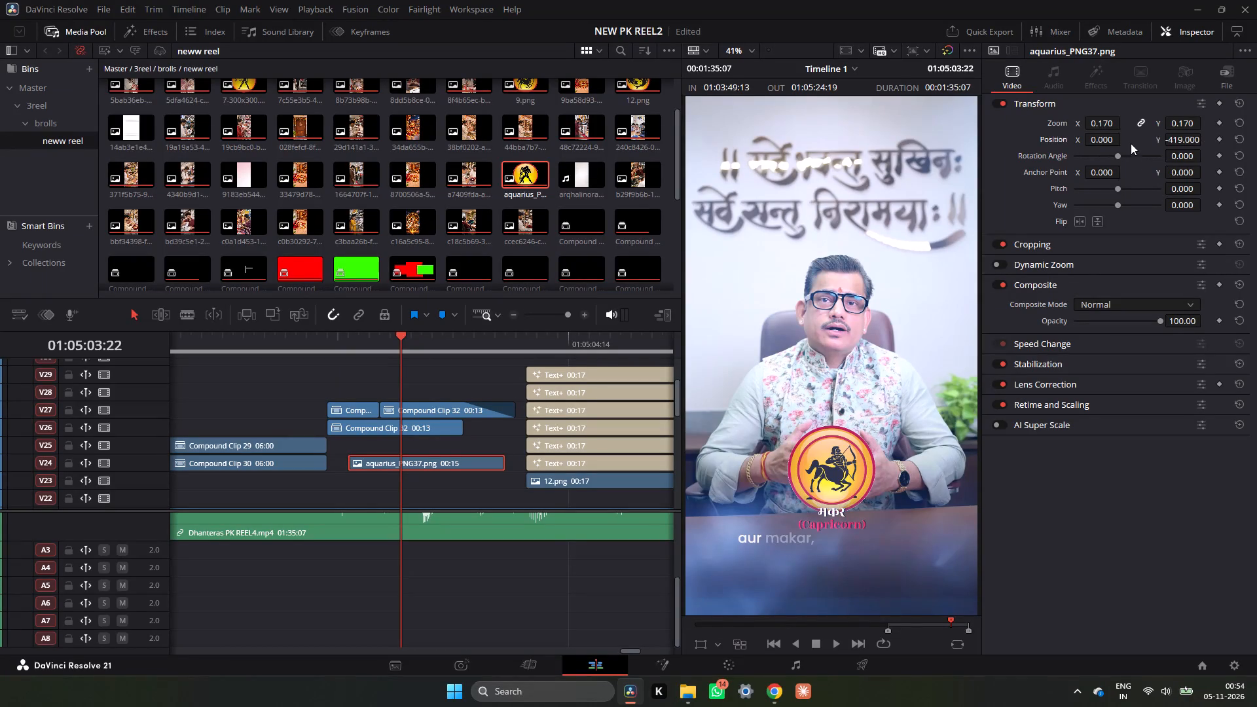
{"action": "left_click_drag", "start_coordinate": [1115, 125], "coordinate": [1112, 128]}
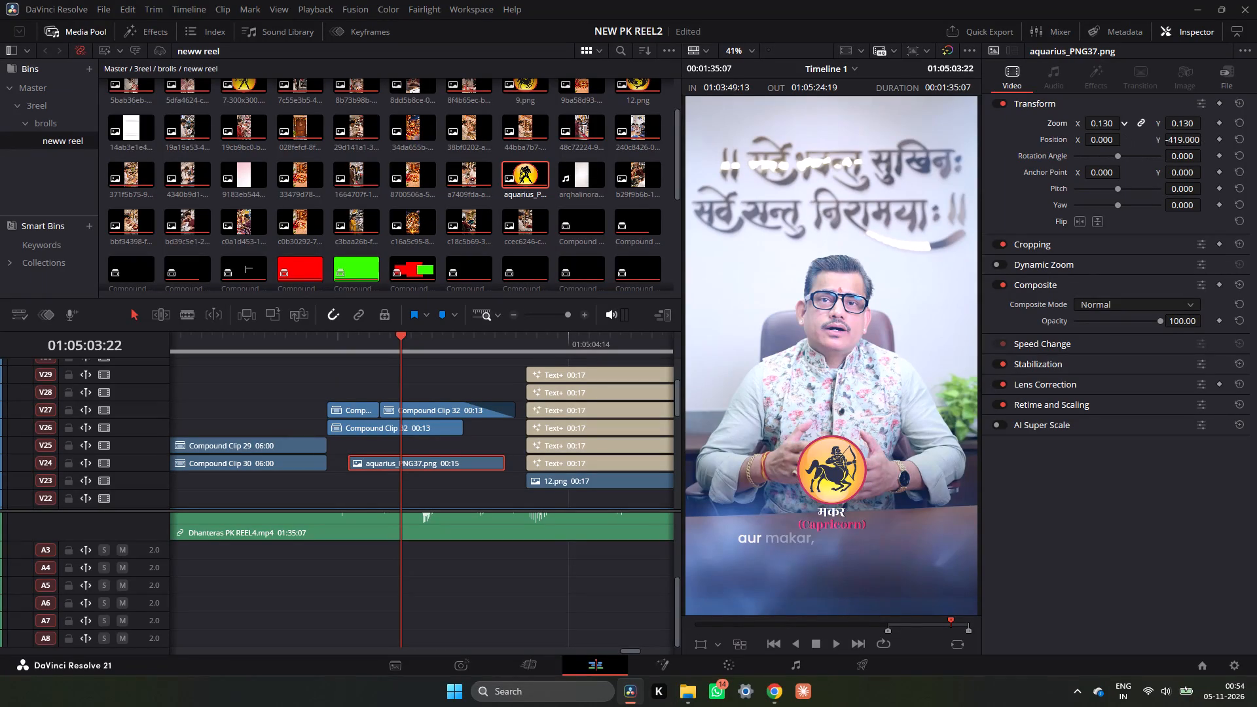
{"action": "left_click_drag", "start_coordinate": [1112, 128], "coordinate": [1114, 132]}
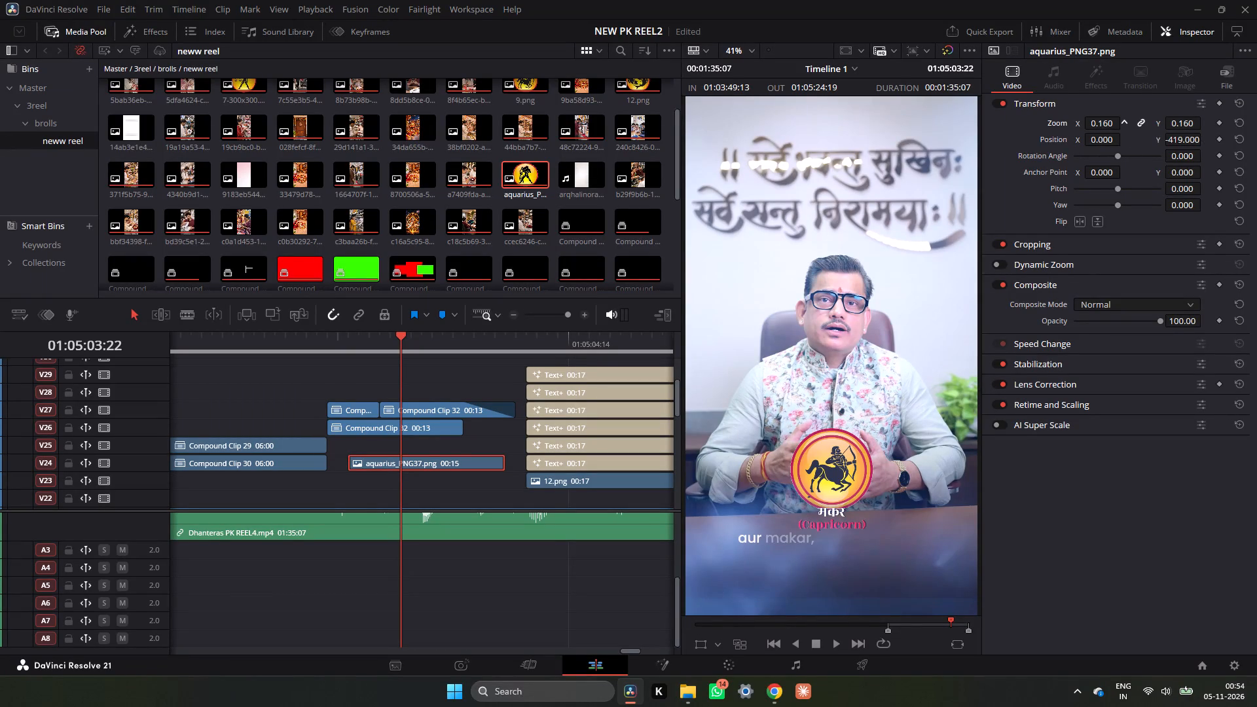
{"action": "left_click_drag", "start_coordinate": [1114, 132], "coordinate": [1112, 139]}
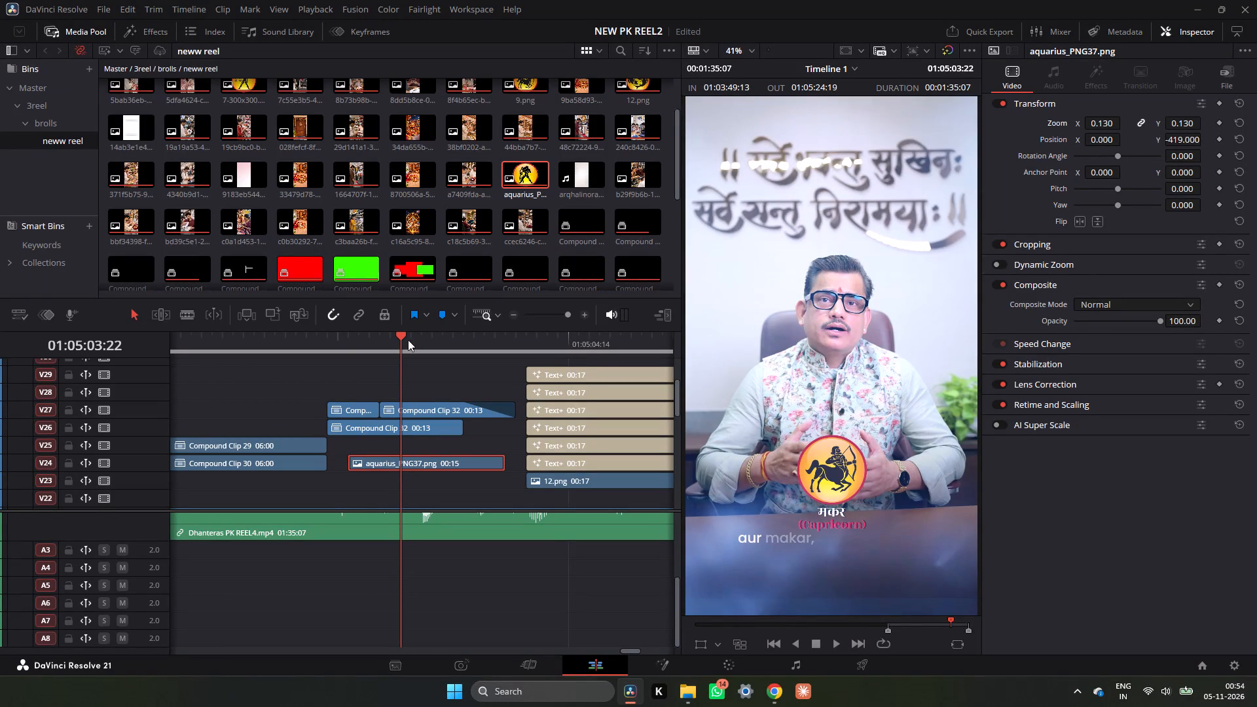
Play back and scrub the makar-to-kumbh transition to check the scaled and repositioned graphic.
{"action": "left_click_drag", "start_coordinate": [381, 344], "coordinate": [369, 340]}
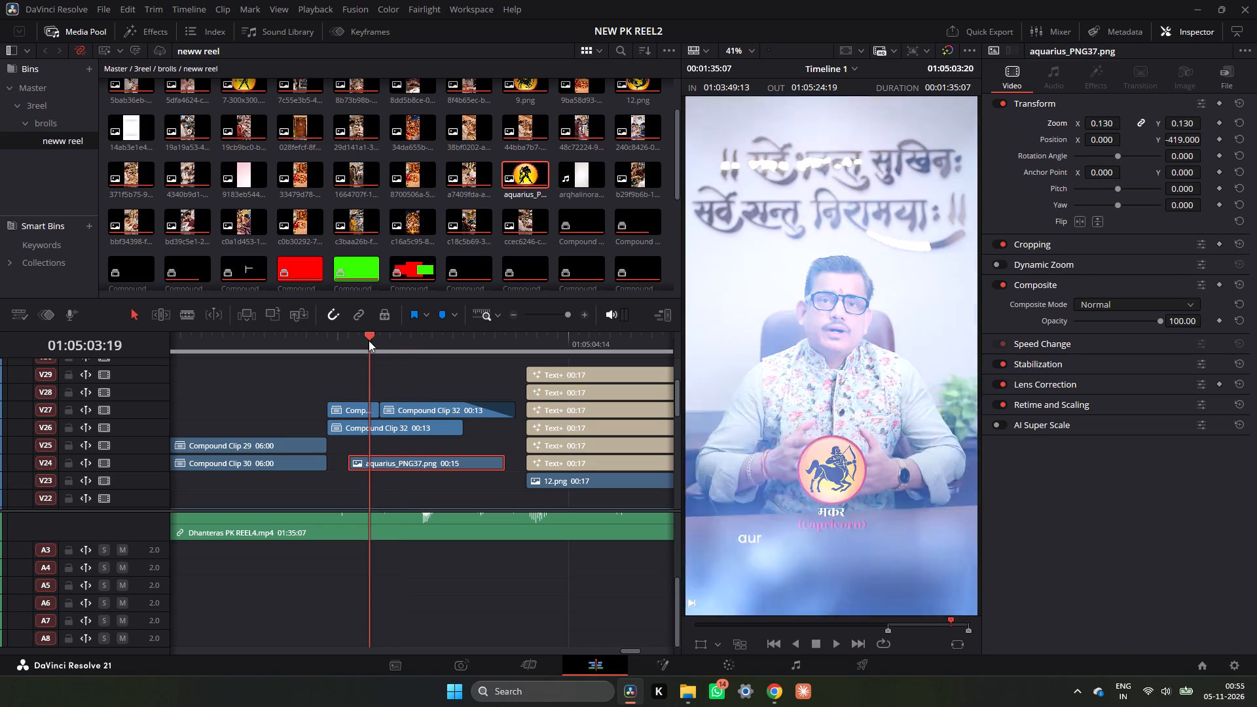
{"action": "left_click_drag", "start_coordinate": [369, 340], "coordinate": [336, 355]}
{"action": "key", "text": "space"}
{"action": "key", "text": "space"}
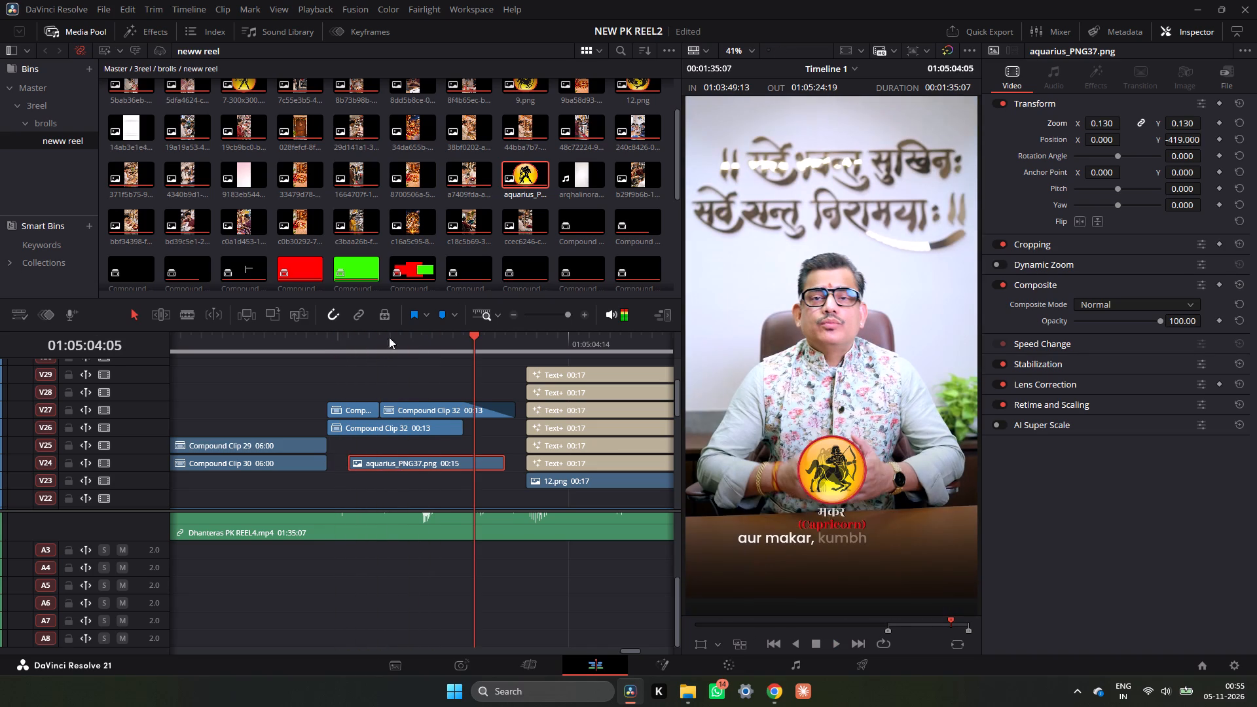
{"action": "key", "text": "space"}
{"action": "key", "text": "space"}
{"action": "left_click_drag", "start_coordinate": [433, 343], "coordinate": [431, 341]}
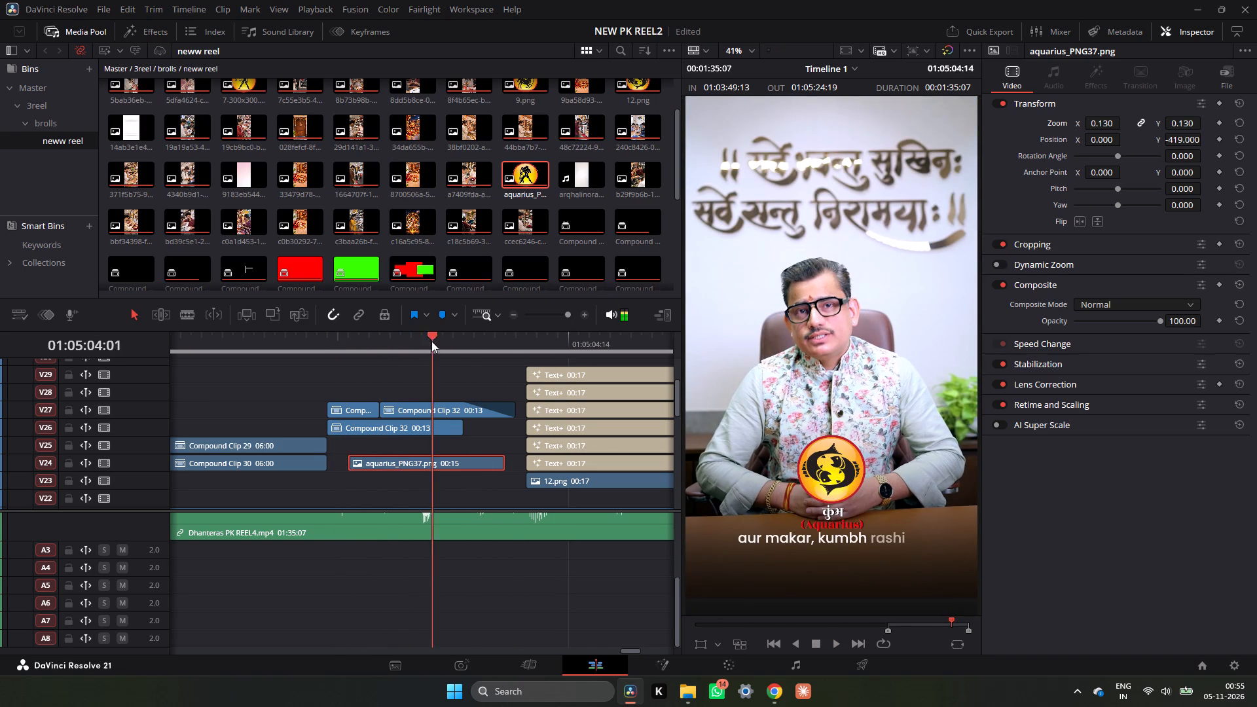
{"action": "left_click_drag", "start_coordinate": [431, 341], "coordinate": [379, 345]}
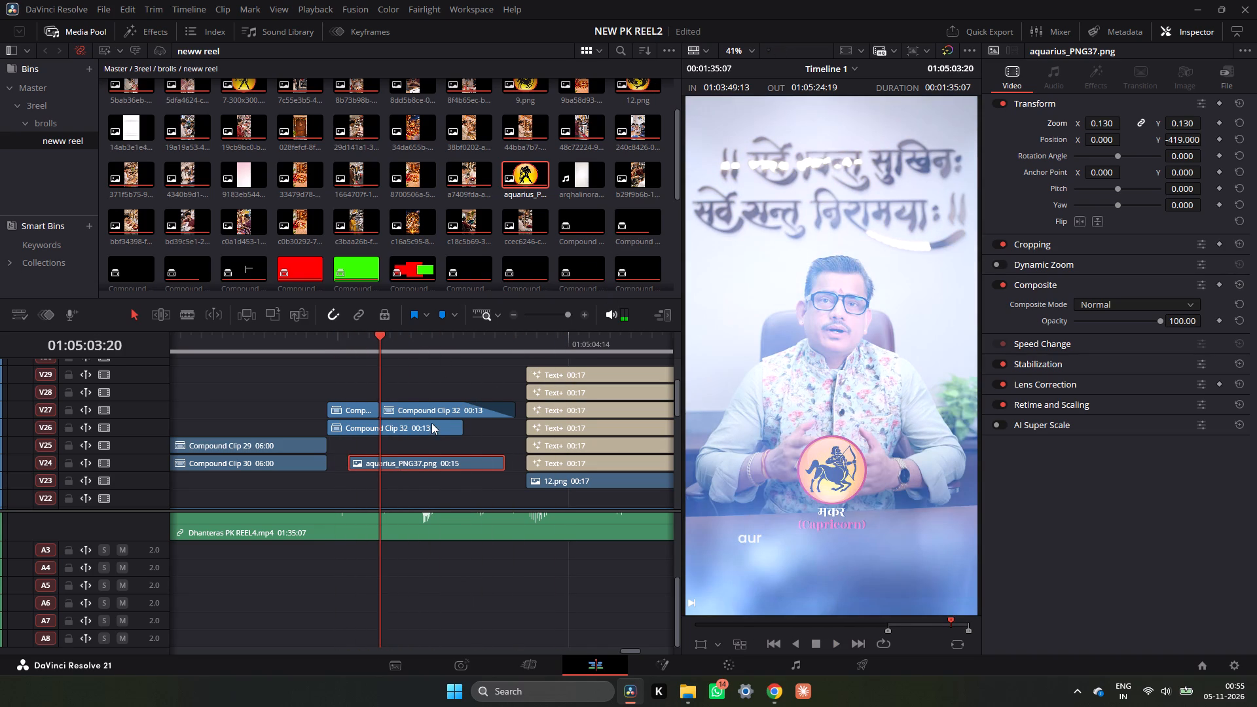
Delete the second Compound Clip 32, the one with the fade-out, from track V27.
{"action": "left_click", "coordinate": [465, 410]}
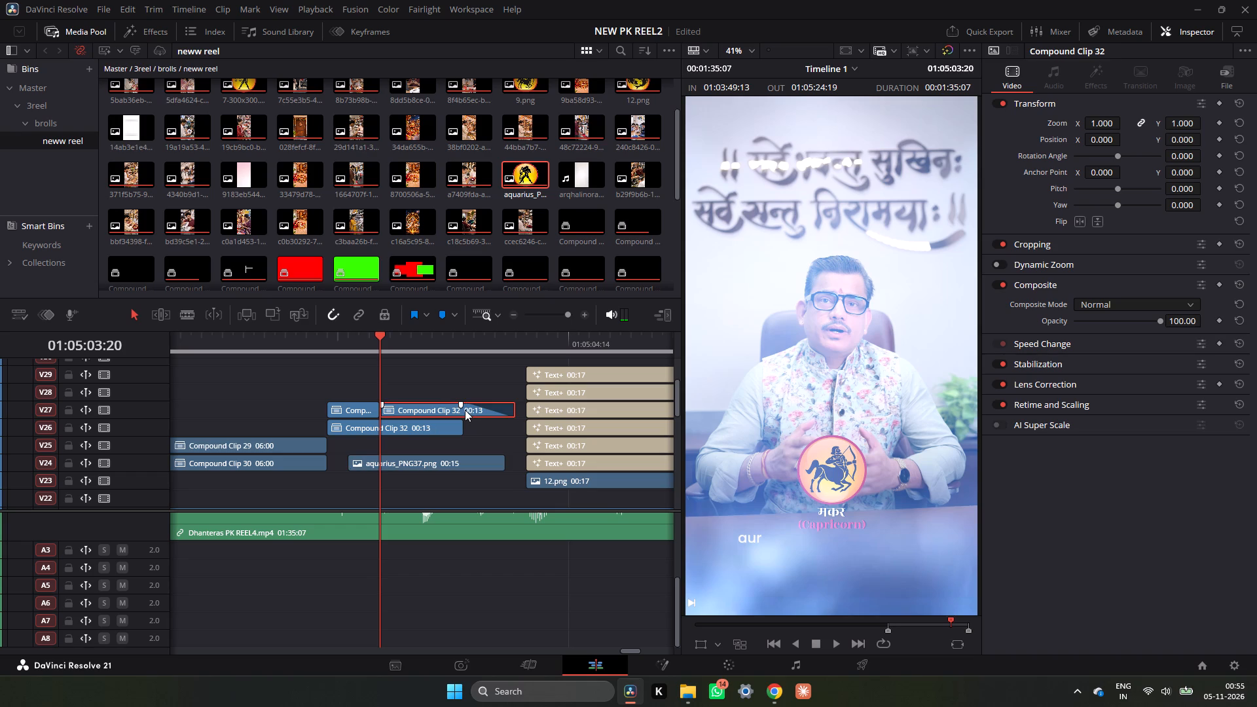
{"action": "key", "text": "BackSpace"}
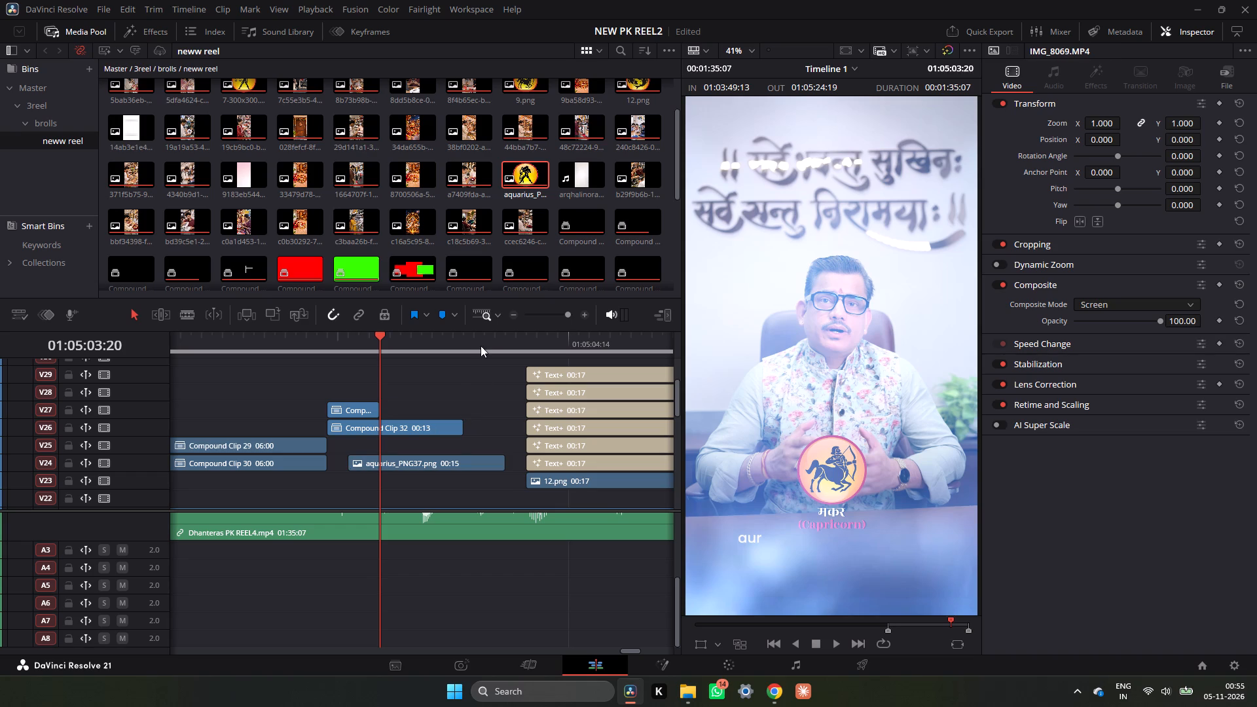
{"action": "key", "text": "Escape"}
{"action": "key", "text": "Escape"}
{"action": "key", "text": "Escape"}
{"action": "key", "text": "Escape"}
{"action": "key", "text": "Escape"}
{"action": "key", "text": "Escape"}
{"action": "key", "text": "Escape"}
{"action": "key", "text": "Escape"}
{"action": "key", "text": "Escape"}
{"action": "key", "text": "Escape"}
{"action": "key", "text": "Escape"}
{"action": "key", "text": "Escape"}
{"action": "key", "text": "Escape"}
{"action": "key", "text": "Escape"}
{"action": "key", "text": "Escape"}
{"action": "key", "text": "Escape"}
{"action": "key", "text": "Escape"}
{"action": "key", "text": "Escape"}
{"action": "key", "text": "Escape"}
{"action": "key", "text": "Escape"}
Play back the makar-to-kumbh section from about 01:05:03:15 without the fading Compound Clip 32.
{"action": "left_click", "coordinate": [340, 336]}
{"action": "key", "text": "space"}
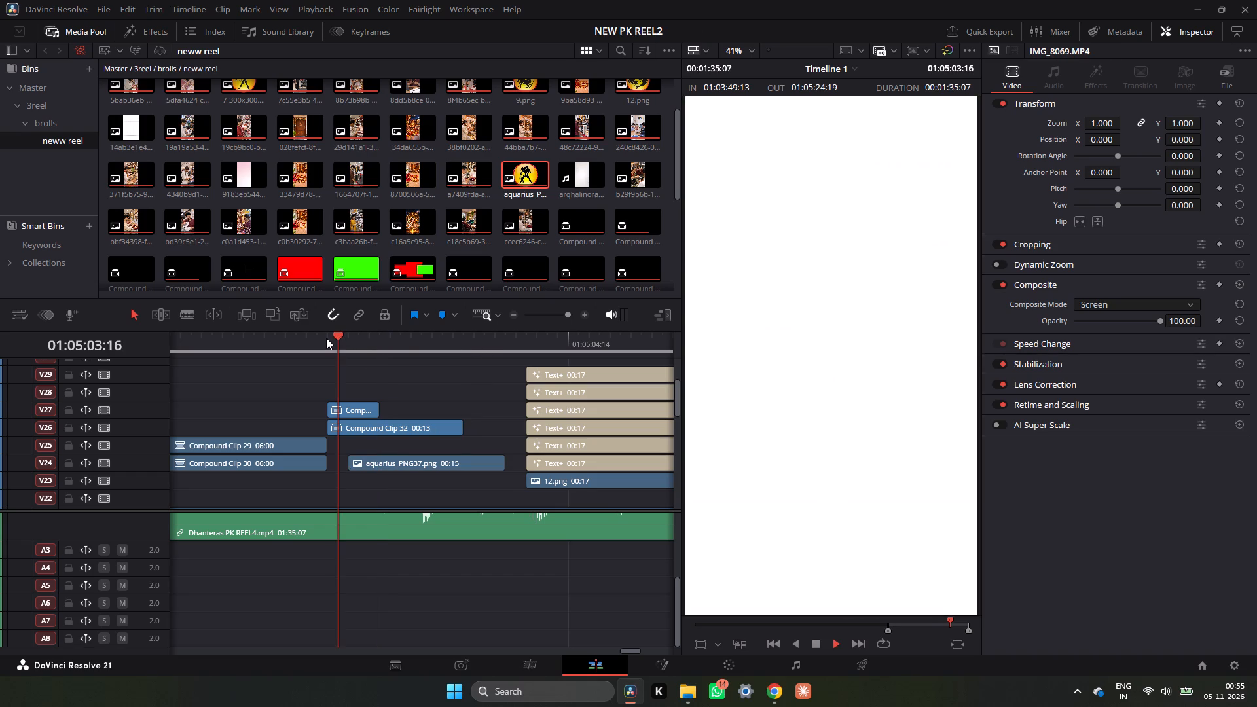
{"action": "key", "text": "space"}
{"action": "left_click", "coordinate": [325, 338]}
{"action": "key", "text": "space"}
{"action": "key", "text": "space"}
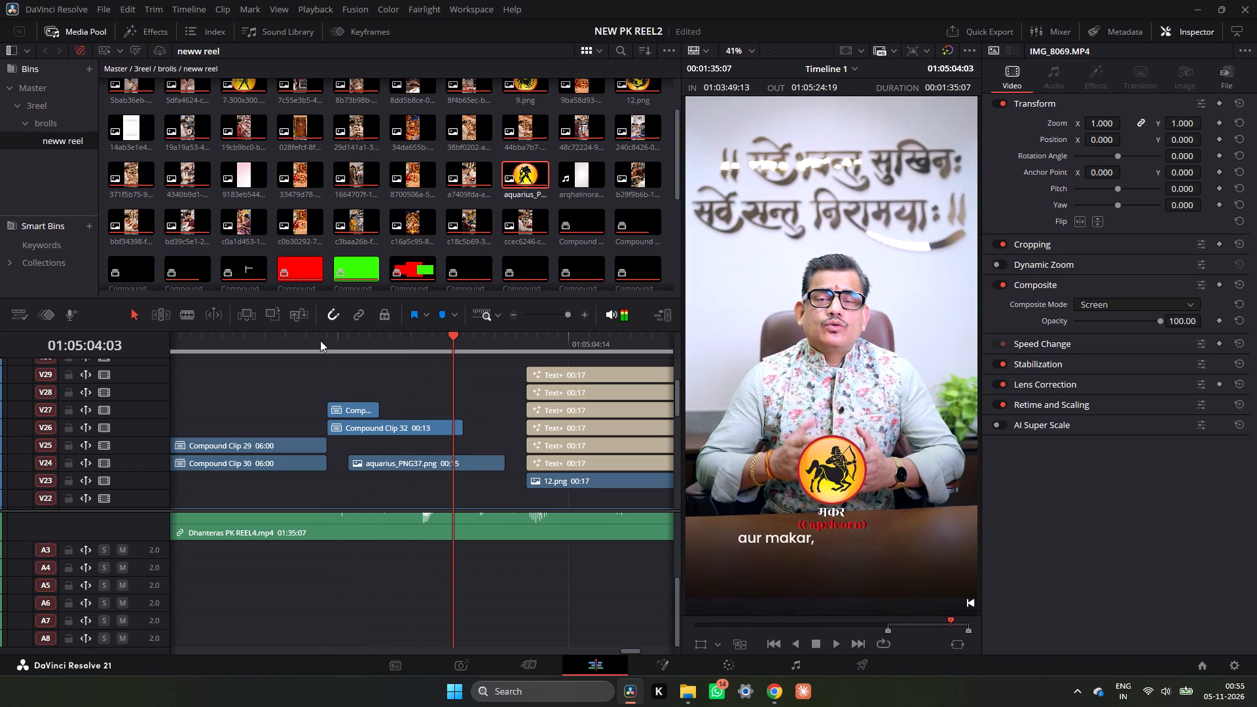
{"action": "key", "text": "space"}
{"action": "key", "text": "space"}
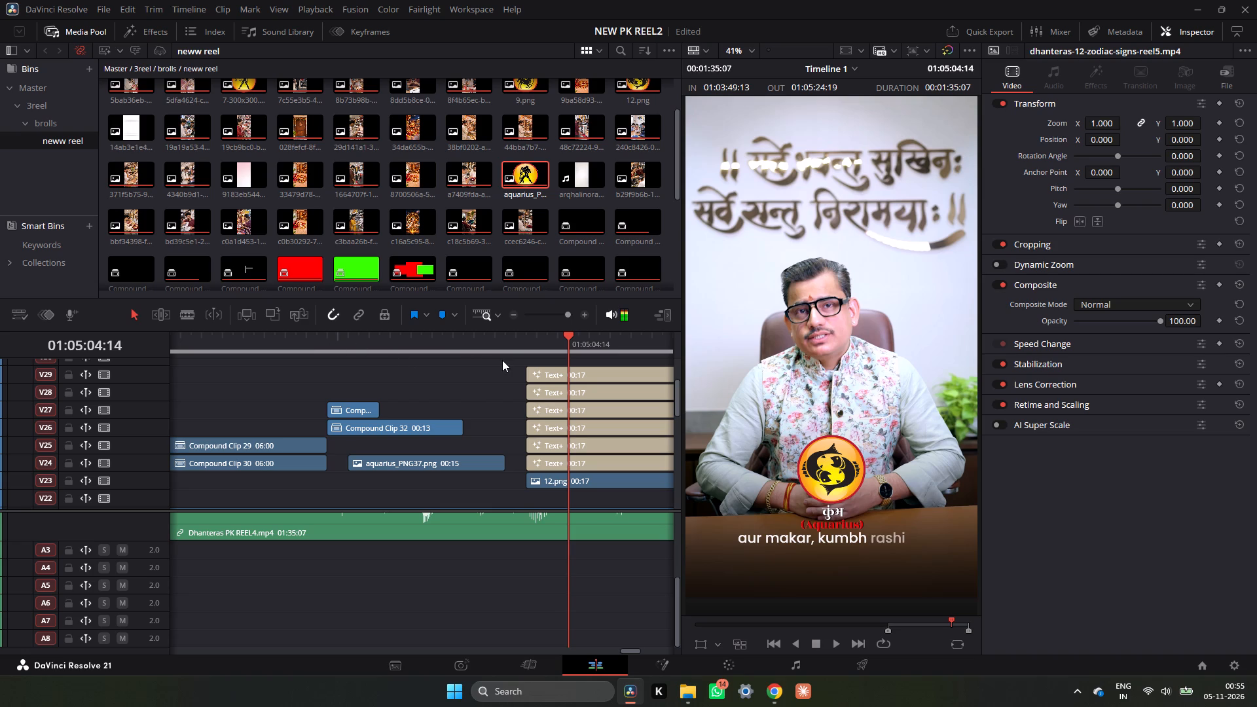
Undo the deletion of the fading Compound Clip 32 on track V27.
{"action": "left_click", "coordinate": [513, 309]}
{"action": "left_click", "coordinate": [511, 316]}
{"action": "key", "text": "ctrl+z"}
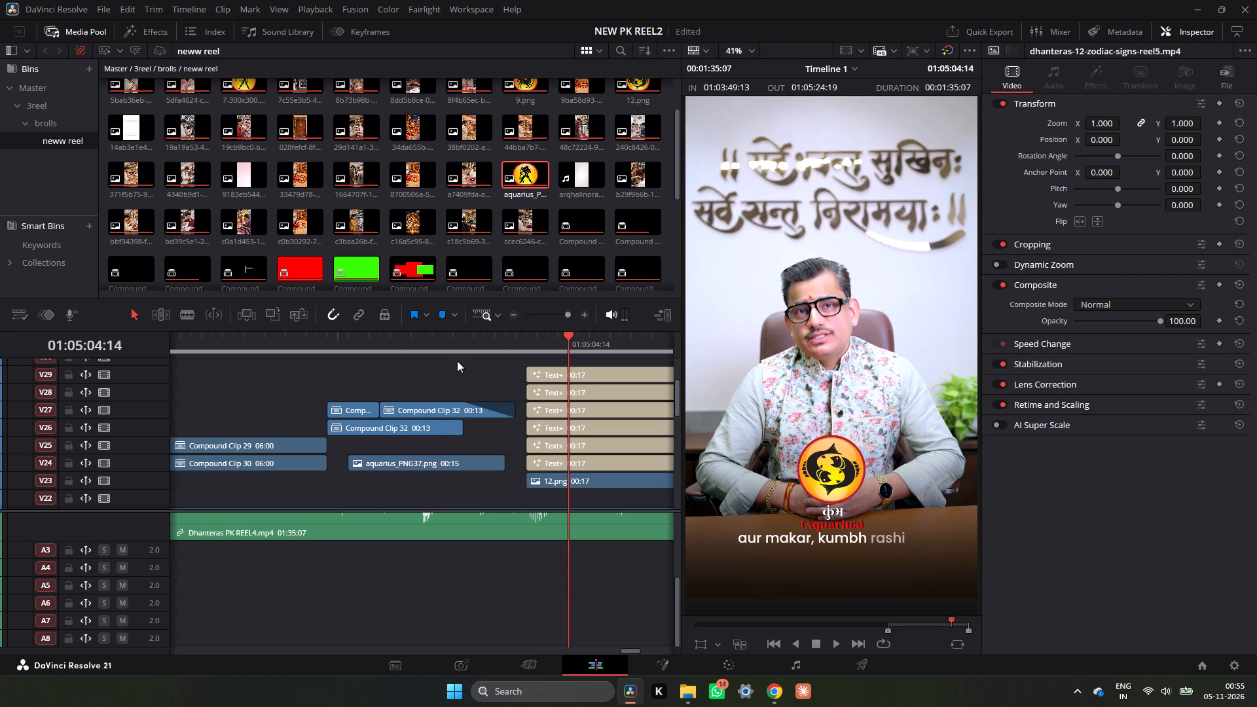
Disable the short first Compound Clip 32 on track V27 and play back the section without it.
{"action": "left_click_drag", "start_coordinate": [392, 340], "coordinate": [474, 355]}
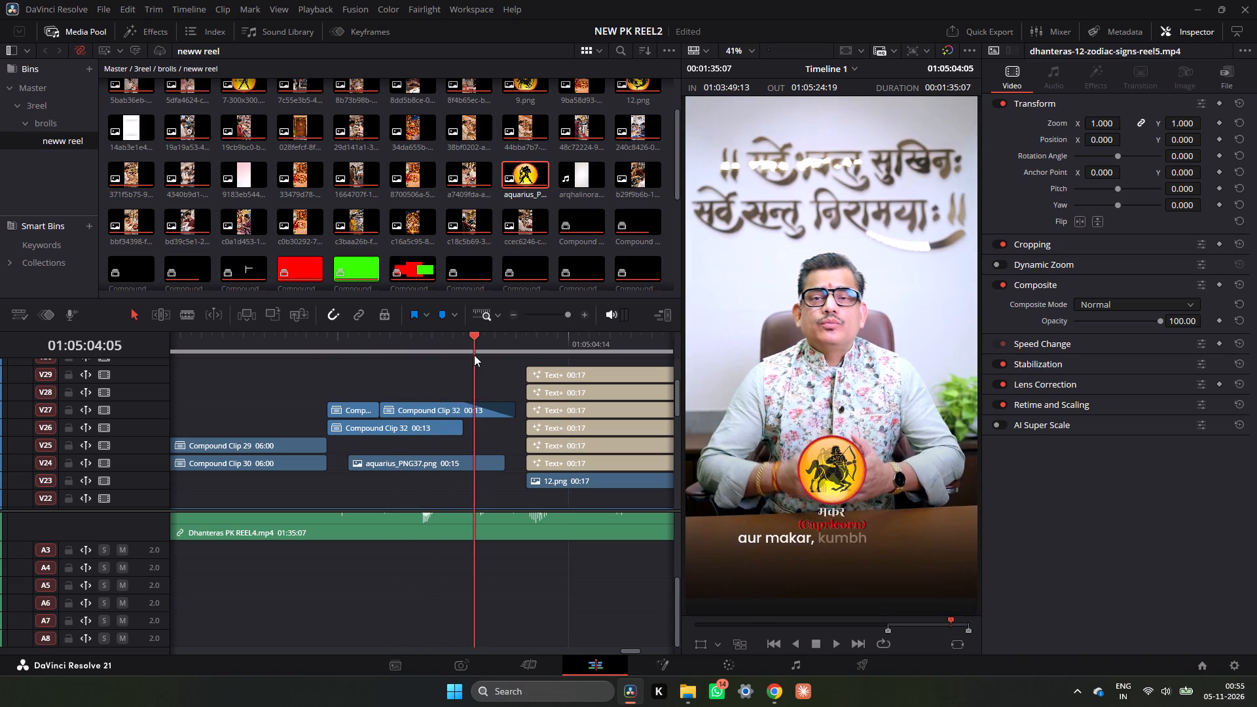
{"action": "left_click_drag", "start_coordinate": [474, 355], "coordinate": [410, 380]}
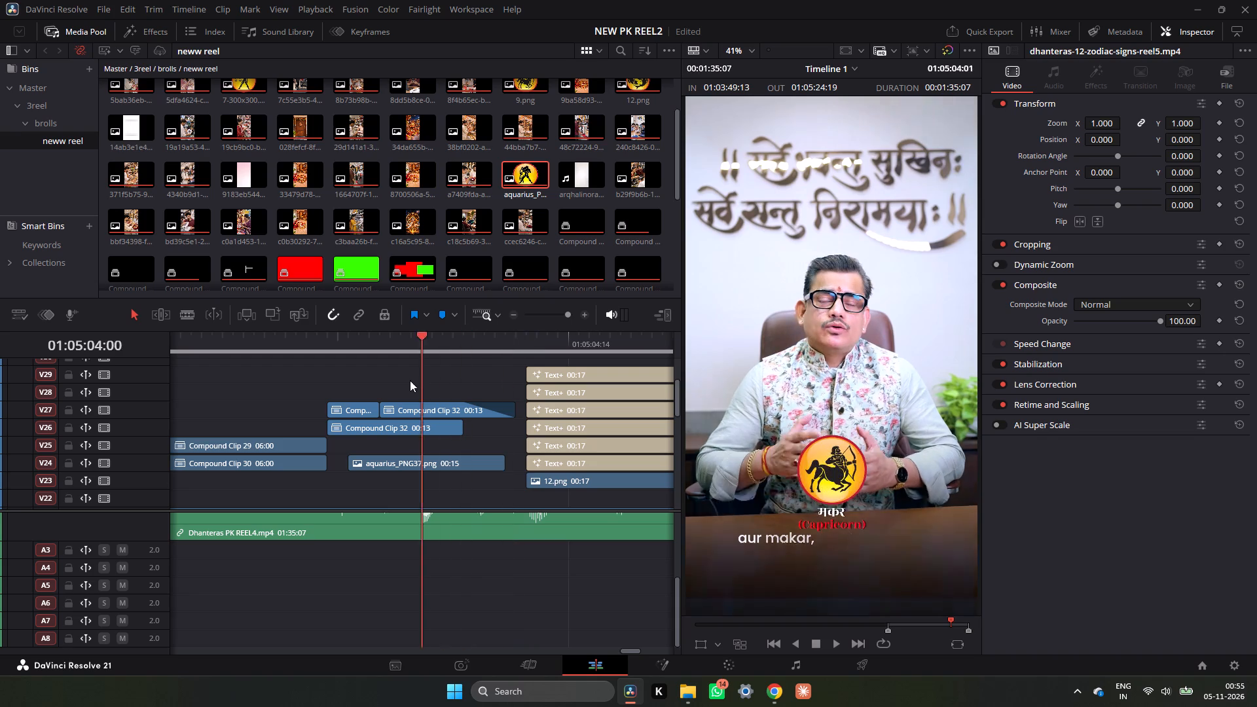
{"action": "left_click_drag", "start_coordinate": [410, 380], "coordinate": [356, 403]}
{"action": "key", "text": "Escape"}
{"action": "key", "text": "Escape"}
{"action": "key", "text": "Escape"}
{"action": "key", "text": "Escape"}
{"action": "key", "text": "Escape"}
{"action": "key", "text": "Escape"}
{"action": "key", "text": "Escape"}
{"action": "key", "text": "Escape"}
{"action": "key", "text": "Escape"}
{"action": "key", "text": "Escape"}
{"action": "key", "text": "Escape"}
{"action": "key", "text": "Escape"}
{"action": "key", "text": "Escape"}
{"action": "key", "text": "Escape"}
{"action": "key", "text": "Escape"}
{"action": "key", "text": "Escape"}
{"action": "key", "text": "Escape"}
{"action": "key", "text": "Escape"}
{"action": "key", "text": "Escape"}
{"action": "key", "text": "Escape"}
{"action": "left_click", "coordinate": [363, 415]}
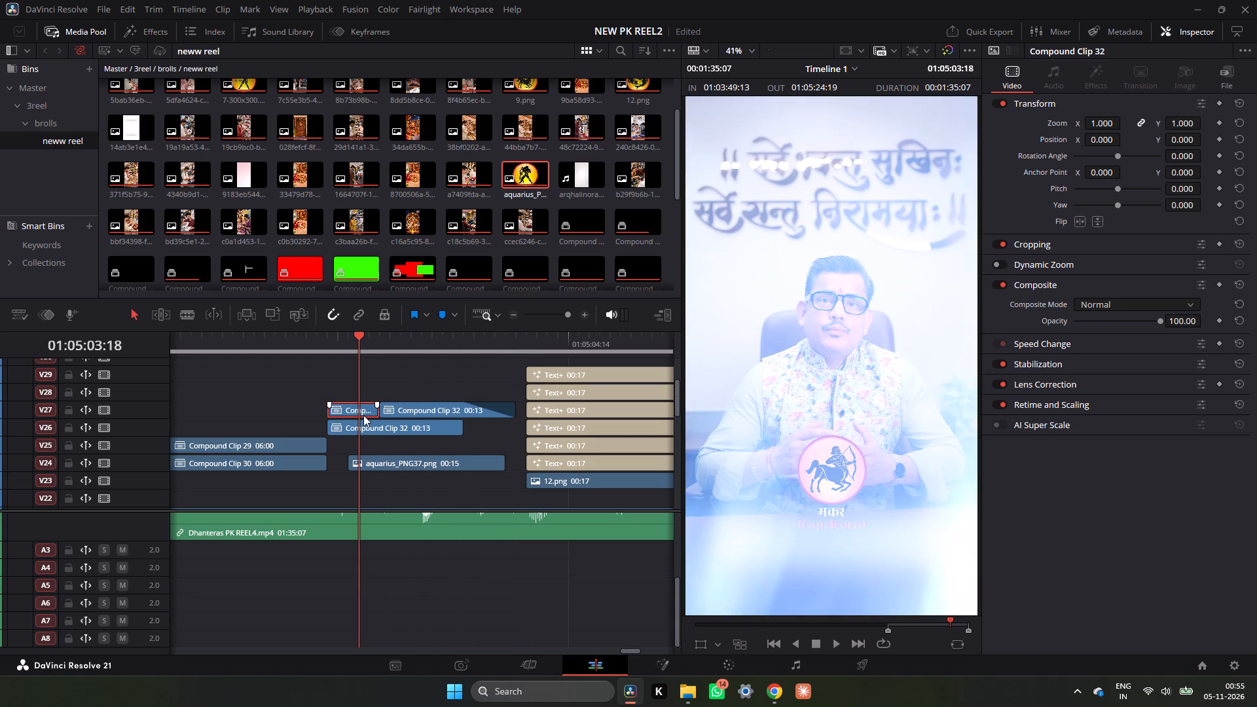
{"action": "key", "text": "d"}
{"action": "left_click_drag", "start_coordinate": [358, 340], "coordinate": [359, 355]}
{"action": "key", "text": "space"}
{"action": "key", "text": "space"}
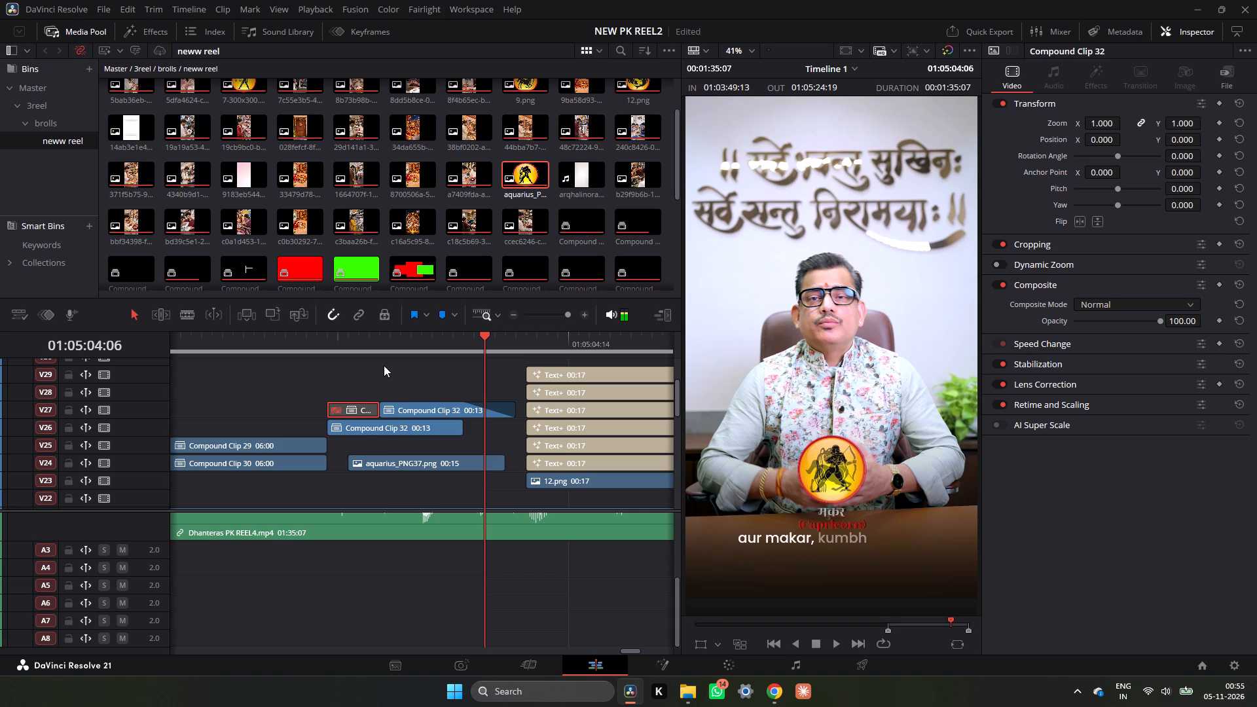
Delete Compound Clip 32 from track V26, above aquarius_PNG37.png.
{"action": "left_click_drag", "start_coordinate": [459, 344], "coordinate": [394, 378]}
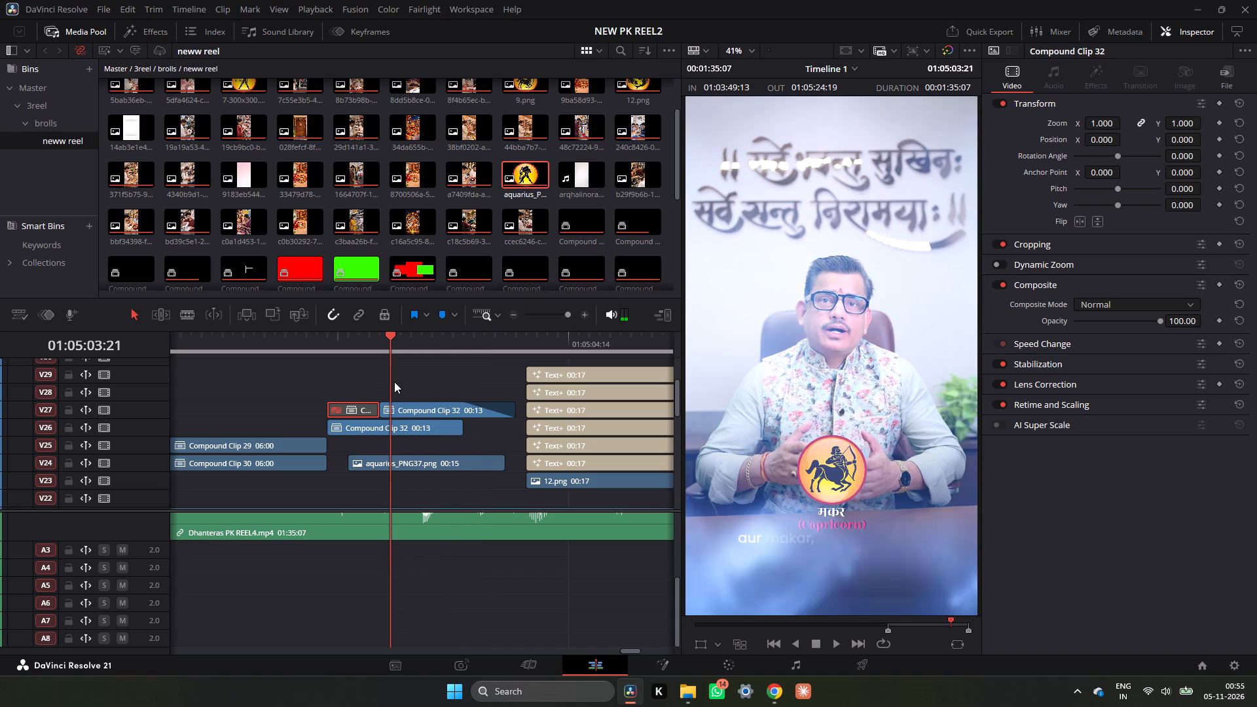
{"action": "left_click", "coordinate": [411, 423]}
{"action": "key", "text": "BackSpace"}
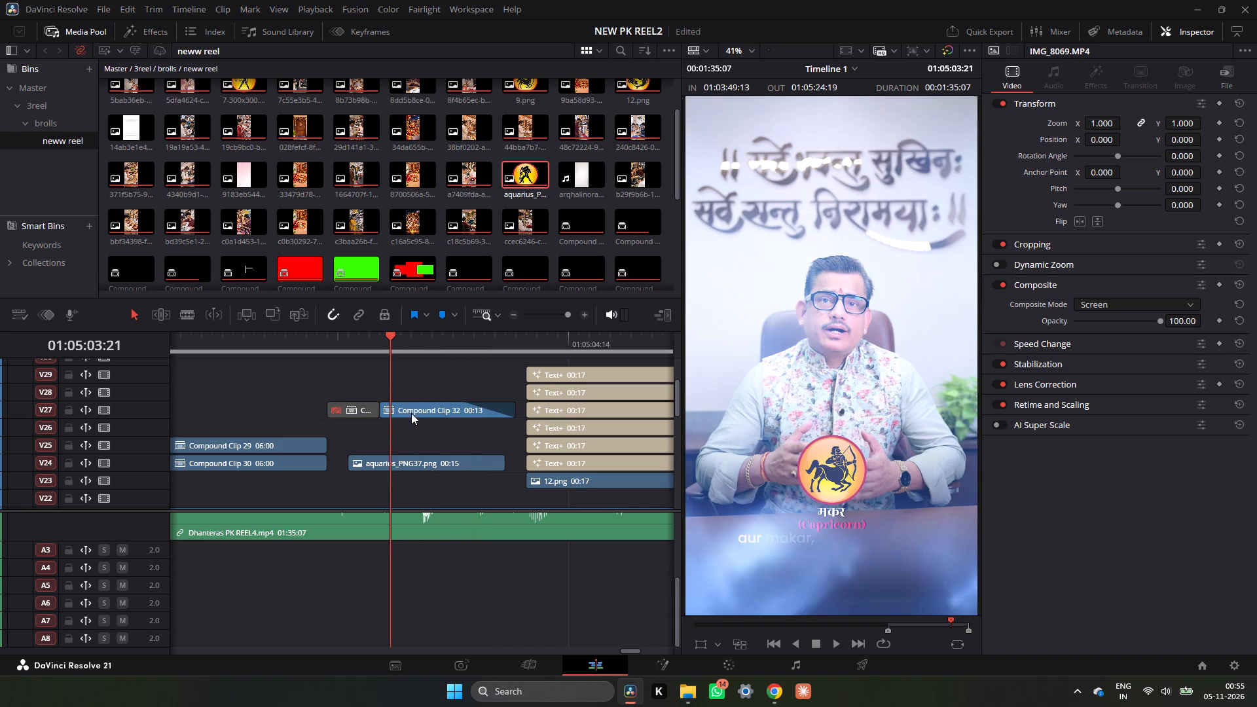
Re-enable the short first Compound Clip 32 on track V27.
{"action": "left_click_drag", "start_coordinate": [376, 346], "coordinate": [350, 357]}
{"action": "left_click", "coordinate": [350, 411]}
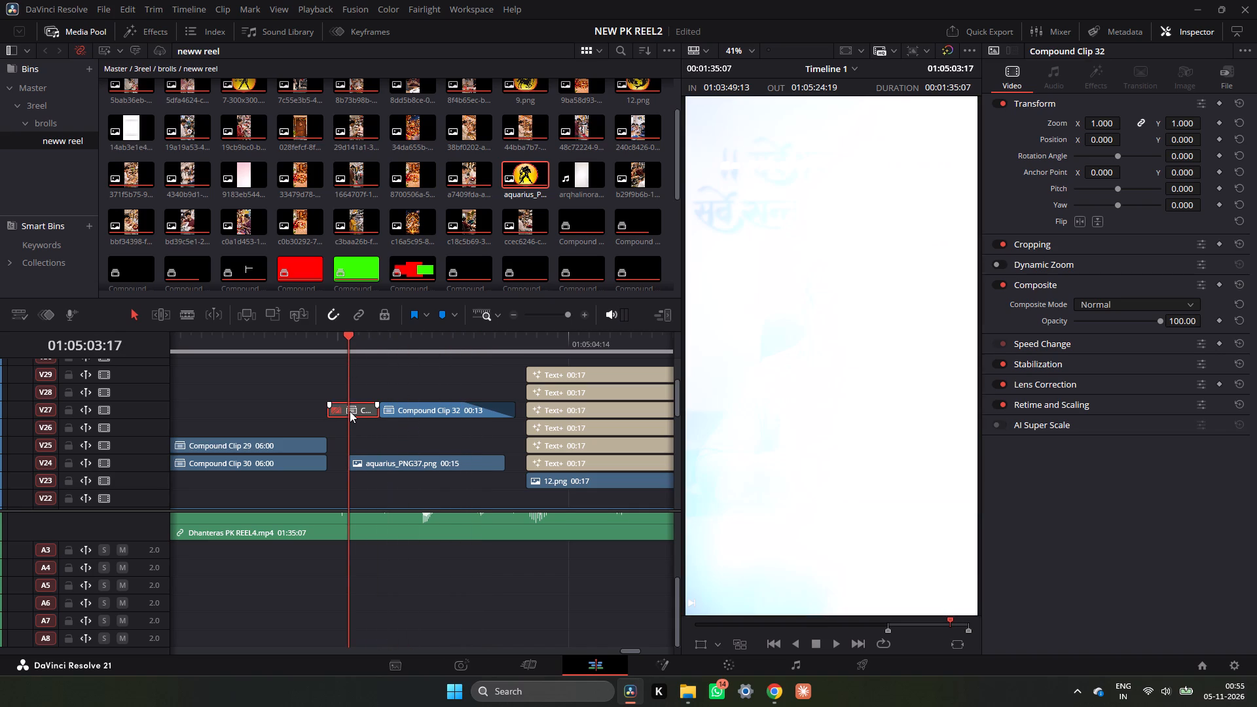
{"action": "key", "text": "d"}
Move aquarius_PNG37.png onto track V23 in place of 12.png and extend it to 00:17, matching the kumbh Text+ clips above.
{"action": "scroll", "coordinate": [503, 388], "scroll_direction": "down", "scroll_amount": 1, "text": "ctrl"}
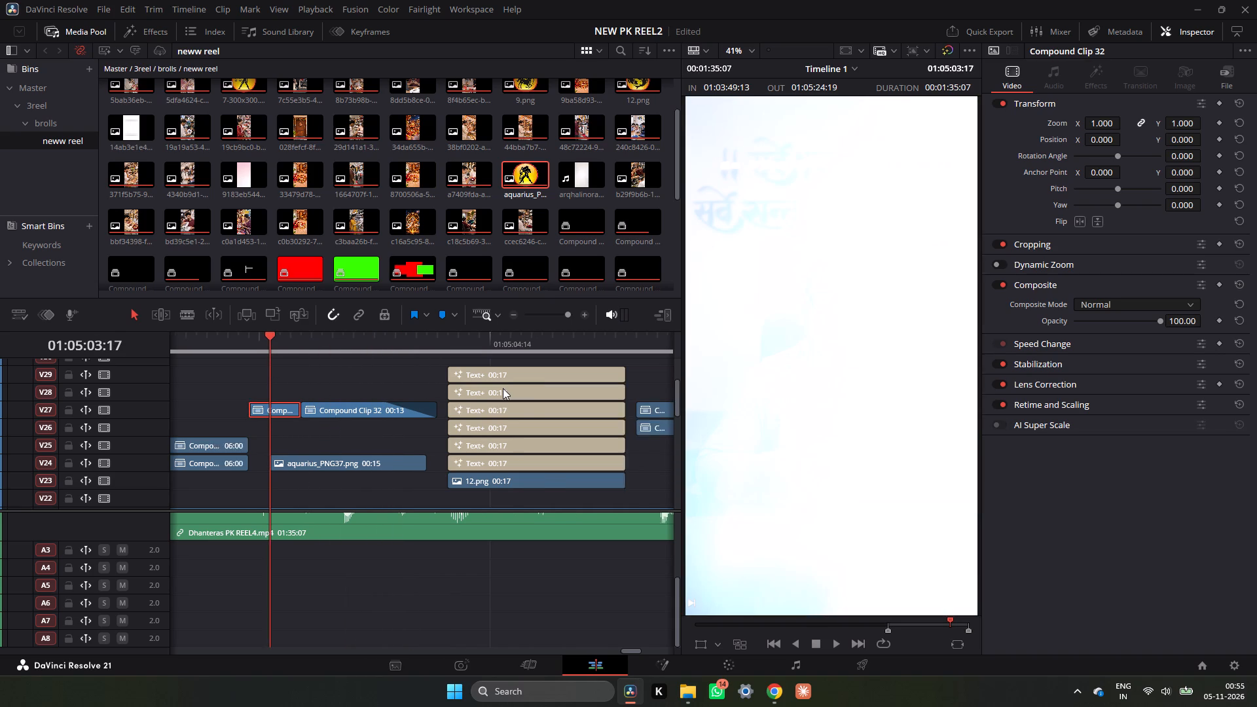
{"action": "scroll", "coordinate": [503, 388], "scroll_direction": "down", "scroll_amount": 1, "text": "ctrl"}
{"action": "left_click_drag", "start_coordinate": [433, 354], "coordinate": [404, 388]}
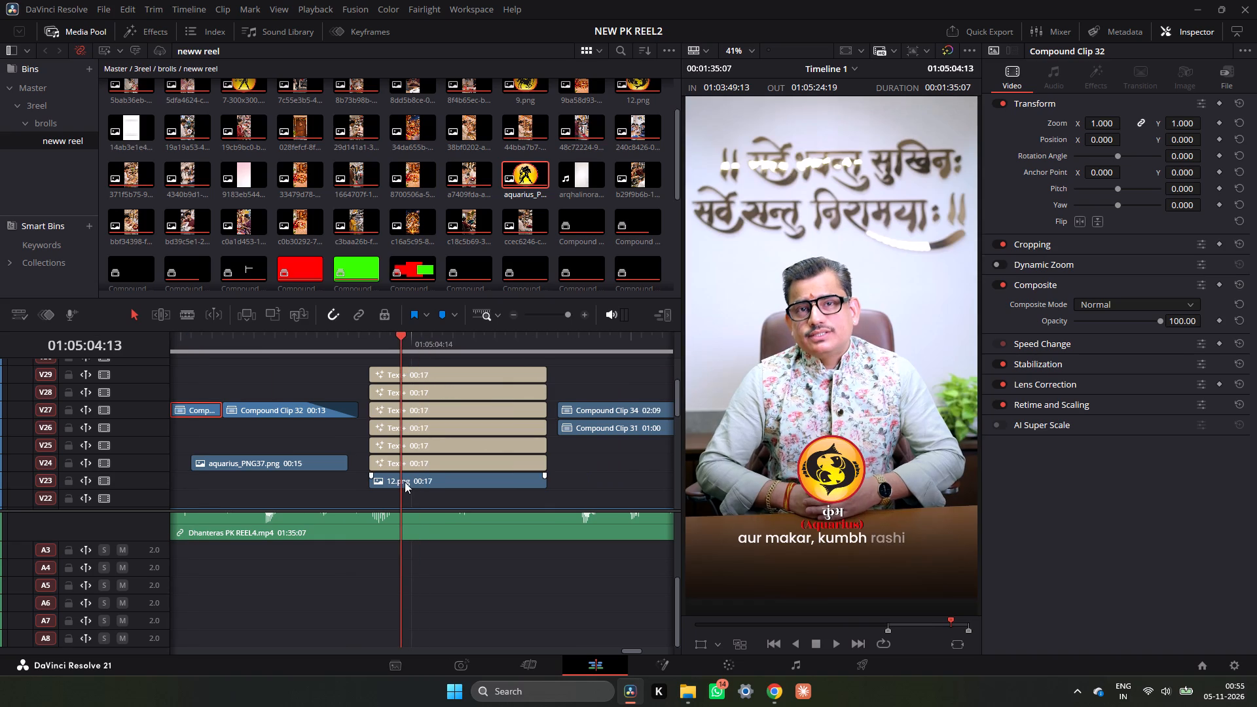
{"action": "left_click", "coordinate": [406, 478]}
{"action": "left_click_drag", "start_coordinate": [304, 461], "coordinate": [529, 492]}
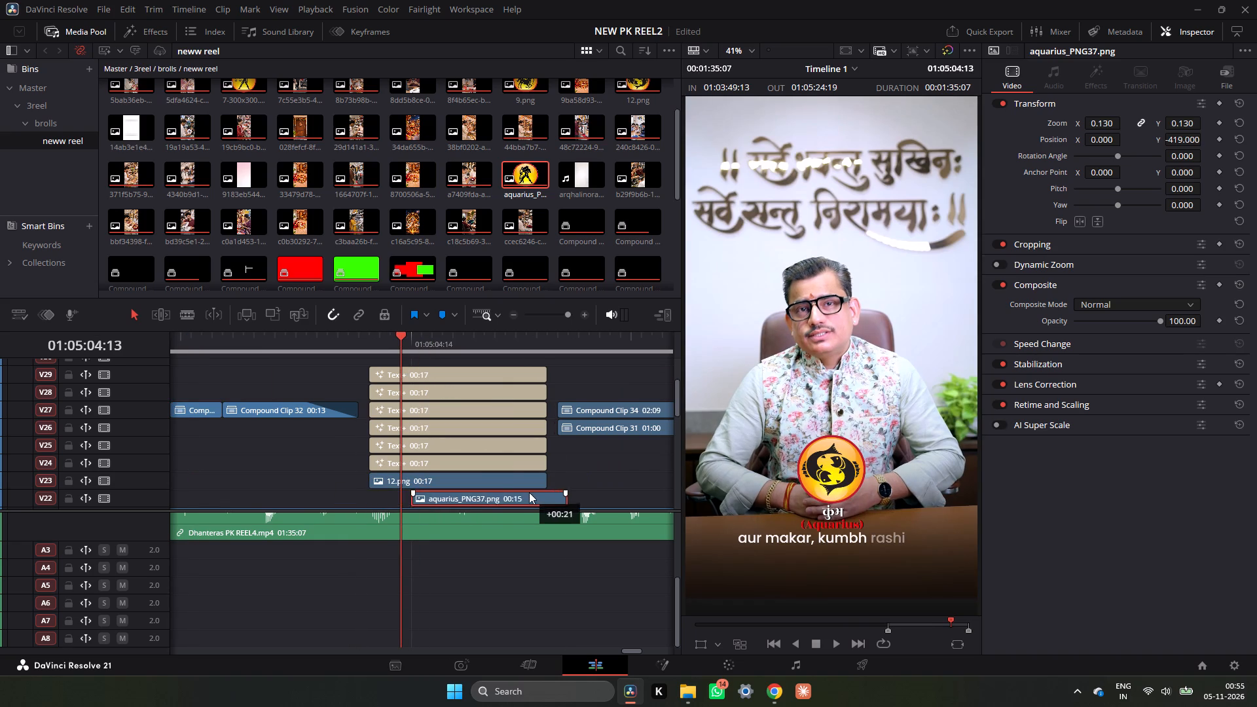
{"action": "left_click_drag", "start_coordinate": [529, 492], "coordinate": [485, 486]}
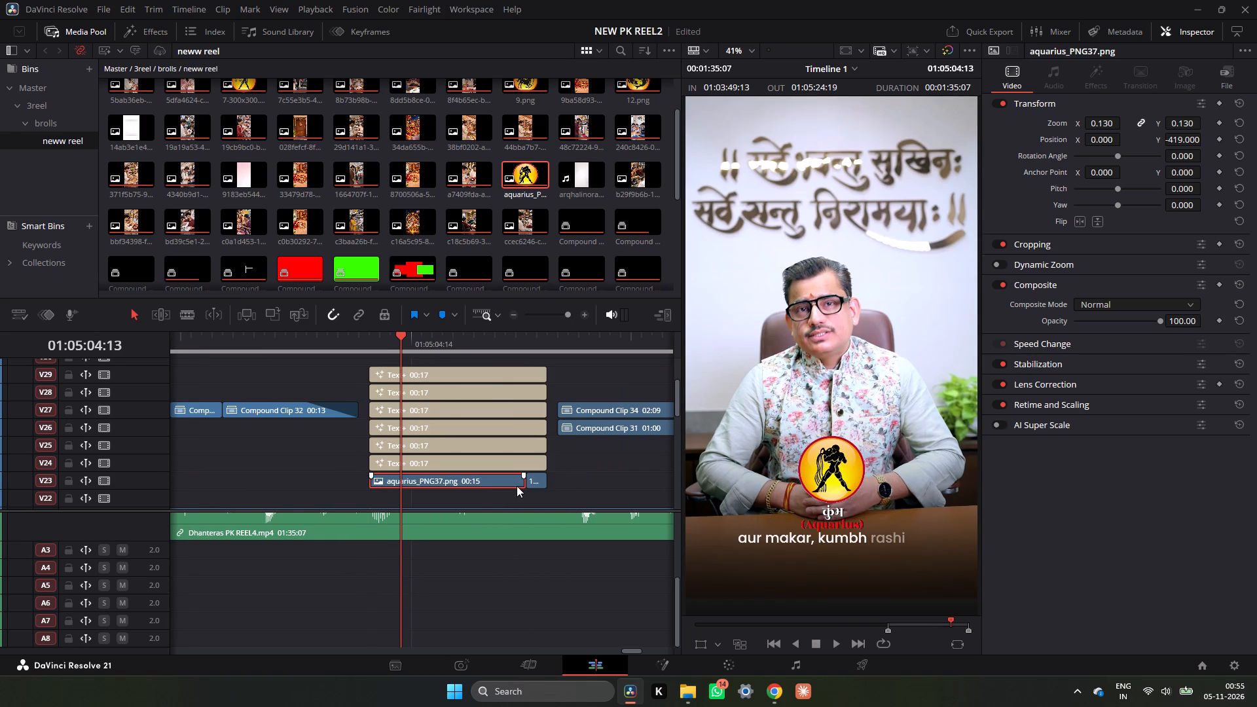
{"action": "left_click_drag", "start_coordinate": [523, 486], "coordinate": [551, 486]}
{"action": "left_click", "coordinate": [513, 482]}
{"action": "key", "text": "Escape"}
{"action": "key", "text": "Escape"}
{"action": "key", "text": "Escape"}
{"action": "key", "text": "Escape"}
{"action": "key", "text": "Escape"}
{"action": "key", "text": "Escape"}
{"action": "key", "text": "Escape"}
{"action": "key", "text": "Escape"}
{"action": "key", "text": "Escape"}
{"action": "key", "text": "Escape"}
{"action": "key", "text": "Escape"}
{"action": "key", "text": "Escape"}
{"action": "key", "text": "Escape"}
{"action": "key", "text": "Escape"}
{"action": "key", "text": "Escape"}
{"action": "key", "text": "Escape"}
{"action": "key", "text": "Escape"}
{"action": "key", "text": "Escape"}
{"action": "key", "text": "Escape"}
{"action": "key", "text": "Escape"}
Play back the kumbh section with aquarius_PNG37.png, preview it full screen, and inspect the frames around it.
{"action": "left_click_drag", "start_coordinate": [410, 332], "coordinate": [376, 346]}
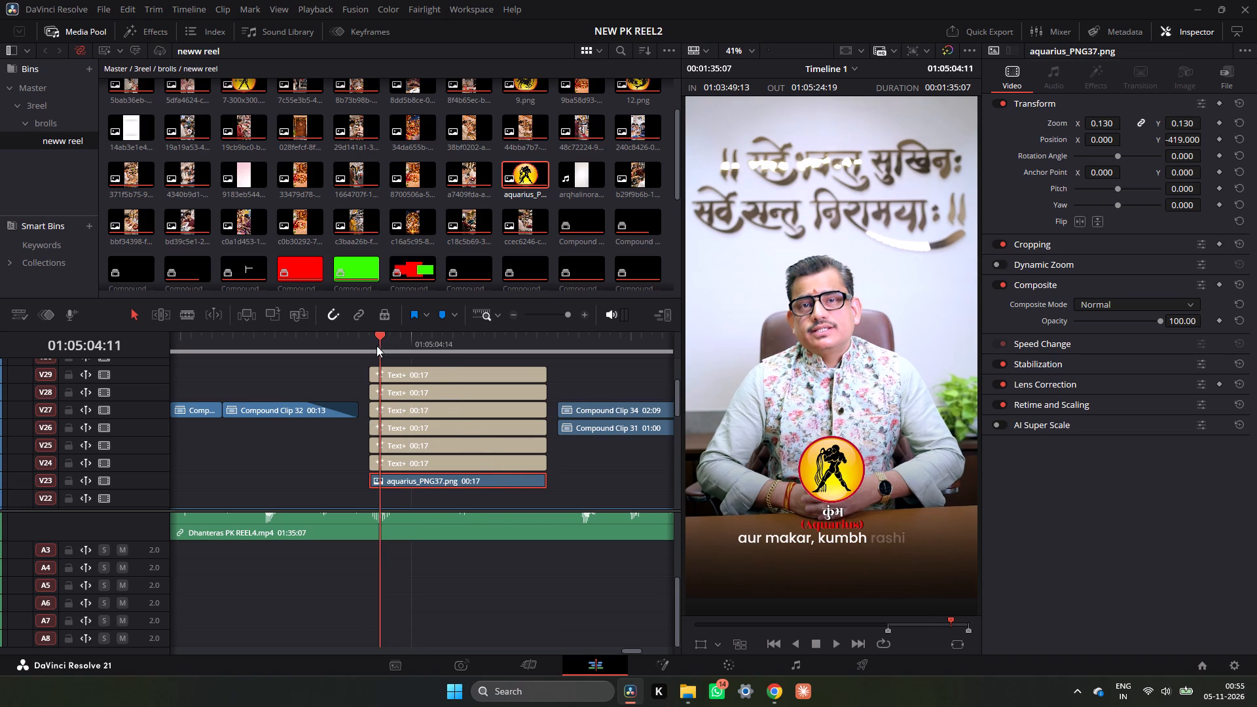
{"action": "left_click_drag", "start_coordinate": [376, 346], "coordinate": [374, 347]}
{"action": "key", "text": "space"}
{"action": "key", "text": "space"}
{"action": "key", "text": "space"}
{"action": "key", "text": "space"}
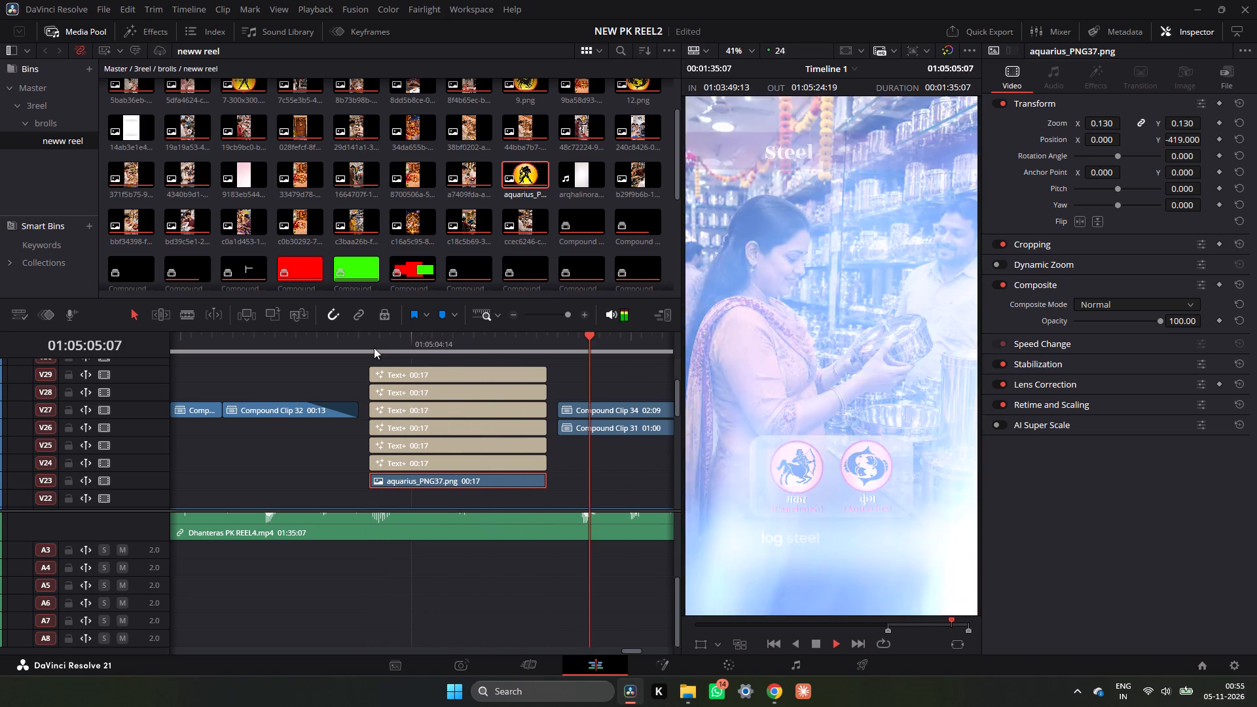
{"action": "left_click", "coordinate": [374, 350]}
{"action": "key", "text": "p"}
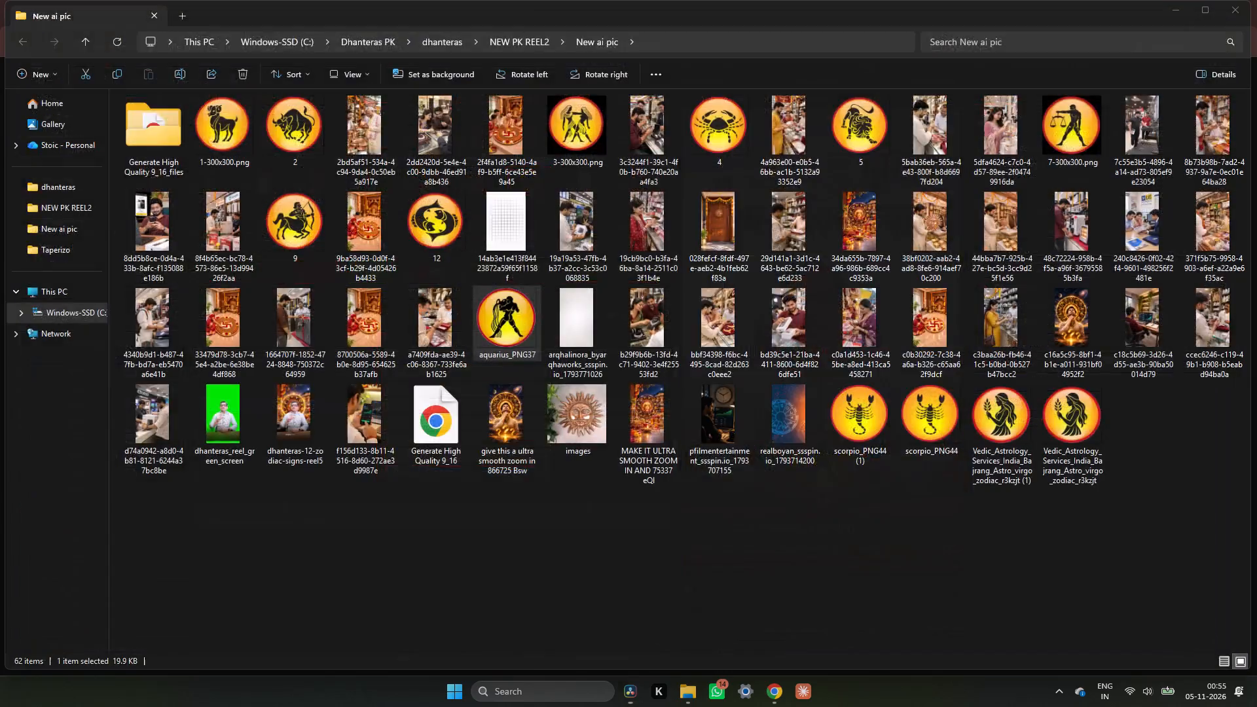
{"action": "key", "text": "Escape"}
{"action": "key", "text": "Escape"}
{"action": "key", "text": "Escape"}
{"action": "key", "text": "Escape"}
{"action": "key", "text": "Escape"}
{"action": "key", "text": "Escape"}
{"action": "key", "text": "Escape"}
{"action": "key", "text": "Escape"}
{"action": "key", "text": "Escape"}
{"action": "key", "text": "Escape"}
{"action": "key", "text": "Escape"}
{"action": "key", "text": "Escape"}
{"action": "key", "text": "Escape"}
{"action": "key", "text": "Escape"}
{"action": "key", "text": "Escape"}
{"action": "key", "text": "Escape"}
{"action": "key", "text": "Escape"}
{"action": "type", "text": "pp"}
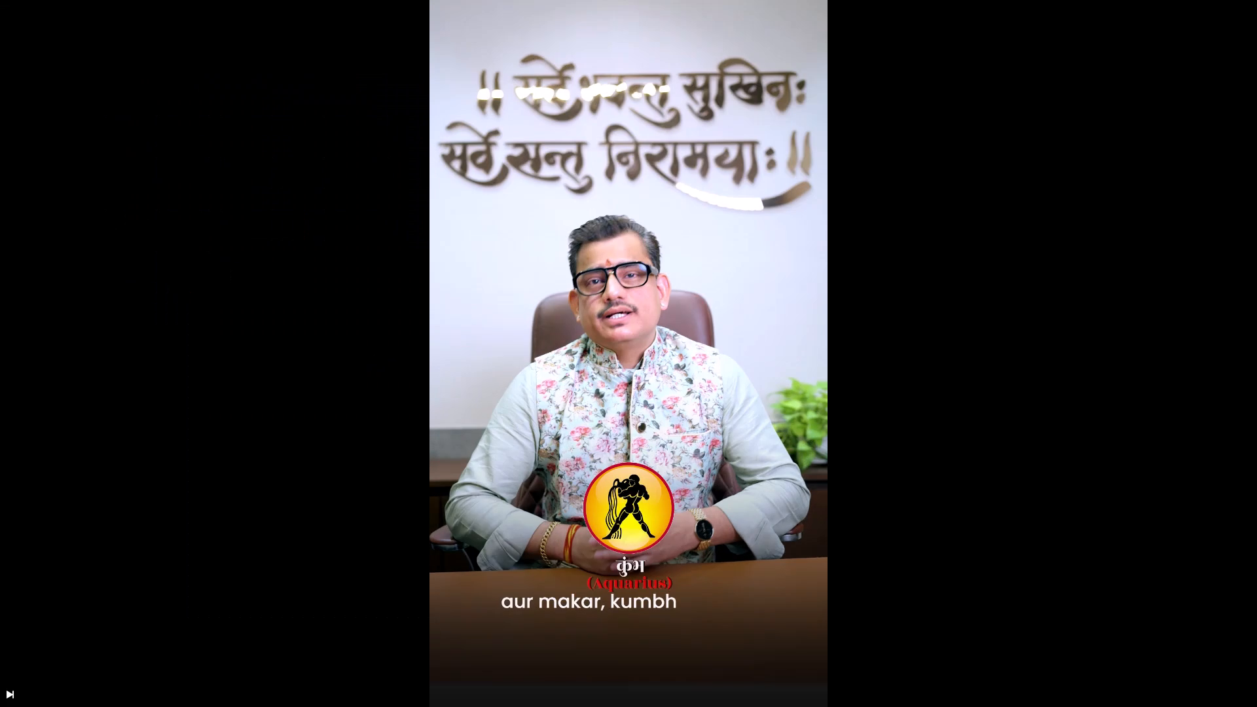
{"action": "key", "text": "p"}
{"action": "left_click_drag", "start_coordinate": [372, 348], "coordinate": [272, 364]}
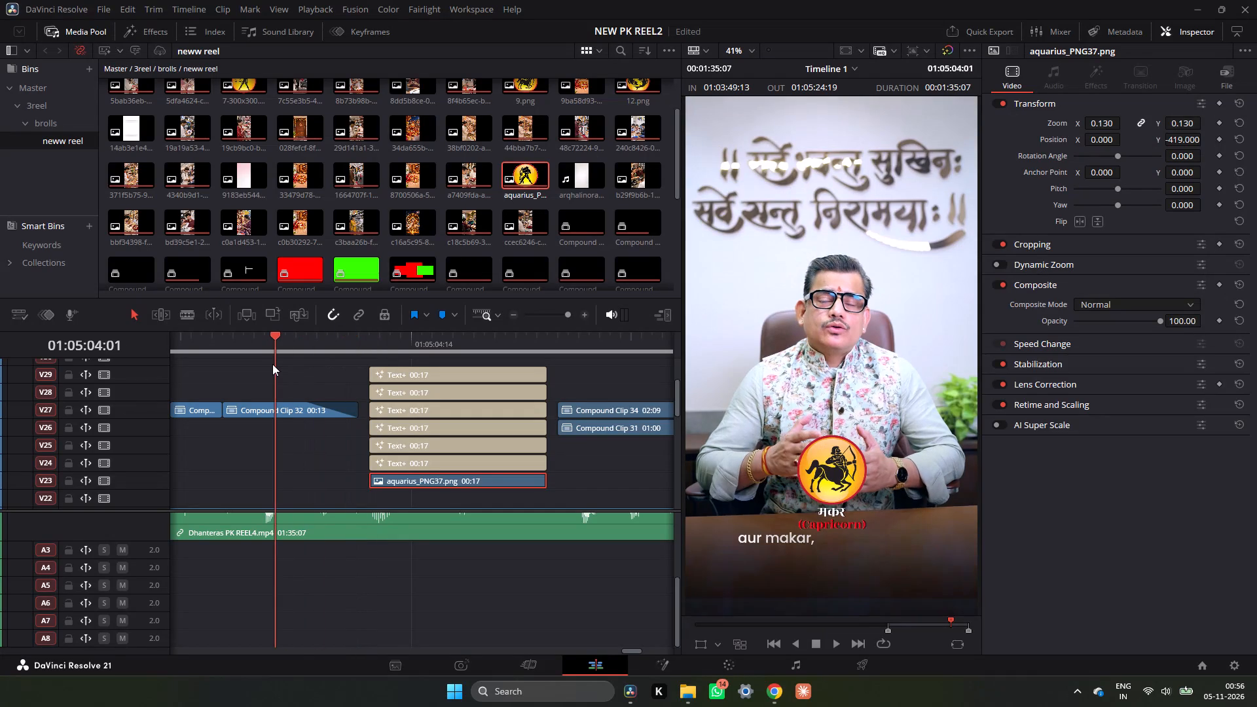
{"action": "left_click_drag", "start_coordinate": [272, 364], "coordinate": [272, 364]}
{"action": "key", "text": "p"}
{"action": "key", "text": "p"}
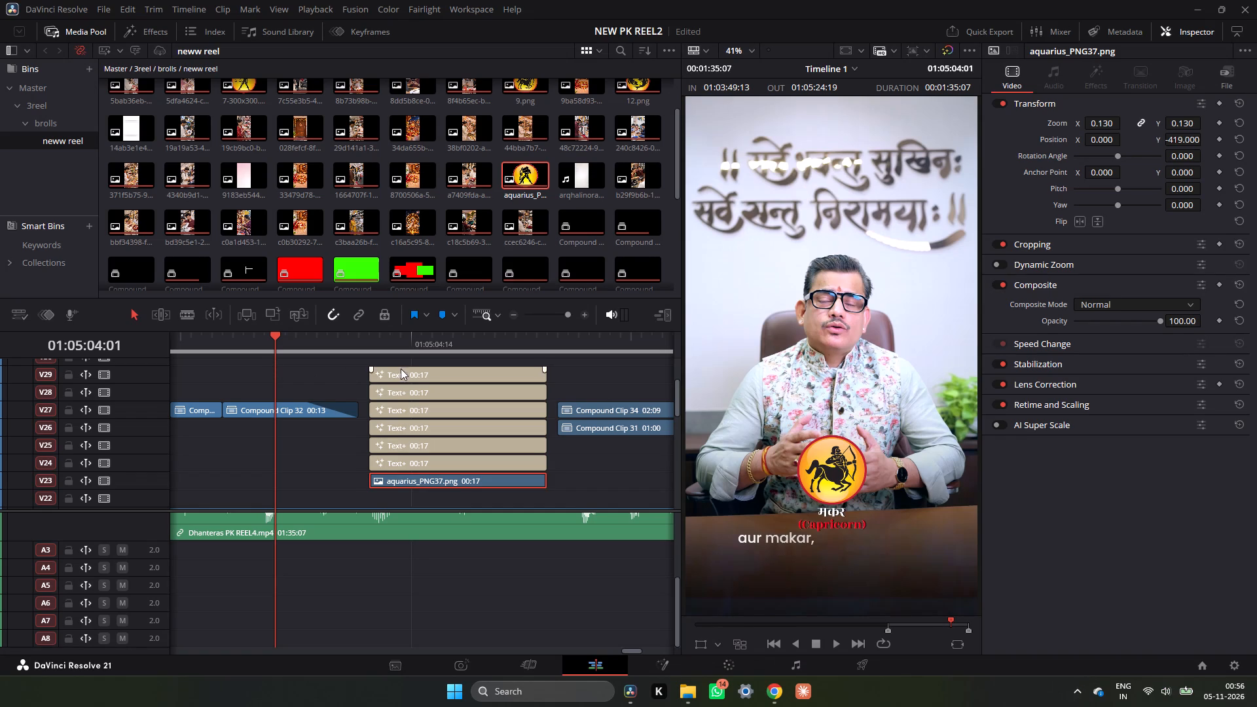
{"action": "left_click", "coordinate": [419, 338]}
Switch to Chrome and browse the kumbh rashi png image results for an alternative Aquarius emblem.
{"action": "left_click", "coordinate": [777, 702]}
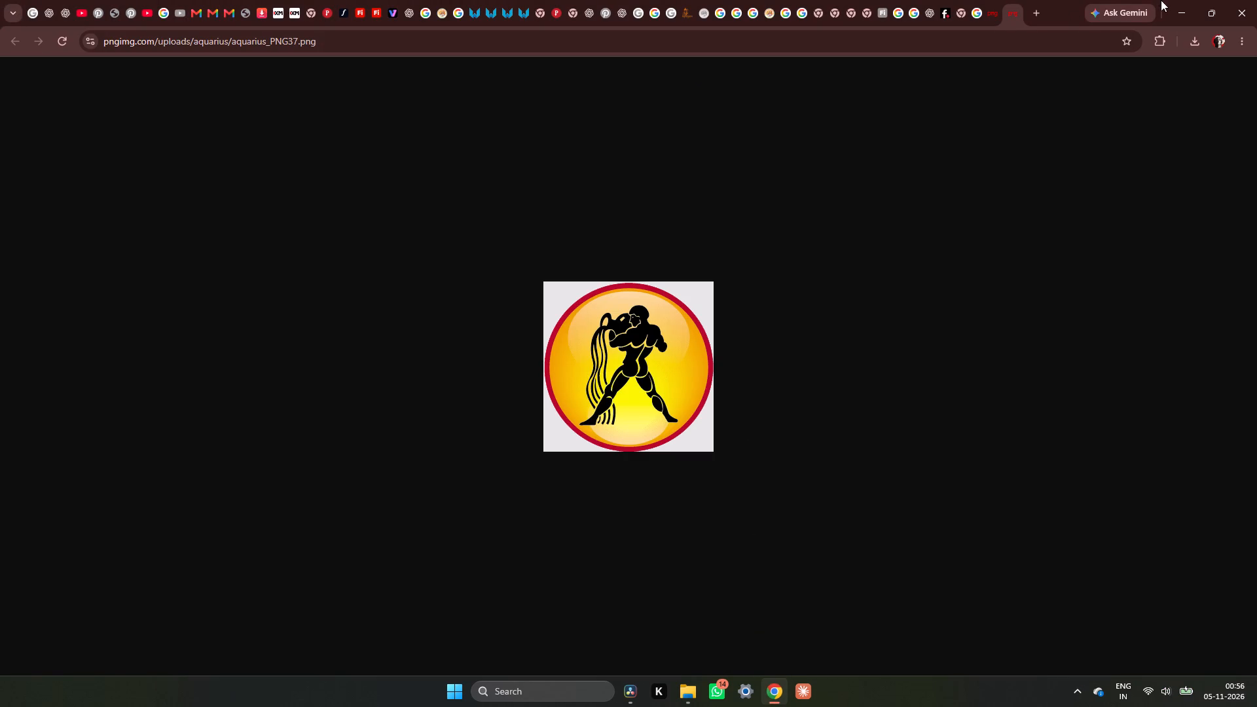
{"action": "left_click", "coordinate": [994, 12]}
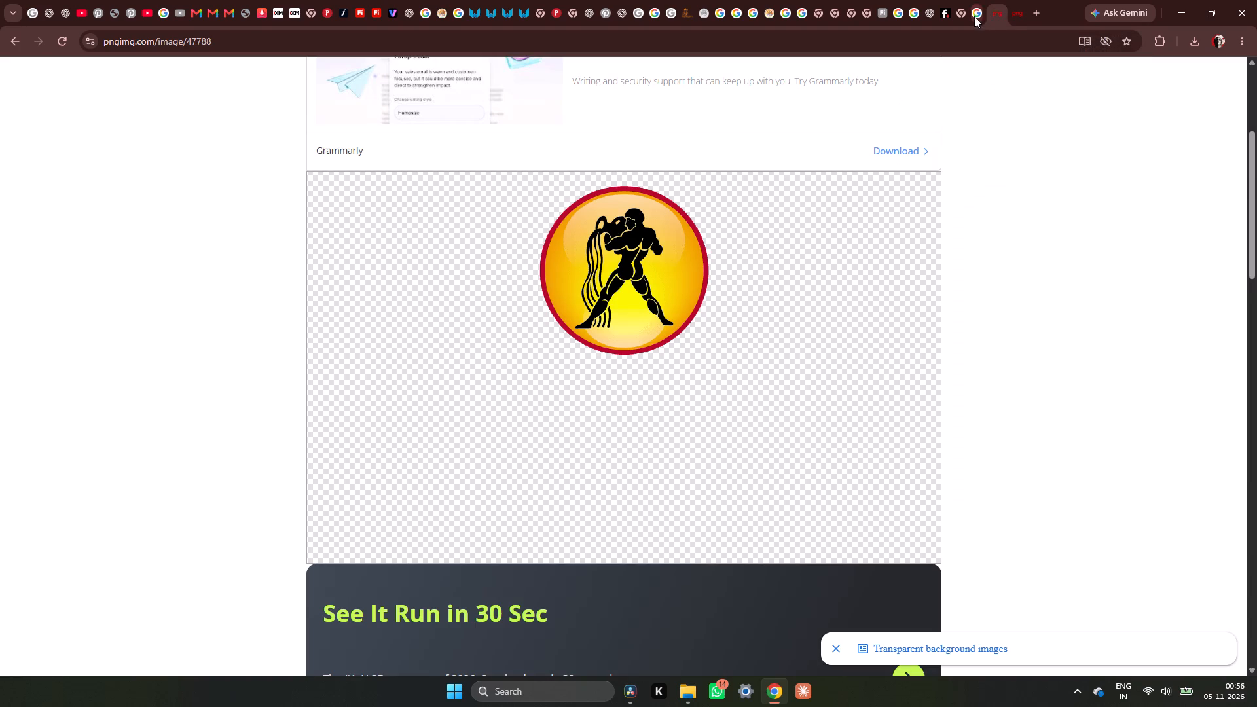
{"action": "left_click", "coordinate": [972, 16]}
{"action": "scroll", "coordinate": [522, 325], "scroll_direction": "up", "scroll_amount": 4}
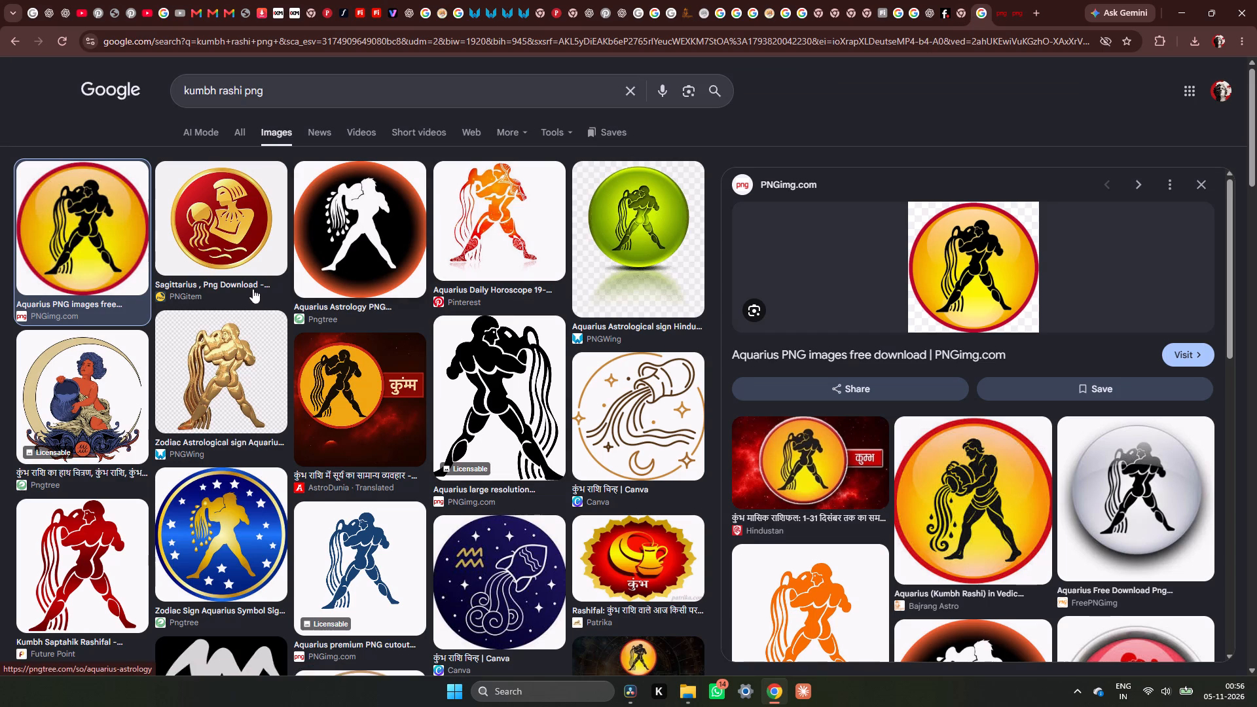
{"action": "scroll", "coordinate": [948, 429], "scroll_direction": "down", "scroll_amount": 7}
{"action": "scroll", "coordinate": [948, 429], "scroll_direction": "up", "scroll_amount": 3}
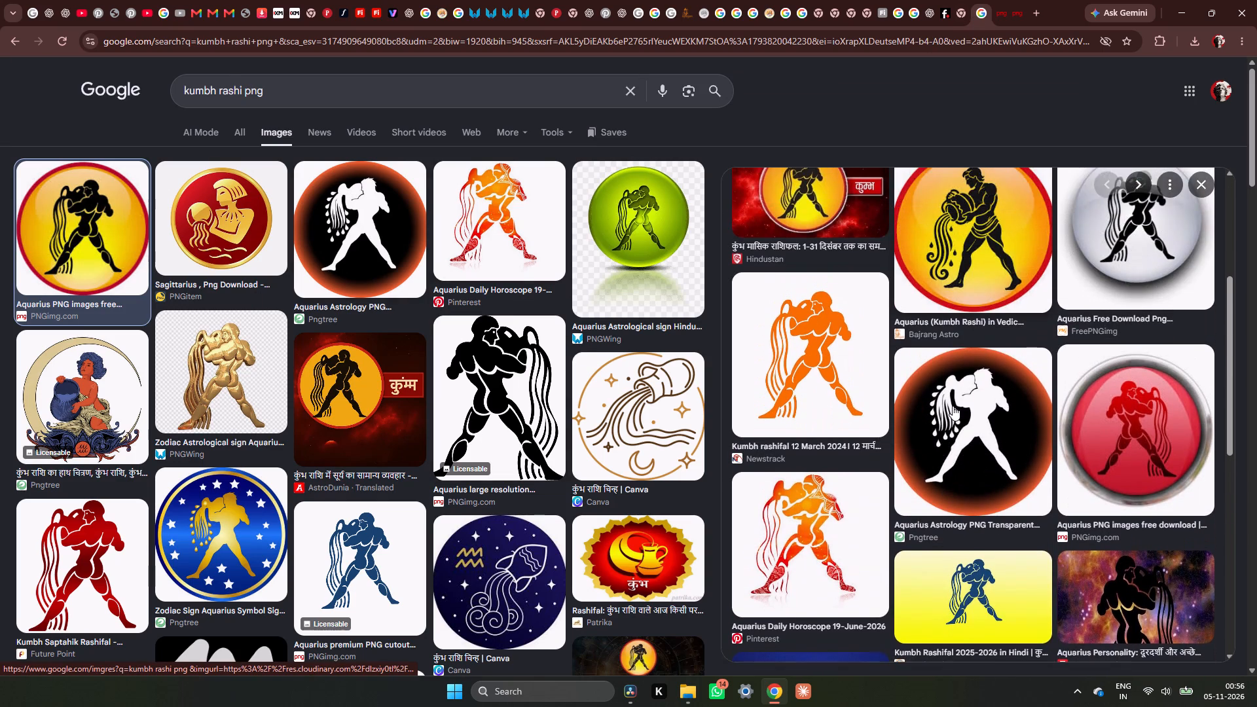
{"action": "left_click", "coordinate": [975, 263]}
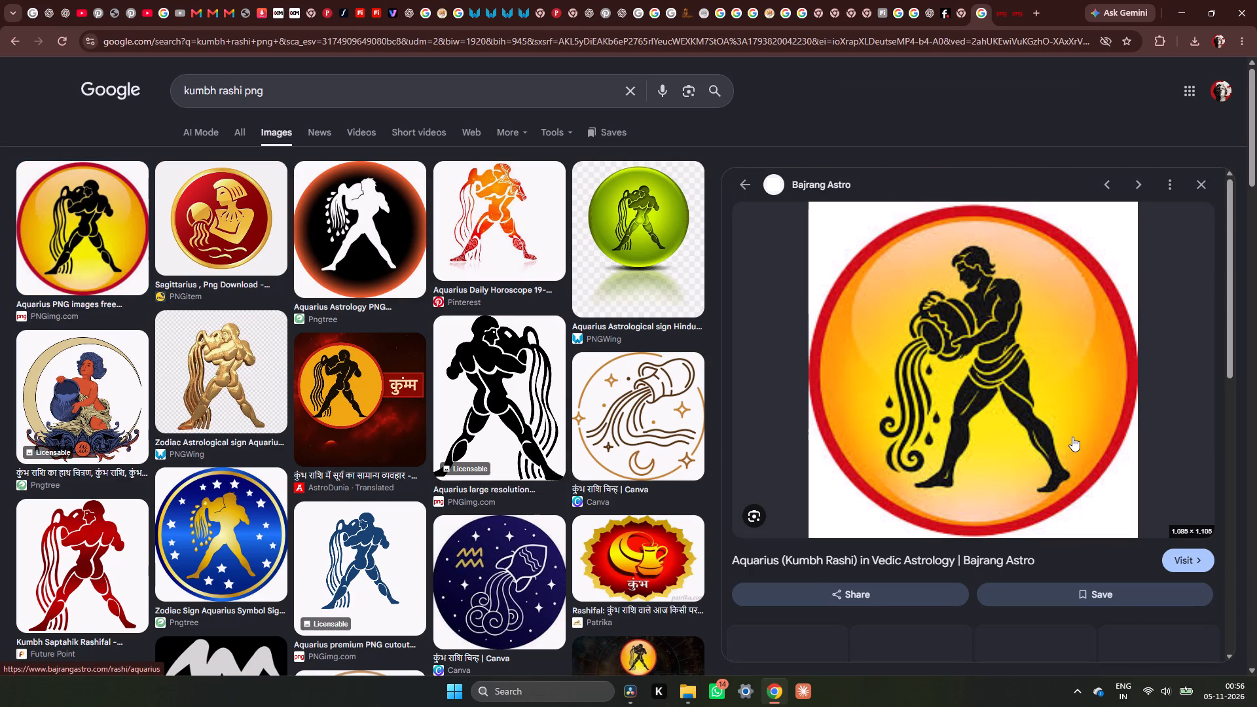
{"action": "scroll", "coordinate": [1072, 437], "scroll_direction": "down", "scroll_amount": 6}
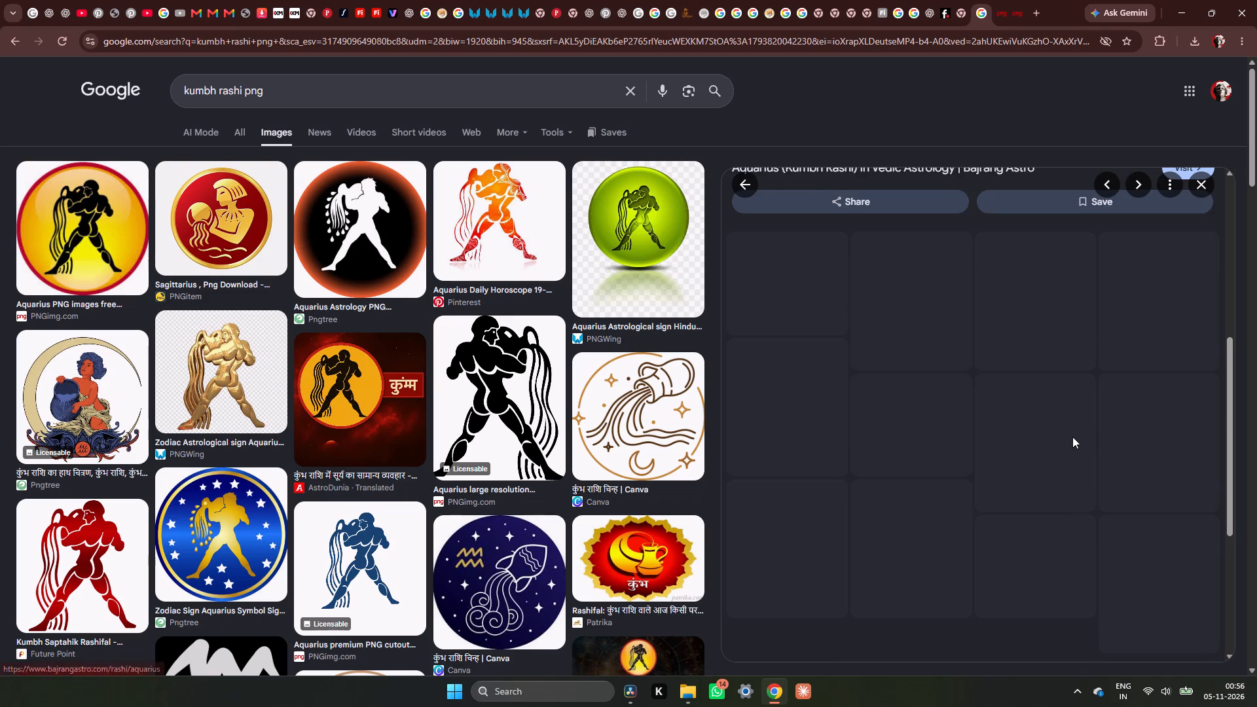
{"action": "scroll", "coordinate": [1072, 437], "scroll_direction": "up", "scroll_amount": 5}
{"action": "scroll", "coordinate": [1065, 453], "scroll_direction": "down", "scroll_amount": 4}
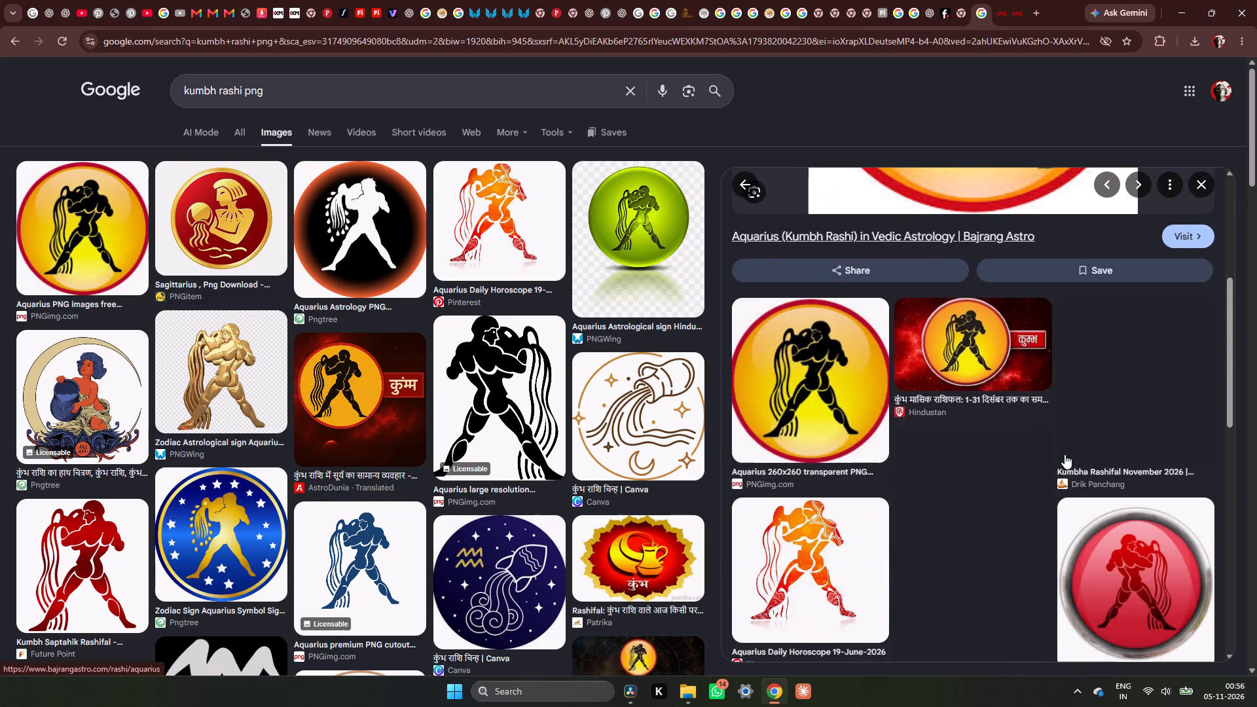
Open the PNGimg.com source page of the yellow Aquarius 260x260 transparent PNG from the image results.
{"action": "left_click", "coordinate": [784, 419]}
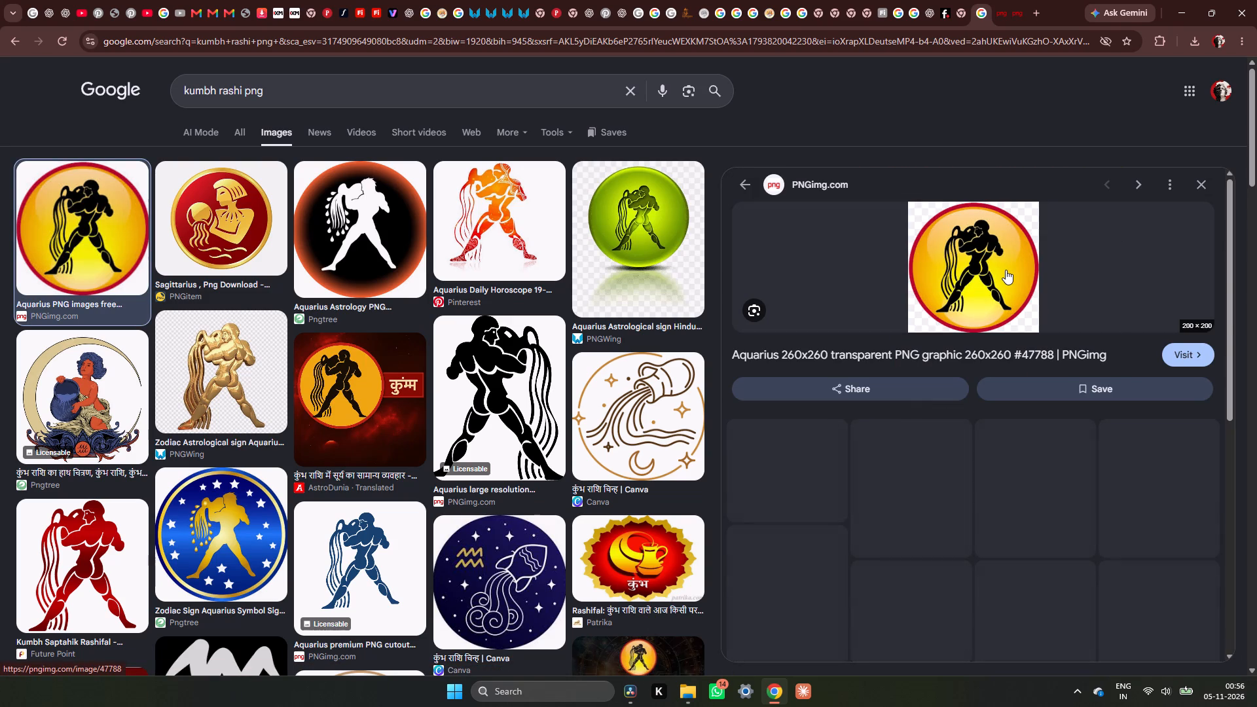
{"action": "right_click", "coordinate": [979, 273]}
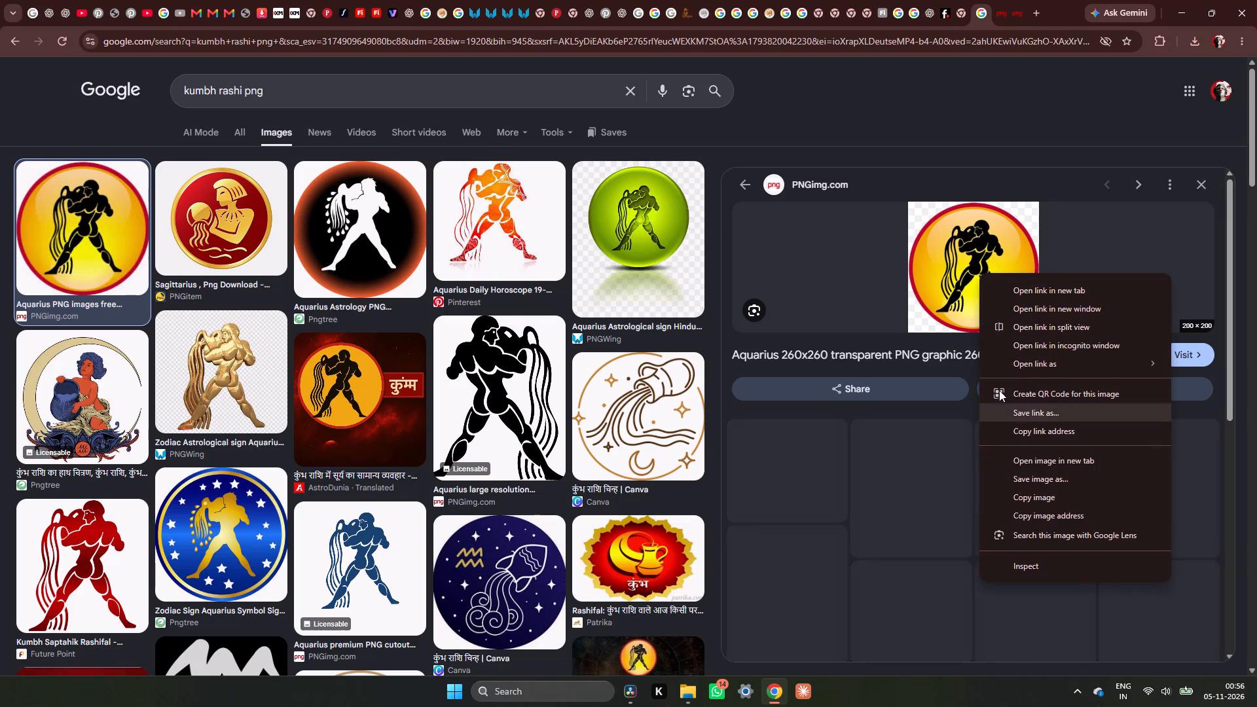
{"action": "left_click", "coordinate": [911, 235]}
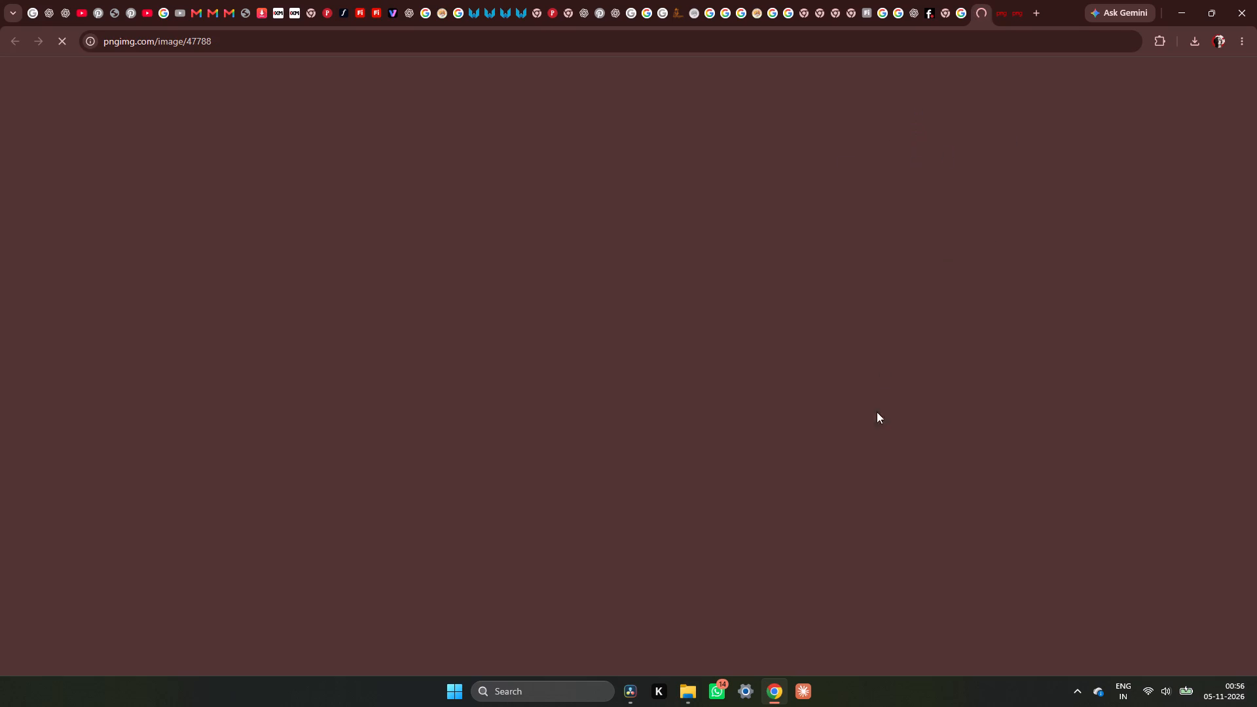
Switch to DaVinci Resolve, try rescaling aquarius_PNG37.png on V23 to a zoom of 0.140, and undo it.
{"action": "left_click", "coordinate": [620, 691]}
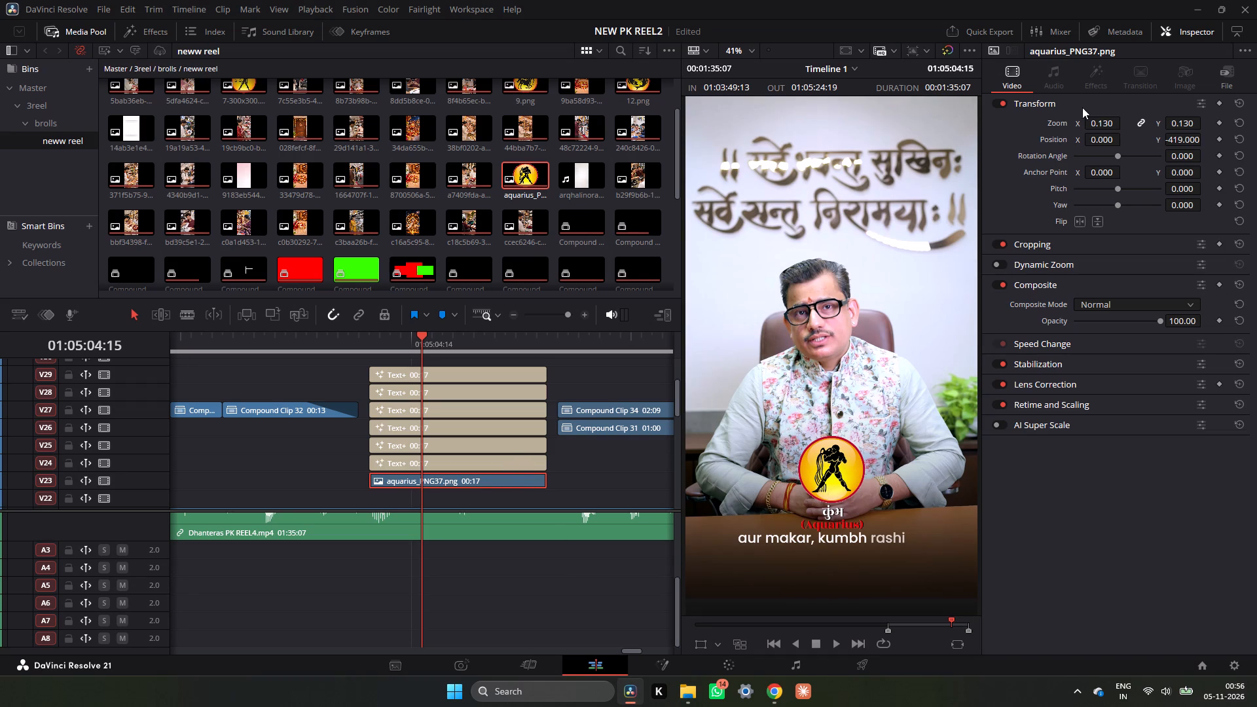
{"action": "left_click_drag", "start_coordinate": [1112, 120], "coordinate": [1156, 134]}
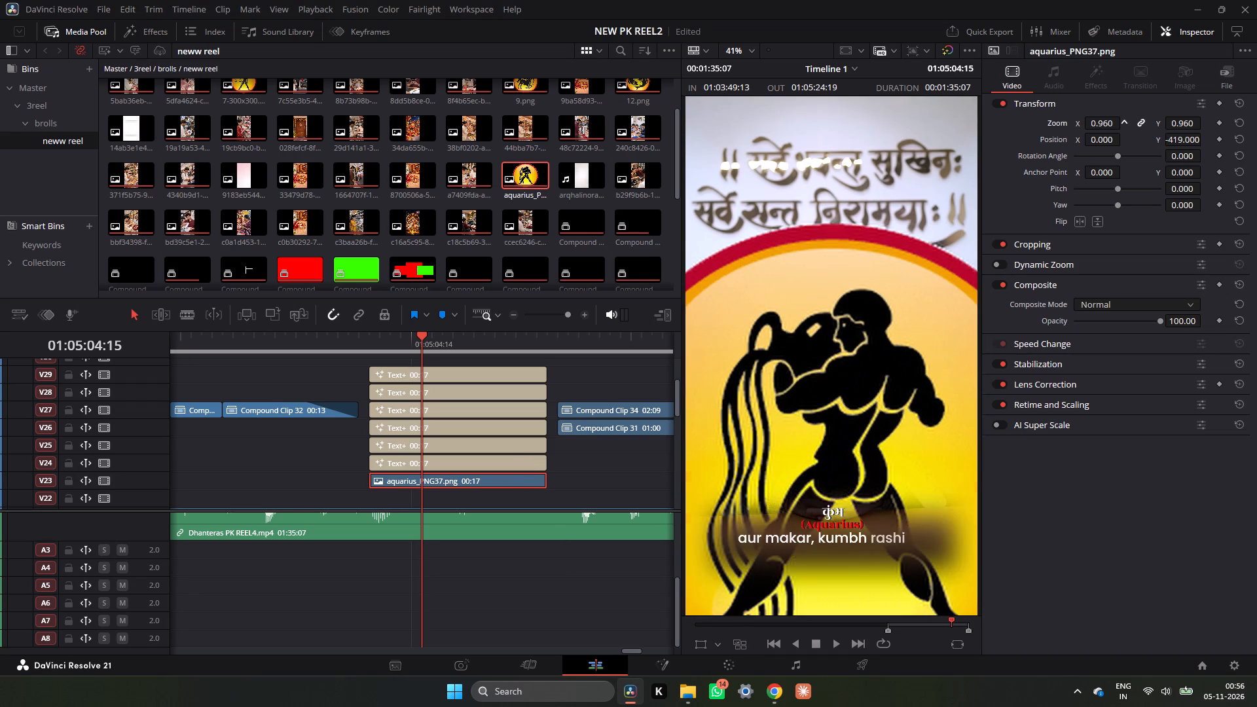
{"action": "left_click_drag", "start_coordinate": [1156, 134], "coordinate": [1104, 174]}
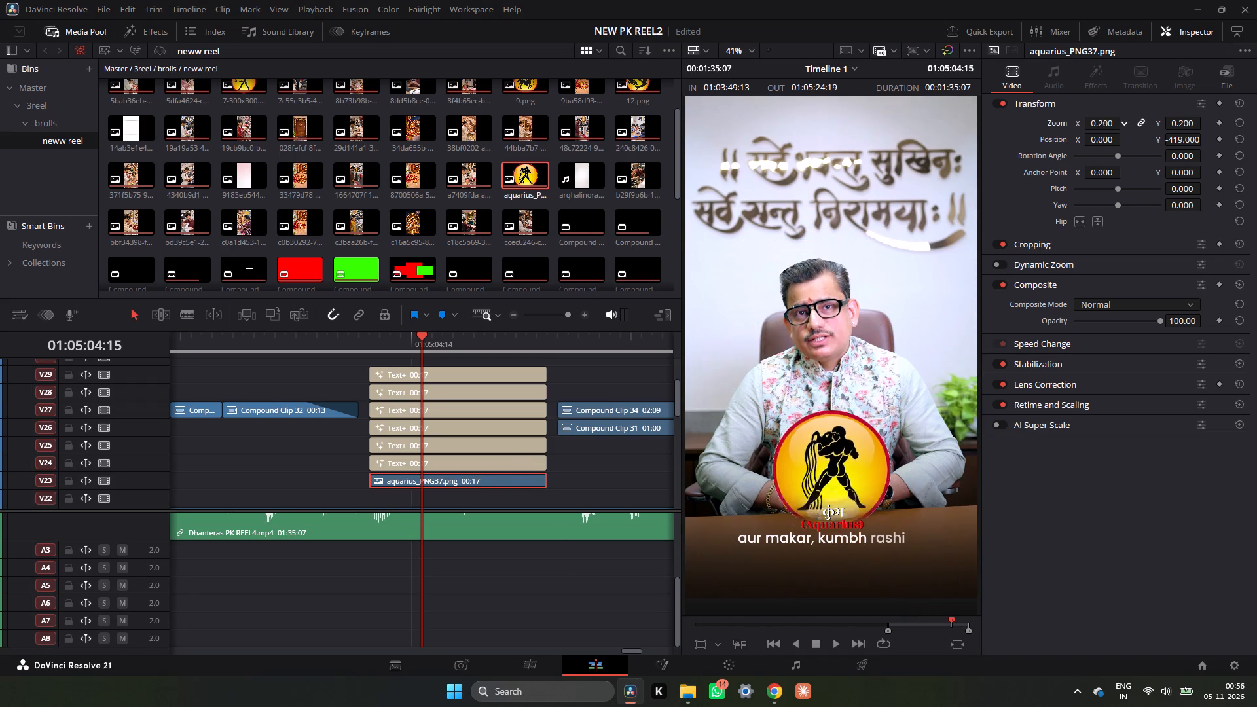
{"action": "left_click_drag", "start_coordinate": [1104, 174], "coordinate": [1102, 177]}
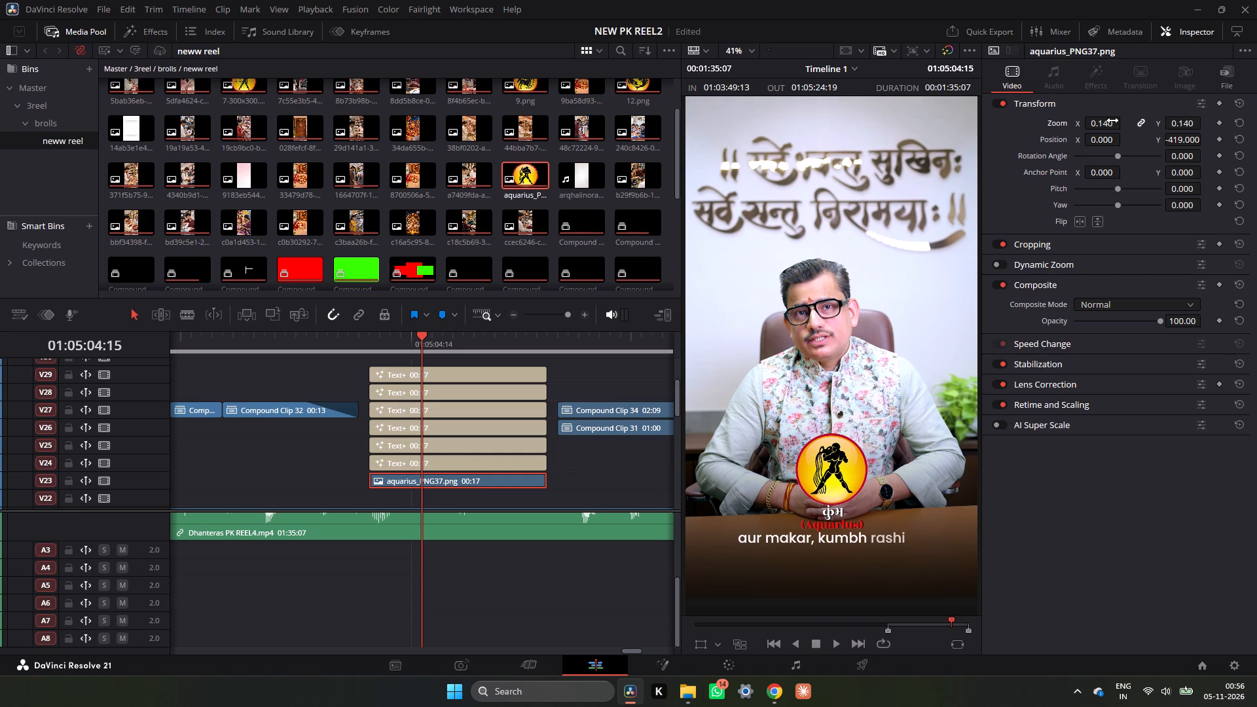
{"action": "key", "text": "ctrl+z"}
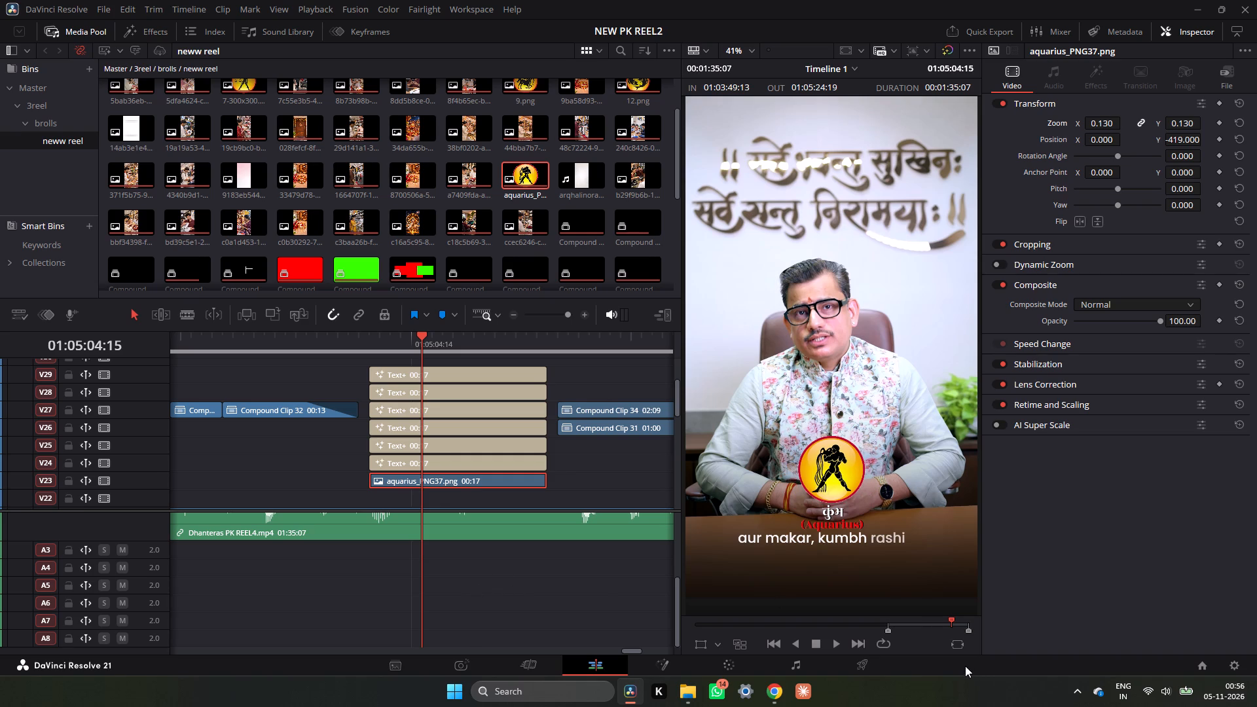
Return to the pngimg page in Chrome and save the Aquarius image as aquarius_PNG37 (1) in the New ai pic folder.
{"action": "left_click", "coordinate": [788, 693]}
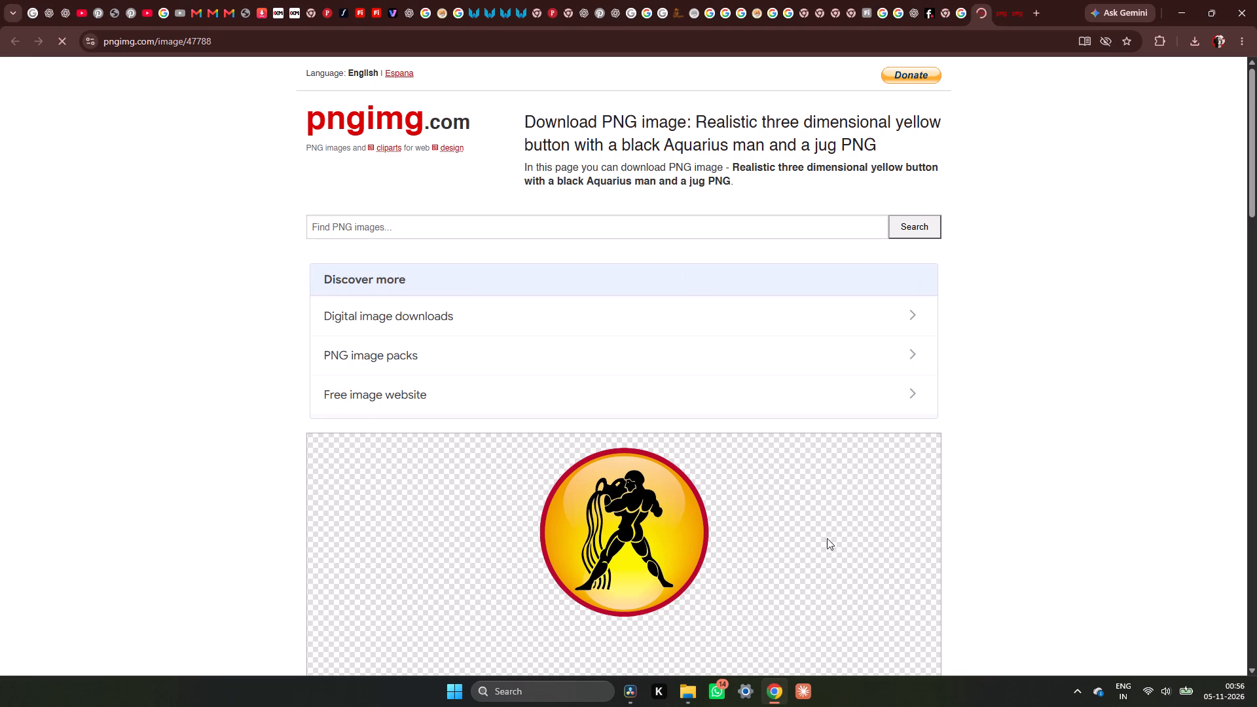
{"action": "scroll", "coordinate": [744, 519], "scroll_direction": "down", "scroll_amount": 4}
{"action": "right_click", "coordinate": [621, 241]}
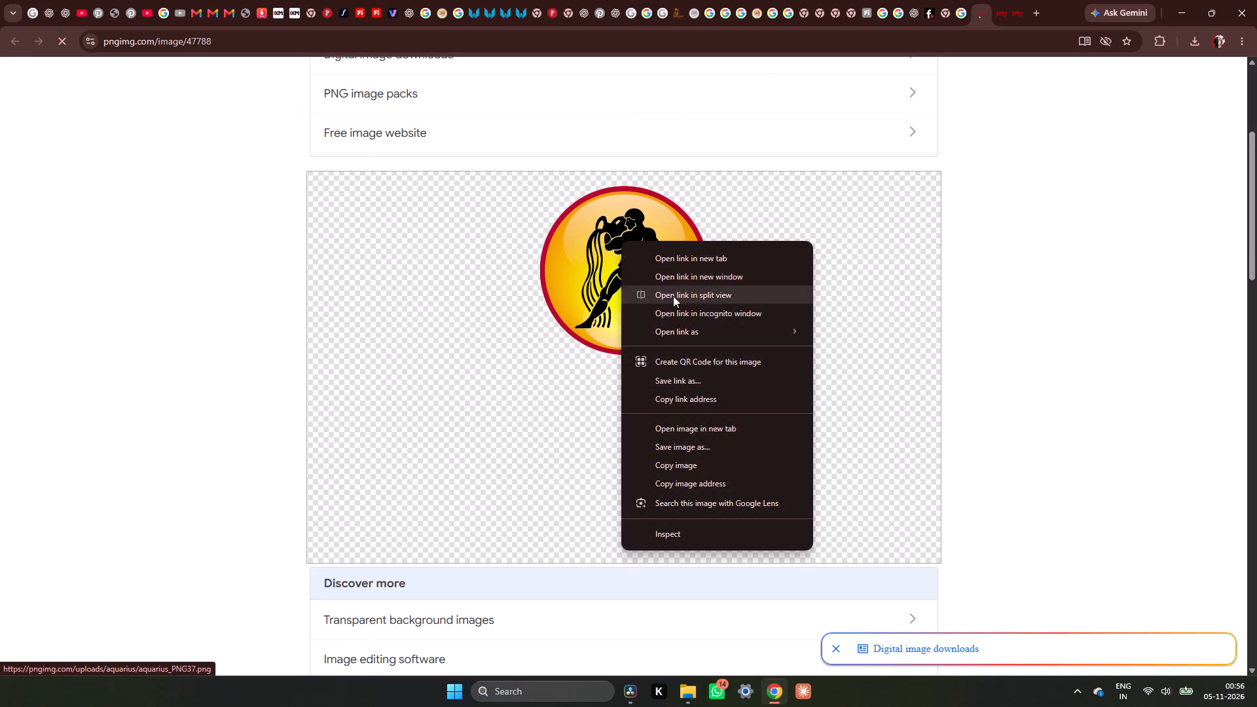
{"action": "left_click", "coordinate": [691, 448]}
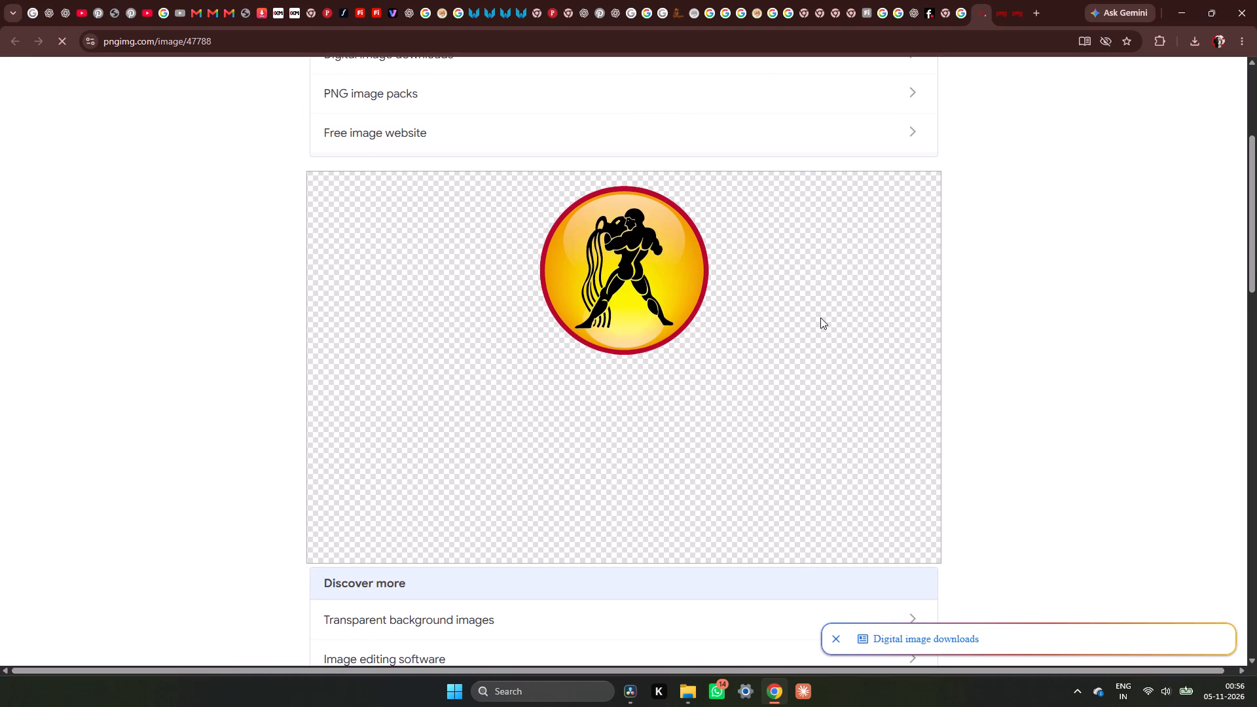
{"action": "right_click", "coordinate": [676, 332]}
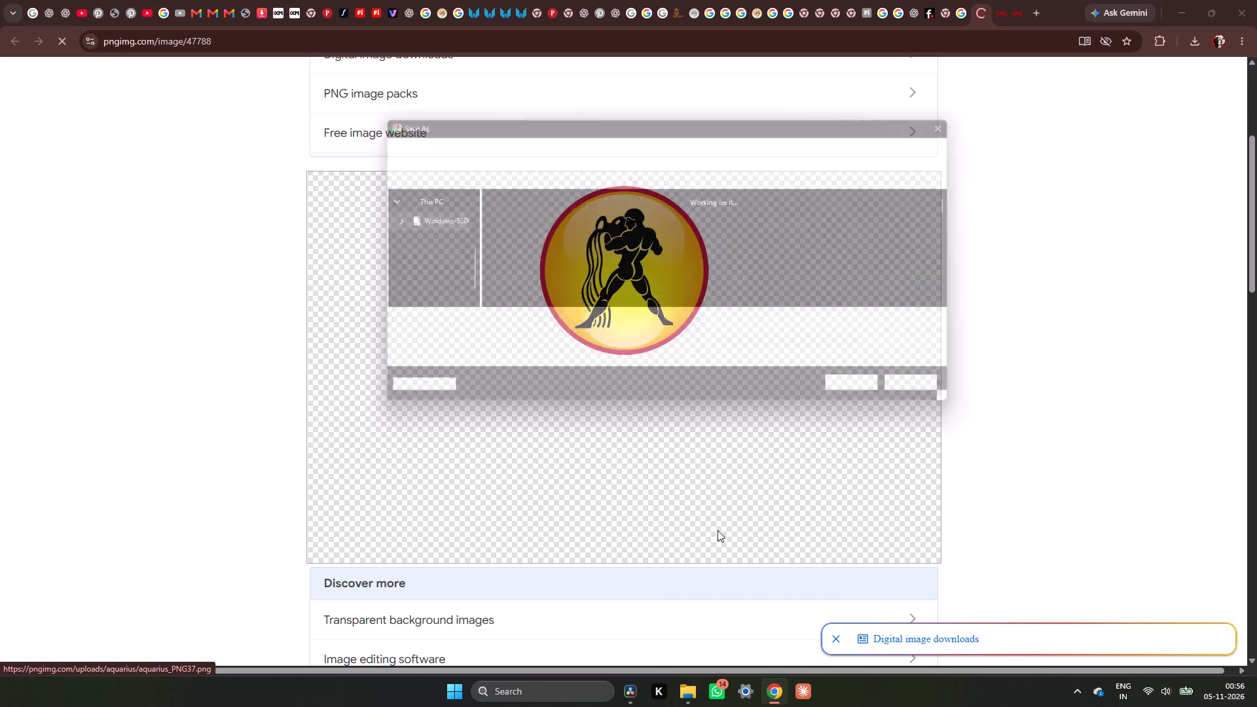
{"action": "left_click", "coordinate": [865, 388]}
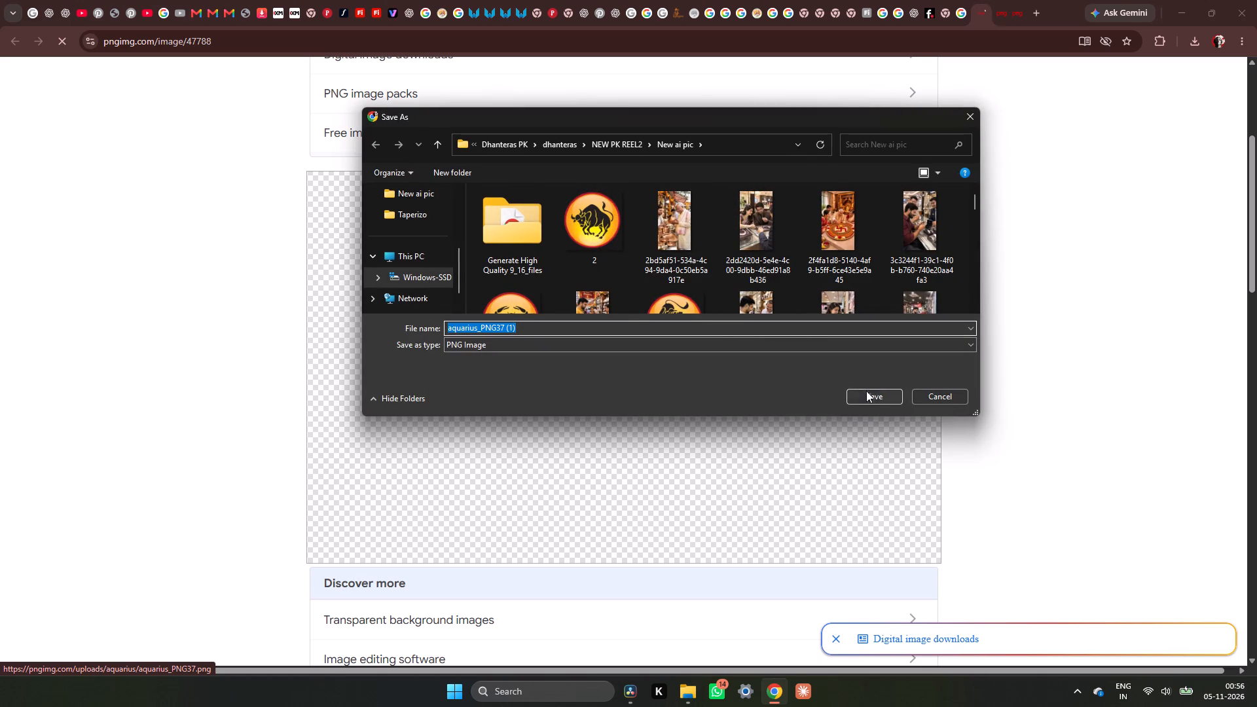
{"action": "left_click", "coordinate": [867, 393]}
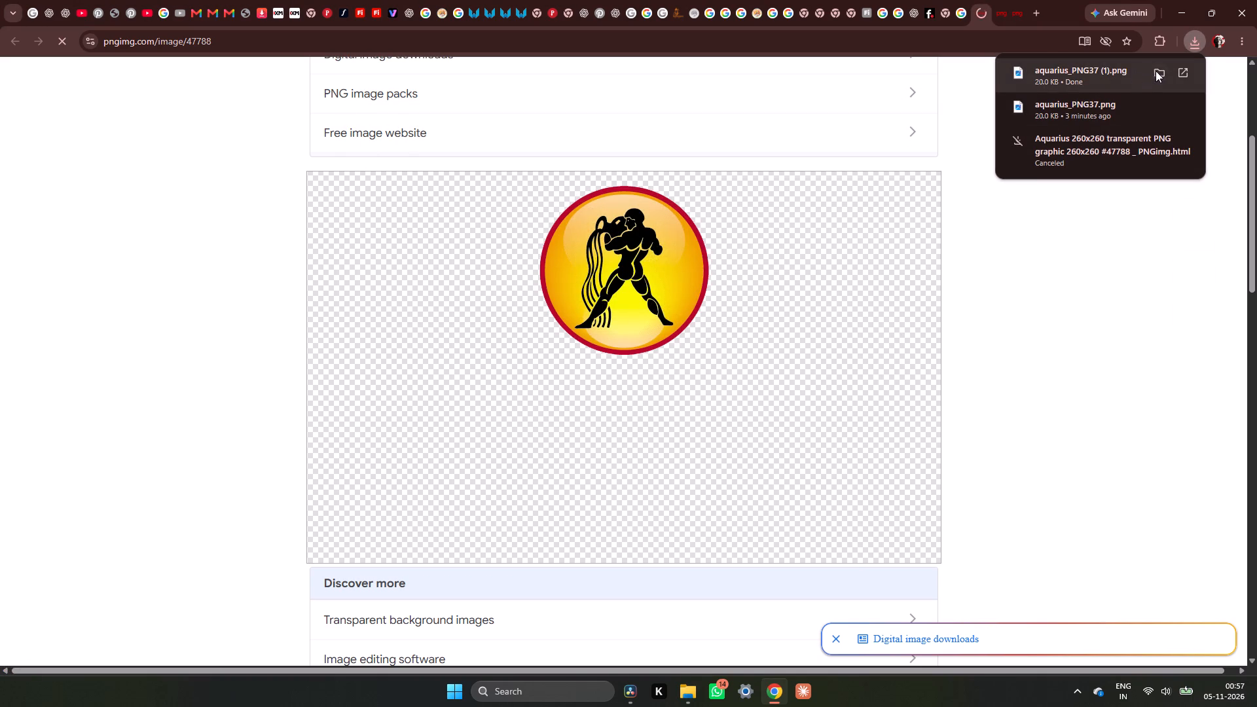
Open the downloaded aquarius_PNG37 (1) in the New ai pic folder and bring it into DaVinci Resolve's neww reel bin.
{"action": "left_click", "coordinate": [1156, 70]}
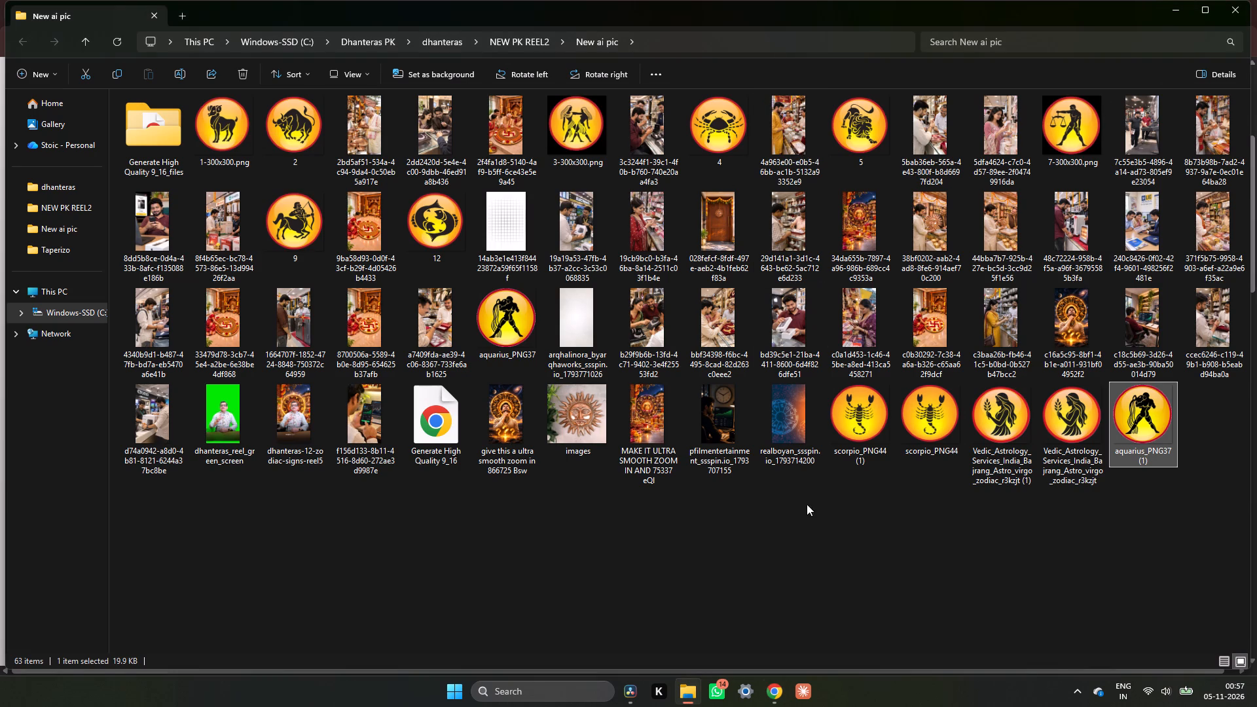
{"action": "left_click_drag", "start_coordinate": [1148, 420], "coordinate": [644, 690]}
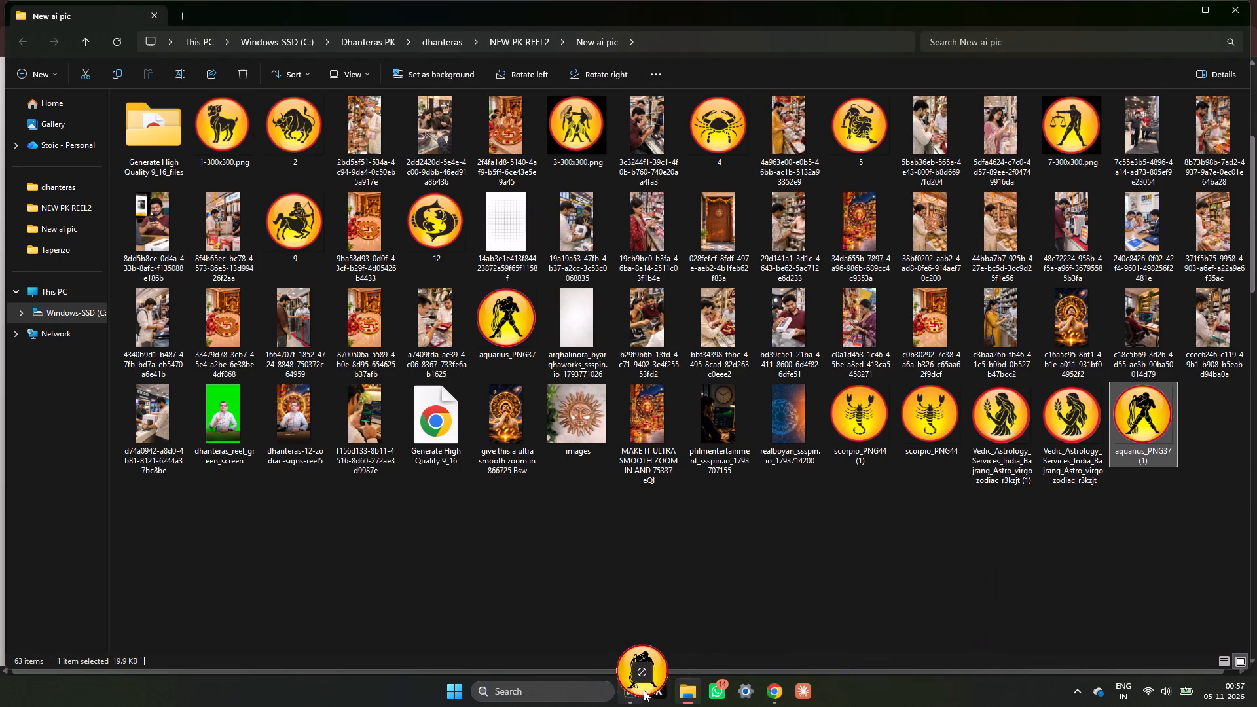
{"action": "left_click_drag", "start_coordinate": [644, 690], "coordinate": [501, 209]}
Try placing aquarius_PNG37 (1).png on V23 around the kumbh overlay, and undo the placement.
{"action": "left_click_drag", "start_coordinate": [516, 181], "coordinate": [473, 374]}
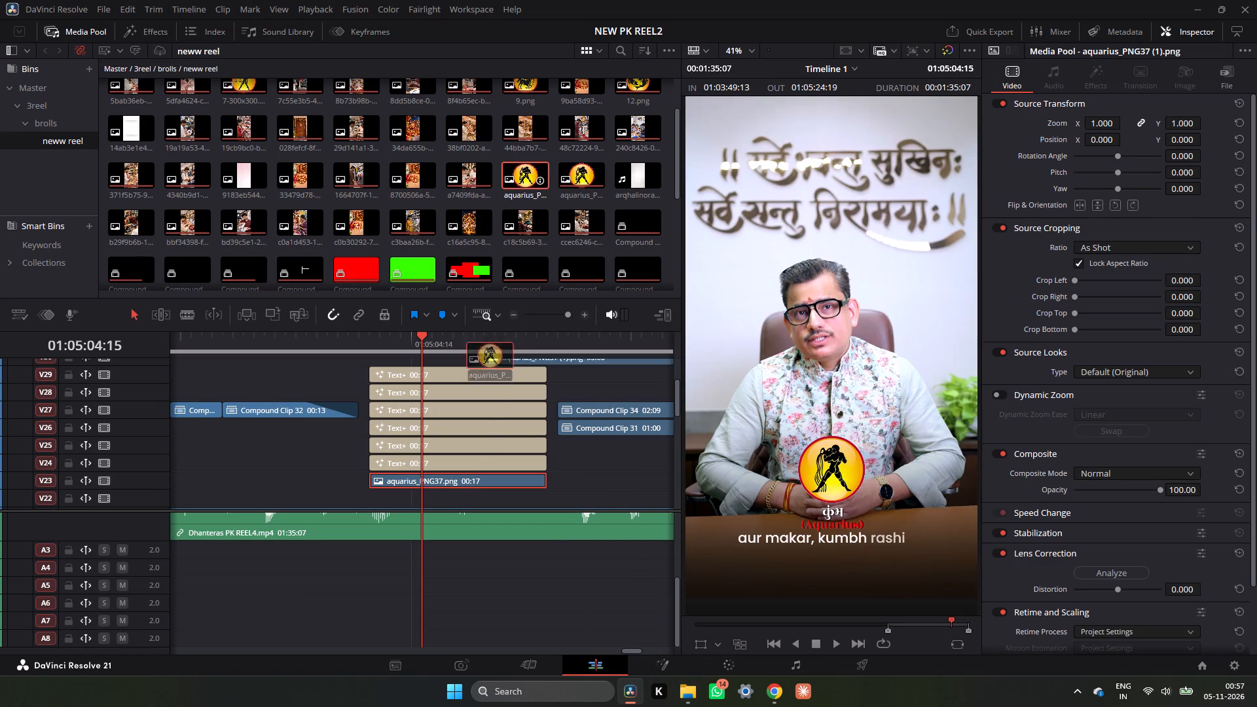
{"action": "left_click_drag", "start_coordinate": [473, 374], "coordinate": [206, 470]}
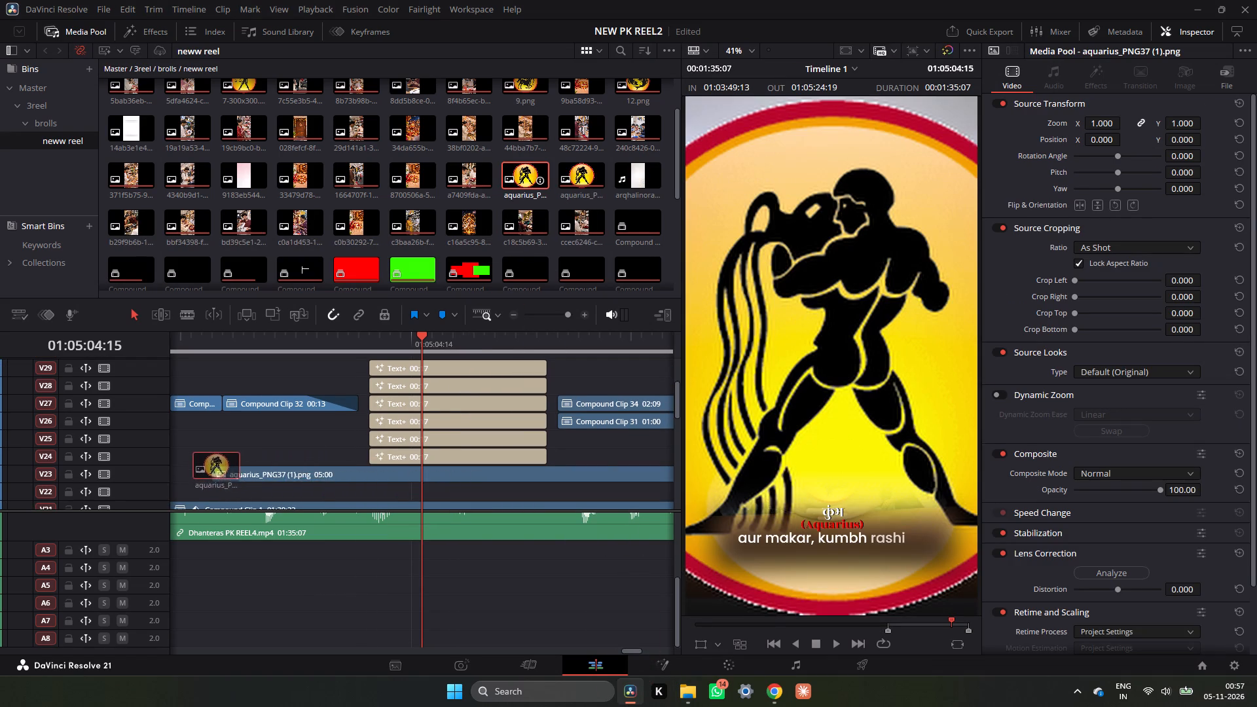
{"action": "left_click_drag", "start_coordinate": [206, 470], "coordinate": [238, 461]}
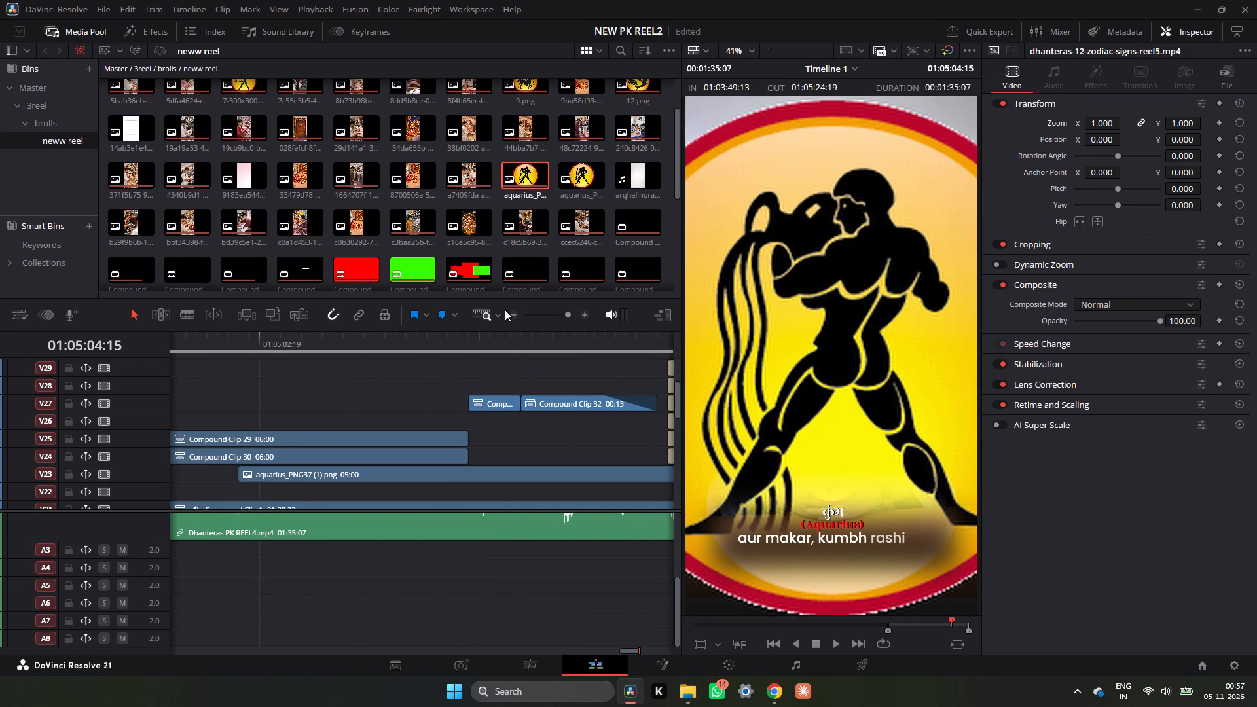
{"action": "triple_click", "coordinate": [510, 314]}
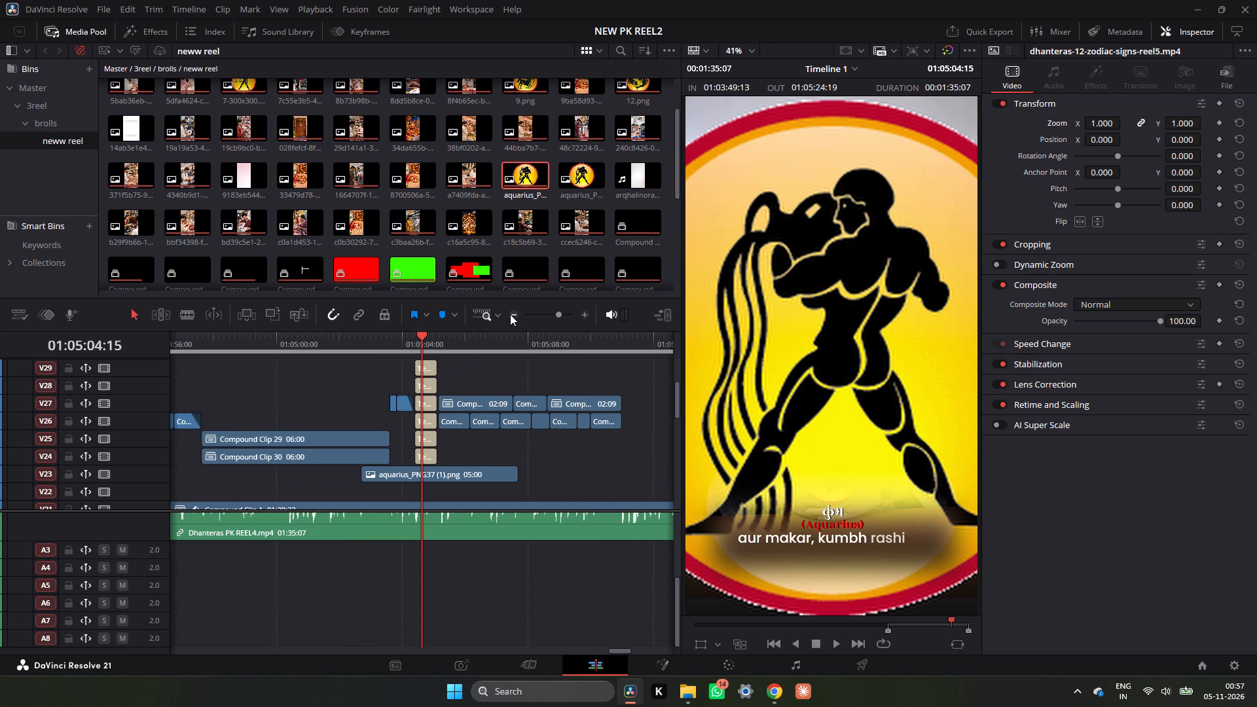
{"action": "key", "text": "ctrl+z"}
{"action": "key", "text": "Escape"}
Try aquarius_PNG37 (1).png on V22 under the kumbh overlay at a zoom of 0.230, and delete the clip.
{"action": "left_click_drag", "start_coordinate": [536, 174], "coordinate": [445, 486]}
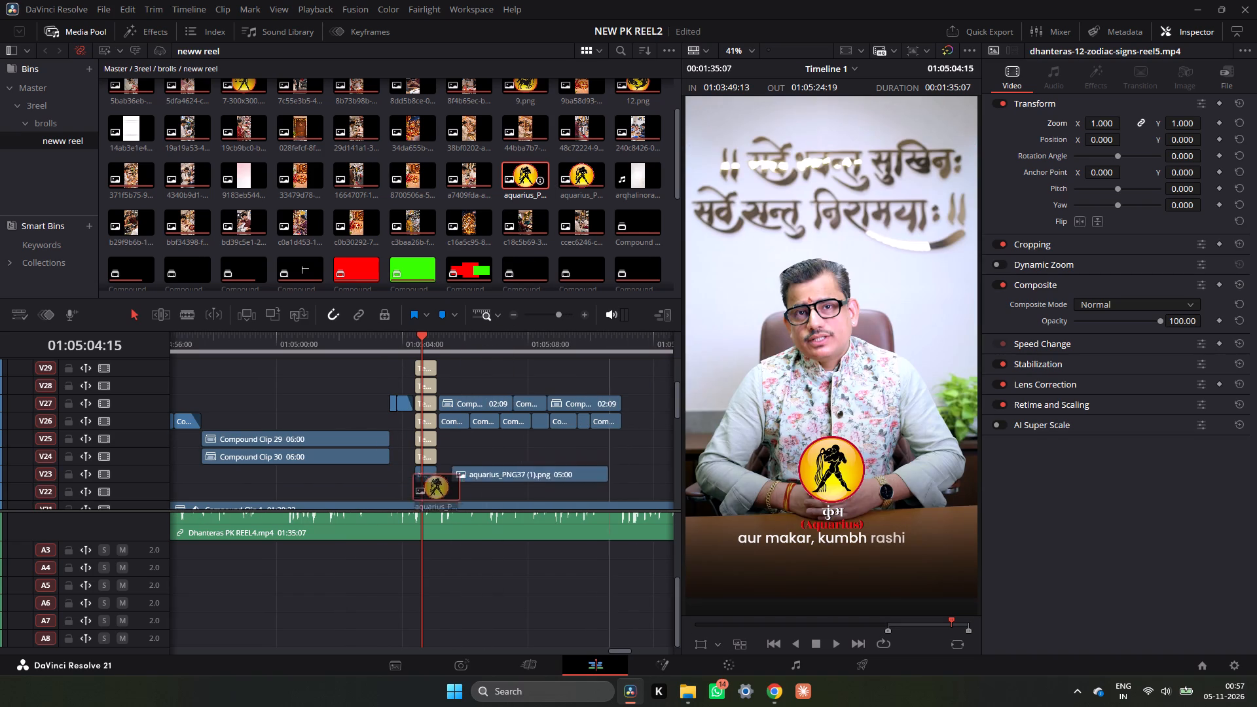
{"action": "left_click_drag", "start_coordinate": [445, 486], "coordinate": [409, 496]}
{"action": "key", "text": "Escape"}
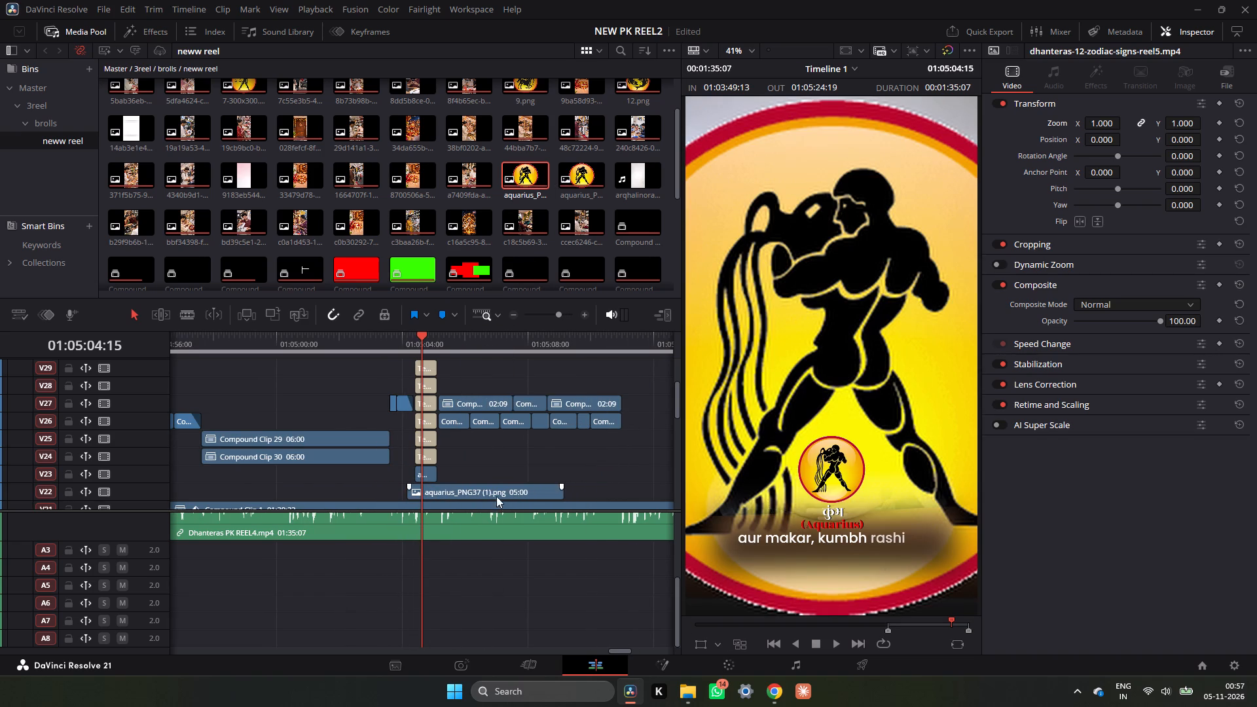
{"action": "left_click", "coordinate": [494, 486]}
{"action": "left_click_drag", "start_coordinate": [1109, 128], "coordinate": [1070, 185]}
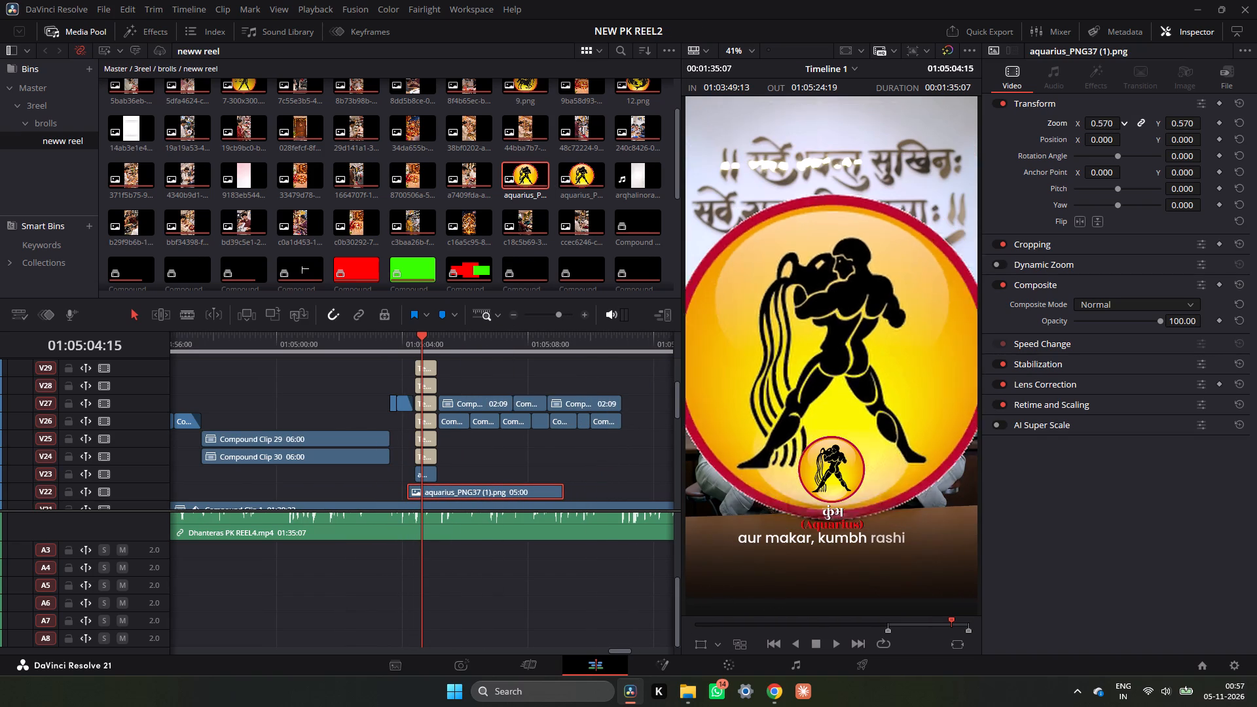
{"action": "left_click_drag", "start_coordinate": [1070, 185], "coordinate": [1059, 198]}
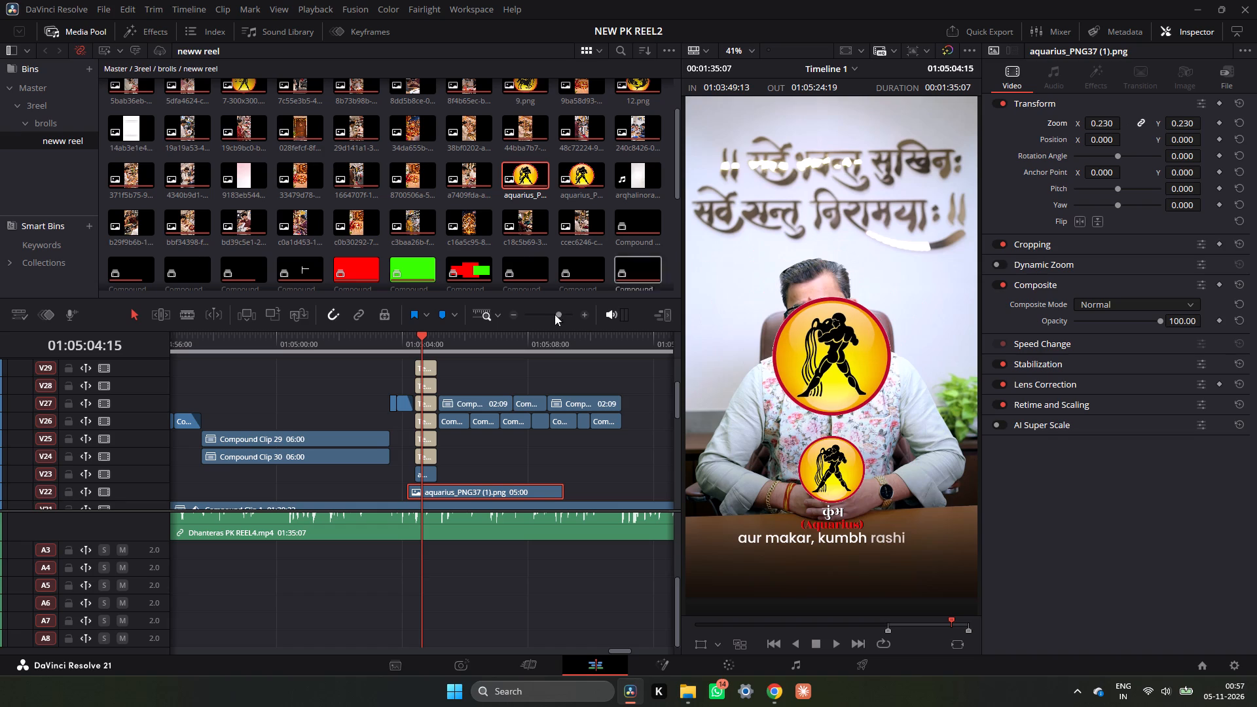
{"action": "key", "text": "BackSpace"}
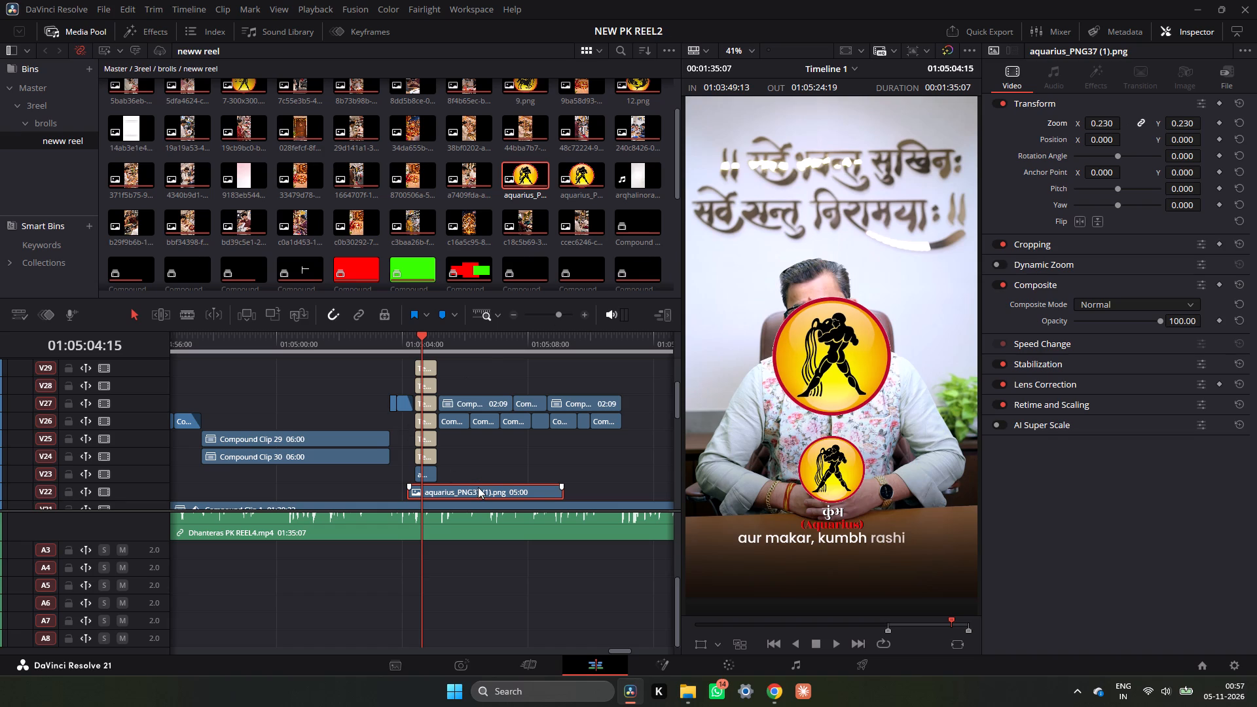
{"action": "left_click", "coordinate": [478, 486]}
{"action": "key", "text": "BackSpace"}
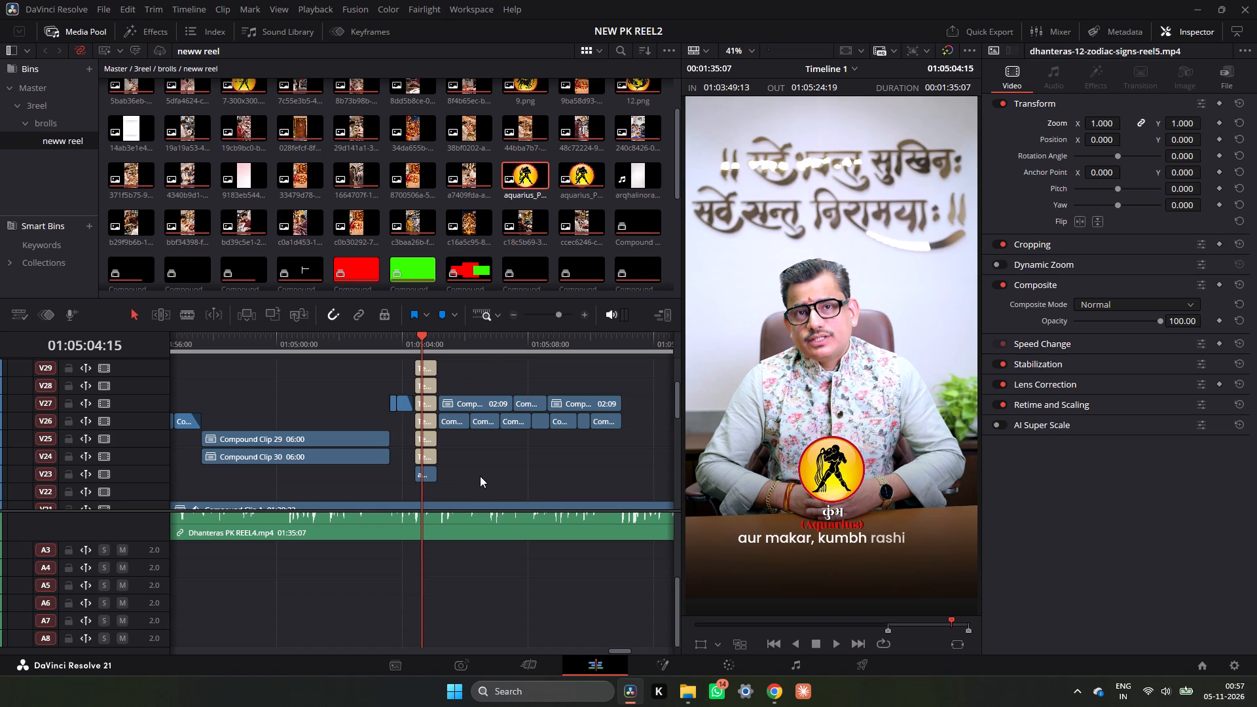
Switch to Chrome and open the Bajrang Astro Aquarius (Kumbh Rashi) image from the kumbh rashi png results.
{"action": "left_click", "coordinate": [757, 695]}
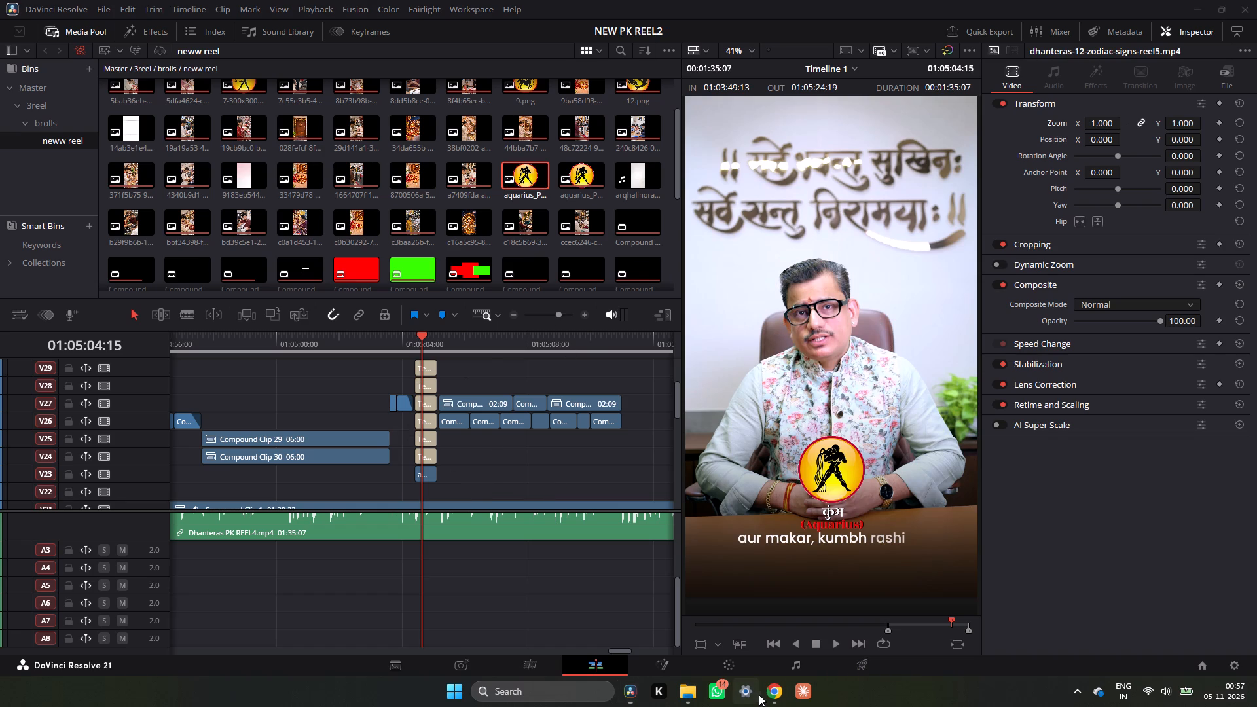
{"action": "left_click", "coordinate": [768, 695]}
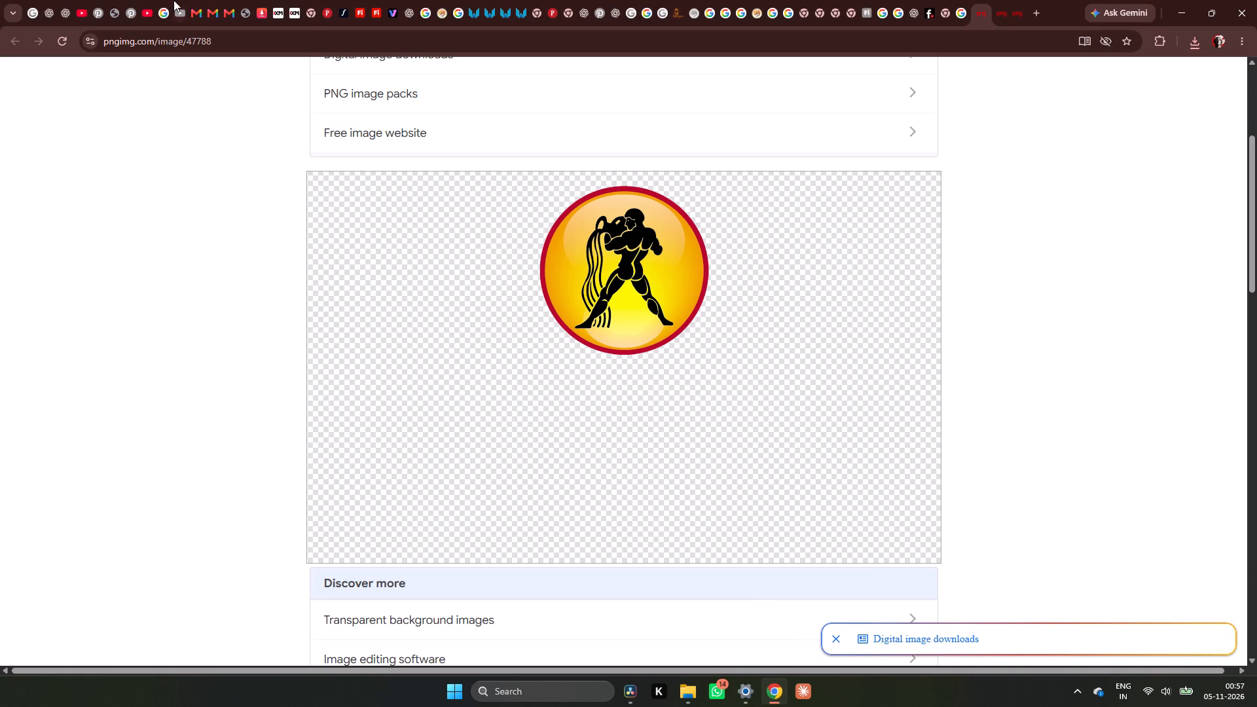
{"action": "left_click", "coordinate": [955, 12]}
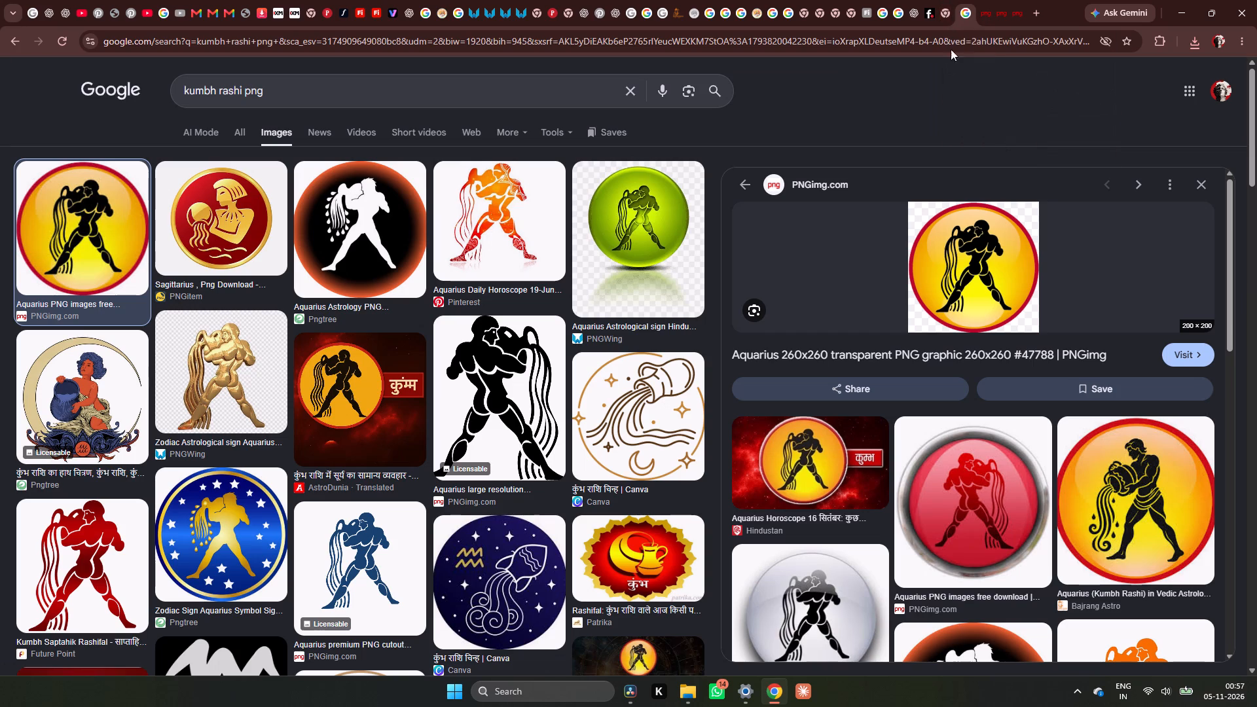
{"action": "scroll", "coordinate": [1012, 514], "scroll_direction": "down", "scroll_amount": 2}
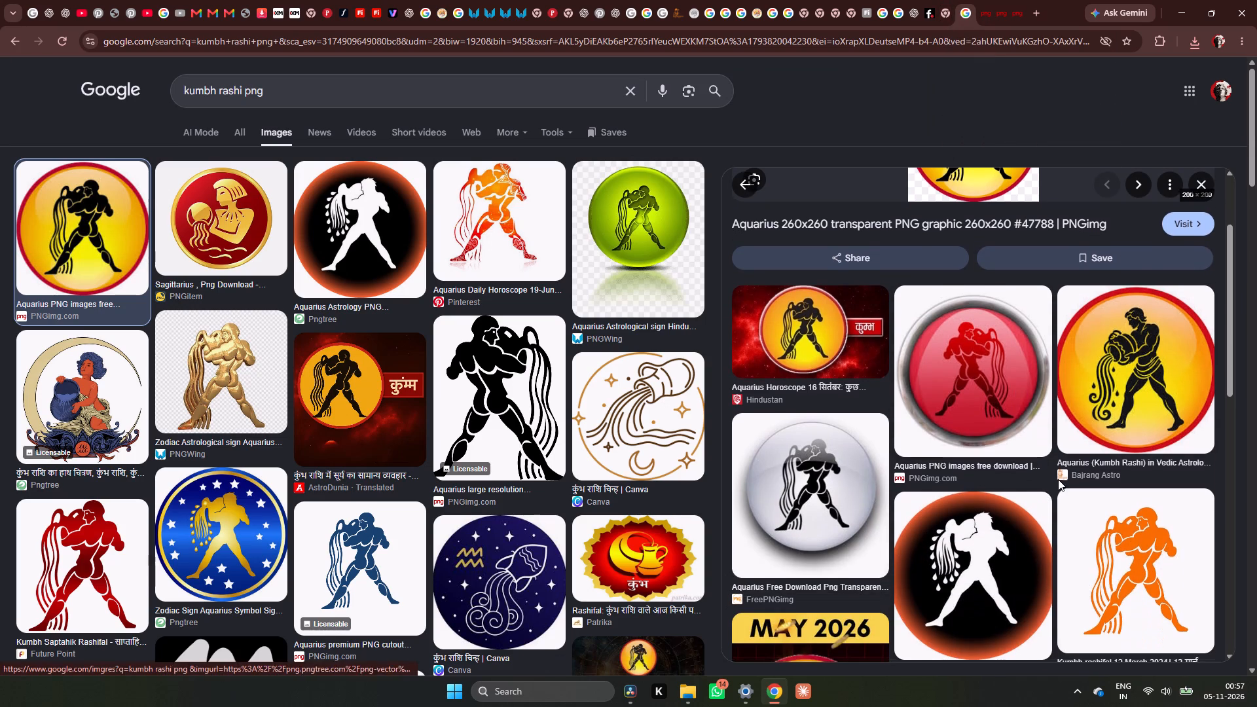
{"action": "left_click", "coordinate": [1157, 348]}
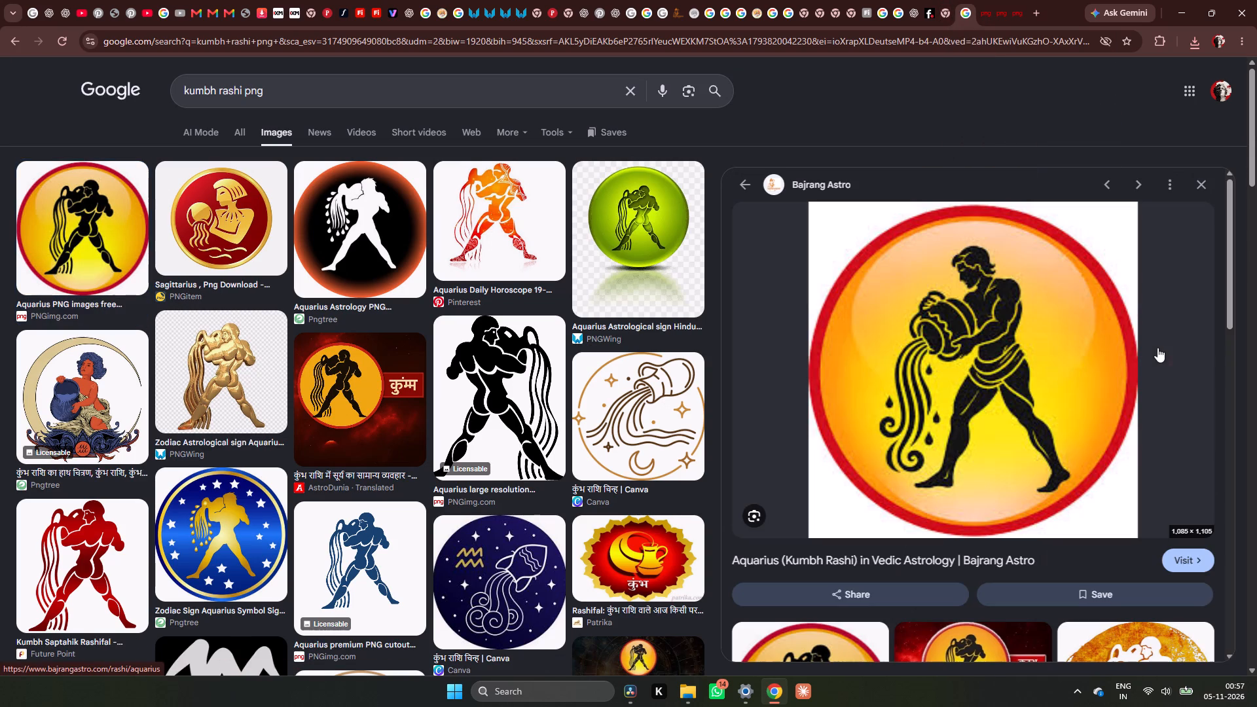
Save the Bajrang Astro Aquarius image as a PNG in the New ai pic folder, keeping the suggested file name.
{"action": "right_click", "coordinate": [1056, 393]}
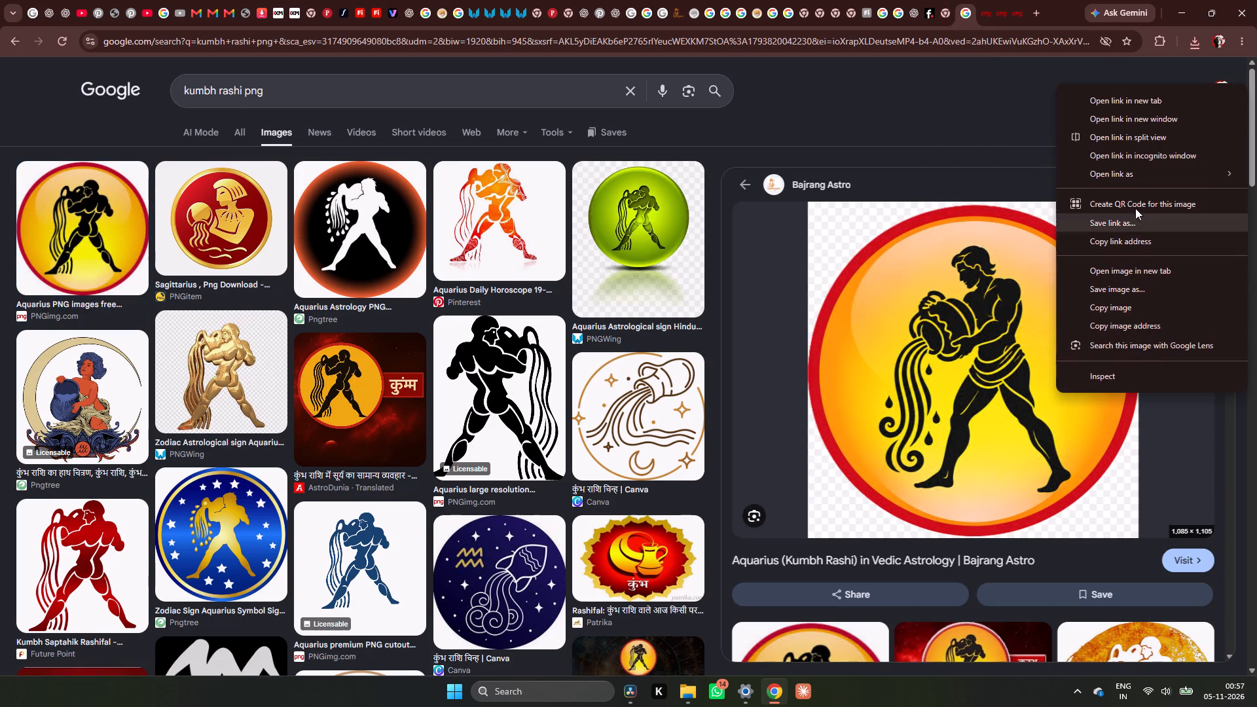
{"action": "left_click", "coordinate": [1127, 289]}
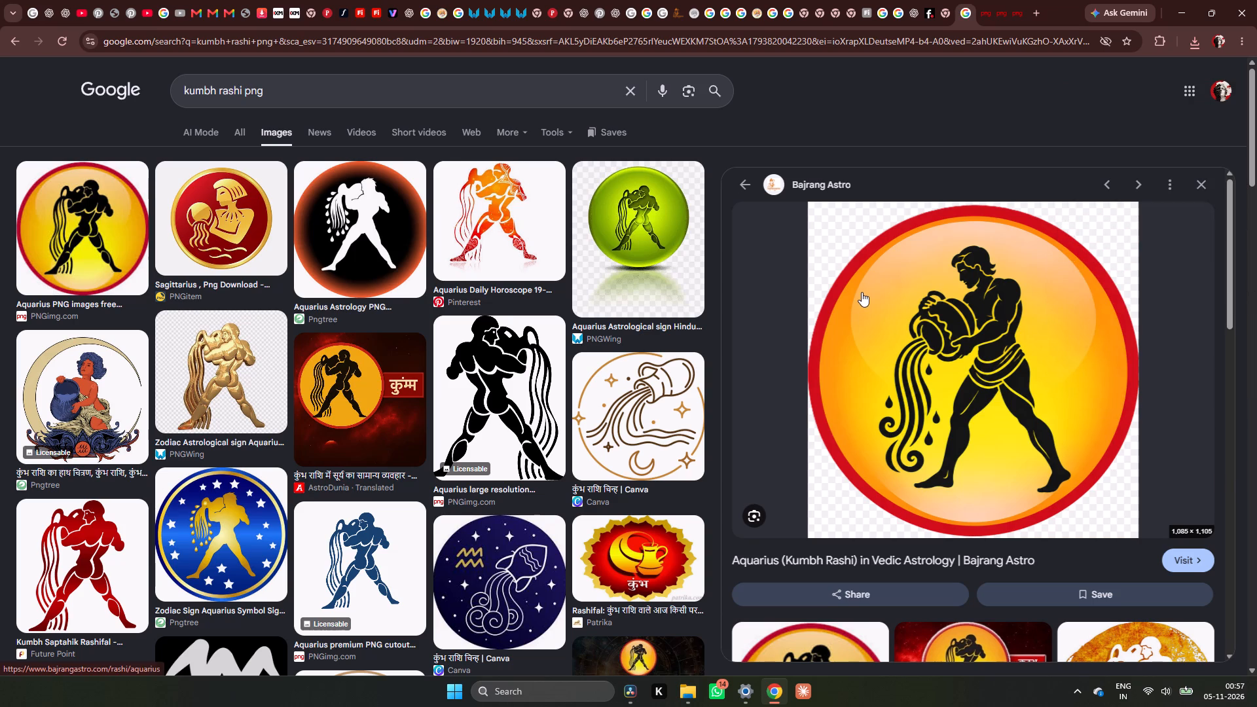
{"action": "right_click", "coordinate": [862, 286]}
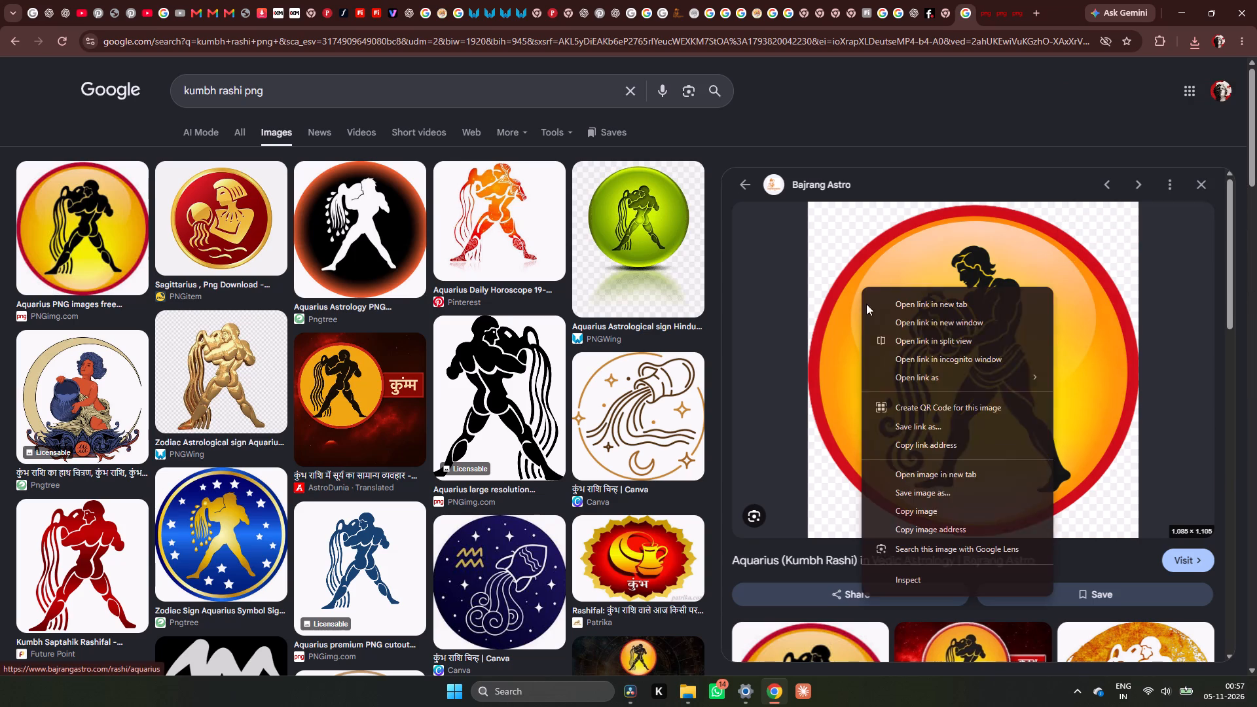
{"action": "left_click", "coordinate": [932, 494]}
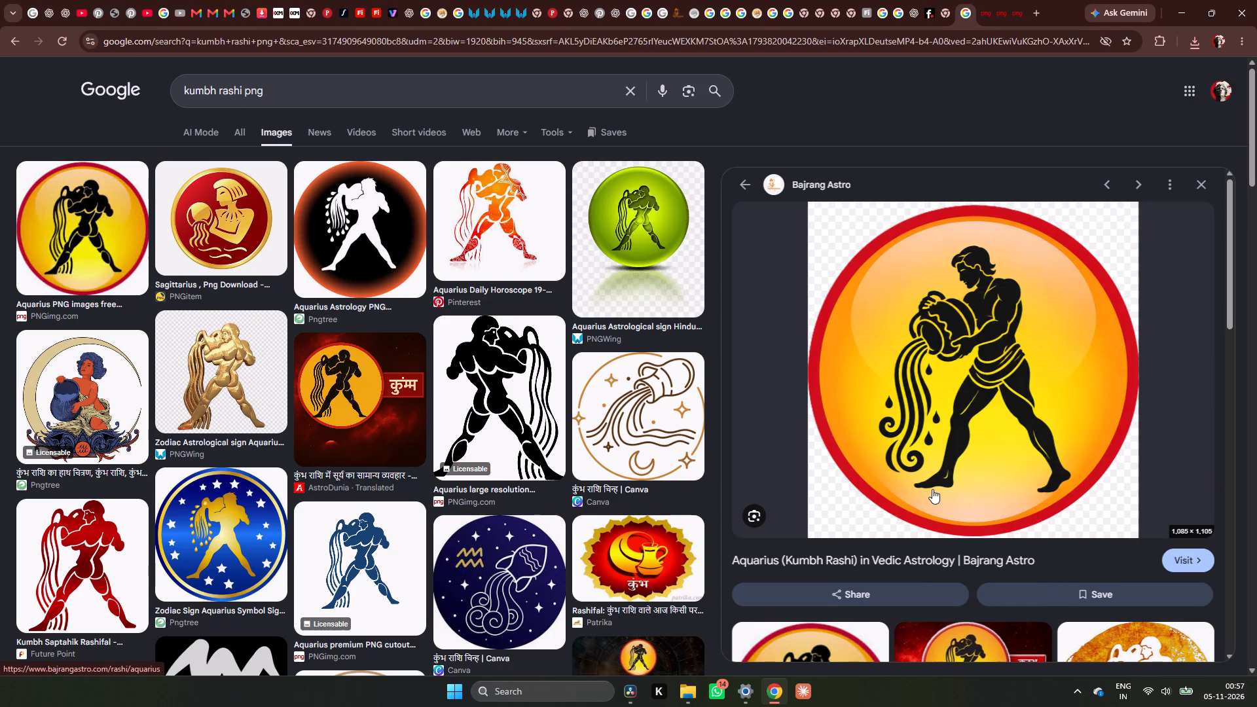
{"action": "scroll", "coordinate": [658, 440], "scroll_direction": "down", "scroll_amount": 7}
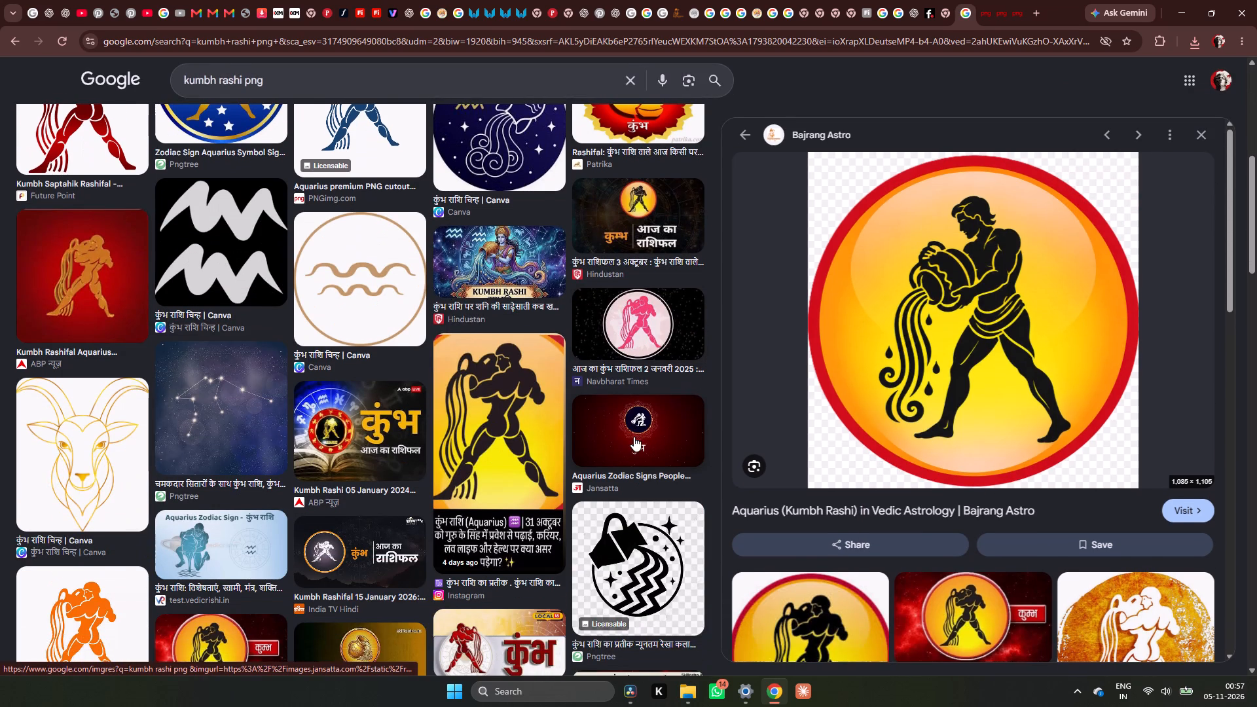
{"action": "scroll", "coordinate": [634, 437], "scroll_direction": "down", "scroll_amount": 6}
{"action": "scroll", "coordinate": [799, 533], "scroll_direction": "down", "scroll_amount": 5}
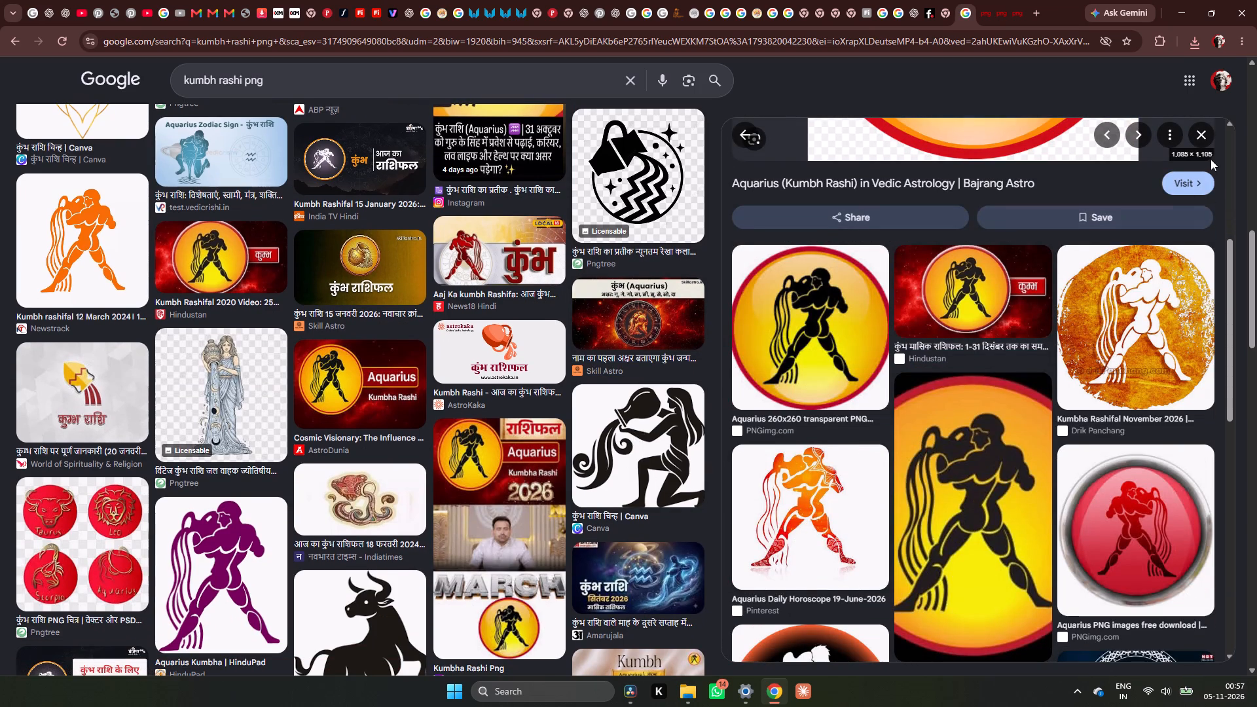
{"action": "left_click", "coordinate": [1197, 186]}
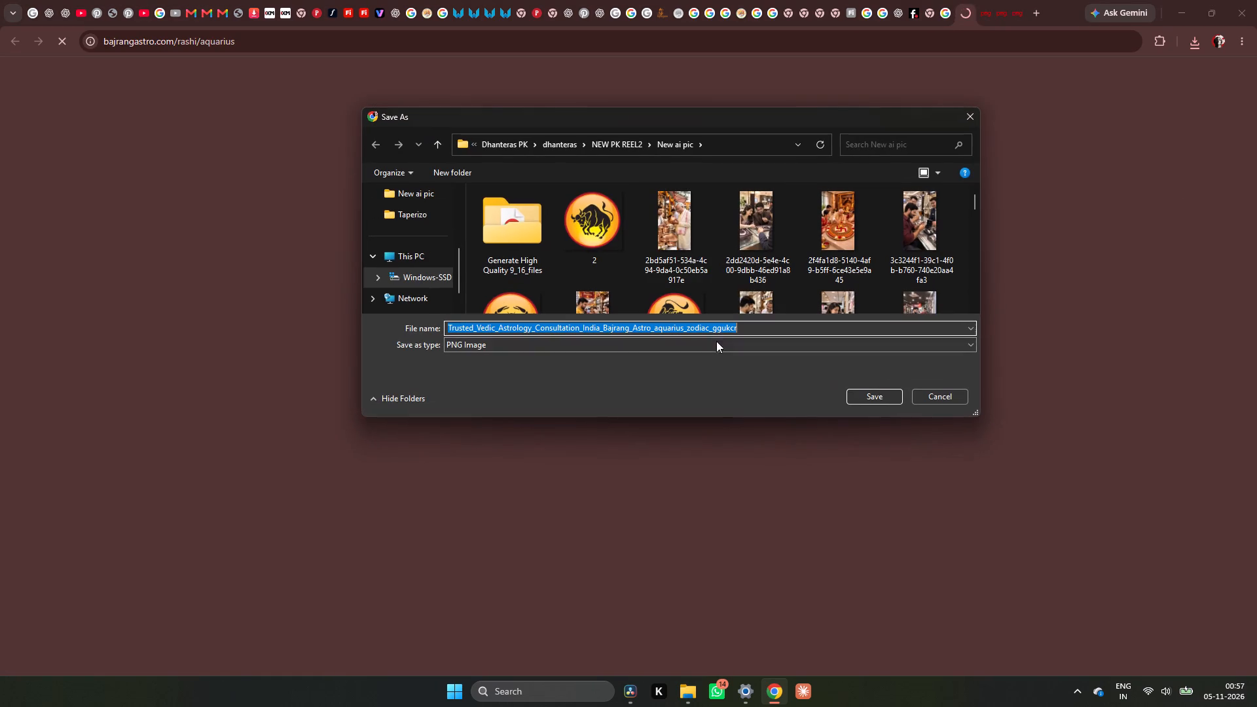
{"action": "left_click", "coordinate": [871, 388]}
{"action": "left_click", "coordinate": [872, 393]}
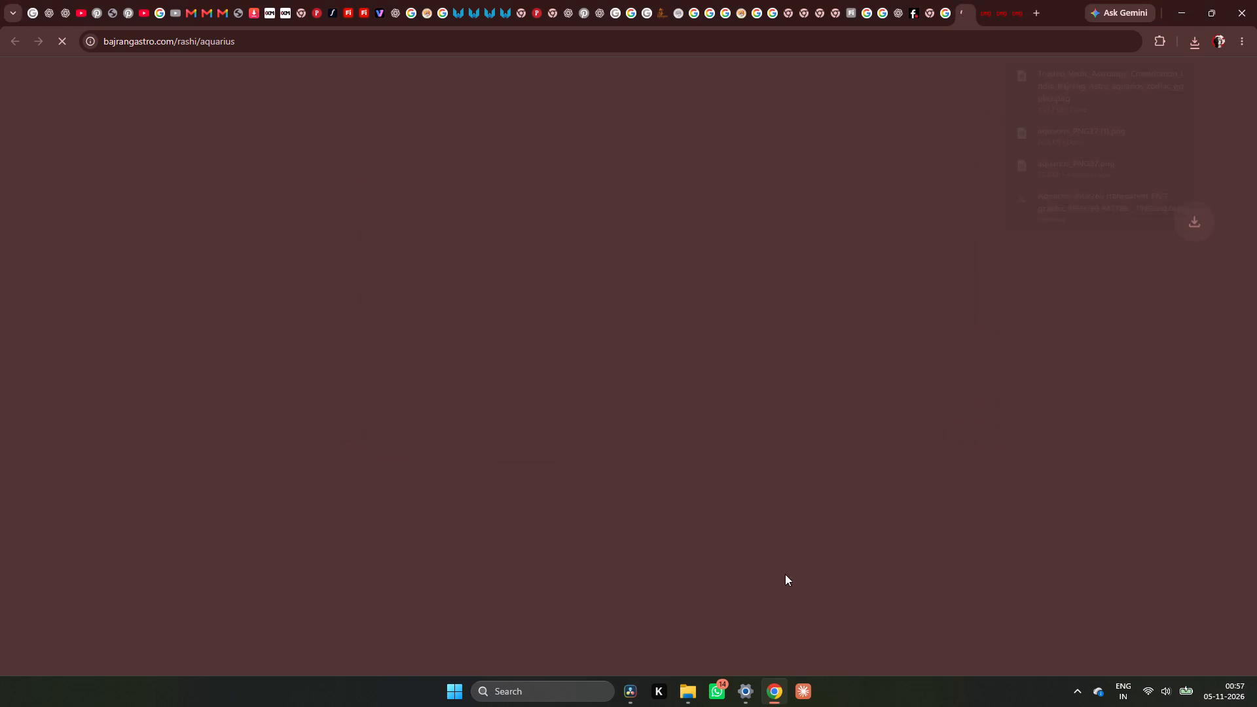
Switch to DaVinci Resolve and import all files from the New ai pic folder into the neww reel bin.
{"action": "left_click", "coordinate": [632, 691]}
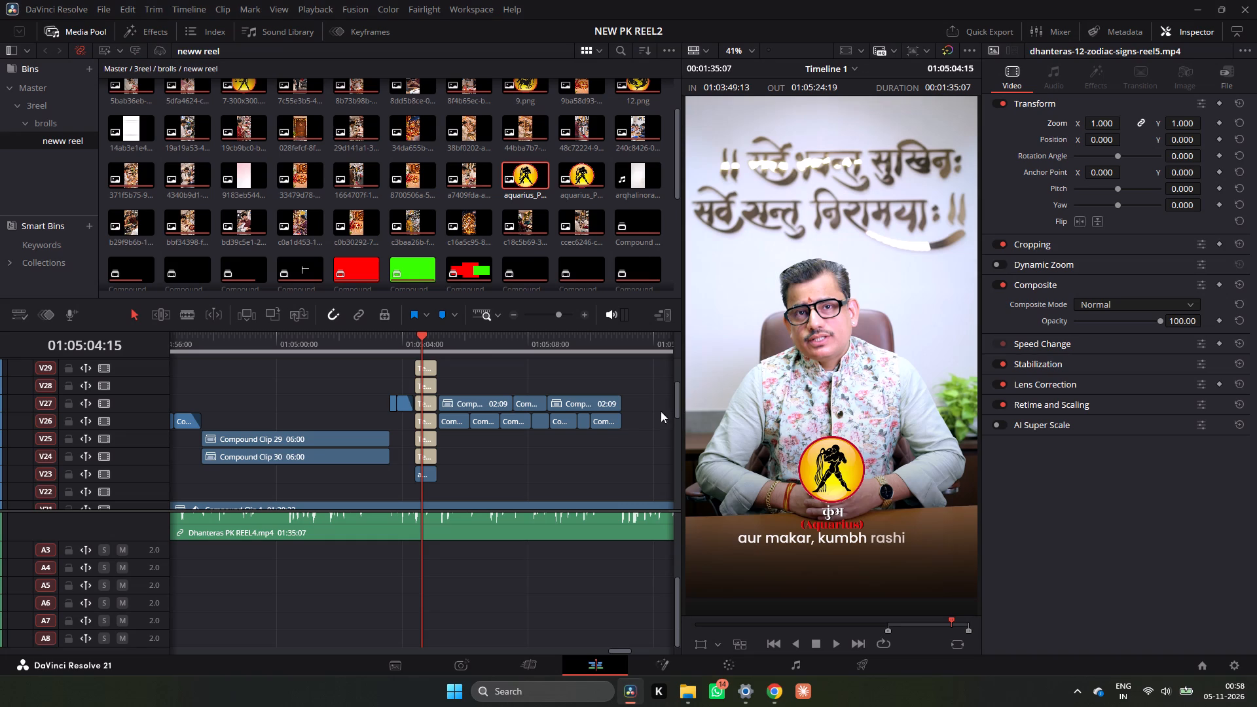
{"action": "scroll", "coordinate": [427, 211], "scroll_direction": "down", "scroll_amount": 4}
{"action": "left_click", "coordinate": [491, 191]}
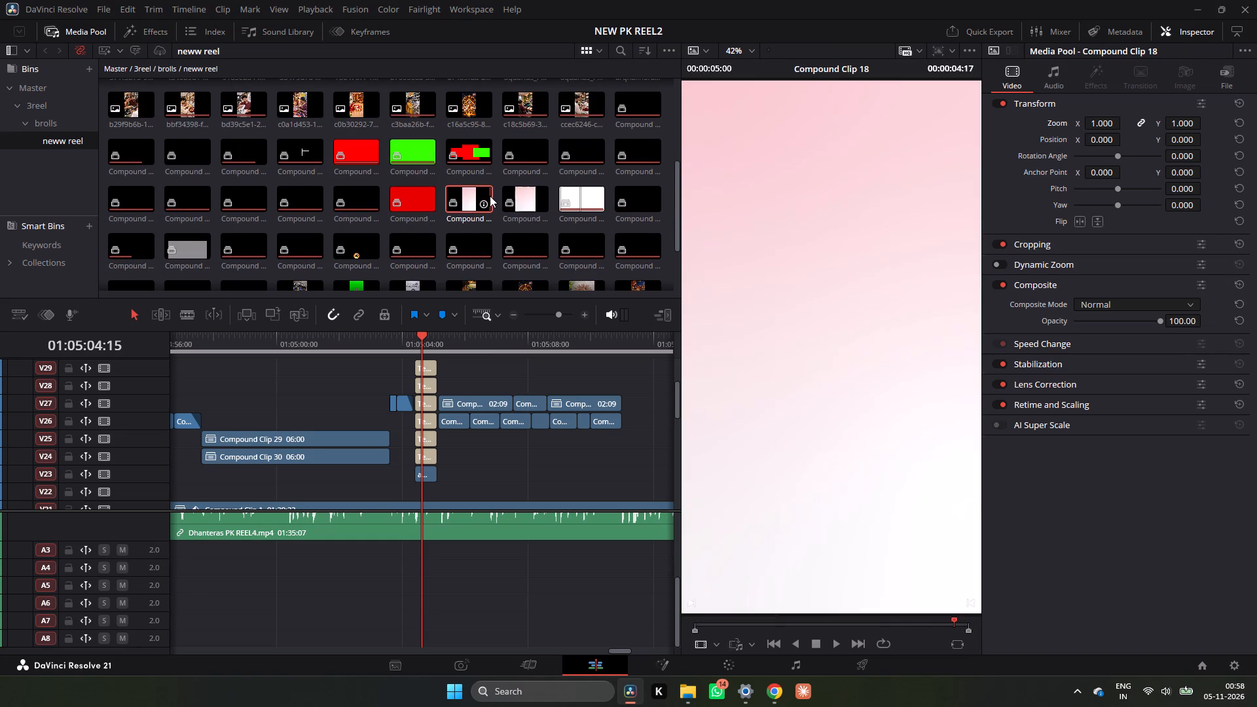
{"action": "right_click", "coordinate": [511, 192]}
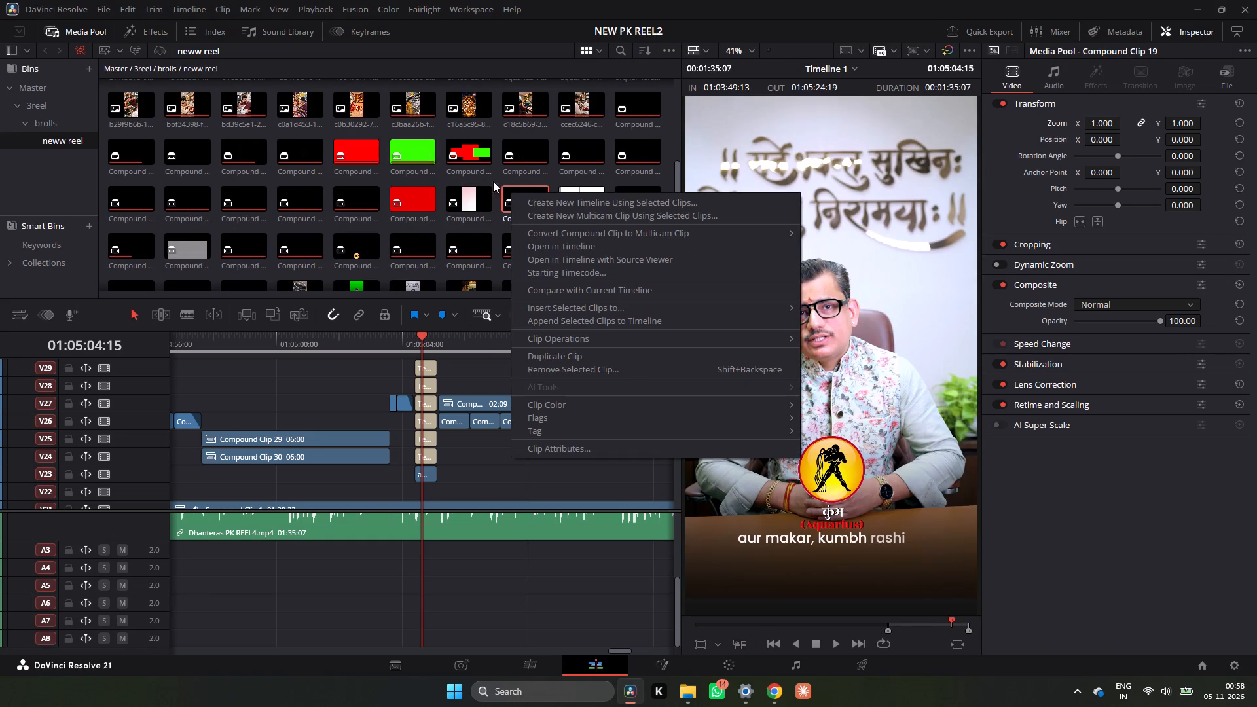
{"action": "left_click", "coordinate": [491, 176]}
{"action": "right_click", "coordinate": [493, 179]}
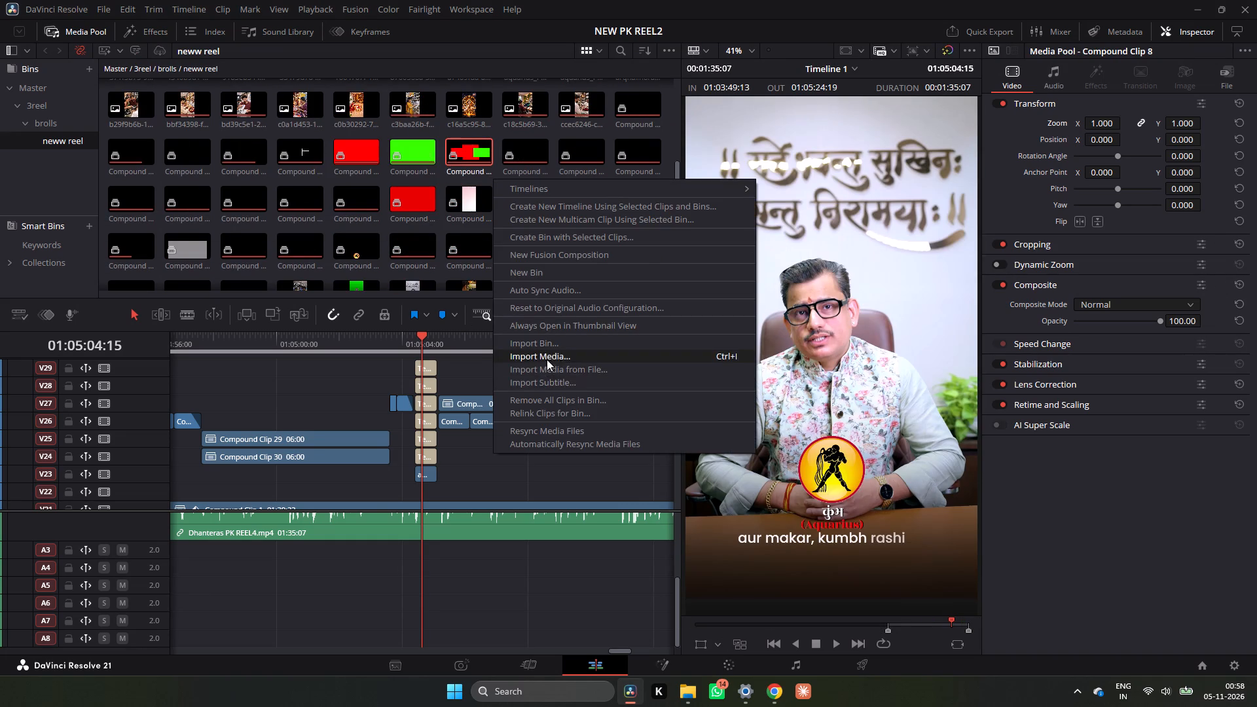
{"action": "left_click", "coordinate": [547, 359]}
{"action": "left_click", "coordinate": [546, 188]}
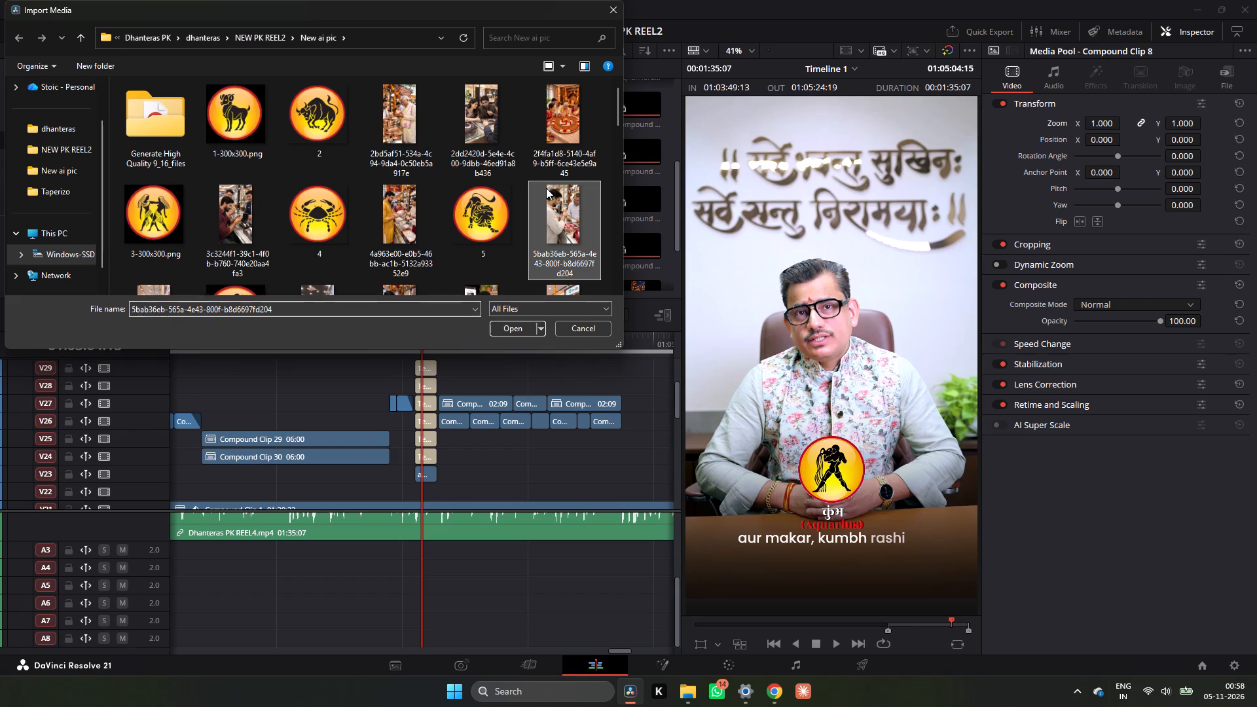
{"action": "key", "text": "ctrl+a"}
{"action": "left_click", "coordinate": [530, 327]}
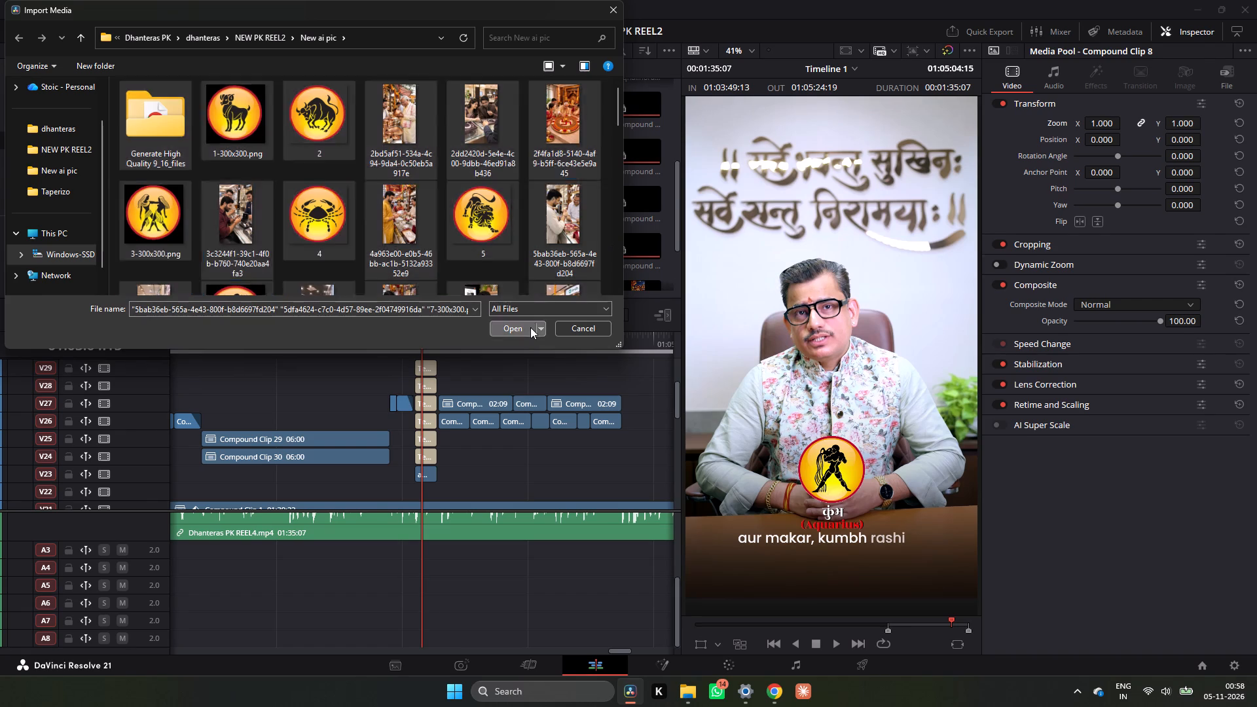
Place the Trusted_Vedic Aquarius image on V24 just after the kumbh overlay, shorten its end and shift it slightly earlier.
{"action": "scroll", "coordinate": [560, 221], "scroll_direction": "down", "scroll_amount": 5}
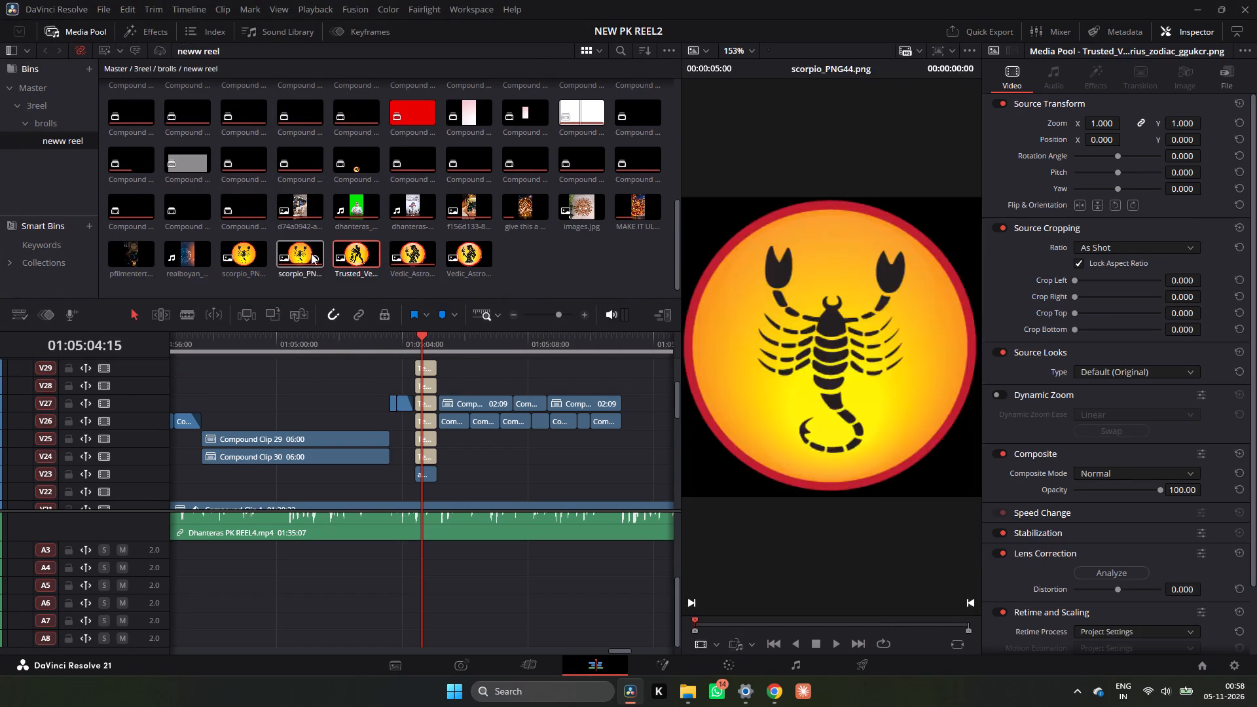
{"action": "left_click_drag", "start_coordinate": [361, 252], "coordinate": [470, 450]}
{"action": "left_click_drag", "start_coordinate": [625, 457], "coordinate": [532, 463]}
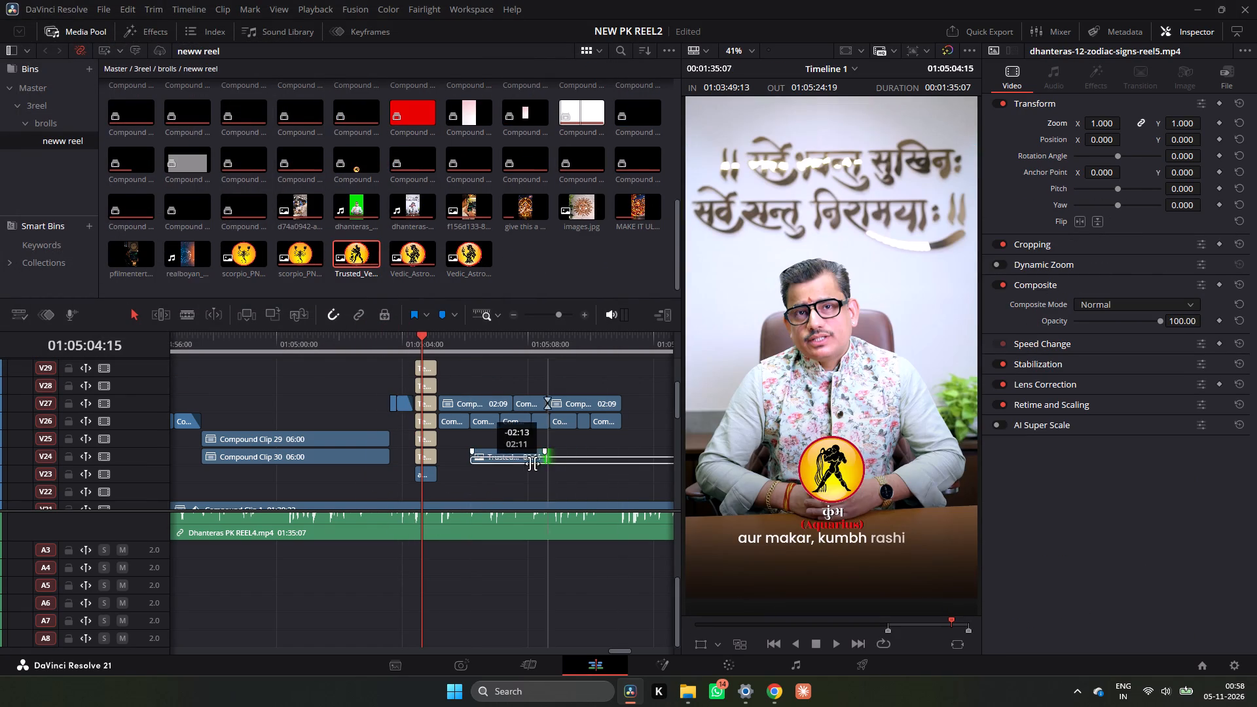
{"action": "left_click_drag", "start_coordinate": [532, 463], "coordinate": [516, 464]}
{"action": "left_click_drag", "start_coordinate": [508, 458], "coordinate": [501, 462]}
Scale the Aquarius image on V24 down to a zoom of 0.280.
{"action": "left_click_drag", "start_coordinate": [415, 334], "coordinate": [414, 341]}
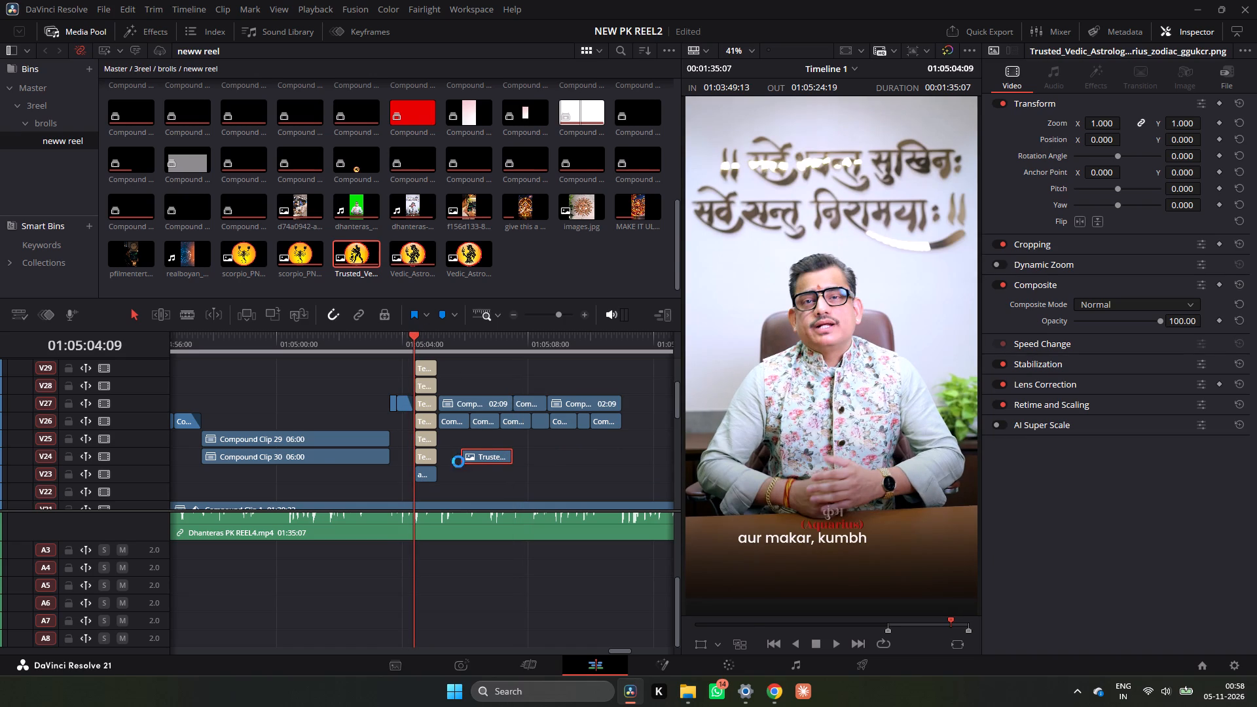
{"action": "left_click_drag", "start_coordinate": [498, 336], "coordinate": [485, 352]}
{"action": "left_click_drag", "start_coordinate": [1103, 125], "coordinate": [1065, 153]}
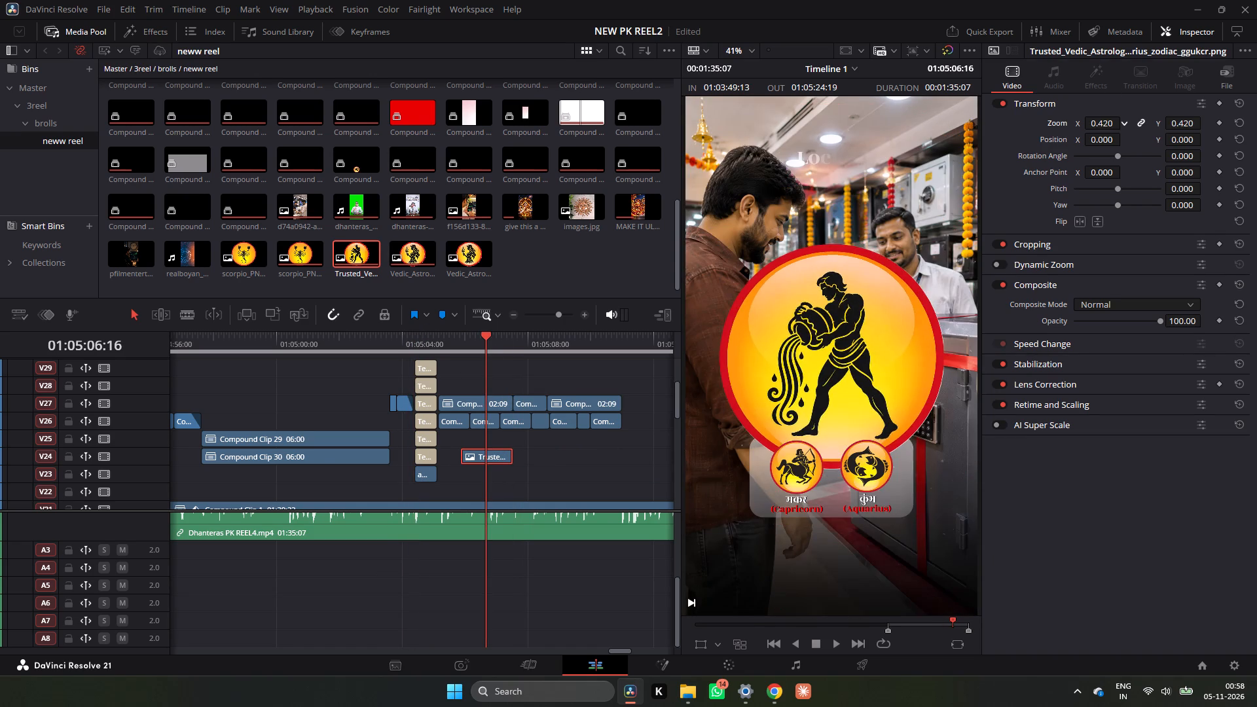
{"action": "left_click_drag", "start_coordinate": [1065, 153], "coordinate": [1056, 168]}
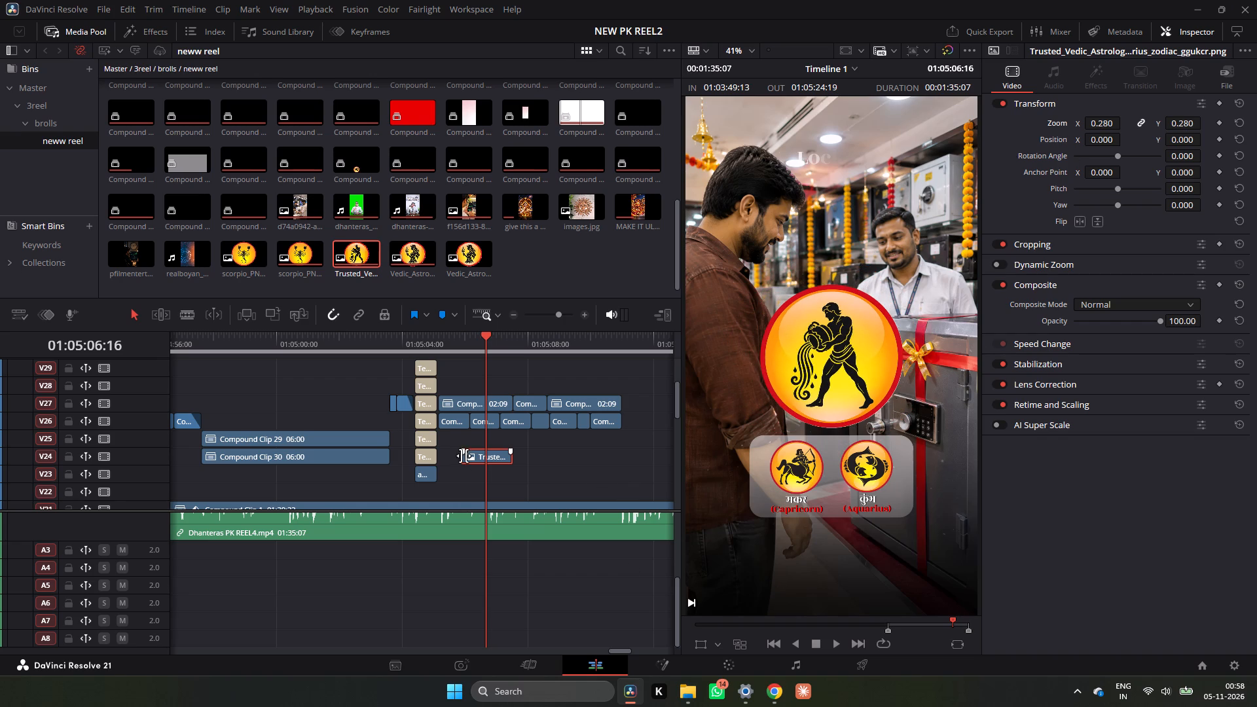
Move the Aquarius image onto V23 below the Text+ titles, overwriting the old kumbh emblem, and shorten its end to 00:19.
{"action": "left_click_drag", "start_coordinate": [481, 457], "coordinate": [434, 482]}
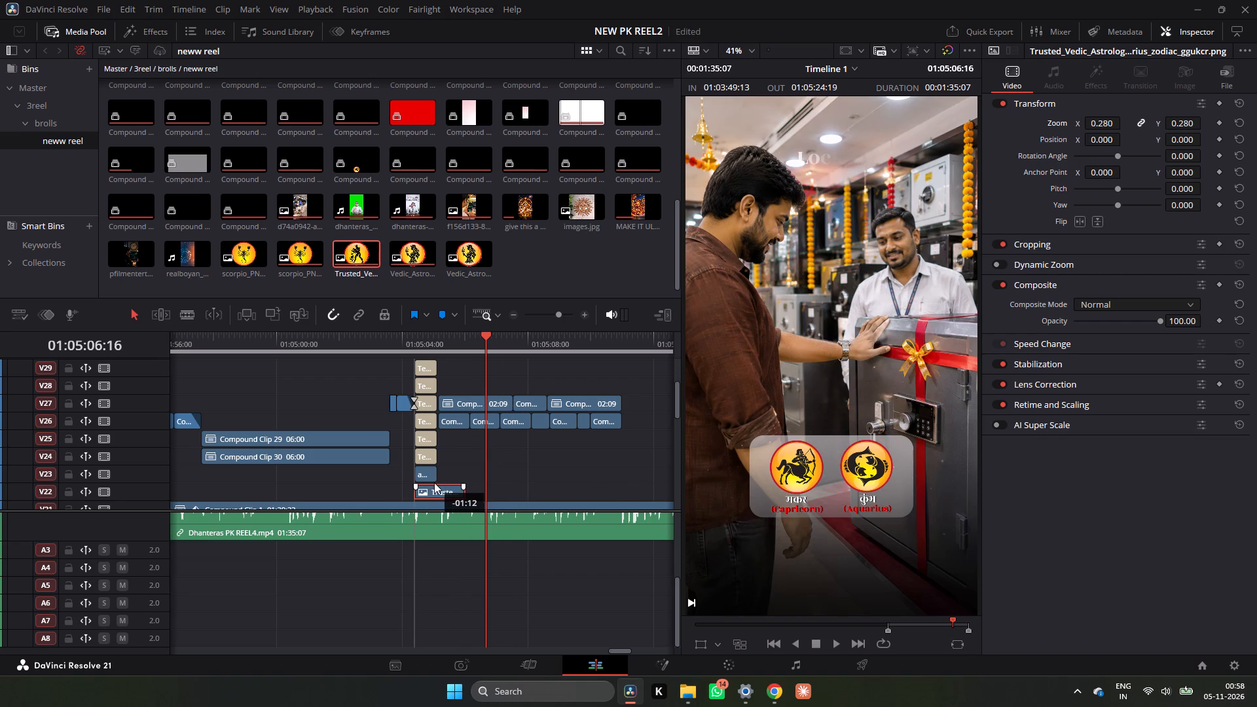
{"action": "left_click_drag", "start_coordinate": [434, 482], "coordinate": [433, 475]}
{"action": "left_click_drag", "start_coordinate": [470, 478], "coordinate": [464, 479]}
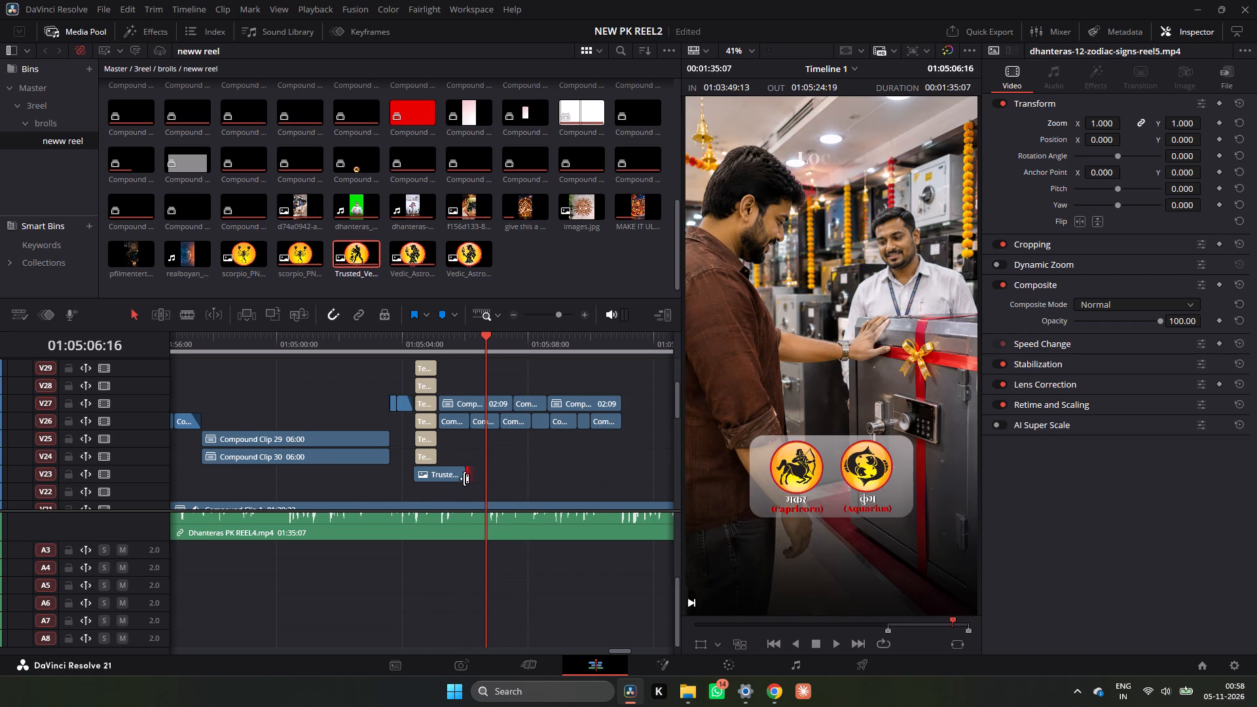
{"action": "left_click_drag", "start_coordinate": [464, 479], "coordinate": [456, 484]}
{"action": "left_click_drag", "start_coordinate": [465, 478], "coordinate": [437, 475]}
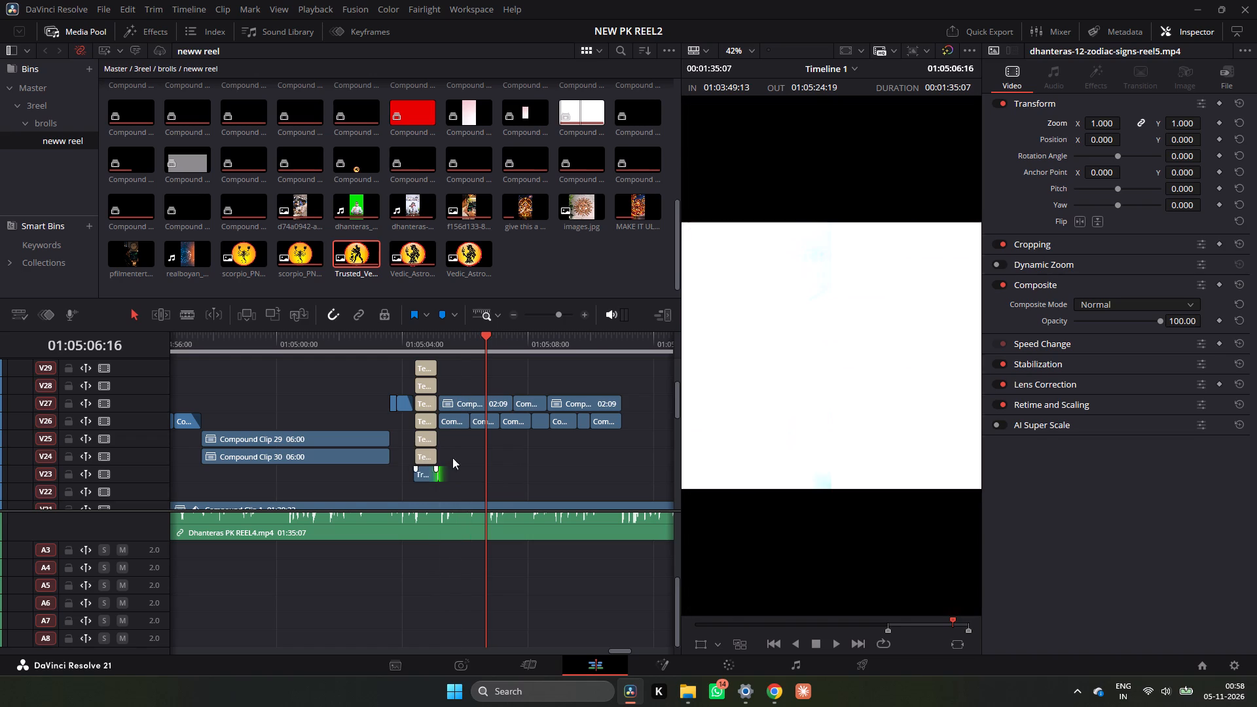
Shift the Aquarius image slightly later on V23 so it starts together with the Text+ titles.
{"action": "double_click", "coordinate": [588, 312]}
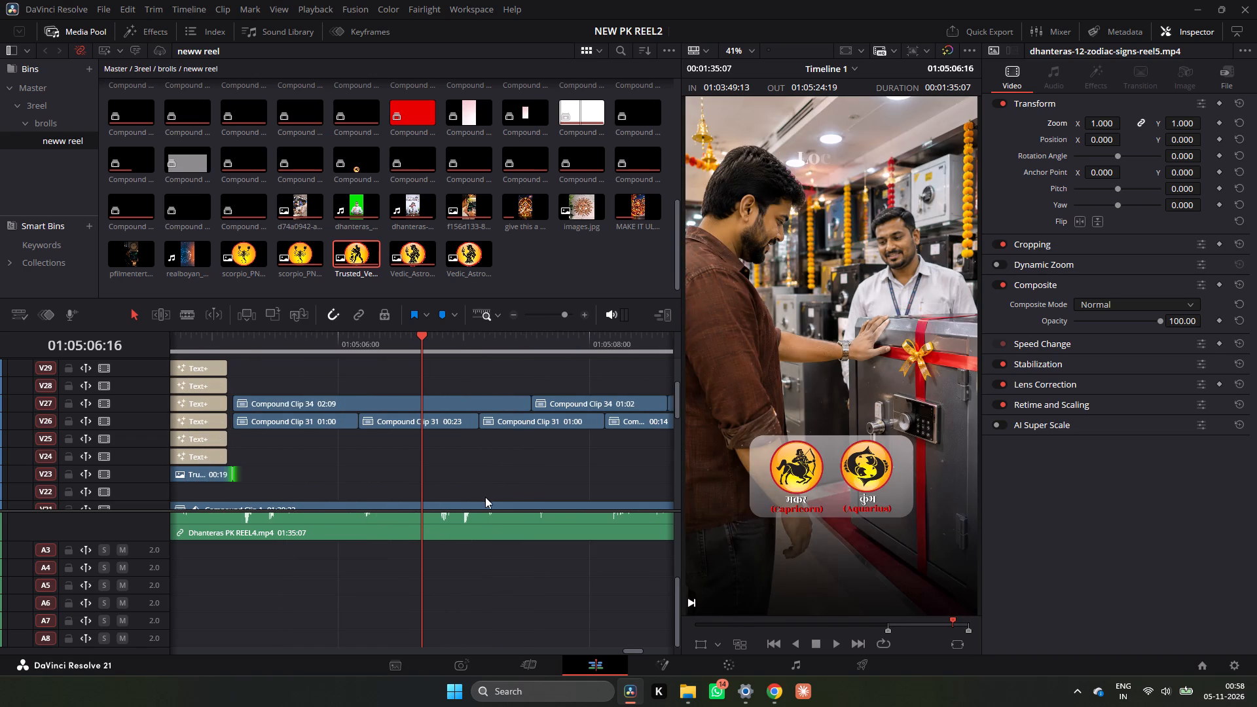
{"action": "scroll", "coordinate": [486, 494], "scroll_direction": "up", "scroll_amount": 3, "text": "ctrl"}
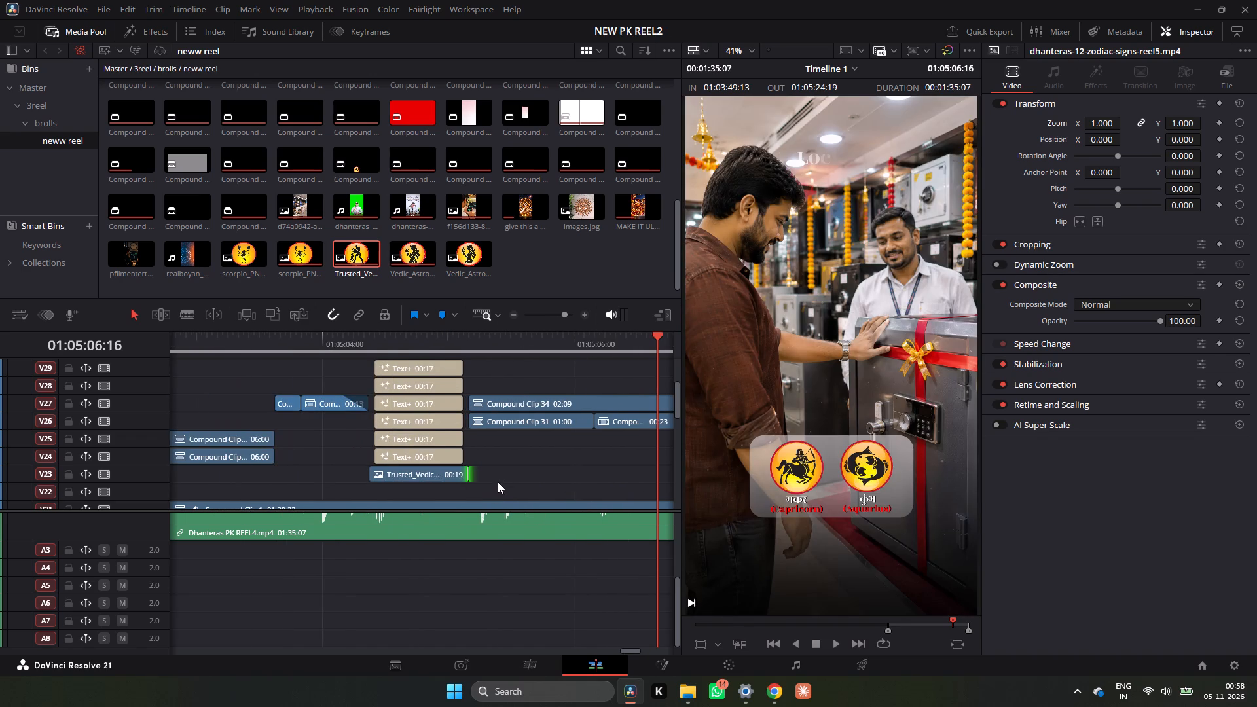
{"action": "left_click_drag", "start_coordinate": [522, 706], "coordinate": [1130, 706]}
{"action": "left_click", "coordinate": [385, 340]}
{"action": "left_click_drag", "start_coordinate": [384, 341], "coordinate": [367, 358]}
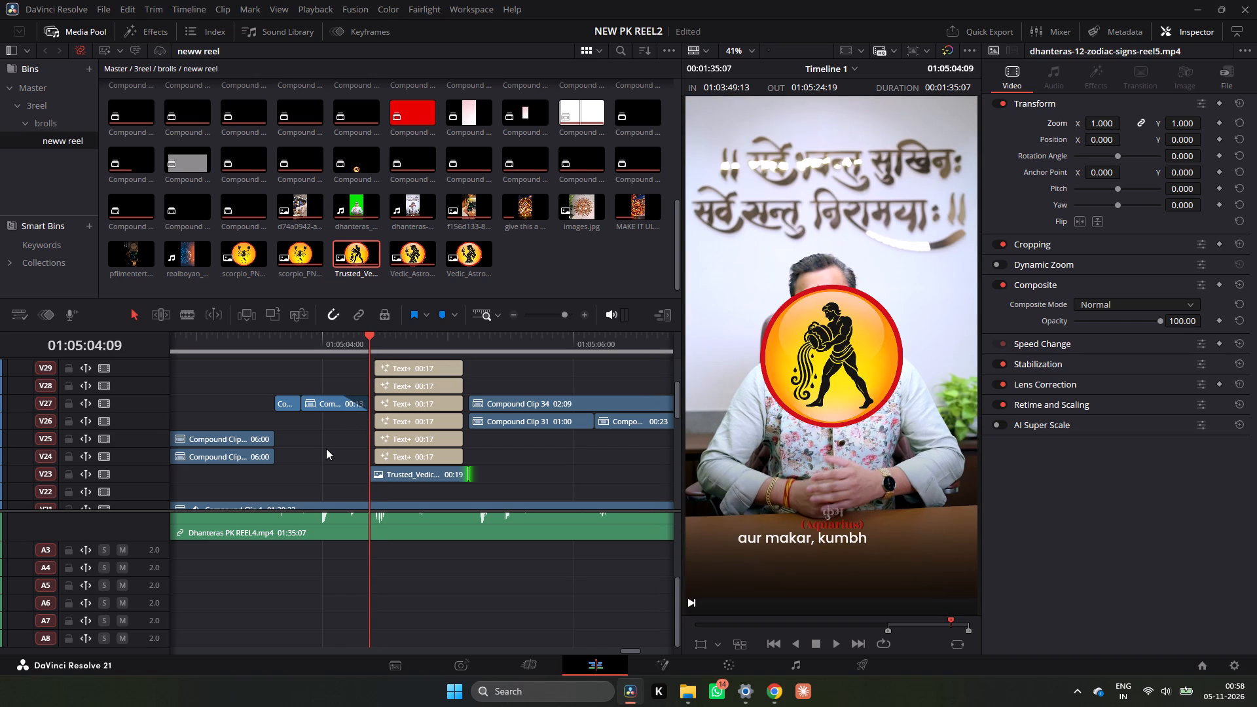
{"action": "left_click_drag", "start_coordinate": [428, 474], "coordinate": [435, 474]}
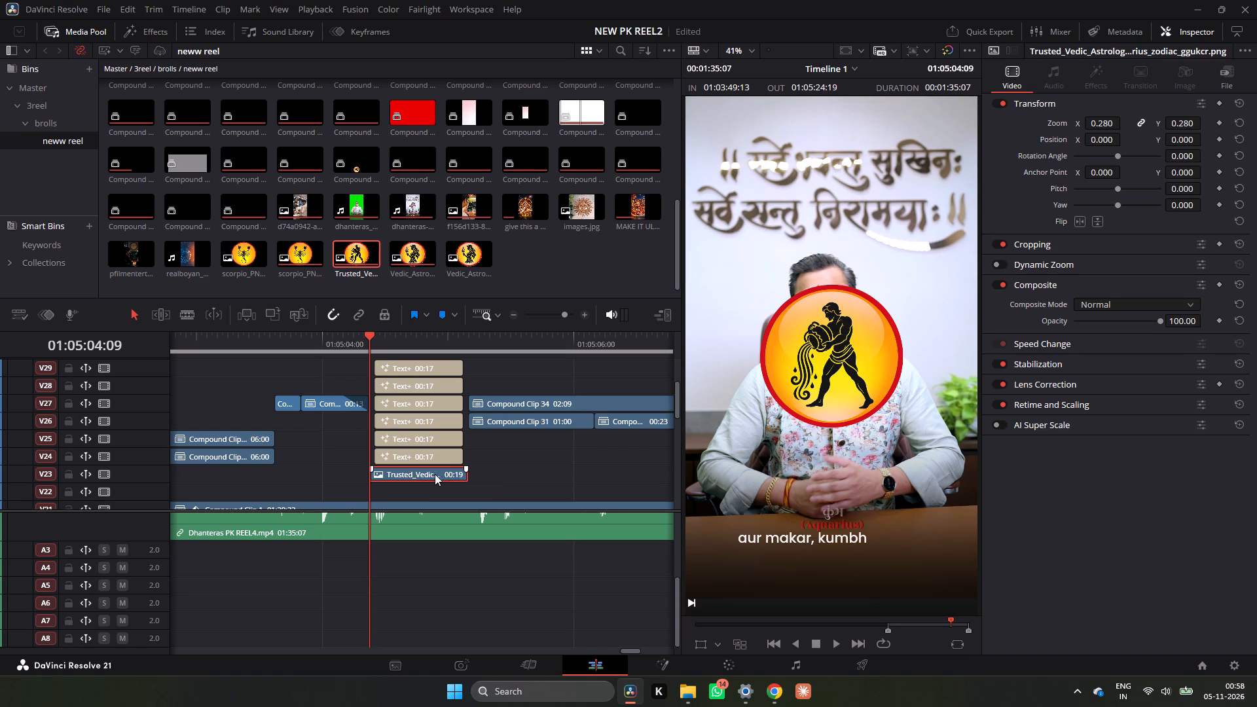
{"action": "left_click_drag", "start_coordinate": [435, 474], "coordinate": [439, 479]}
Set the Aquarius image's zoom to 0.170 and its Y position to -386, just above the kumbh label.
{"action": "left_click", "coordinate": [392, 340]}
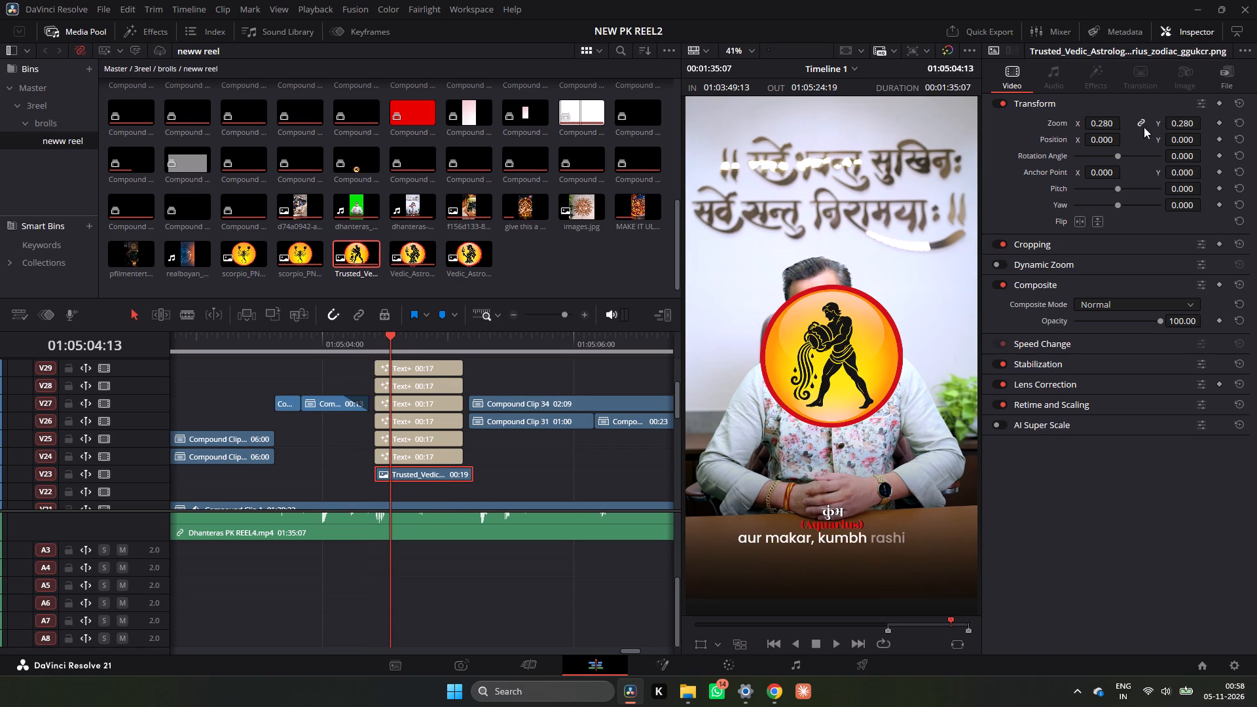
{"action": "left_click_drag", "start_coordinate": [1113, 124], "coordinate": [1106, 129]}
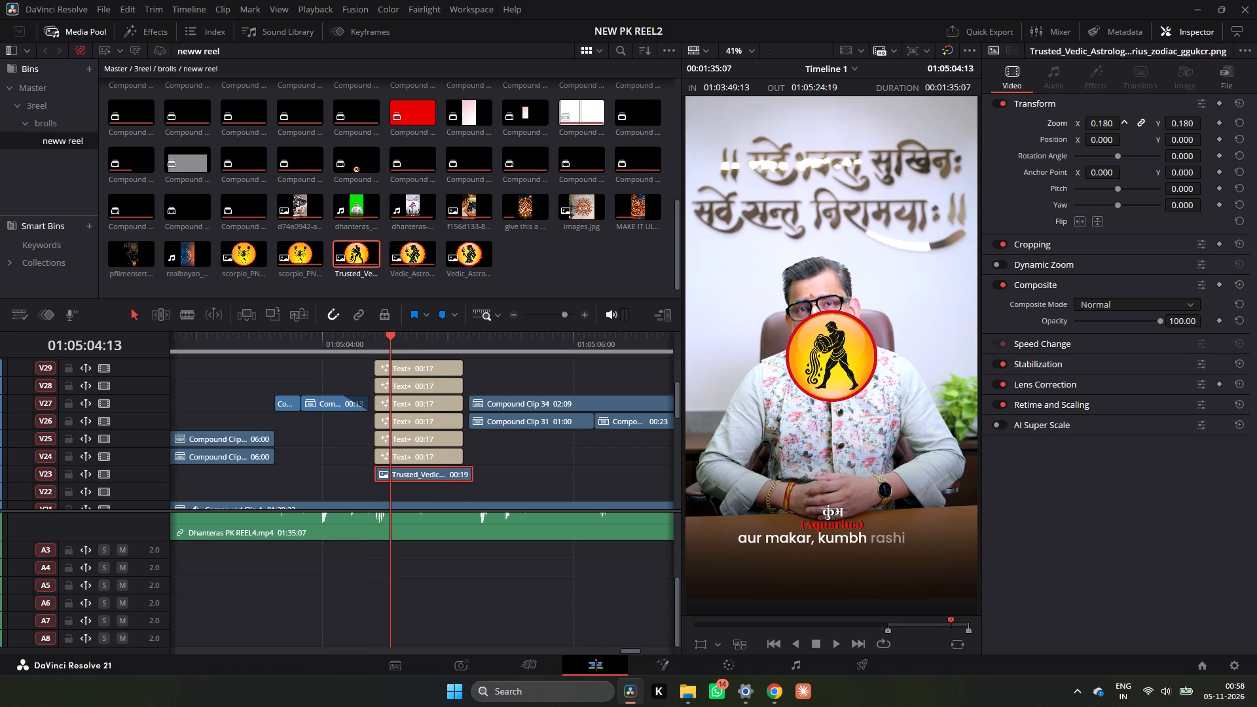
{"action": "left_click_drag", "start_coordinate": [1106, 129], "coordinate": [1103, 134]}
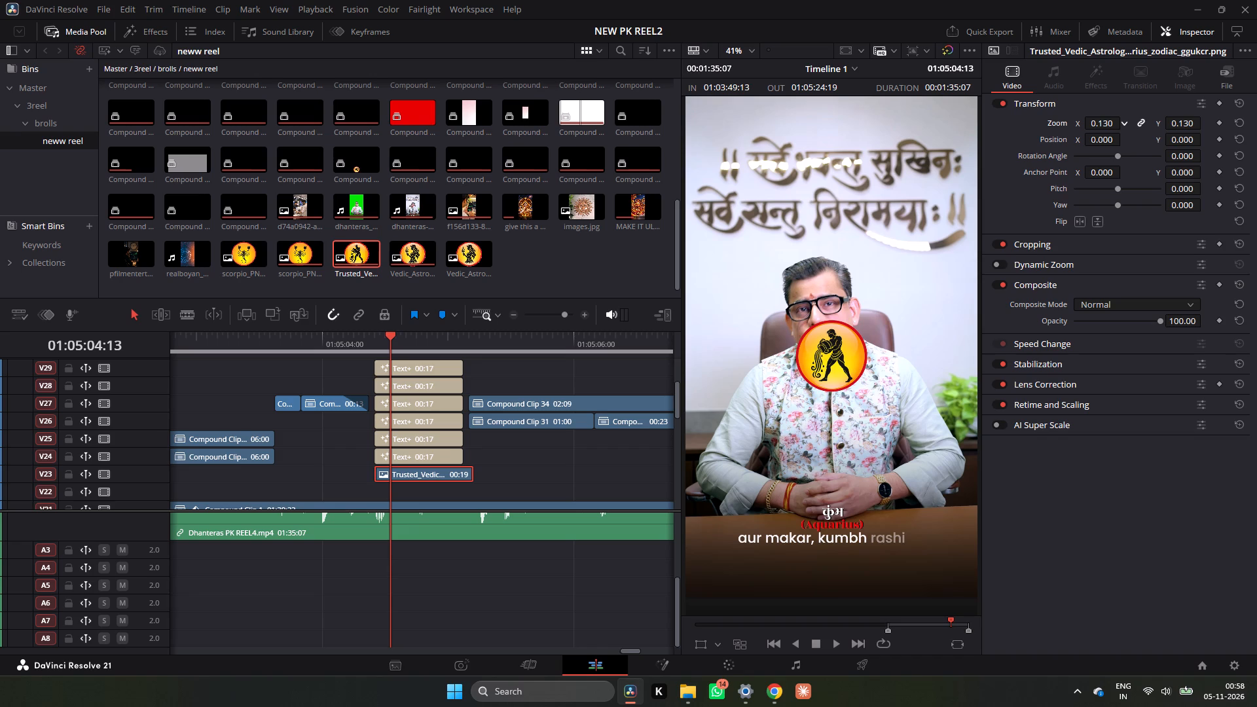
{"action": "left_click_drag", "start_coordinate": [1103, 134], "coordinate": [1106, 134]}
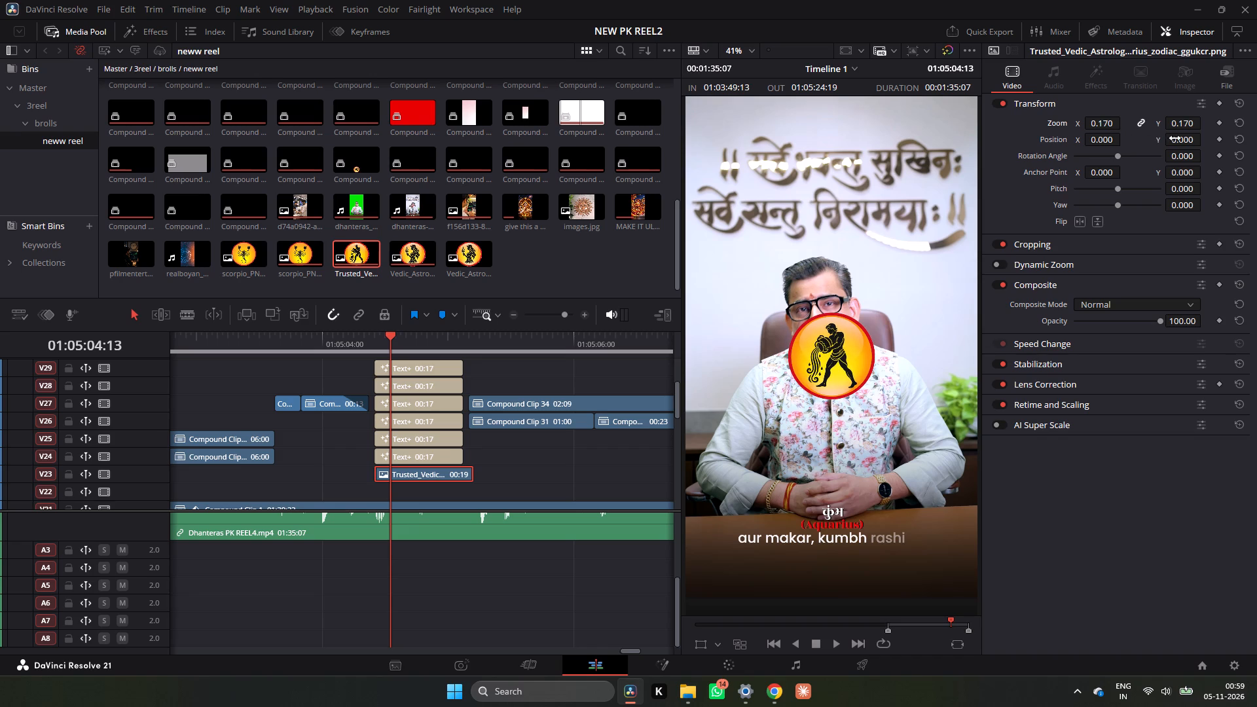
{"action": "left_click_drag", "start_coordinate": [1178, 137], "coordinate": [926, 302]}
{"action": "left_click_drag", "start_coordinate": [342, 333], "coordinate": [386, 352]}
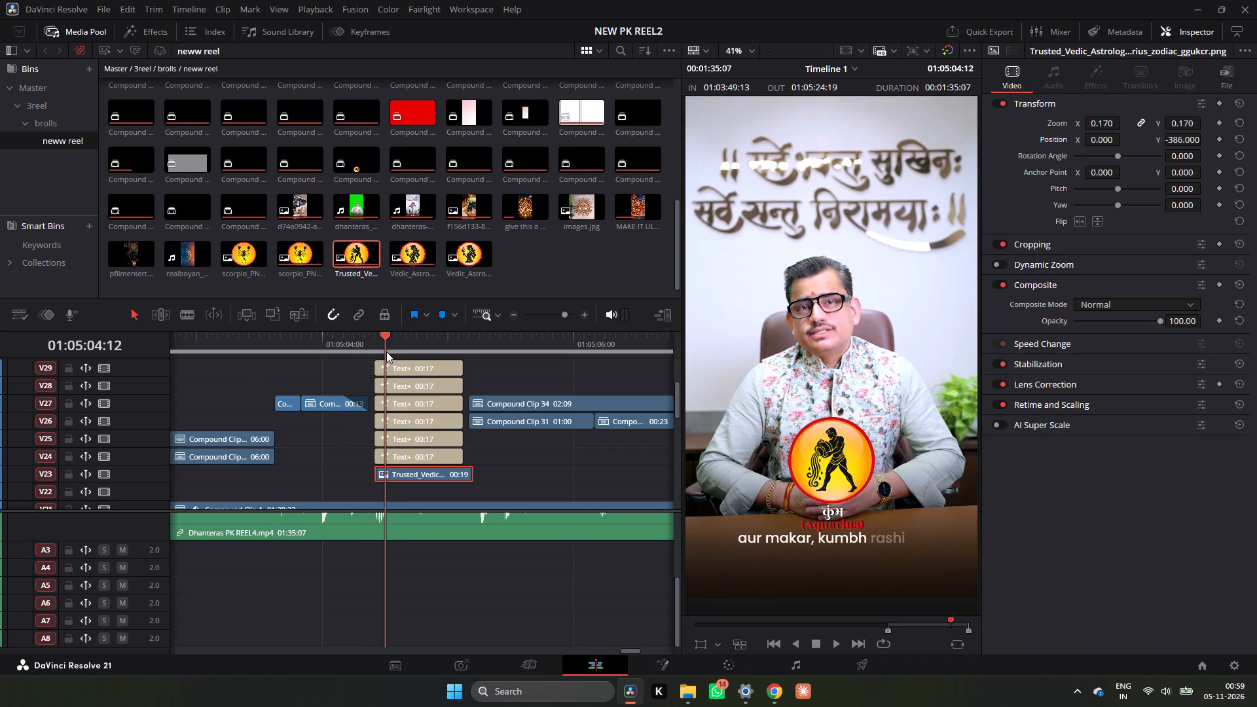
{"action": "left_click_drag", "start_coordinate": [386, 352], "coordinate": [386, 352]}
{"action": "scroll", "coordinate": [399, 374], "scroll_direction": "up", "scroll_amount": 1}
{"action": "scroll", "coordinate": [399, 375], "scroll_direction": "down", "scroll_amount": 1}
Move the Aquarius image earlier on V23 behind the makar emblem and match it with zoom 0.140 and Y position -423.
{"action": "left_click_drag", "start_coordinate": [380, 340], "coordinate": [340, 344]}
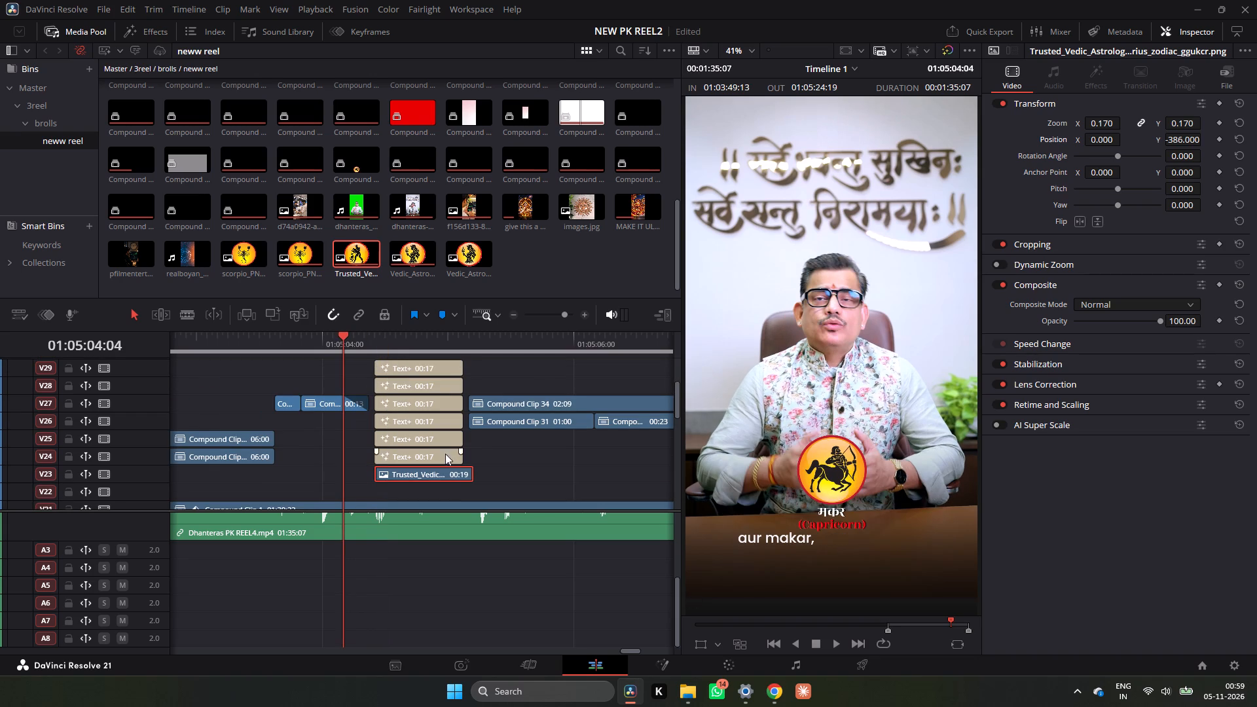
{"action": "left_click_drag", "start_coordinate": [443, 477], "coordinate": [373, 459]}
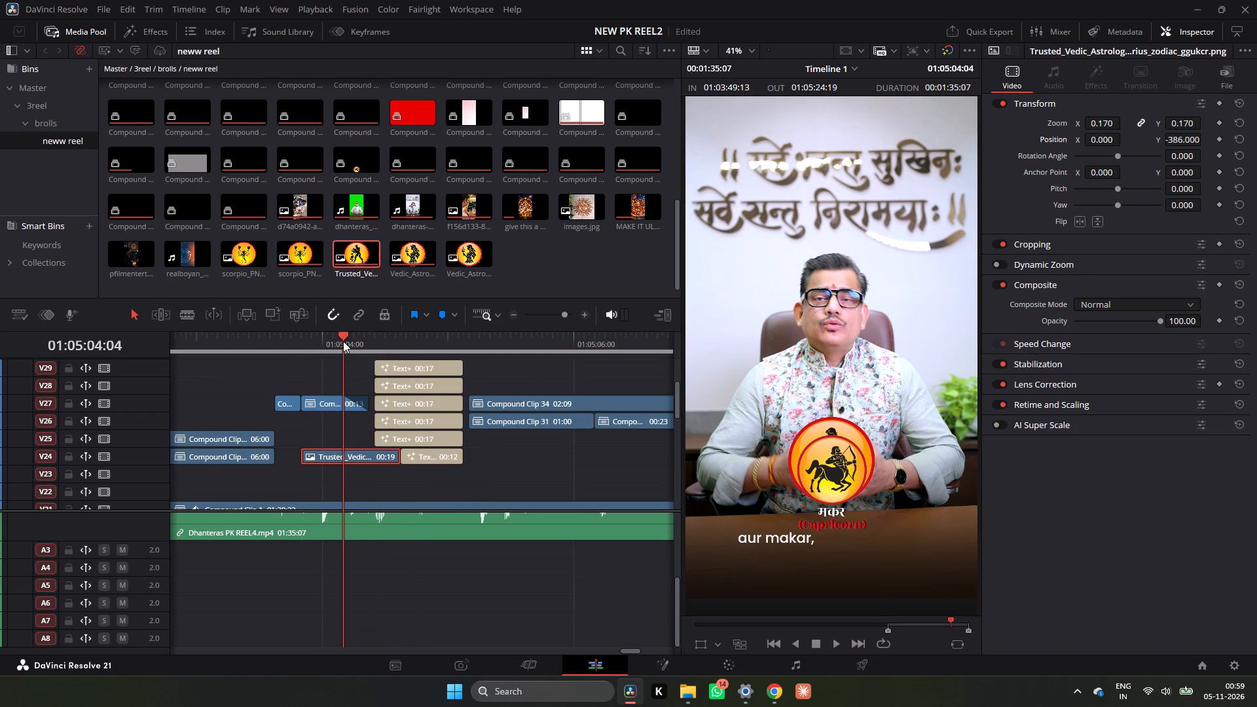
{"action": "key", "text": "ctrl+z"}
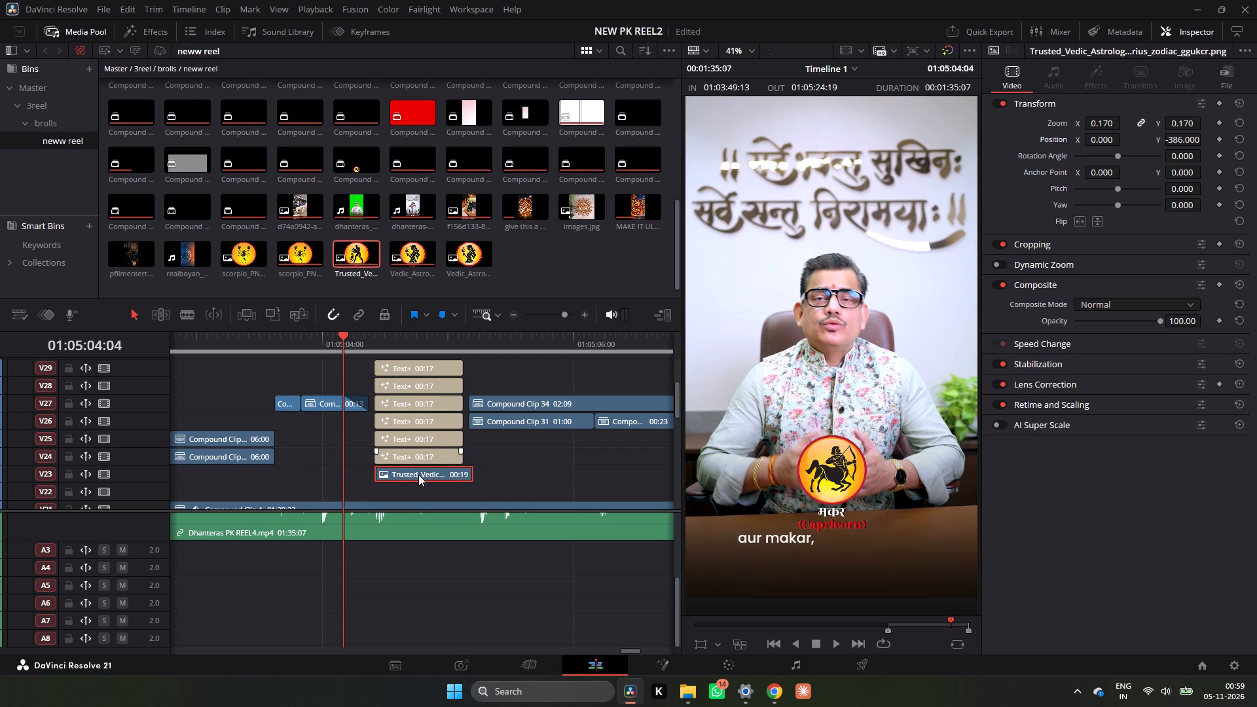
{"action": "left_click_drag", "start_coordinate": [419, 474], "coordinate": [347, 475]}
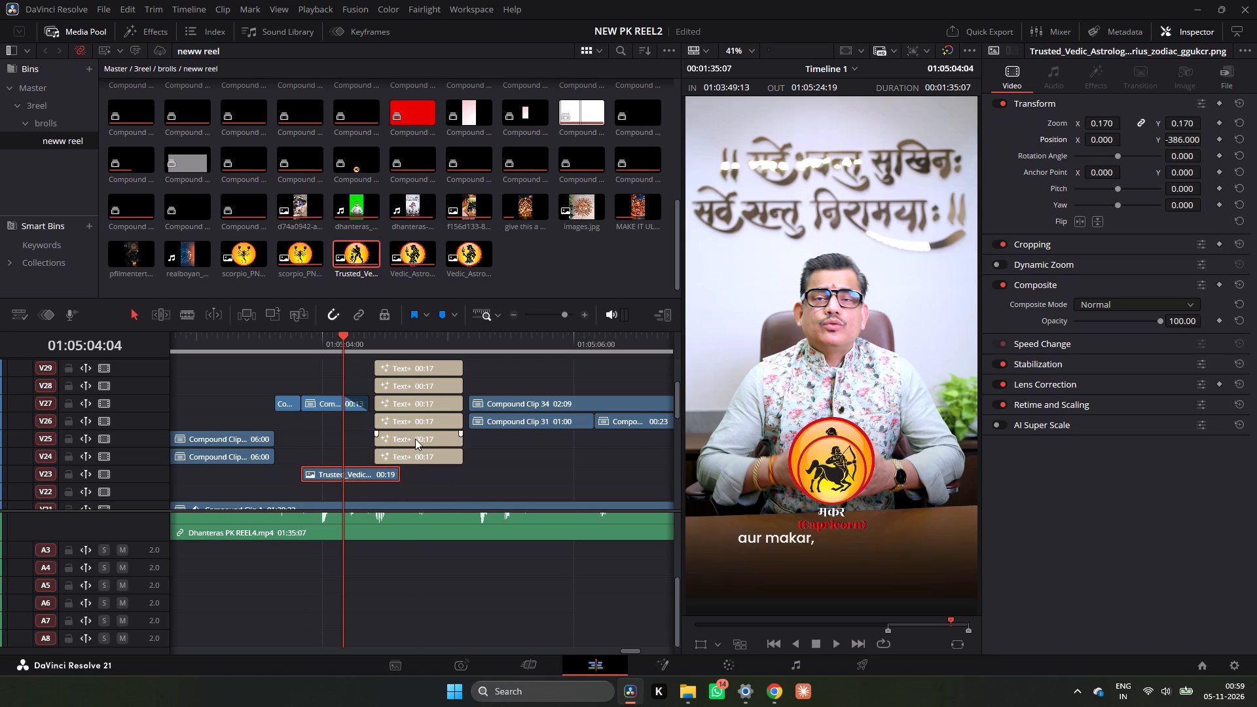
{"action": "left_click_drag", "start_coordinate": [1106, 122], "coordinate": [1104, 129]}
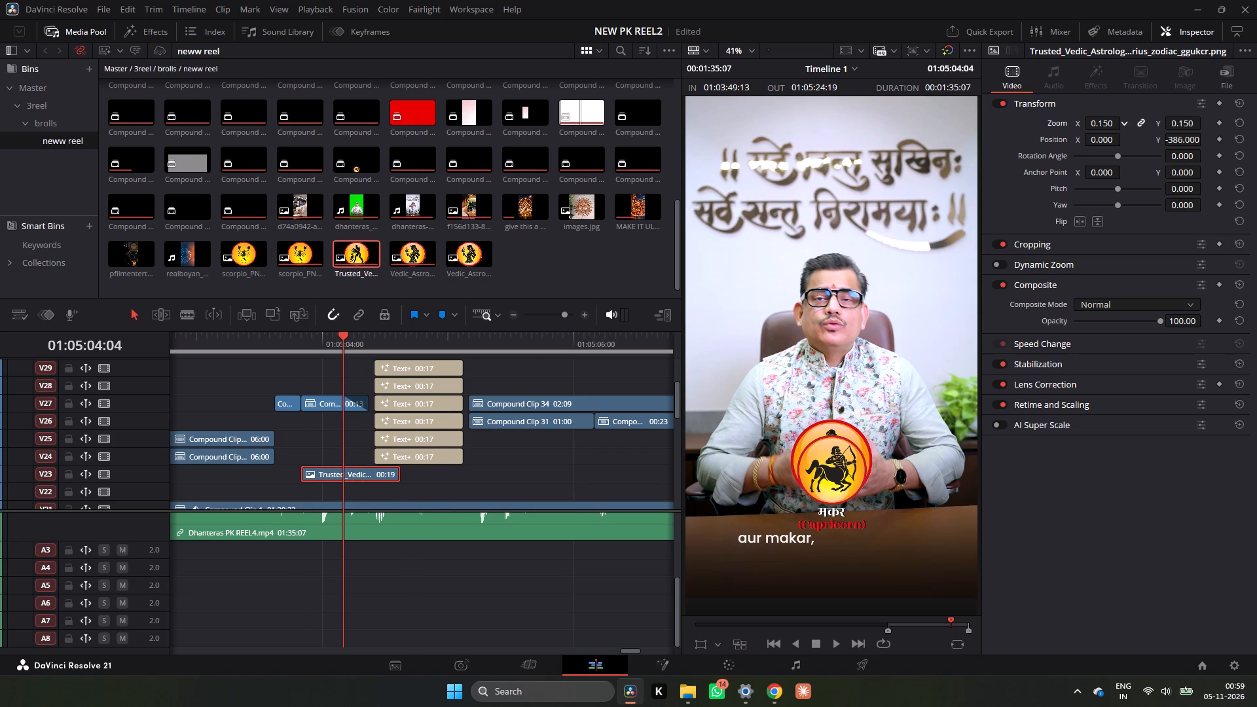
{"action": "left_click_drag", "start_coordinate": [1104, 129], "coordinate": [1104, 130]}
{"action": "left_click_drag", "start_coordinate": [1175, 138], "coordinate": [1141, 185]}
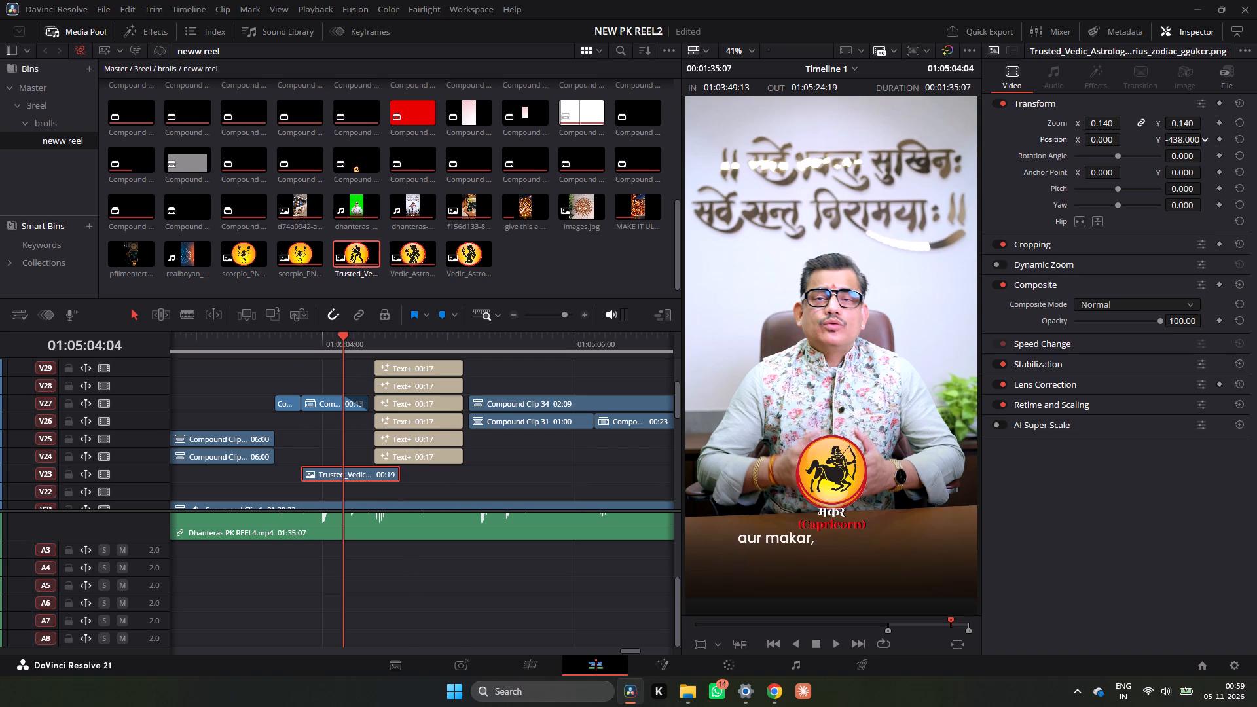
{"action": "left_click_drag", "start_coordinate": [1141, 185], "coordinate": [1151, 182]}
{"action": "left_click", "coordinate": [1113, 124]}
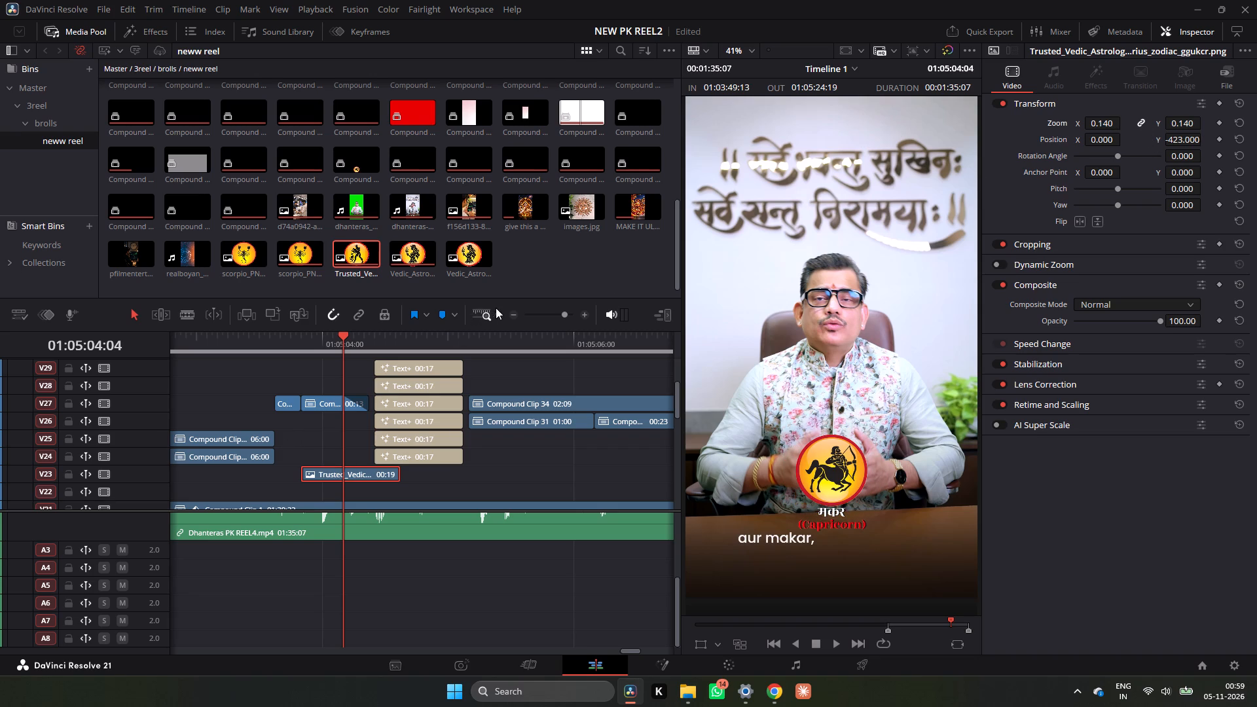
Move the Aquarius image back below the Text+ titles on V23 and trim its end to line up with them.
{"action": "left_click", "coordinate": [515, 314]}
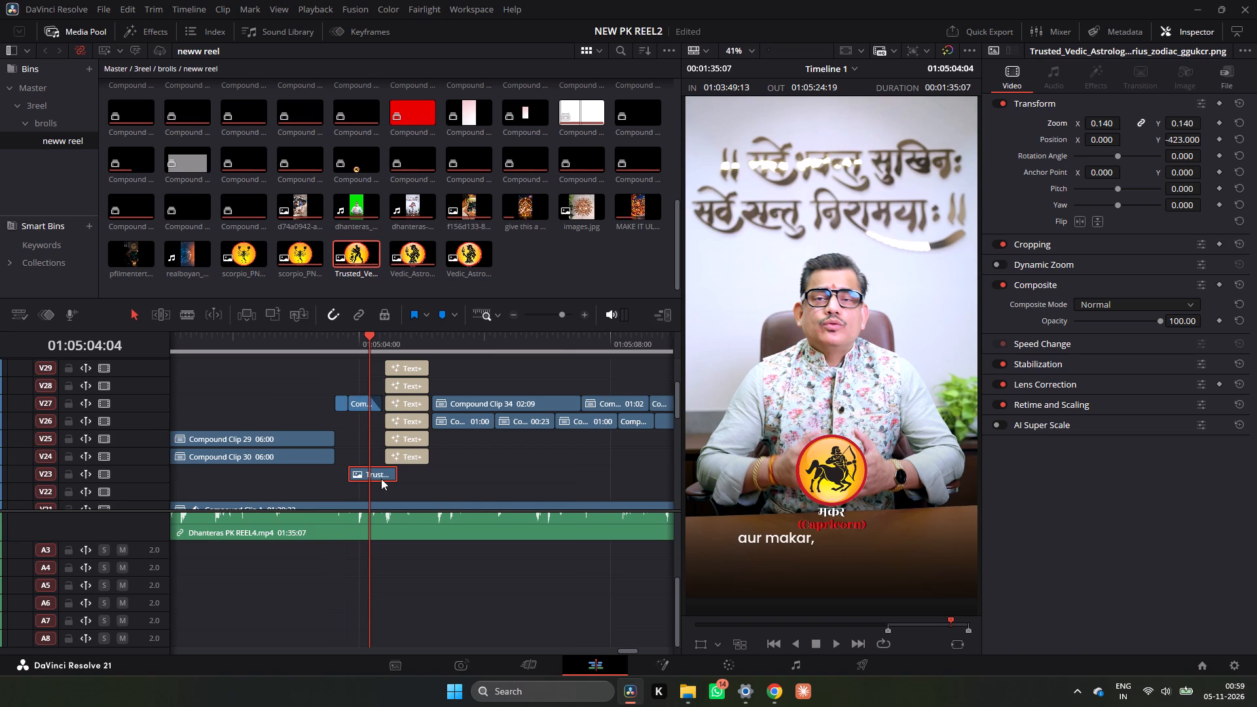
{"action": "left_click_drag", "start_coordinate": [377, 469], "coordinate": [418, 471]}
{"action": "left_click", "coordinate": [433, 475]}
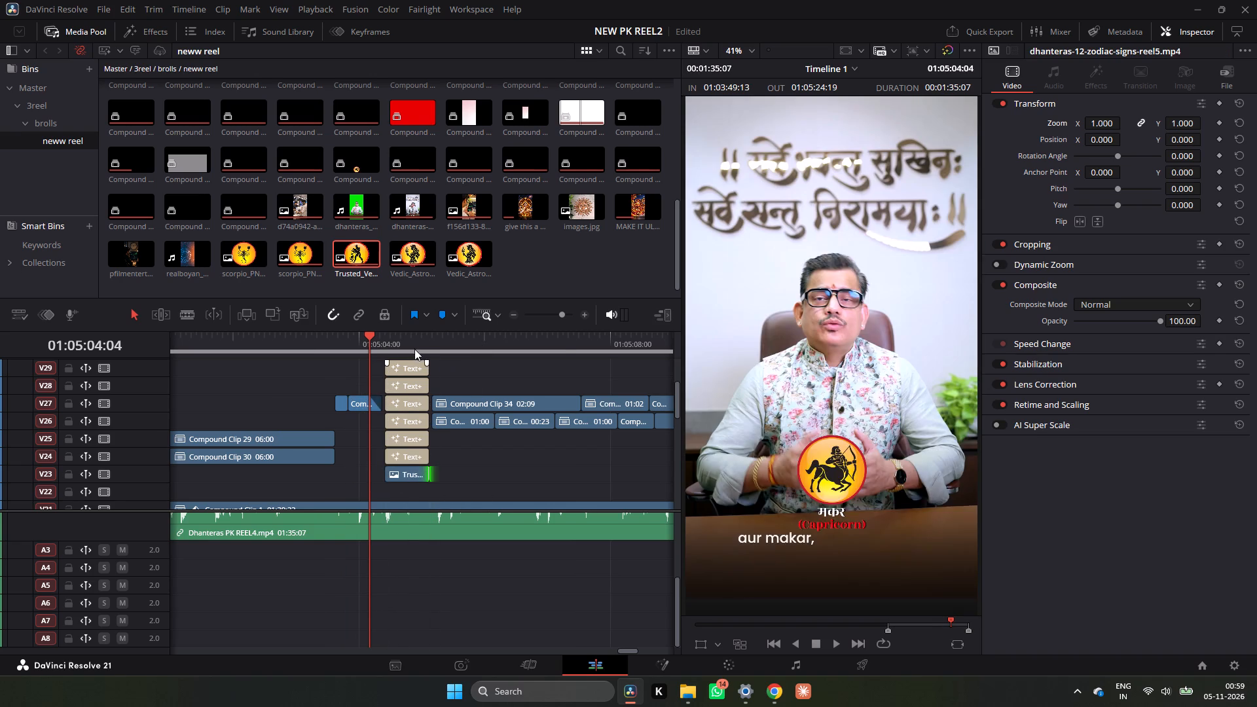
Raise the Aquarius image above the kumbh label by setting its Y position to -414.
{"action": "left_click_drag", "start_coordinate": [413, 348], "coordinate": [405, 348]}
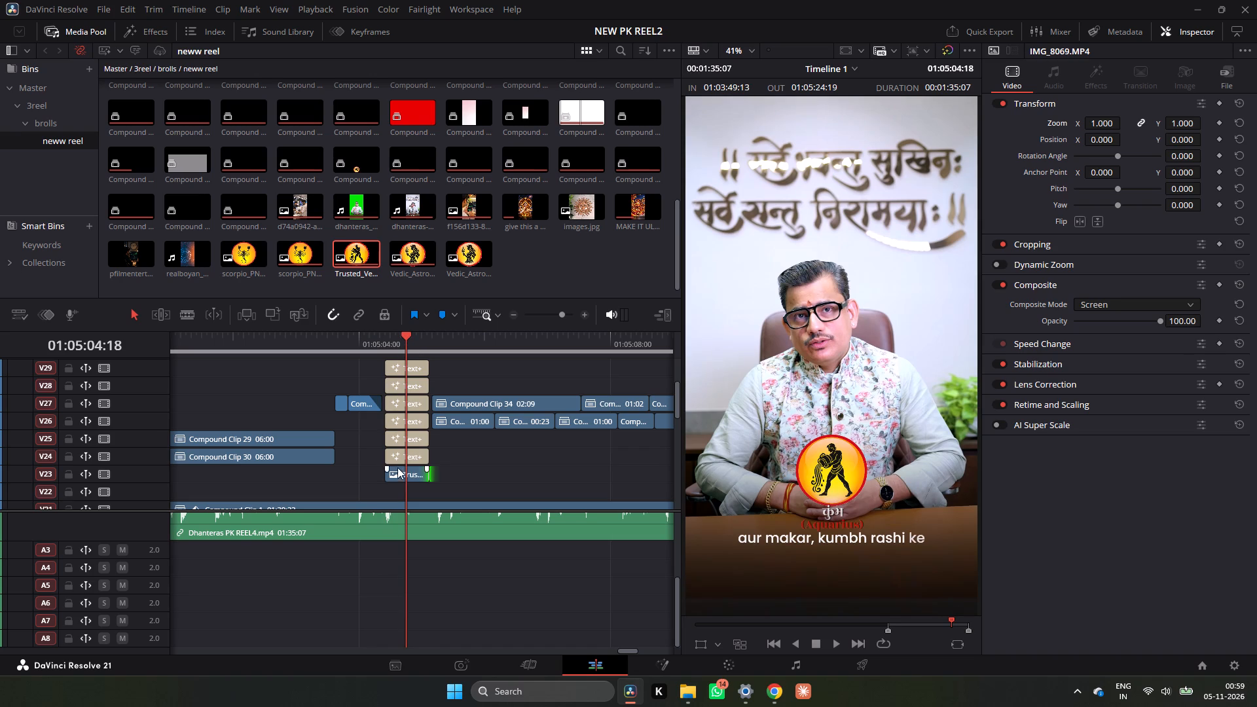
{"action": "left_click", "coordinate": [397, 470]}
{"action": "left_click_drag", "start_coordinate": [1186, 143], "coordinate": [1187, 143]}
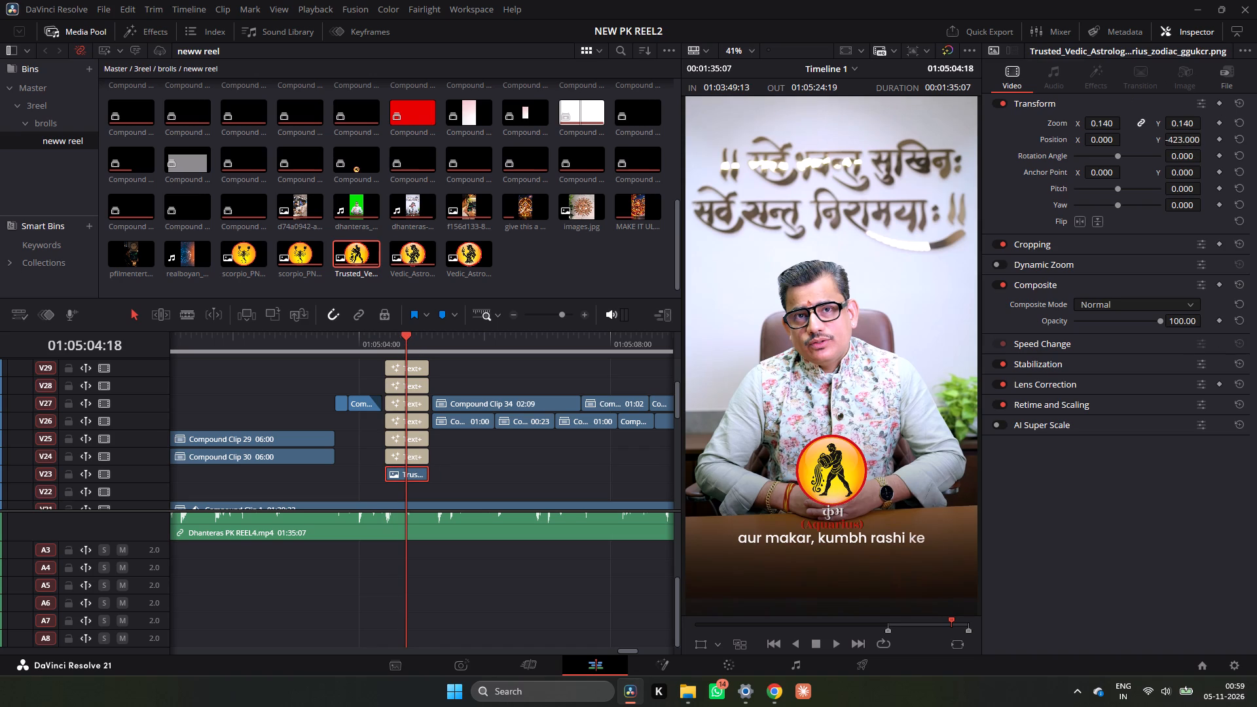
{"action": "left_click_drag", "start_coordinate": [1187, 143], "coordinate": [1192, 143]}
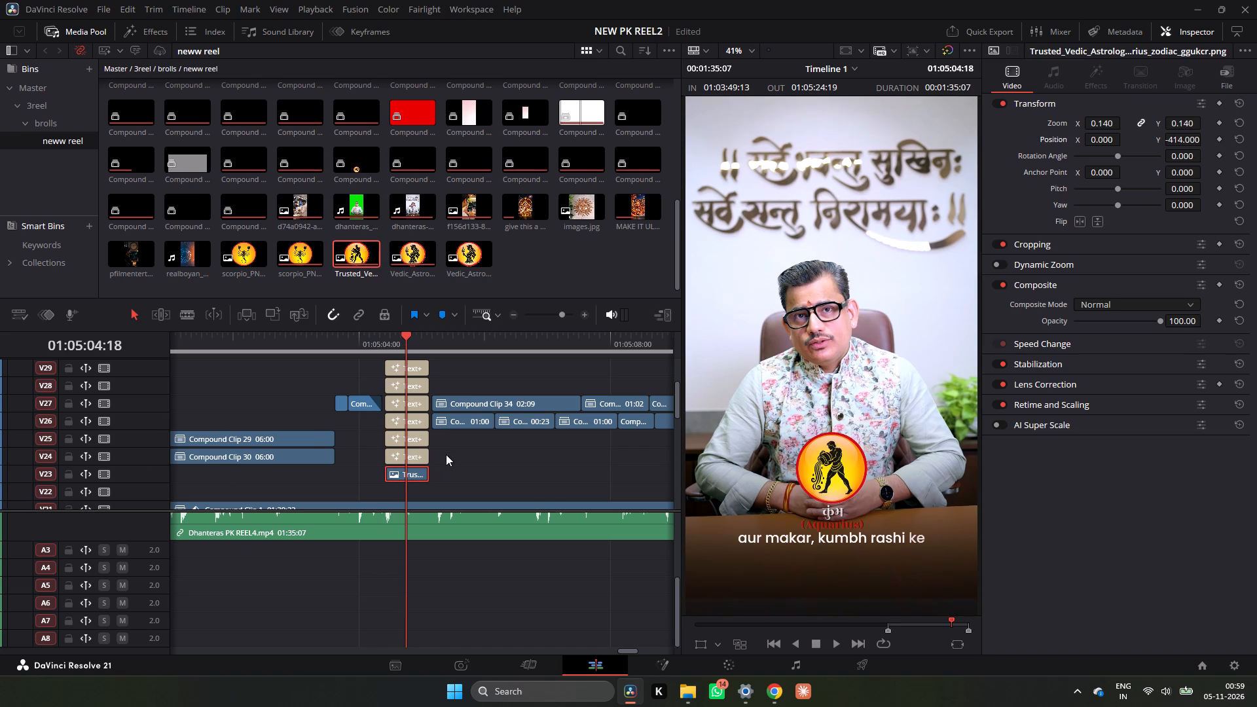
Combine the kumbh Text+ titles on V24 to V29 and the Aquarius image on V23 into a new compound clip.
{"action": "scroll", "coordinate": [446, 461], "scroll_direction": "up", "scroll_amount": 1}
{"action": "left_click_drag", "start_coordinate": [392, 421], "coordinate": [414, 509]}
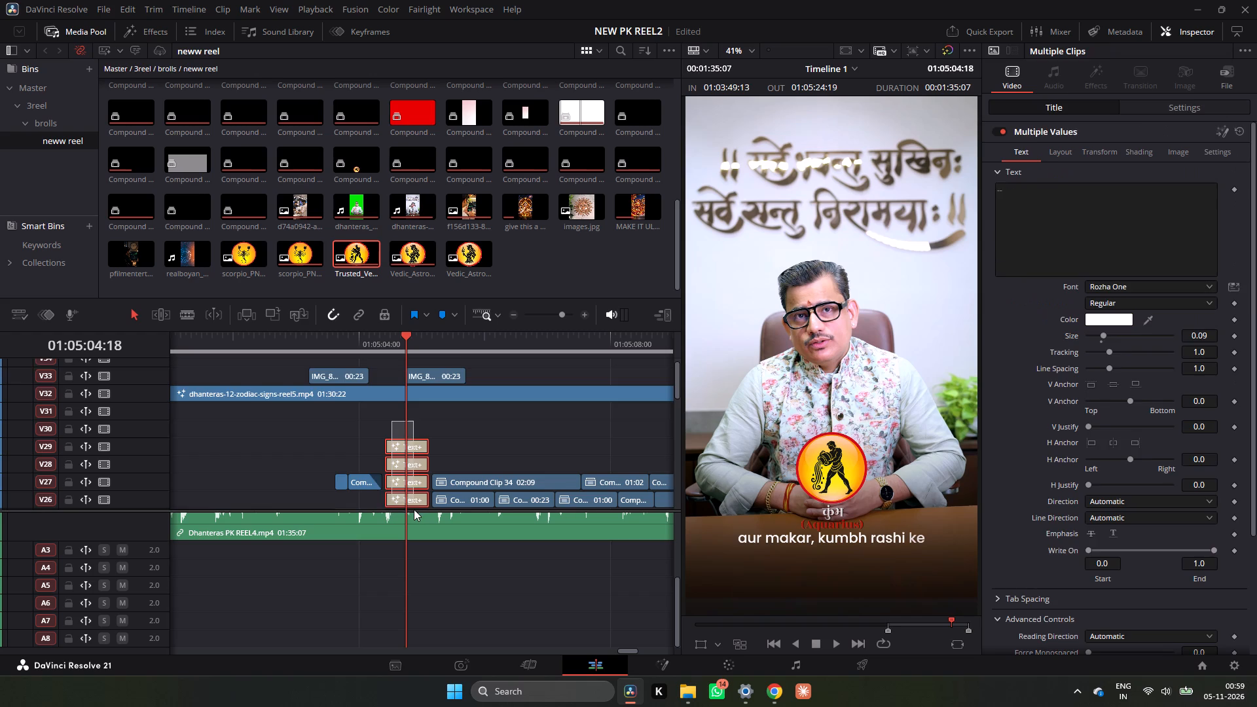
{"action": "left_click_drag", "start_coordinate": [414, 509], "coordinate": [409, 469]}
{"action": "right_click", "coordinate": [409, 470]}
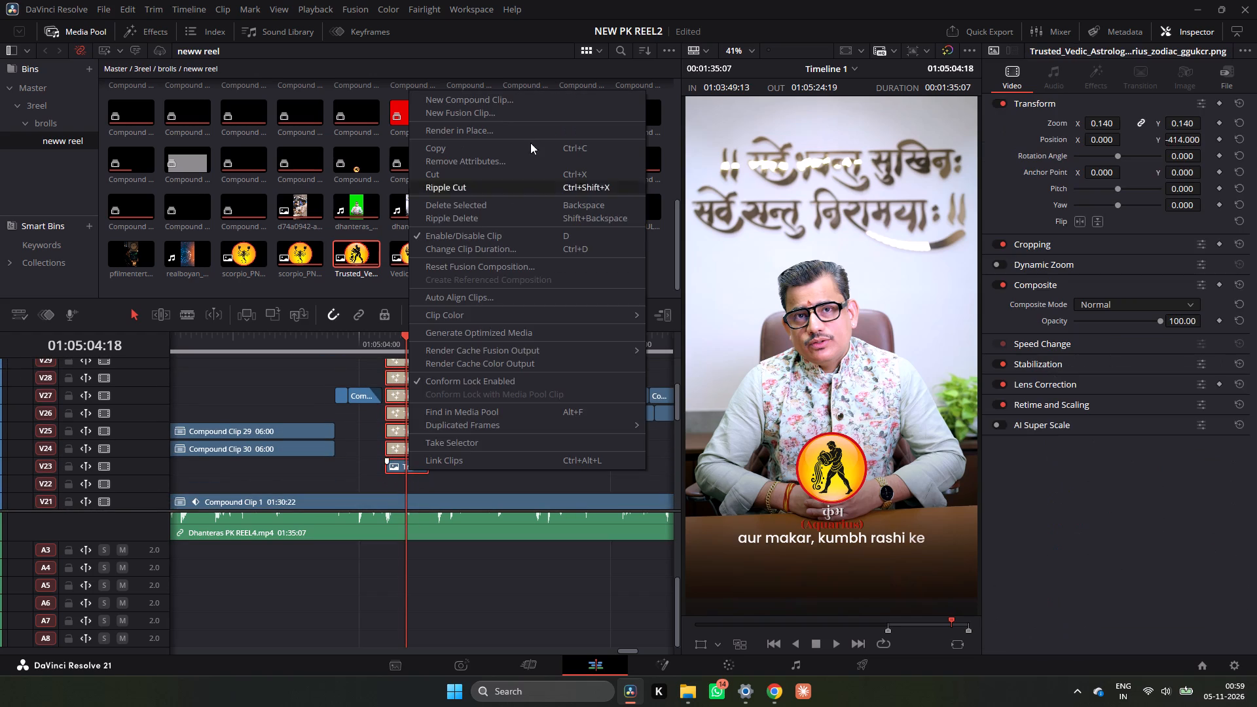
{"action": "left_click", "coordinate": [525, 92]}
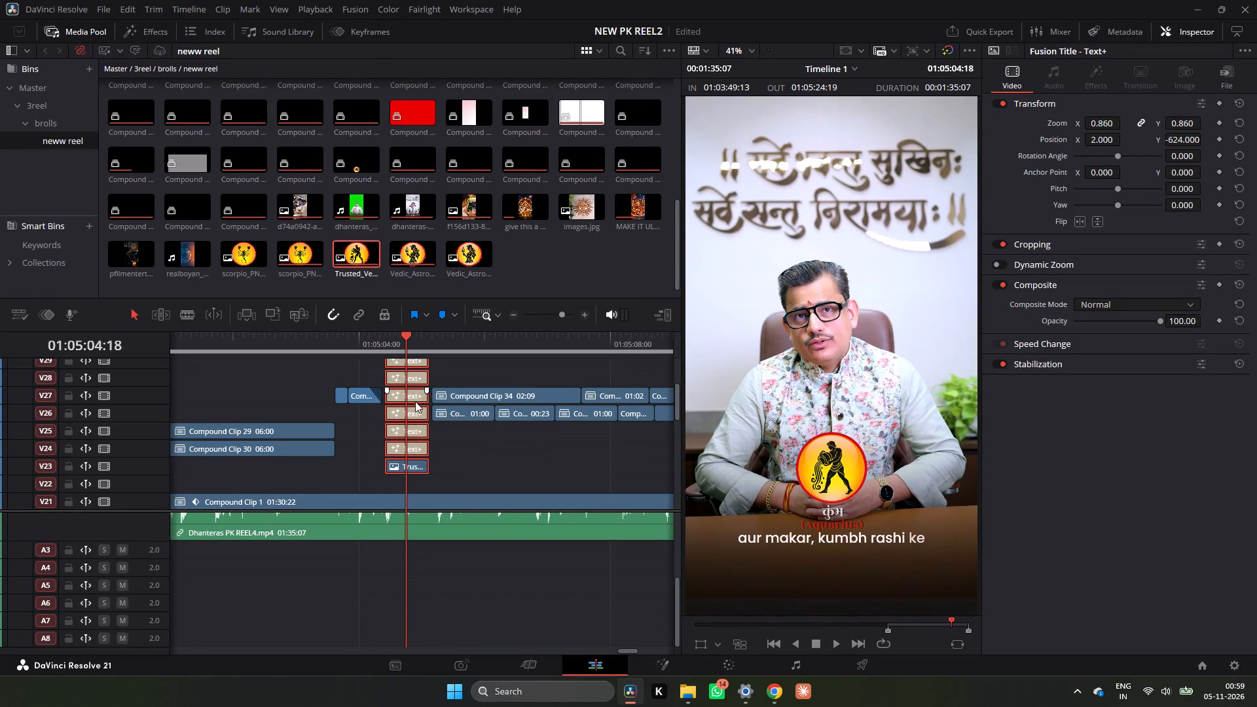
{"action": "right_click", "coordinate": [413, 403]}
{"action": "left_click", "coordinate": [456, 414]}
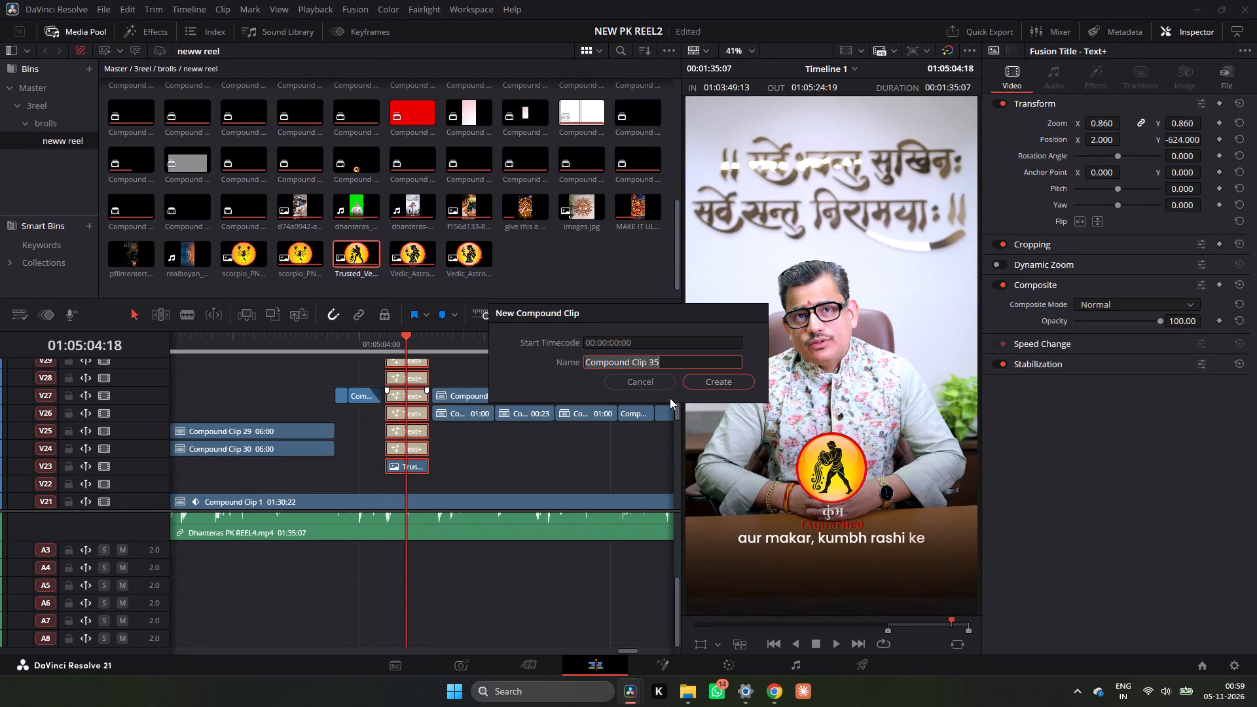
{"action": "left_click", "coordinate": [702, 380]}
Move the kumbh compound clip up to V28 and slightly earlier, overlapping the end of the makar clip.
{"action": "left_click_drag", "start_coordinate": [413, 462], "coordinate": [413, 444]}
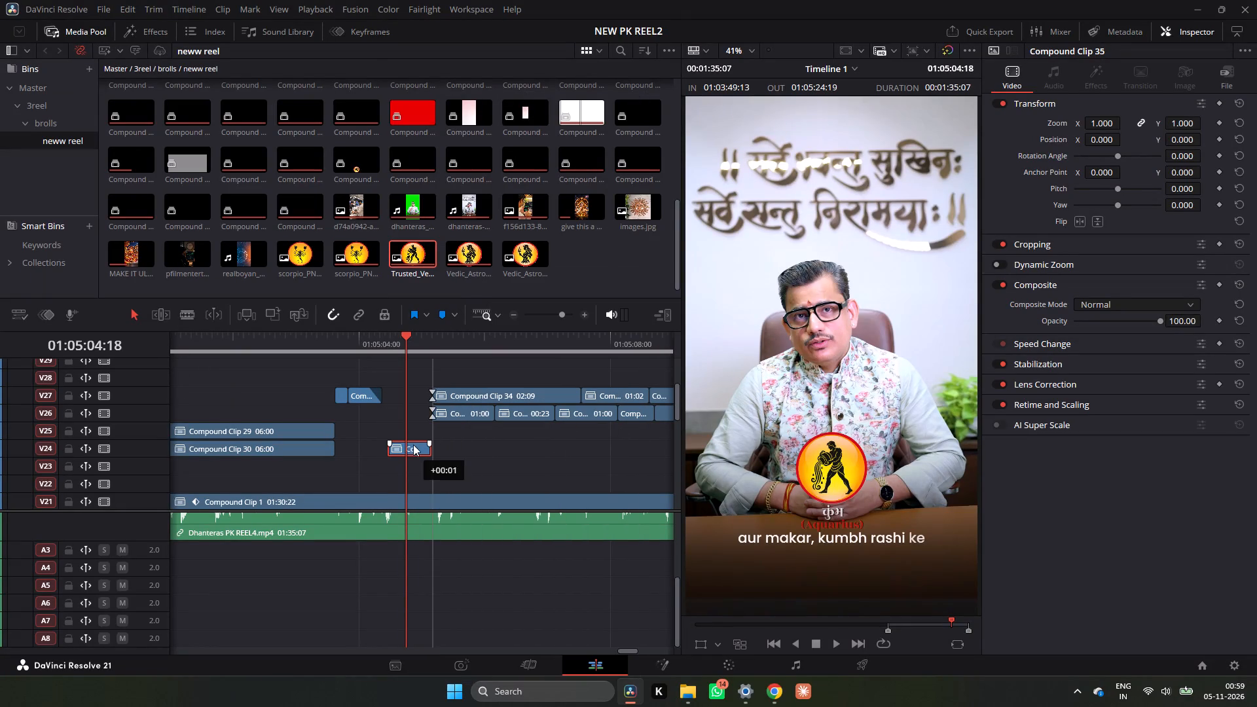
{"action": "left_click_drag", "start_coordinate": [413, 444], "coordinate": [403, 380]}
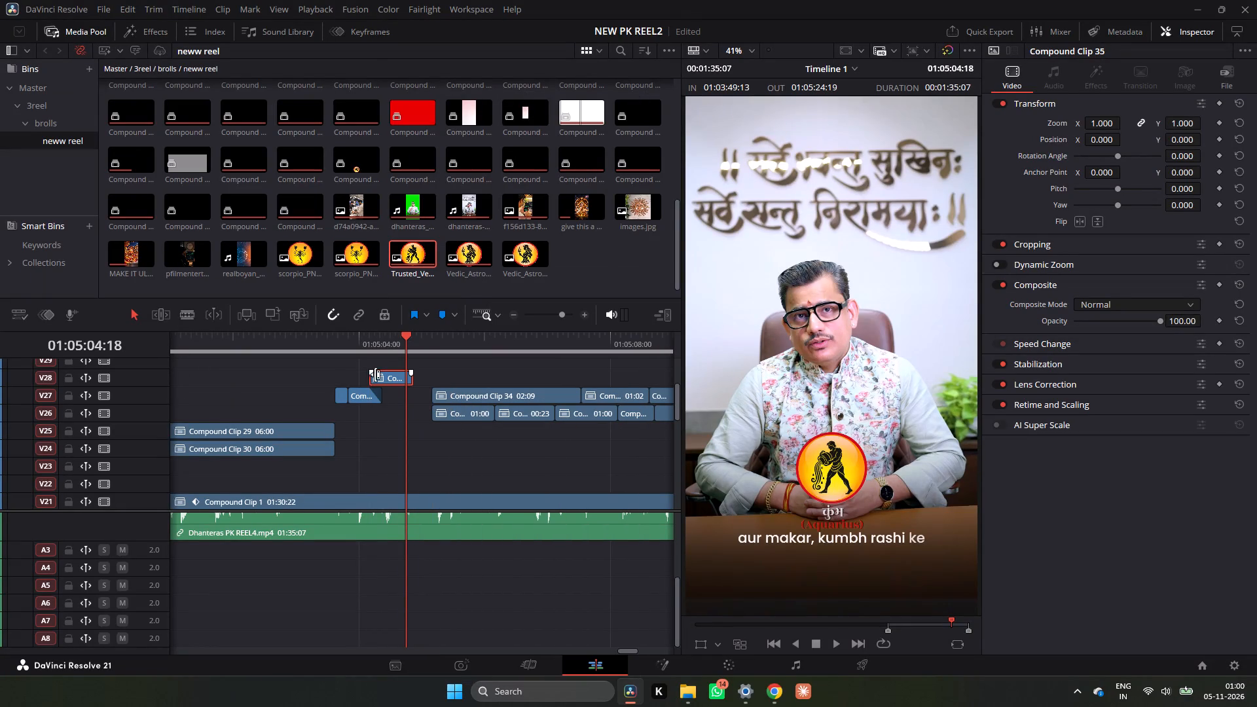
Play back the makar-to-kumbh emblem changeover around 01:05:04 several times to check its timing against the captions.
{"action": "left_click", "coordinate": [342, 353]}
{"action": "left_click", "coordinate": [325, 350]}
{"action": "key", "text": "space"}
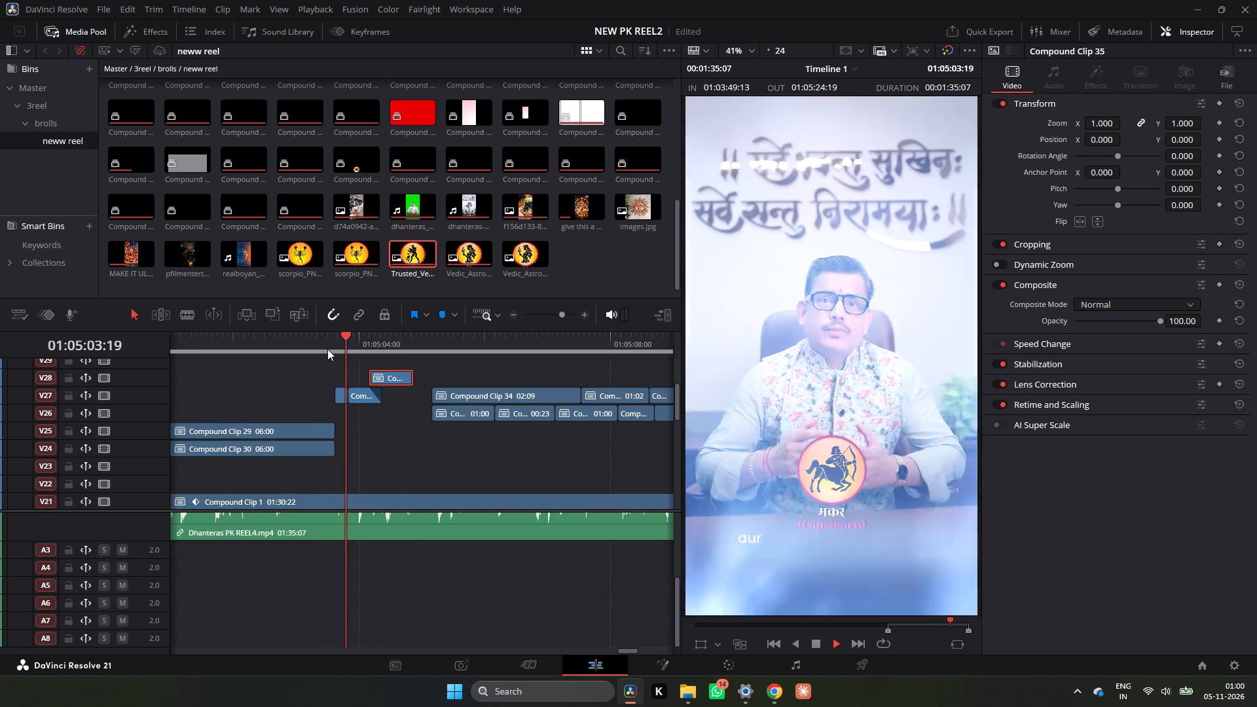
{"action": "key", "text": "space"}
{"action": "left_click", "coordinate": [338, 344]}
{"action": "key", "text": "space"}
{"action": "key", "text": "space"}
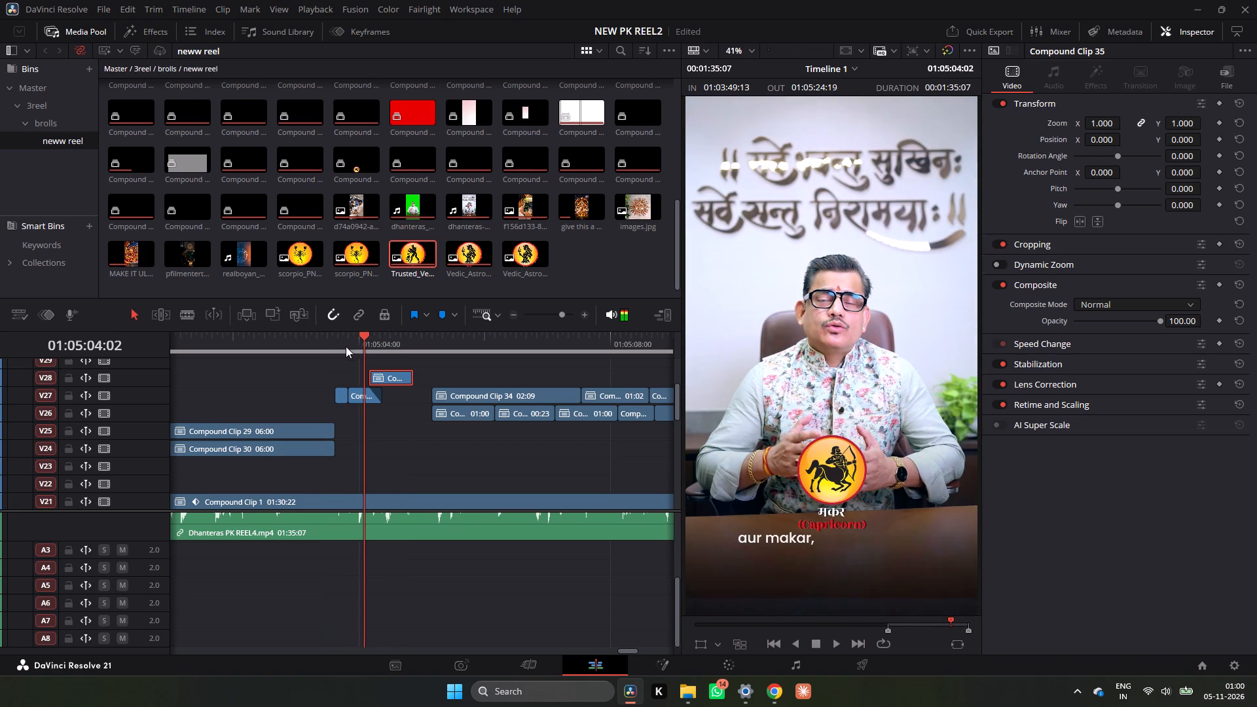
{"action": "key", "text": "space"}
{"action": "key", "text": "space"}
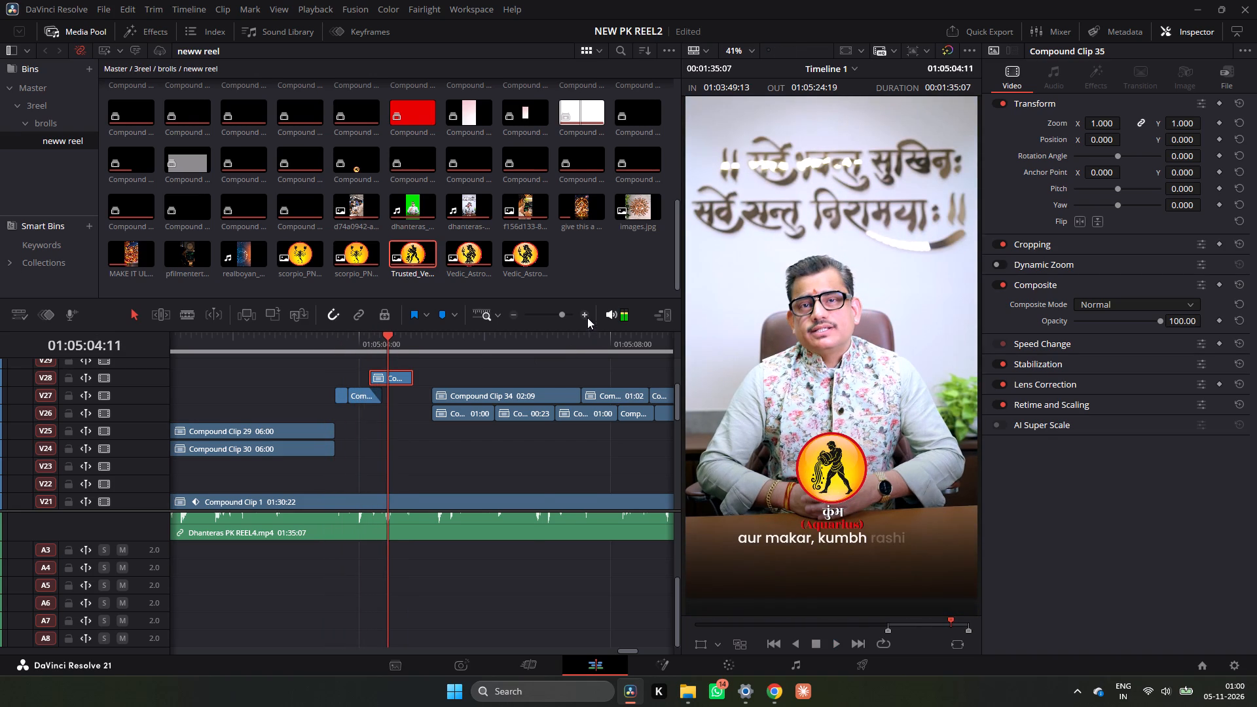
{"action": "double_click", "coordinate": [587, 316]}
{"action": "left_click", "coordinate": [340, 338]}
{"action": "left_click_drag", "start_coordinate": [297, 337], "coordinate": [291, 337]}
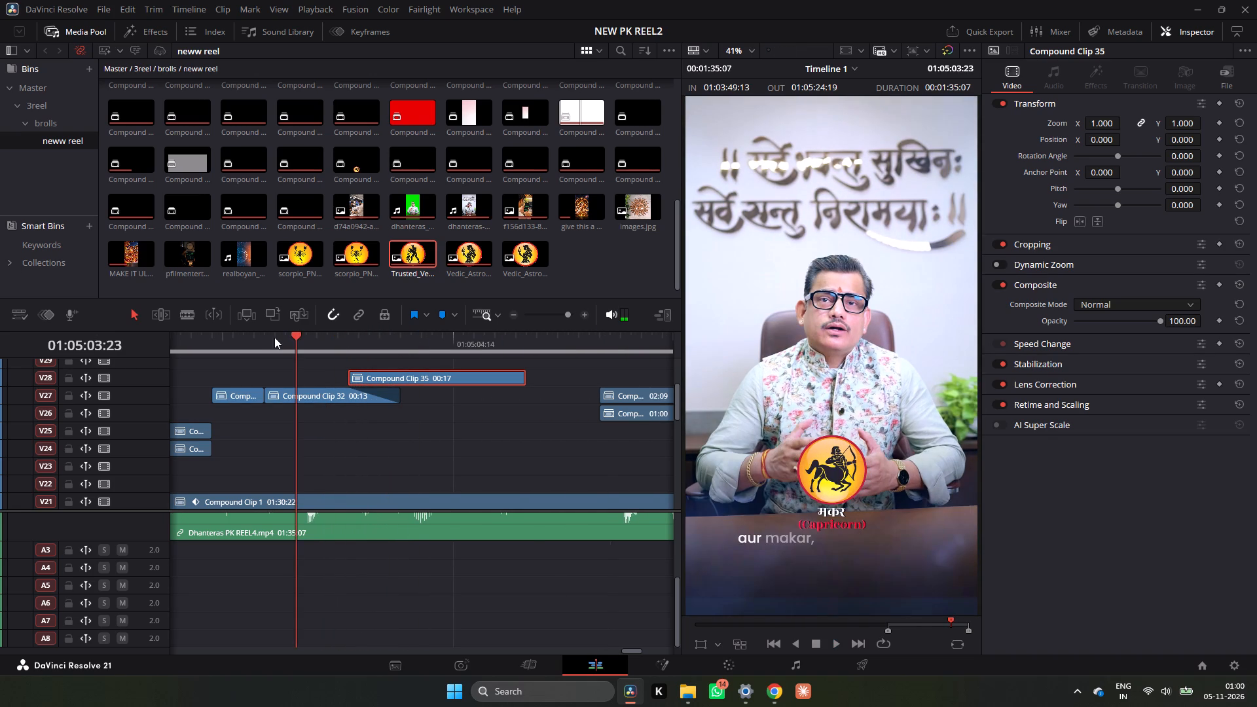
{"action": "left_click", "coordinate": [244, 337]}
{"action": "key", "text": "space"}
{"action": "key", "text": "space"}
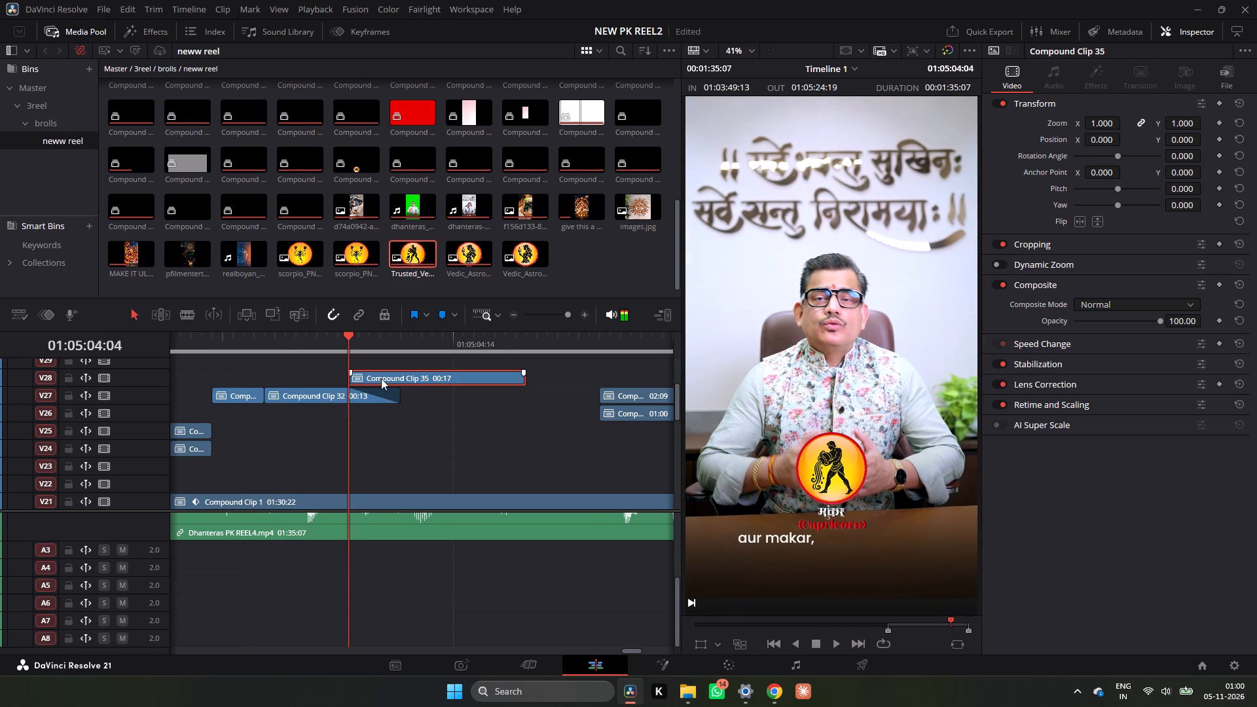
{"action": "left_click", "coordinate": [225, 347]}
{"action": "key", "text": "space"}
{"action": "key", "text": "space"}
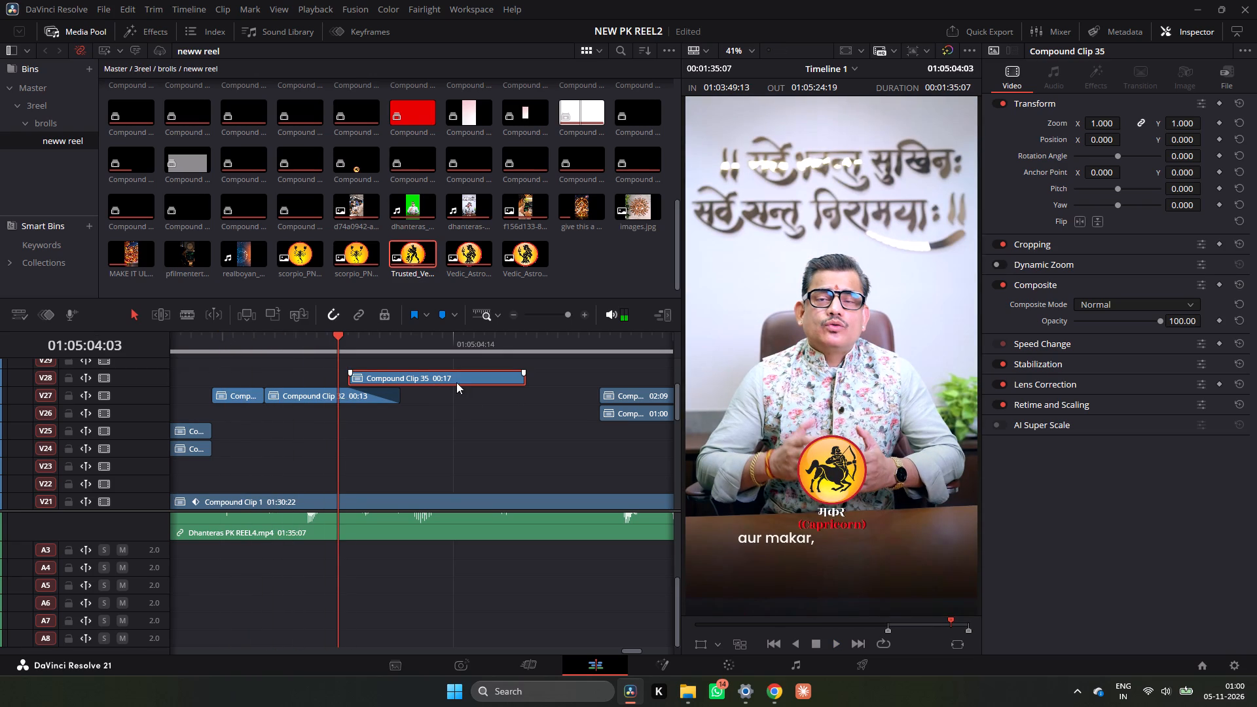
Move the kumbh compound clip on V28 13 frames earlier, aligning its start with the first short clip on V27.
{"action": "left_click_drag", "start_coordinate": [441, 381], "coordinate": [295, 374]}
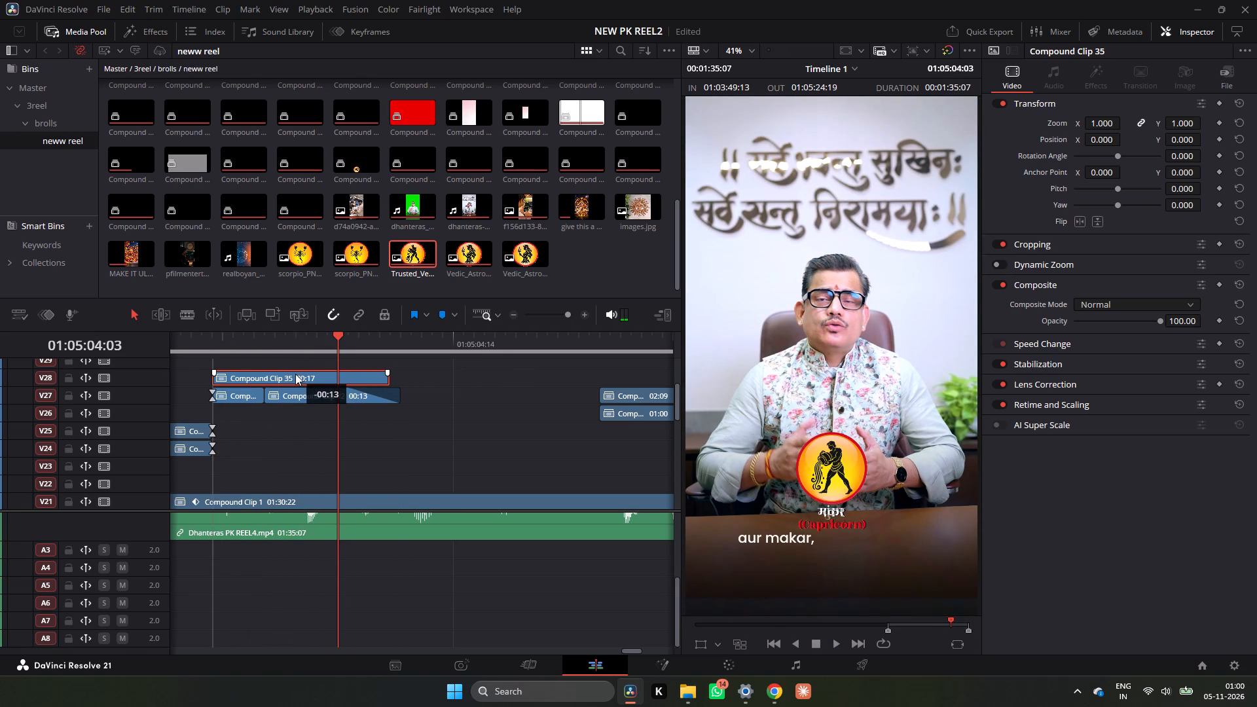
{"action": "left_click_drag", "start_coordinate": [295, 374], "coordinate": [296, 374]}
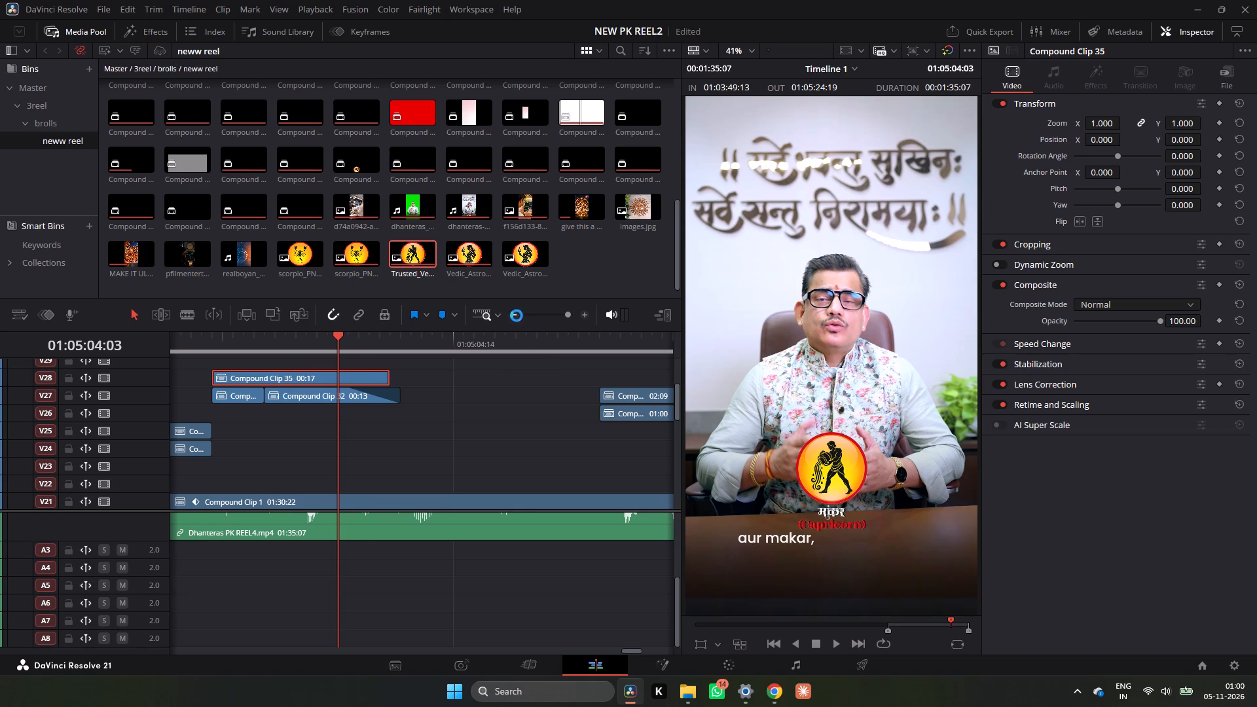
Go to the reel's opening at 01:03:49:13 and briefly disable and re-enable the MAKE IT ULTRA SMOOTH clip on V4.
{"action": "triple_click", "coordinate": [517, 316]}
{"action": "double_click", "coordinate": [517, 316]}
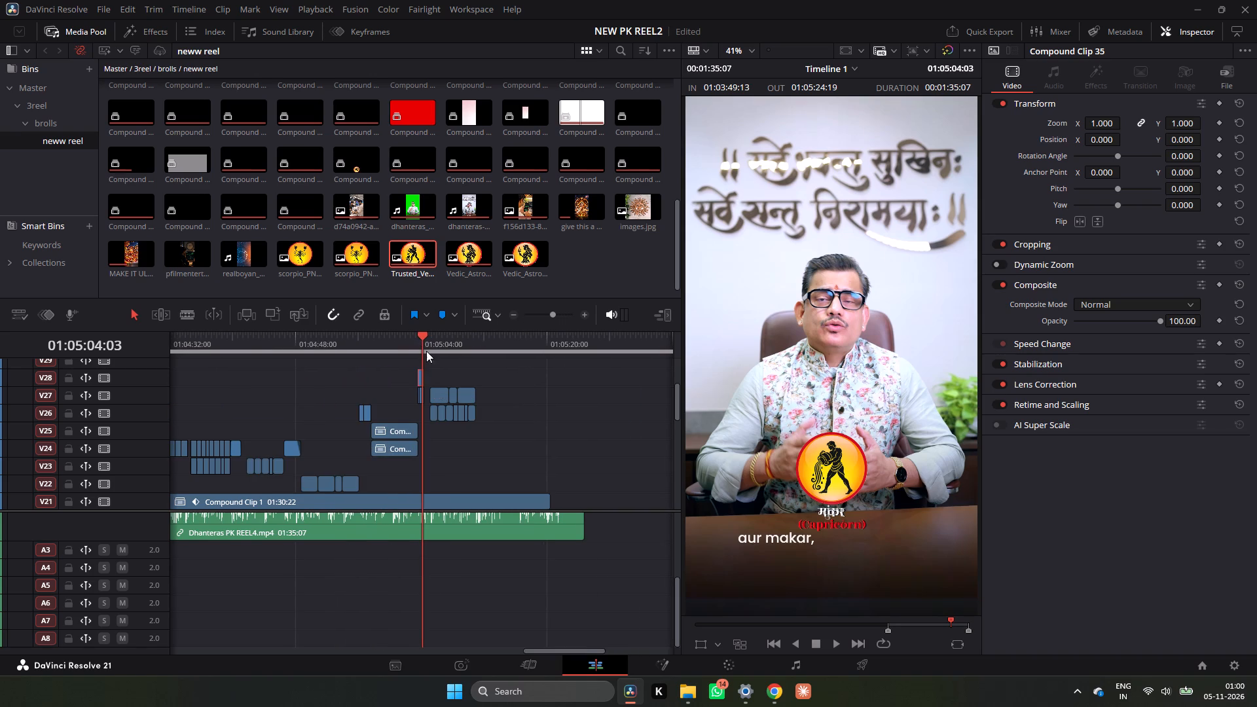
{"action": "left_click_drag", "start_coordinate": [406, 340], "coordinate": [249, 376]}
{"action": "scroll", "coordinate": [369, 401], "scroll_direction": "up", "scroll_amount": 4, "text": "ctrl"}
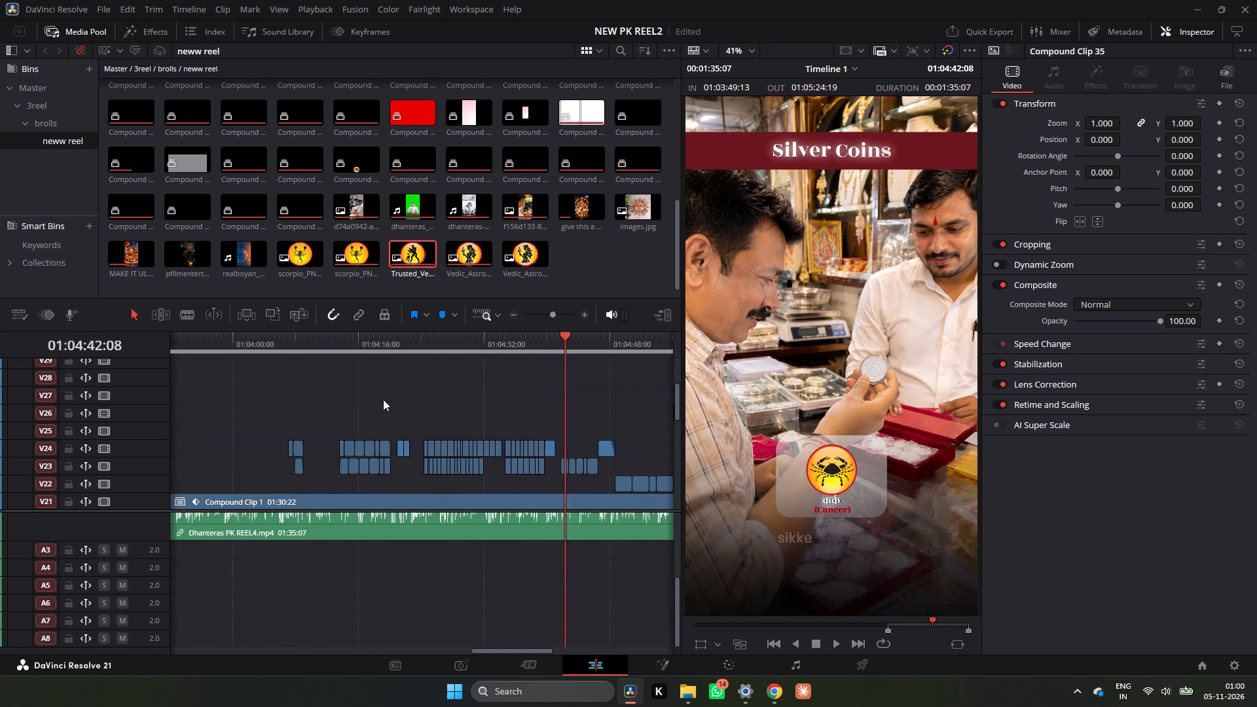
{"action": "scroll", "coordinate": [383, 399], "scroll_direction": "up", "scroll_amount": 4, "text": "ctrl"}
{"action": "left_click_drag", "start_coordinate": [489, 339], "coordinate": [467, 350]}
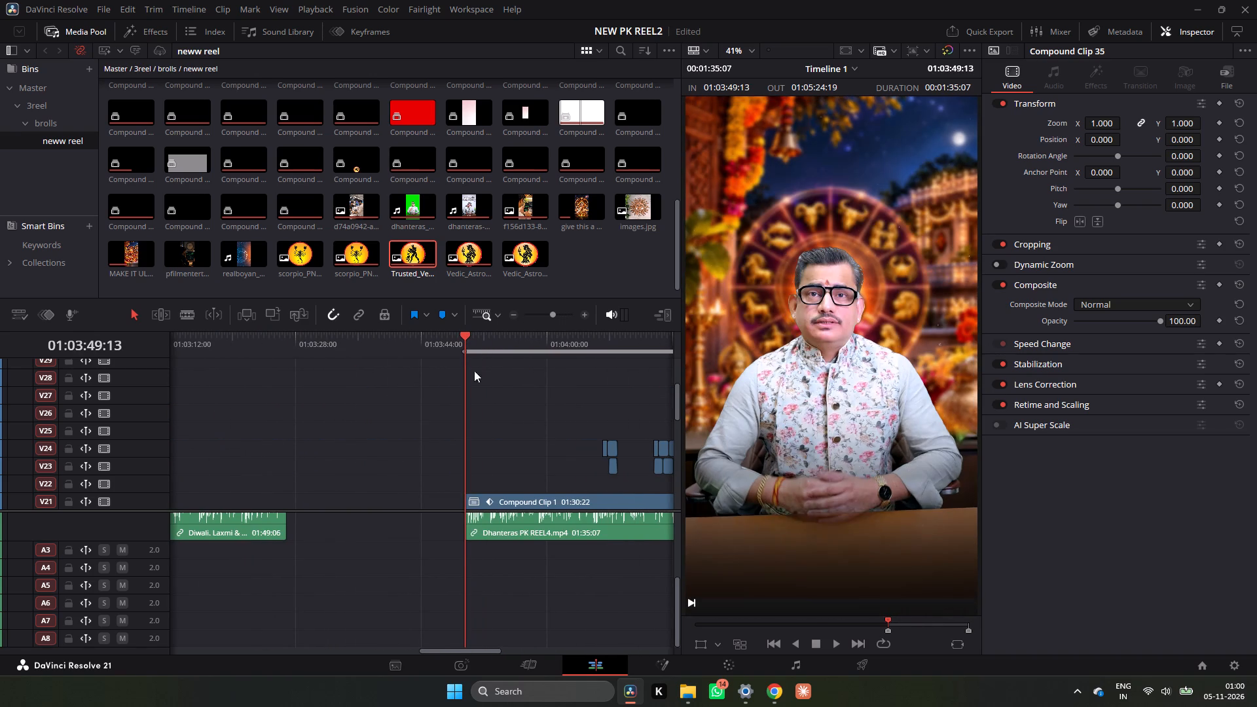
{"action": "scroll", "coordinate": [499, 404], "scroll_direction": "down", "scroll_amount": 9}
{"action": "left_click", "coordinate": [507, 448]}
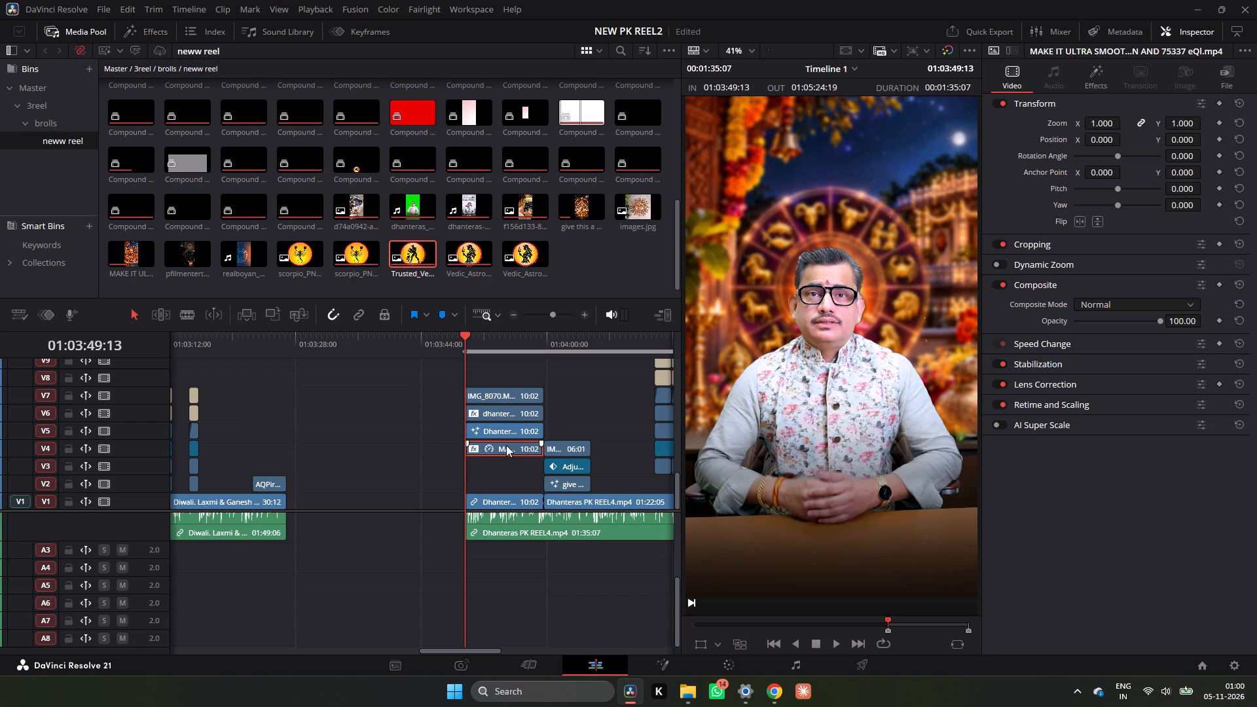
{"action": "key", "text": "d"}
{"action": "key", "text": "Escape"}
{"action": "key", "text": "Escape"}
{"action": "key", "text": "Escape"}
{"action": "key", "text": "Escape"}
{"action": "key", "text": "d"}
Switch to Chrome, cancel the pending image save, and open the SSSPIN Pinterest downloader through a search for pinterest video download.
{"action": "left_click", "coordinate": [771, 685]}
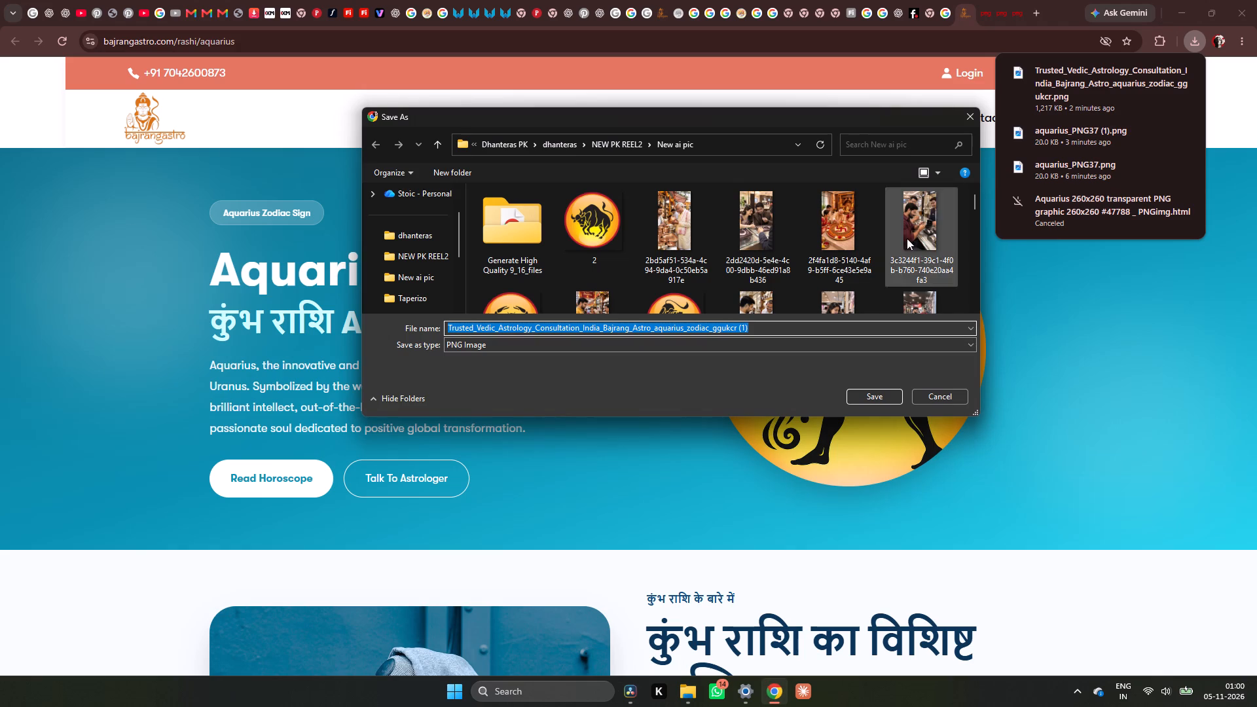
{"action": "left_click", "coordinate": [968, 116]}
{"action": "left_click", "coordinate": [1030, 15]}
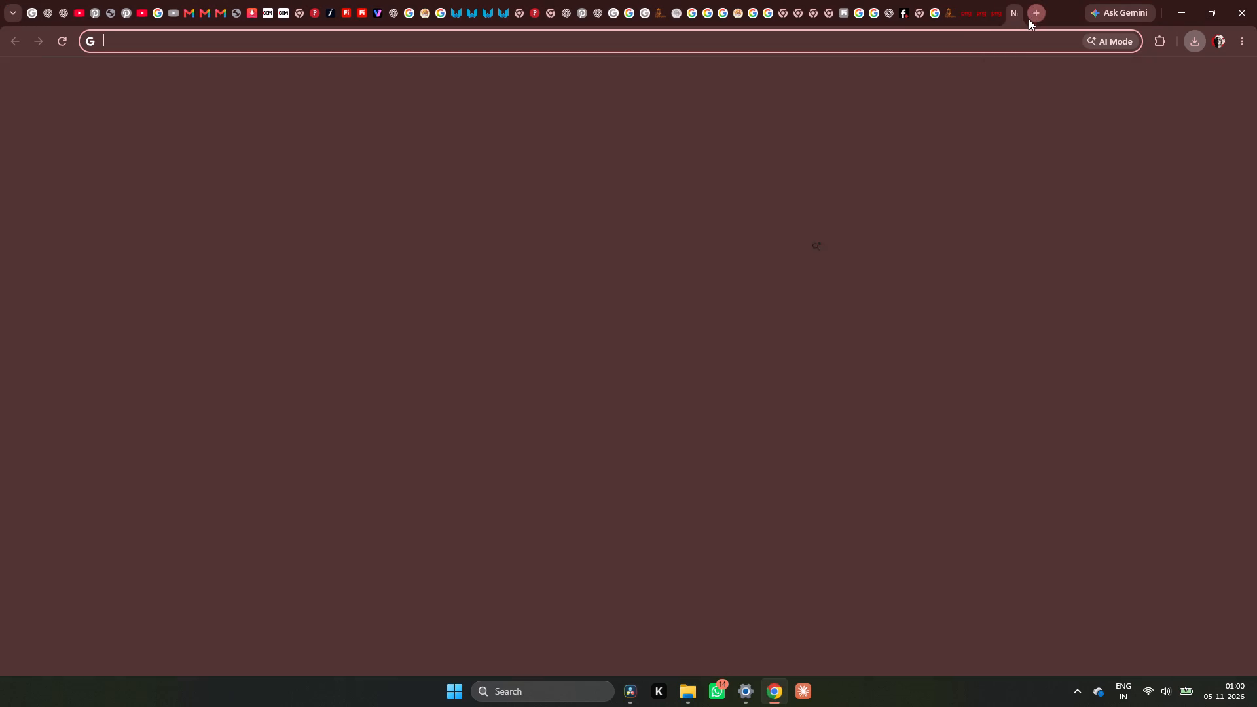
{"action": "left_click", "coordinate": [636, 247]}
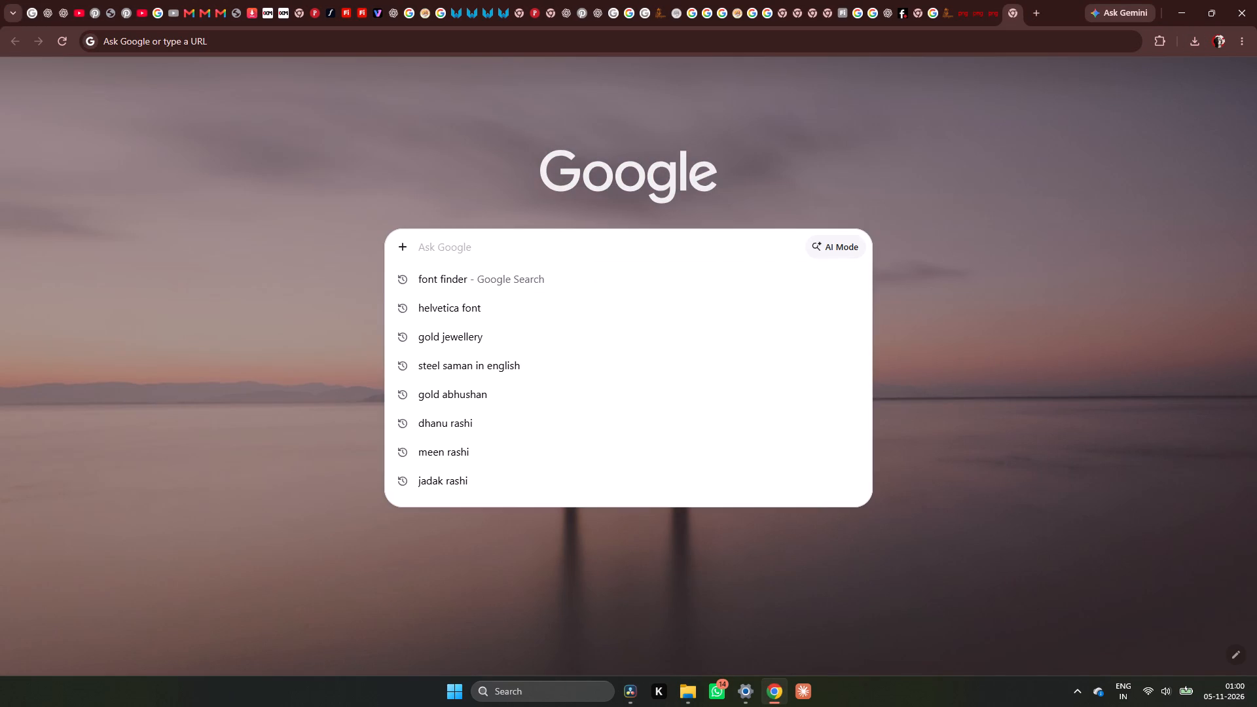
{"action": "type", "text": "pi"}
{"action": "type", "text": "ntresr"}
{"action": "key", "text": "space"}
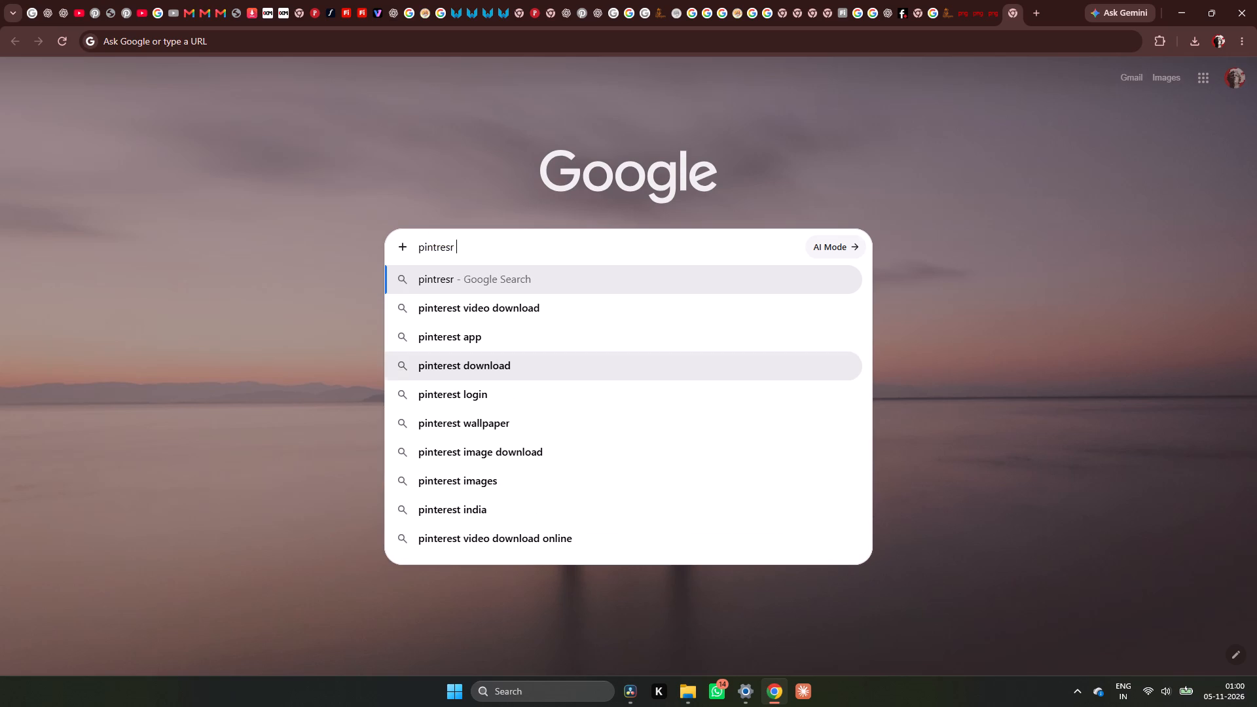
{"action": "scroll", "coordinate": [511, 706], "scroll_direction": "down", "scroll_amount": 2}
{"action": "left_click", "coordinate": [468, 299]}
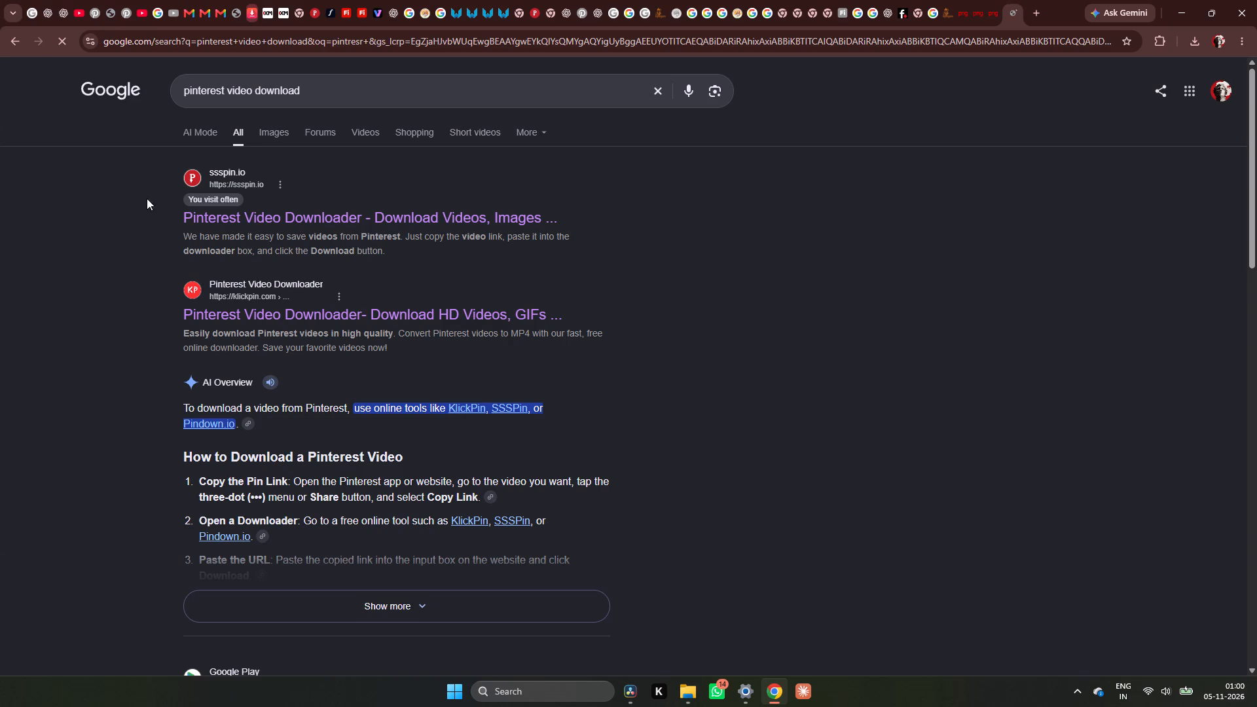
{"action": "left_click", "coordinate": [340, 221]}
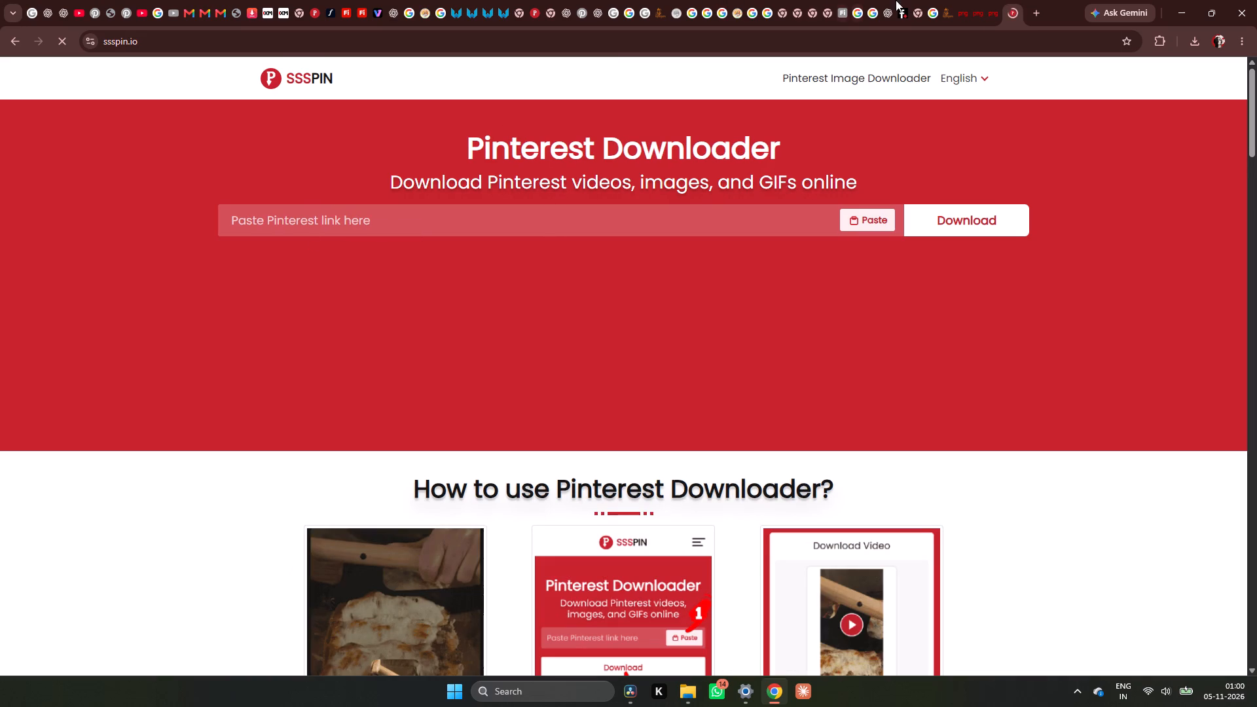
Find Pinterest through a web search in another new tab and open its home page.
{"action": "left_click", "coordinate": [1029, 6]}
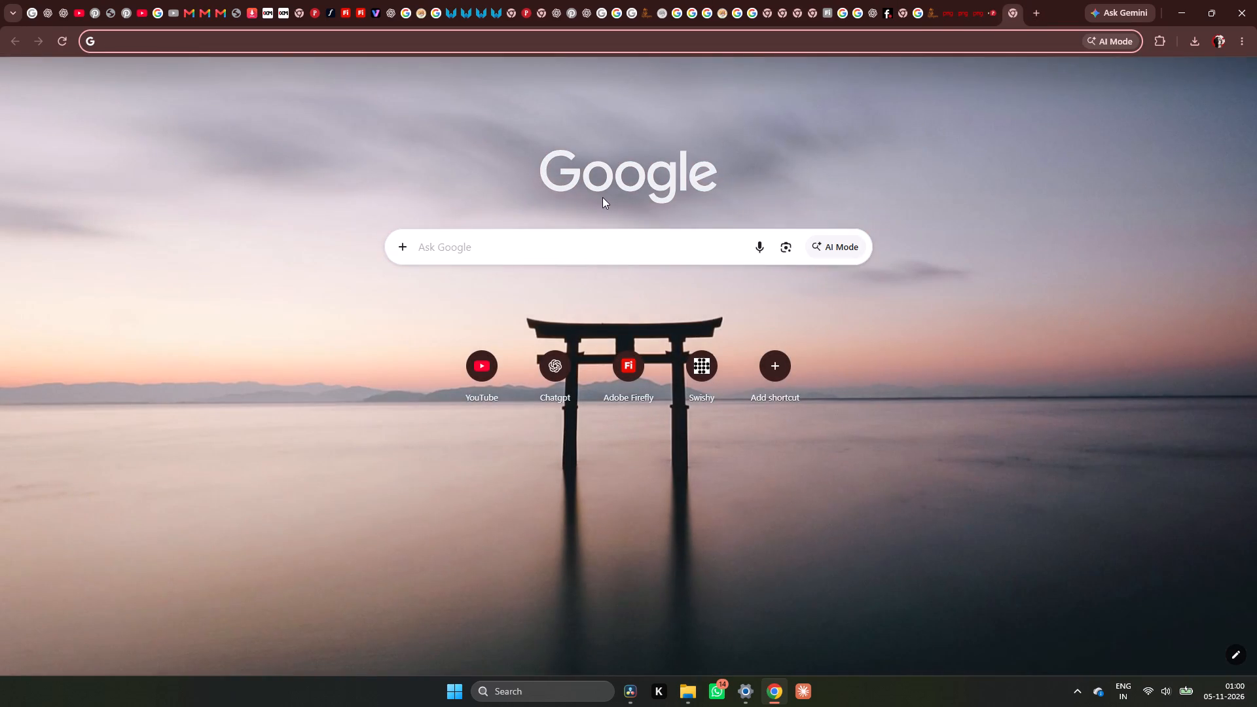
{"action": "left_click", "coordinate": [568, 244]}
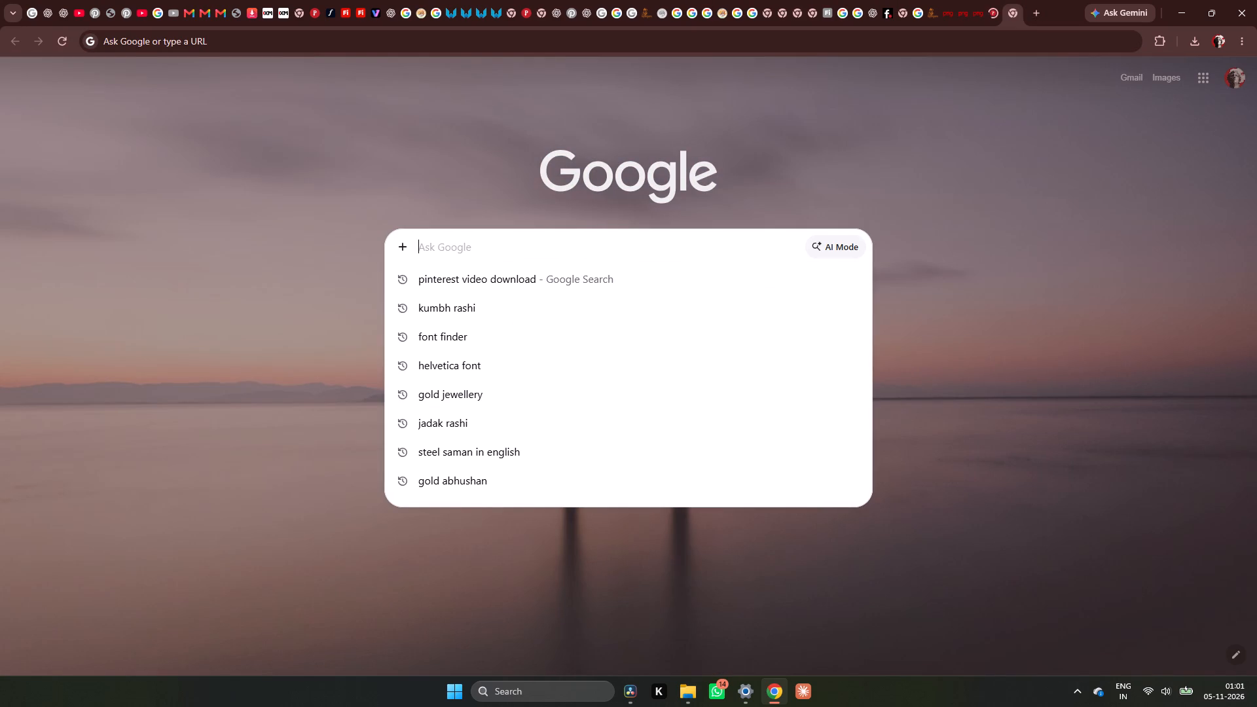
{"action": "type", "text": "pintrest"}
{"action": "key", "text": "space"}
{"action": "key", "text": "Return"}
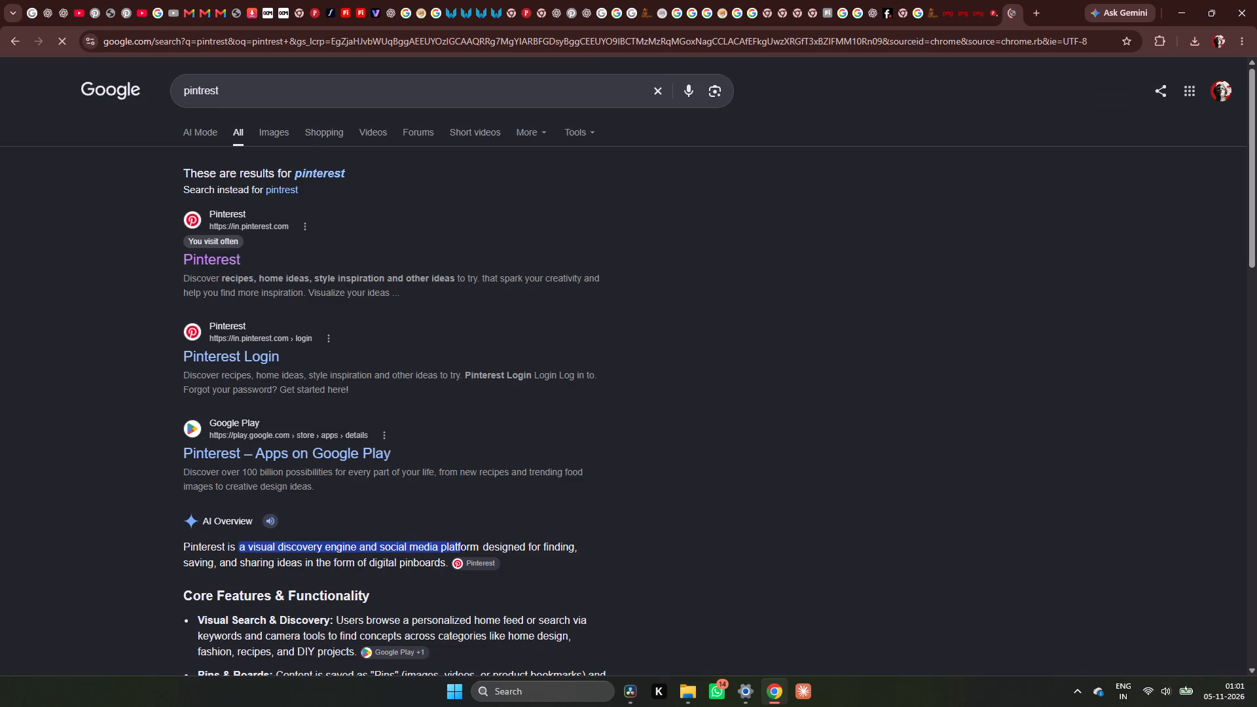
{"action": "left_click", "coordinate": [225, 268]}
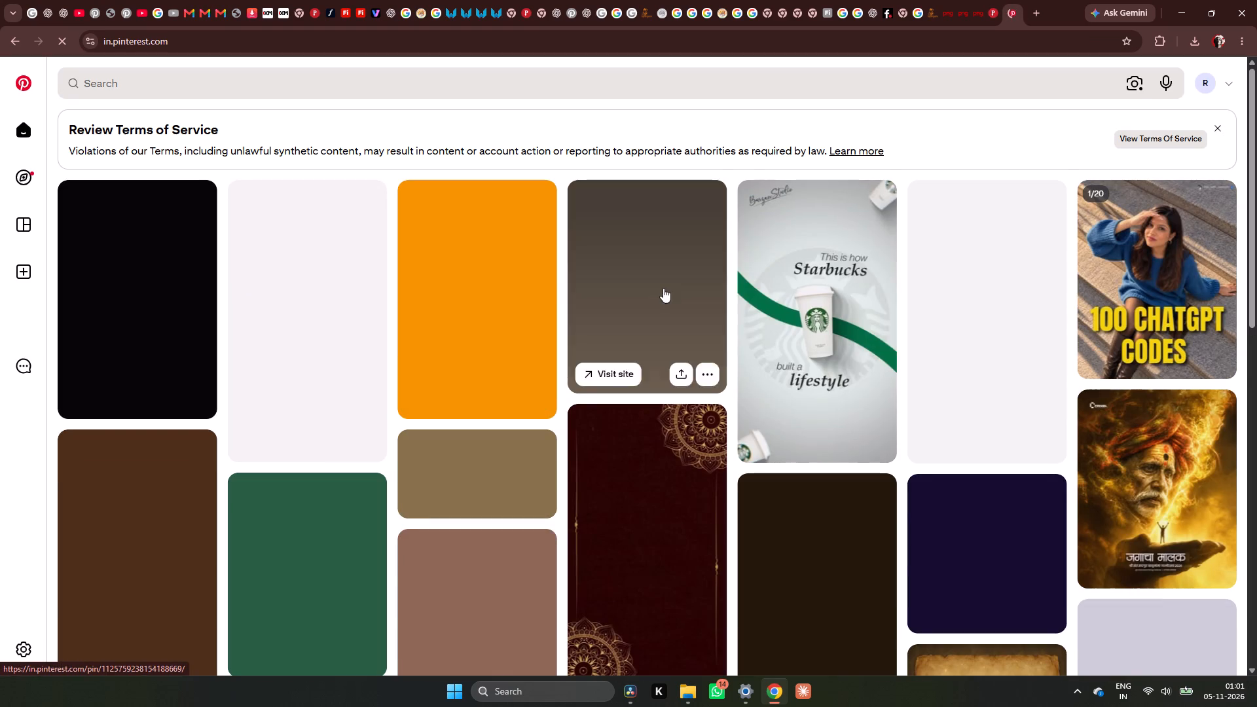
Search Pinterest for a dhanteras background.
{"action": "left_click", "coordinate": [289, 92]}
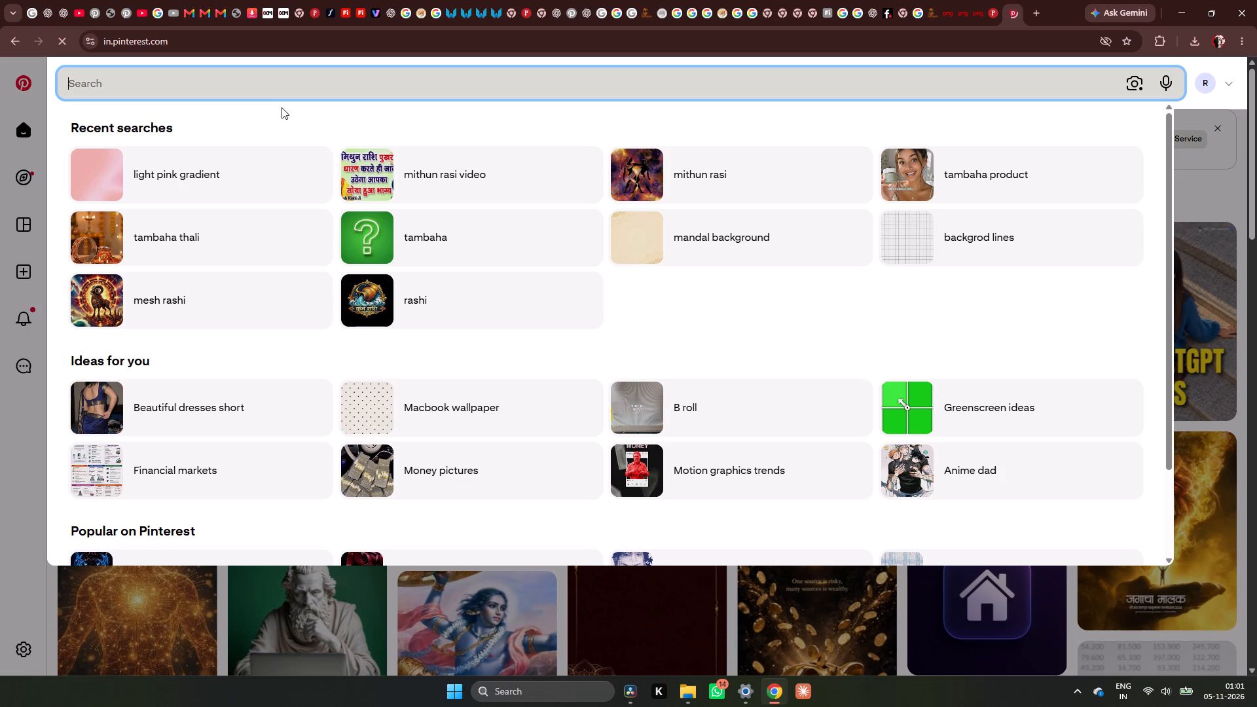
{"action": "type", "text": "dhantera"}
{"action": "key", "text": "space"}
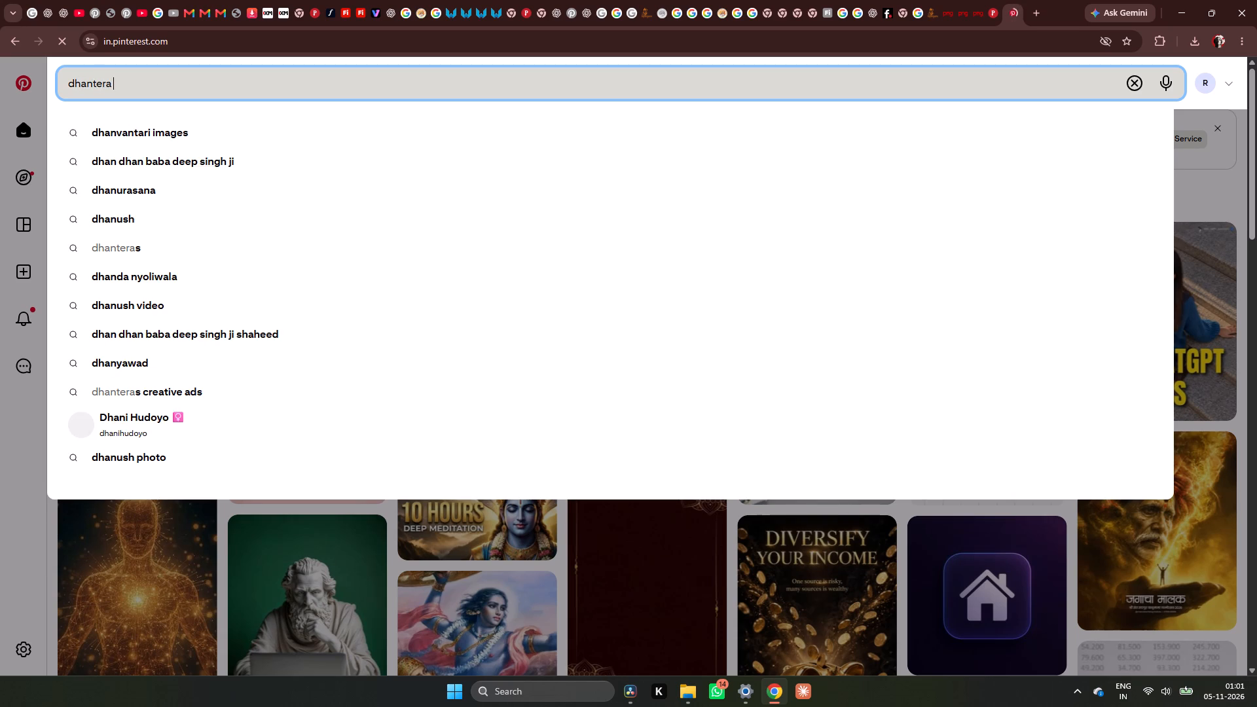
{"action": "key", "text": "BackSpace"}
{"action": "type", "text": "s"}
{"action": "key", "text": "space"}
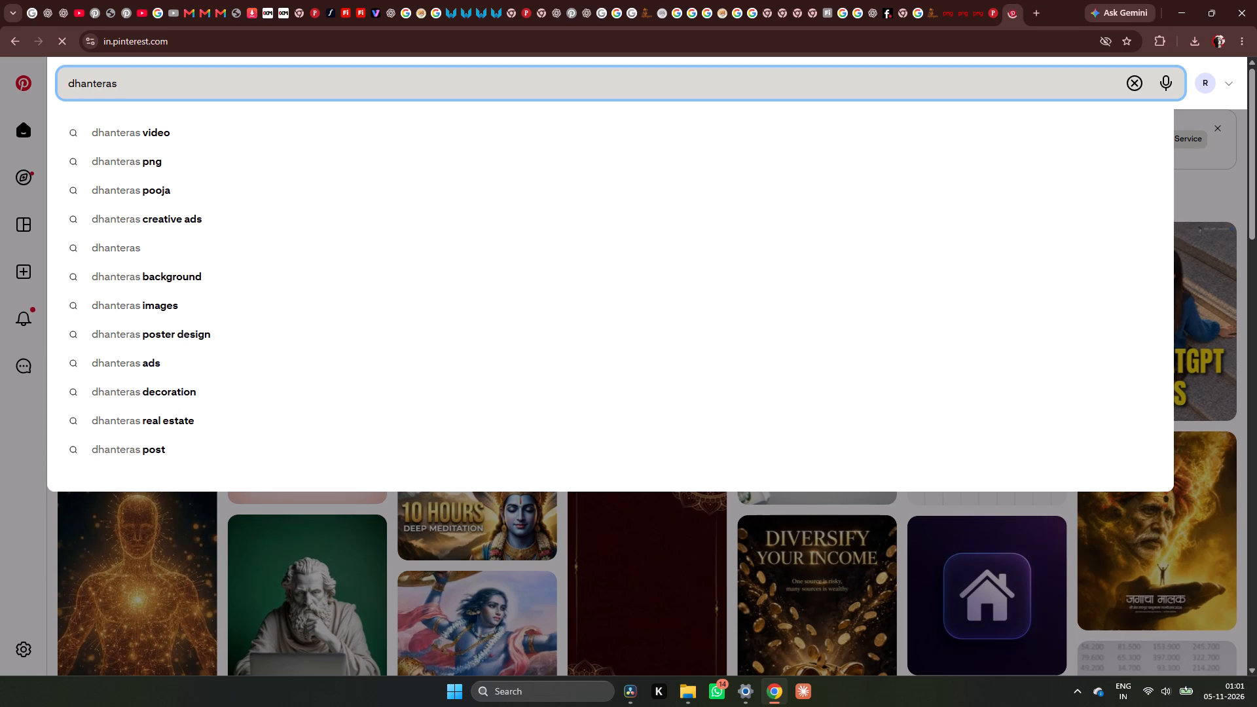
{"action": "type", "text": "backgroung"}
{"action": "key", "text": "space"}
{"action": "key", "text": "Return"}
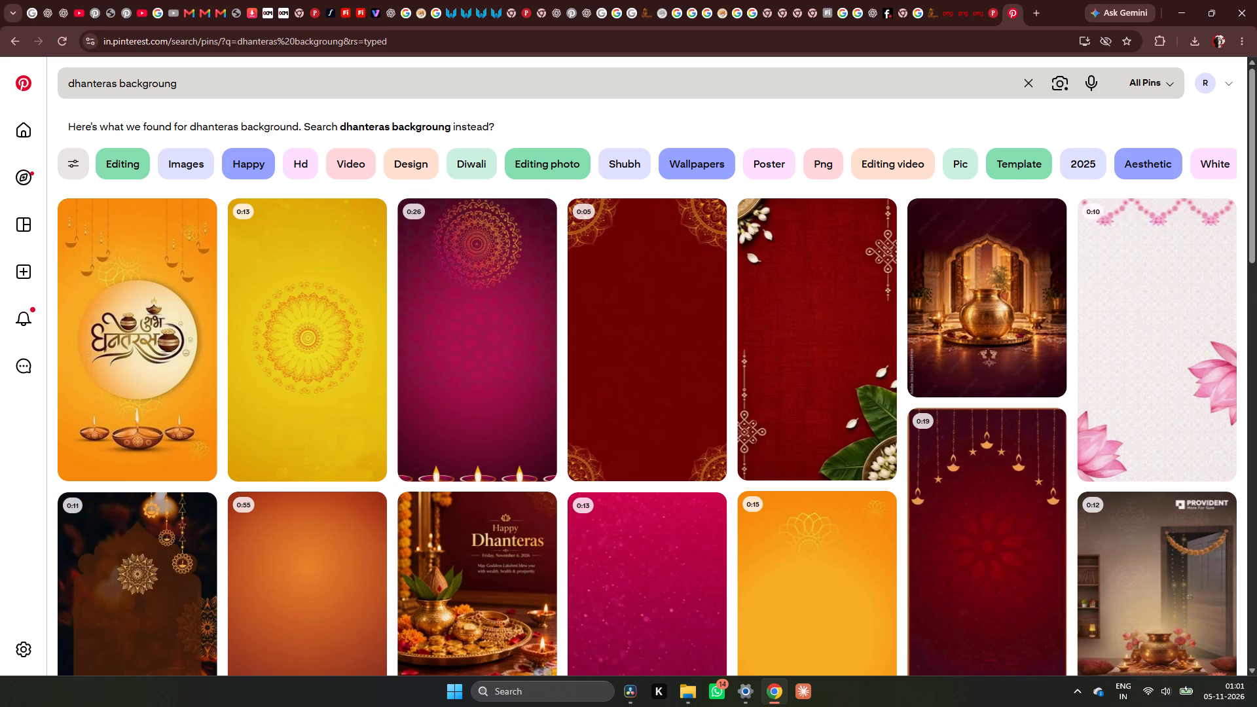
Open the dark Dhanteras frame video pin with gold mandalas and a lit diya from the search results.
{"action": "scroll", "coordinate": [302, 245], "scroll_direction": "down", "scroll_amount": 3}
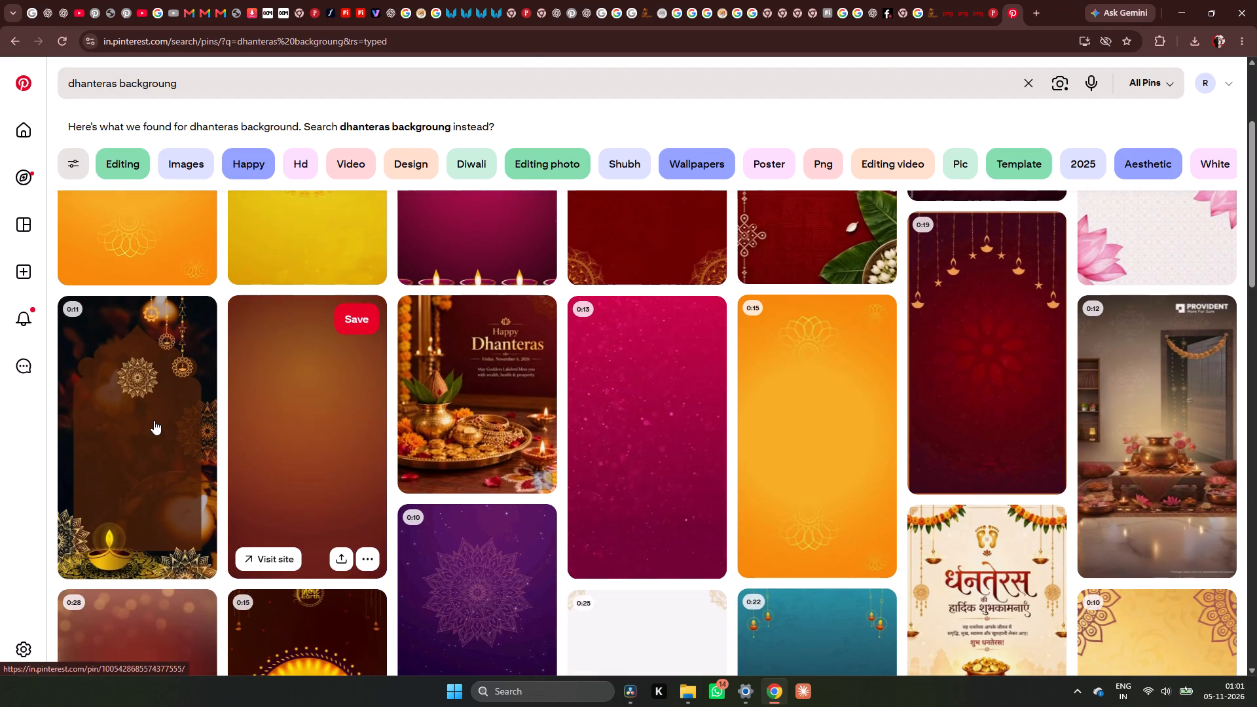
{"action": "left_click", "coordinate": [126, 453]}
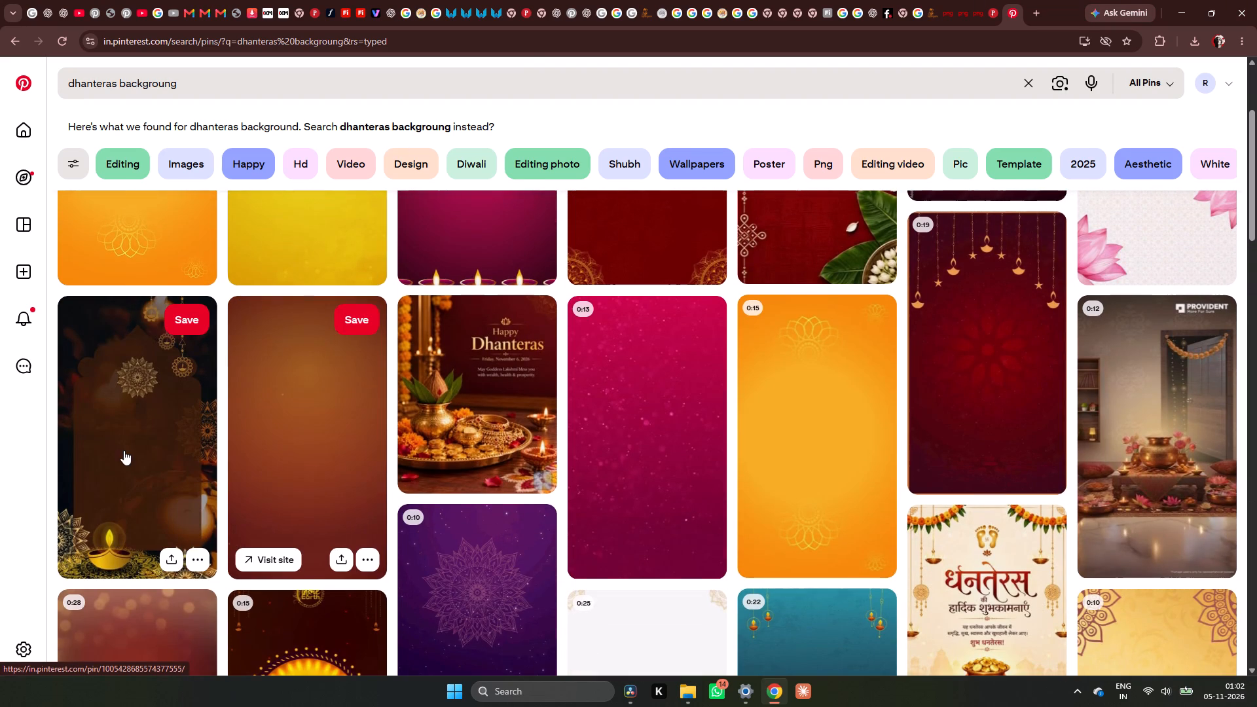
{"action": "left_click", "coordinate": [129, 452]}
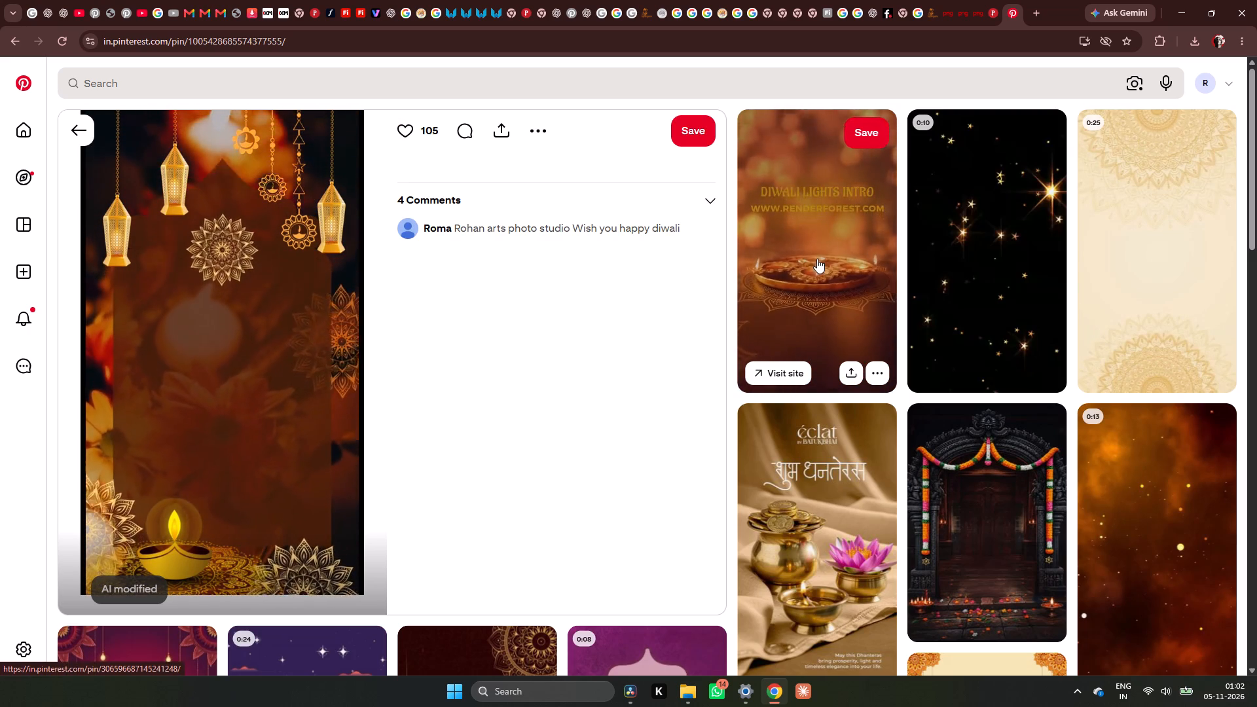
Browse the related pins below the Dhanteras frame pin for a suitable festive background.
{"action": "scroll", "coordinate": [833, 323], "scroll_direction": "down", "scroll_amount": 2}
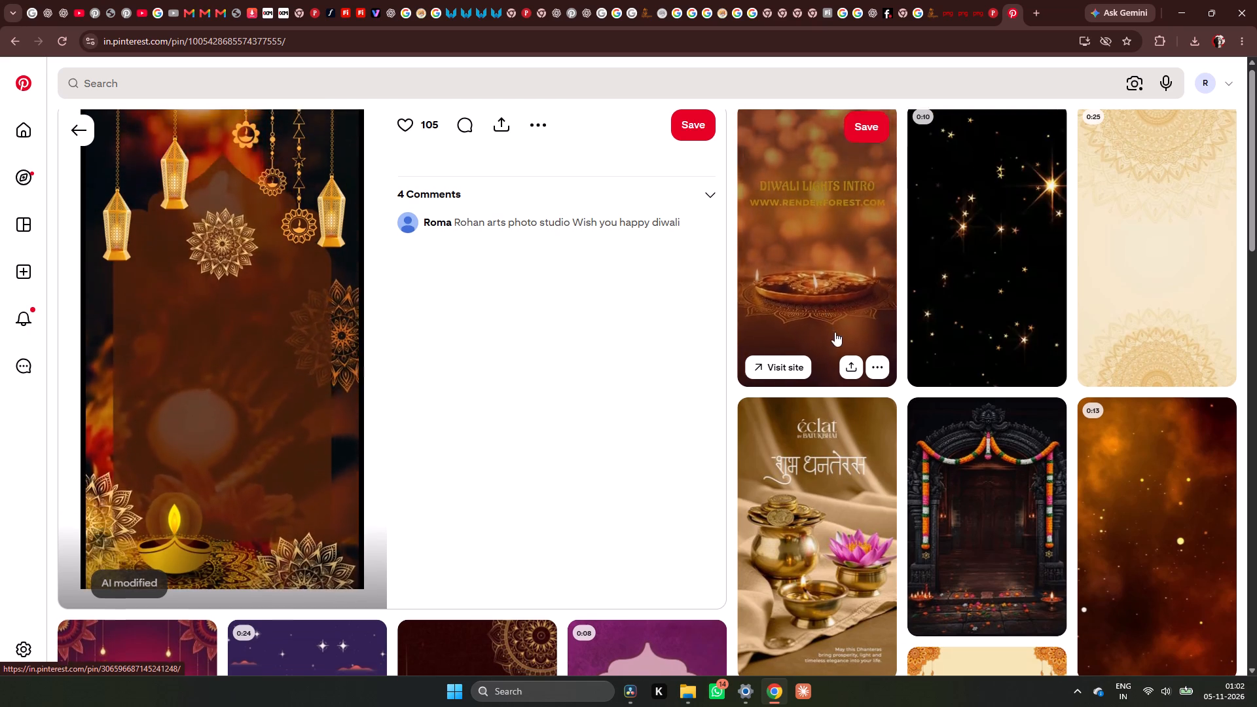
{"action": "scroll", "coordinate": [835, 332], "scroll_direction": "down", "scroll_amount": 4}
{"action": "scroll", "coordinate": [460, 342], "scroll_direction": "down", "scroll_amount": 5}
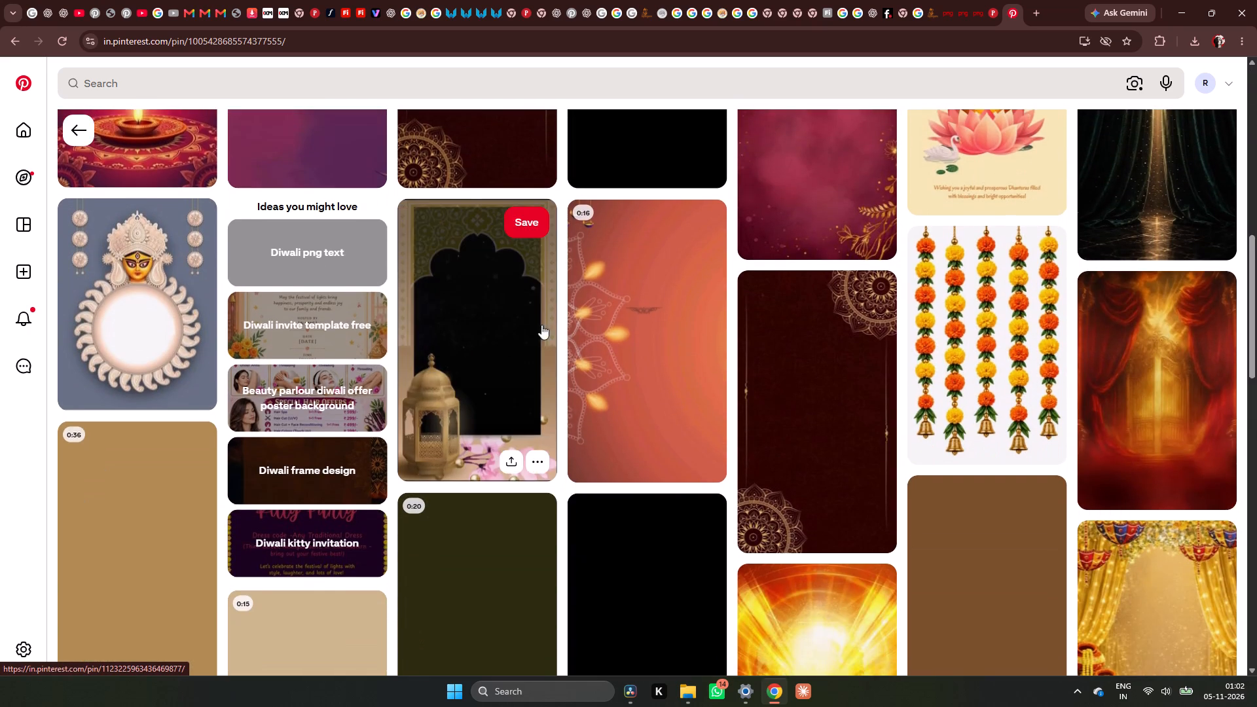
{"action": "scroll", "coordinate": [560, 321], "scroll_direction": "down", "scroll_amount": 18}
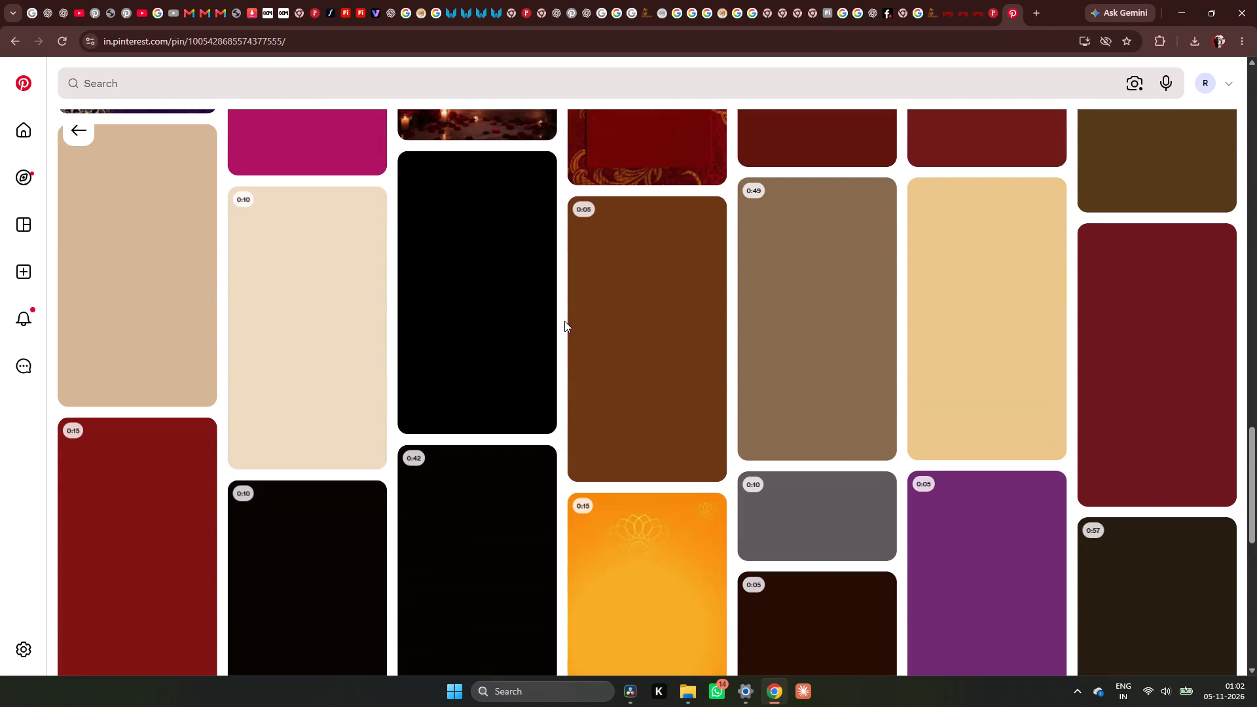
{"action": "scroll", "coordinate": [840, 317], "scroll_direction": "up", "scroll_amount": 7}
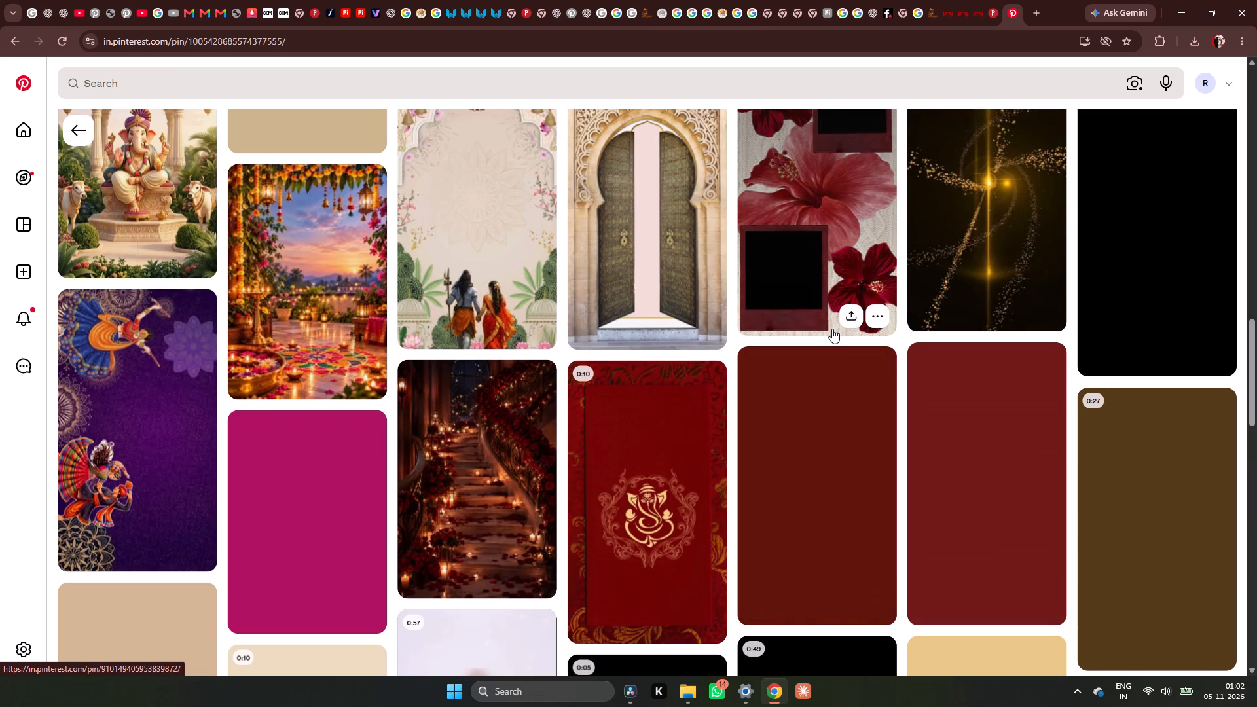
{"action": "scroll", "coordinate": [830, 329], "scroll_direction": "down", "scroll_amount": 3}
{"action": "scroll", "coordinate": [829, 330], "scroll_direction": "up", "scroll_amount": 5}
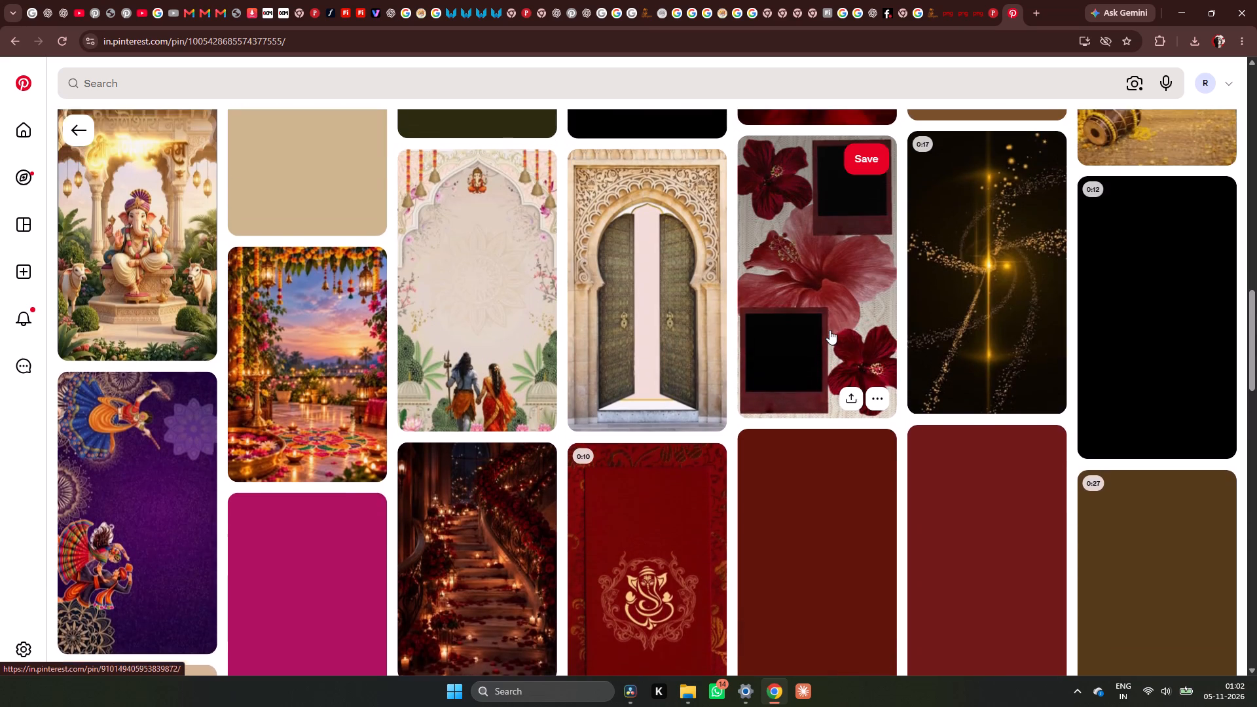
{"action": "scroll", "coordinate": [828, 331], "scroll_direction": "up", "scroll_amount": 4}
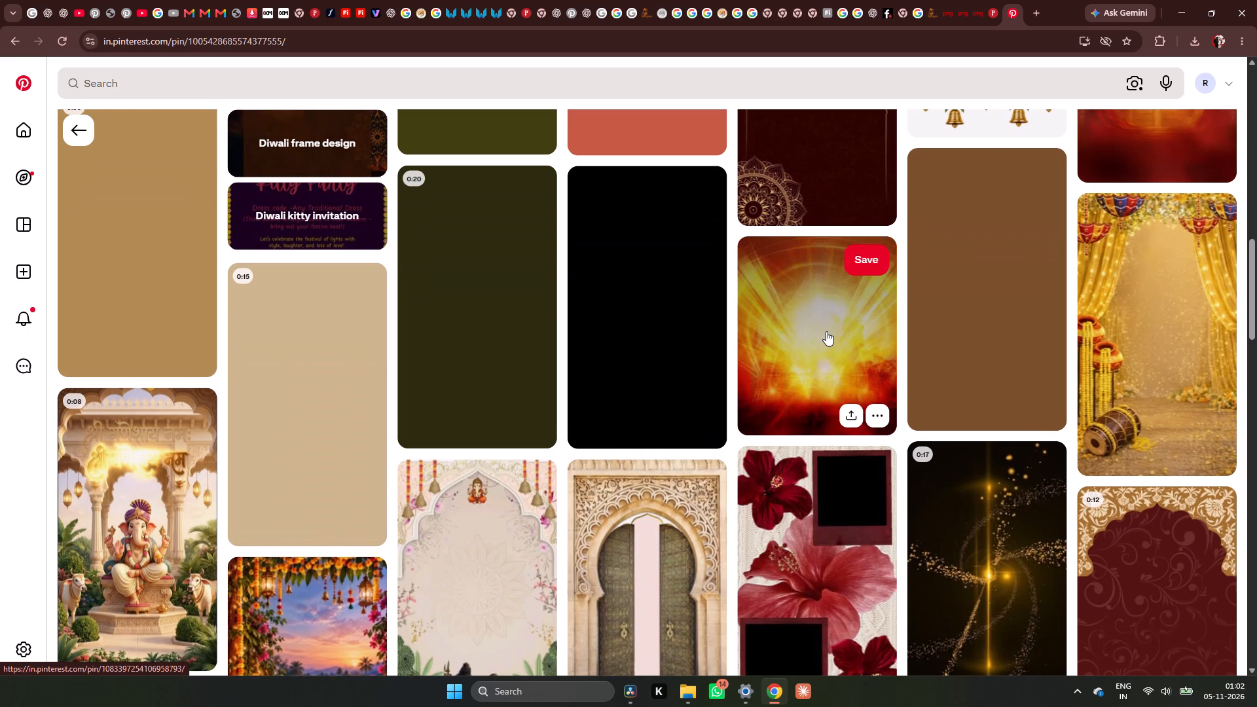
{"action": "scroll", "coordinate": [826, 331], "scroll_direction": "up", "scroll_amount": 2}
{"action": "scroll", "coordinate": [821, 335], "scroll_direction": "down", "scroll_amount": 5}
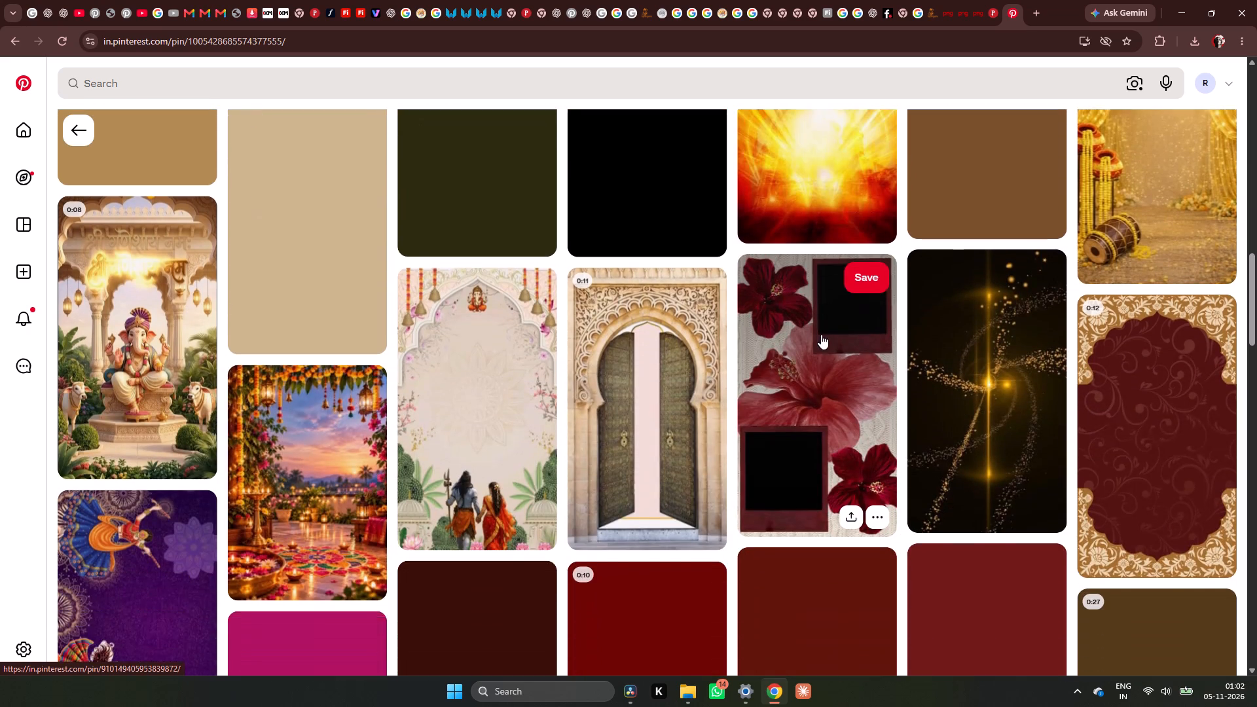
{"action": "scroll", "coordinate": [821, 335], "scroll_direction": "down", "scroll_amount": 6}
{"action": "scroll", "coordinate": [820, 335], "scroll_direction": "up", "scroll_amount": 7}
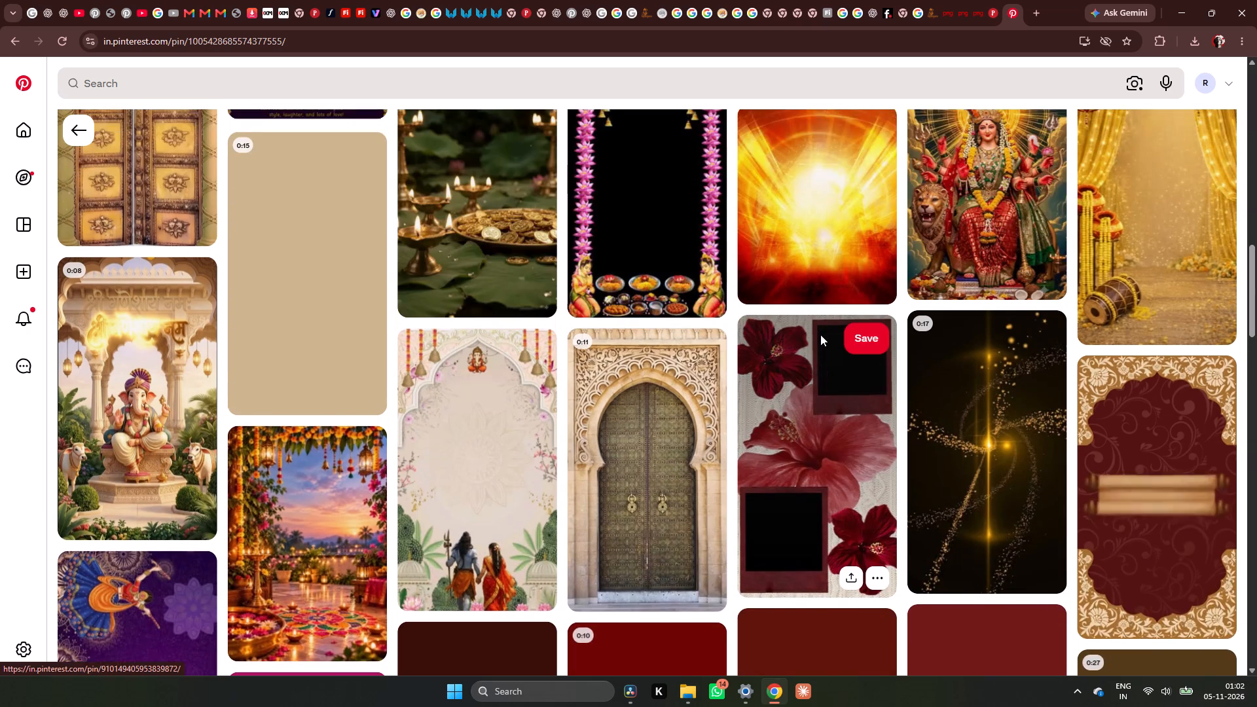
{"action": "scroll", "coordinate": [820, 335], "scroll_direction": "down", "scroll_amount": 5}
{"action": "scroll", "coordinate": [820, 335], "scroll_direction": "up", "scroll_amount": 5}
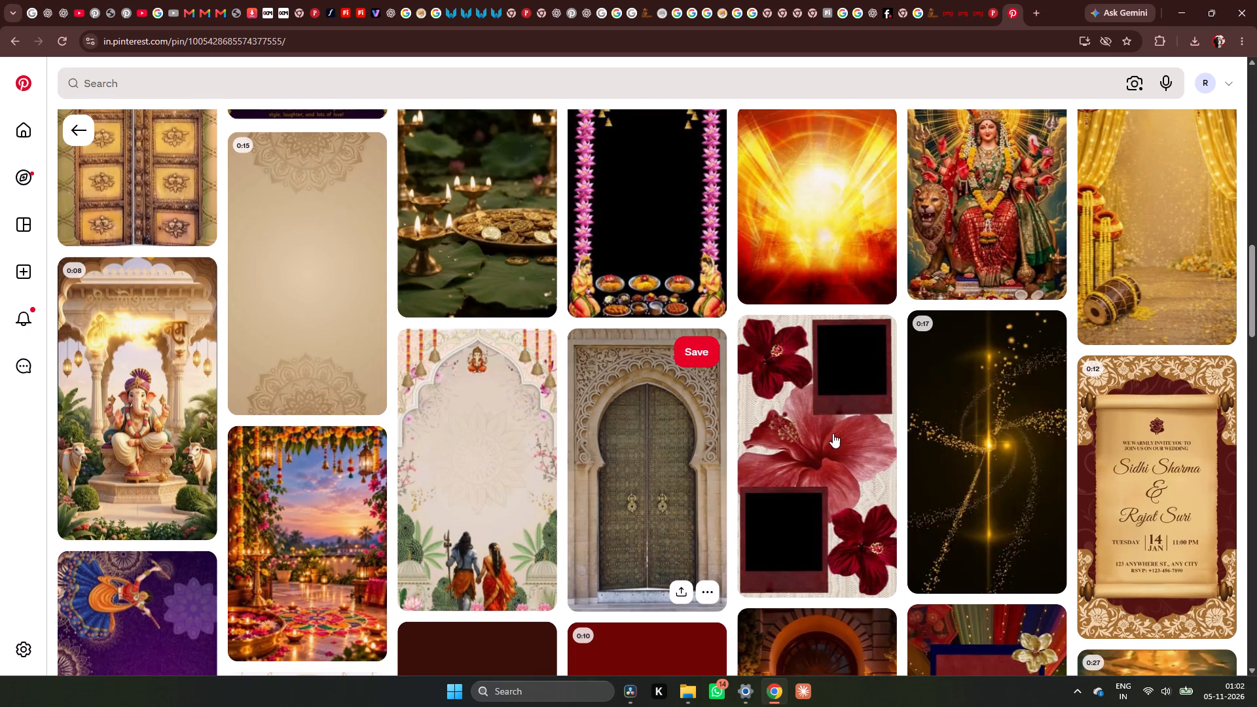
{"action": "scroll", "coordinate": [828, 433], "scroll_direction": "down", "scroll_amount": 6}
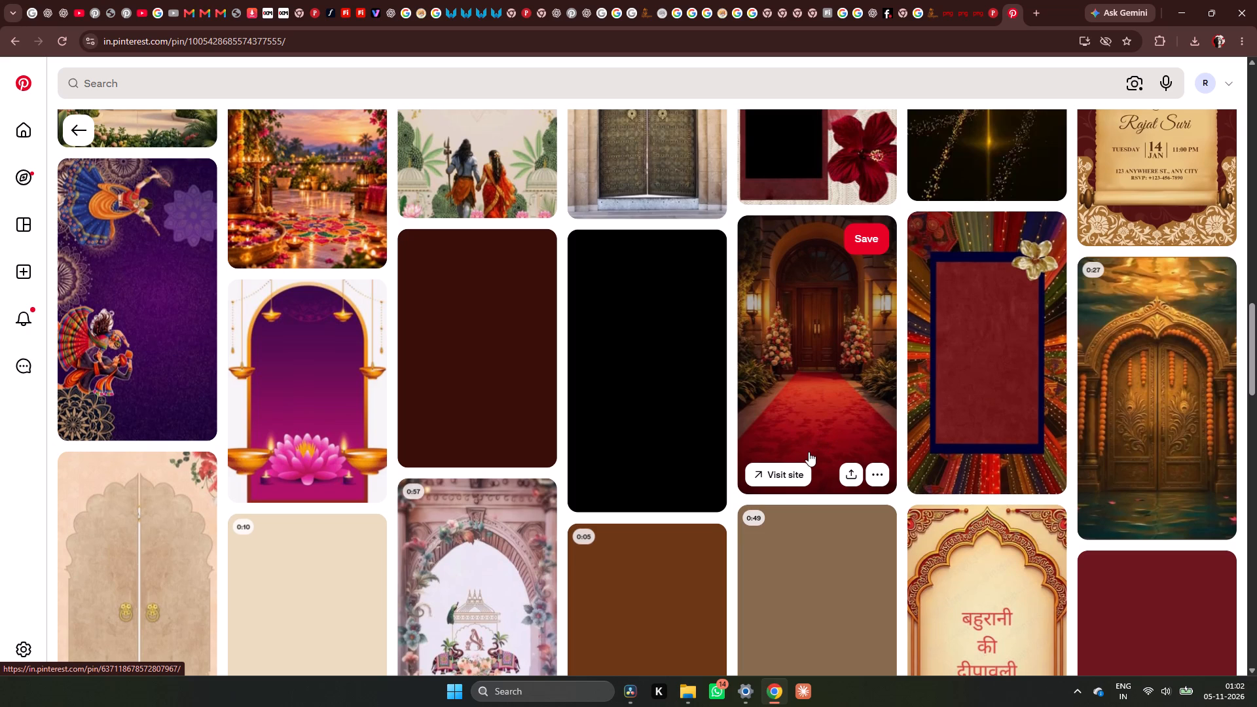
{"action": "scroll", "coordinate": [803, 458], "scroll_direction": "down", "scroll_amount": 6}
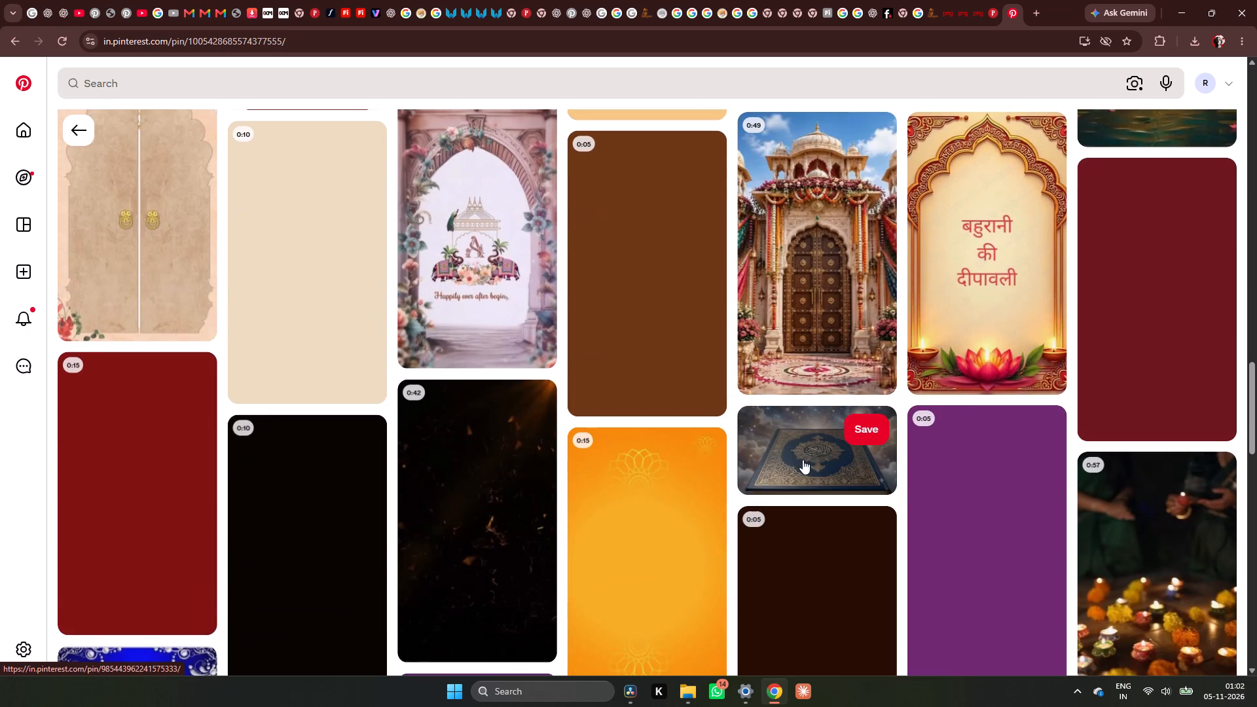
{"action": "scroll", "coordinate": [803, 460], "scroll_direction": "down", "scroll_amount": 5}
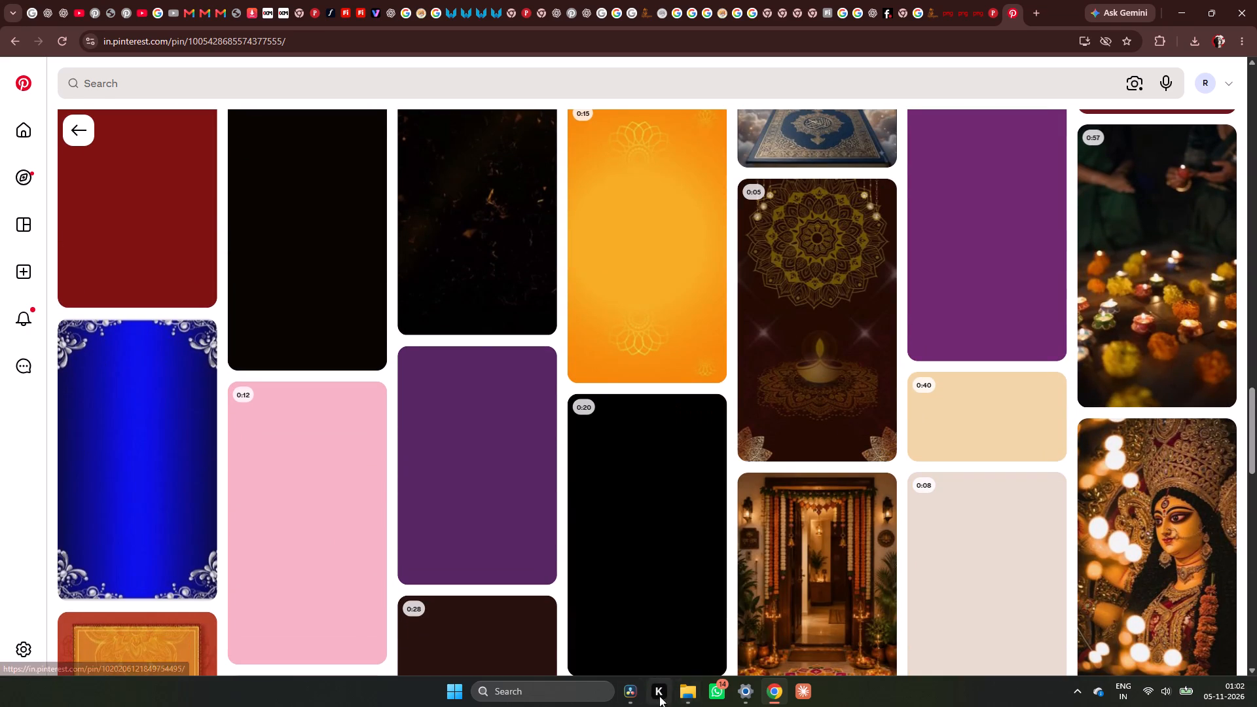
Switch to DaVinci Resolve and review the makar and kumbh emblem overlays from about 01:05:03 through the Steel Utensils shot.
{"action": "left_click", "coordinate": [635, 693]}
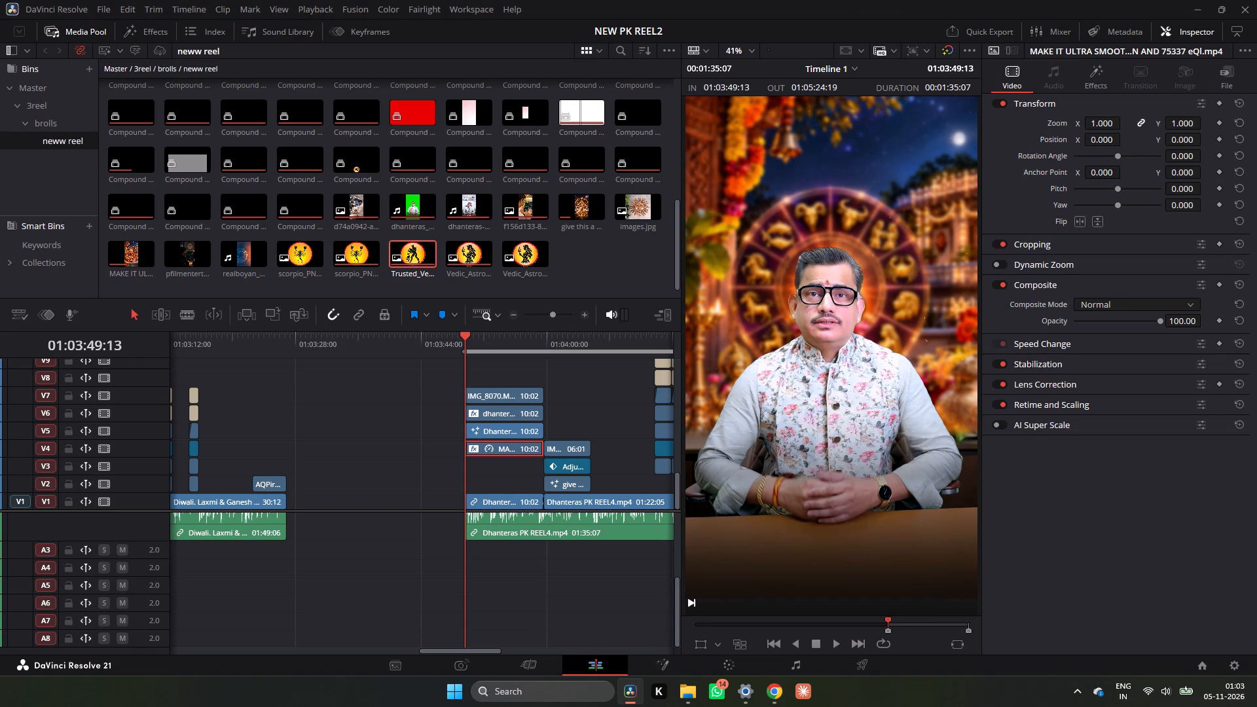
{"action": "scroll", "coordinate": [651, 480], "scroll_direction": "down", "scroll_amount": 9, "text": "ctrl"}
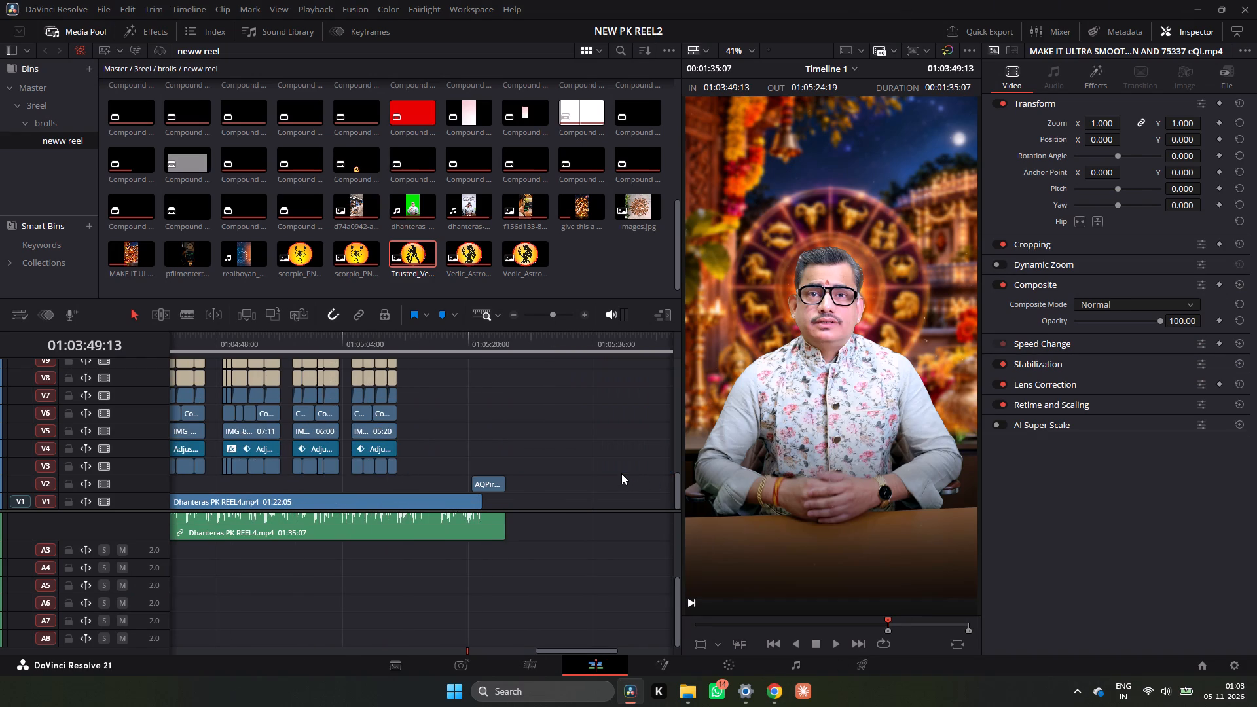
{"action": "scroll", "coordinate": [685, 433], "scroll_direction": "up", "scroll_amount": 2, "text": "ctrl"}
{"action": "scroll", "coordinate": [601, 446], "scroll_direction": "up", "scroll_amount": 2, "text": "ctrl"}
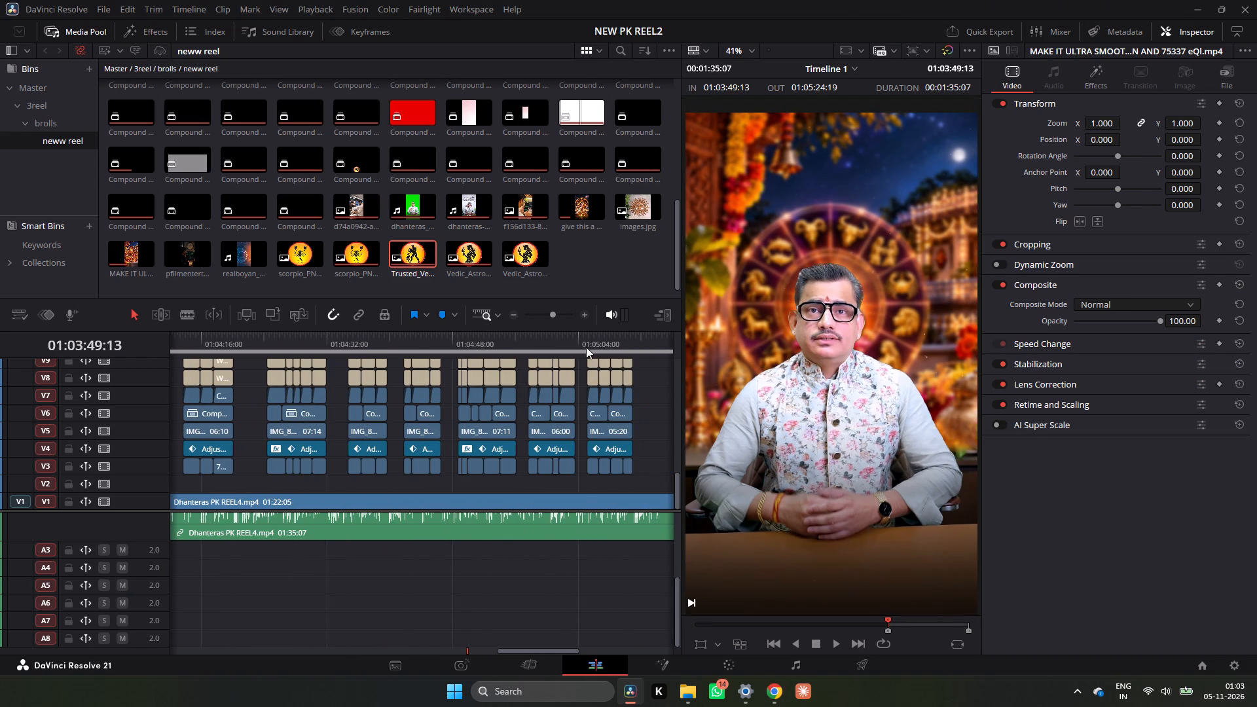
{"action": "left_click", "coordinate": [586, 347]}
{"action": "key", "text": "space"}
{"action": "key", "text": "space"}
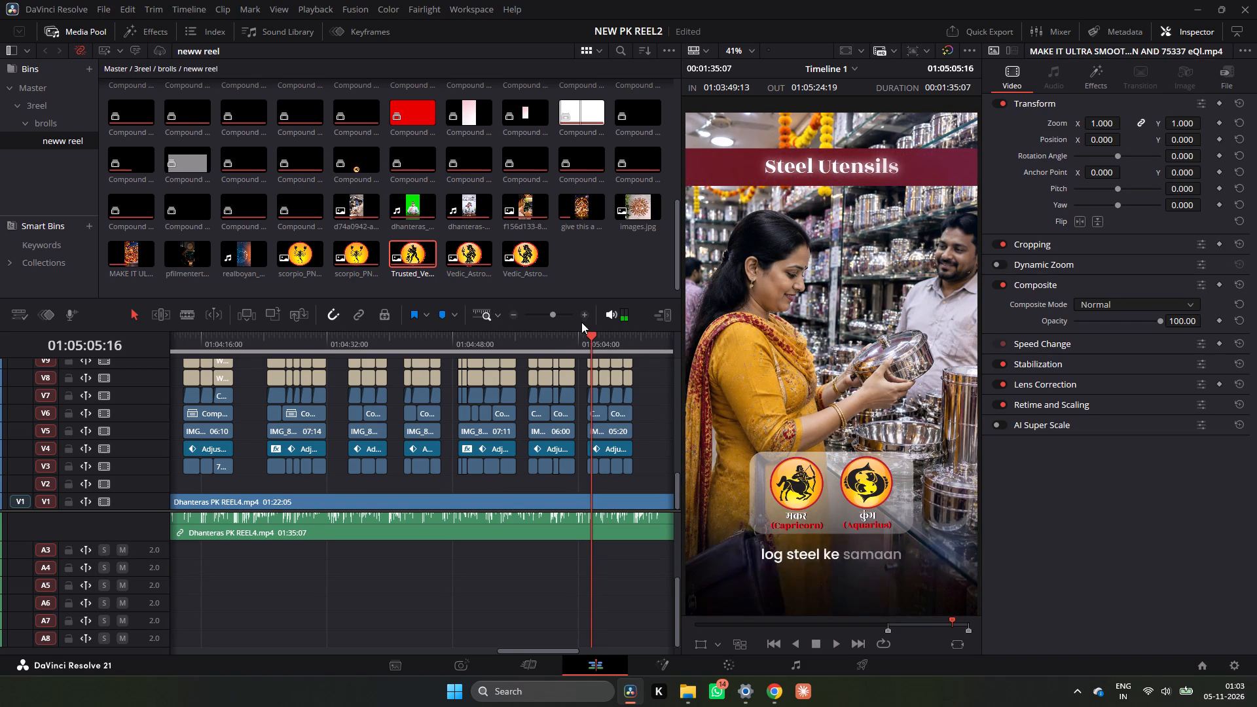
{"action": "triple_click", "coordinate": [585, 317]}
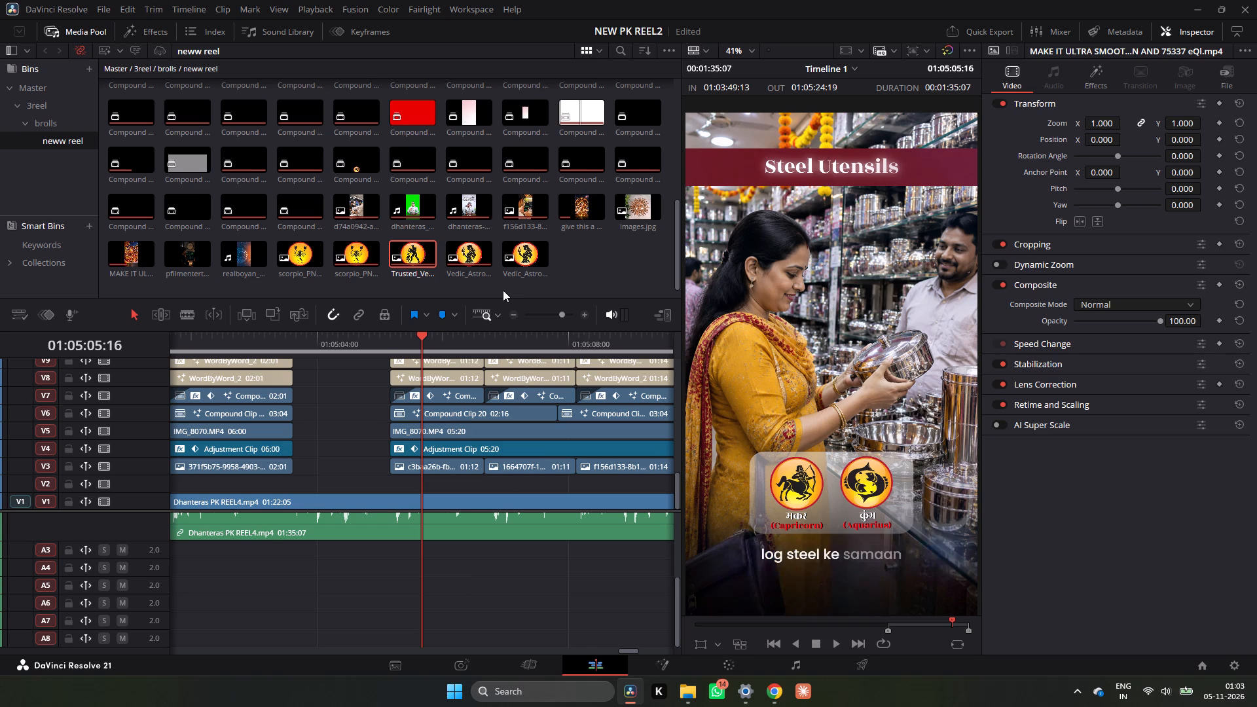
{"action": "scroll", "coordinate": [337, 369], "scroll_direction": "up", "scroll_amount": 4}
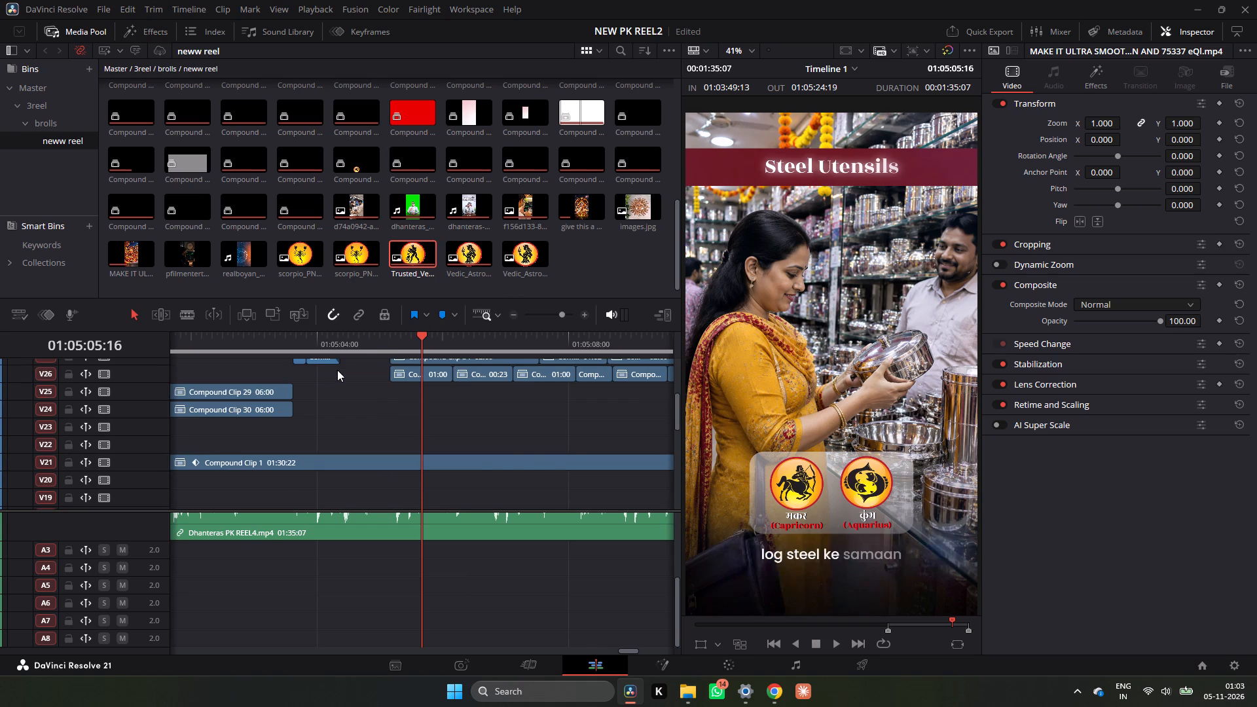
{"action": "scroll", "coordinate": [337, 370], "scroll_direction": "up", "scroll_amount": 1}
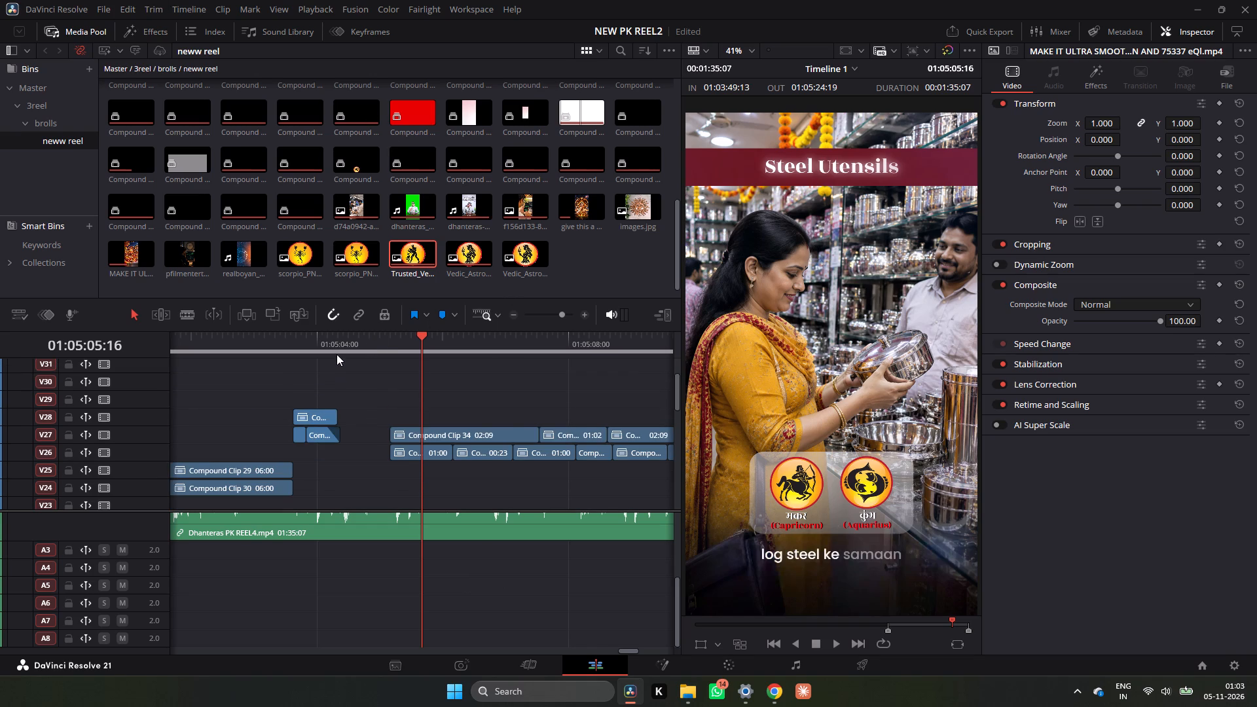
{"action": "left_click_drag", "start_coordinate": [335, 342], "coordinate": [314, 352]}
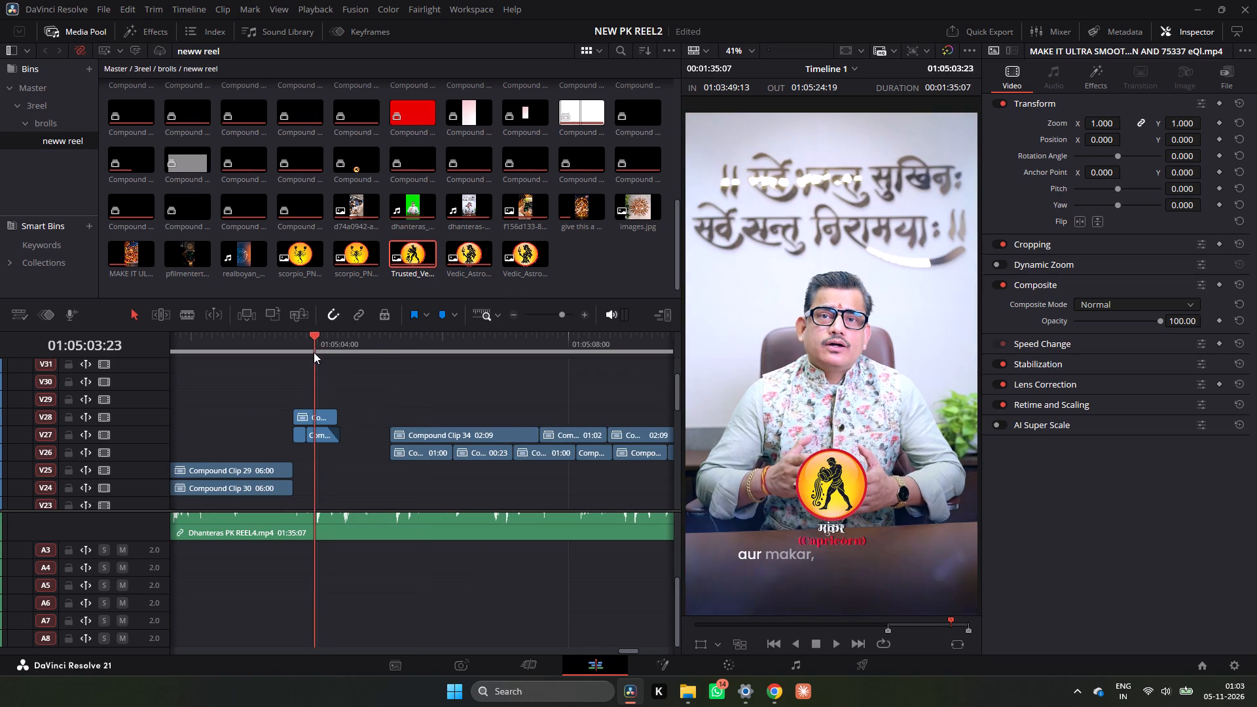
{"action": "left_click_drag", "start_coordinate": [314, 352], "coordinate": [442, 359]}
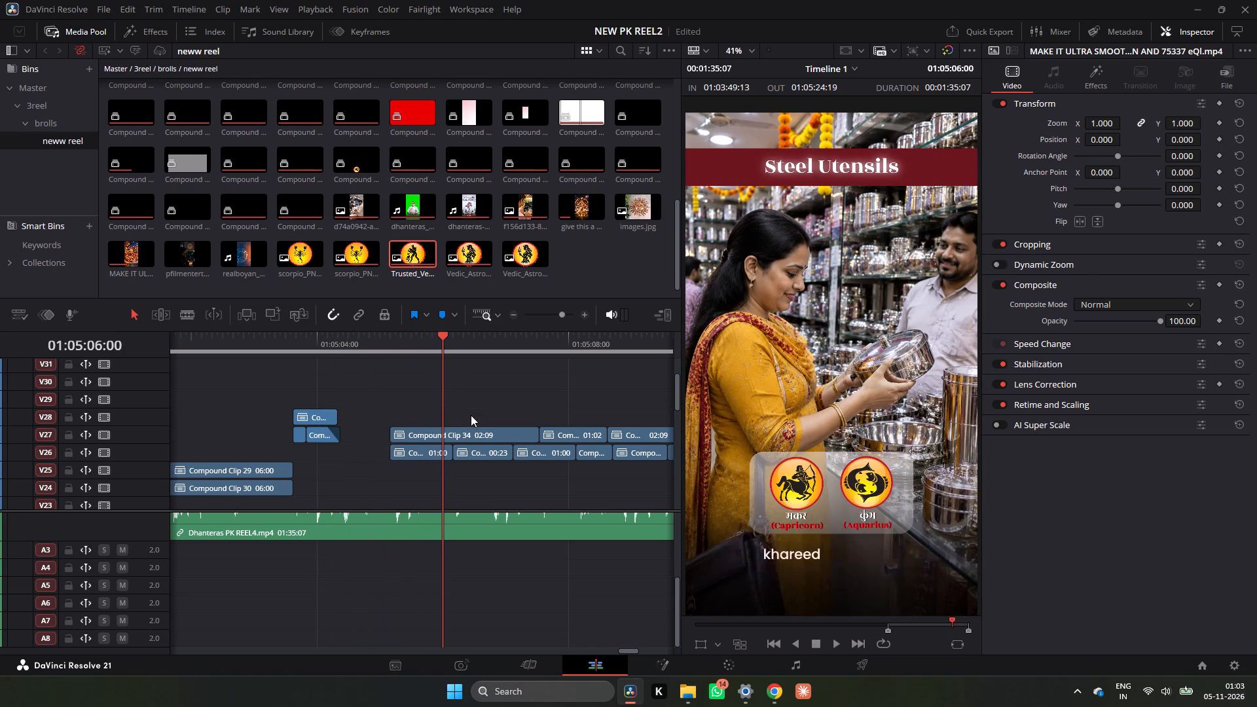
Toggle the emblem clips over the Steel Utensils section to identify them, and delete all of that section's compound clips on V26.
{"action": "left_click", "coordinate": [477, 445]}
{"action": "left_click", "coordinate": [477, 437]}
{"action": "type", "text": "dd"}
{"action": "left_click", "coordinate": [484, 458]}
{"action": "key", "text": "d"}
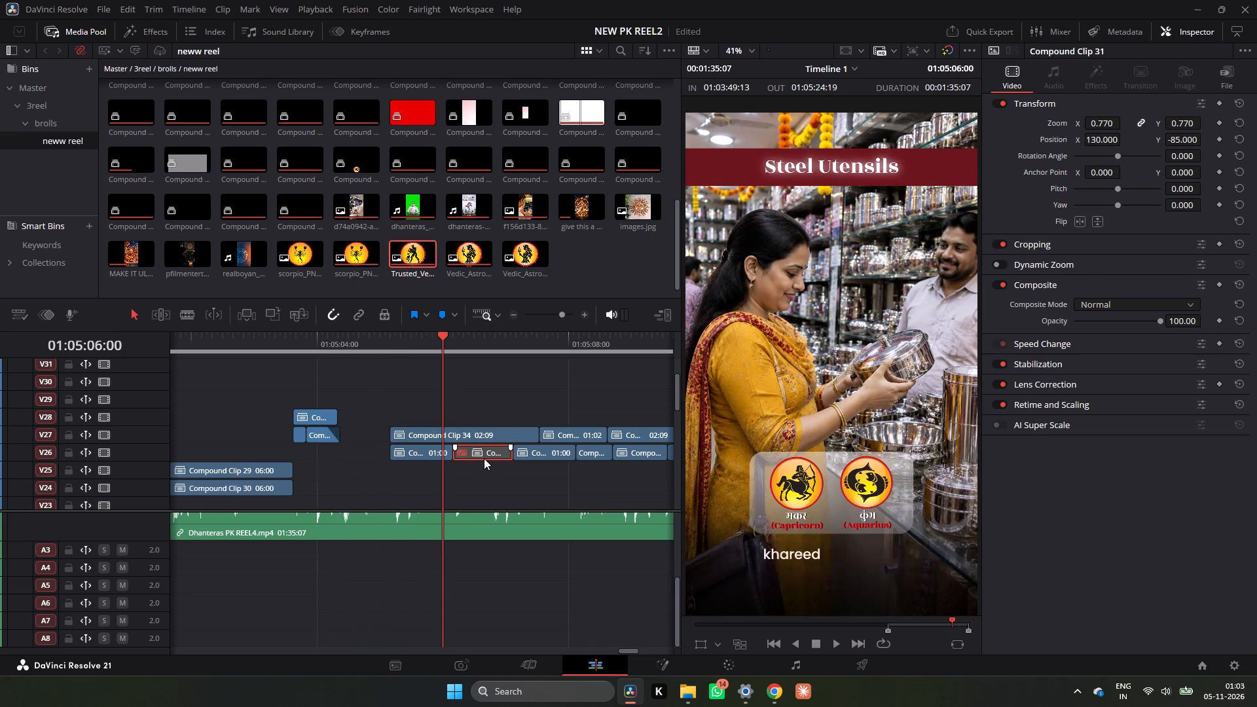
{"action": "key", "text": "d"}
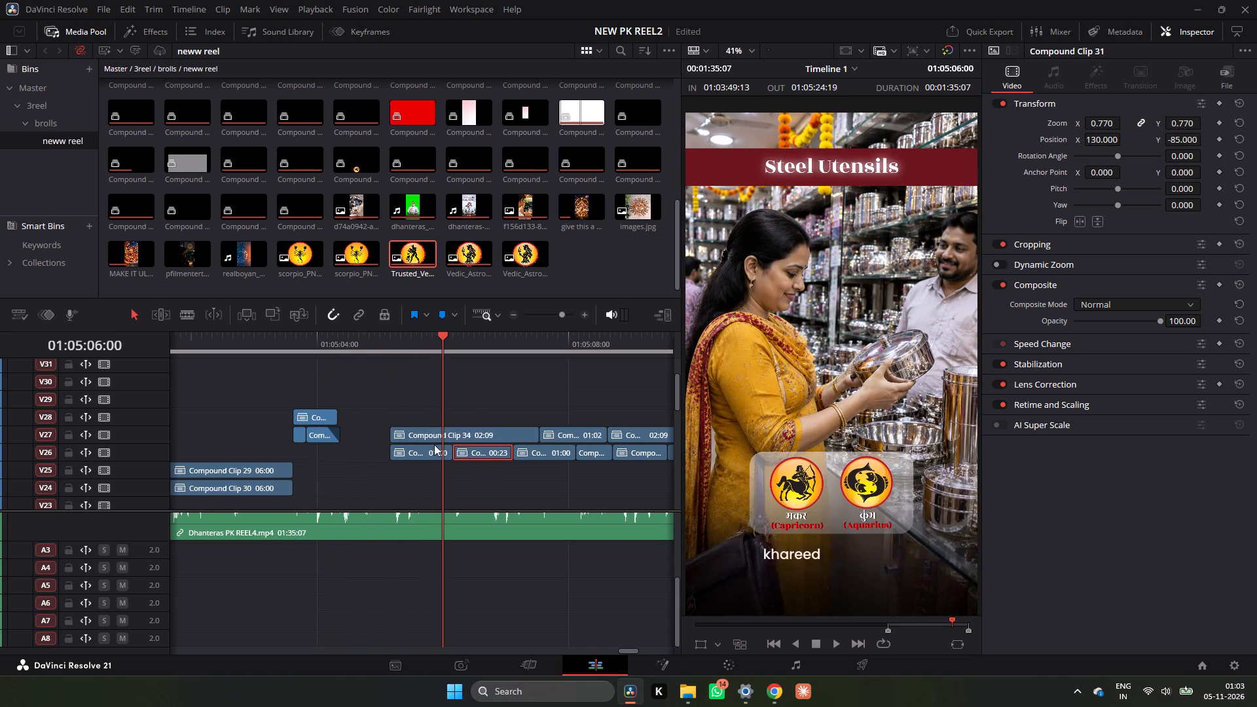
{"action": "left_click", "coordinate": [434, 446]}
{"action": "type", "text": "dd"}
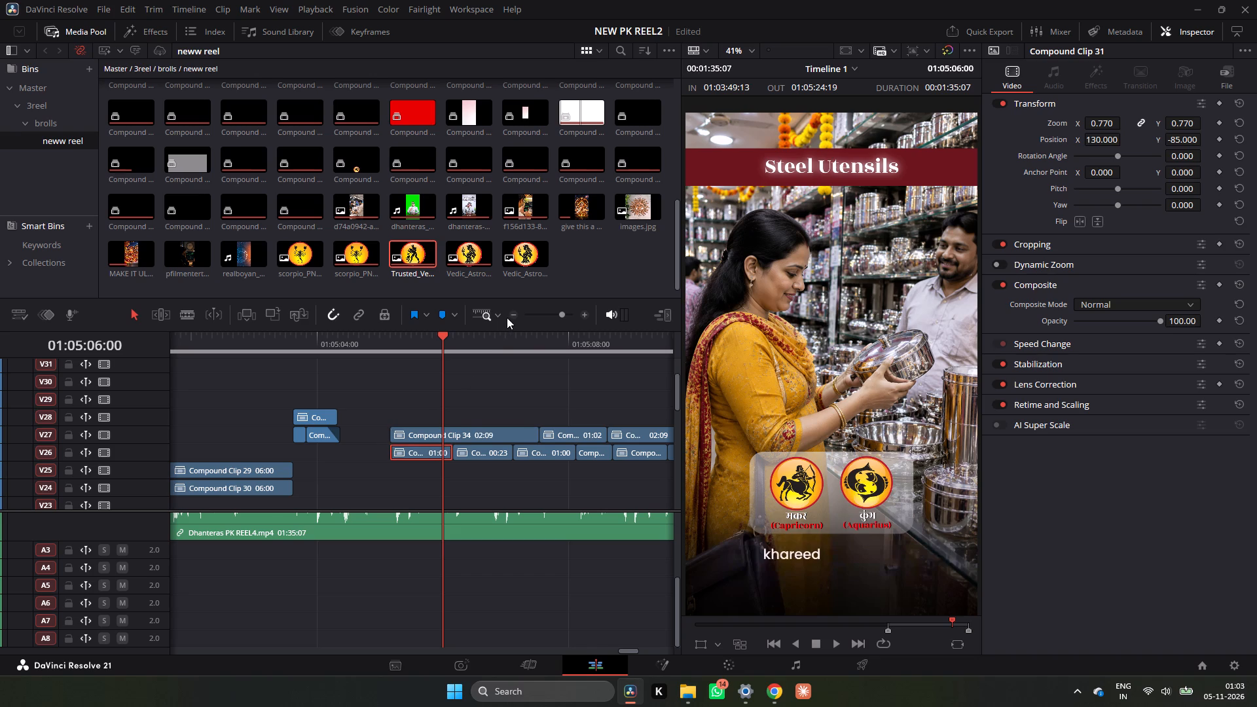
{"action": "left_click", "coordinate": [509, 312]}
{"action": "left_click_drag", "start_coordinate": [600, 444], "coordinate": [419, 464]}
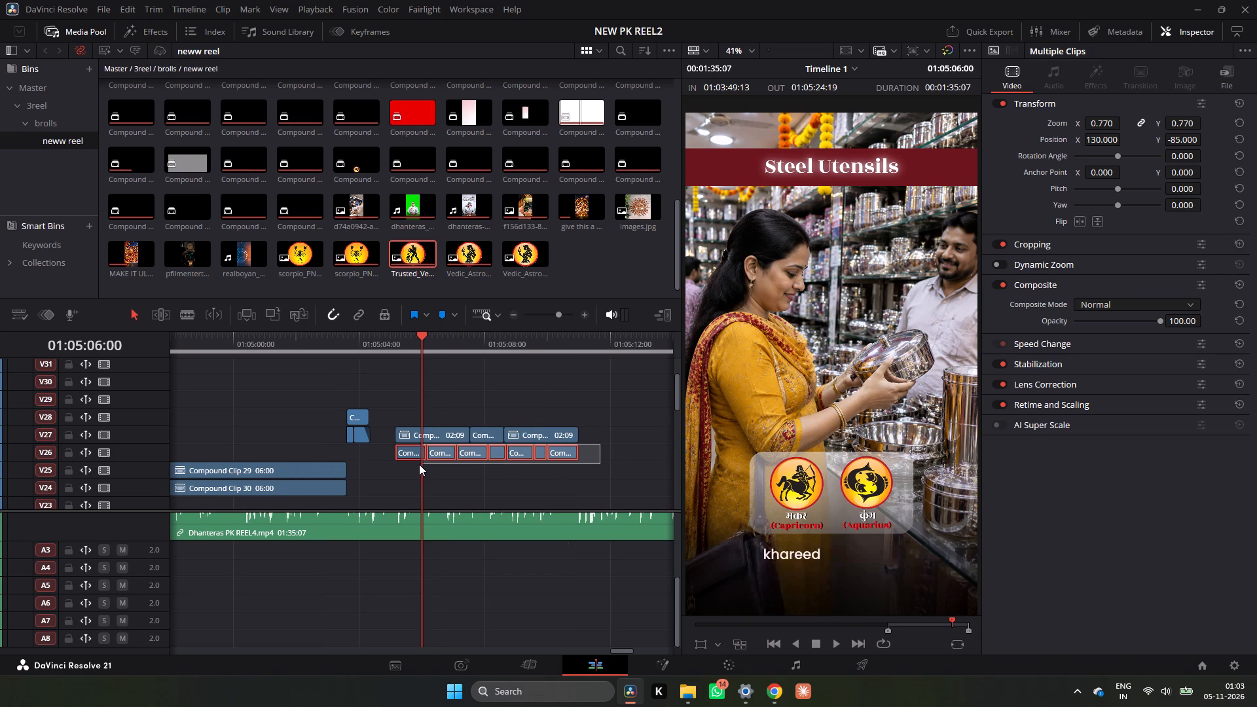
{"action": "left_click_drag", "start_coordinate": [419, 464], "coordinate": [400, 464]}
{"action": "key", "text": "BackSpace"}
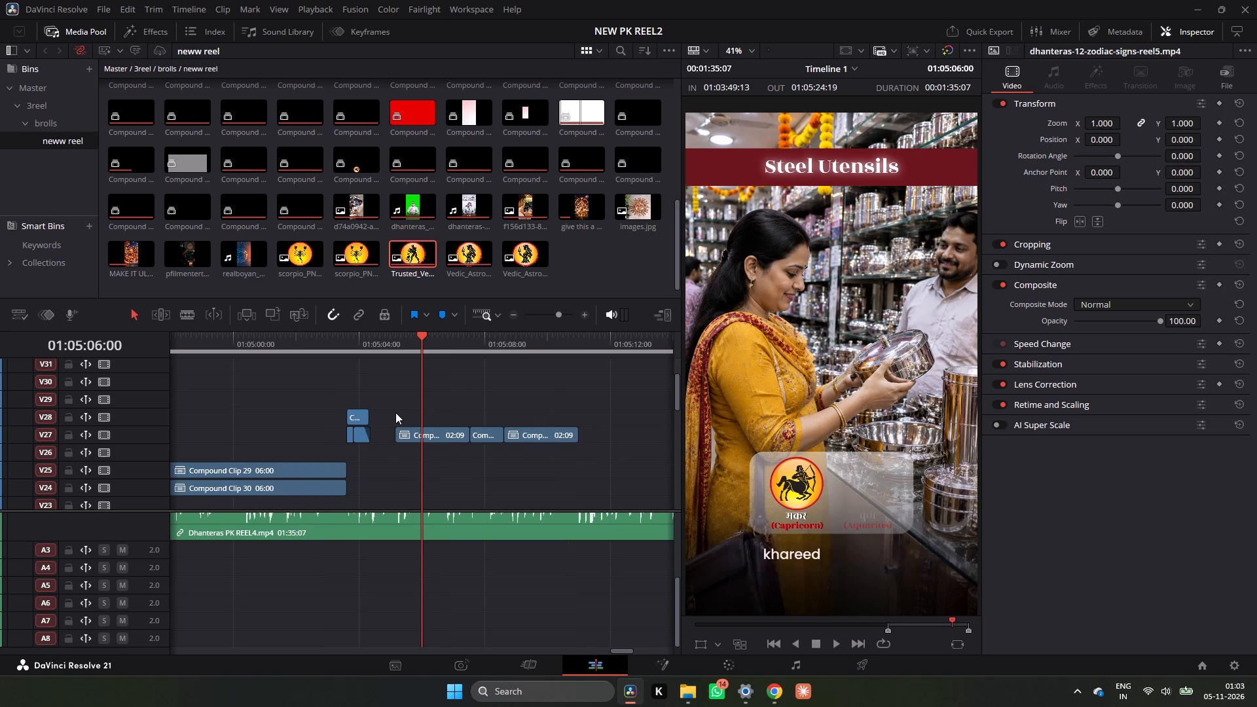
Play and scrub the makar and kumbh emblem overlays on V27 and V28 around 01:05:04 to check which emblem shows when.
{"action": "left_click", "coordinate": [361, 437]}
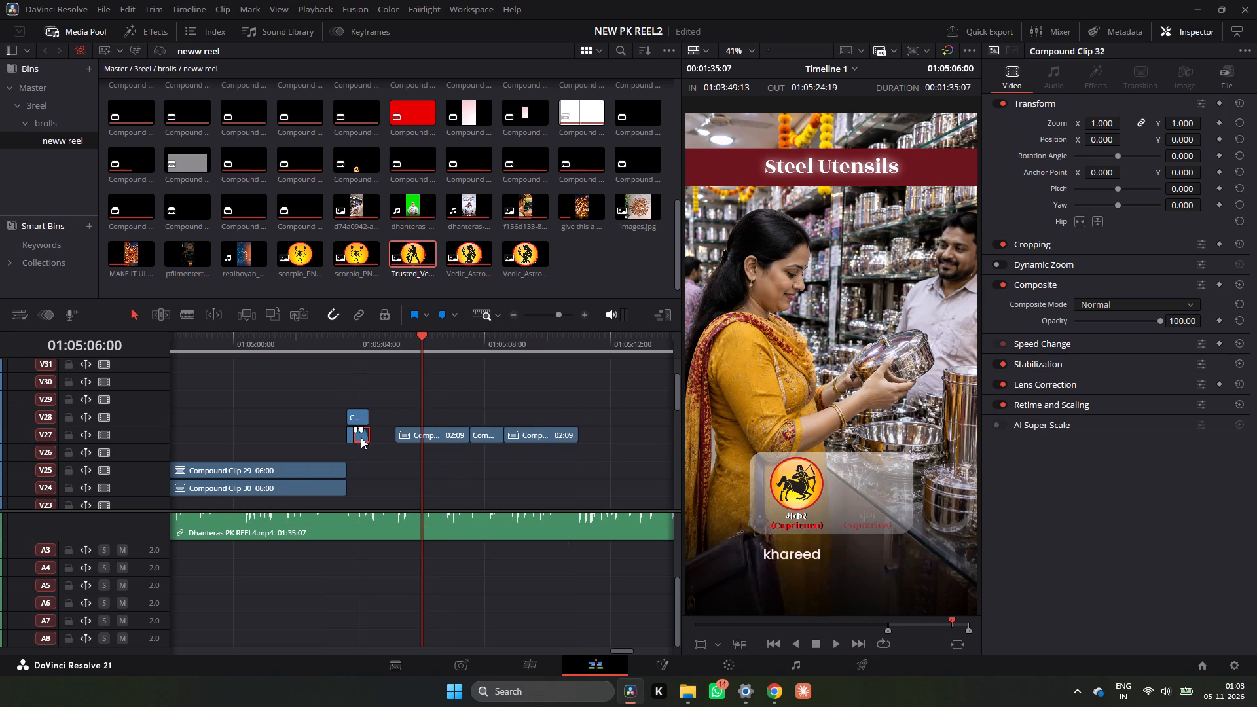
{"action": "left_click_drag", "start_coordinate": [362, 354], "coordinate": [352, 357]}
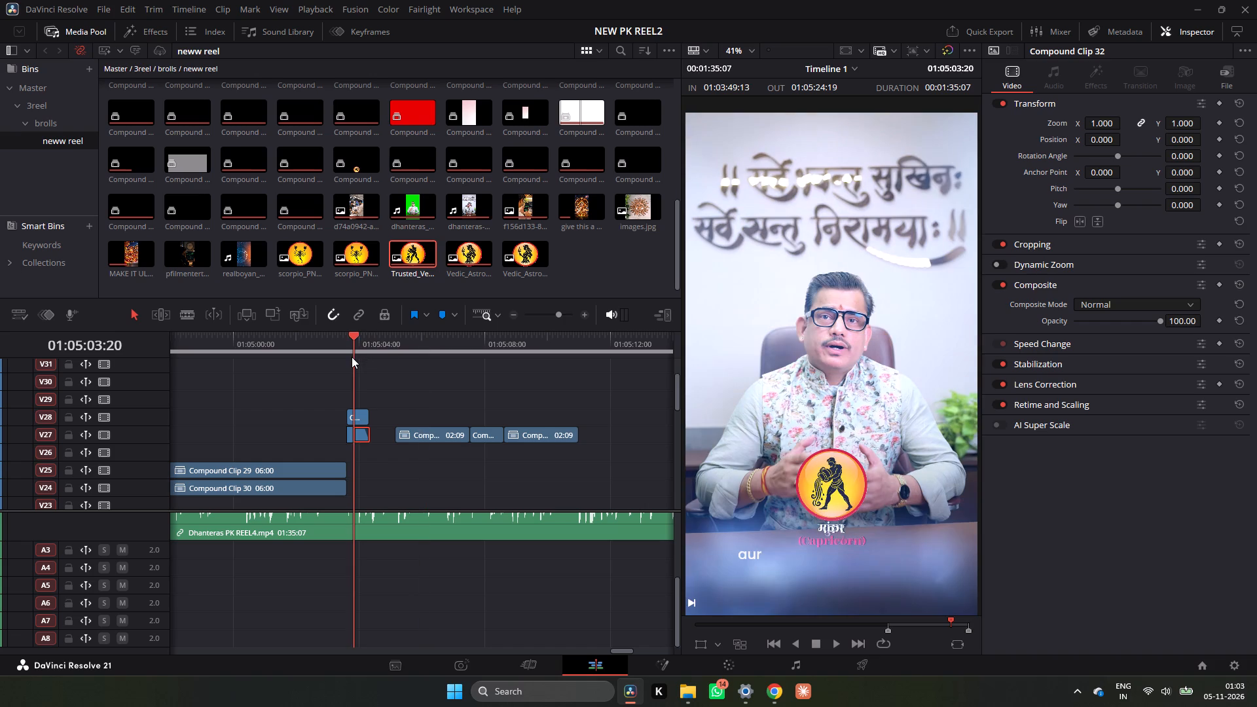
{"action": "left_click_drag", "start_coordinate": [352, 357], "coordinate": [355, 361]}
{"action": "key", "text": "space"}
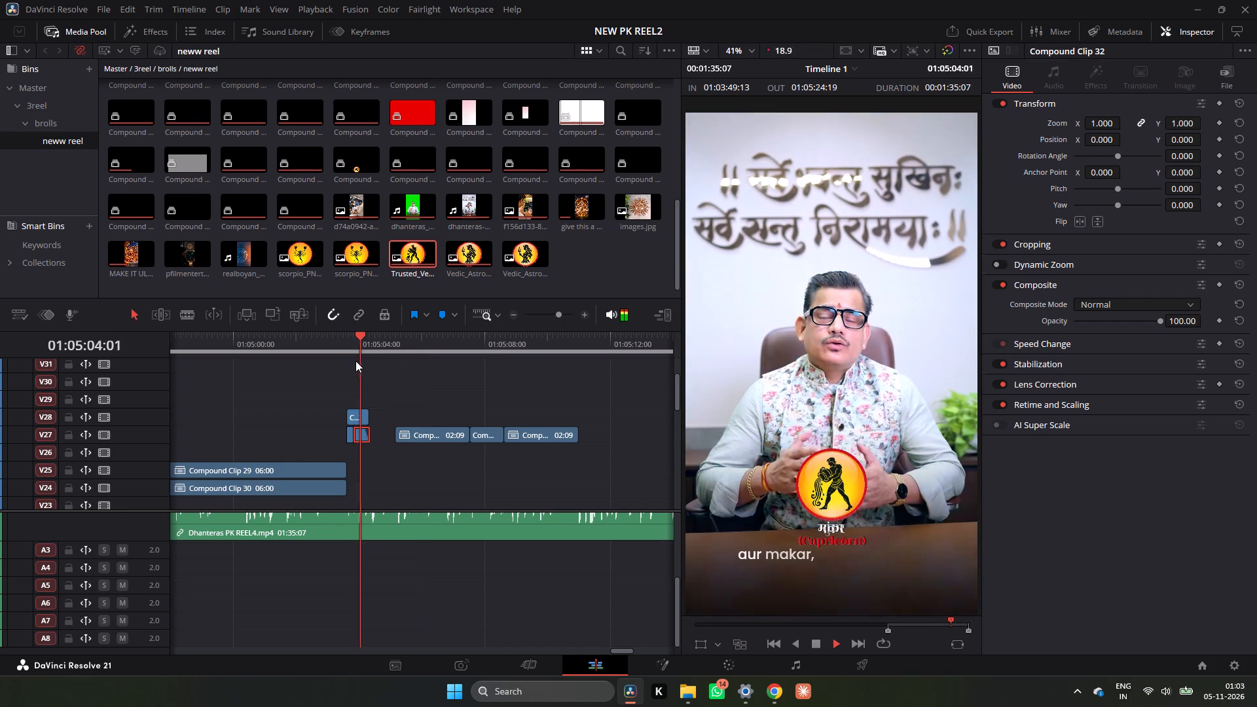
{"action": "key", "text": "space"}
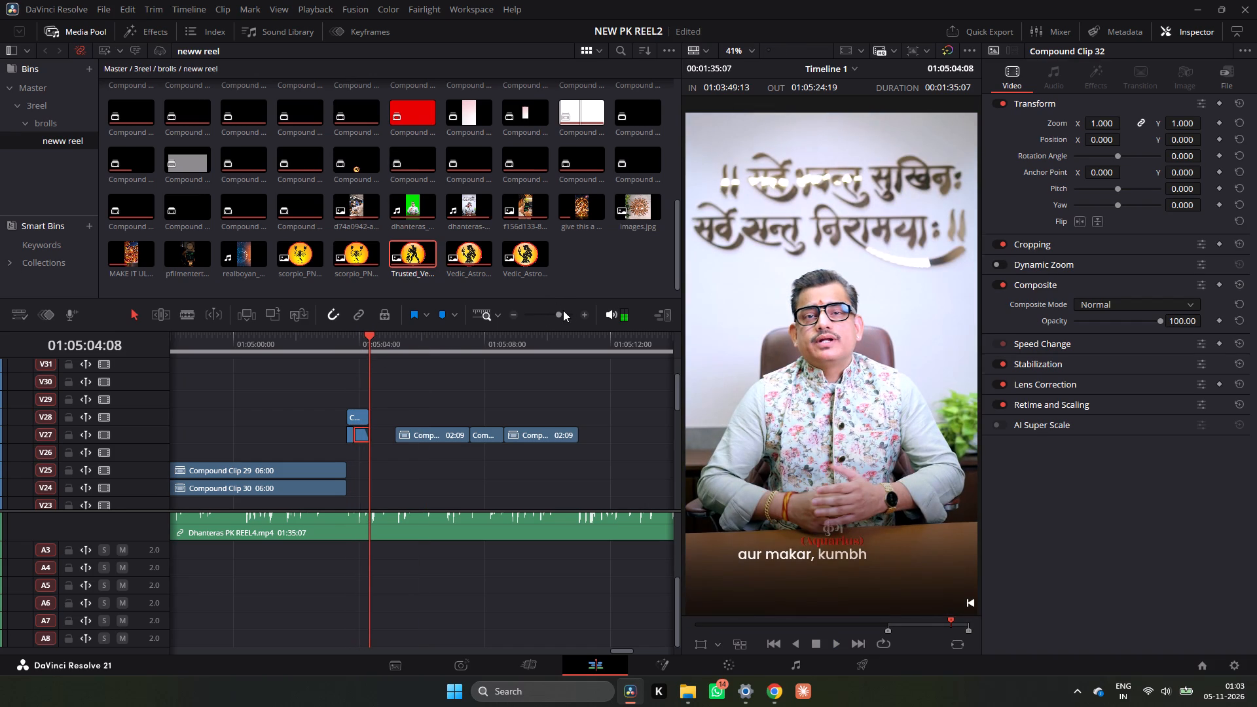
{"action": "double_click", "coordinate": [584, 316]}
{"action": "left_click_drag", "start_coordinate": [412, 345], "coordinate": [399, 351]}
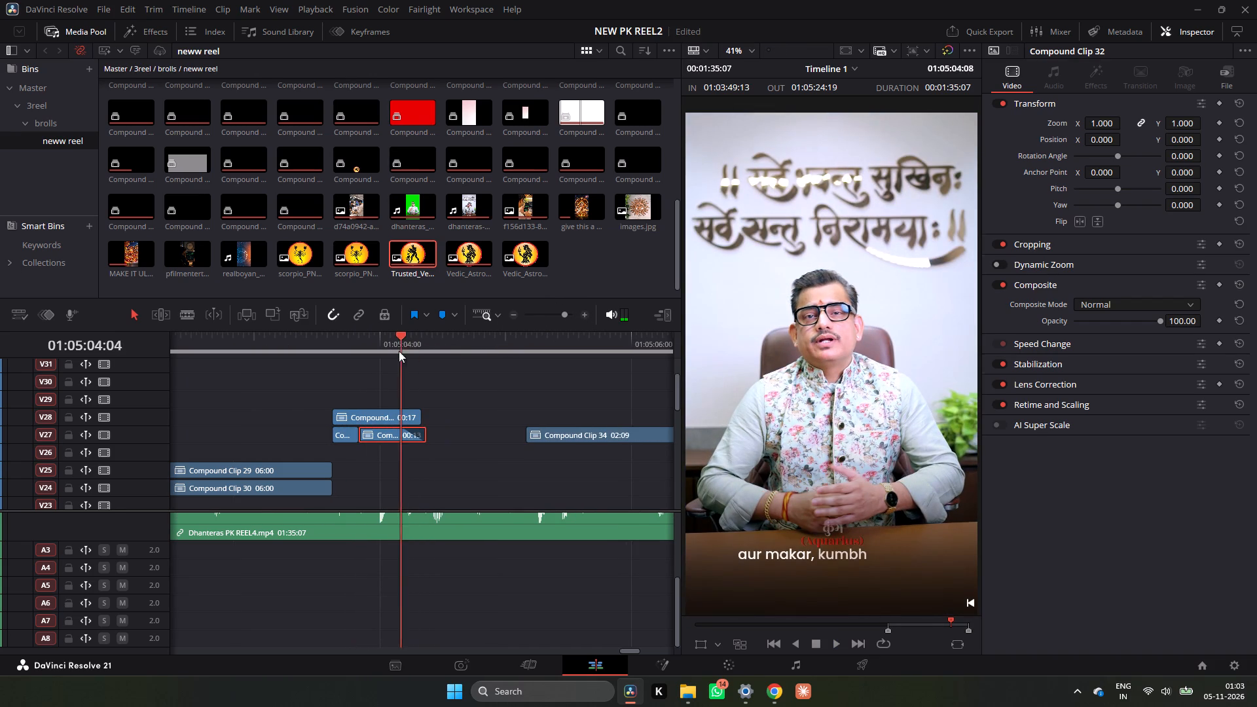
{"action": "left_click_drag", "start_coordinate": [399, 351], "coordinate": [392, 355]}
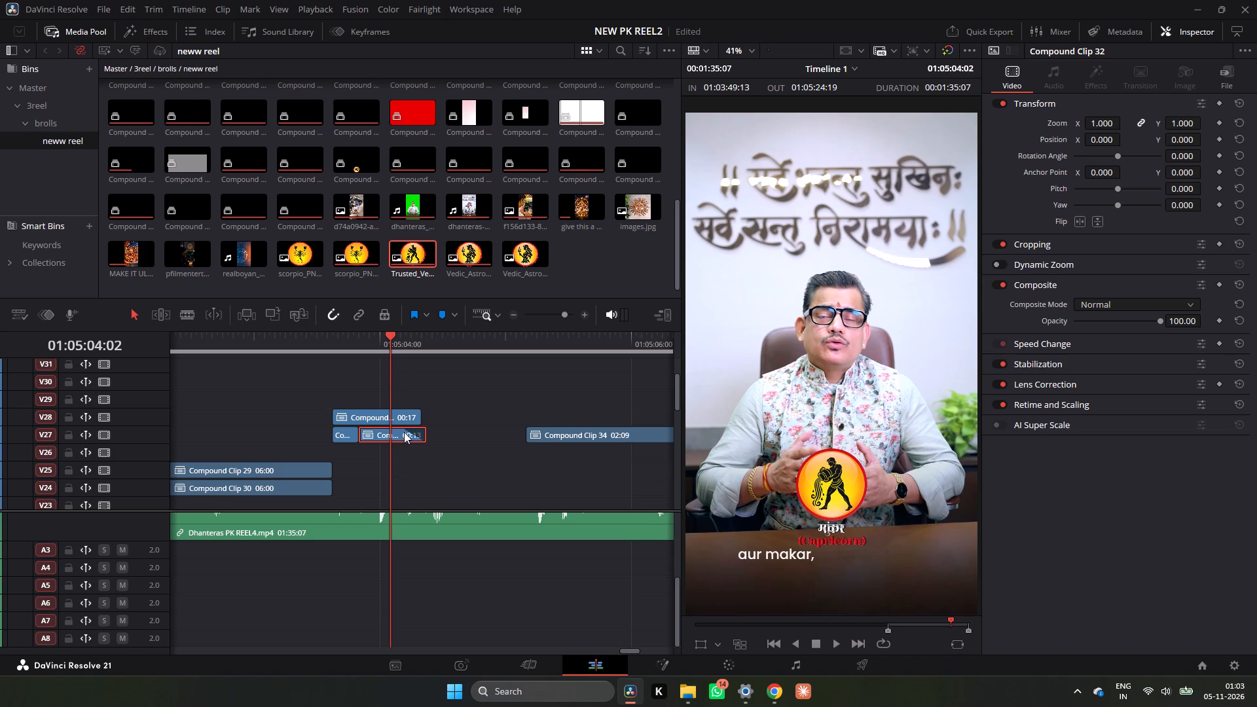
Toggle the short V27 and V28 compound clips around 01:05:04 off and on to identify which emblem each one holds.
{"action": "type", "text": "dd"}
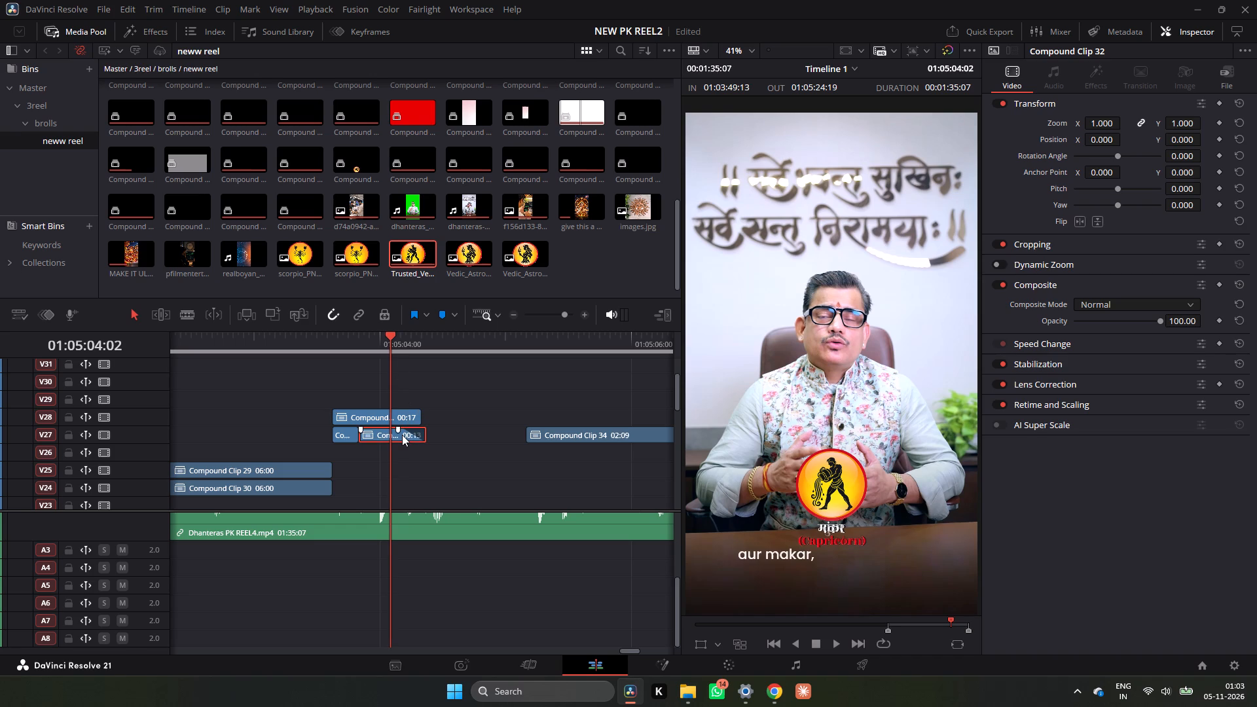
{"action": "key", "text": "d"}
{"action": "left_click", "coordinate": [401, 421]}
{"action": "type", "text": "dd"}
{"action": "type", "text": "dd"}
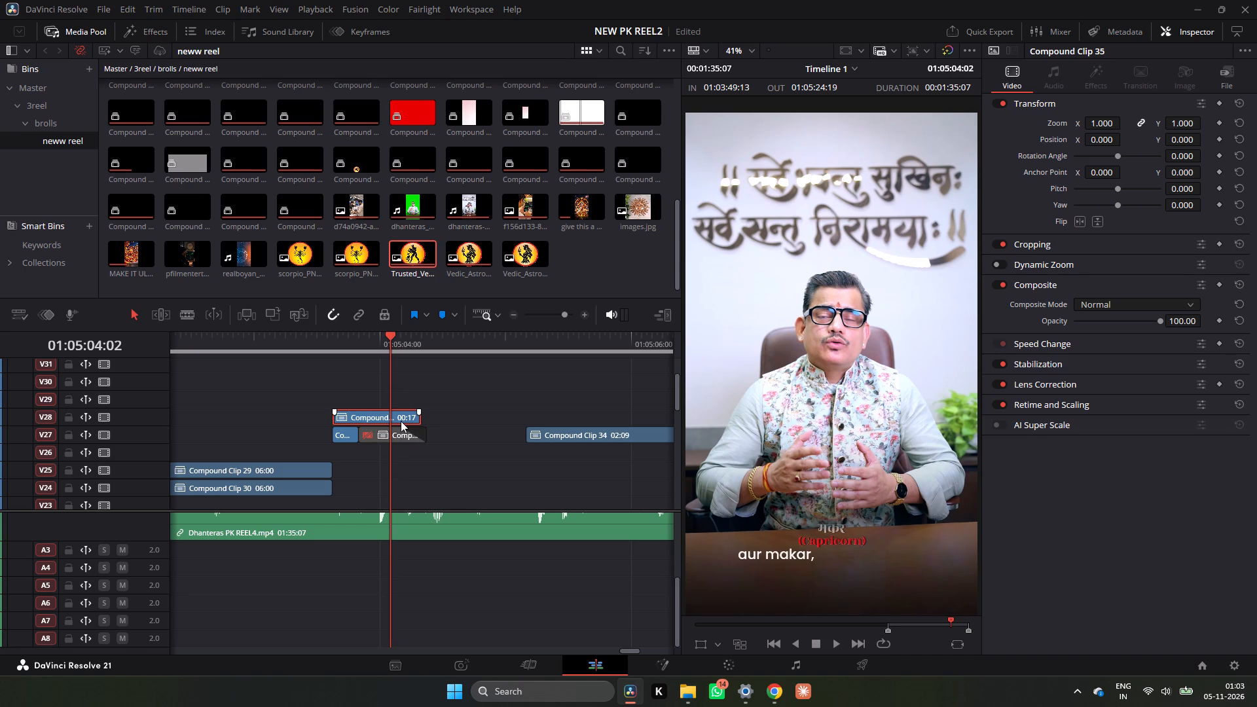
{"action": "scroll", "coordinate": [401, 423], "scroll_direction": "down", "scroll_amount": 6}
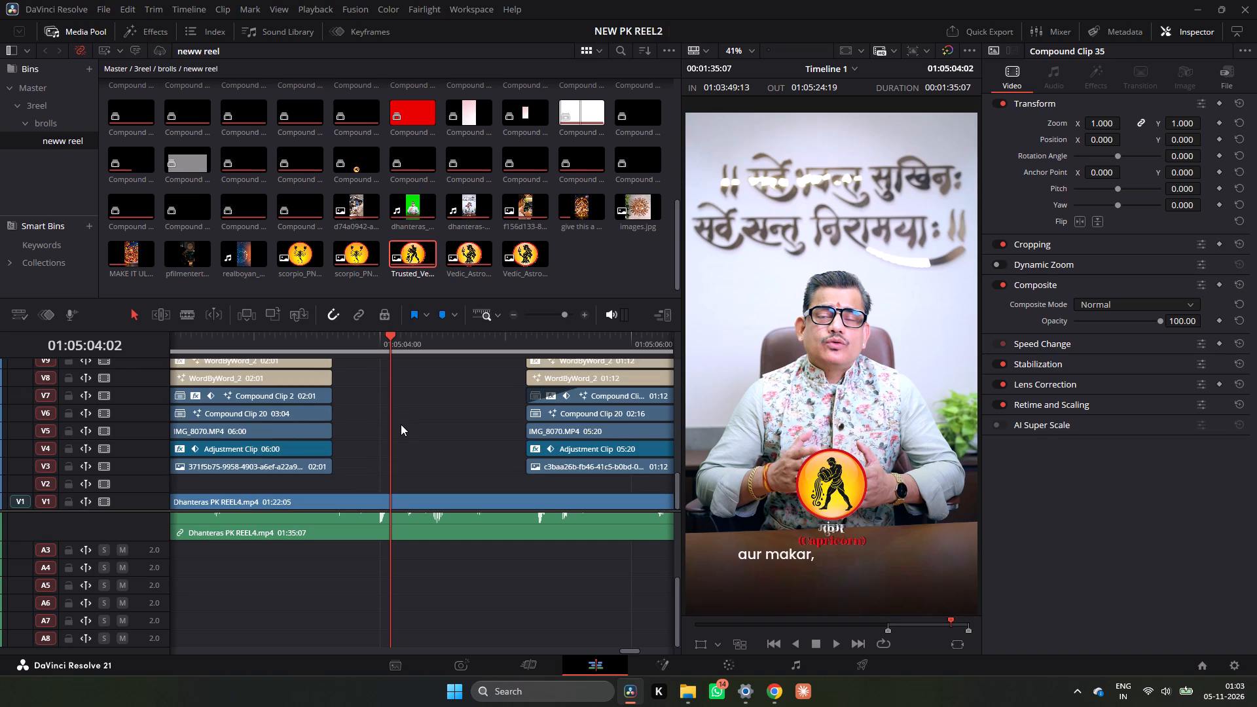
{"action": "scroll", "coordinate": [401, 424], "scroll_direction": "up", "scroll_amount": 5}
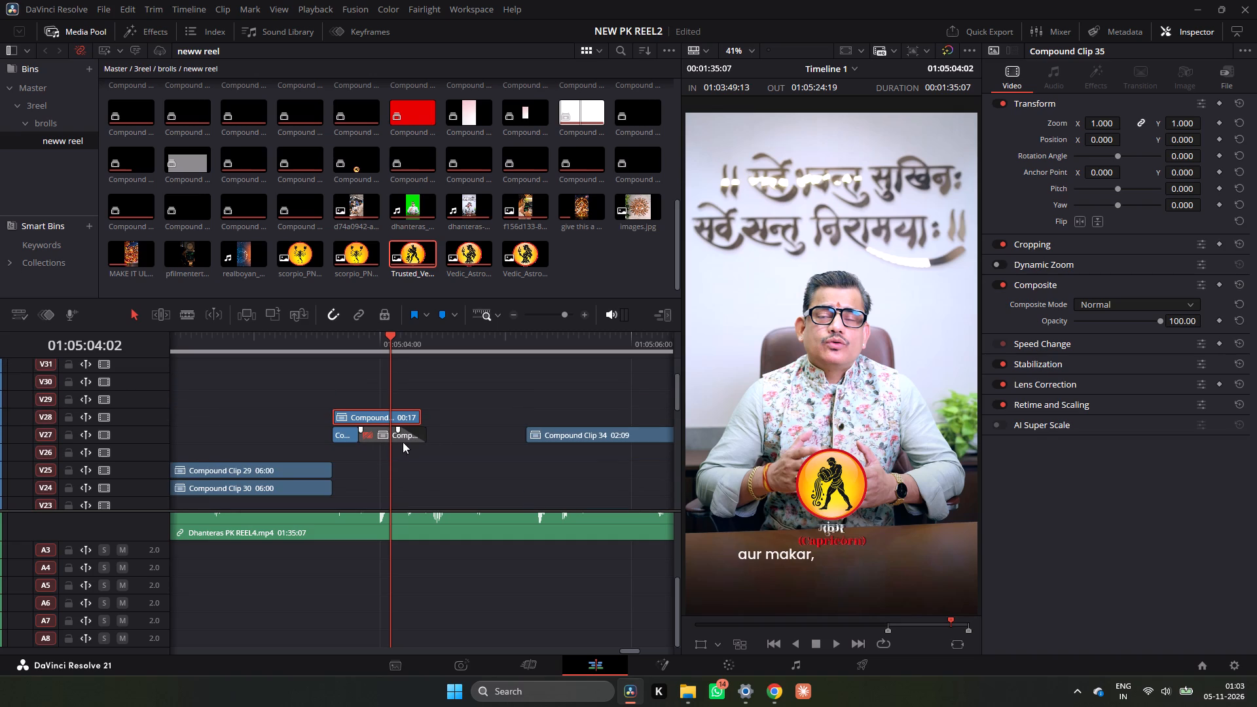
{"action": "left_click", "coordinate": [393, 436]}
{"action": "key", "text": "d"}
Combine the two adjacent short makar clips on V27 near 01:05:04 into a single new compound clip.
{"action": "left_click_drag", "start_coordinate": [435, 437], "coordinate": [359, 437]}
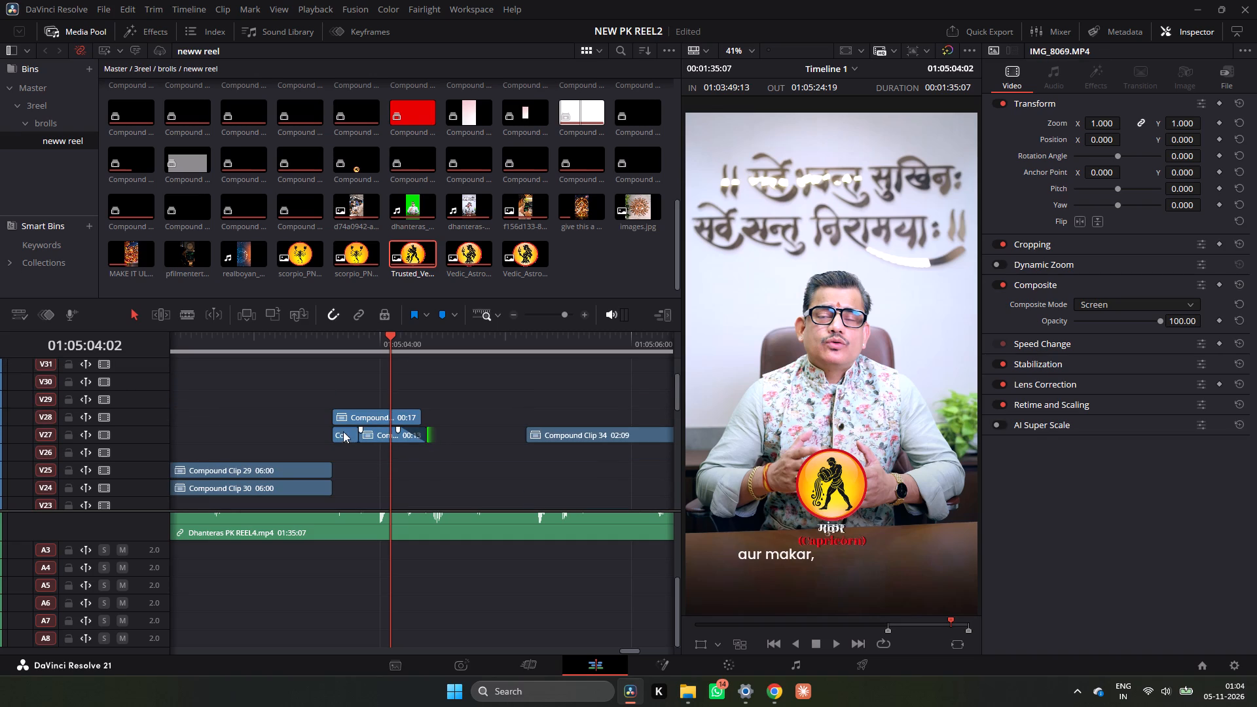
{"action": "left_click_drag", "start_coordinate": [322, 429], "coordinate": [401, 431]}
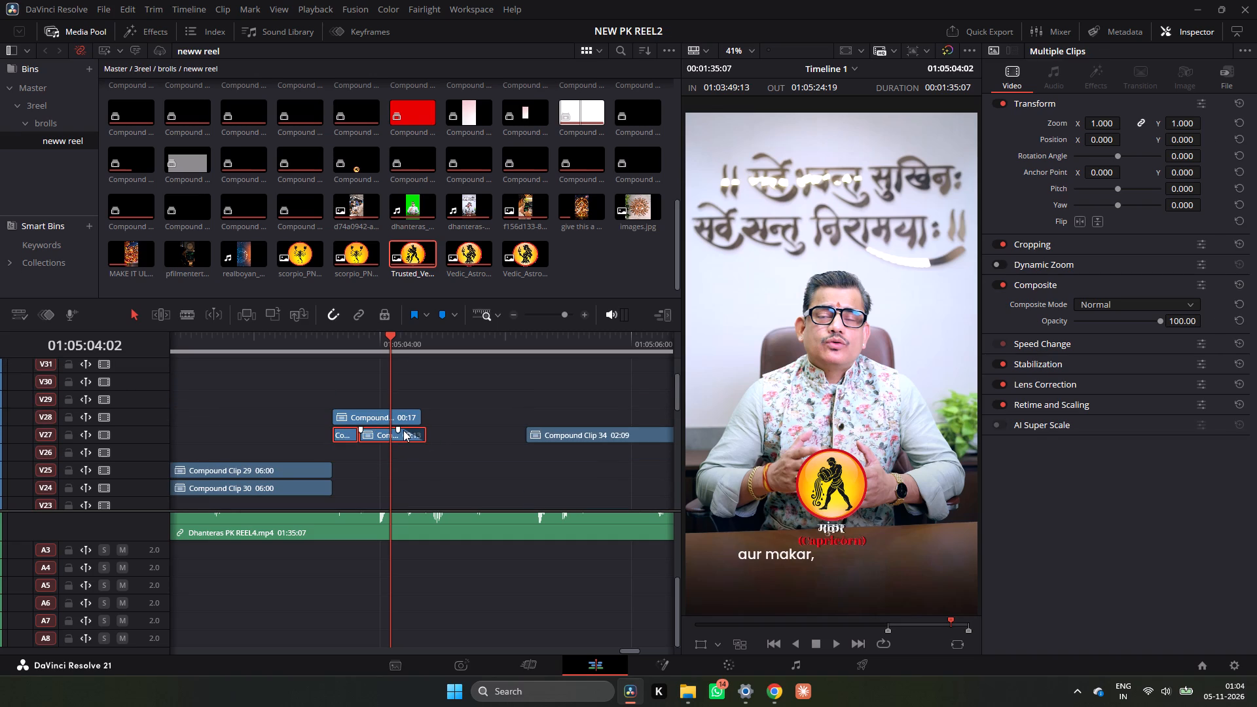
{"action": "left_click", "coordinate": [395, 426]}
{"action": "left_click_drag", "start_coordinate": [399, 427], "coordinate": [433, 429]}
{"action": "left_click_drag", "start_coordinate": [440, 429], "coordinate": [343, 440]}
{"action": "right_click", "coordinate": [371, 436]}
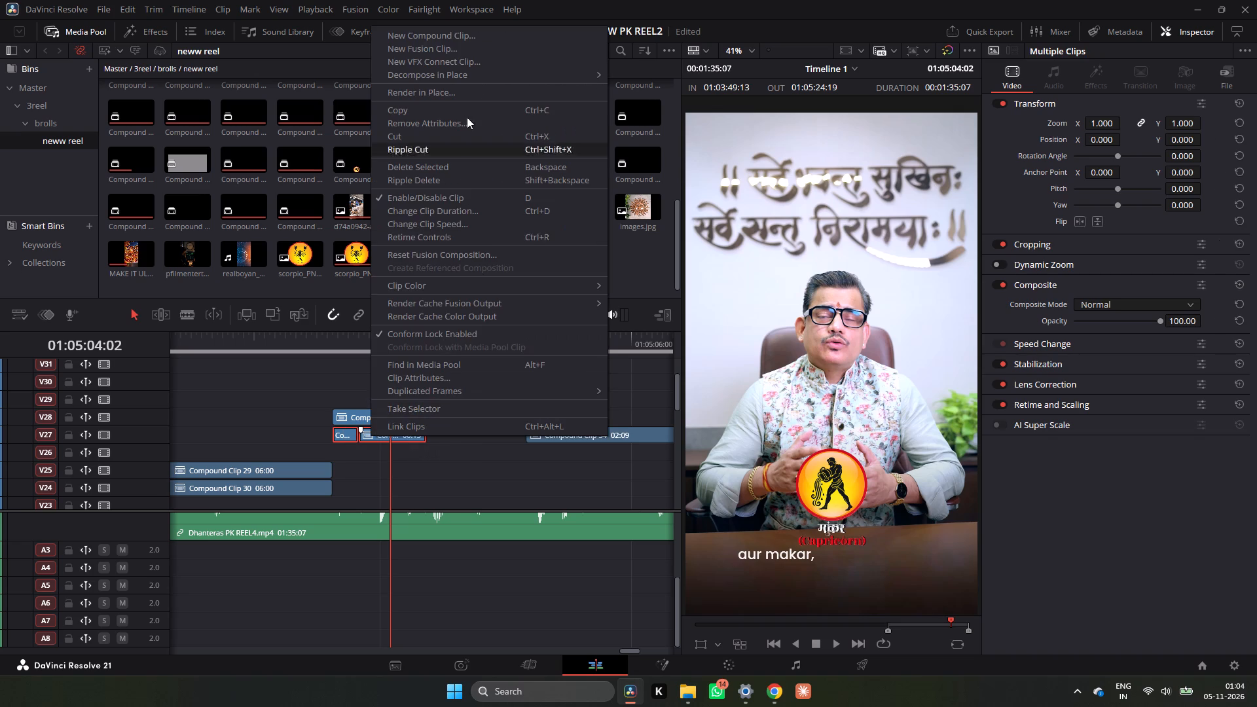
{"action": "left_click", "coordinate": [486, 33]}
{"action": "left_click", "coordinate": [723, 384]}
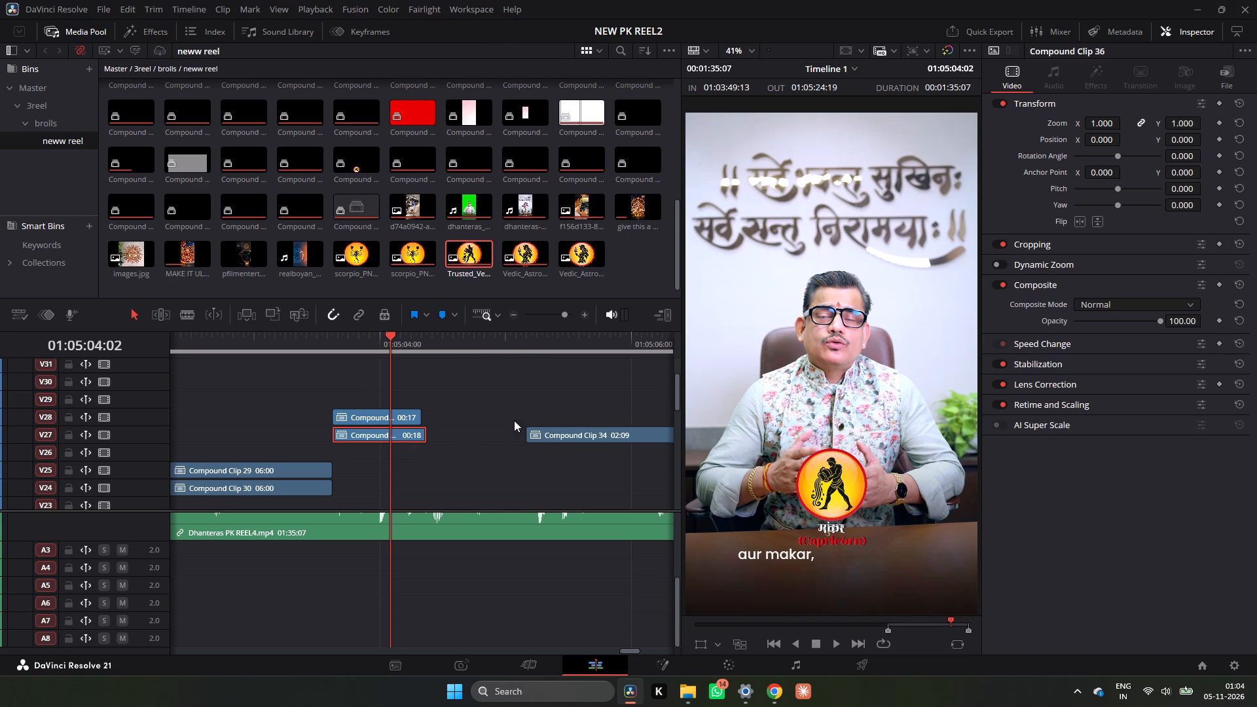
Move the short kumbh clip from V28 down to V26, starting at about 01:05:04:04, and check its timing.
{"action": "left_click_drag", "start_coordinate": [387, 356], "coordinate": [375, 355]}
{"action": "left_click", "coordinate": [394, 408]}
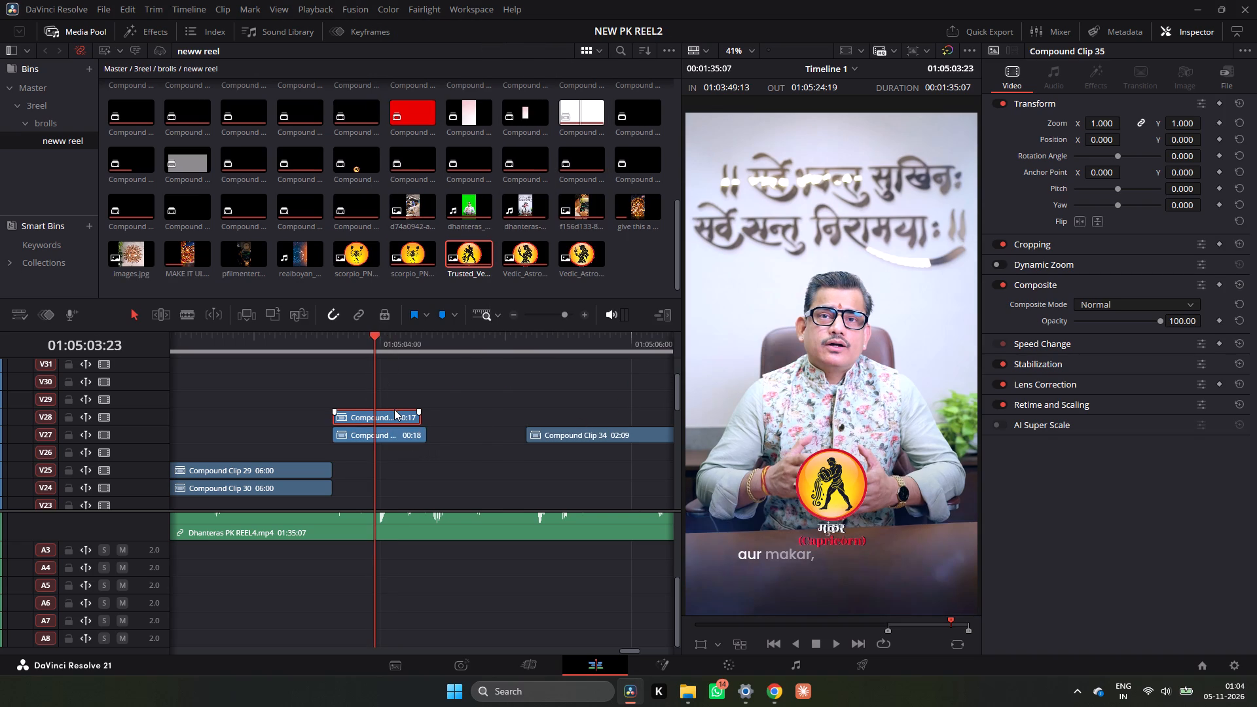
{"action": "left_click_drag", "start_coordinate": [394, 411], "coordinate": [471, 458]}
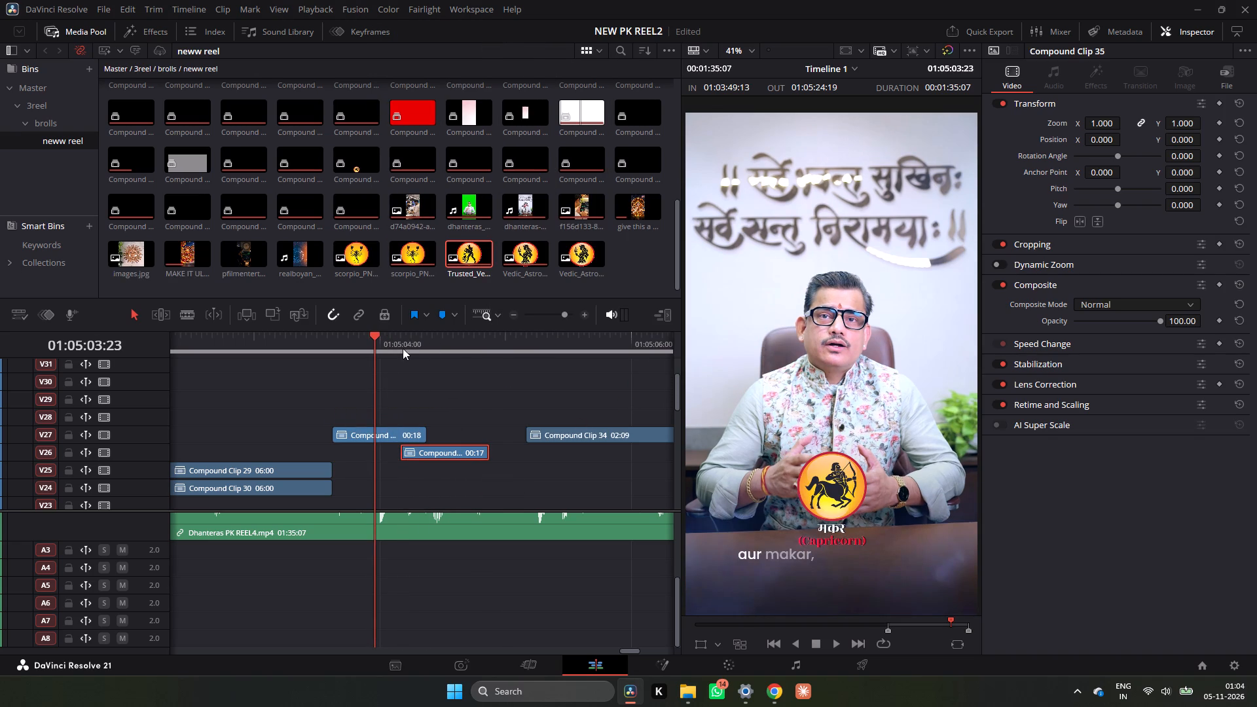
{"action": "left_click_drag", "start_coordinate": [401, 340], "coordinate": [445, 348]}
Duplicate the kumbh clip end to end on V26, starting beneath the first Compound Clip 34 and reaching under the second.
{"action": "scroll", "coordinate": [469, 448], "scroll_direction": "down", "scroll_amount": 1, "text": "ctrl"}
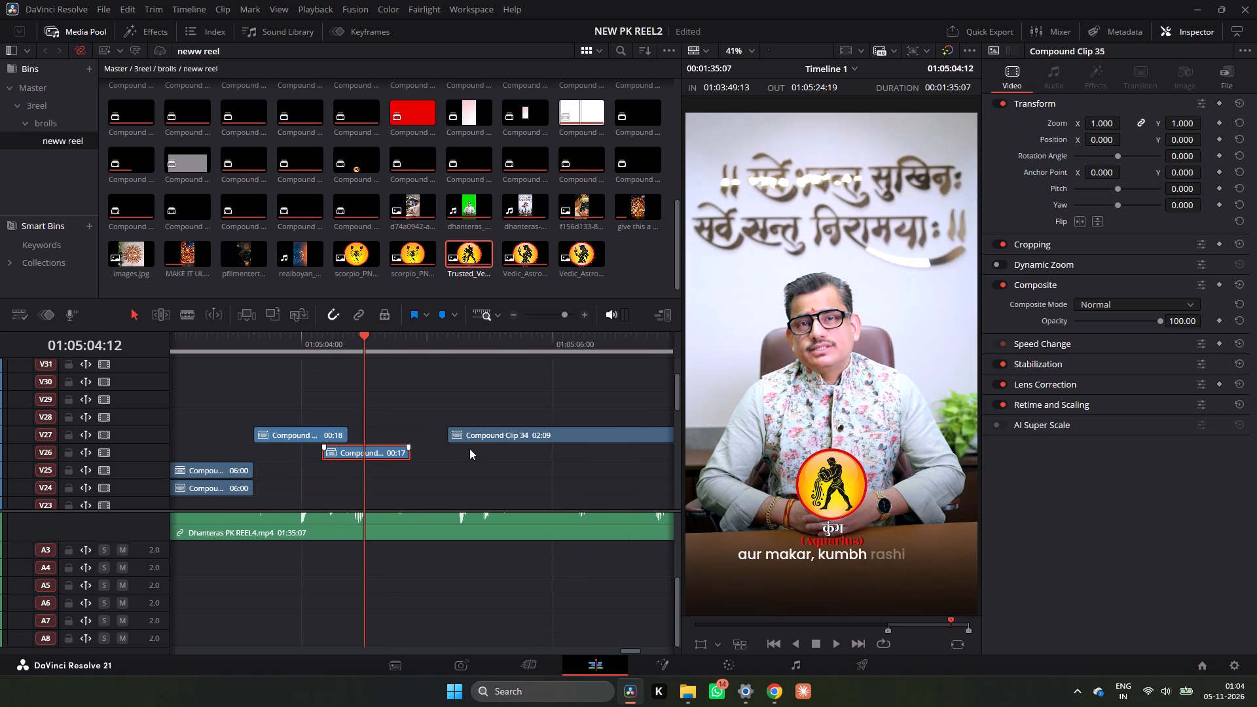
{"action": "scroll", "coordinate": [469, 448], "scroll_direction": "down", "scroll_amount": 1, "text": "ctrl"}
{"action": "left_click", "coordinate": [310, 450]}
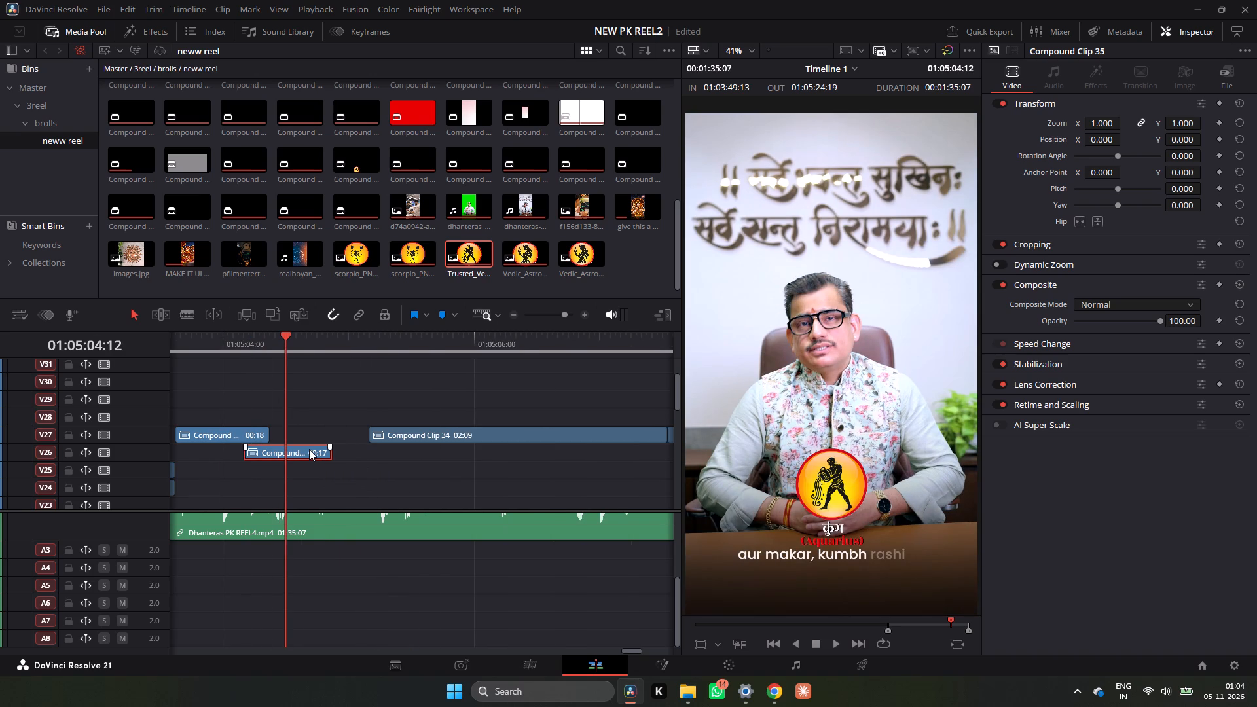
{"action": "left_click_drag", "start_coordinate": [296, 453], "coordinate": [424, 454], "text": "alt"}
{"action": "left_click_drag", "start_coordinate": [424, 453], "coordinate": [509, 455], "text": "alt"}
{"action": "scroll", "coordinate": [509, 455], "scroll_direction": "down", "scroll_amount": 2, "text": "ctrl"}
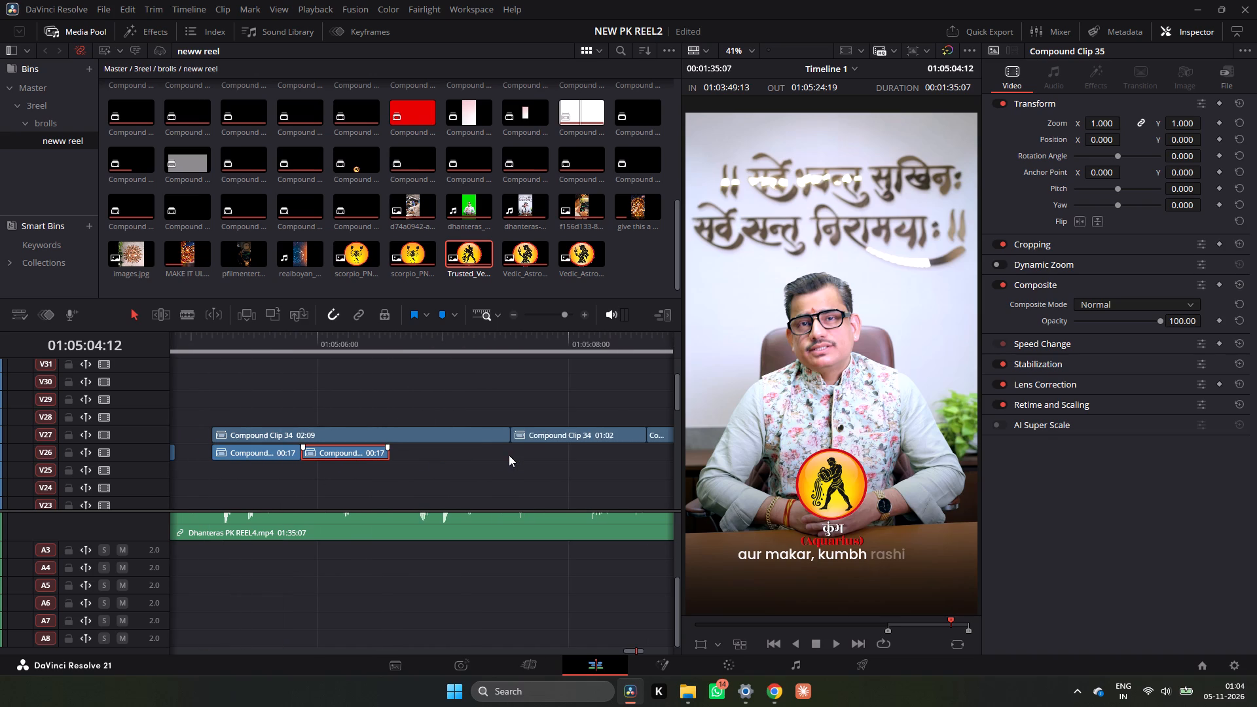
{"action": "left_click_drag", "start_coordinate": [354, 457], "coordinate": [418, 456]}
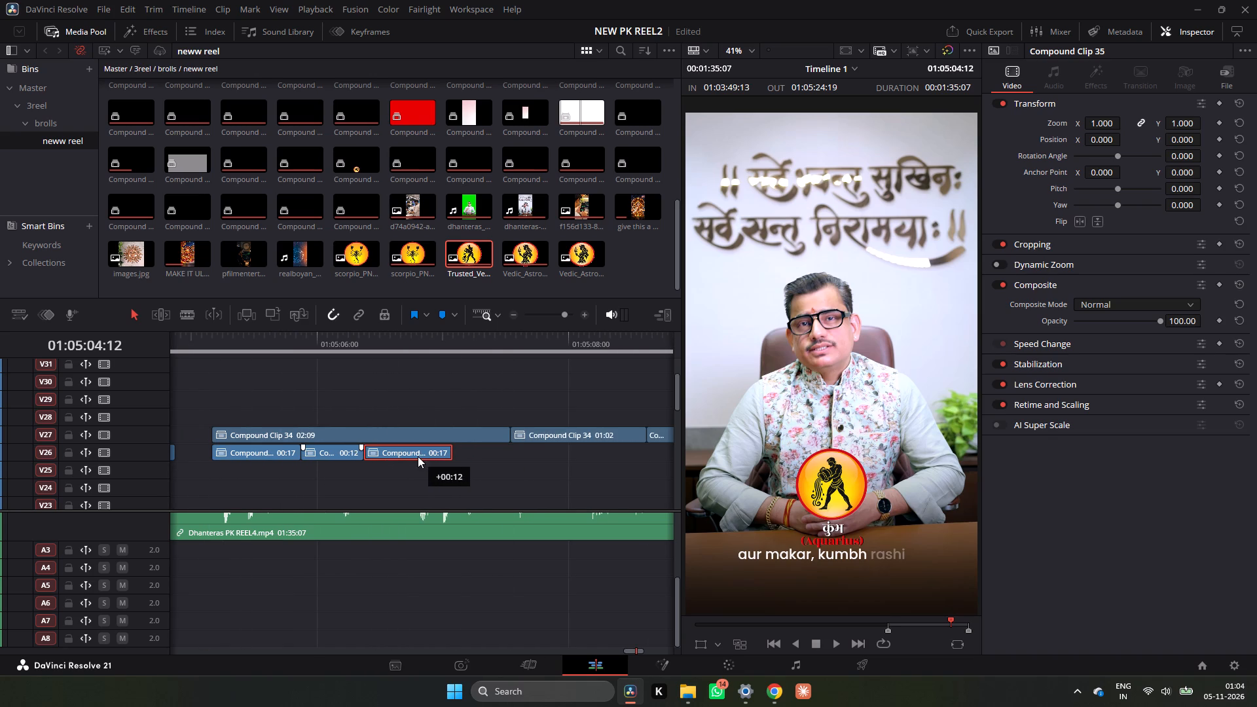
{"action": "left_click_drag", "start_coordinate": [418, 456], "coordinate": [429, 456]}
{"action": "left_click_drag", "start_coordinate": [430, 456], "coordinate": [513, 458], "text": "alt"}
{"action": "scroll", "coordinate": [513, 458], "scroll_direction": "down", "scroll_amount": 2, "text": "alt"}
{"action": "scroll", "coordinate": [510, 458], "scroll_direction": "down", "scroll_amount": 2, "text": "ctrl"}
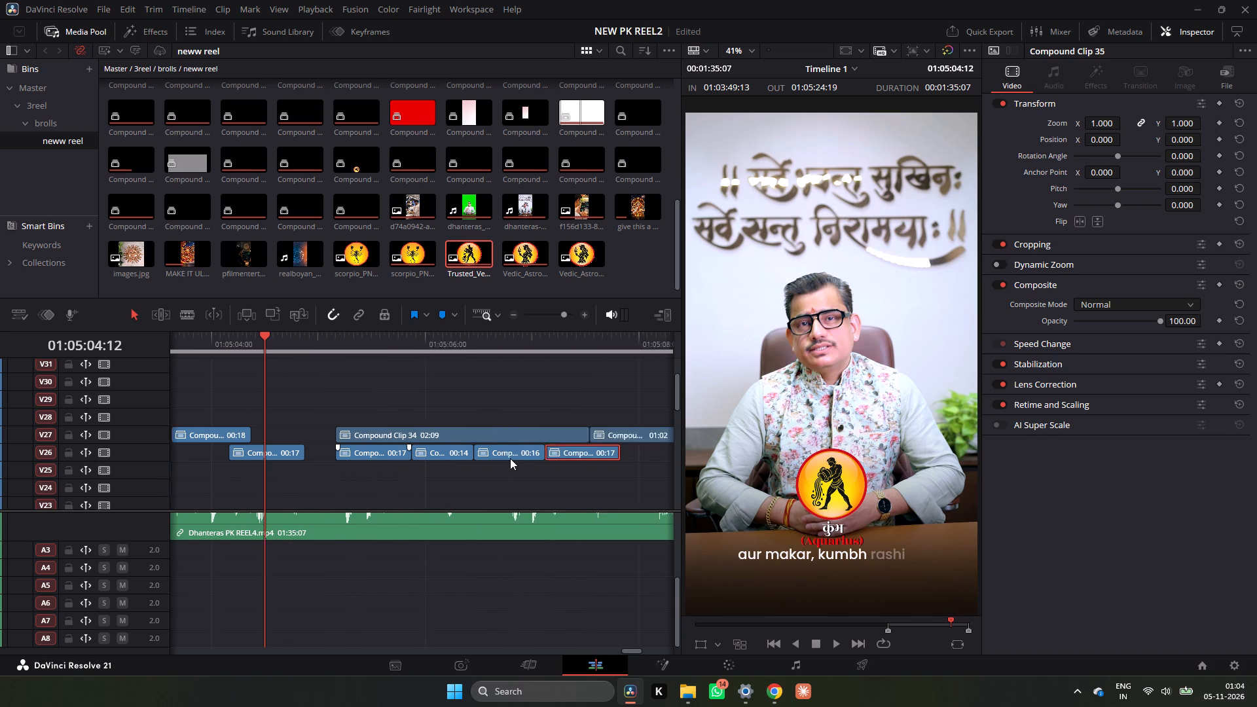
{"action": "scroll", "coordinate": [510, 458], "scroll_direction": "down", "scroll_amount": 2, "text": "ctrl"}
{"action": "left_click_drag", "start_coordinate": [437, 456], "coordinate": [526, 455]}
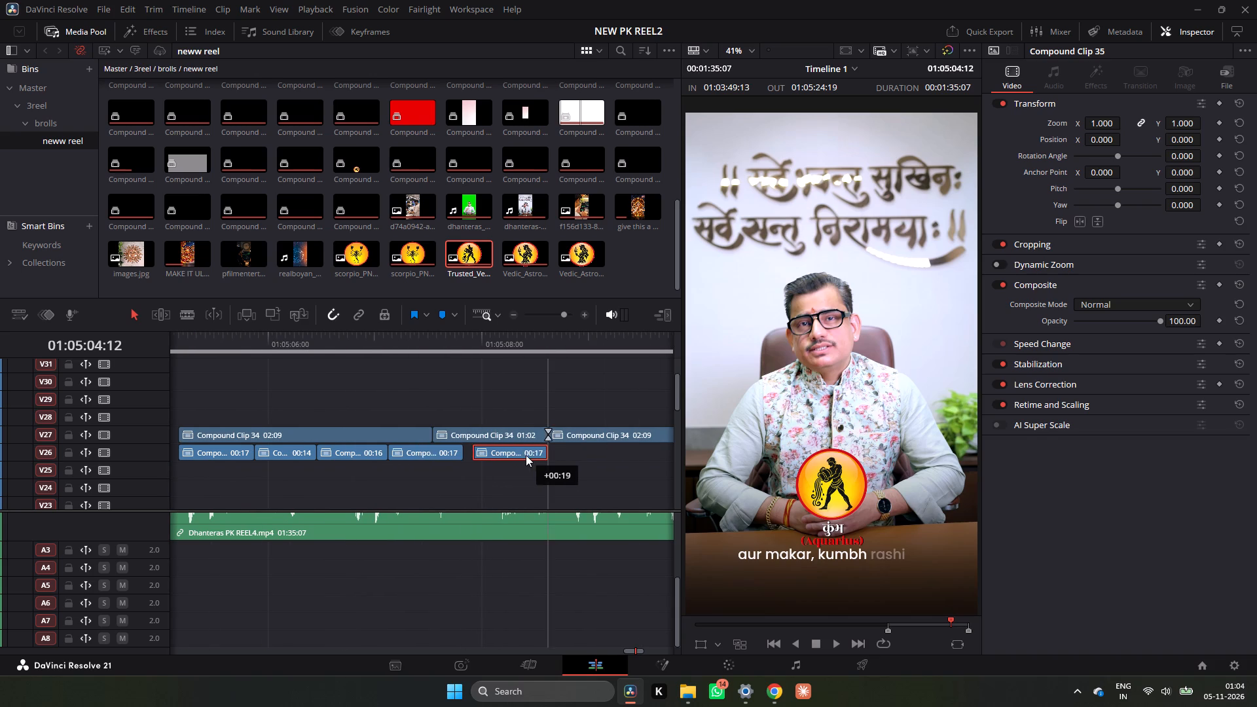
{"action": "left_click_drag", "start_coordinate": [526, 455], "coordinate": [498, 455]}
Continue duplicating the kumbh clip along V26 up to the end of the last Compound Clip 34 on V27.
{"action": "double_click", "coordinate": [509, 315]}
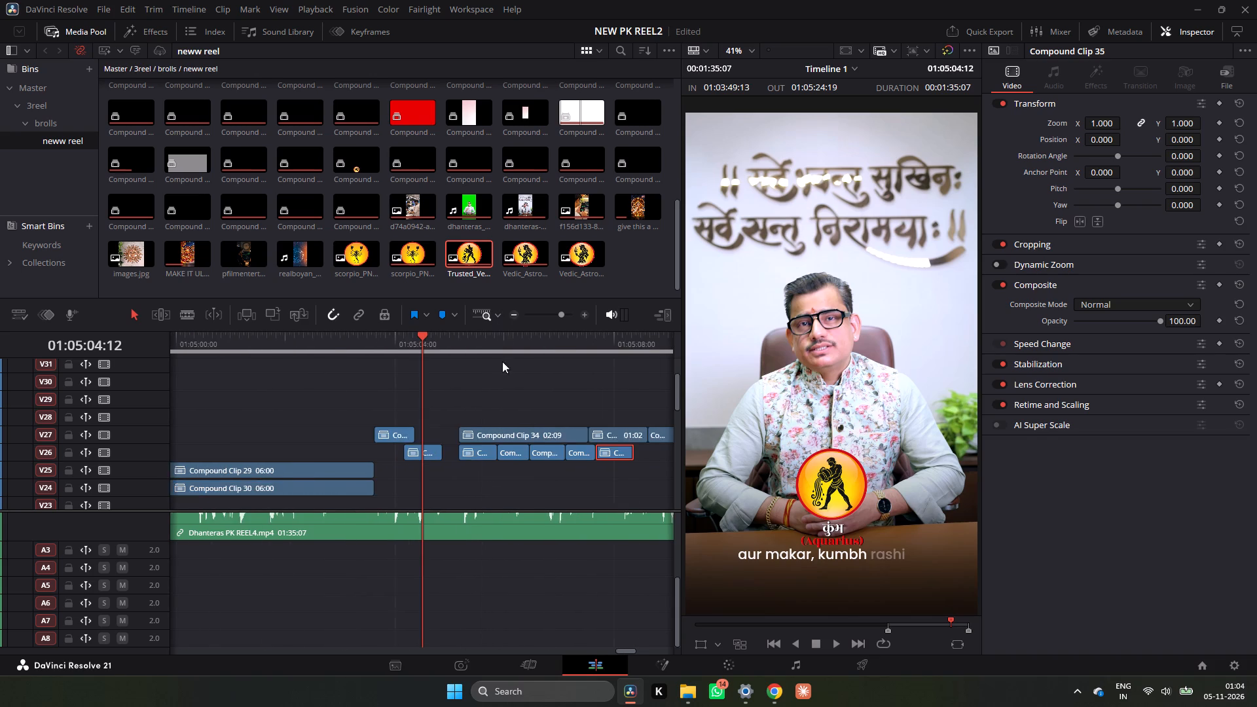
{"action": "left_click_drag", "start_coordinate": [517, 452], "coordinate": [529, 449], "text": "alt"}
{"action": "left_click_drag", "start_coordinate": [530, 450], "coordinate": [543, 452], "text": "alt"}
{"action": "left_click_drag", "start_coordinate": [543, 452], "coordinate": [551, 452], "text": "alt"}
{"action": "left_click_drag", "start_coordinate": [551, 452], "coordinate": [558, 452], "text": "alt"}
{"action": "left_click_drag", "start_coordinate": [557, 452], "coordinate": [561, 453]}
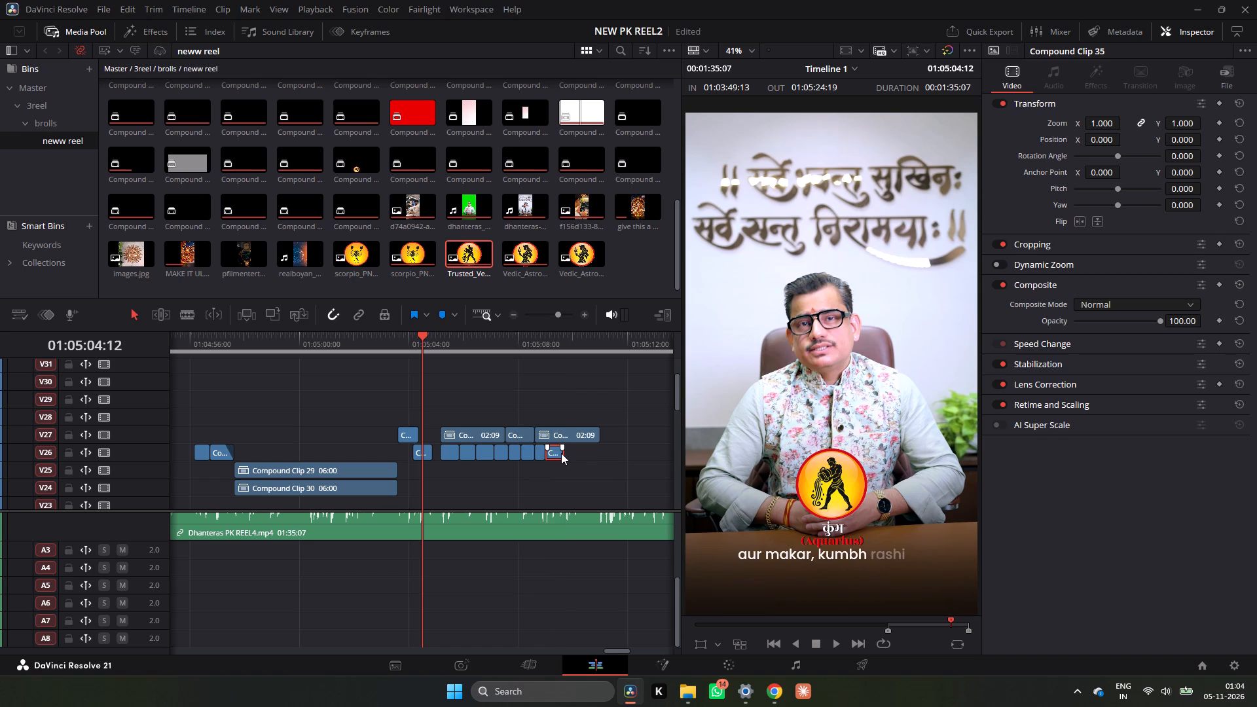
{"action": "left_click_drag", "start_coordinate": [561, 453], "coordinate": [572, 454]}
{"action": "left_click_drag", "start_coordinate": [572, 454], "coordinate": [581, 454], "text": "alt"}
{"action": "left_click_drag", "start_coordinate": [580, 454], "coordinate": [591, 454], "text": "alt"}
Combine all the duplicated kumbh clips on V26 beneath the Compound Clip 34 clips into one new compound clip.
{"action": "left_click", "coordinate": [581, 310]}
{"action": "scroll", "coordinate": [564, 385], "scroll_direction": "down", "scroll_amount": 2, "text": "ctrl"}
{"action": "left_click_drag", "start_coordinate": [304, 334], "coordinate": [340, 340]}
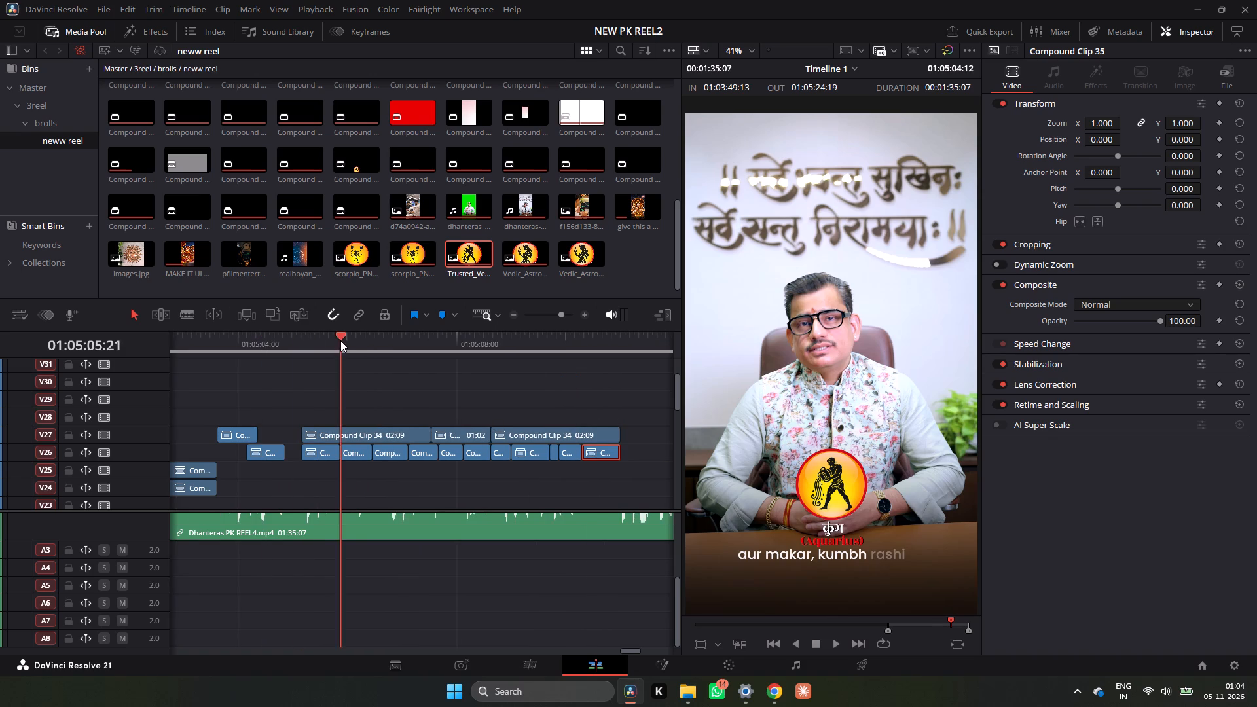
{"action": "left_click_drag", "start_coordinate": [340, 340], "coordinate": [296, 363]}
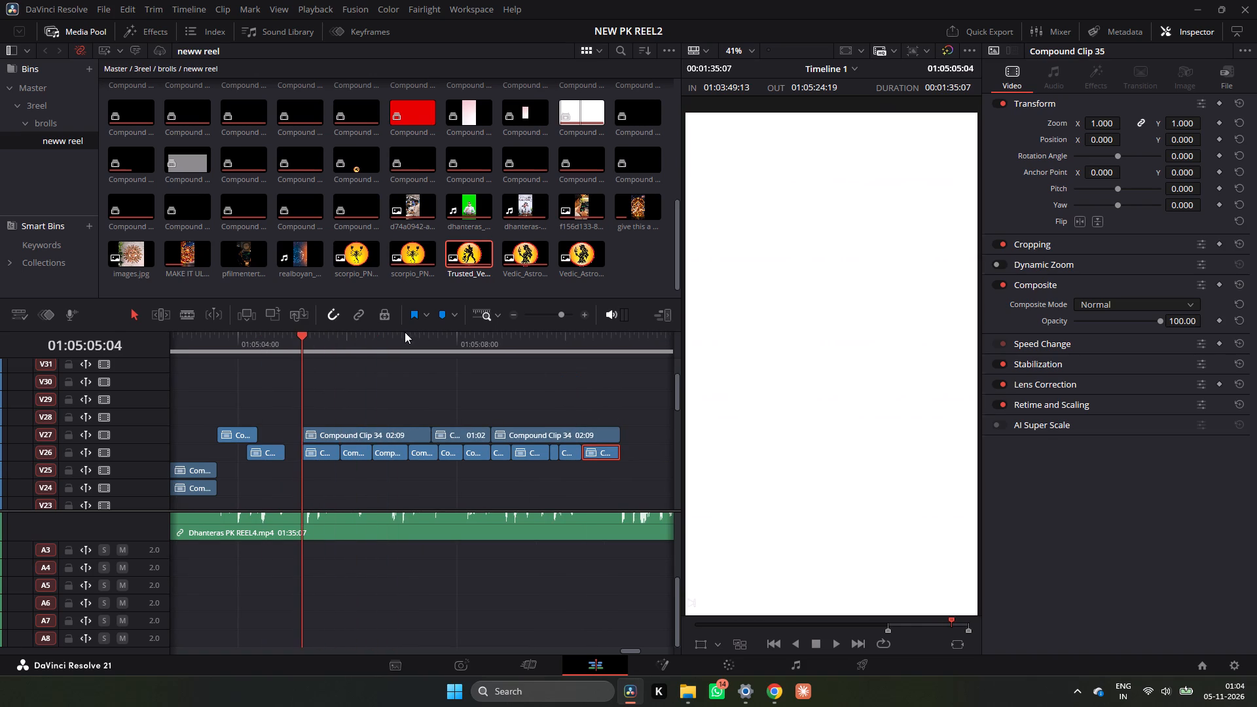
{"action": "left_click_drag", "start_coordinate": [629, 464], "coordinate": [431, 464]}
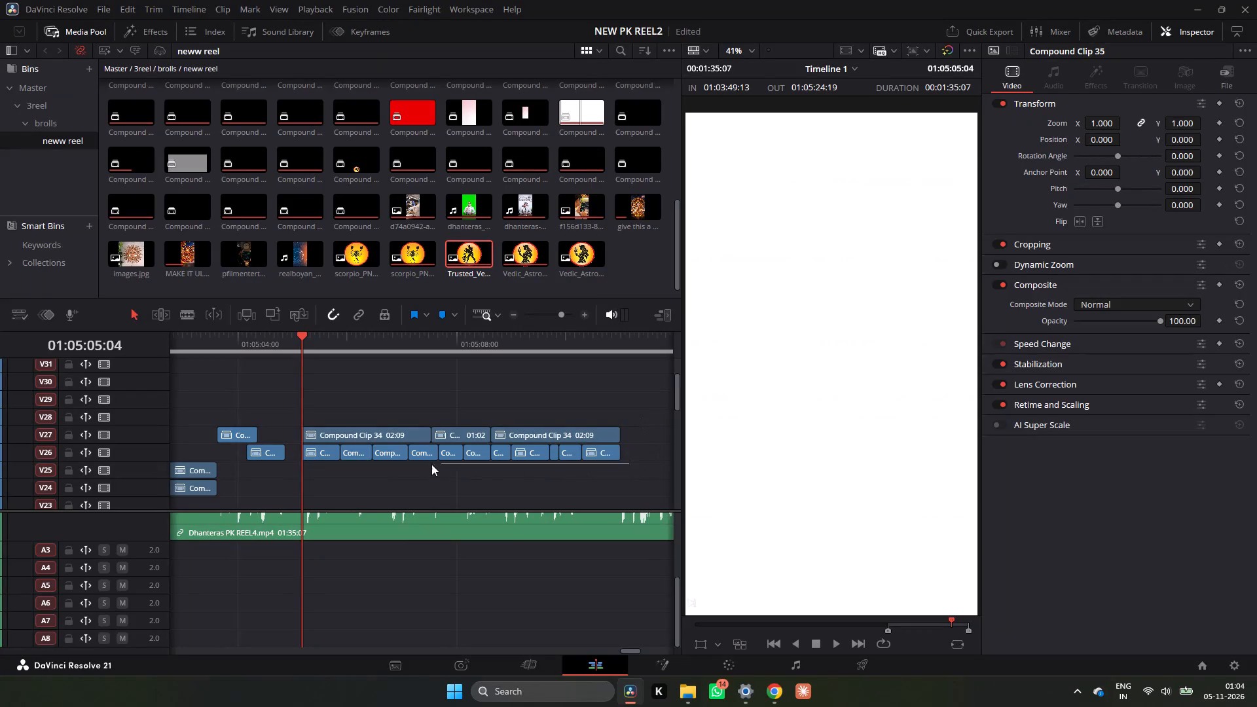
{"action": "left_click_drag", "start_coordinate": [431, 464], "coordinate": [330, 448]}
{"action": "right_click", "coordinate": [392, 456]}
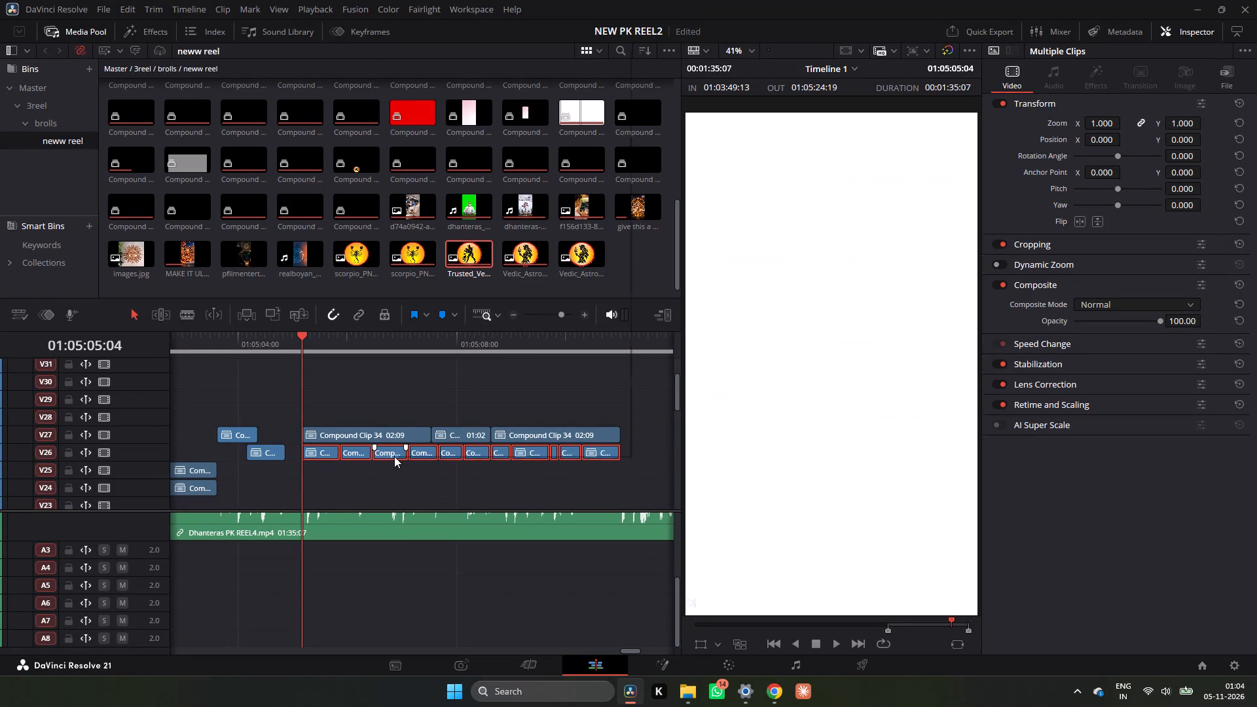
{"action": "left_click", "coordinate": [477, 58]}
{"action": "left_click", "coordinate": [716, 378]}
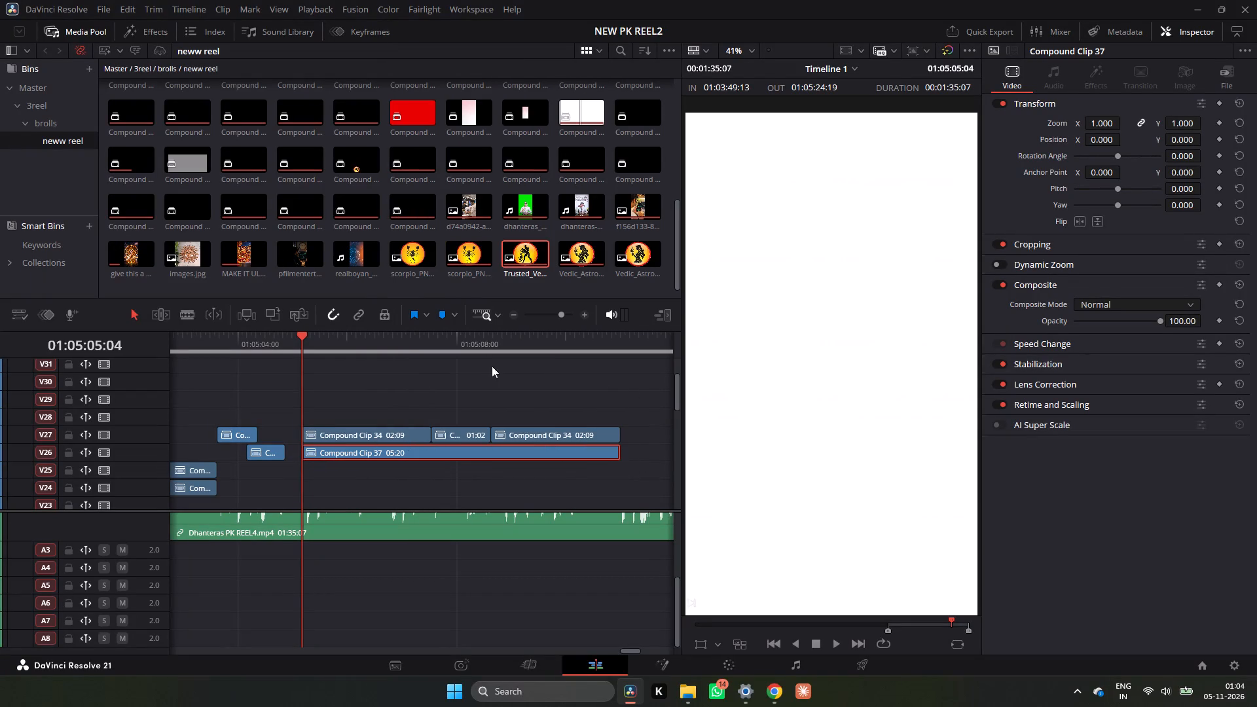
Scale Compound Clip 37 on V26 to zoom 0.670 and position it at X 152, Y -136 beside the makar emblem.
{"action": "left_click_drag", "start_coordinate": [359, 335], "coordinate": [407, 347]}
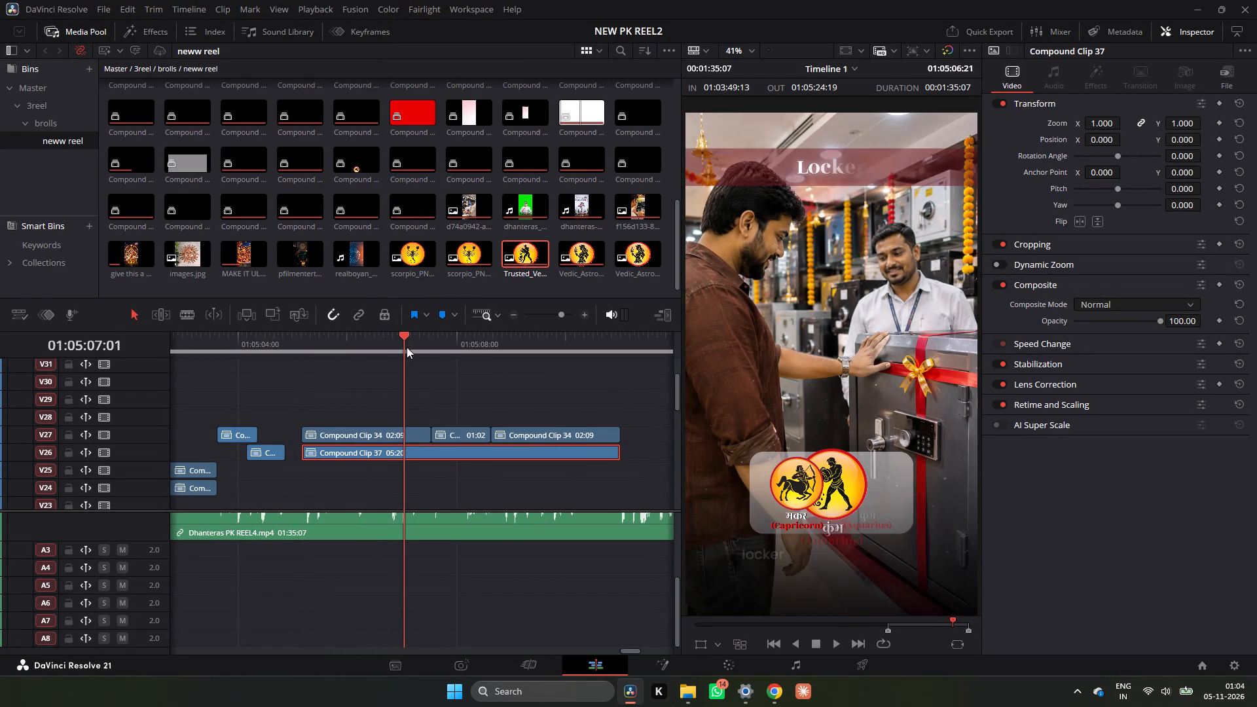
{"action": "left_click_drag", "start_coordinate": [407, 347], "coordinate": [407, 347]}
{"action": "left_click_drag", "start_coordinate": [1106, 125], "coordinate": [1097, 134]}
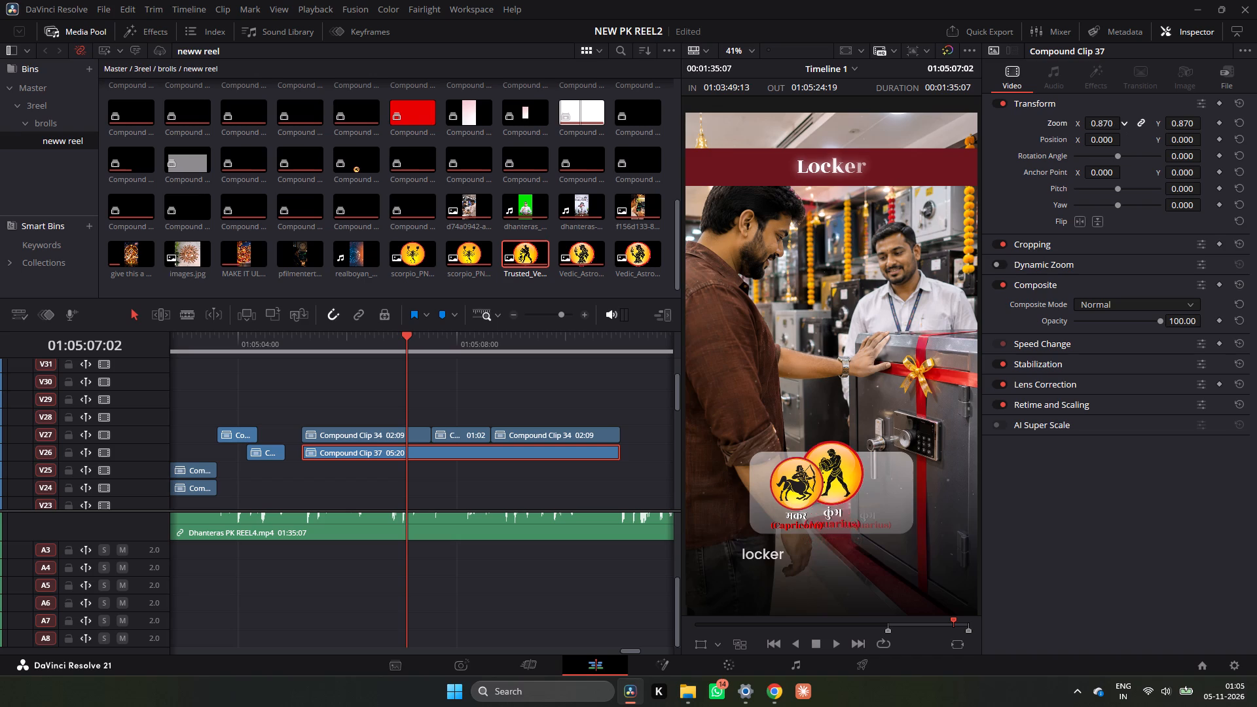
{"action": "left_click_drag", "start_coordinate": [1097, 134], "coordinate": [1083, 154]}
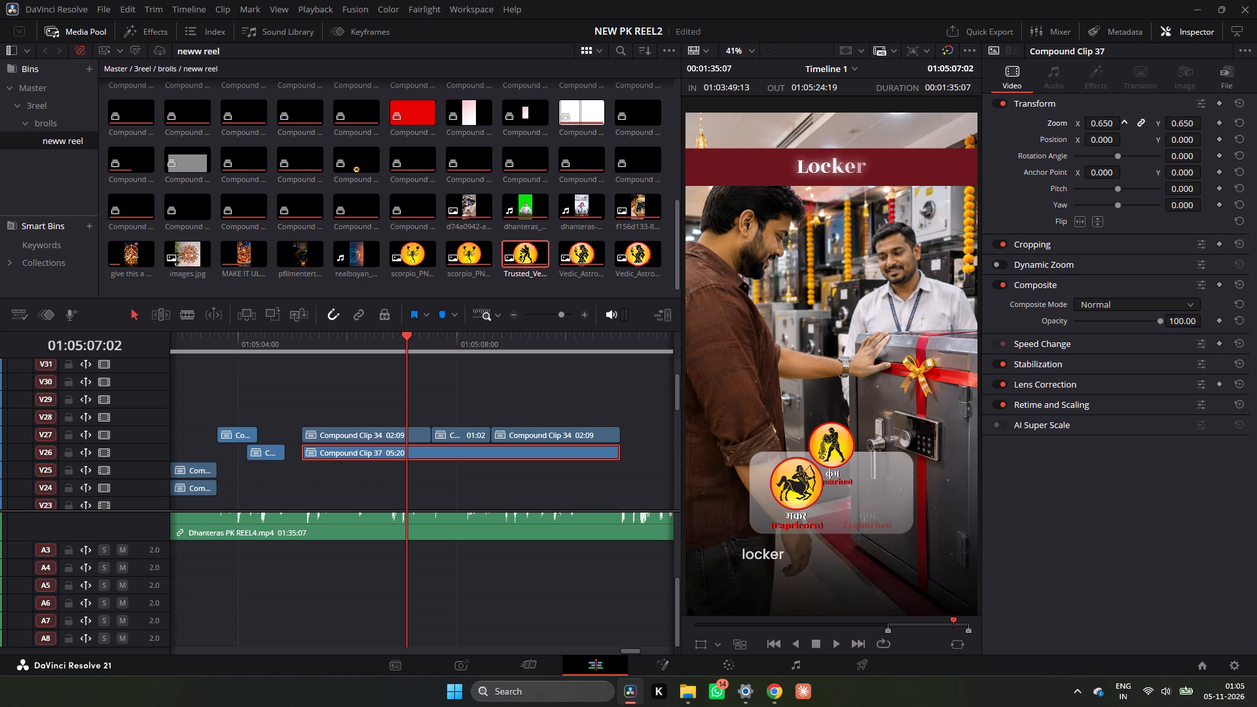
{"action": "left_click_drag", "start_coordinate": [1083, 154], "coordinate": [1084, 156]}
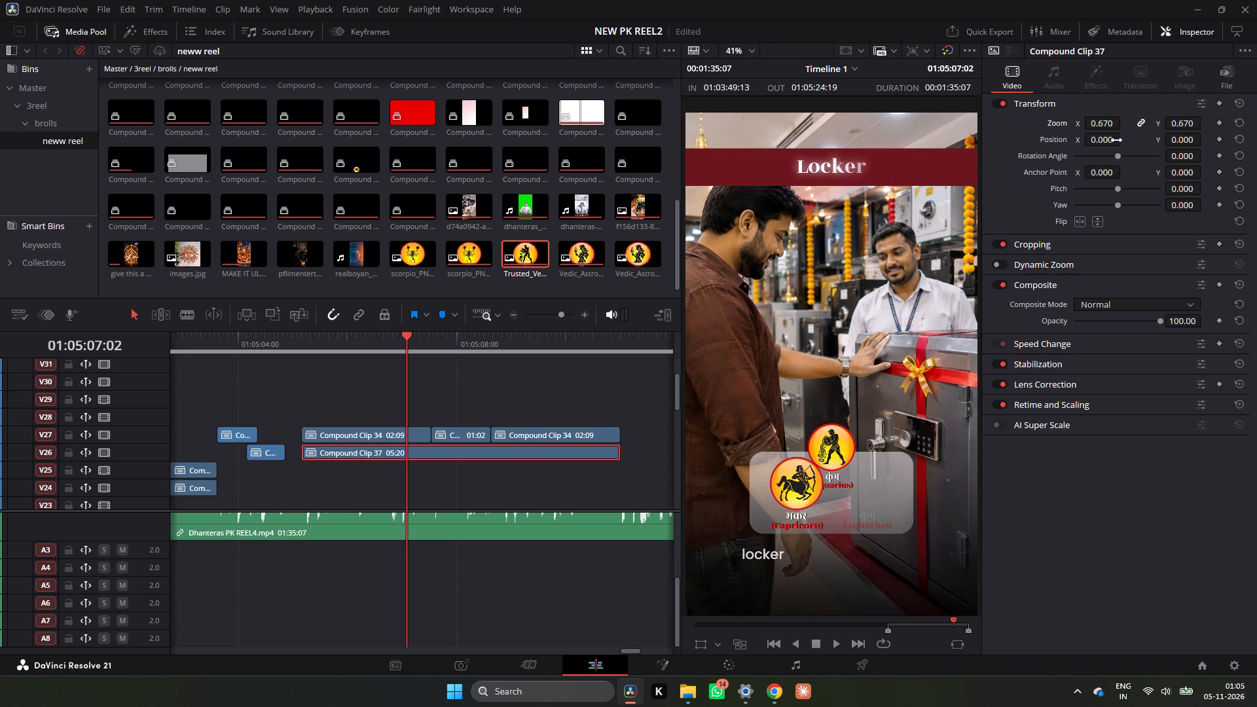
{"action": "left_click_drag", "start_coordinate": [1114, 140], "coordinate": [1214, 154]}
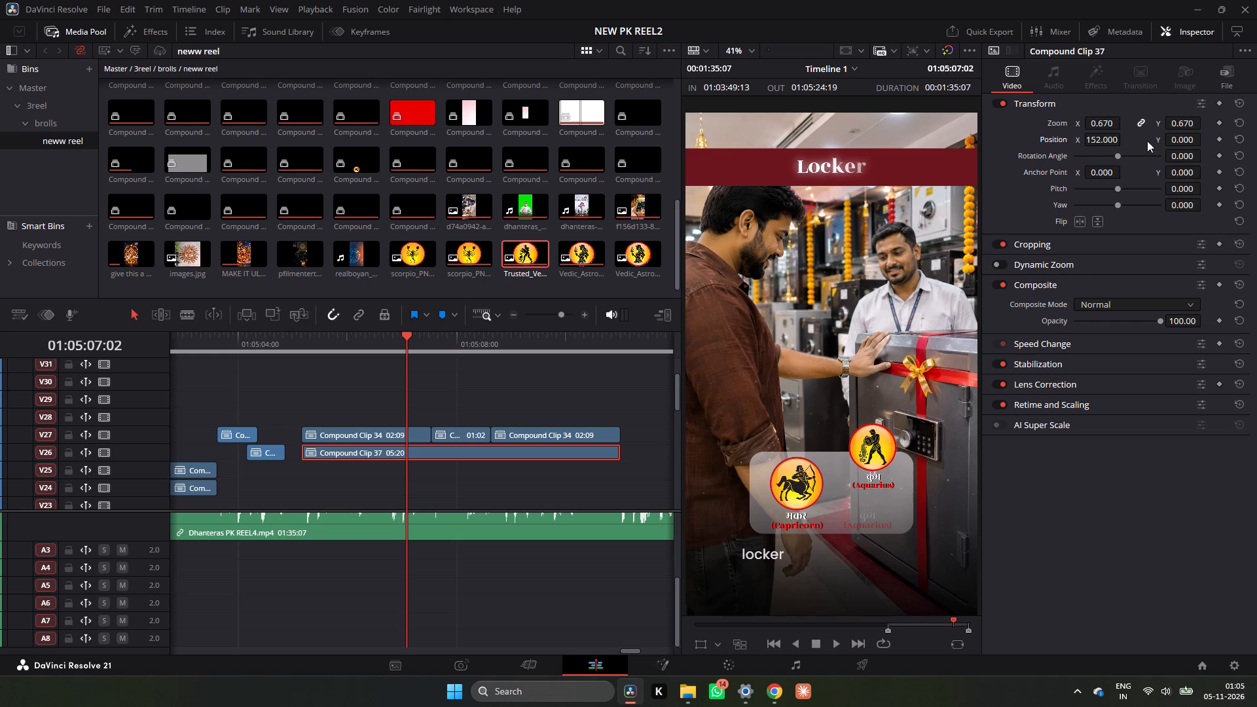
{"action": "left_click_drag", "start_coordinate": [1171, 139], "coordinate": [1066, 202]}
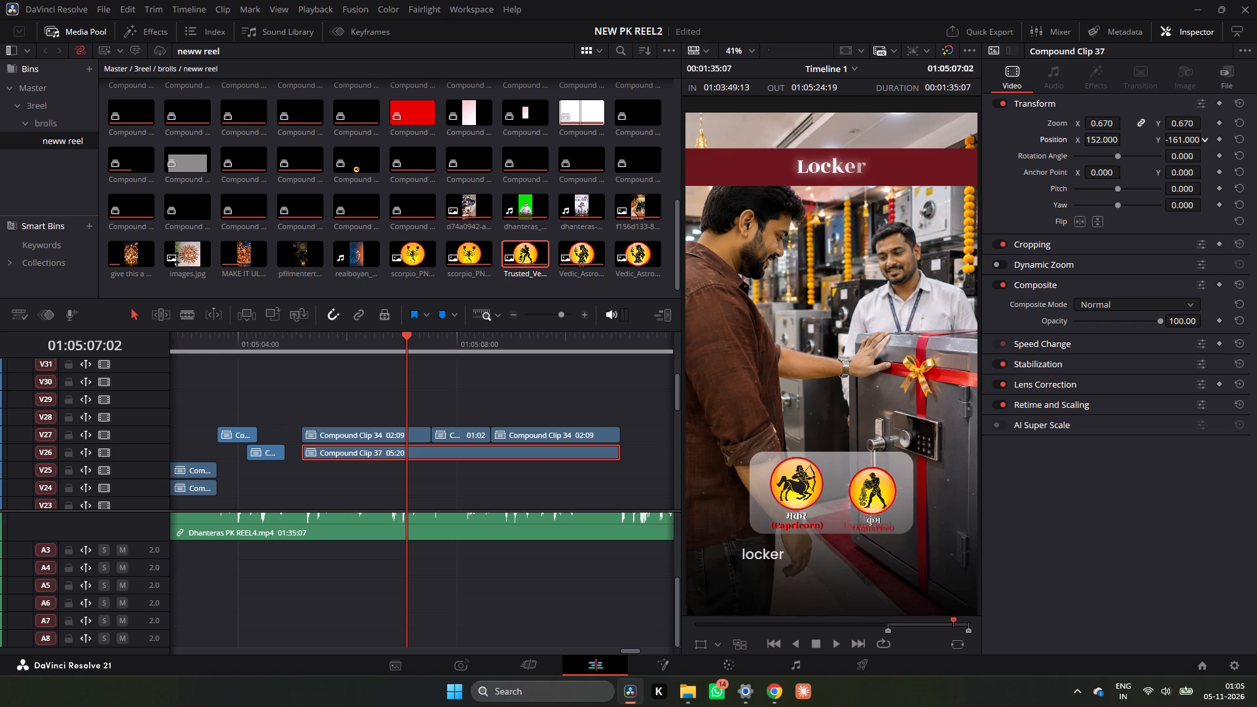
{"action": "left_click_drag", "start_coordinate": [1066, 202], "coordinate": [1087, 194]}
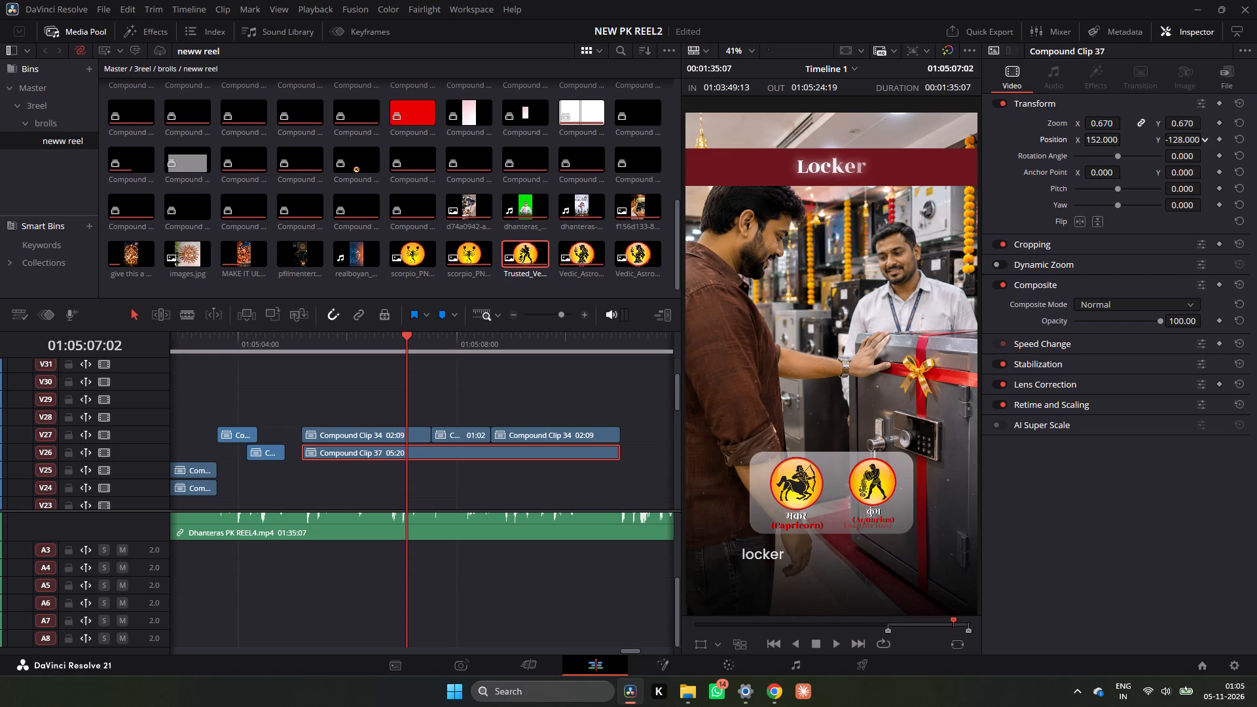
{"action": "left_click_drag", "start_coordinate": [1087, 194], "coordinate": [1082, 197]}
Play back the change from the Steel Utensils shot to the Locker shot to check both emblems.
{"action": "left_click", "coordinate": [331, 347]}
{"action": "type", "text": "v"}
{"action": "key", "text": "space"}
{"action": "key", "text": "space"}
{"action": "key", "text": "space"}
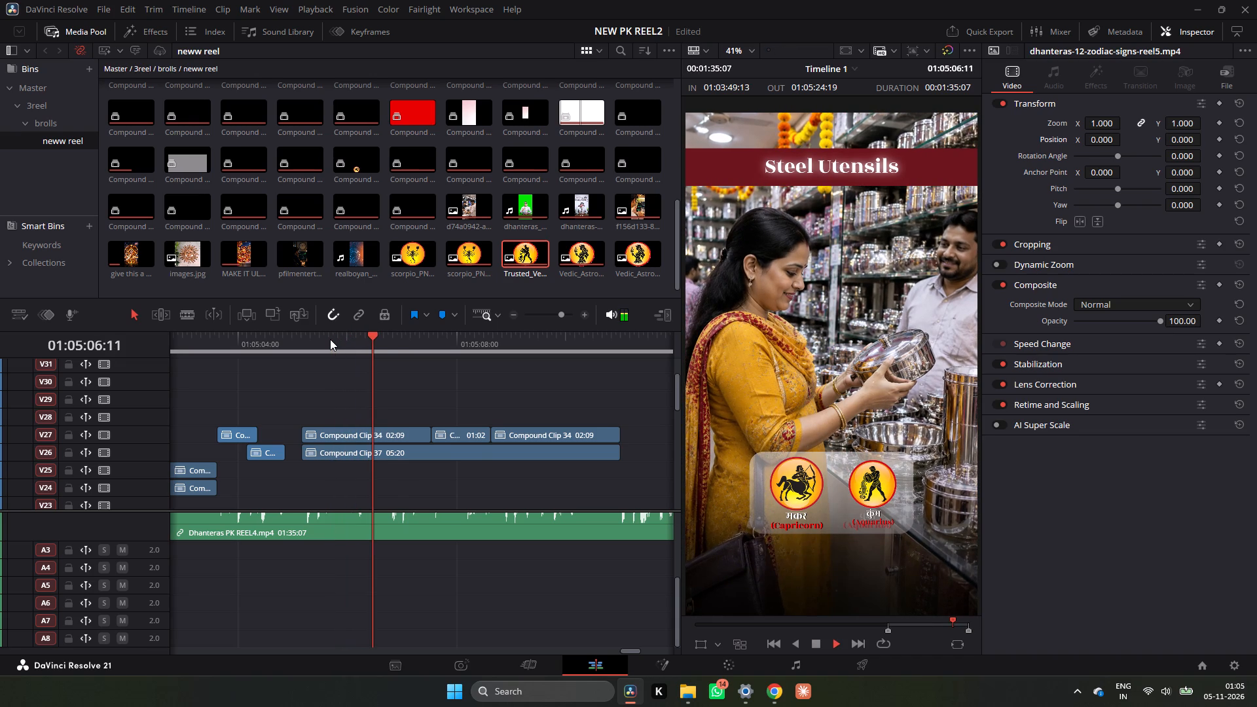
{"action": "key", "text": "space"}
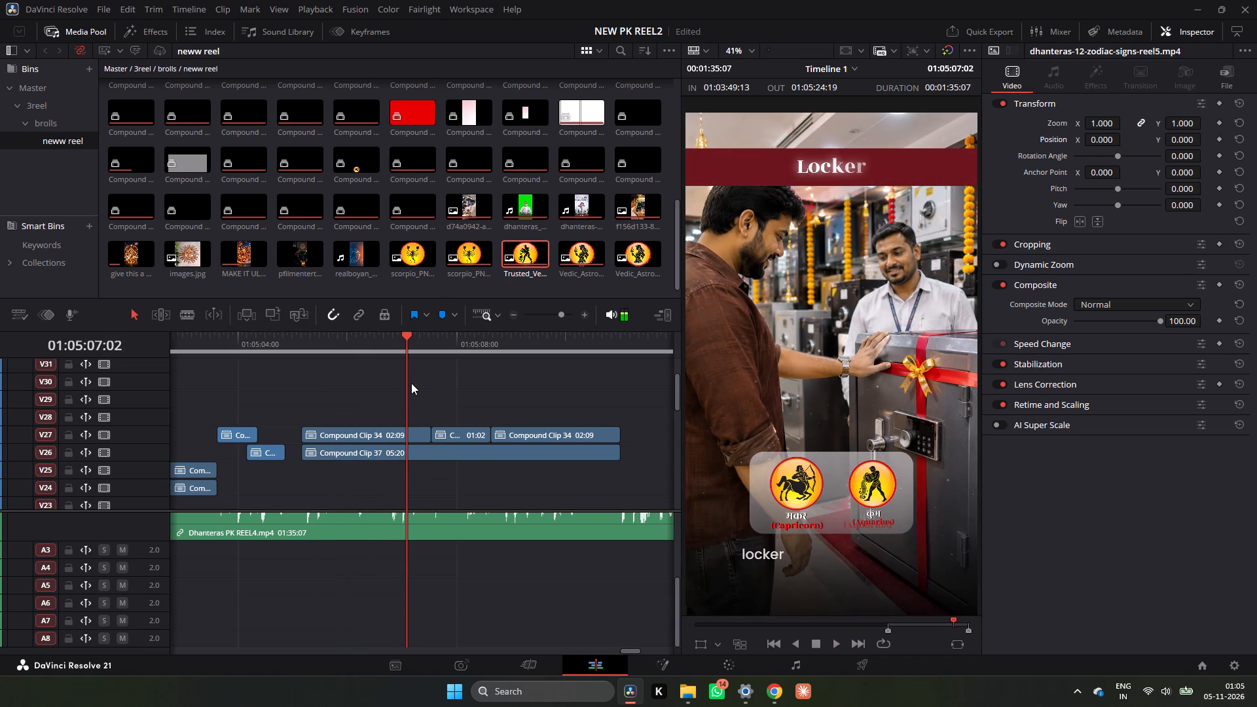
{"action": "key", "text": "space"}
{"action": "key", "text": "space"}
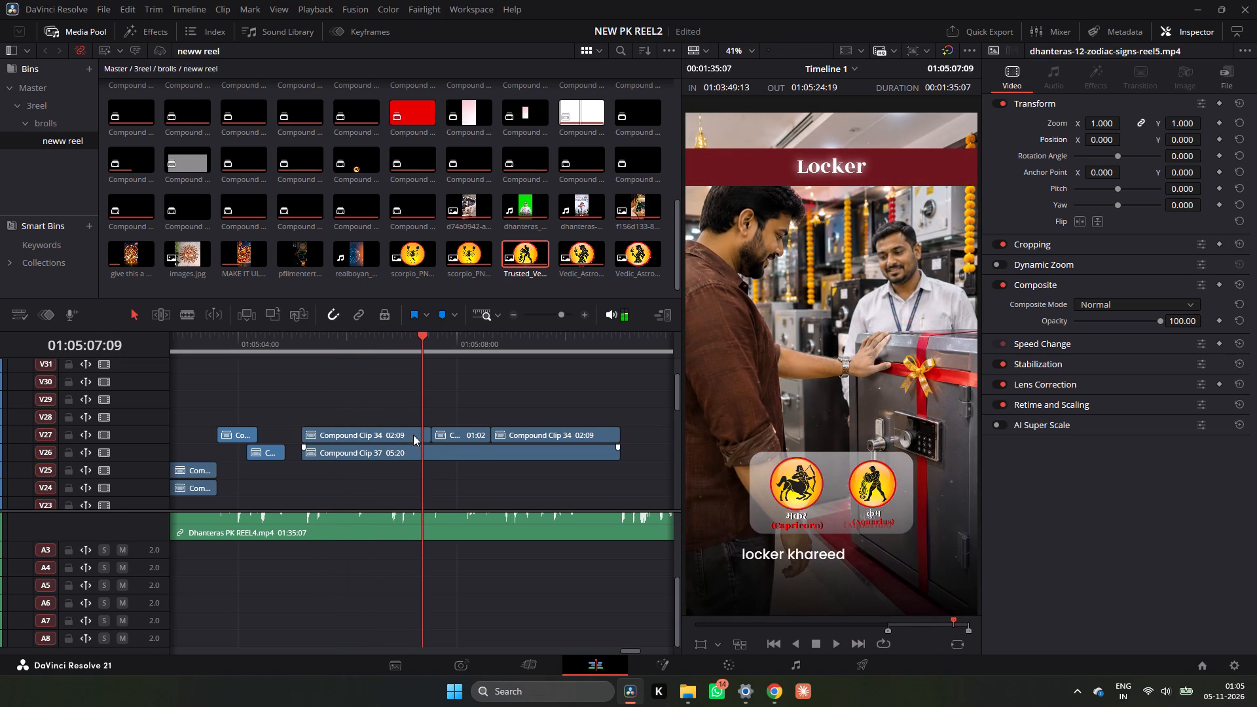
Toggle the dhanteras-12-zodiac-signs-reel5.mp4 clip on V32 off and on to check its effect on the picture.
{"action": "scroll", "coordinate": [413, 435], "scroll_direction": "up", "scroll_amount": 2}
{"action": "left_click", "coordinate": [410, 397]}
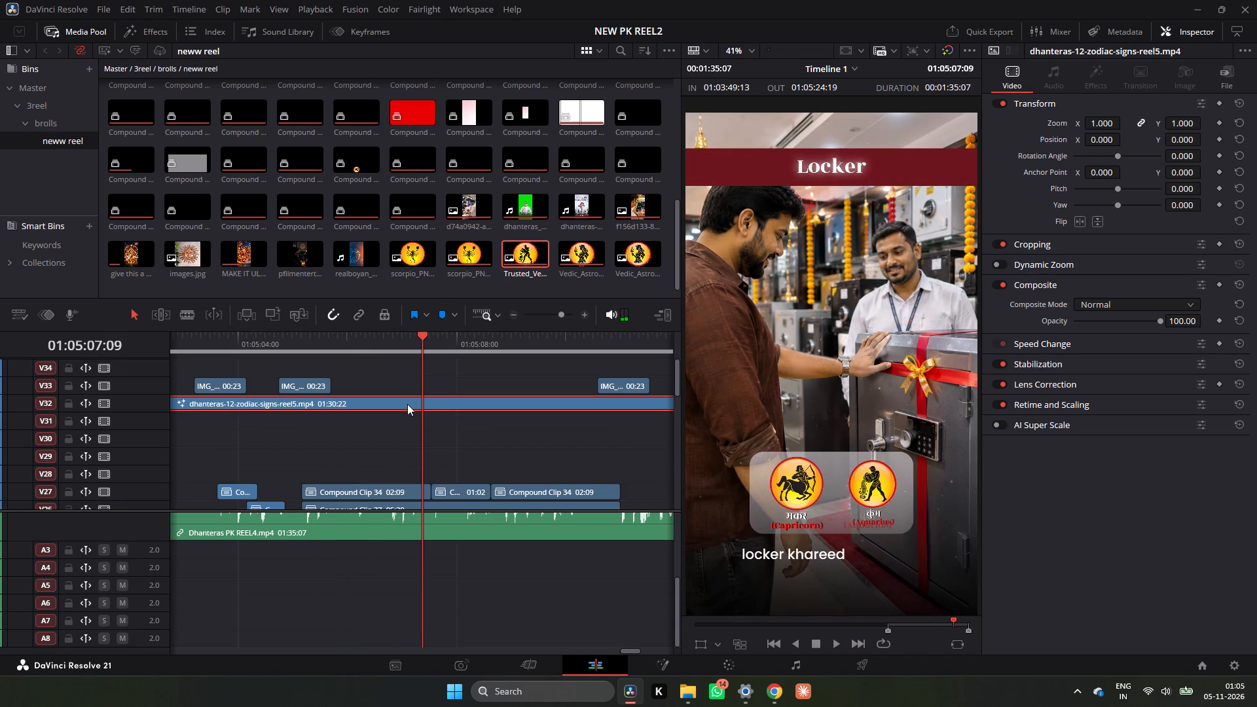
{"action": "type", "text": "dd"}
{"action": "key", "text": "d"}
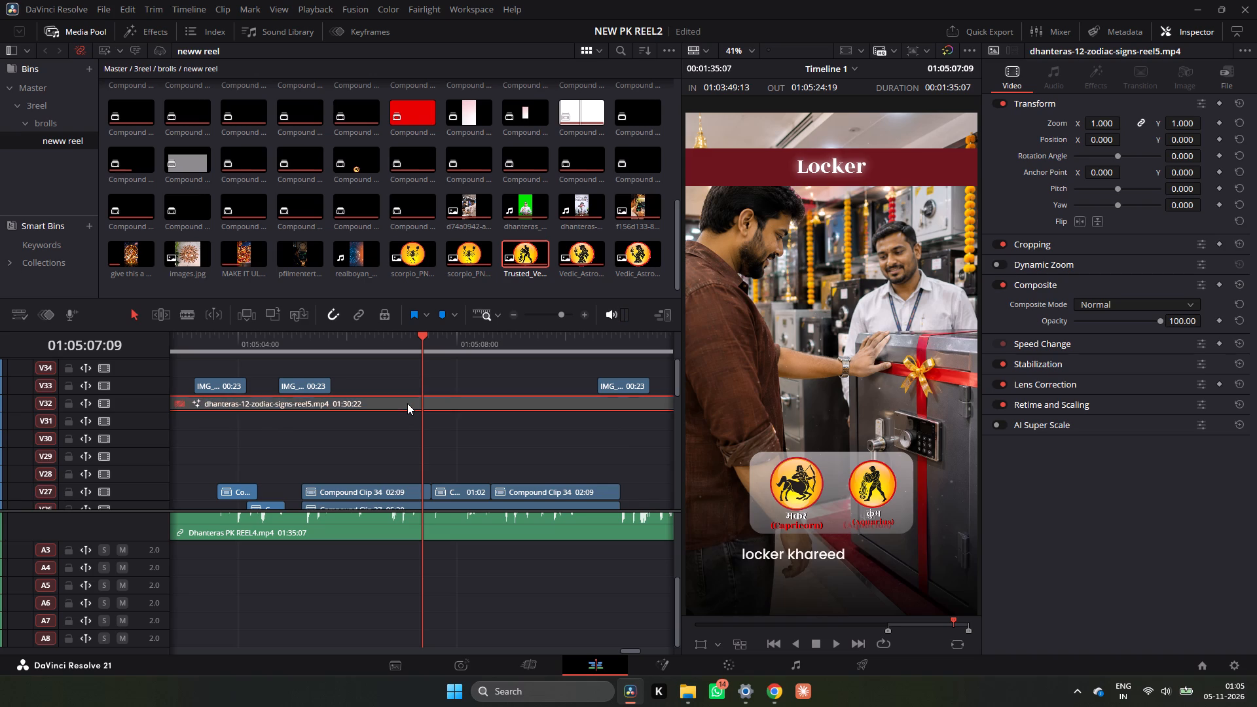
{"action": "key", "text": "d"}
{"action": "type", "text": "dd"}
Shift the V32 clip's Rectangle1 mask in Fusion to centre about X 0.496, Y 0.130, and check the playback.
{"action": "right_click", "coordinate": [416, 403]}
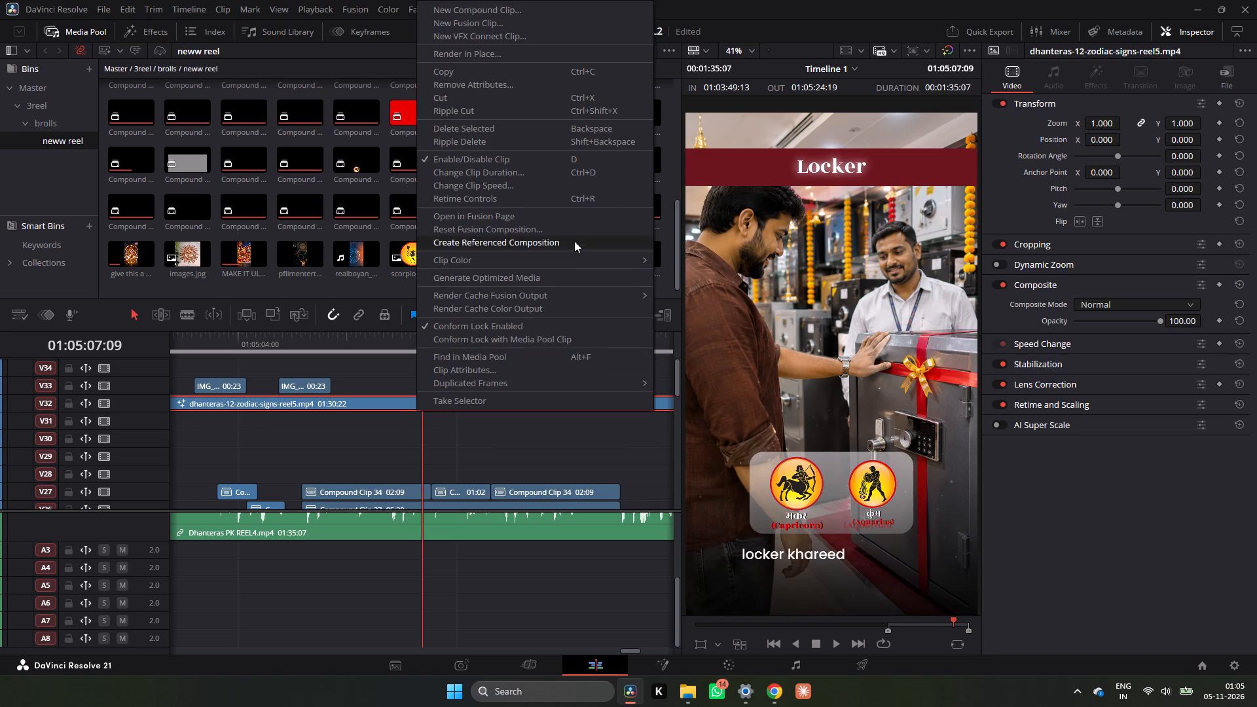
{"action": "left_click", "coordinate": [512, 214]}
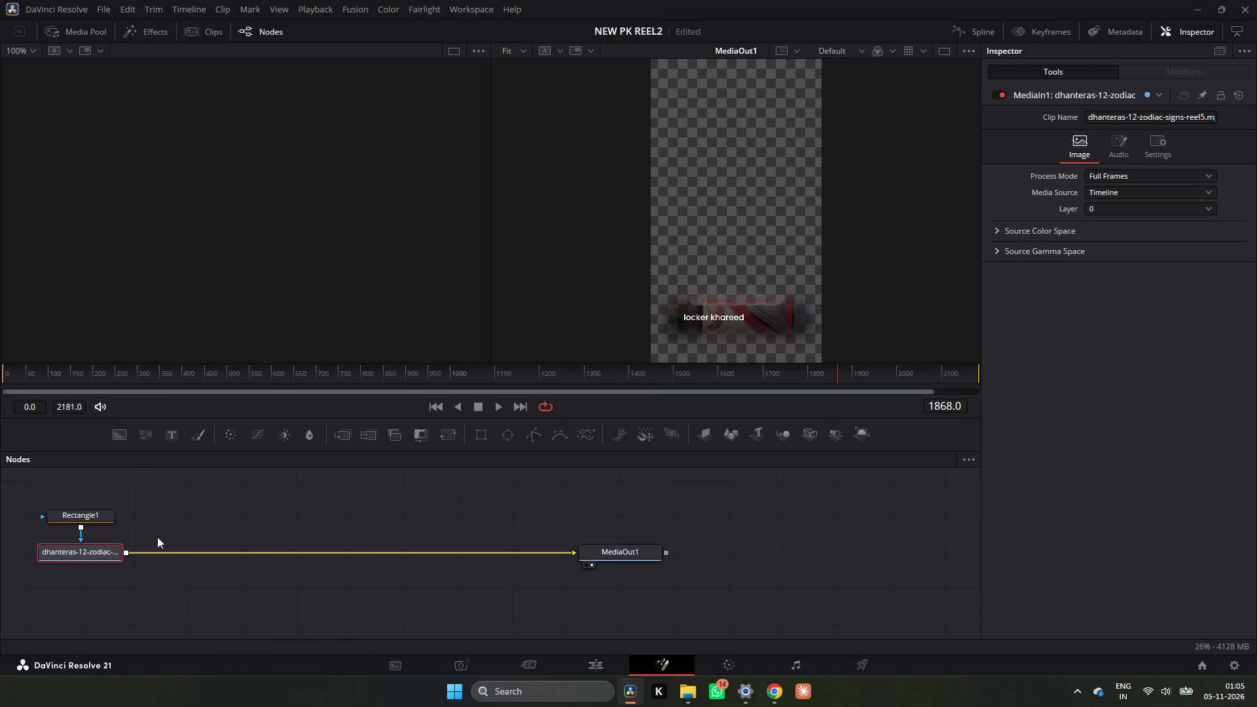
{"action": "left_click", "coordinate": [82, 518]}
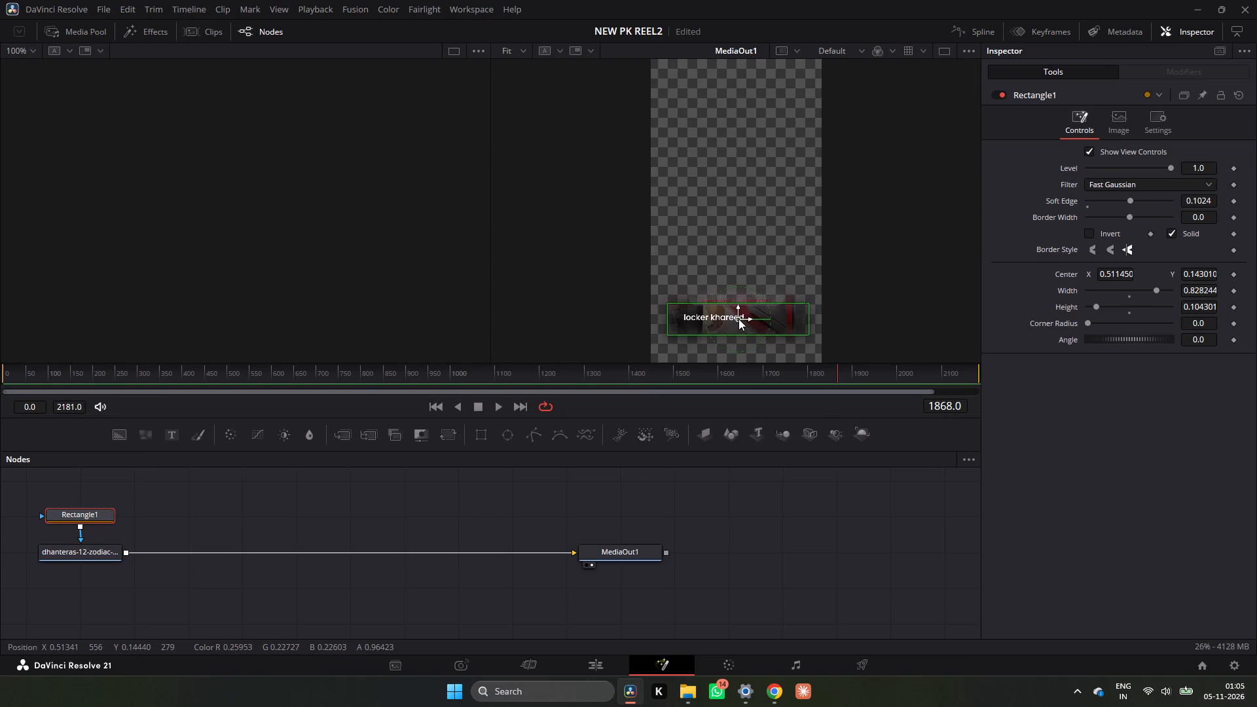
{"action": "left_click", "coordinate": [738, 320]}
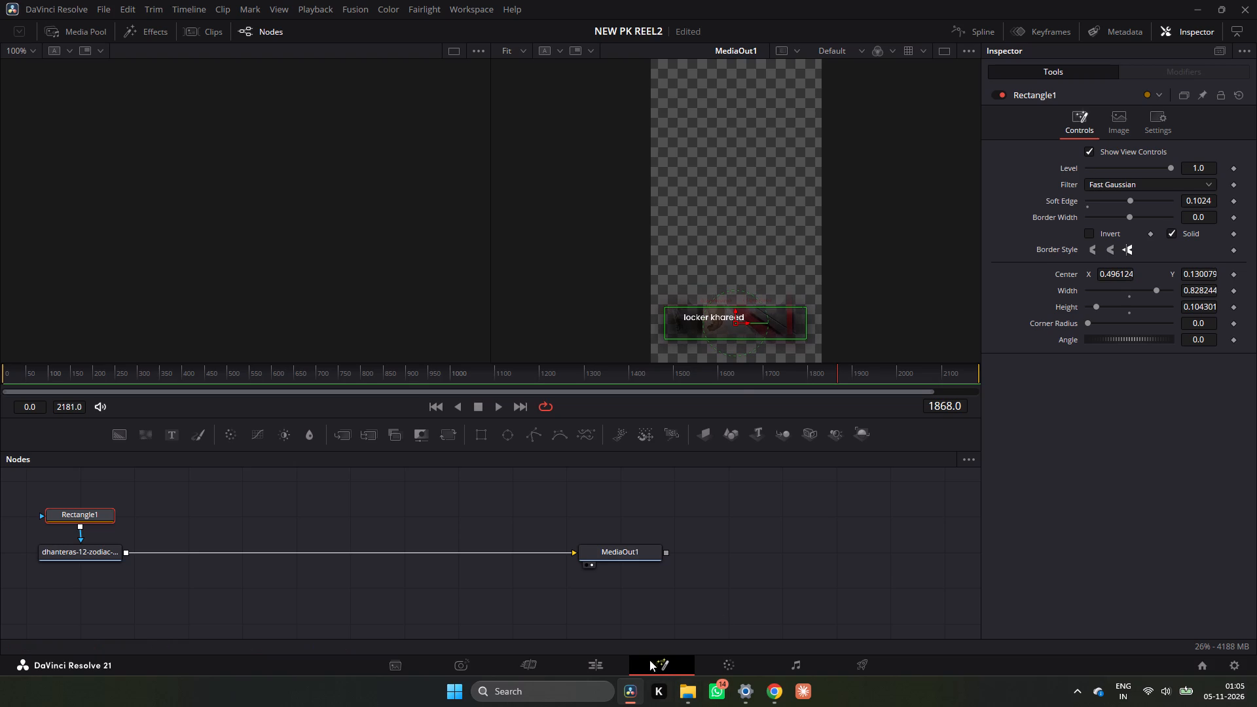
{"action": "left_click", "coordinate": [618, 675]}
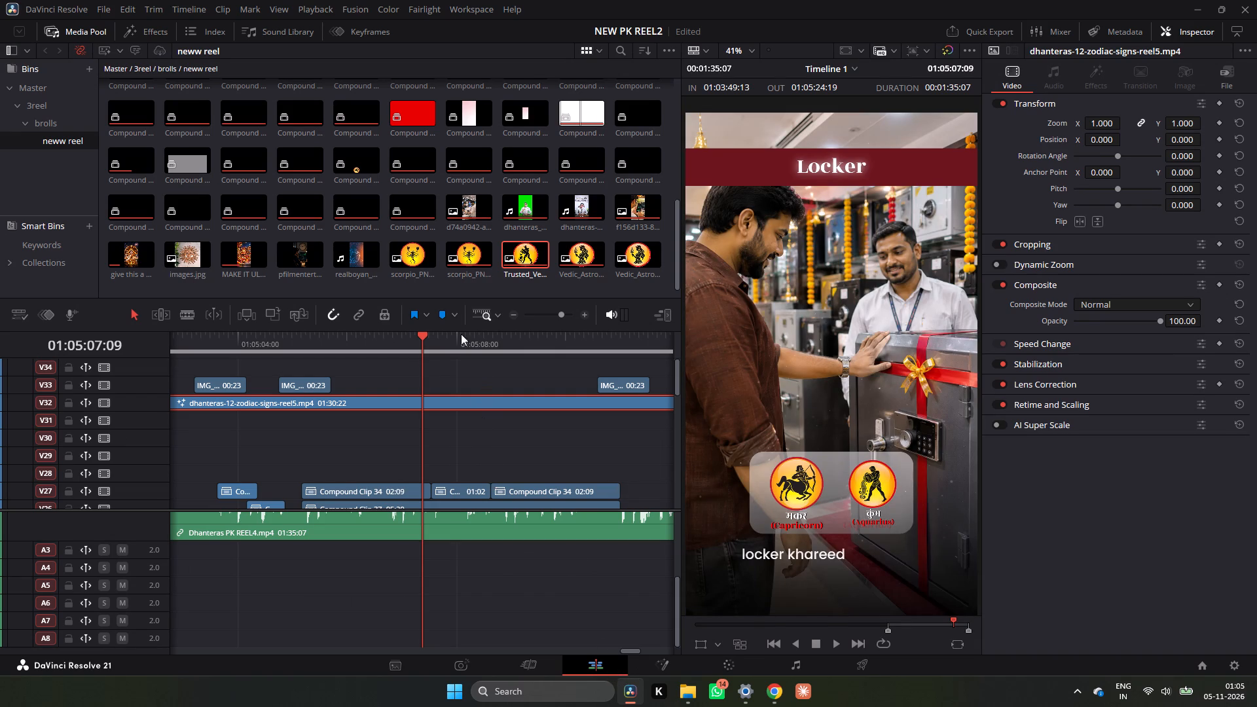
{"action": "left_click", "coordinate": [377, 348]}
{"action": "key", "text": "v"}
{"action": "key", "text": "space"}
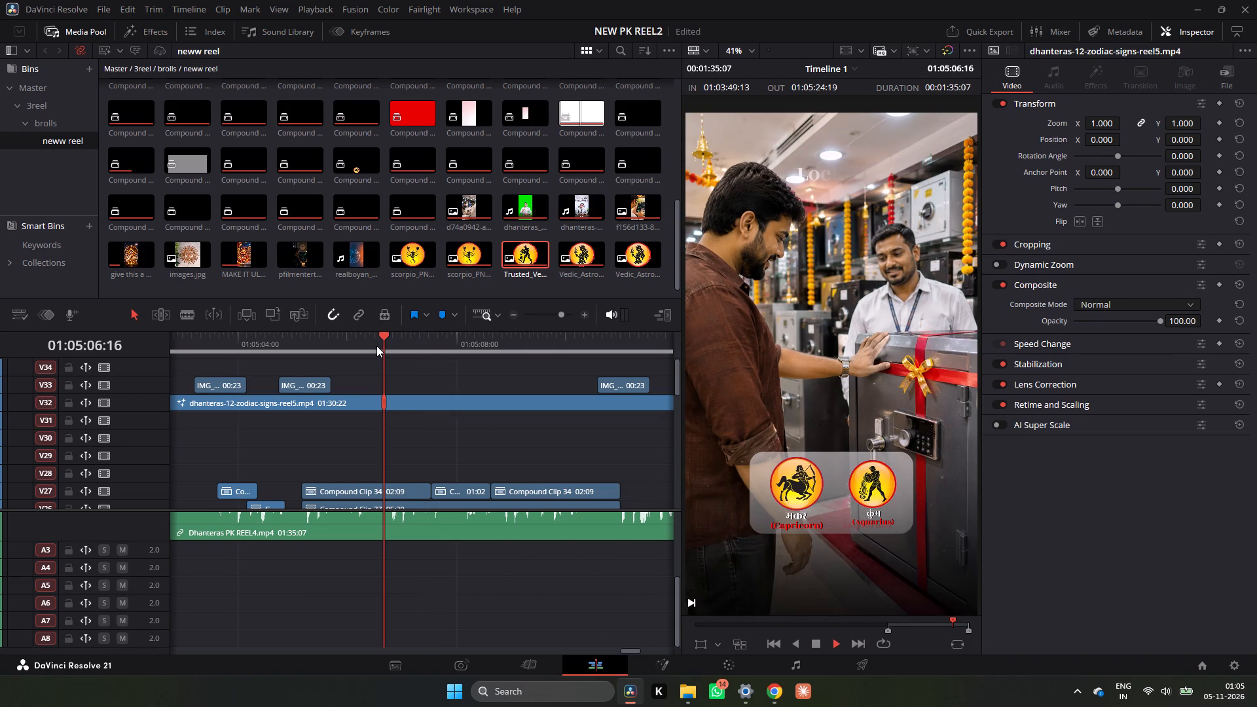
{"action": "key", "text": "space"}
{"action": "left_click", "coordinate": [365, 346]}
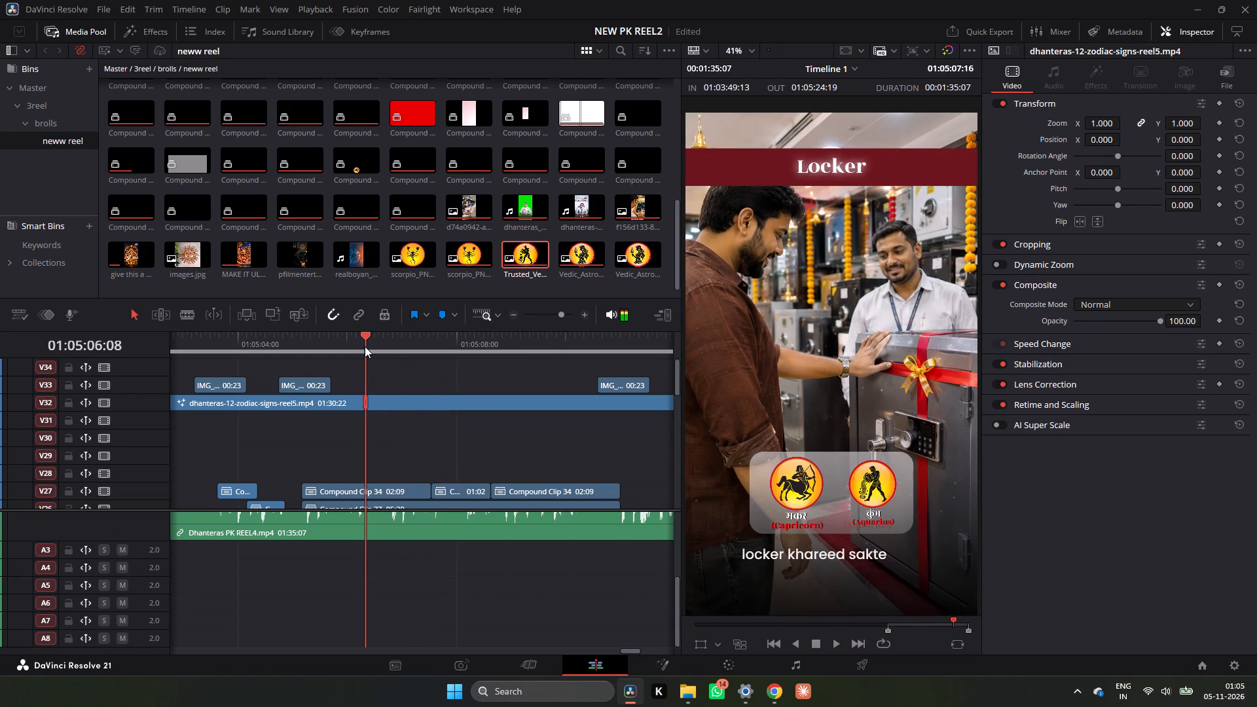
Delete the dhanteras-12-zodiac-signs-reel5.mp4 clip from V32 and check playback from Steel Utensils into Locker.
{"action": "left_click", "coordinate": [516, 317]}
{"action": "left_click_drag", "start_coordinate": [515, 319], "coordinate": [514, 327]}
{"action": "scroll", "coordinate": [487, 405], "scroll_direction": "up", "scroll_amount": 2}
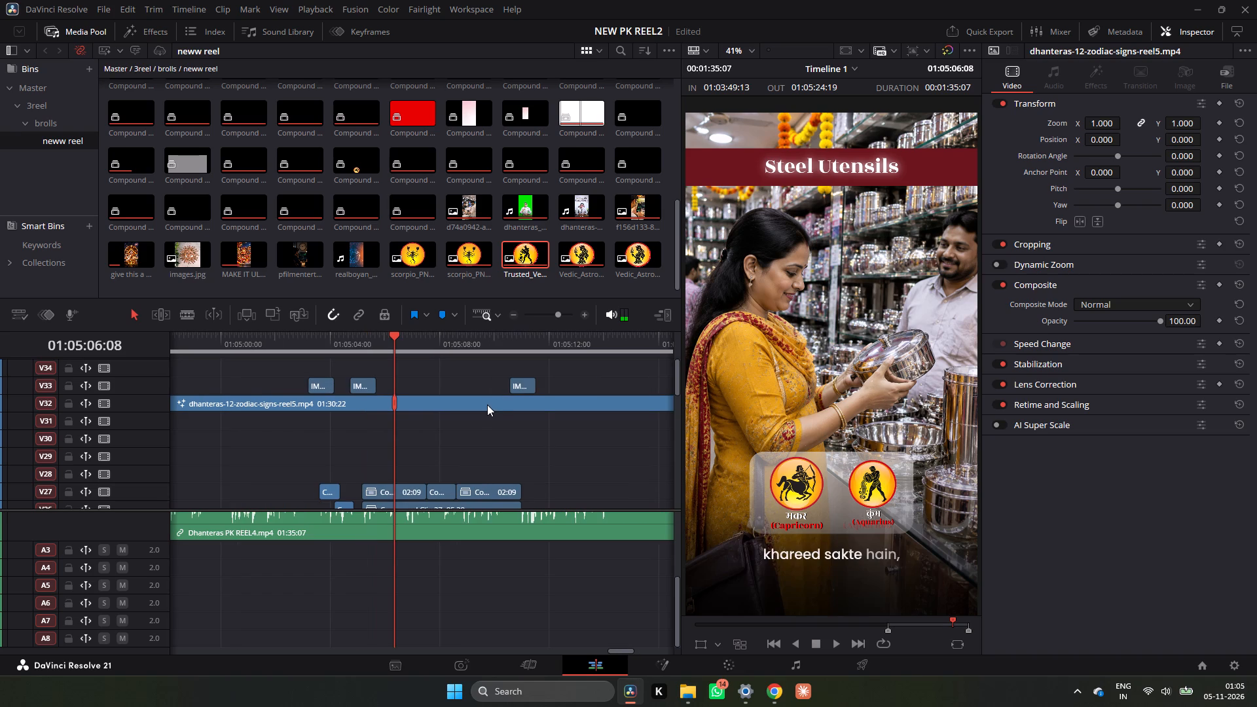
{"action": "scroll", "coordinate": [487, 405], "scroll_direction": "up", "scroll_amount": 1}
{"action": "left_click", "coordinate": [465, 405]}
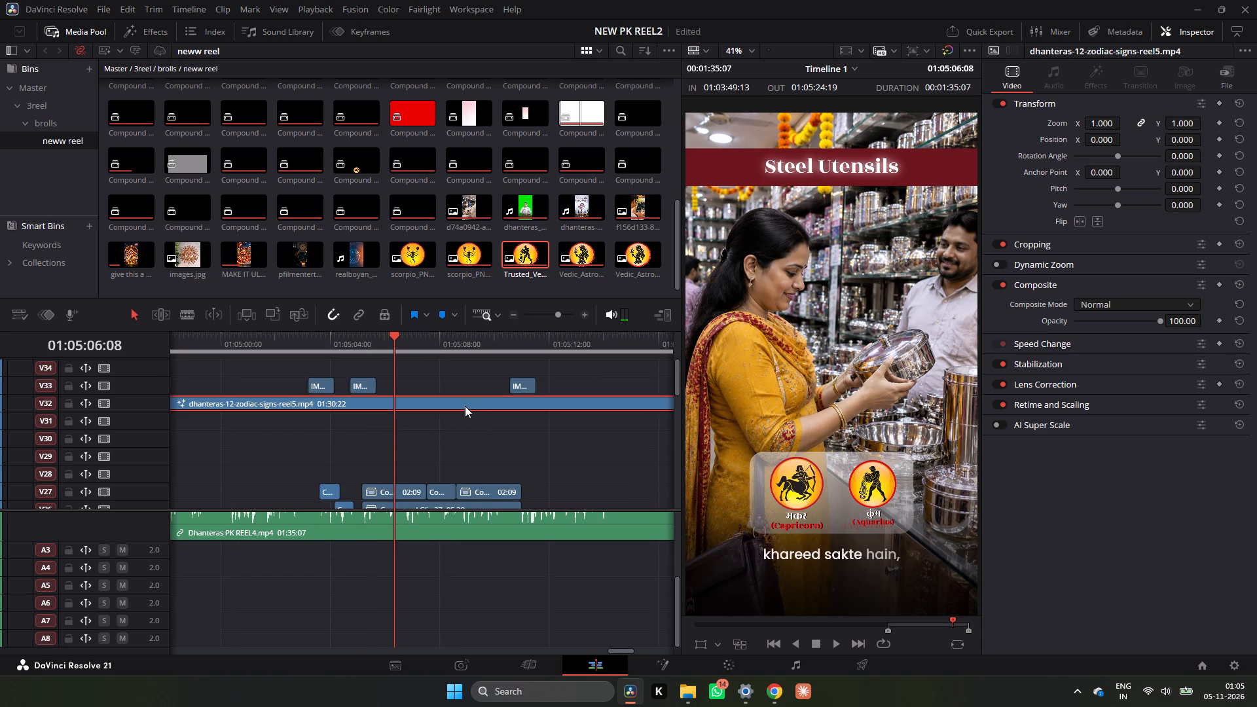
{"action": "key", "text": "BackSpace"}
{"action": "scroll", "coordinate": [460, 410], "scroll_direction": "down", "scroll_amount": 2}
{"action": "scroll", "coordinate": [460, 410], "scroll_direction": "up", "scroll_amount": 1}
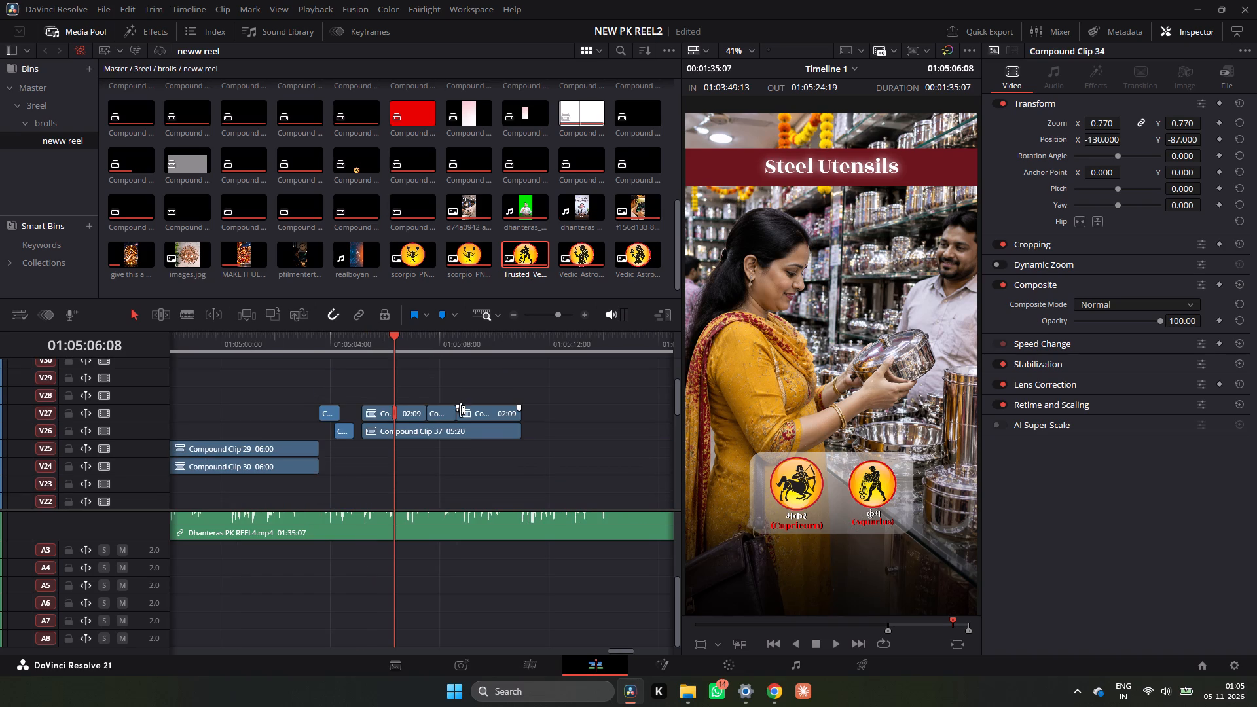
{"action": "key", "text": "space"}
{"action": "key", "text": "space"}
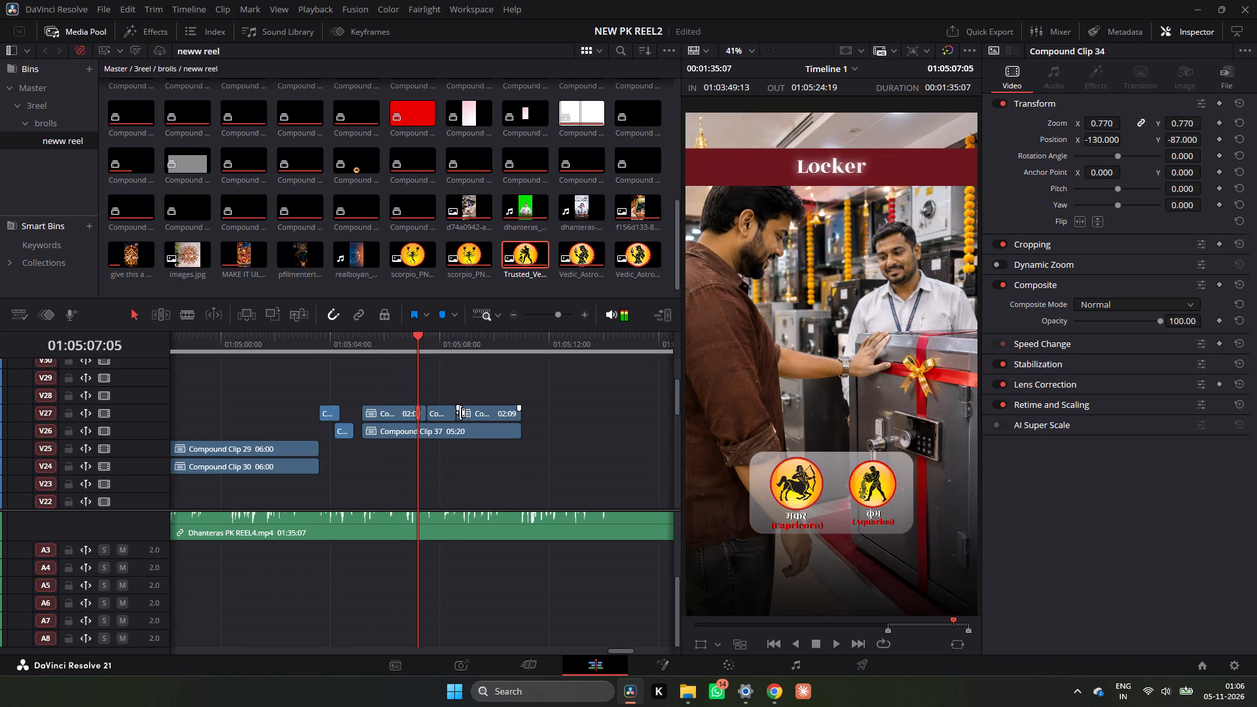
{"action": "left_click", "coordinate": [385, 342]}
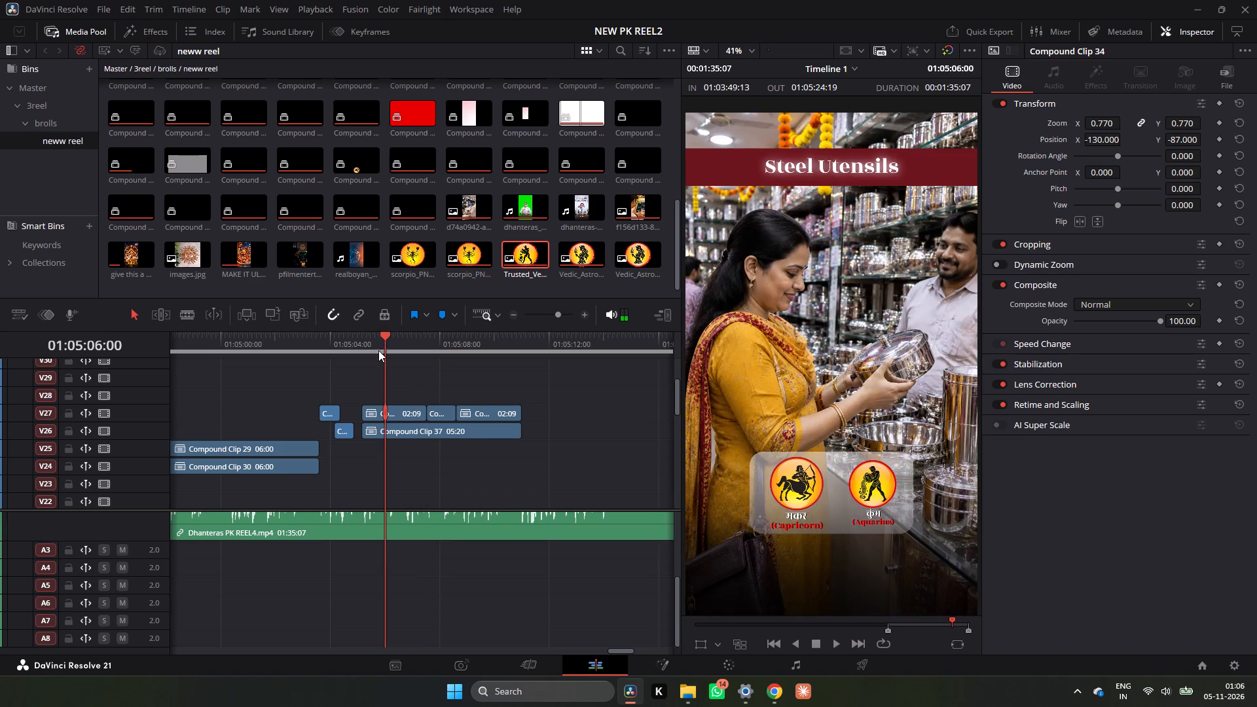
Set Compound Clip 35's horizontal position to 267 so the kumbh emblem sits beside makar in the presenter shot at 01:05:04:05.
{"action": "left_click_drag", "start_coordinate": [378, 350], "coordinate": [324, 367]}
{"action": "key", "text": "space"}
{"action": "key", "text": "space"}
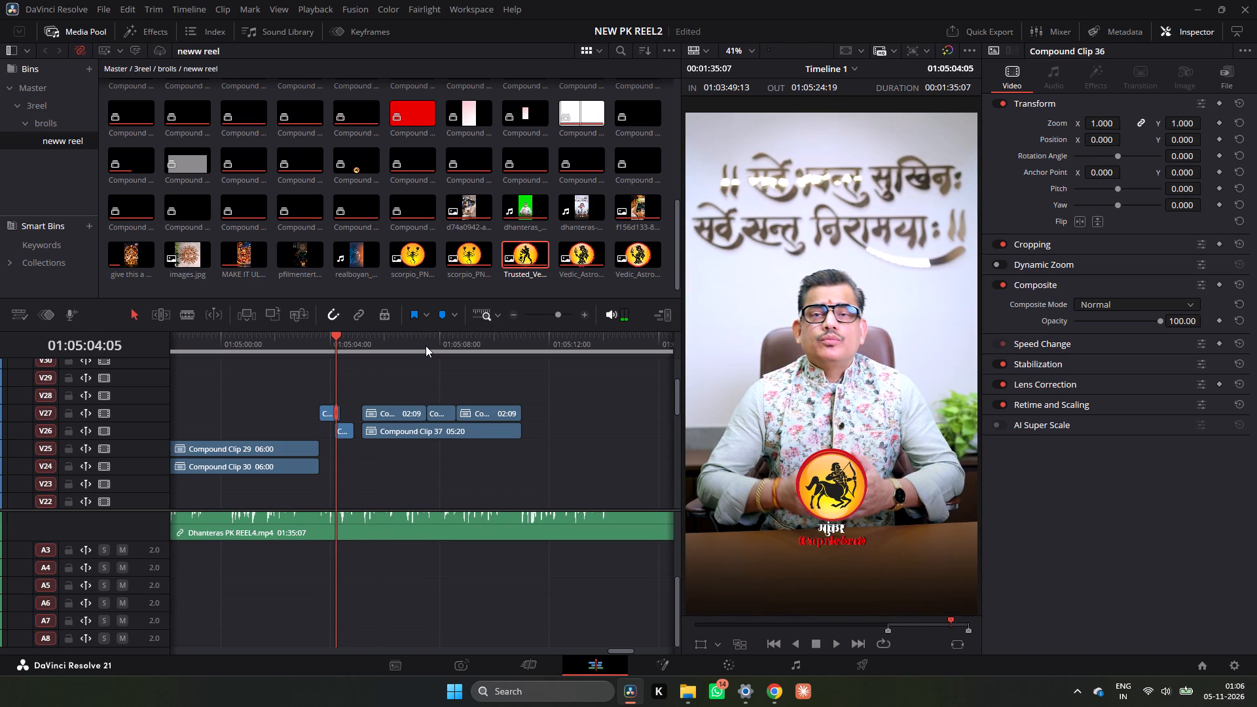
{"action": "double_click", "coordinate": [584, 311]}
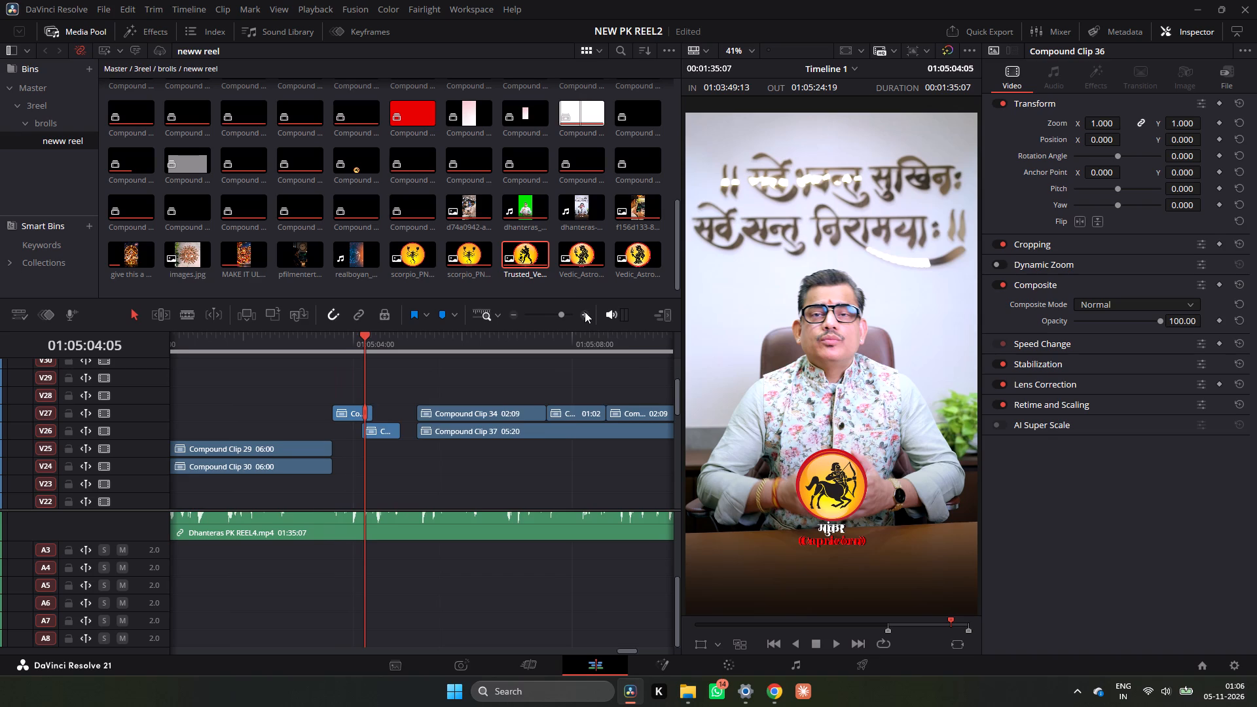
{"action": "left_click", "coordinate": [585, 312]}
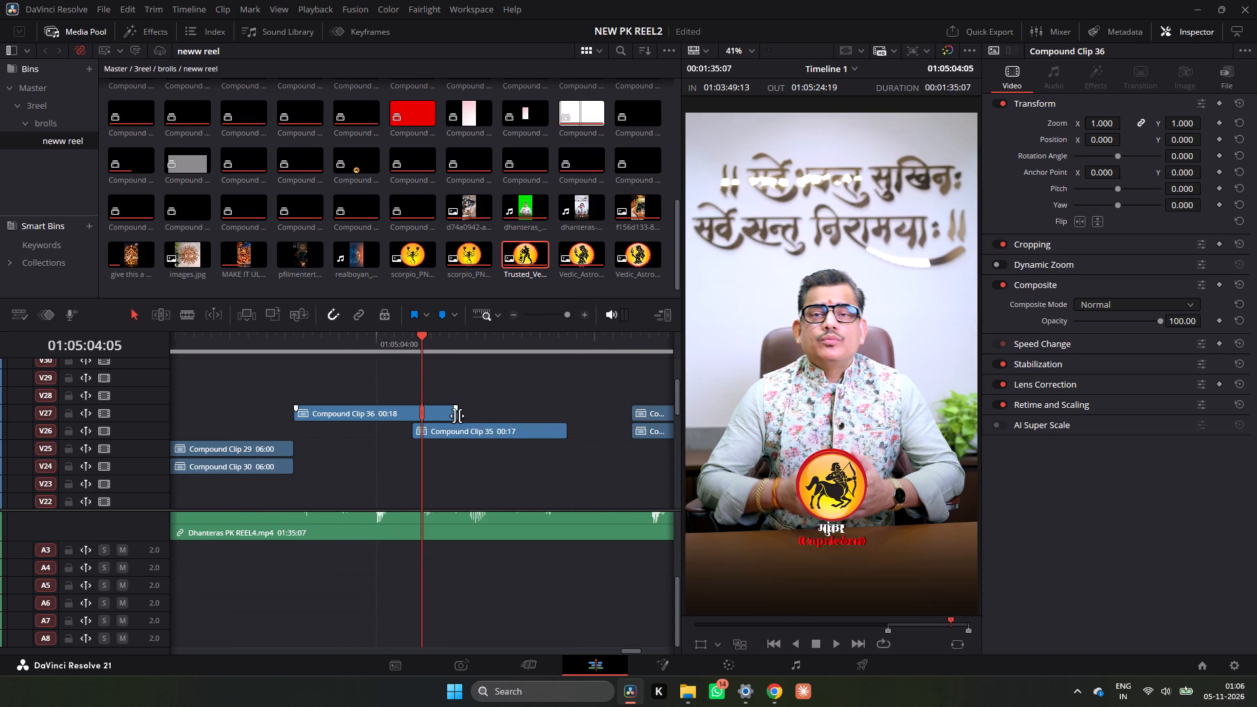
{"action": "left_click", "coordinate": [481, 433]}
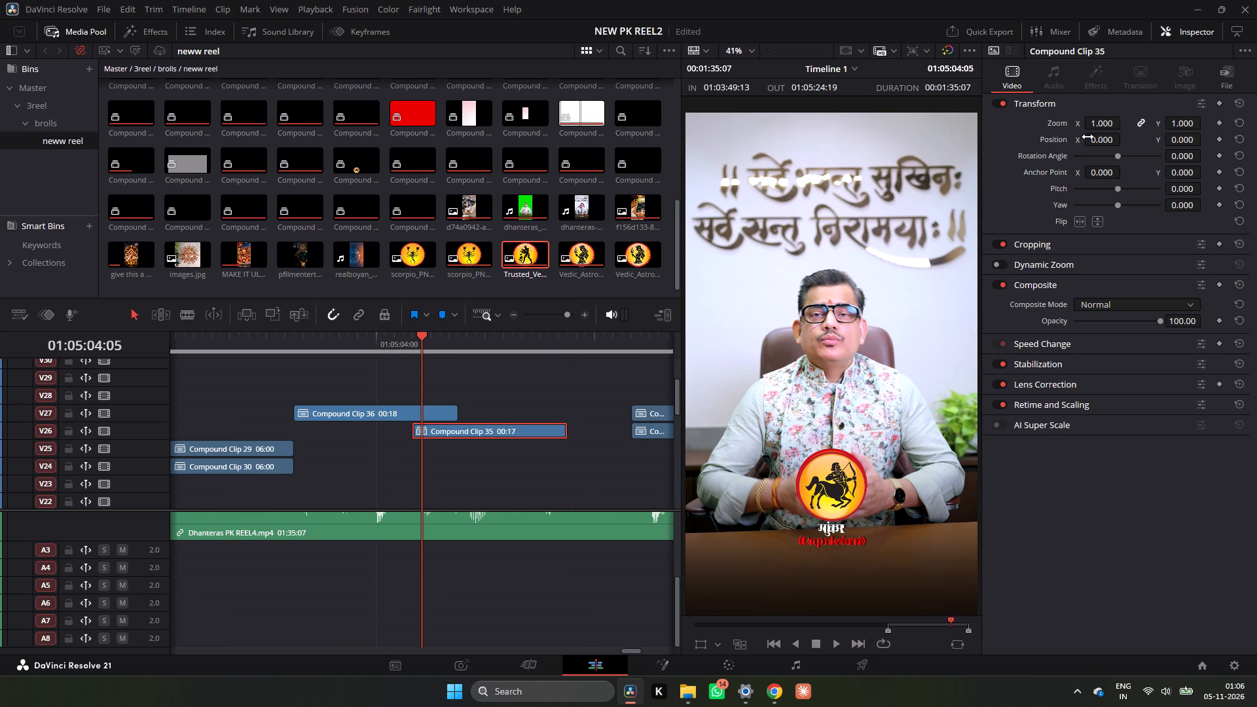
{"action": "left_click_drag", "start_coordinate": [1087, 137], "coordinate": [646, 357]}
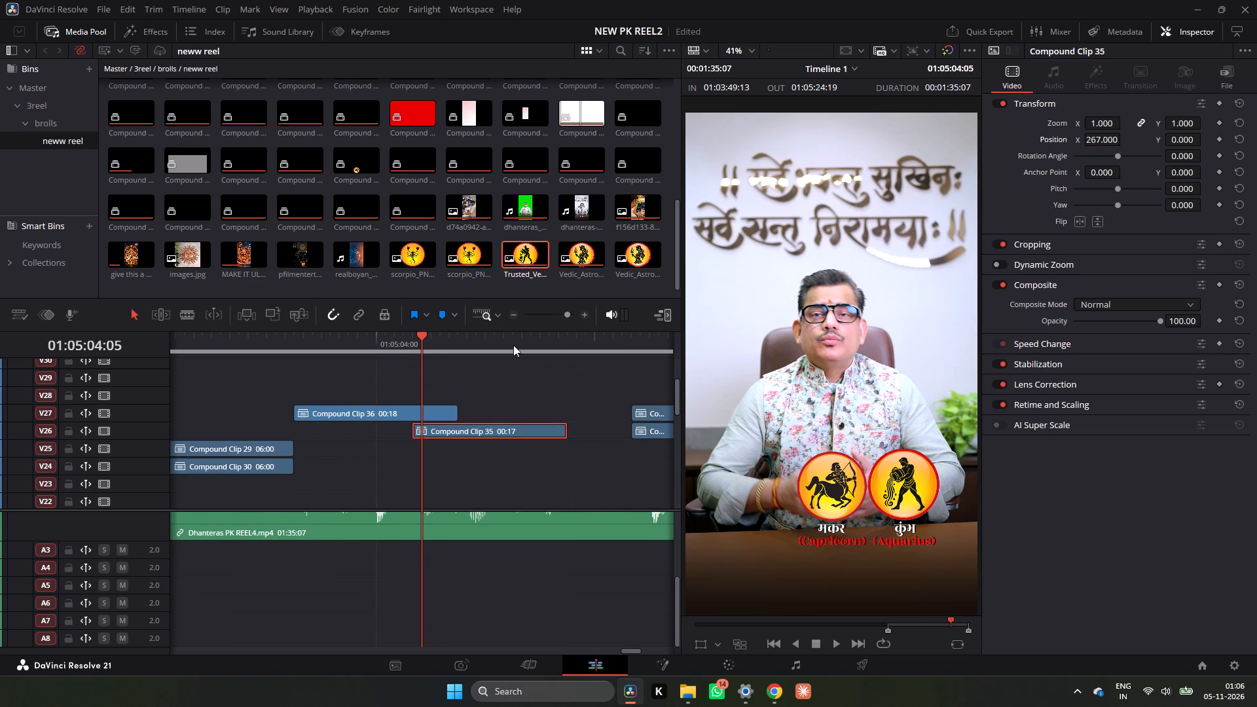
Resize the kumbh emblem (Compound Clip 37) in the Steel Utensils shot to zoom 0.750 and set its vertical position to -99.
{"action": "left_click", "coordinate": [519, 316]}
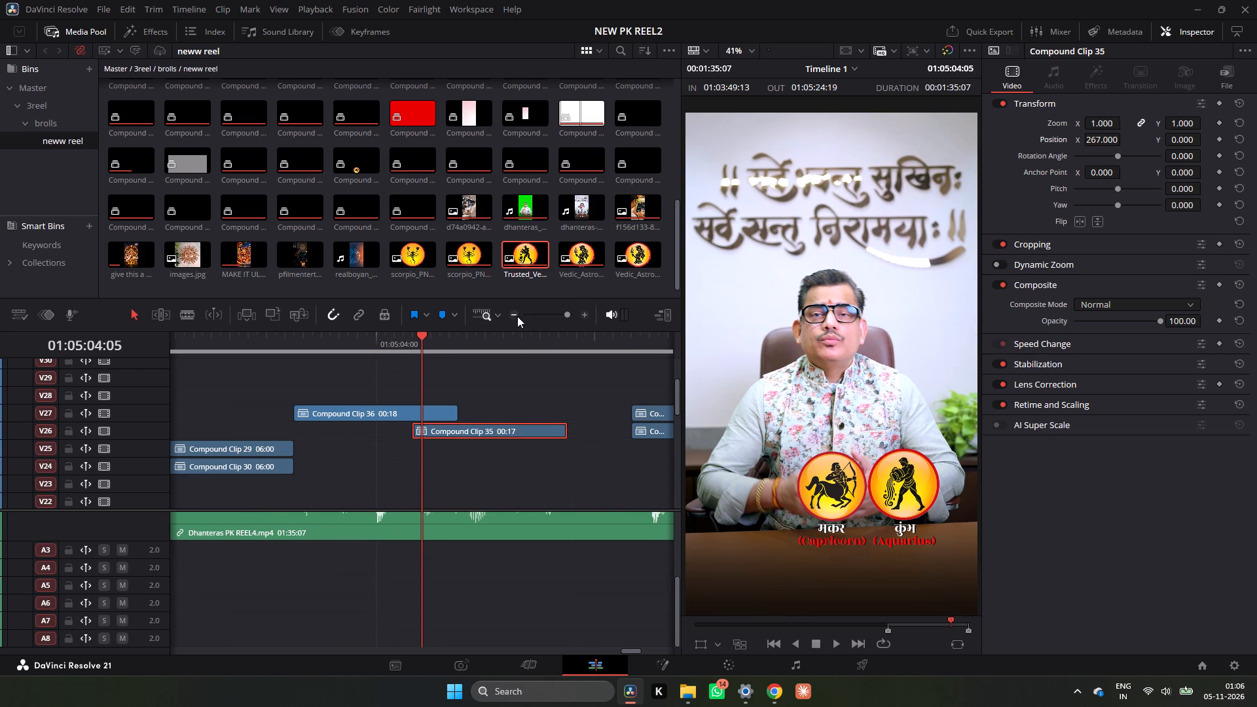
{"action": "double_click", "coordinate": [515, 316]}
{"action": "left_click_drag", "start_coordinate": [496, 354], "coordinate": [490, 352]}
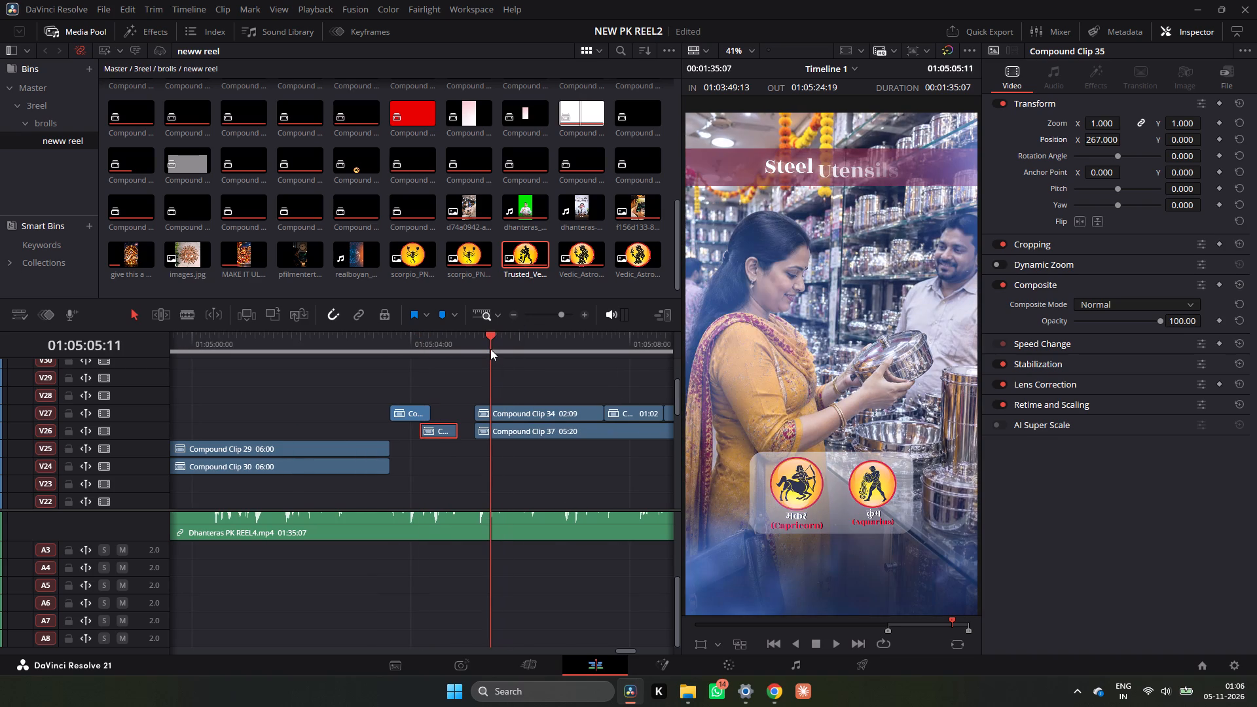
{"action": "key", "text": "space"}
{"action": "key", "text": "space"}
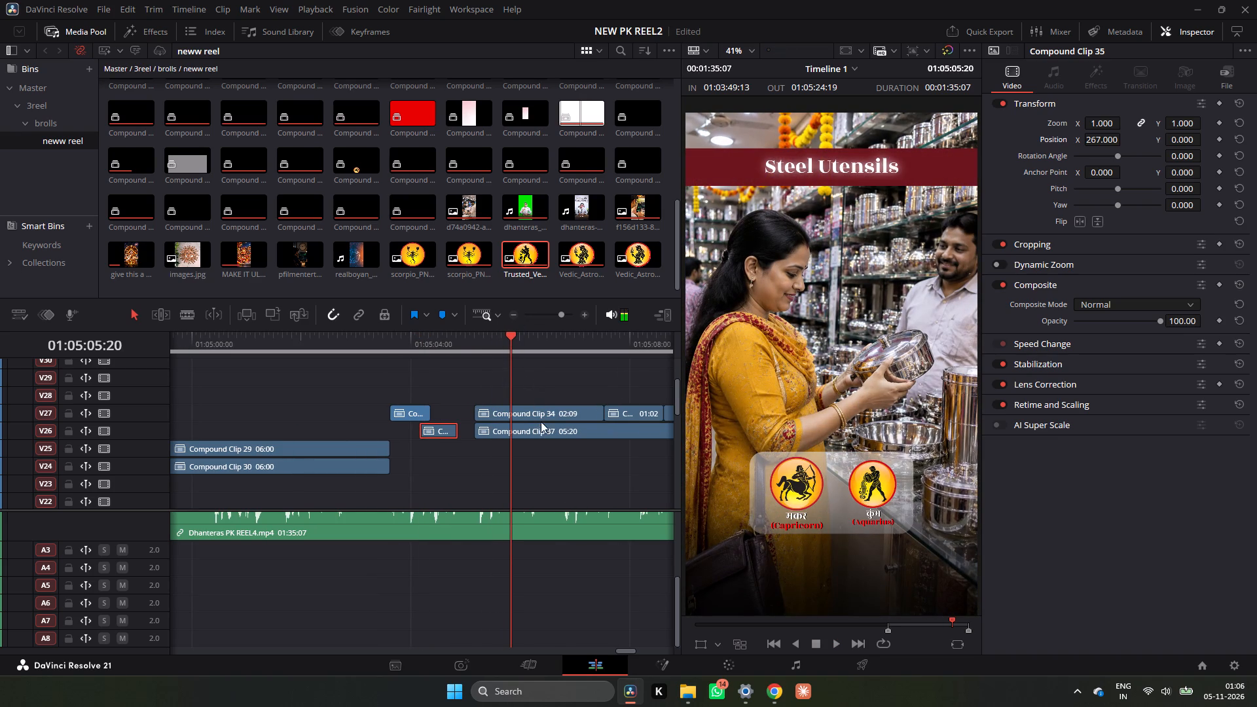
{"action": "left_click", "coordinate": [547, 410]}
{"action": "left_click", "coordinate": [548, 429]}
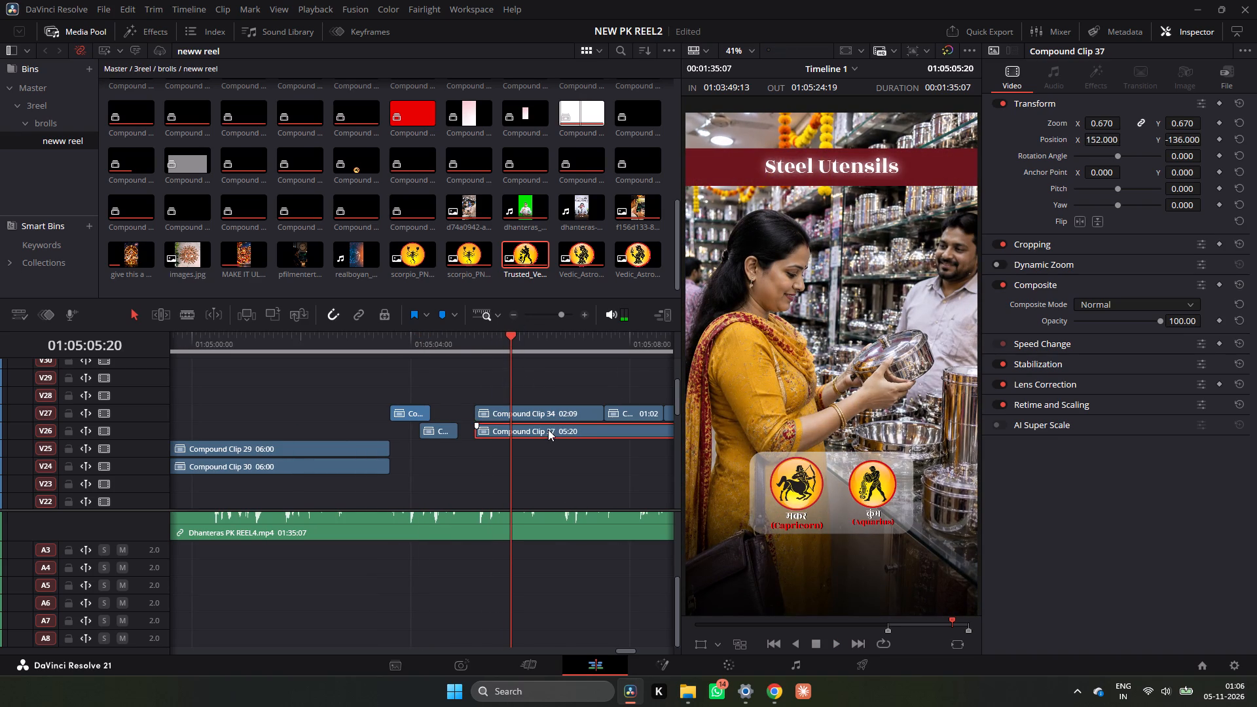
{"action": "left_click_drag", "start_coordinate": [1190, 121], "coordinate": [1193, 124]}
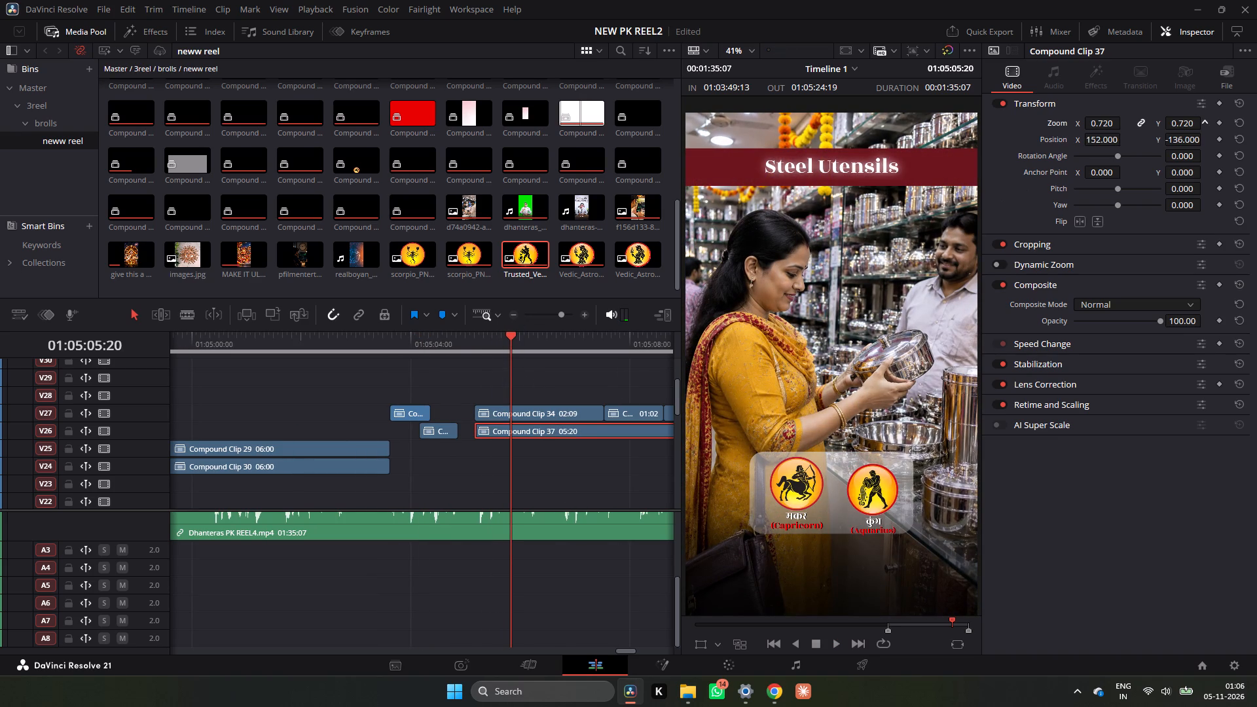
{"action": "left_click_drag", "start_coordinate": [1193, 124], "coordinate": [1195, 126]}
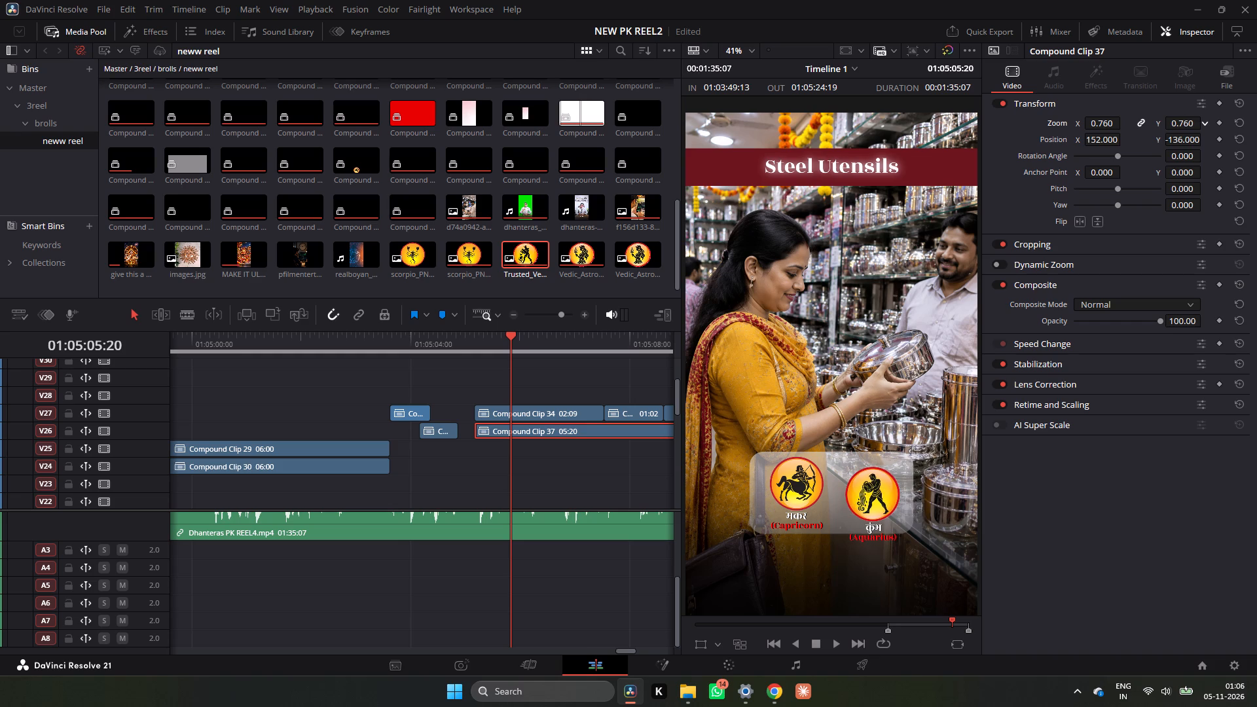
{"action": "left_click_drag", "start_coordinate": [1195, 126], "coordinate": [1194, 128]}
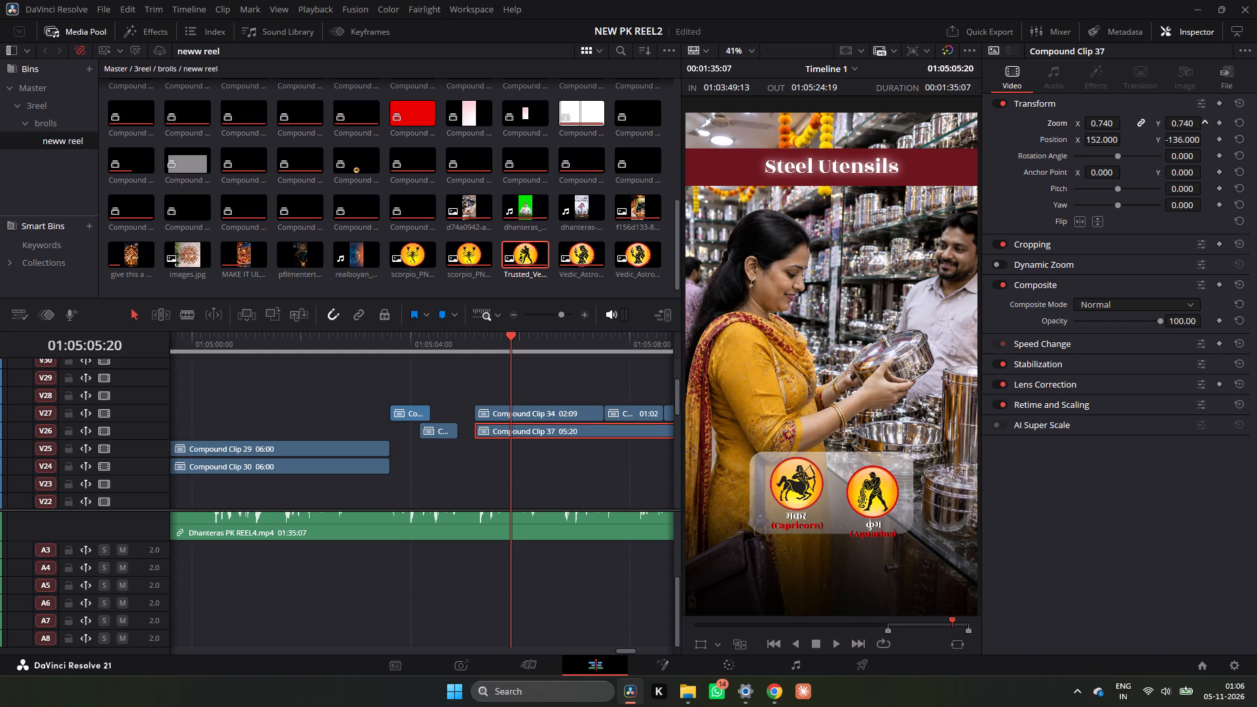
{"action": "left_click_drag", "start_coordinate": [1194, 128], "coordinate": [1190, 121]}
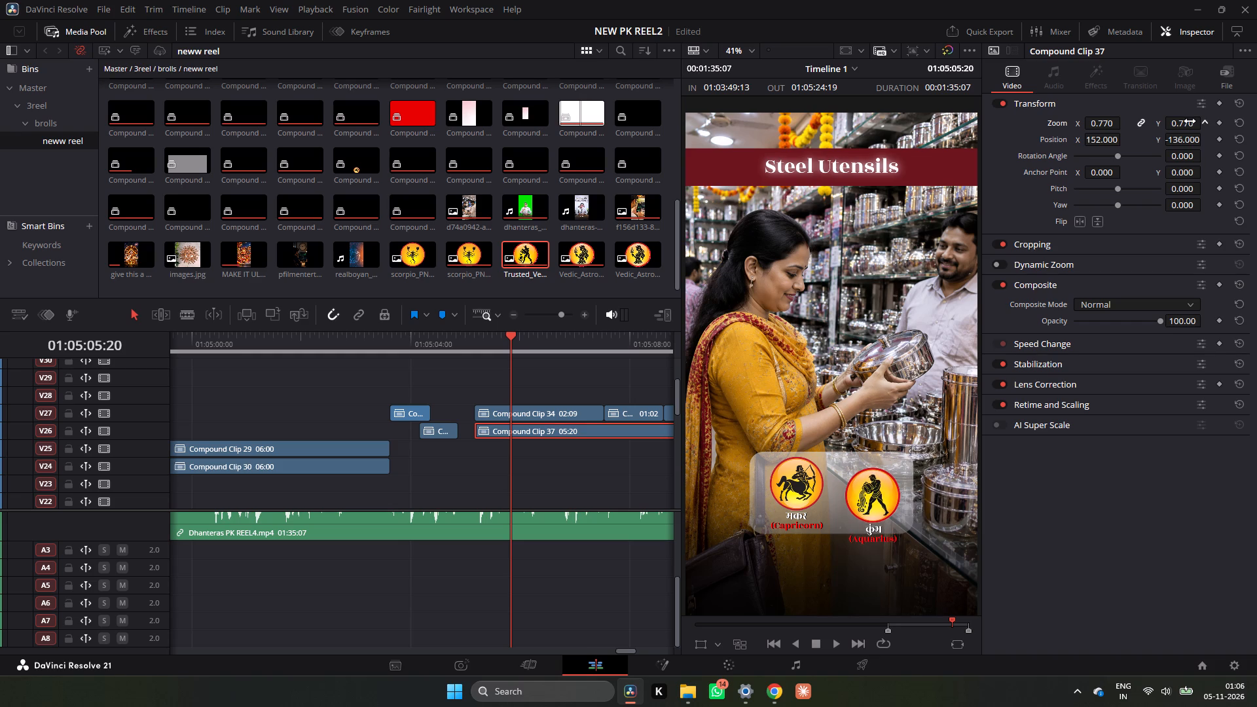
{"action": "left_click_drag", "start_coordinate": [1190, 121], "coordinate": [1196, 128]}
{"action": "left_click_drag", "start_coordinate": [1171, 138], "coordinate": [1173, 137]}
{"action": "left_click_drag", "start_coordinate": [1173, 137], "coordinate": [1205, 156]}
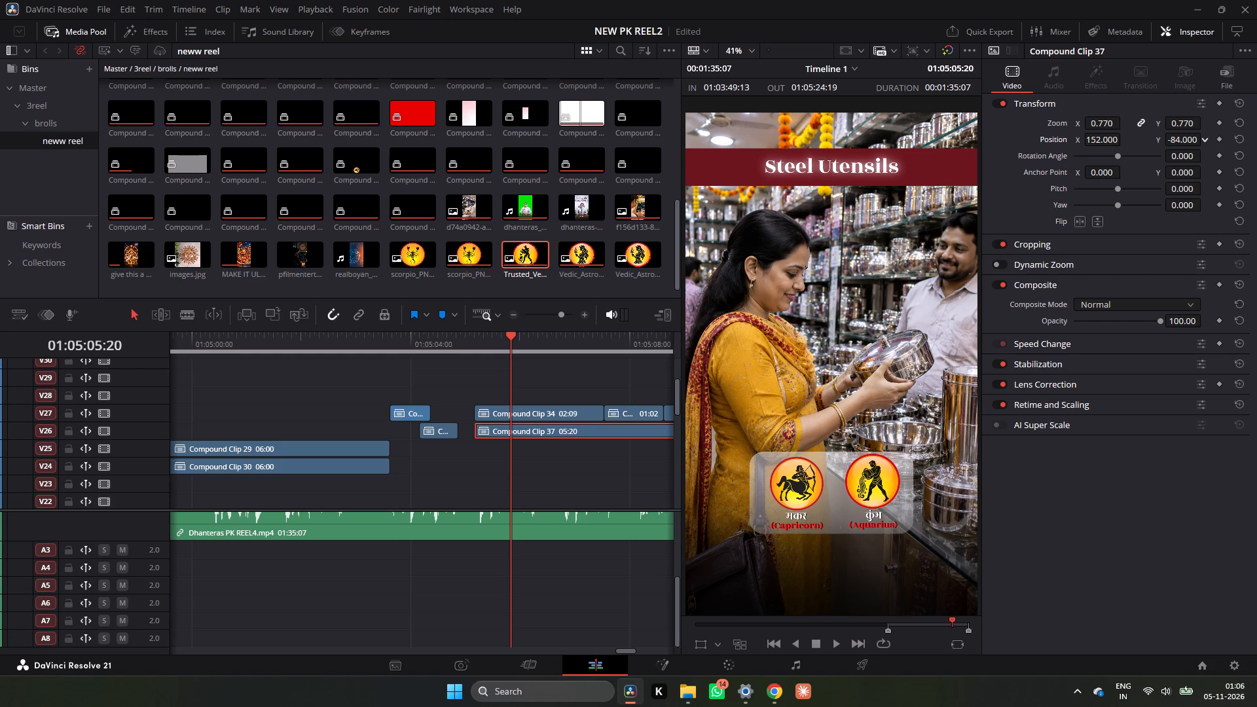
{"action": "left_click_drag", "start_coordinate": [1205, 156], "coordinate": [1203, 157]}
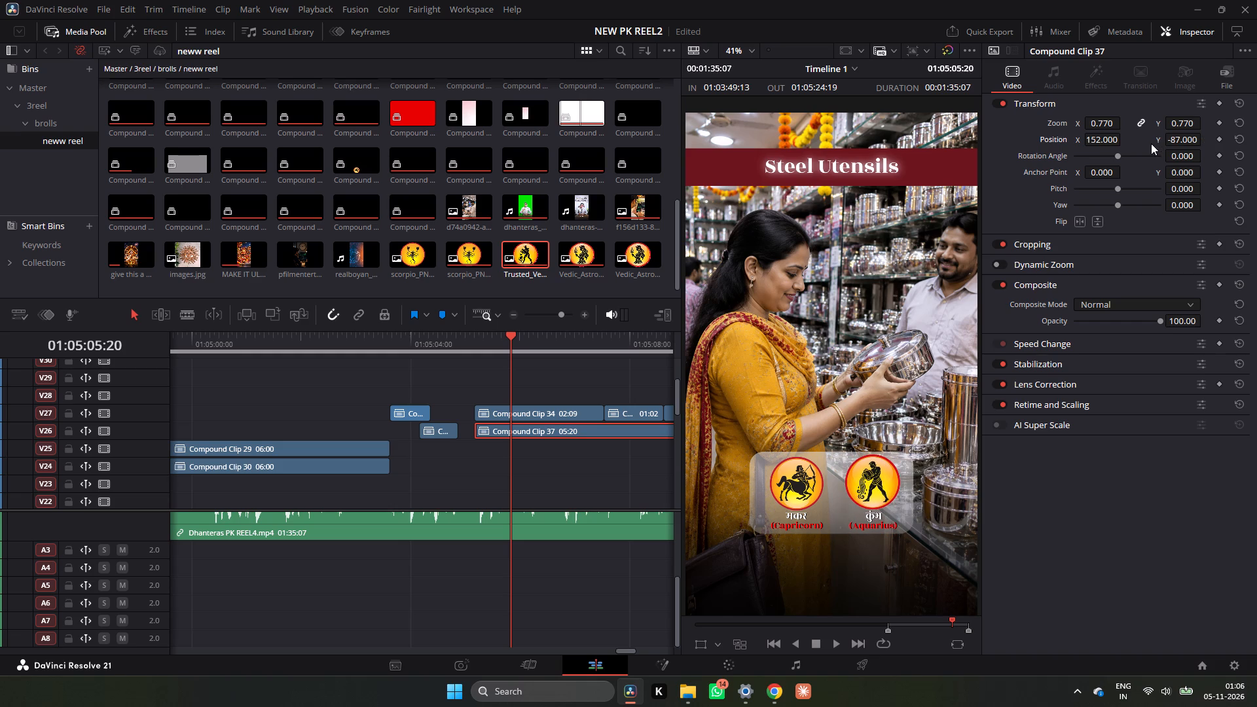
{"action": "left_click_drag", "start_coordinate": [1113, 122], "coordinate": [1112, 128]}
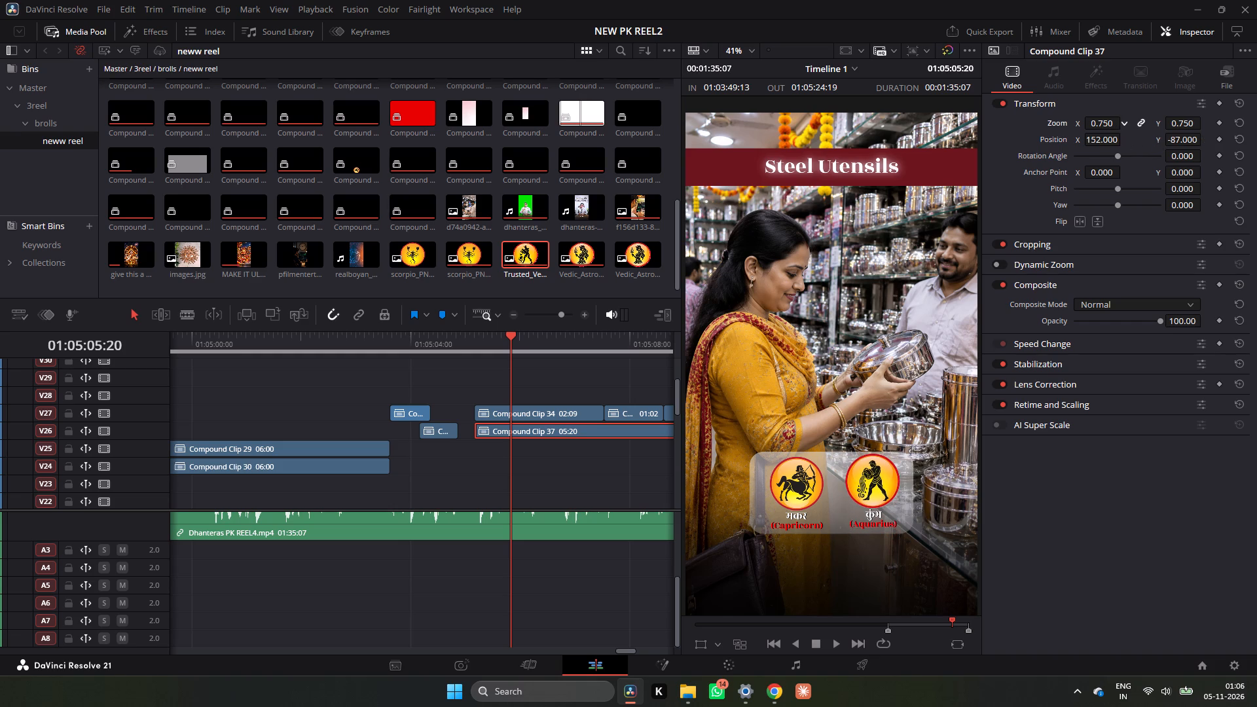
{"action": "left_click_drag", "start_coordinate": [1112, 128], "coordinate": [1112, 129]}
{"action": "left_click_drag", "start_coordinate": [1176, 137], "coordinate": [1168, 152]}
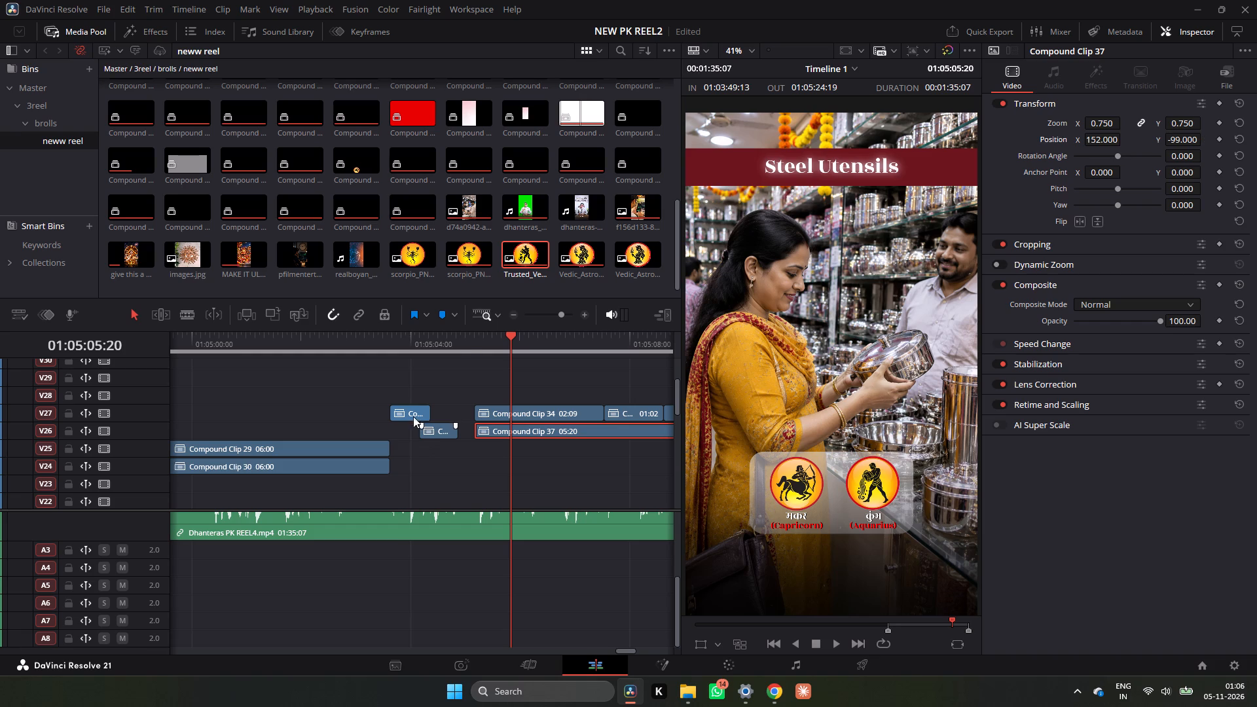
Play back the presenter shot up to 01:05:04:02 to check how the makar emblem enters.
{"action": "left_click", "coordinate": [465, 341]}
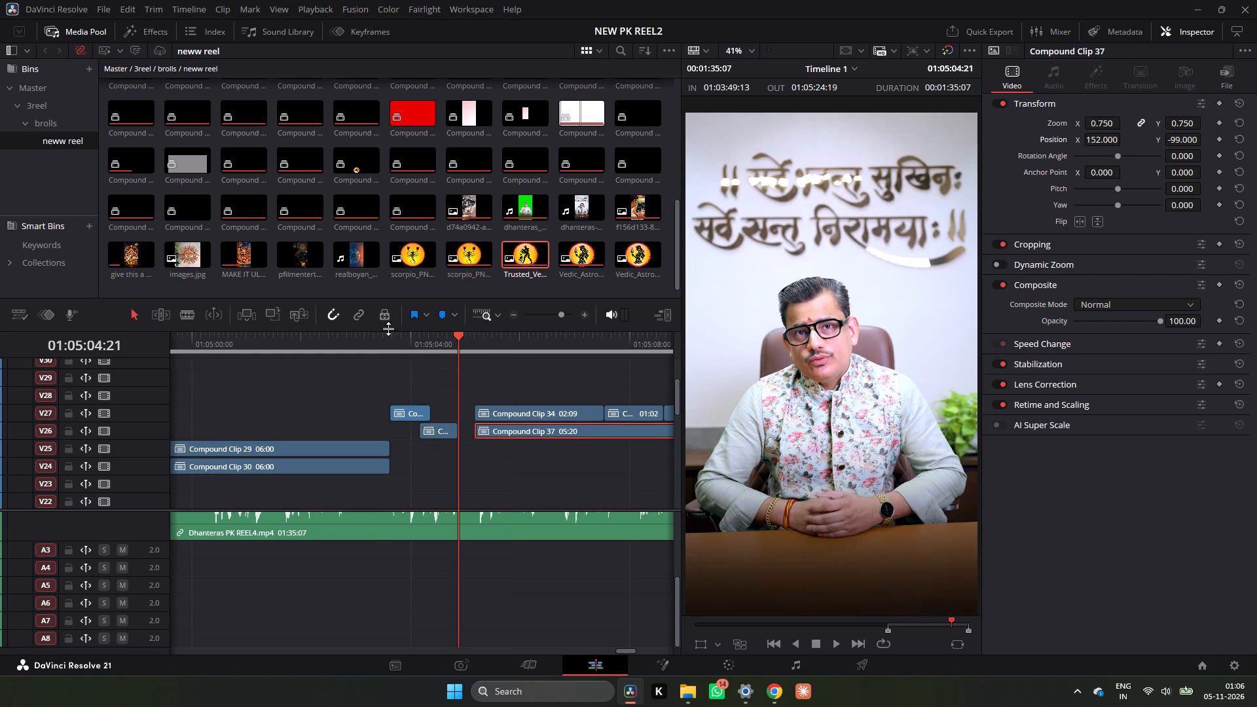
{"action": "left_click", "coordinate": [377, 335]}
{"action": "key", "text": "space"}
{"action": "key", "text": "space"}
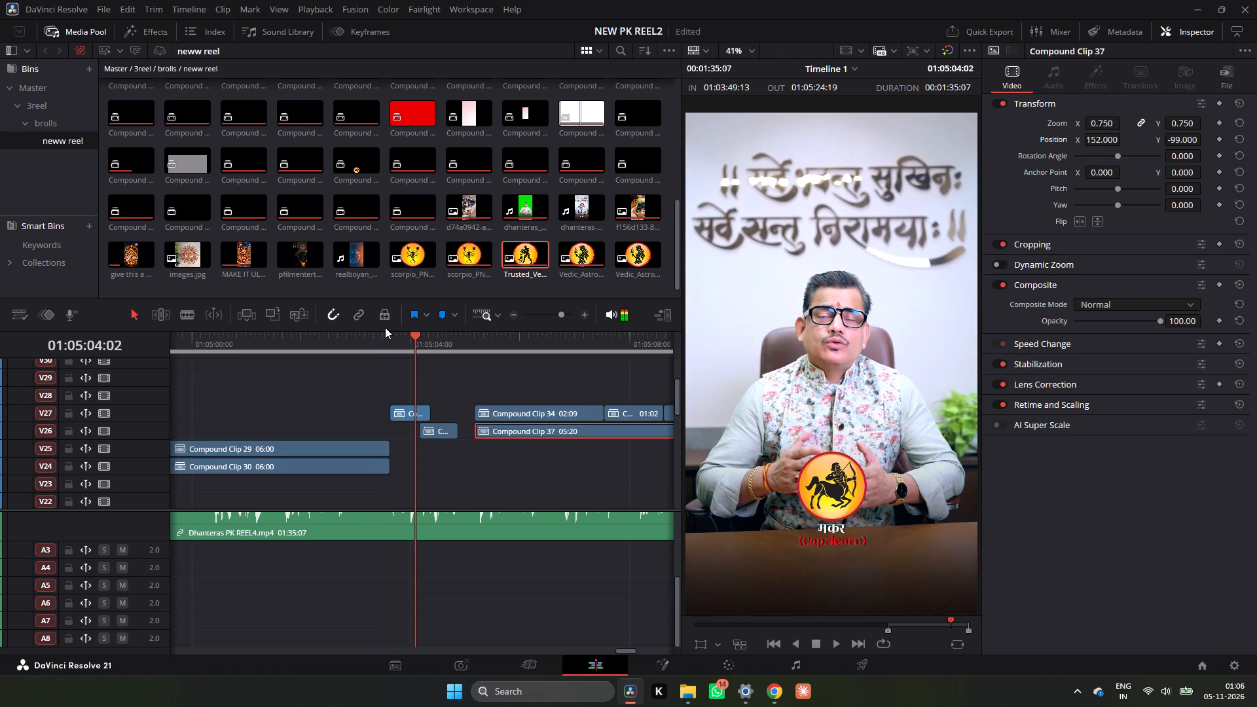
Play back the earlier presenter shot around 01:04:07 to examine how the mesh and vrishchik emblems animate in.
{"action": "left_click", "coordinate": [418, 414]}
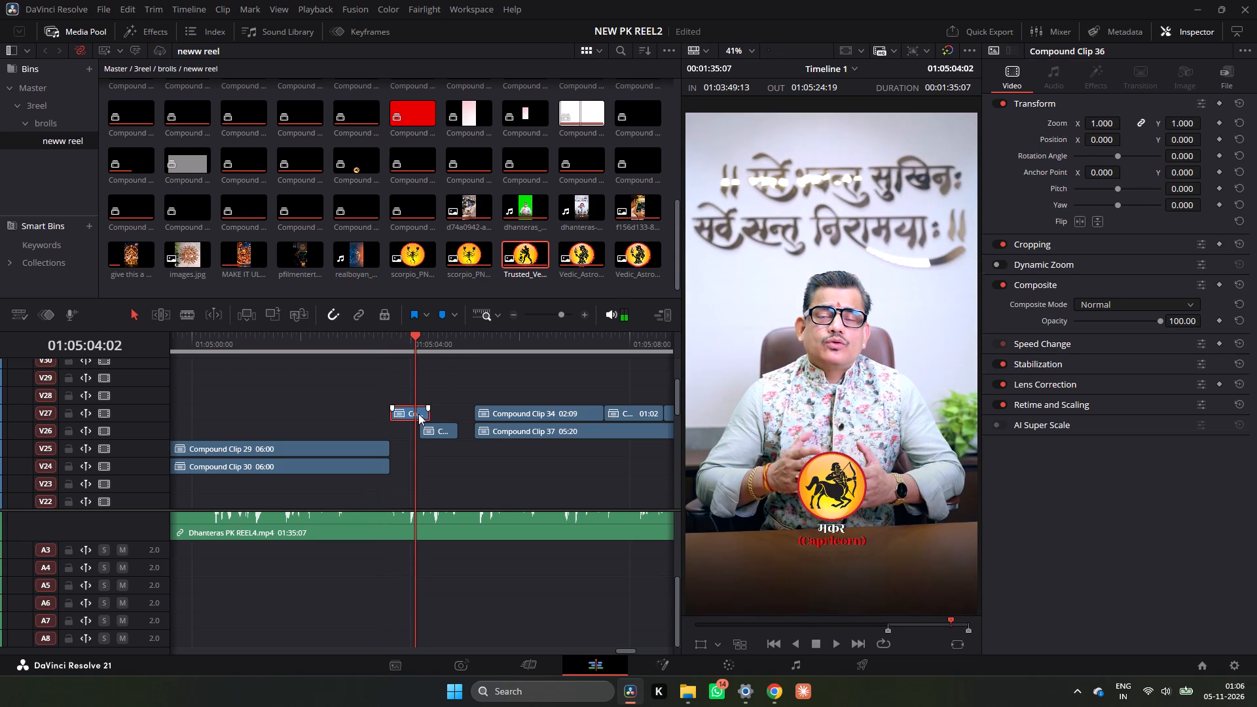
{"action": "double_click", "coordinate": [517, 314]}
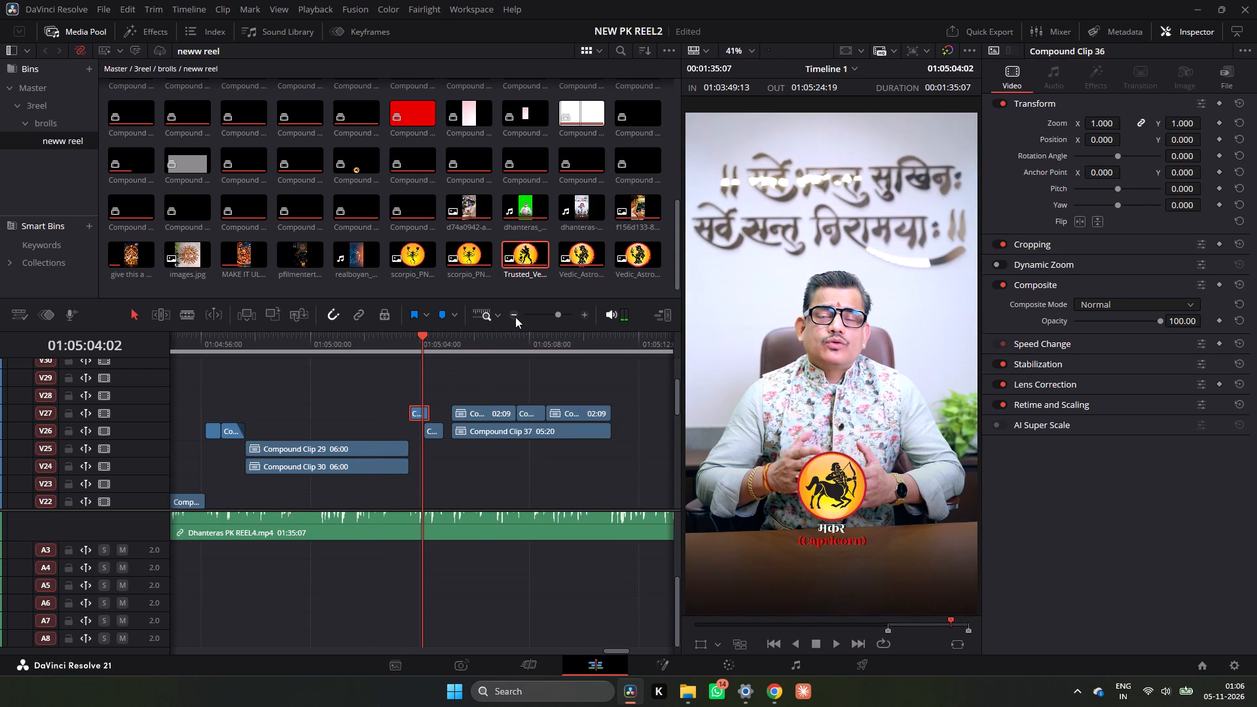
{"action": "left_click", "coordinate": [515, 317]}
{"action": "scroll", "coordinate": [499, 408], "scroll_direction": "up", "scroll_amount": 6, "text": "ctrl"}
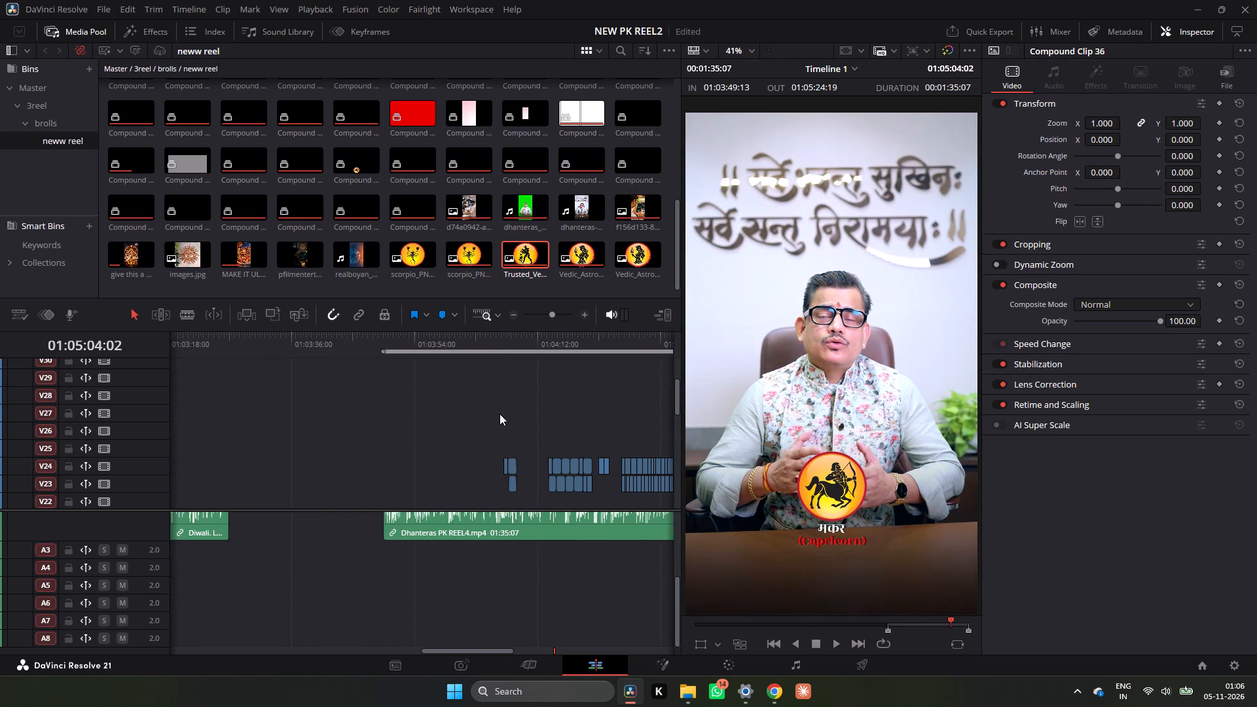
{"action": "left_click_drag", "start_coordinate": [525, 353], "coordinate": [498, 357], "text": "ctrl"}
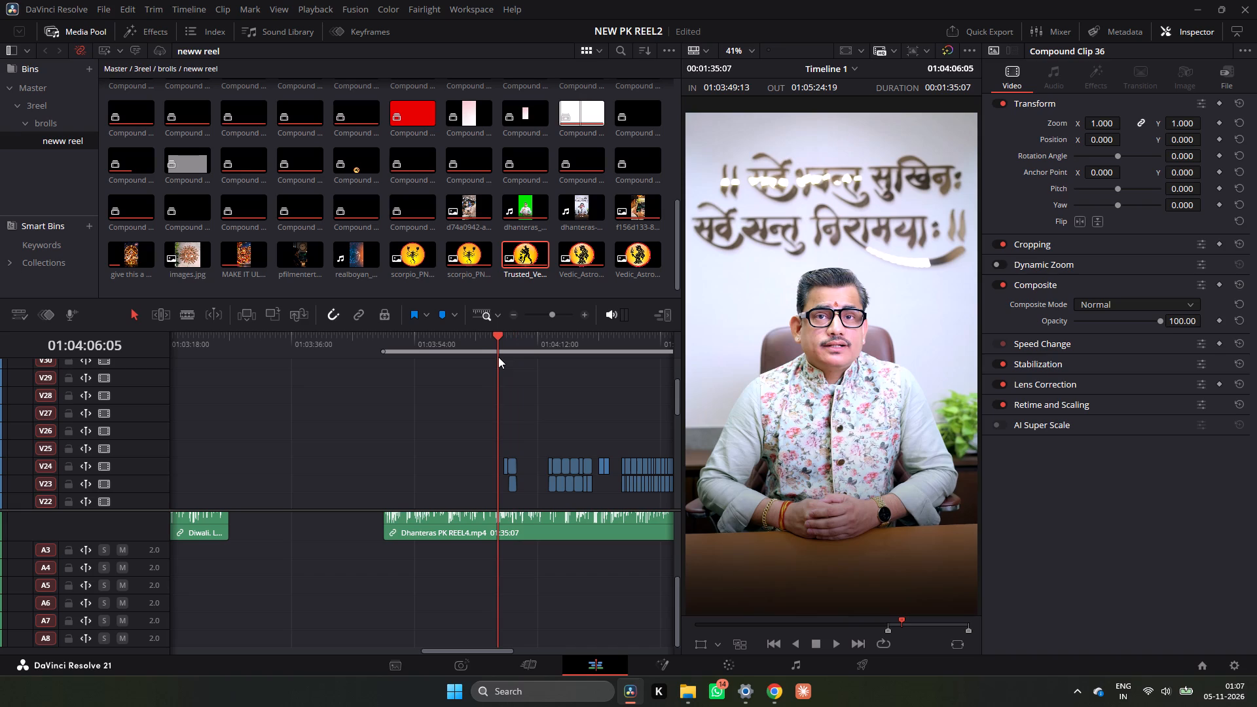
{"action": "key", "text": "space"}
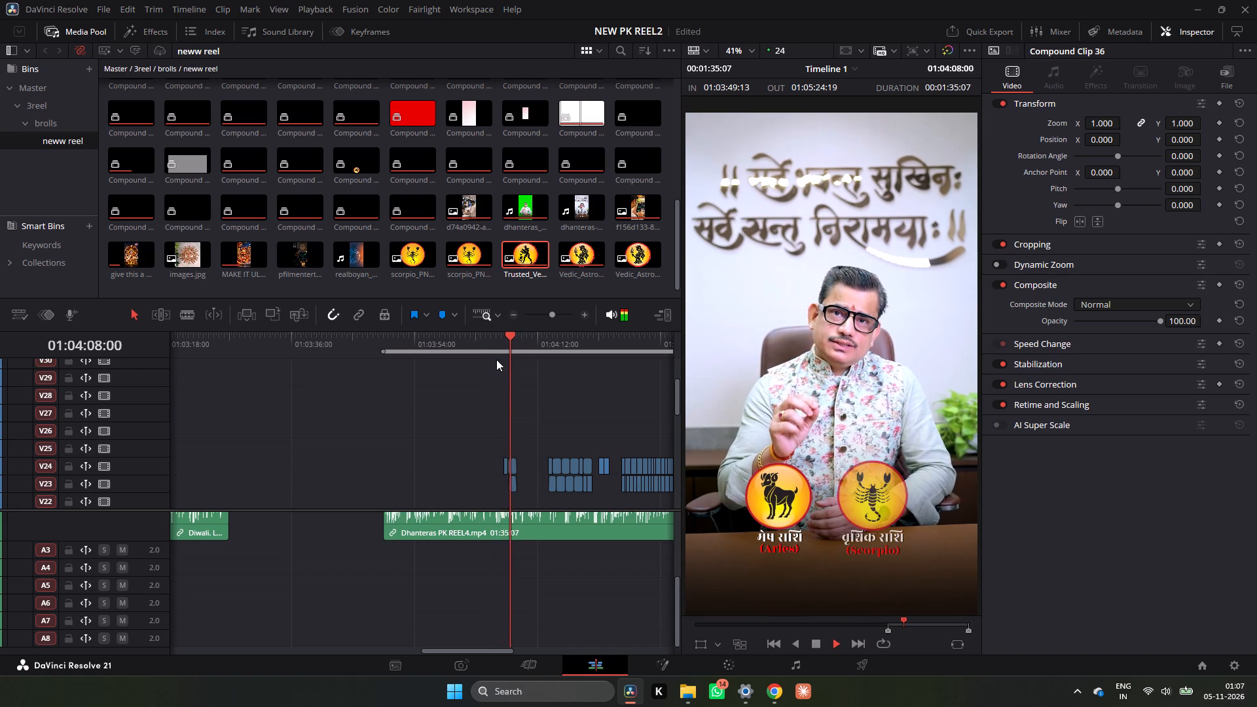
{"action": "key", "text": "space"}
{"action": "left_click", "coordinate": [501, 348]}
{"action": "key", "text": "space"}
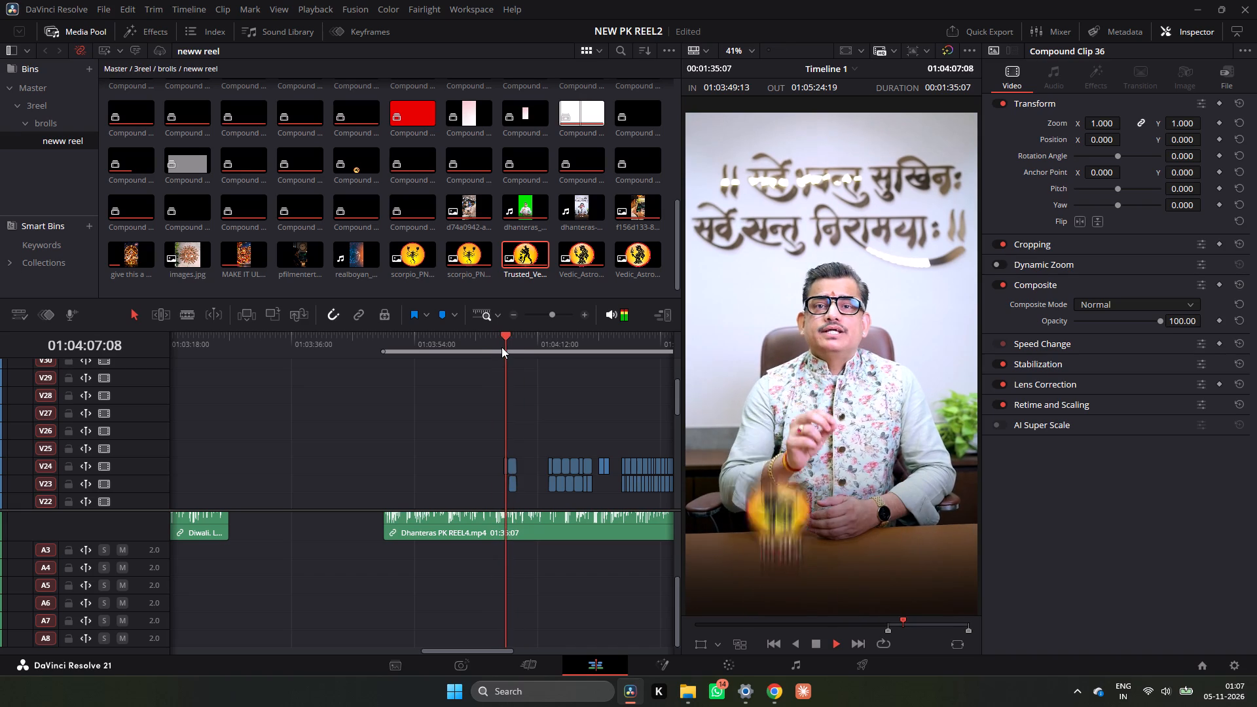
{"action": "key", "text": "space"}
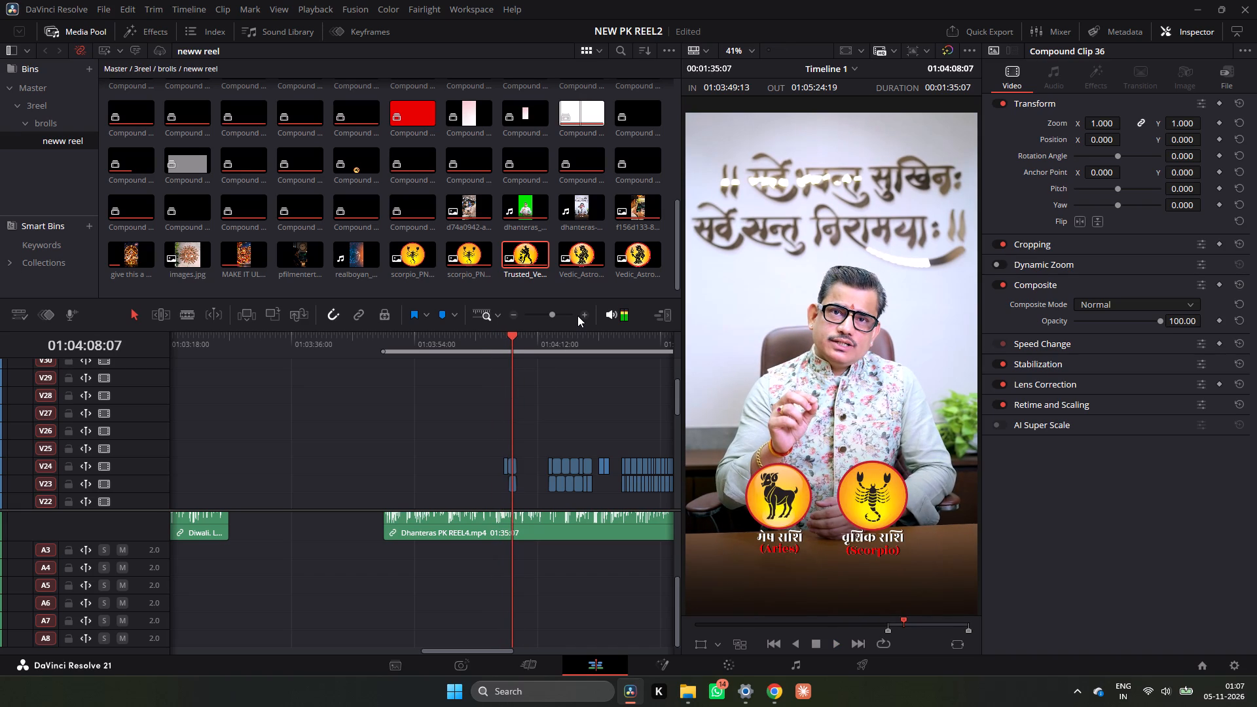
Copy the 00:14 Compound Clip 4 segment on V24 that carries the mesh emblem's entrance animation.
{"action": "left_click", "coordinate": [577, 314]}
{"action": "triple_click", "coordinate": [579, 314]}
{"action": "double_click", "coordinate": [579, 314]}
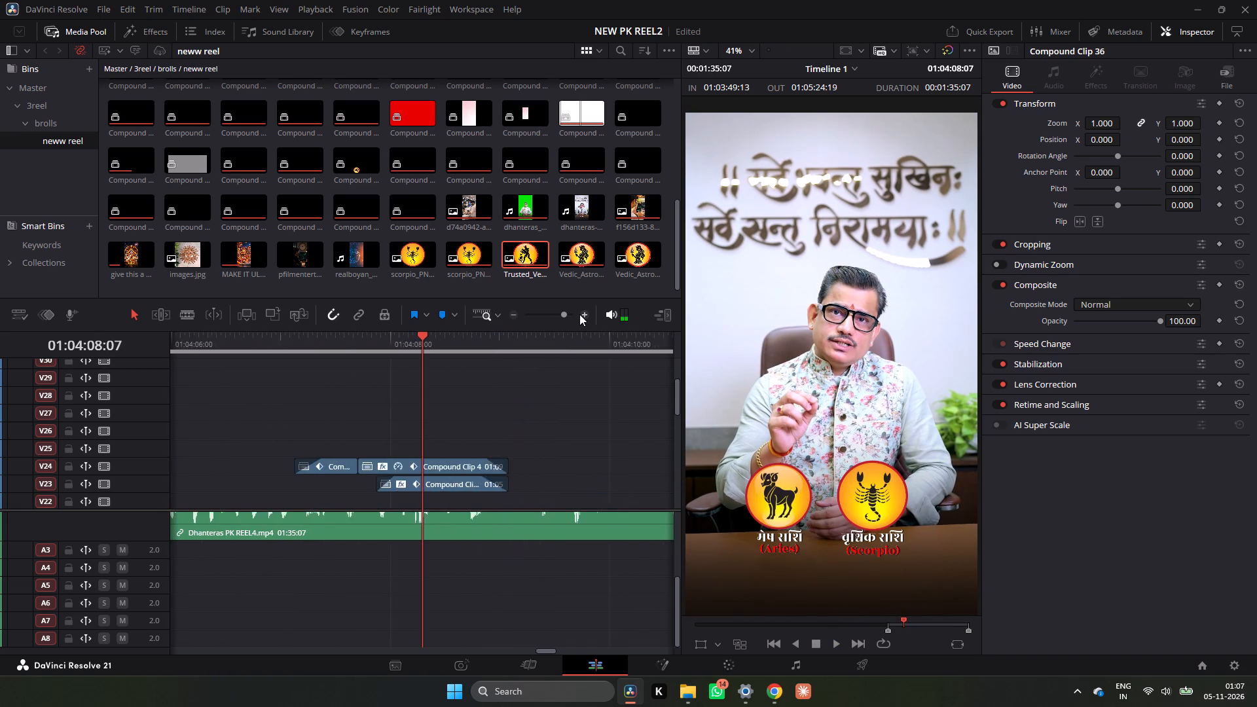
{"action": "left_click", "coordinate": [260, 463]}
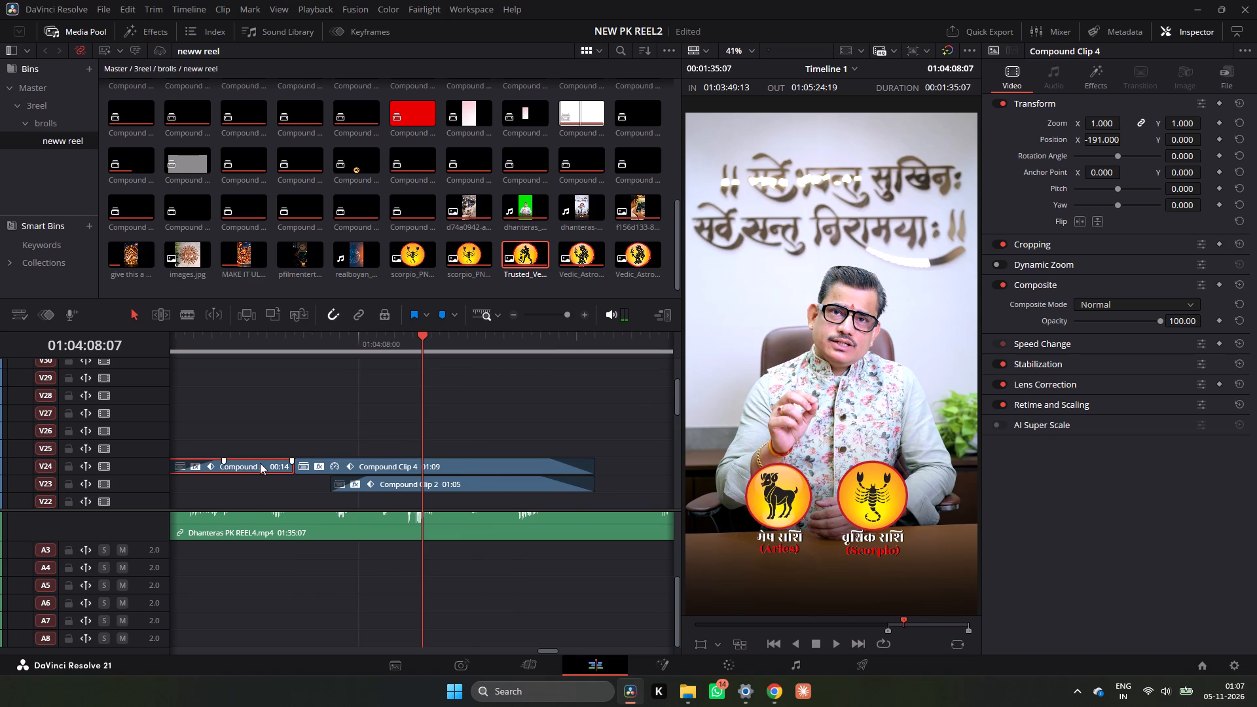
{"action": "key", "text": "ctrl+c"}
{"action": "key", "text": "ctrl+c"}
{"action": "key", "text": "ctrl+c"}
{"action": "key", "text": "ctrl+c"}
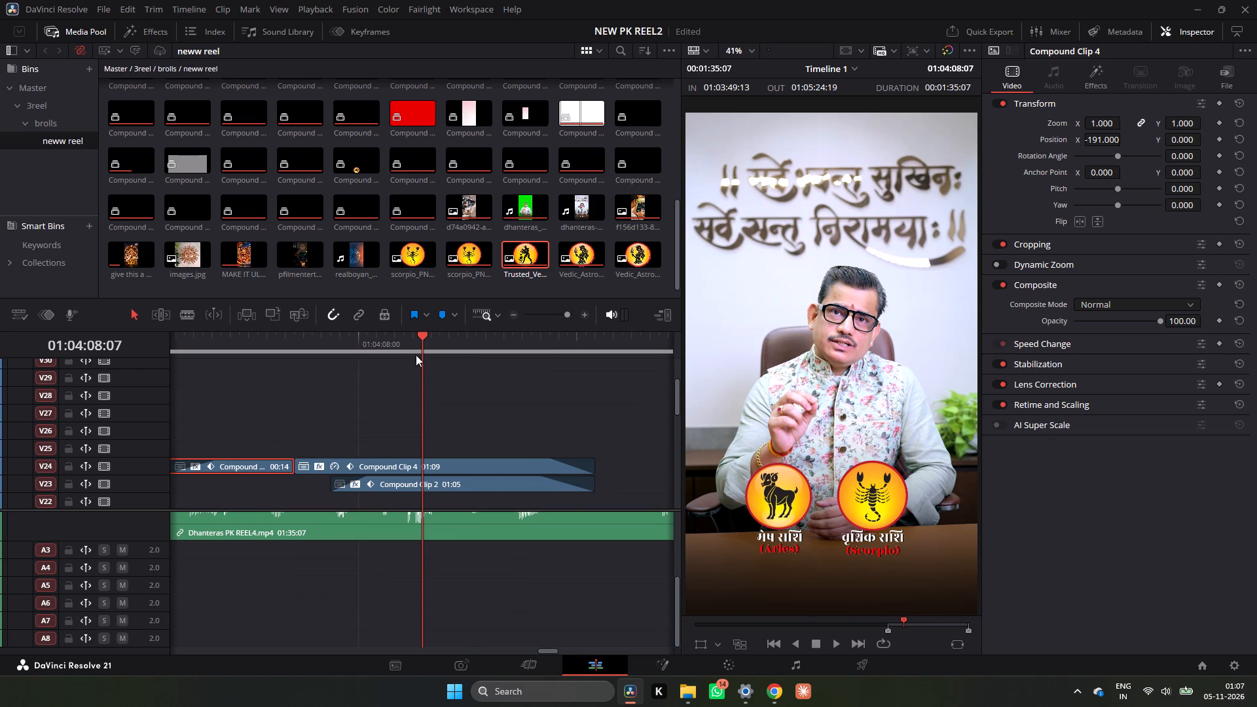
Play back from the end of East Direction through the presenter shot with the meen emblem.
{"action": "left_click", "coordinate": [416, 352]}
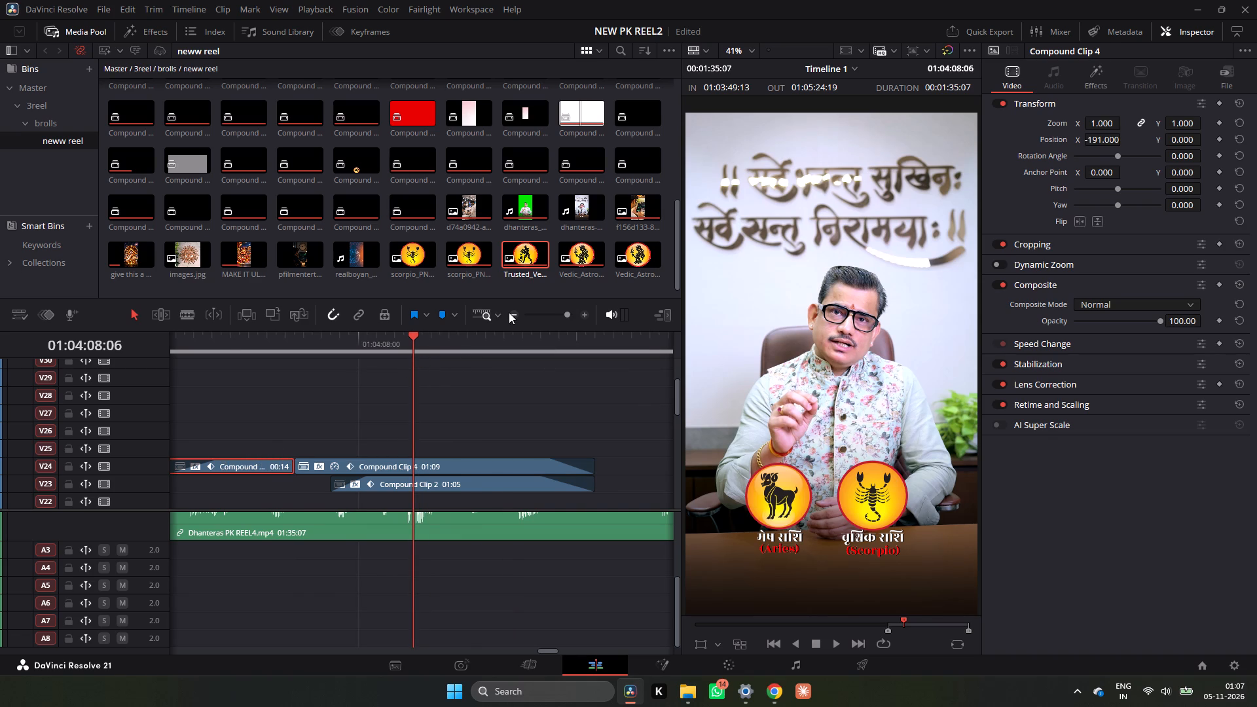
{"action": "triple_click", "coordinate": [509, 312]}
{"action": "double_click", "coordinate": [509, 314]}
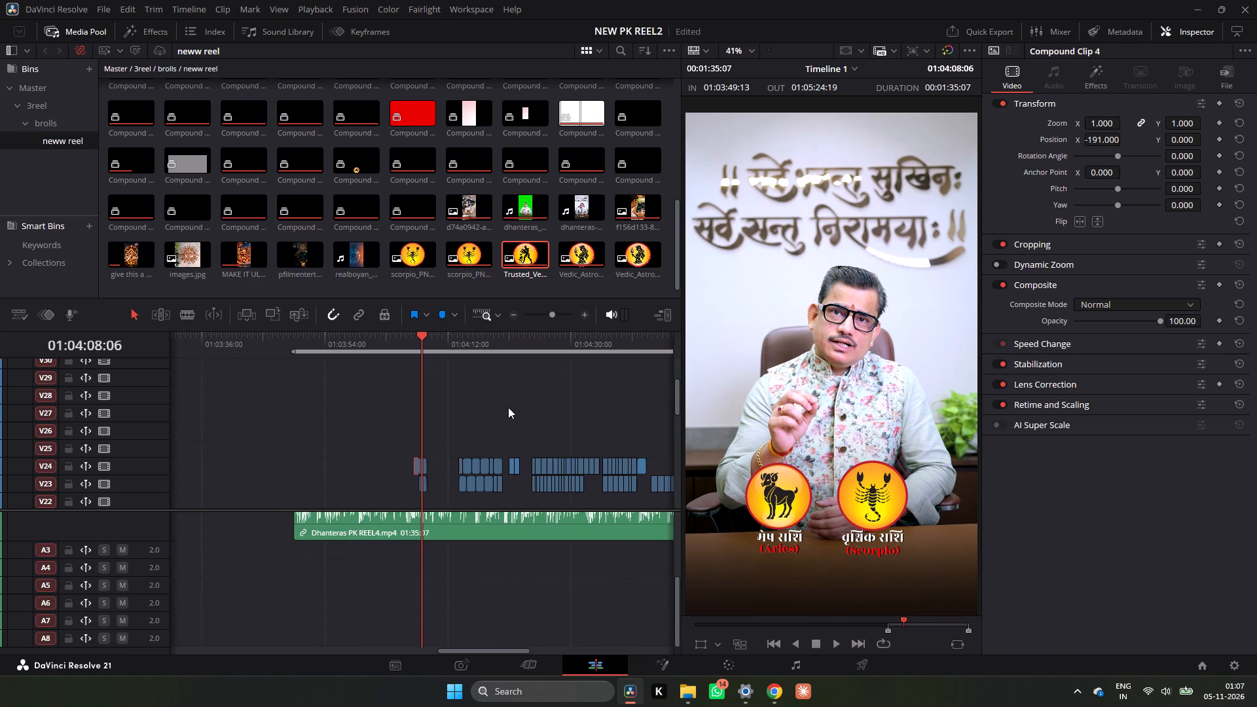
{"action": "scroll", "coordinate": [510, 407], "scroll_direction": "down", "scroll_amount": 5, "text": "ctrl"}
{"action": "left_click", "coordinate": [414, 360], "text": "ctrl"}
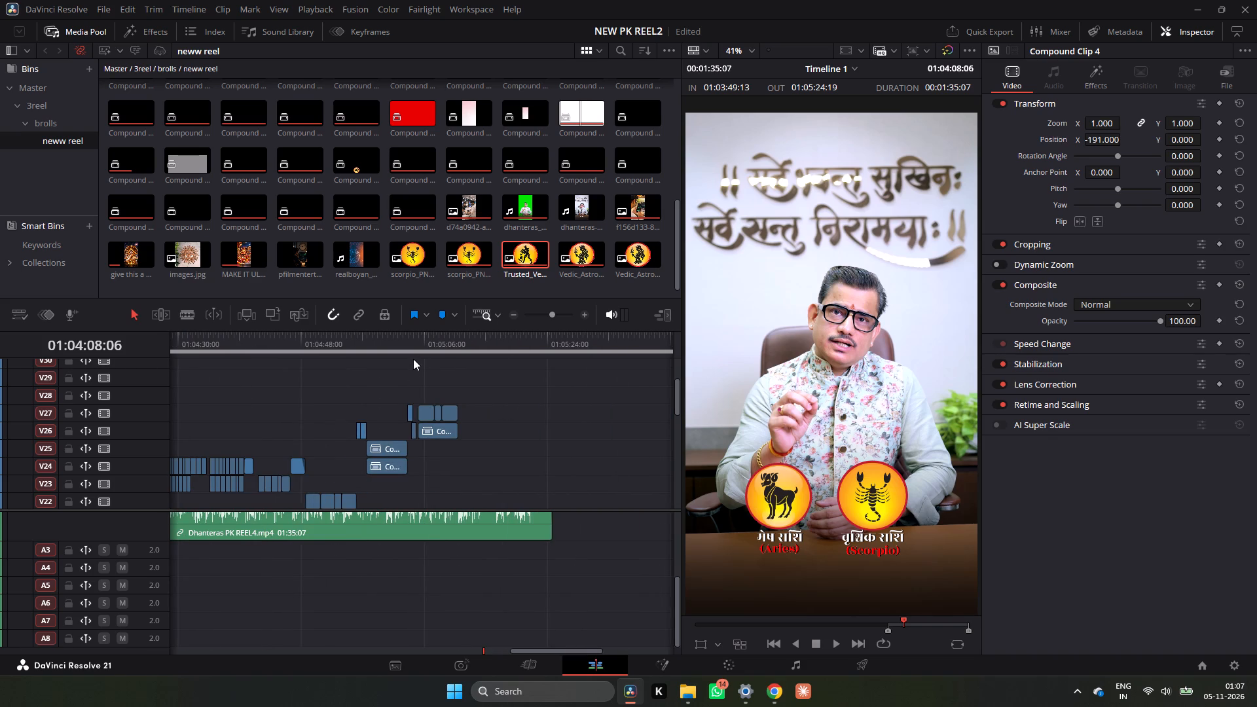
{"action": "left_click", "coordinate": [361, 343]}
{"action": "left_click", "coordinate": [353, 341]}
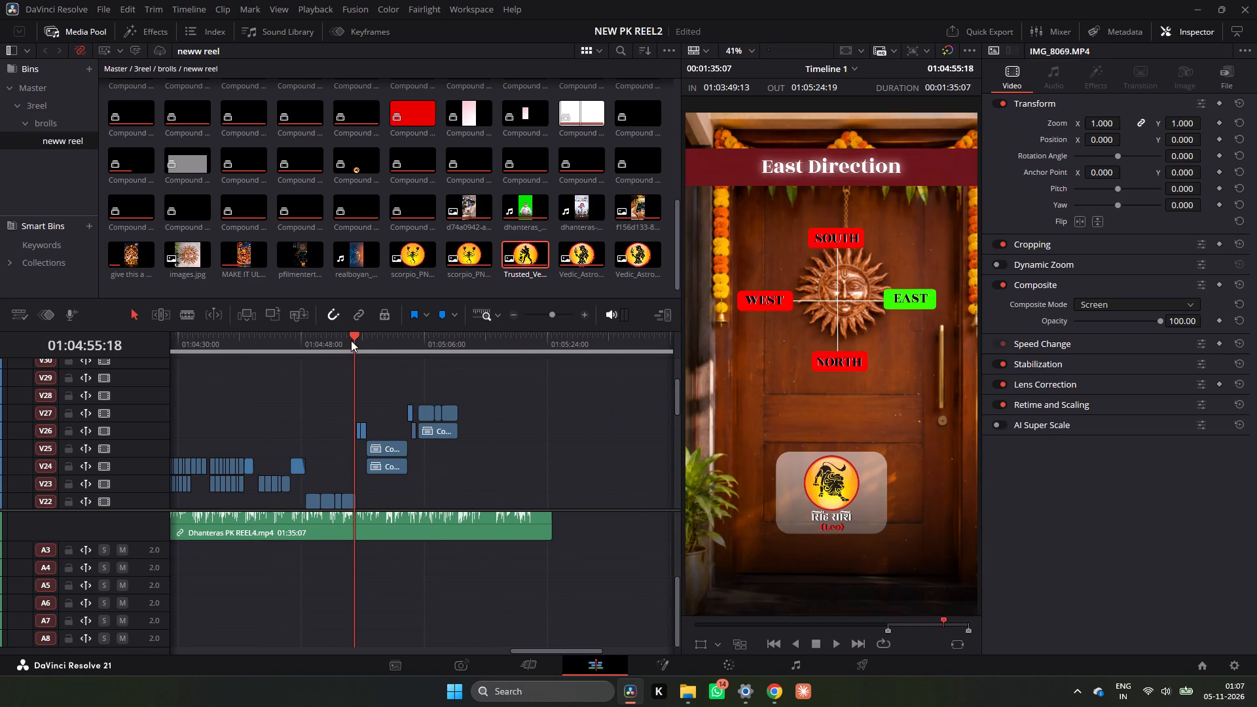
{"action": "key", "text": "space"}
{"action": "left_click", "coordinate": [574, 316]}
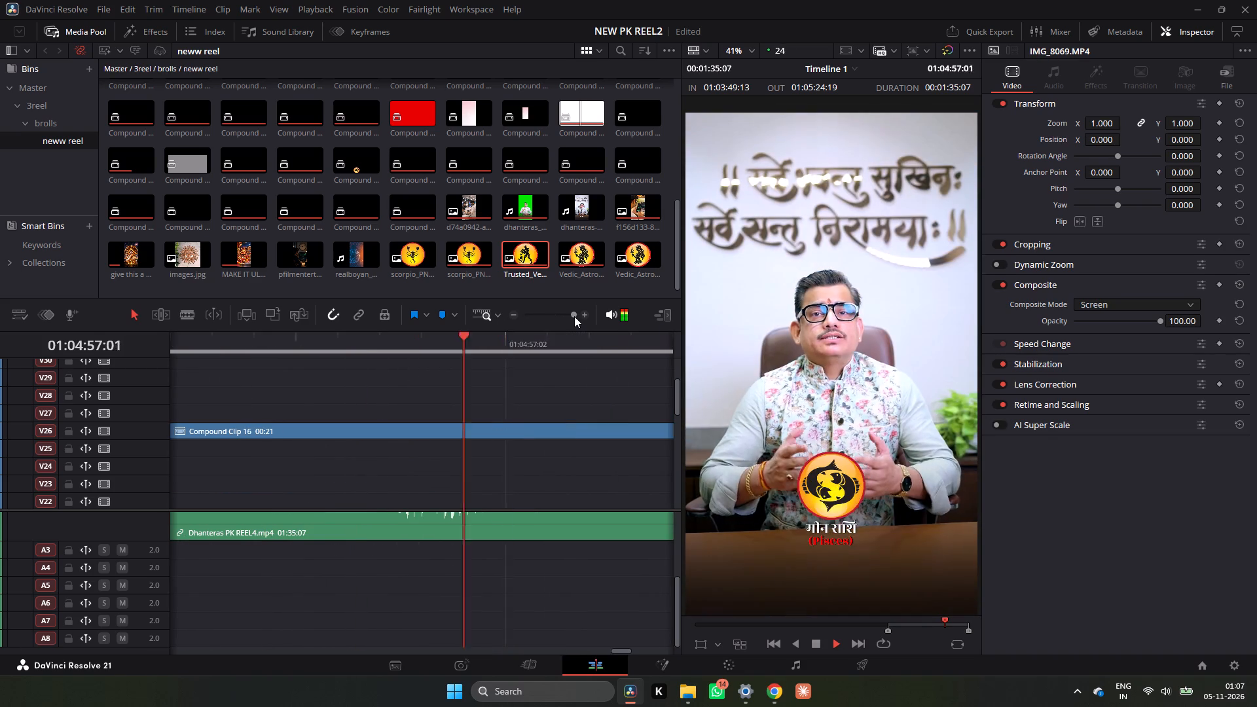
{"action": "left_click", "coordinate": [574, 316]}
{"action": "key", "text": "space"}
Paste all video attributes and retime effects of the copied Compound Clip 4 onto the makar clip, Compound Clip 36 on V27.
{"action": "triple_click", "coordinate": [515, 316]}
{"action": "triple_click", "coordinate": [514, 317]}
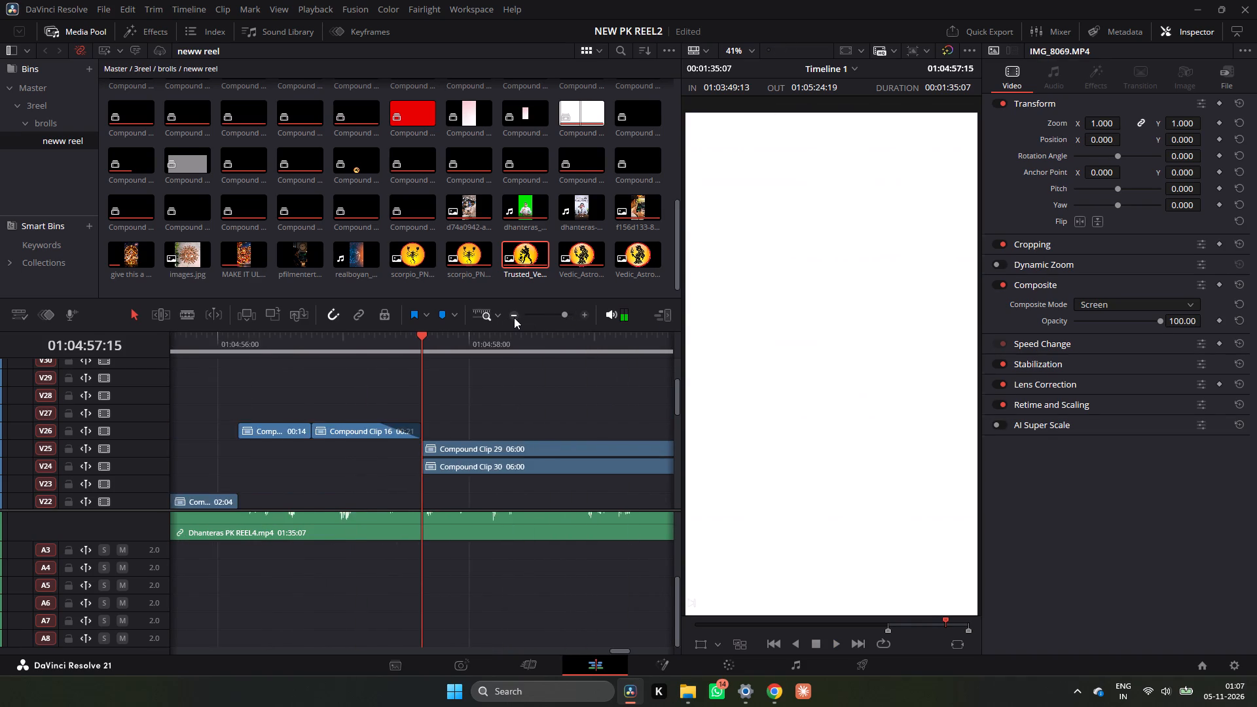
{"action": "left_click", "coordinate": [513, 318]}
{"action": "scroll", "coordinate": [501, 426], "scroll_direction": "down", "scroll_amount": 3, "text": "ctrl"}
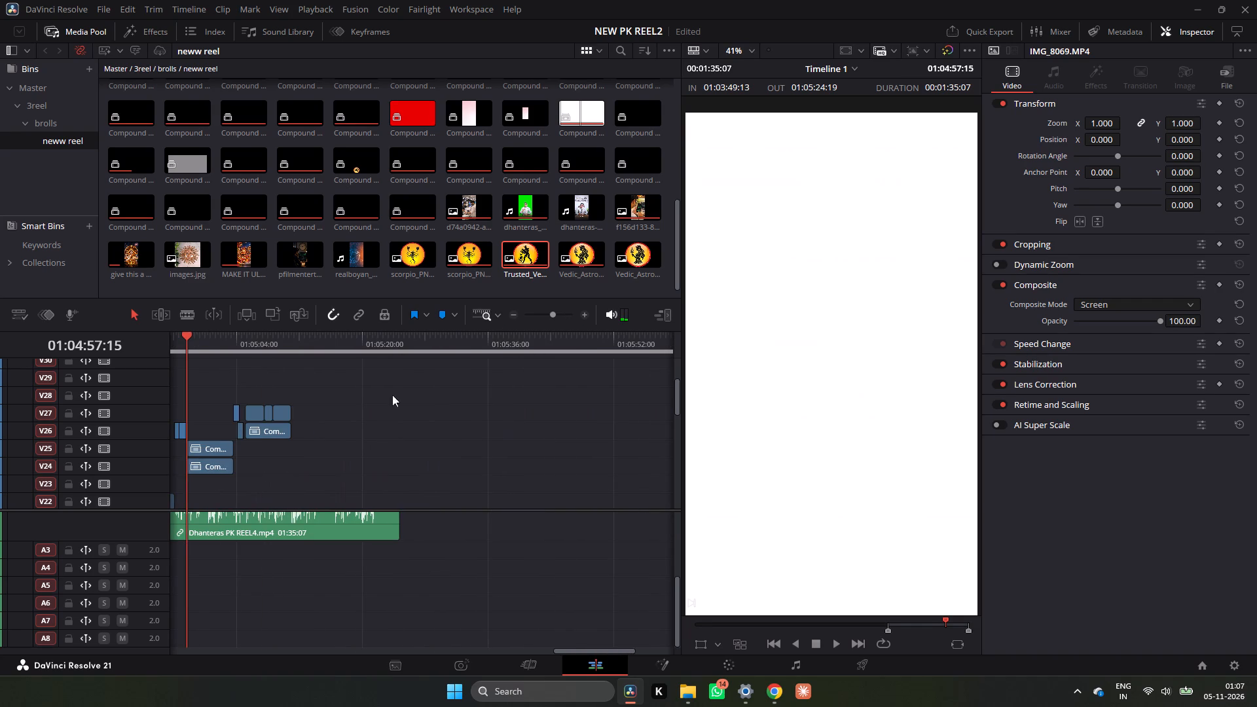
{"action": "left_click", "coordinate": [236, 351]}
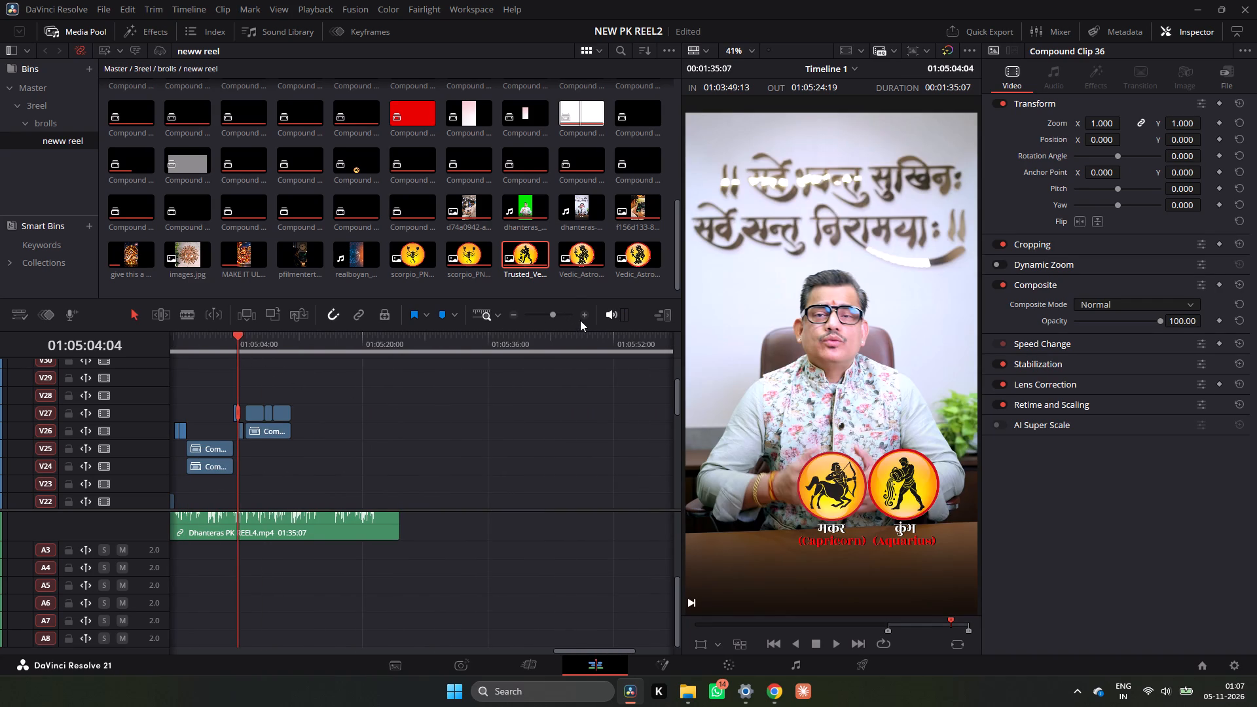
{"action": "triple_click", "coordinate": [583, 318]}
{"action": "left_click", "coordinate": [583, 318]}
{"action": "left_click_drag", "start_coordinate": [374, 353], "coordinate": [362, 352]}
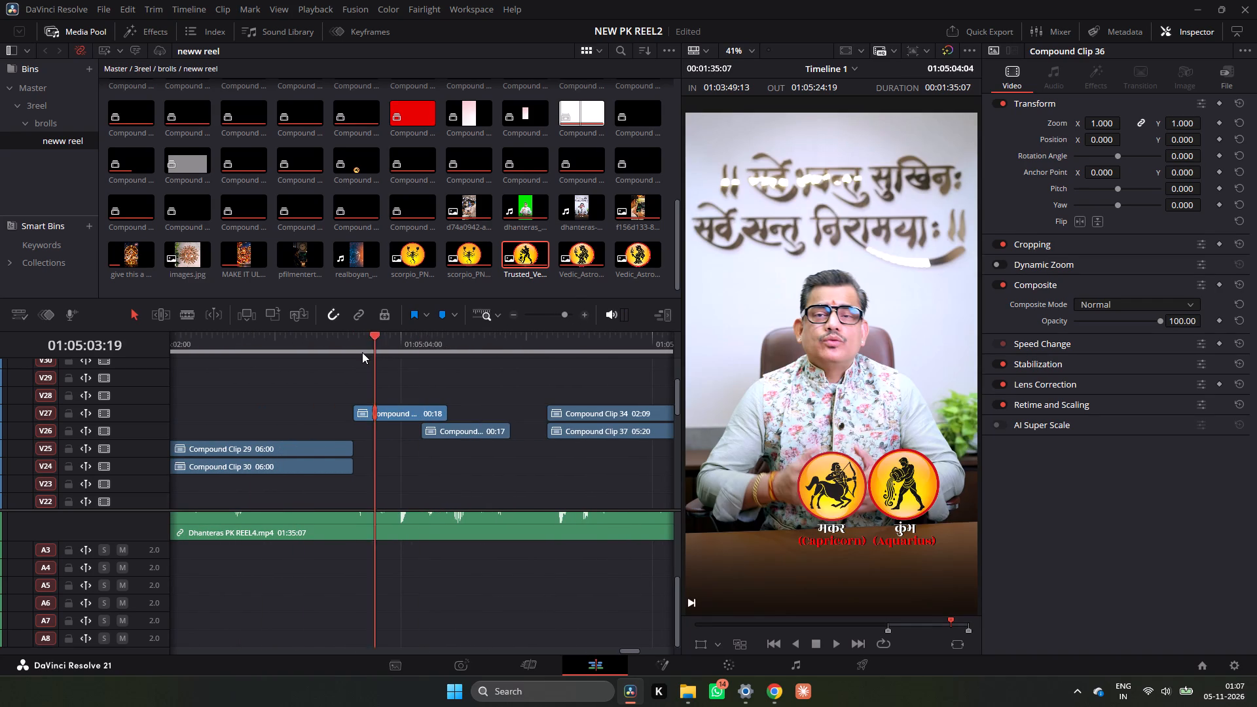
{"action": "left_click_drag", "start_coordinate": [362, 352], "coordinate": [359, 355]}
{"action": "left_click", "coordinate": [380, 404]}
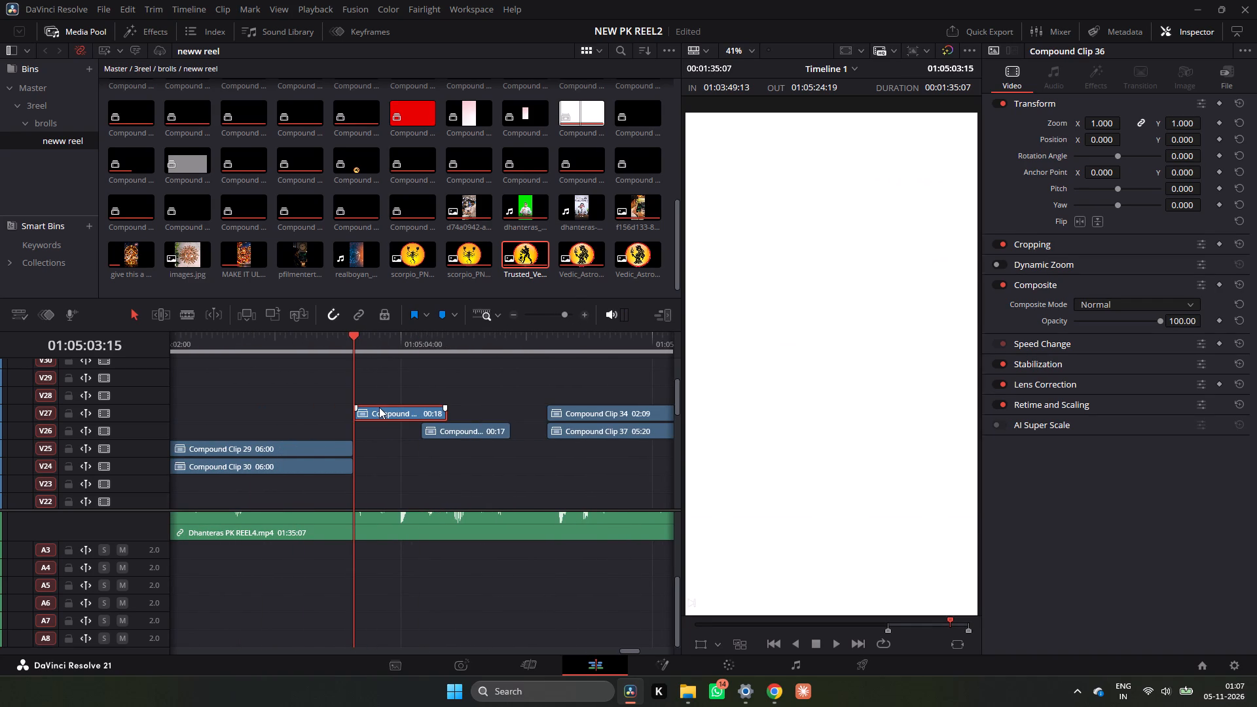
{"action": "key", "text": "alt+v"}
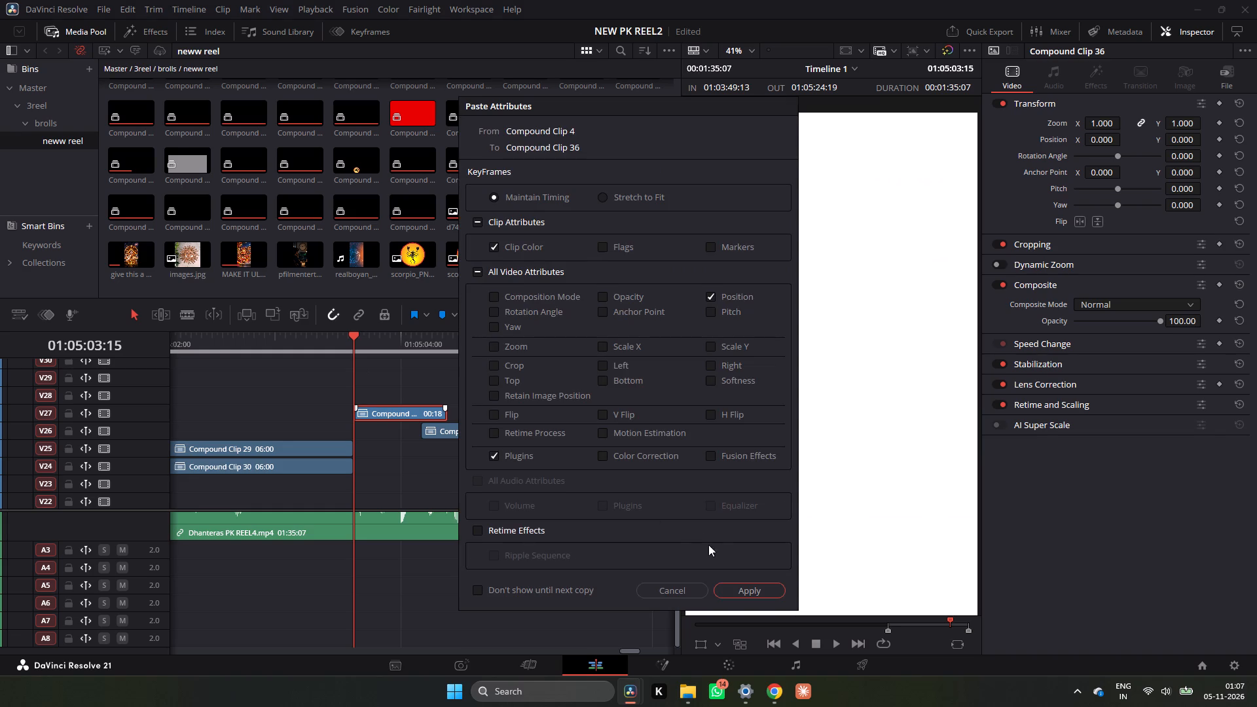
{"action": "left_click", "coordinate": [480, 271]}
{"action": "left_click", "coordinate": [718, 584]}
Play back the start of the makar clip around 01:05:03:15 to check the emblem's entrance.
{"action": "left_click_drag", "start_coordinate": [388, 355], "coordinate": [359, 357]}
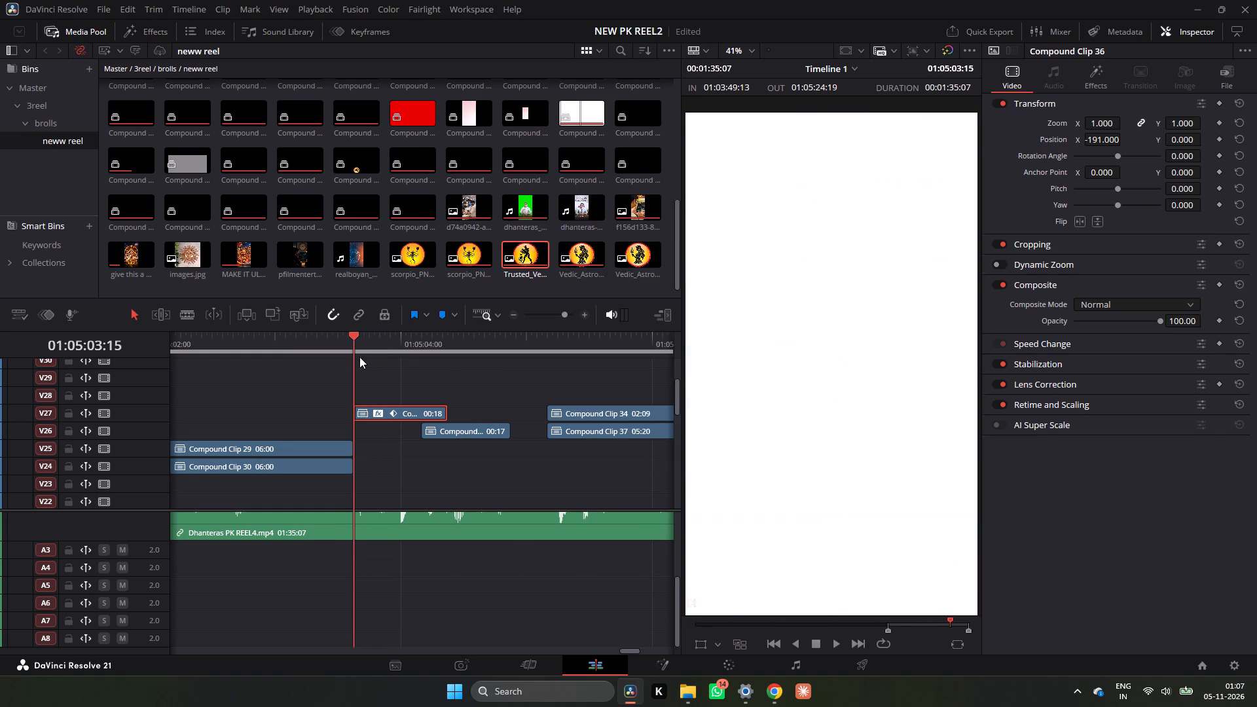
{"action": "left_click_drag", "start_coordinate": [359, 357], "coordinate": [358, 357]}
{"action": "key", "text": "space"}
{"action": "key", "text": "space"}
{"action": "left_click", "coordinate": [364, 359]}
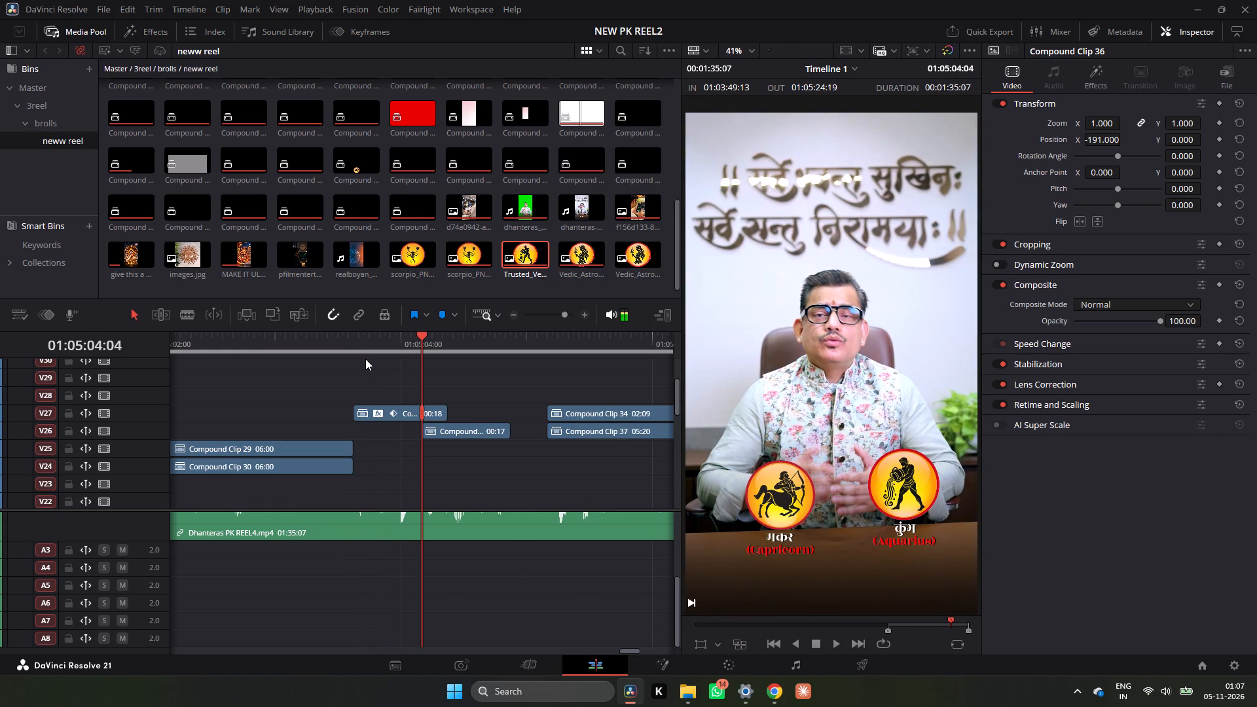
{"action": "left_click", "coordinate": [364, 340]}
{"action": "key", "text": "space"}
{"action": "key", "text": "space"}
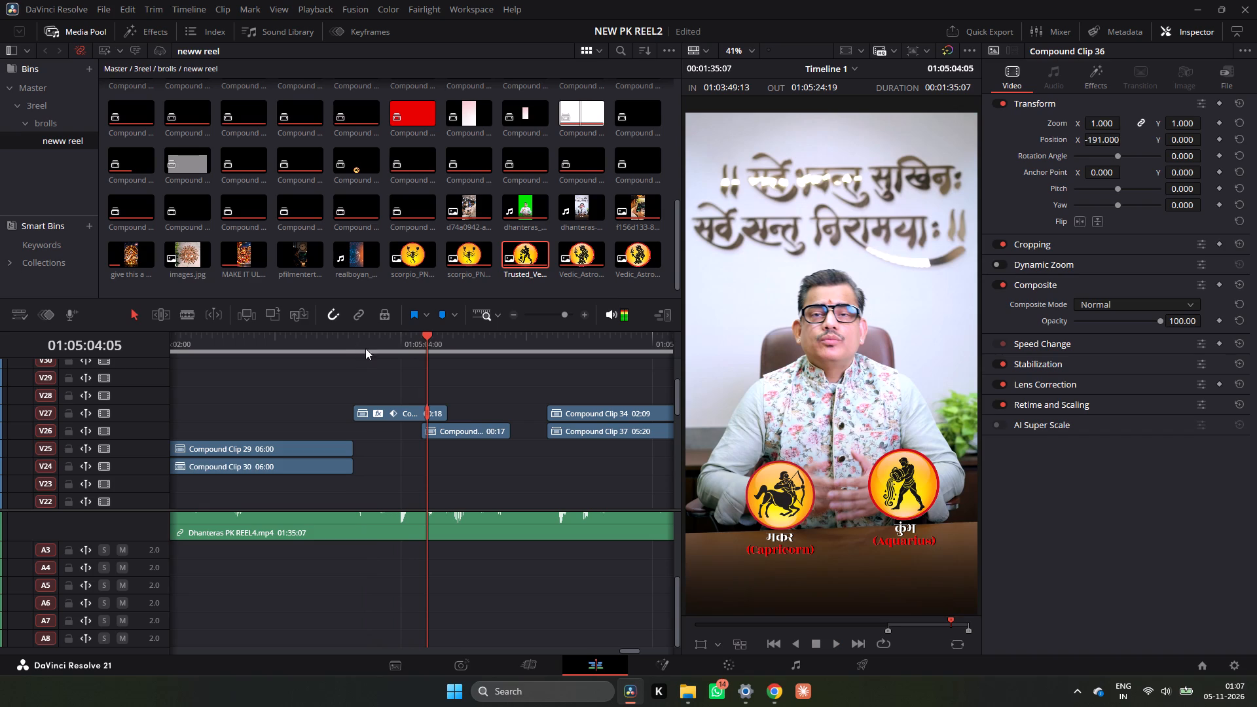
Paste the same copied attributes onto the kumbh clip, Compound Clip 35 on V26.
{"action": "triple_click", "coordinate": [513, 317]}
{"action": "left_click", "coordinate": [513, 317]}
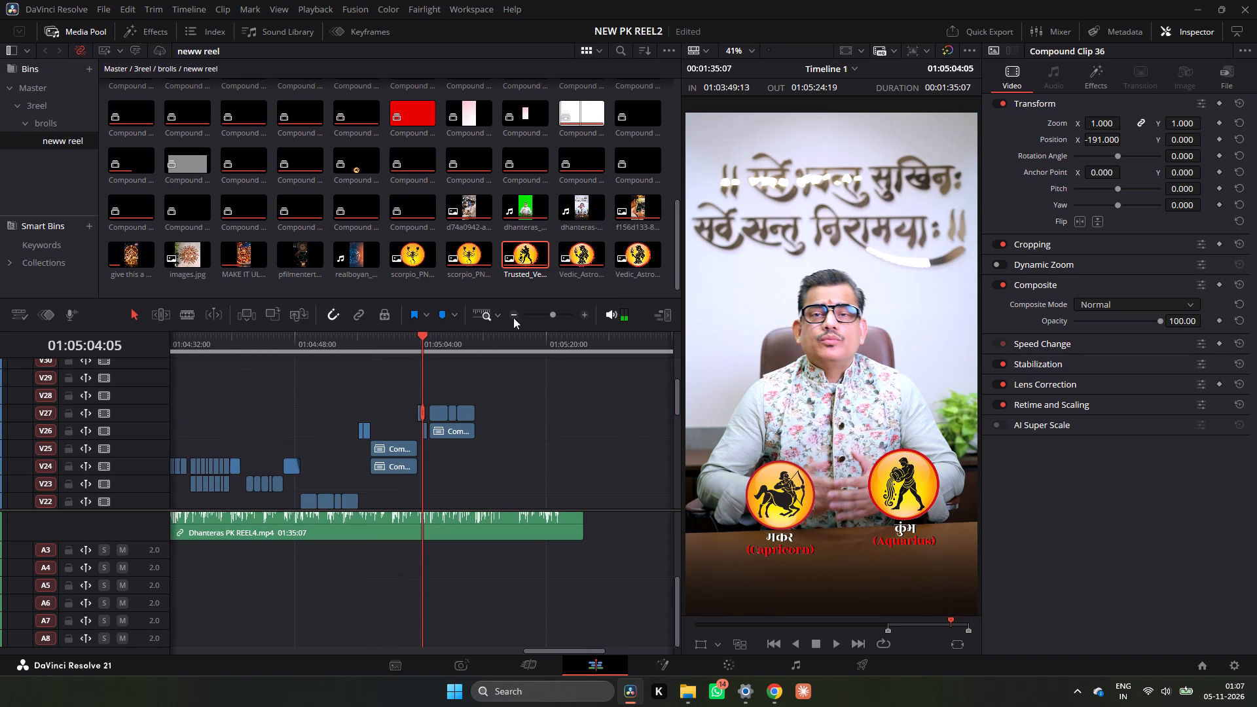
{"action": "triple_click", "coordinate": [585, 317]}
{"action": "left_click", "coordinate": [585, 317]}
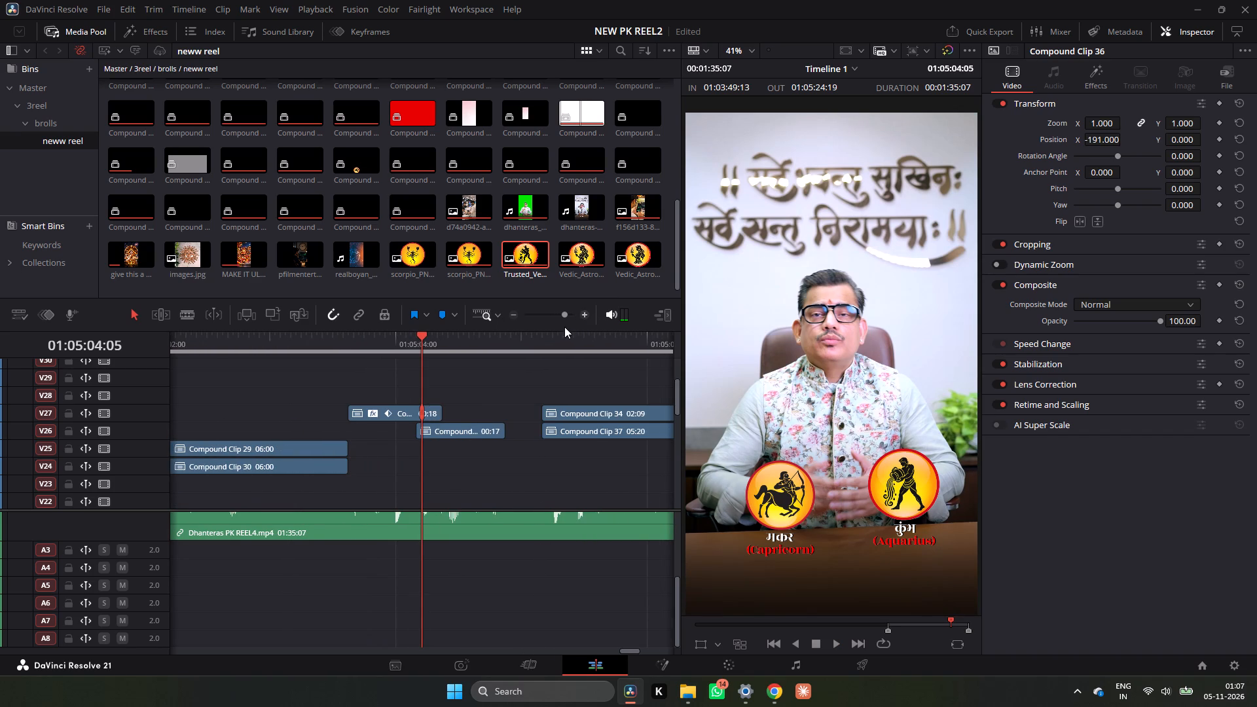
{"action": "left_click", "coordinate": [585, 317]}
{"action": "left_click", "coordinate": [469, 442]}
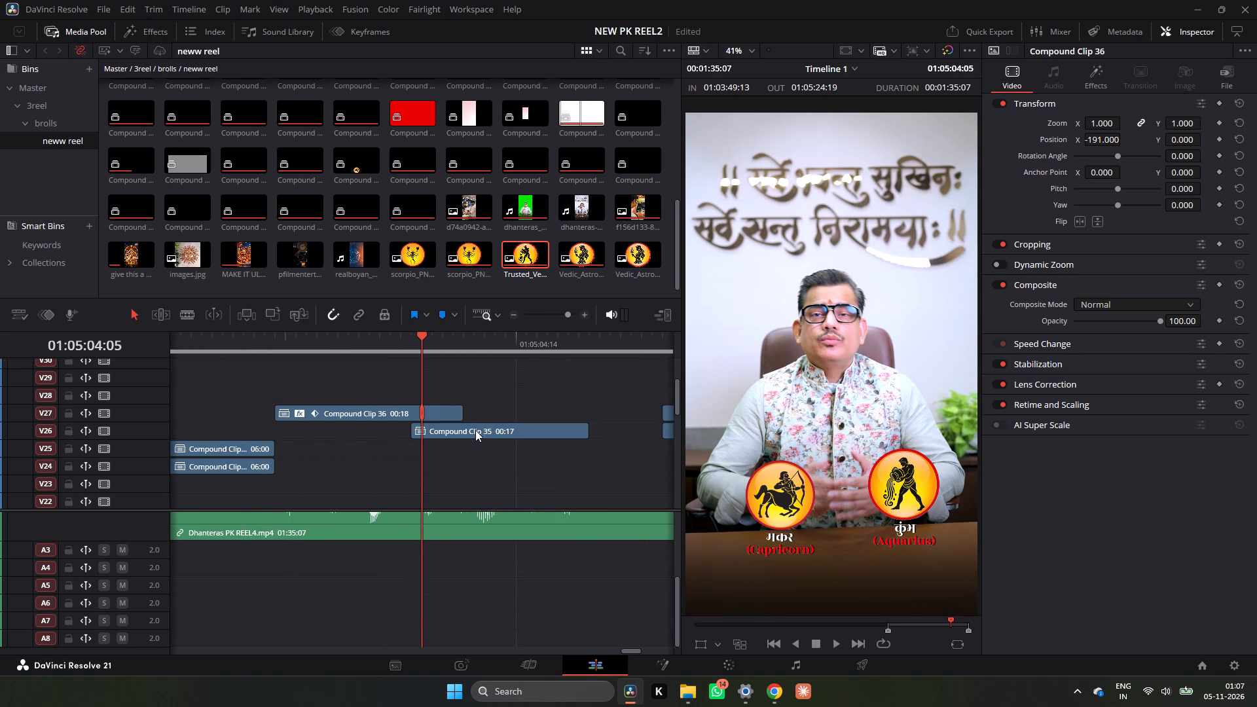
{"action": "left_click", "coordinate": [475, 429]}
{"action": "key", "text": "alt+v"}
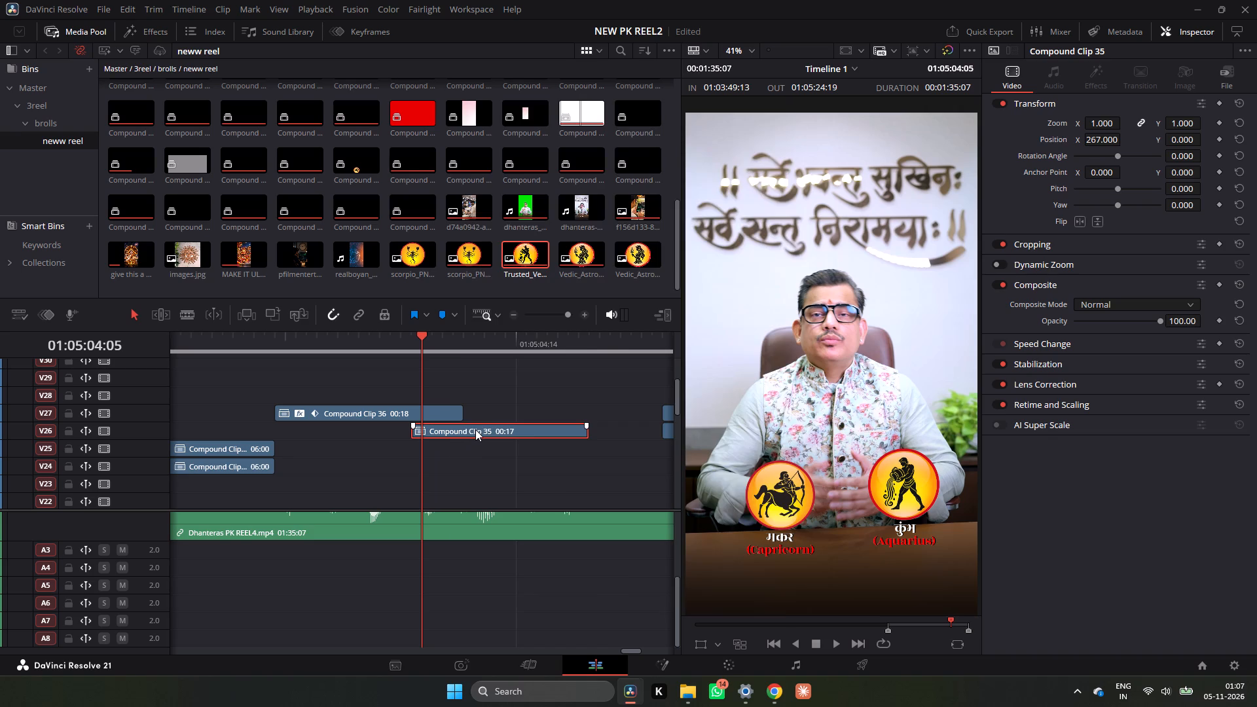
{"action": "left_click", "coordinate": [756, 586]}
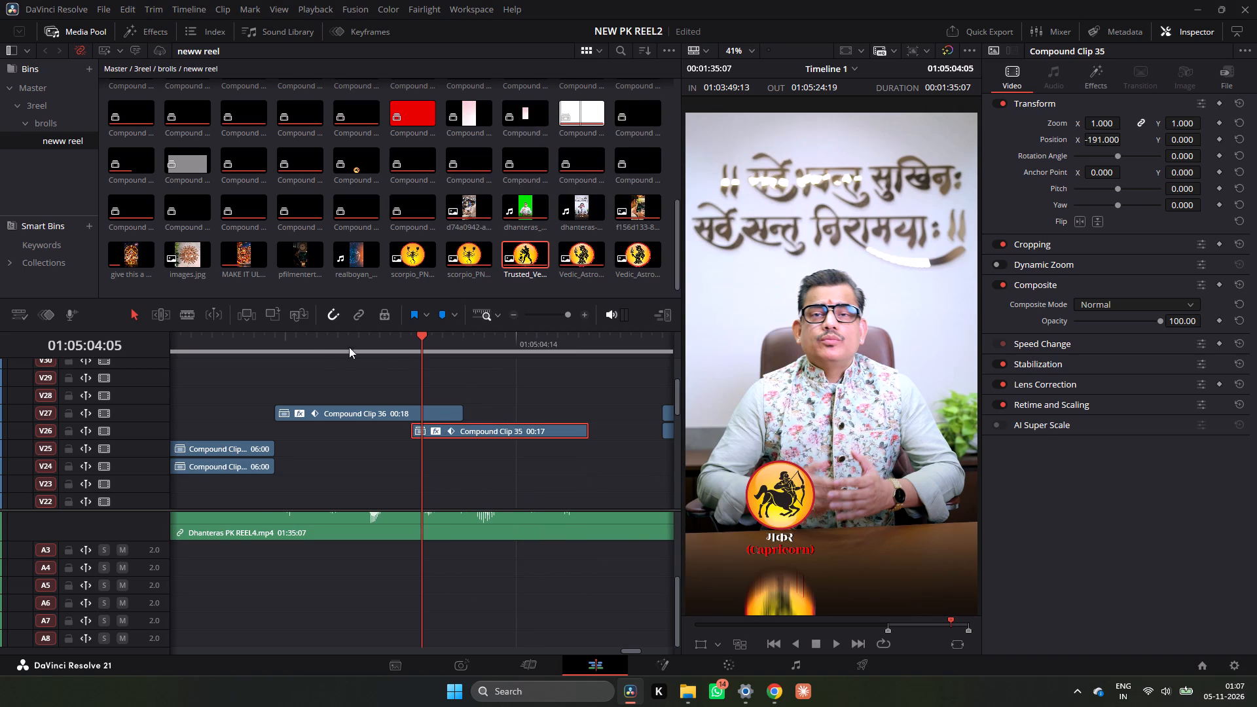
Play back the presenter shot from the start of the makar clip to check both emblems' timing and placement.
{"action": "left_click", "coordinate": [282, 344]}
{"action": "key", "text": "space"}
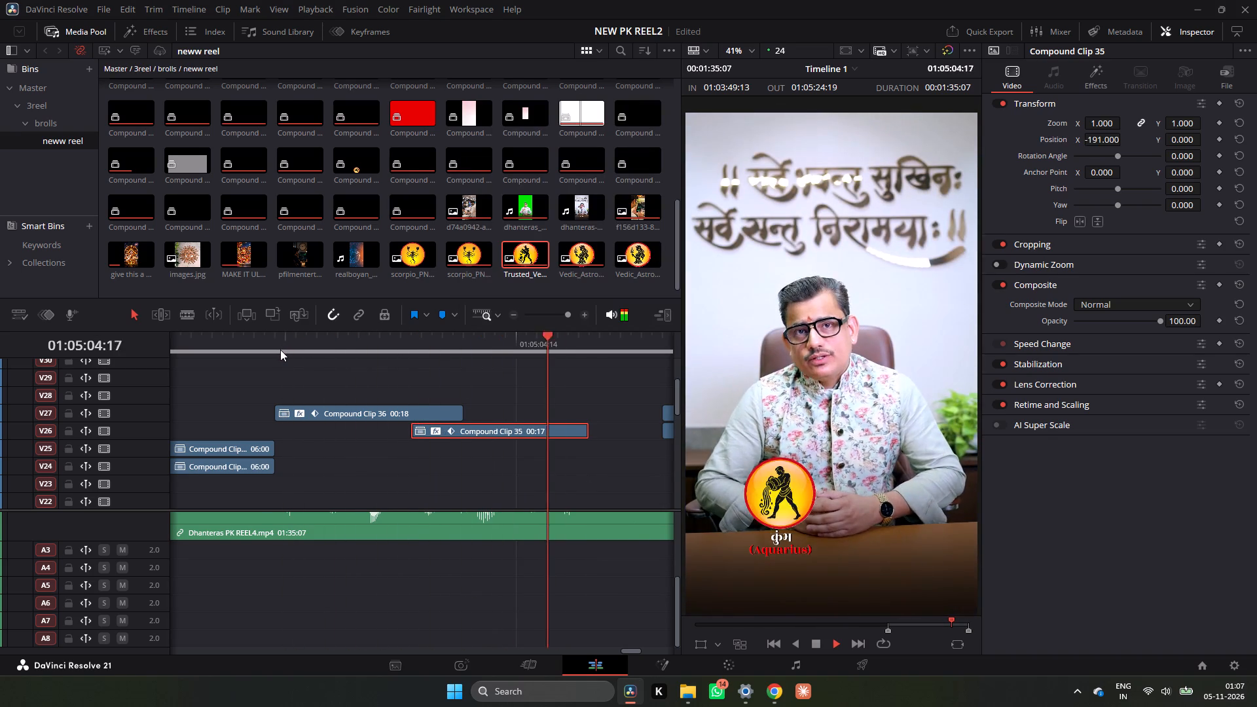
{"action": "key", "text": "space"}
{"action": "left_click", "coordinate": [280, 350]}
{"action": "key", "text": "space"}
{"action": "key", "text": "space"}
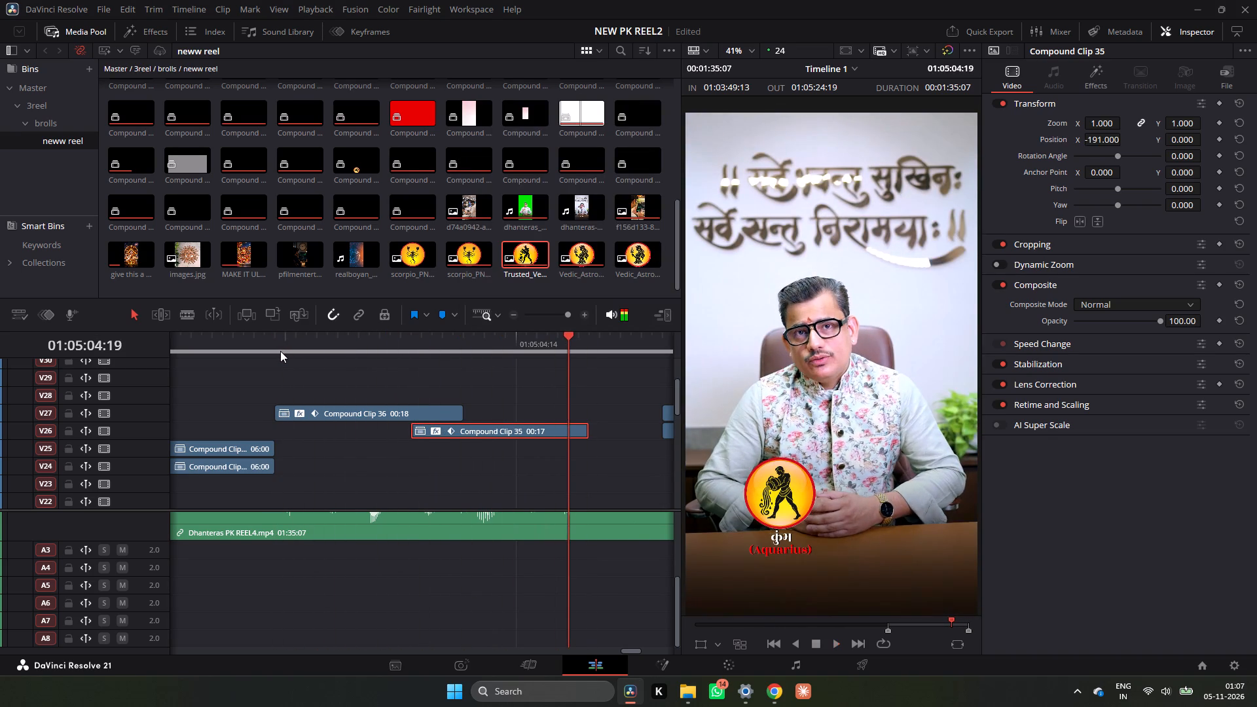
{"action": "left_click", "coordinate": [280, 351]}
{"action": "key", "text": "space"}
{"action": "key", "text": "space"}
{"action": "key", "text": "space"}
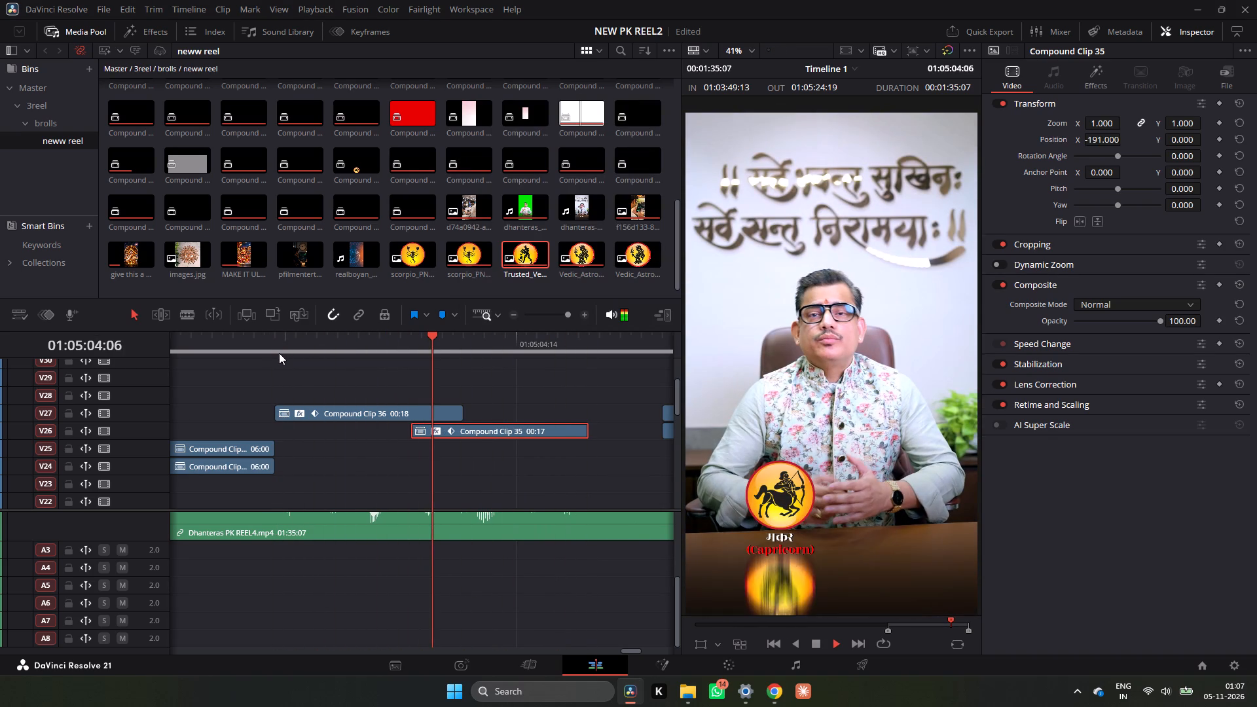
{"action": "key", "text": "space"}
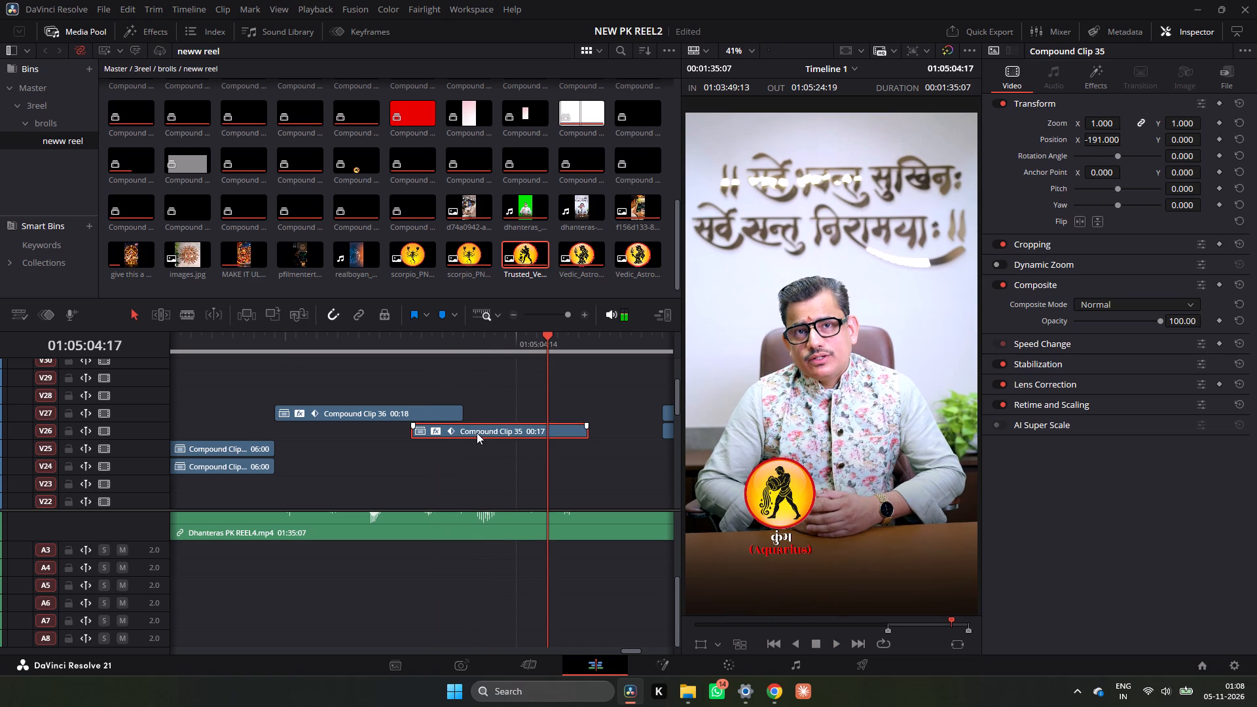
Move the kumbh clip on V26 about 7 frames earlier, to start around 01:05:03:21, and play back its entrance.
{"action": "left_click_drag", "start_coordinate": [477, 433], "coordinate": [399, 424]}
{"action": "left_click", "coordinate": [295, 350]}
{"action": "left_click", "coordinate": [284, 346]}
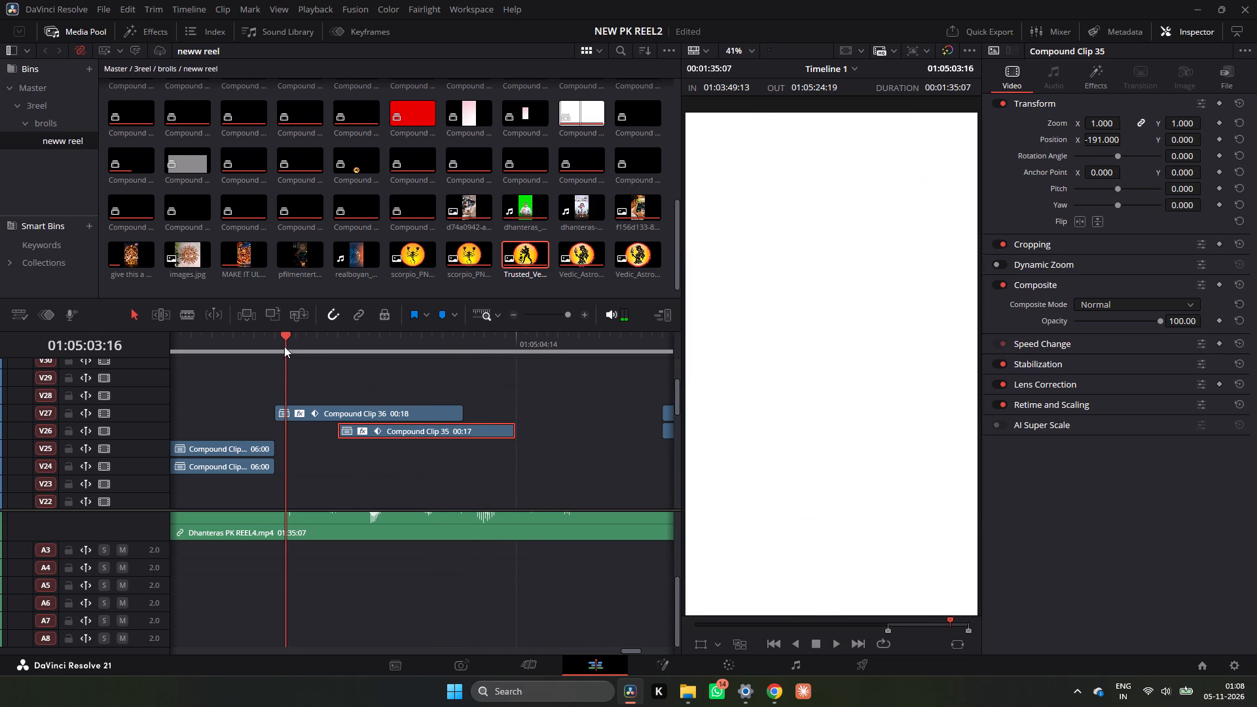
{"action": "key", "text": "space"}
{"action": "key", "text": "space"}
{"action": "left_click", "coordinate": [274, 344]}
{"action": "key", "text": "space"}
{"action": "key", "text": "space"}
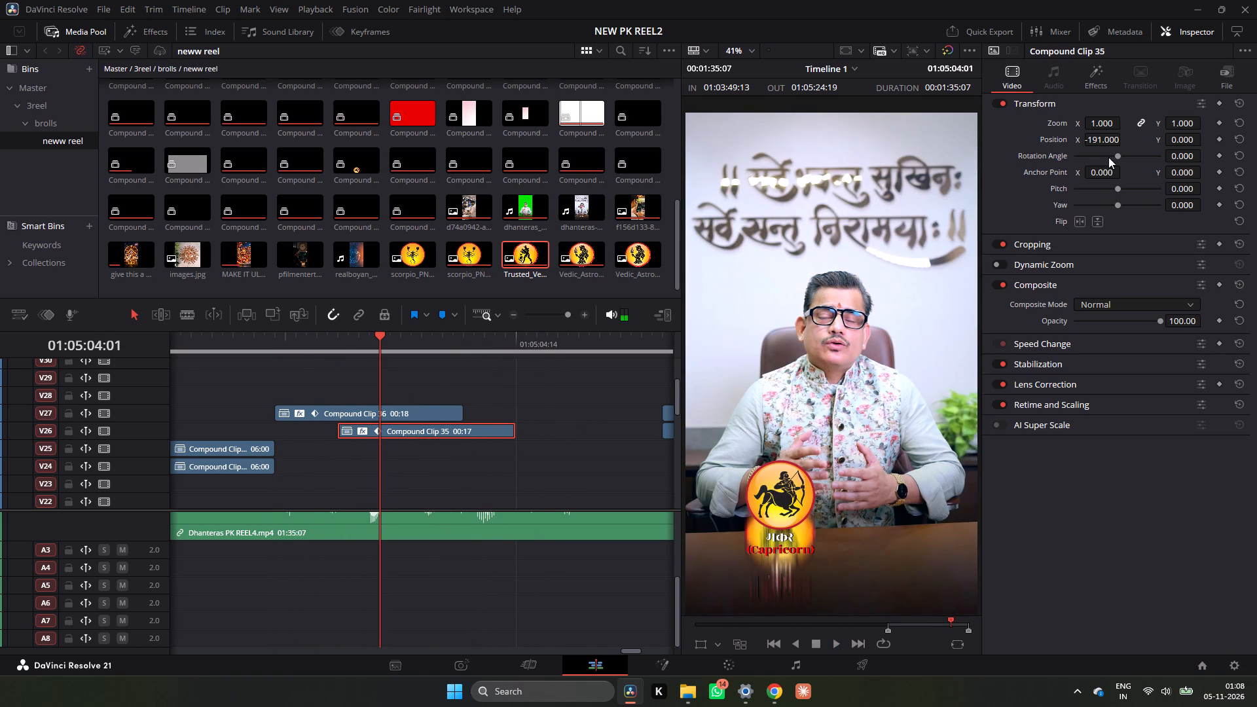
Set the kumbh clip's Position X to 179 so its emblem sits beside the makar emblem.
{"action": "left_click_drag", "start_coordinate": [1108, 145], "coordinate": [705, 366]}
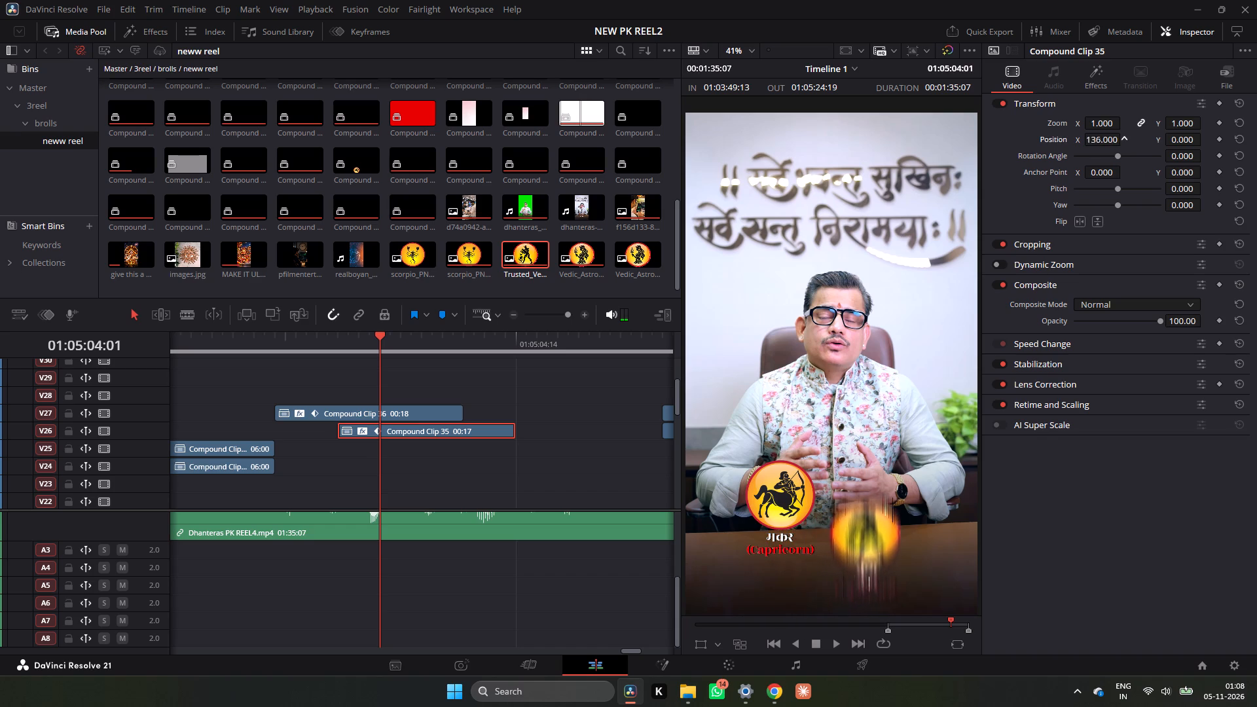
{"action": "left_click_drag", "start_coordinate": [705, 366], "coordinate": [733, 371]}
{"action": "key", "text": "space"}
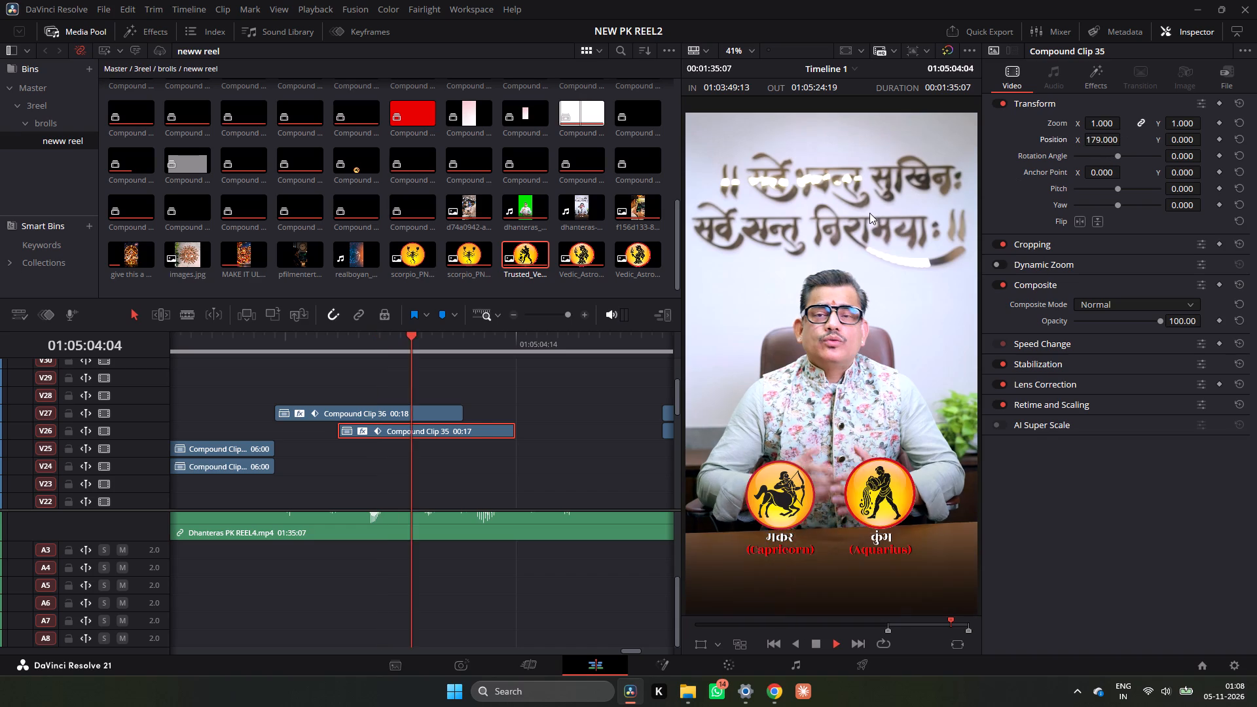
{"action": "key", "text": "space"}
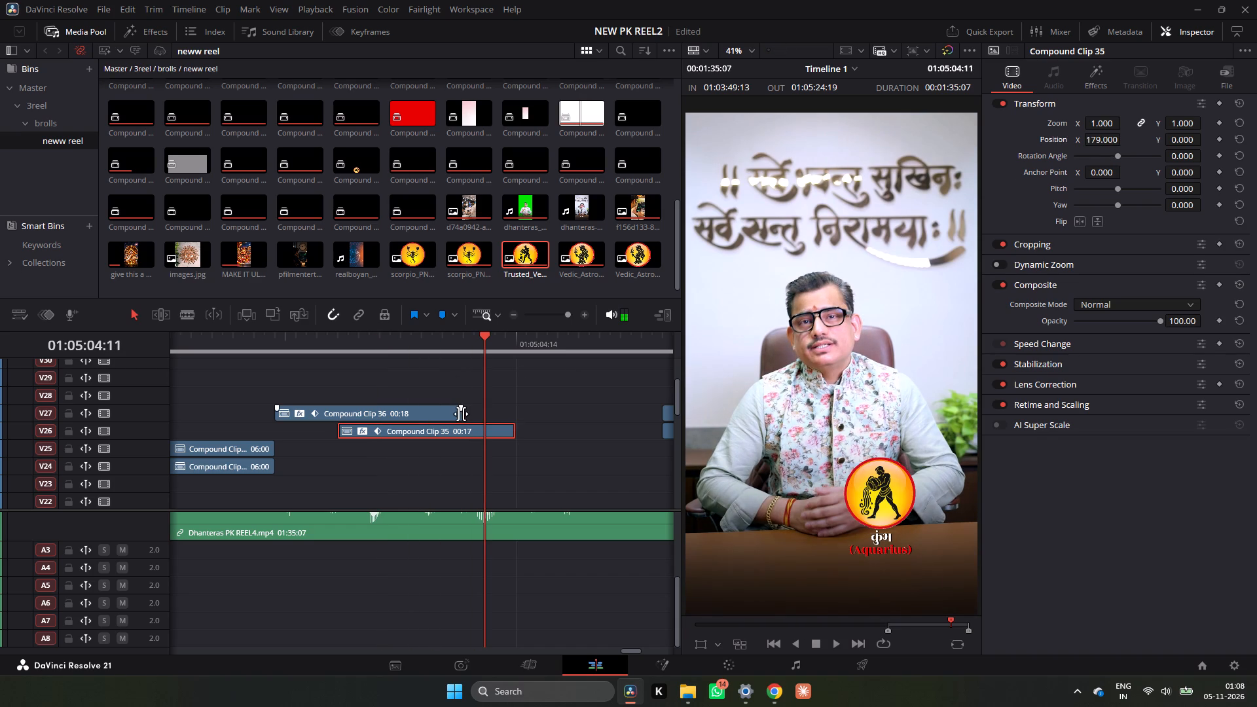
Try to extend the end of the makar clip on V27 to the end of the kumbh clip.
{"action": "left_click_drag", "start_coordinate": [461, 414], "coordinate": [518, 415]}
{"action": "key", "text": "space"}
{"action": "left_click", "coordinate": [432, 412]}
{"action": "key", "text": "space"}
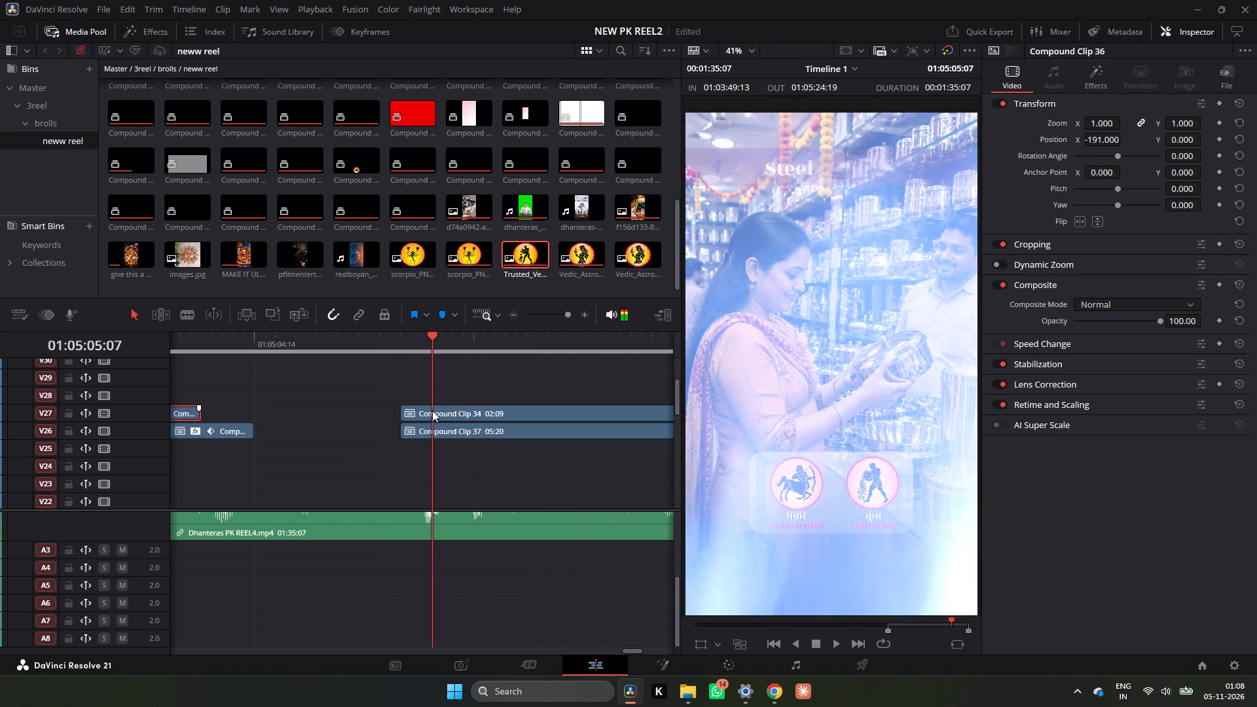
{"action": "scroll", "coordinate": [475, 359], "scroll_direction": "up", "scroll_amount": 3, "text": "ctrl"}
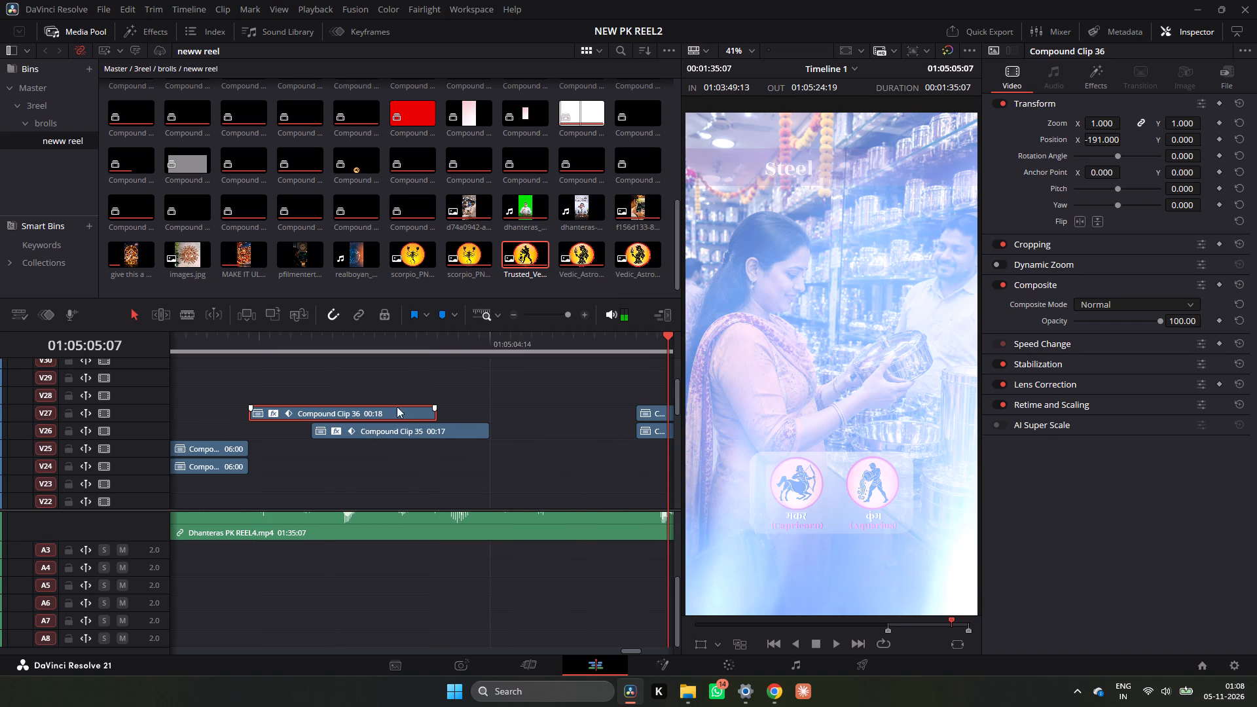
Split the makar clip at 01:05:04:02 and place a copy of its tail on V27, ending level with the kumbh clip.
{"action": "left_click_drag", "start_coordinate": [386, 347], "coordinate": [366, 348]}
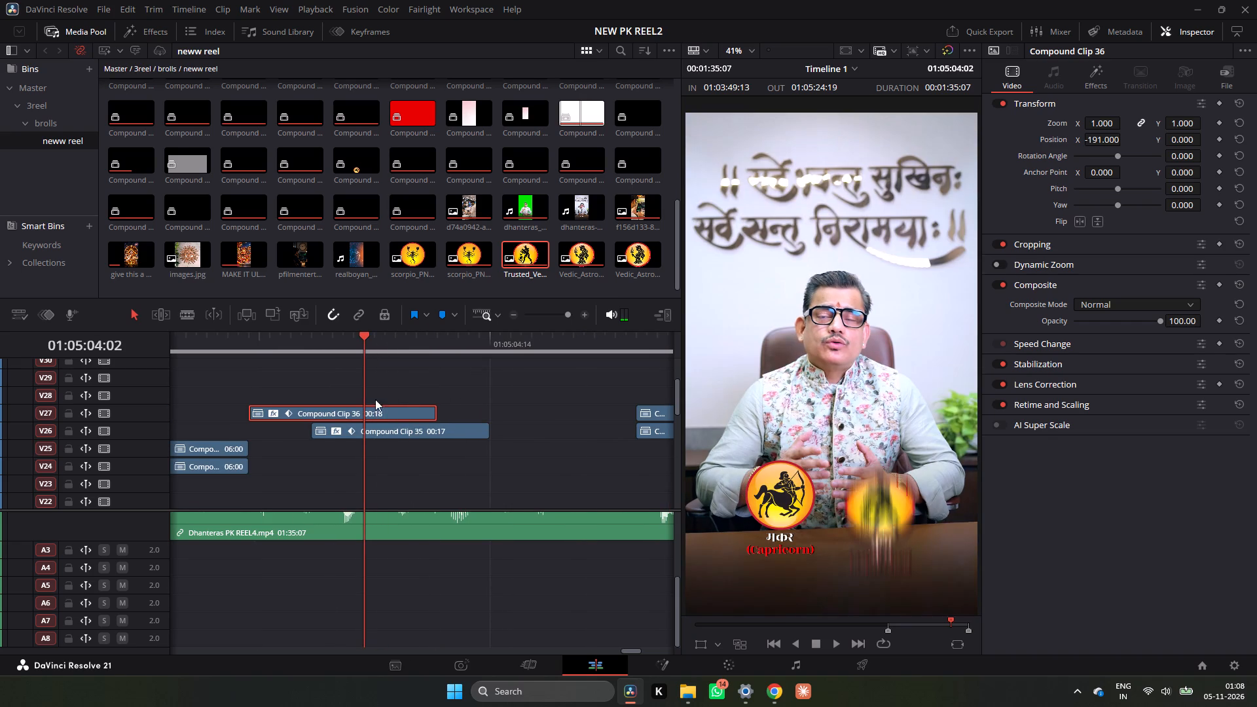
{"action": "left_click", "coordinate": [384, 412]}
{"action": "key", "text": "ctrl+b"}
{"action": "left_click", "coordinate": [416, 407]}
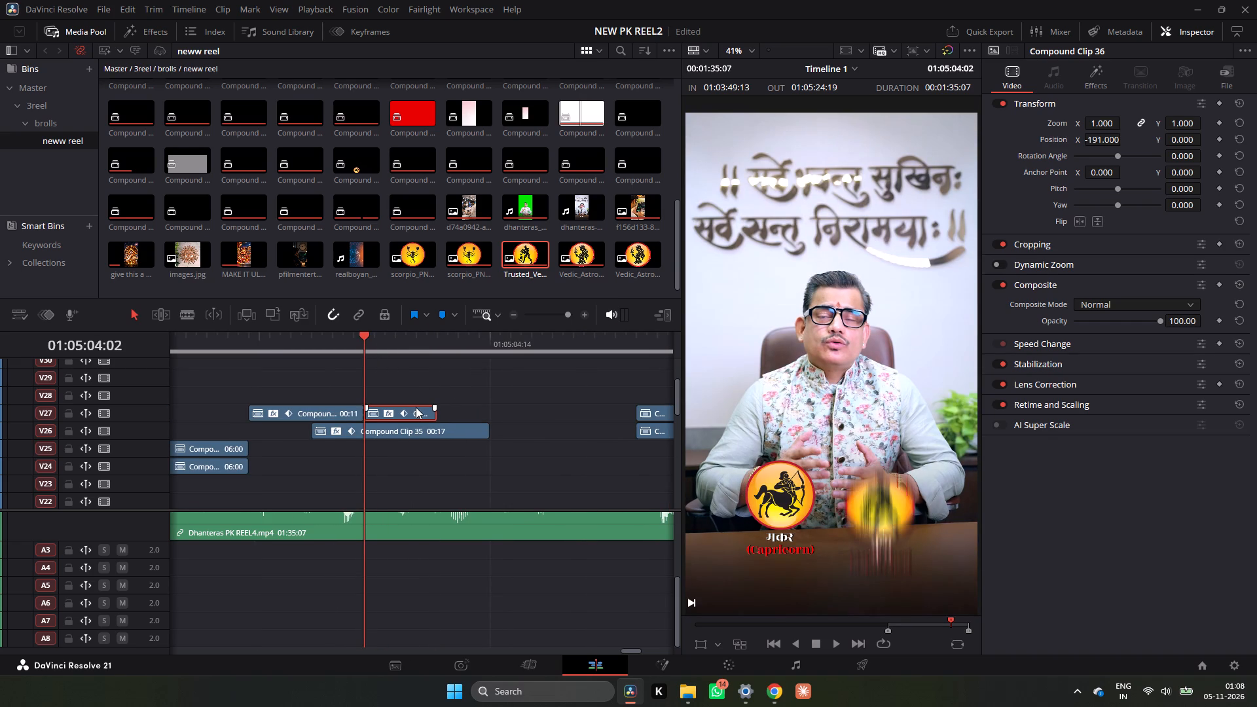
{"action": "left_click_drag", "start_coordinate": [415, 408], "coordinate": [425, 408], "text": "alt"}
{"action": "left_click_drag", "start_coordinate": [425, 408], "coordinate": [471, 409], "text": "alt"}
Play back the presenter shot from the makar clip's start to check that both emblems enter and stay together.
{"action": "left_click", "coordinate": [289, 342]}
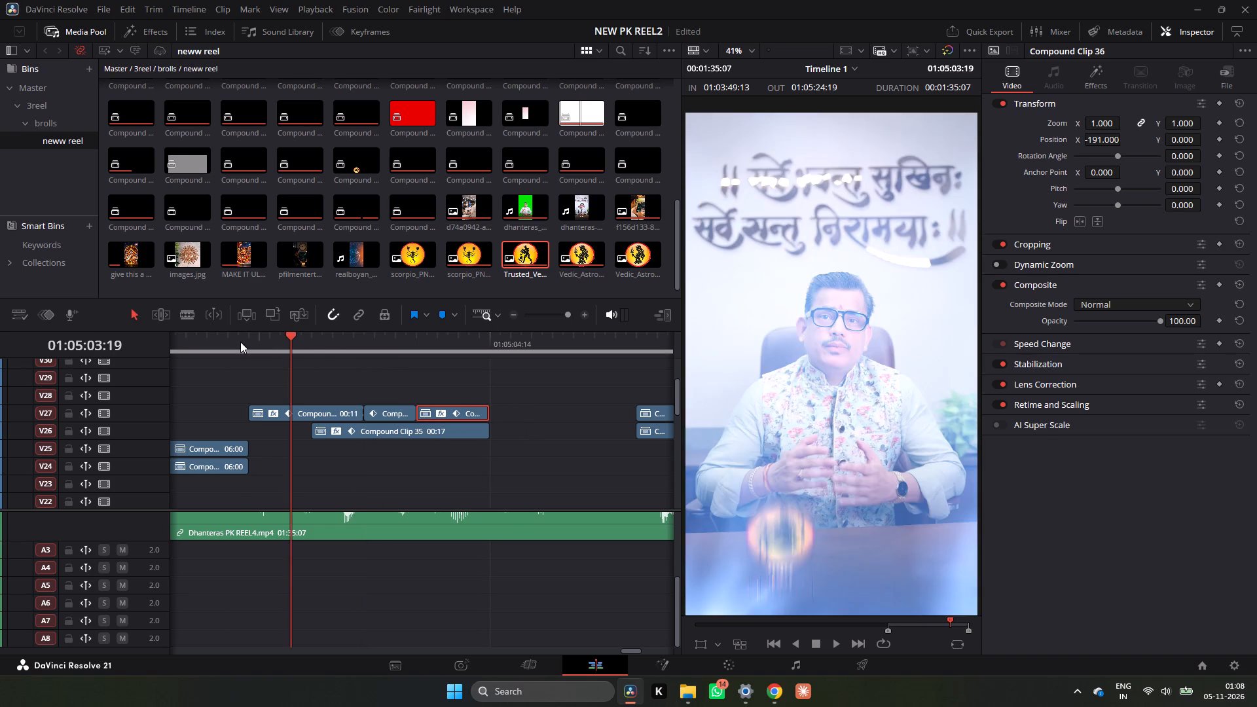
{"action": "left_click", "coordinate": [240, 342]}
{"action": "key", "text": "space"}
{"action": "key", "text": "space"}
{"action": "key", "text": "space"}
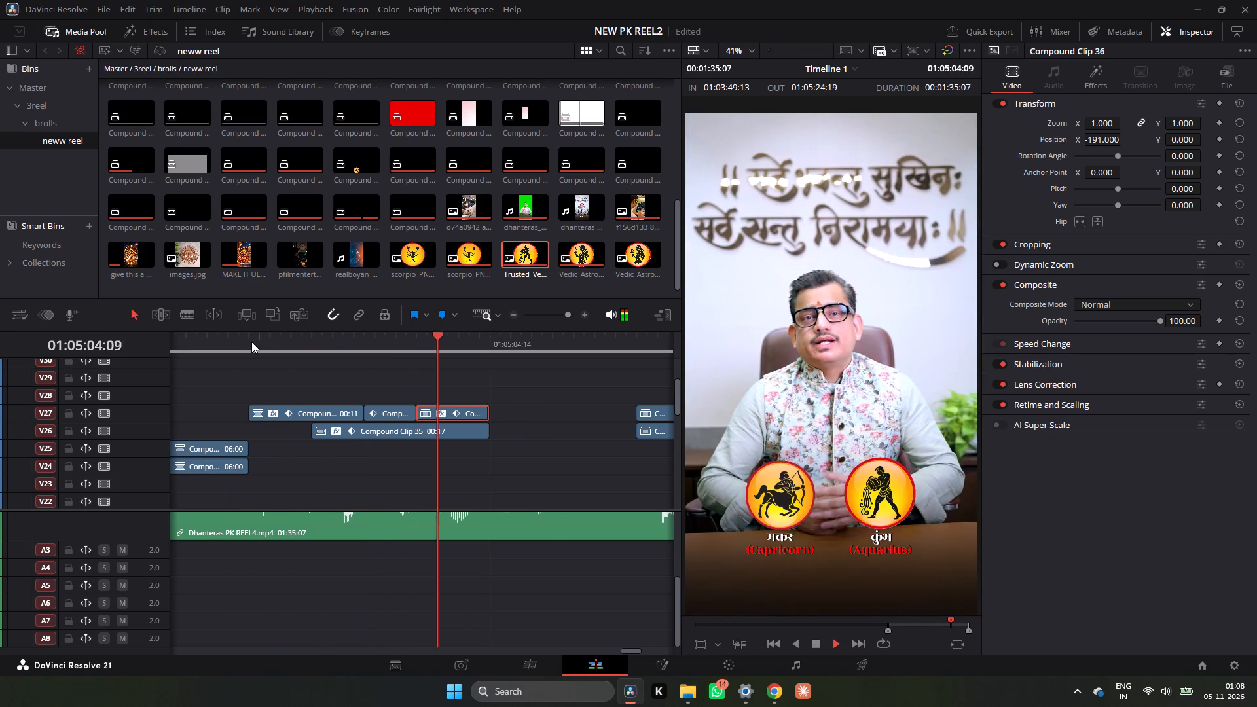
{"action": "key", "text": "space"}
{"action": "left_click", "coordinate": [255, 344]}
{"action": "key", "text": "space"}
{"action": "key", "text": "space"}
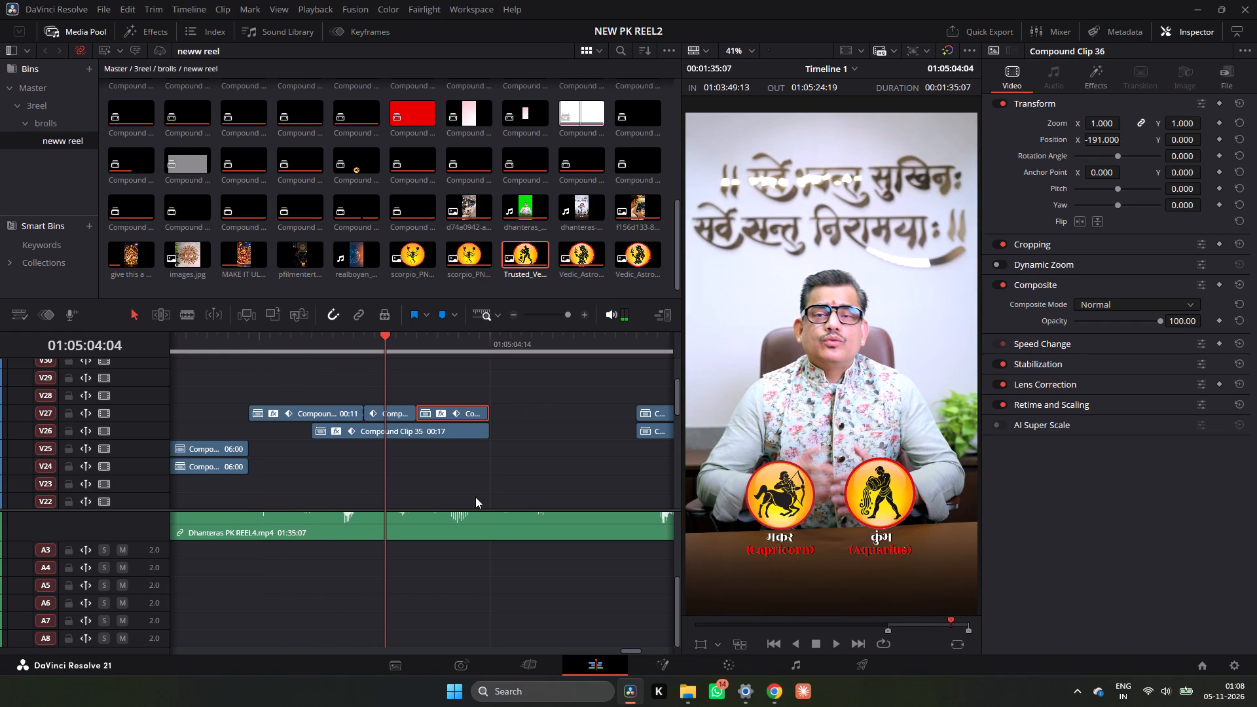
{"action": "key", "text": "space"}
{"action": "key", "text": "space"}
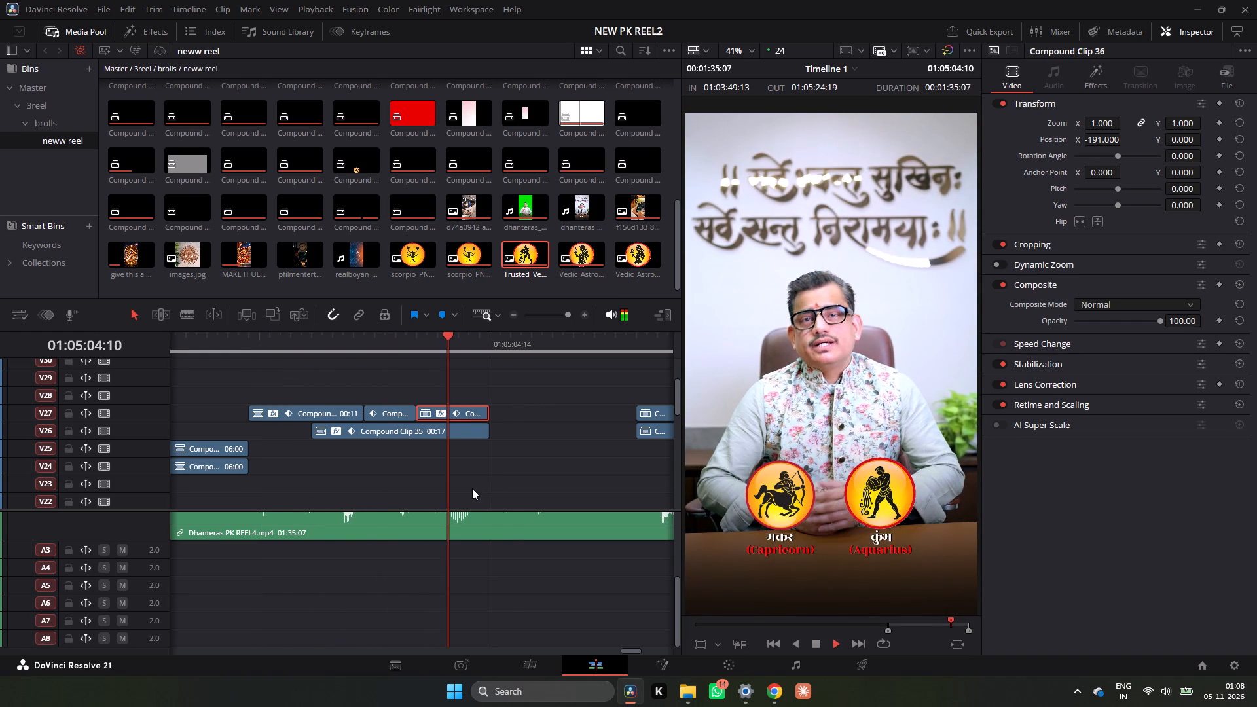
{"action": "key", "text": "space"}
{"action": "key", "text": "space"}
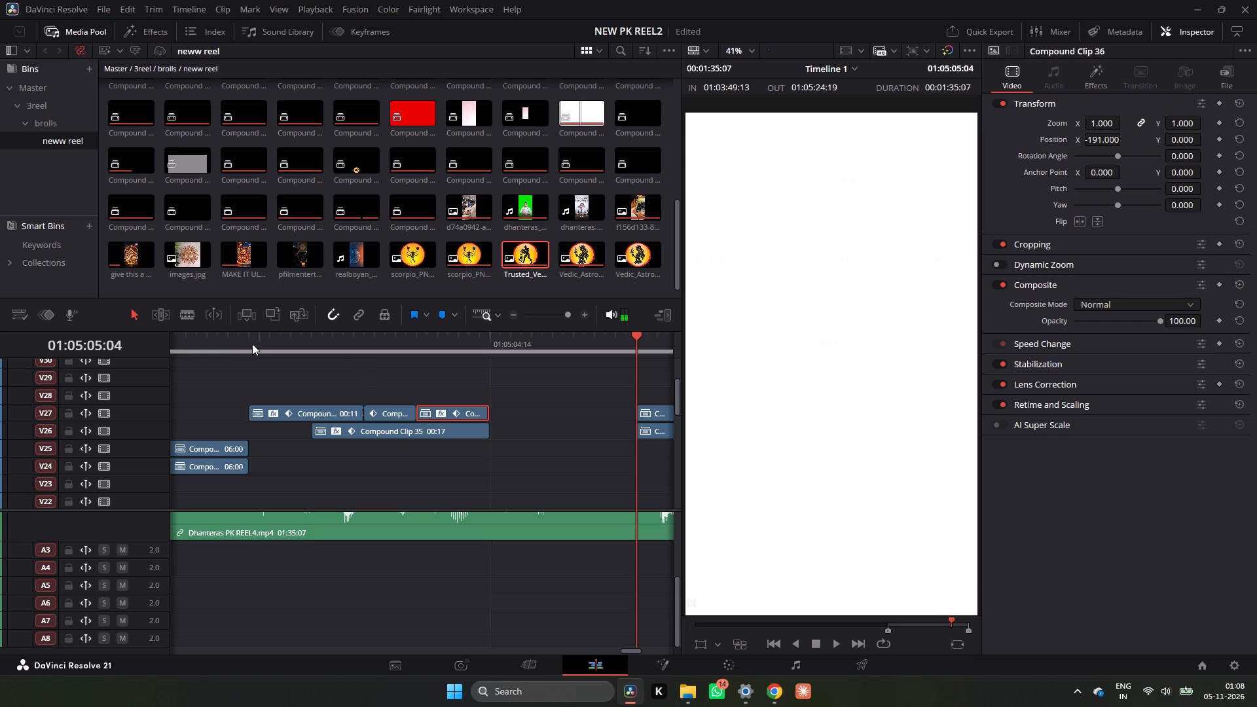
Play back the presenter shot several times to check the entrance, size and alignment of the makar and kumbh emblems.
{"action": "left_click", "coordinate": [241, 345]}
{"action": "key", "text": "space"}
{"action": "key", "text": "space"}
{"action": "key", "text": "space"}
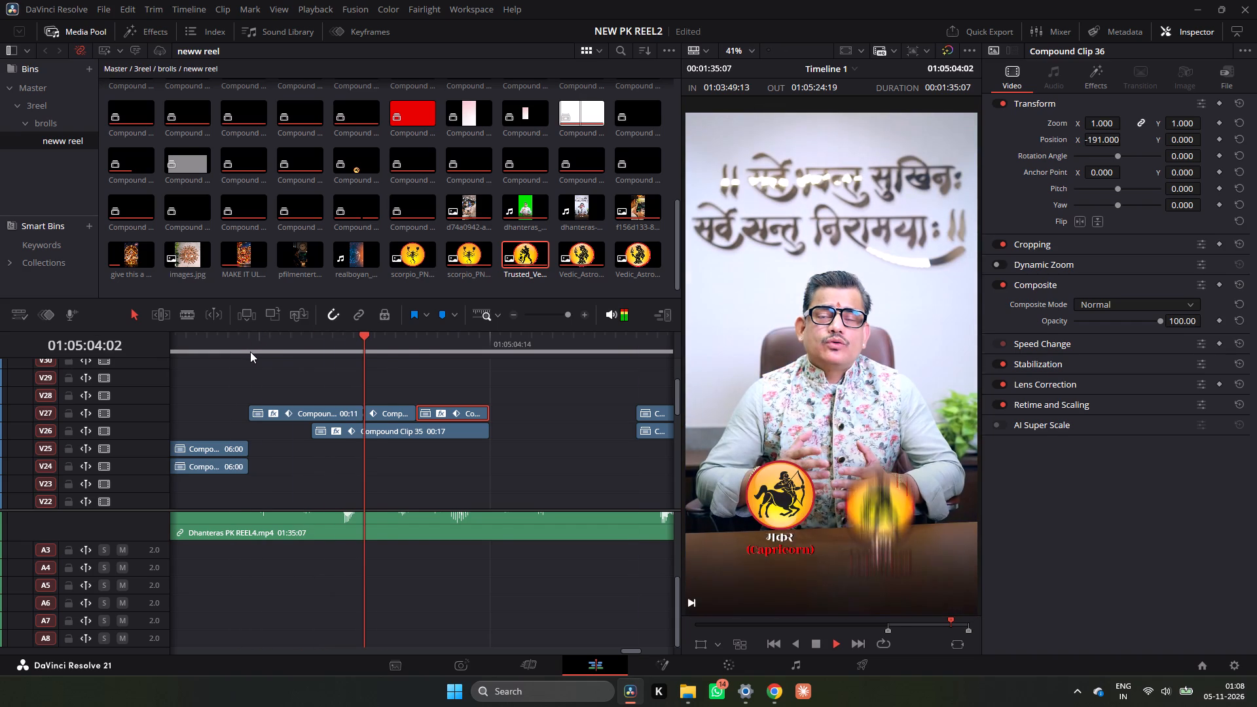
{"action": "key", "text": "space"}
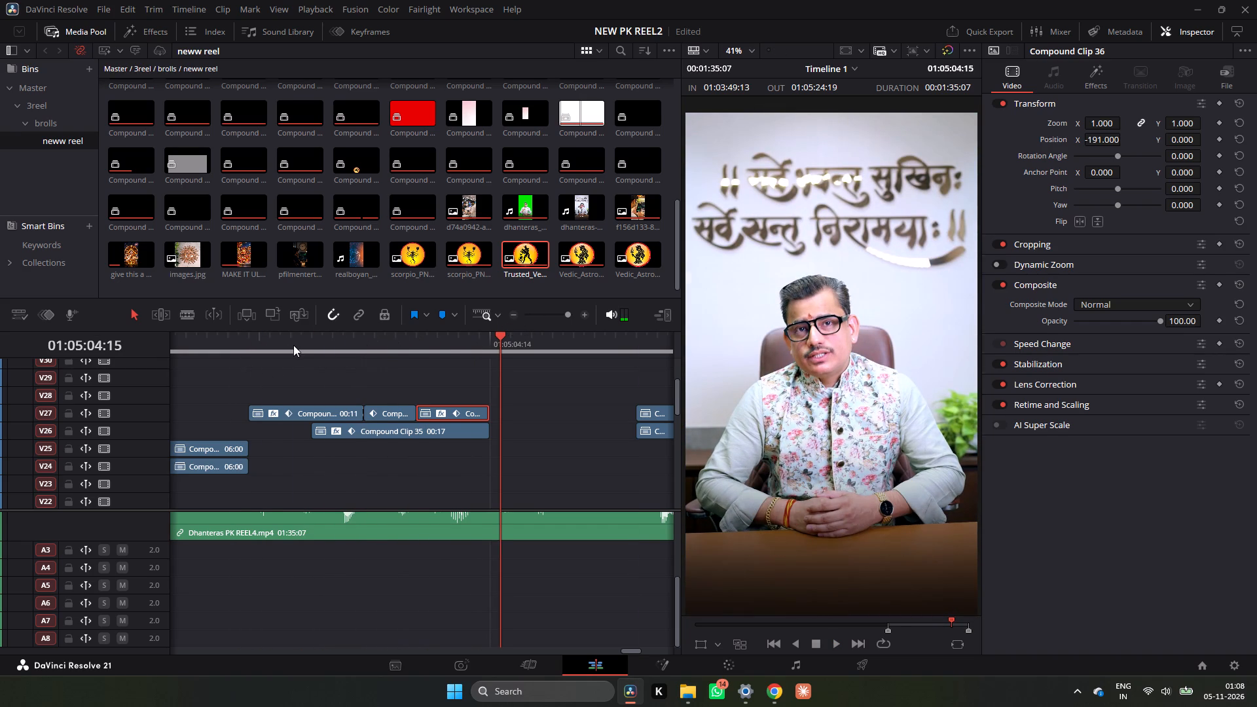
{"action": "left_click", "coordinate": [275, 349]}
{"action": "key", "text": "space"}
{"action": "key", "text": "space"}
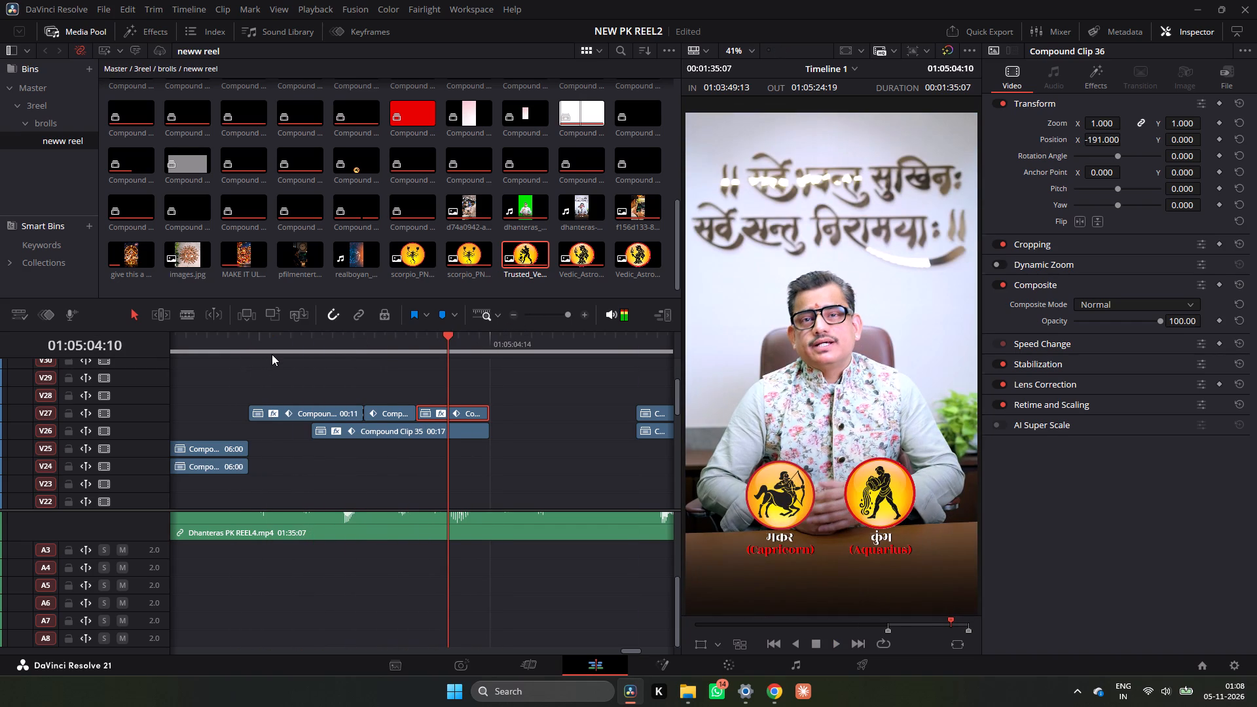
{"action": "key", "text": "space"}
{"action": "key", "text": "space"}
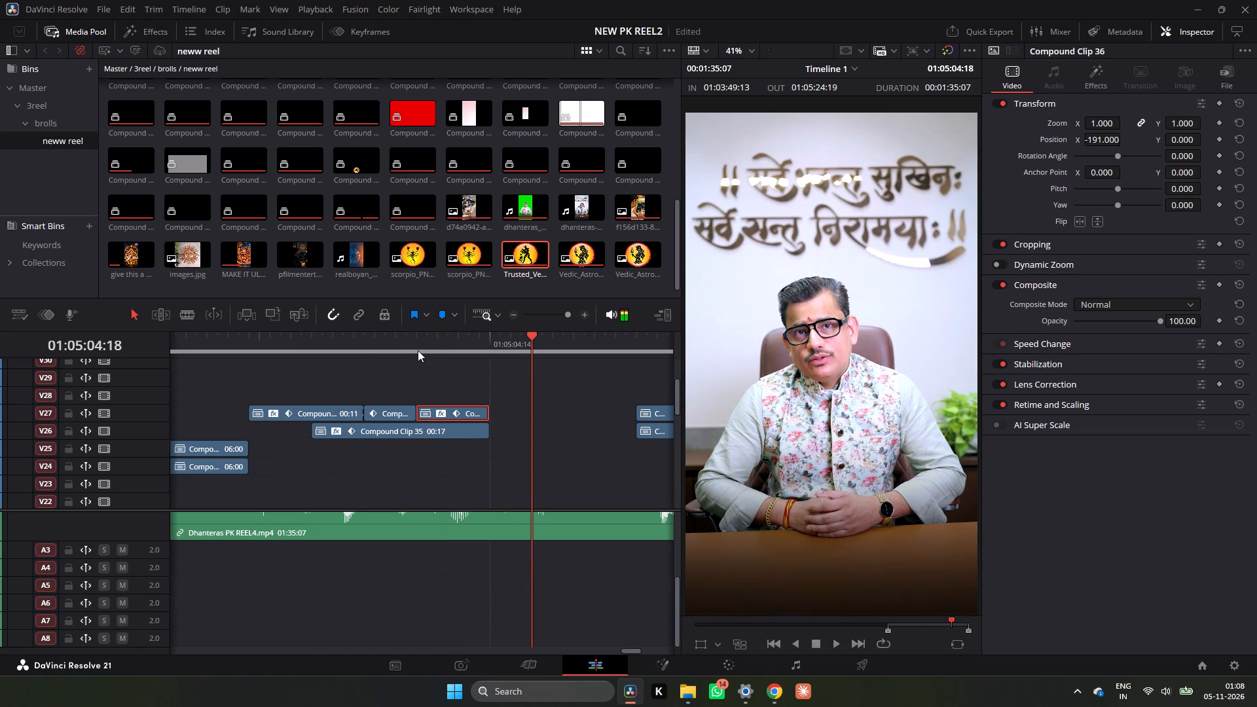
{"action": "left_click_drag", "start_coordinate": [498, 342], "coordinate": [343, 353]}
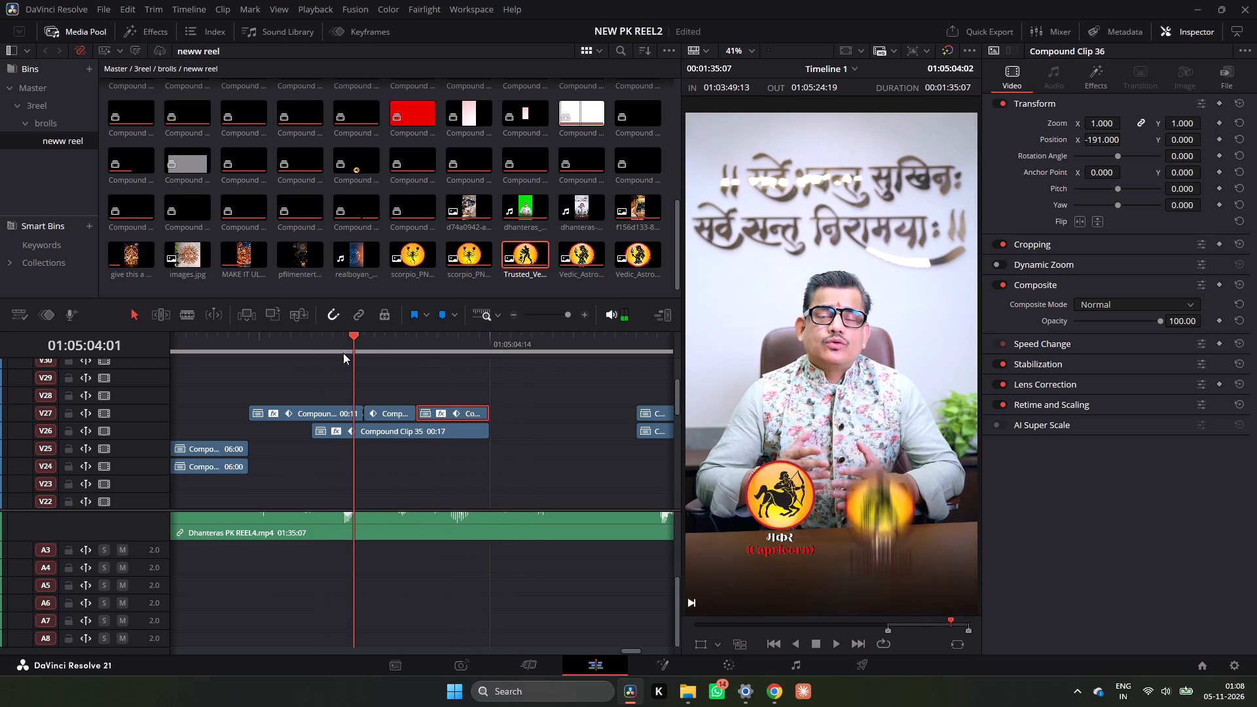
{"action": "left_click_drag", "start_coordinate": [343, 353], "coordinate": [312, 353]}
{"action": "key", "text": "space"}
{"action": "key", "text": "space"}
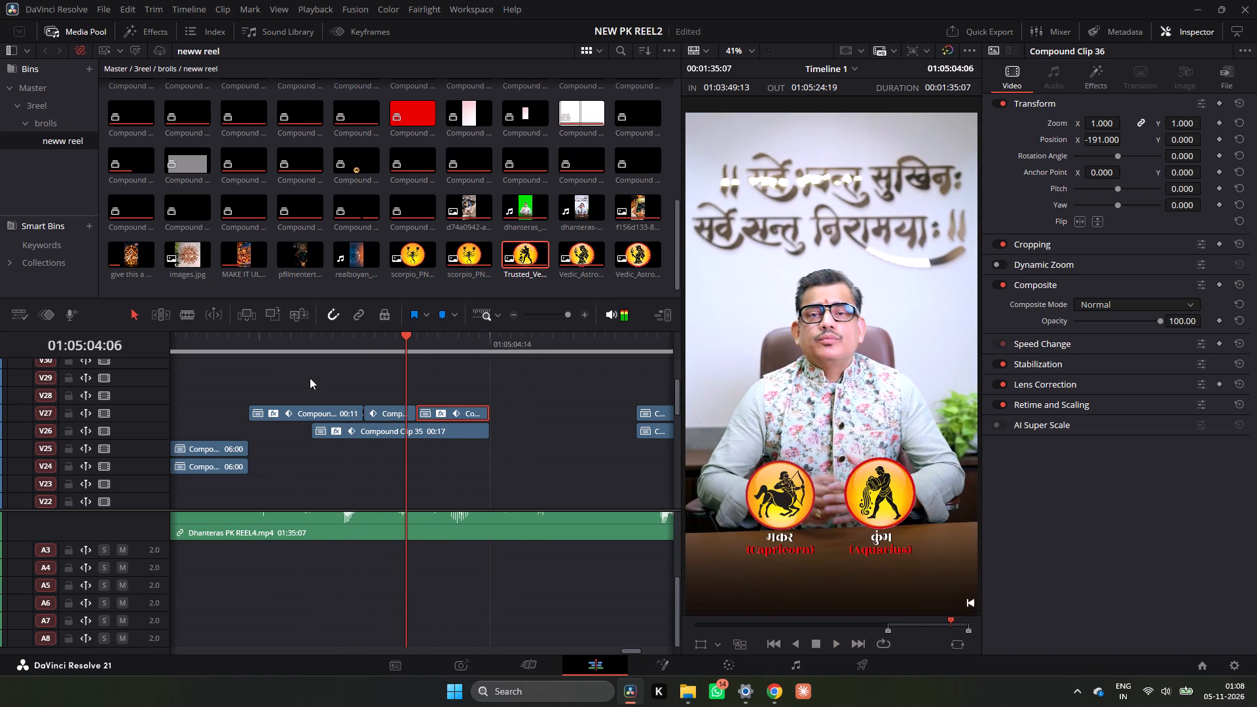
Set the kumbh clip's Zoom to 0.950 and Position Y to -32 so its emblem matches the makar emblem's size and height.
{"action": "left_click", "coordinate": [437, 430]}
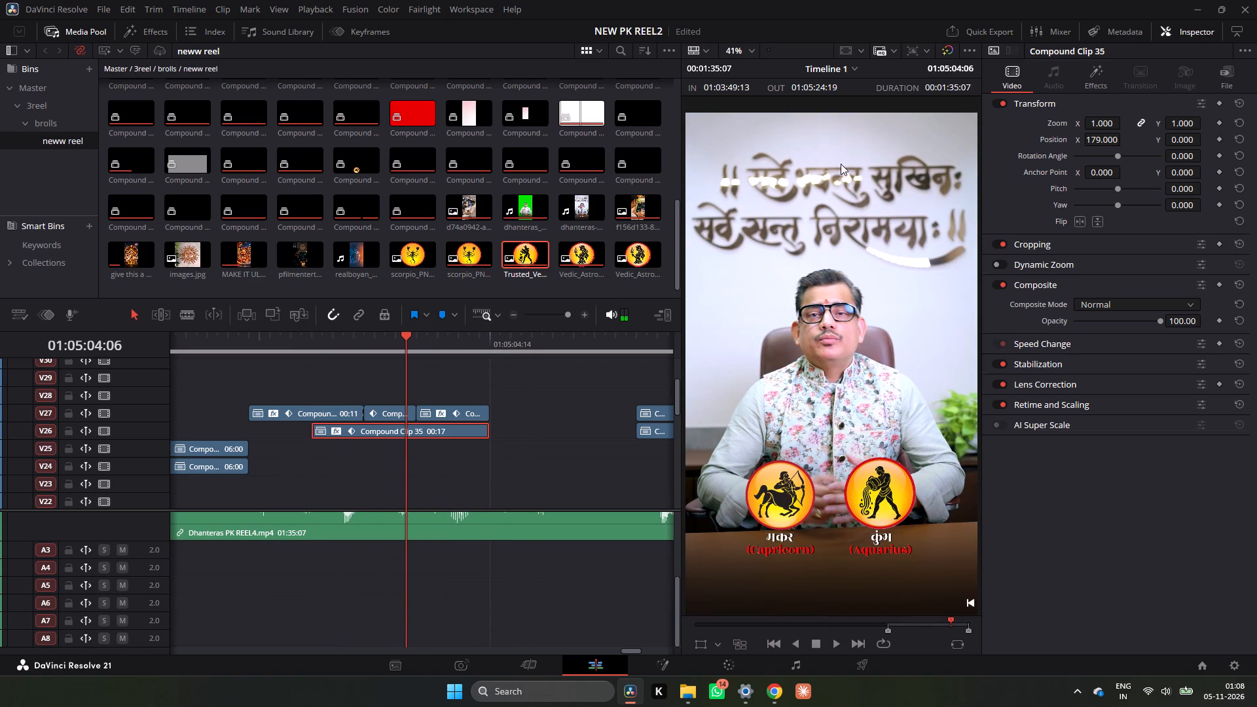
{"action": "left_click_drag", "start_coordinate": [1114, 125], "coordinate": [1112, 131]}
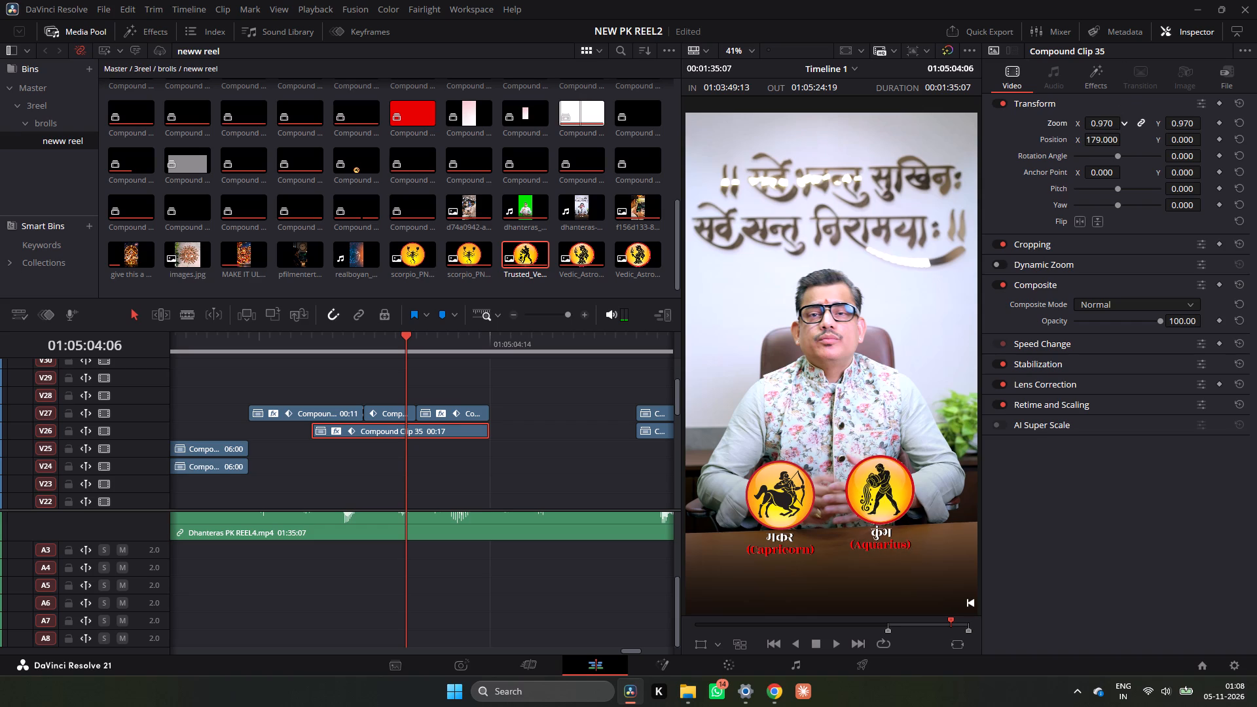
{"action": "left_click_drag", "start_coordinate": [1112, 131], "coordinate": [1111, 134]}
{"action": "left_click_drag", "start_coordinate": [1175, 136], "coordinate": [1171, 151]}
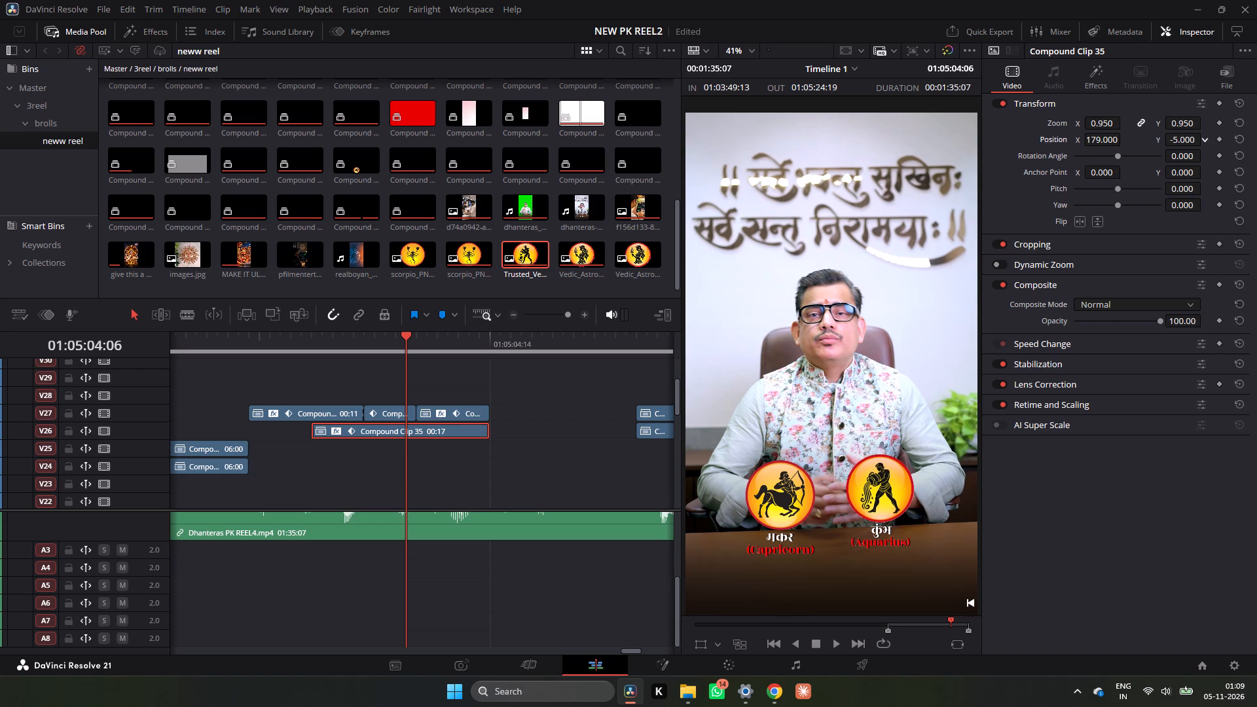
{"action": "left_click_drag", "start_coordinate": [1171, 151], "coordinate": [1159, 198]}
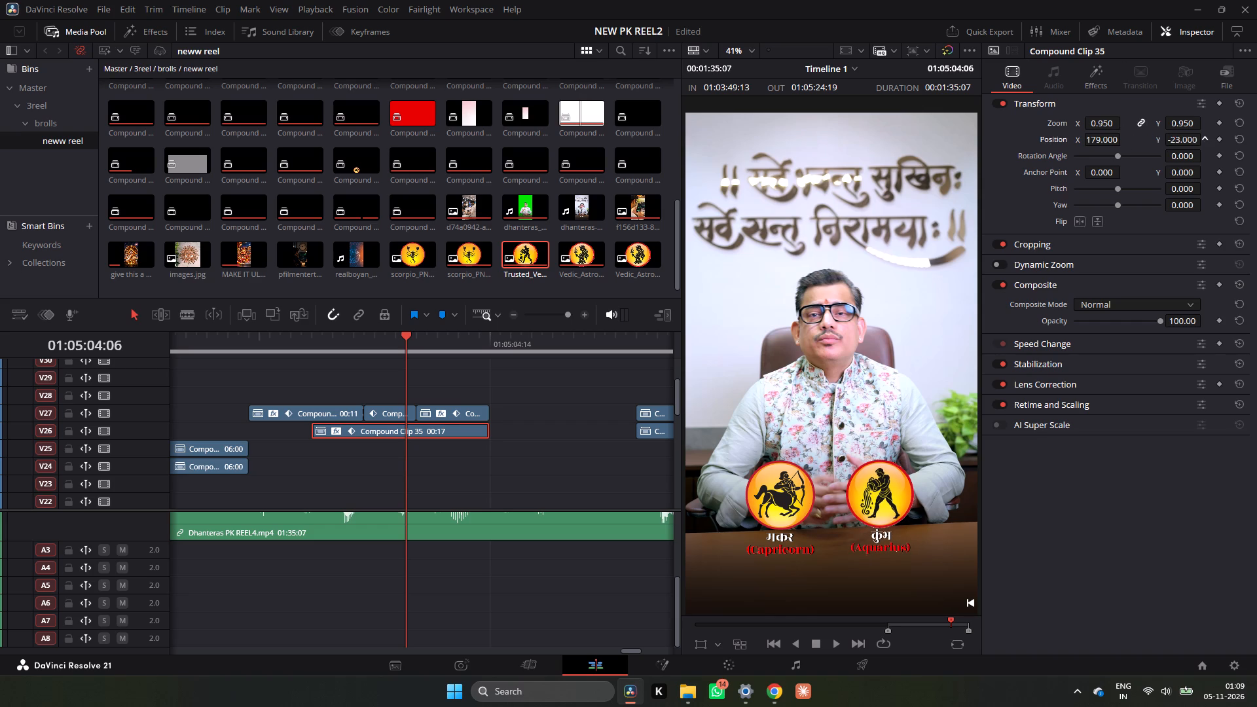
{"action": "left_click_drag", "start_coordinate": [1159, 198], "coordinate": [1157, 204]}
{"action": "key", "text": "p"}
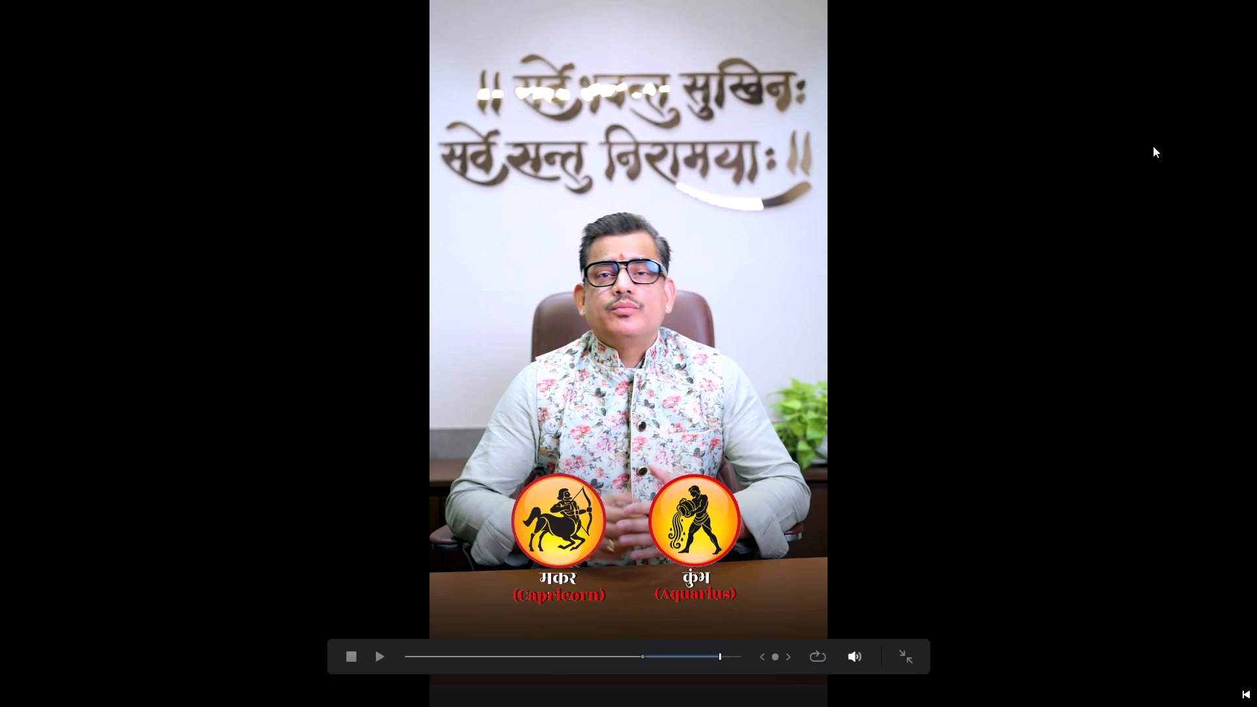
{"action": "key", "text": "p"}
{"action": "left_click_drag", "start_coordinate": [1183, 136], "coordinate": [1178, 152]}
{"action": "key", "text": "p"}
{"action": "key", "text": "p"}
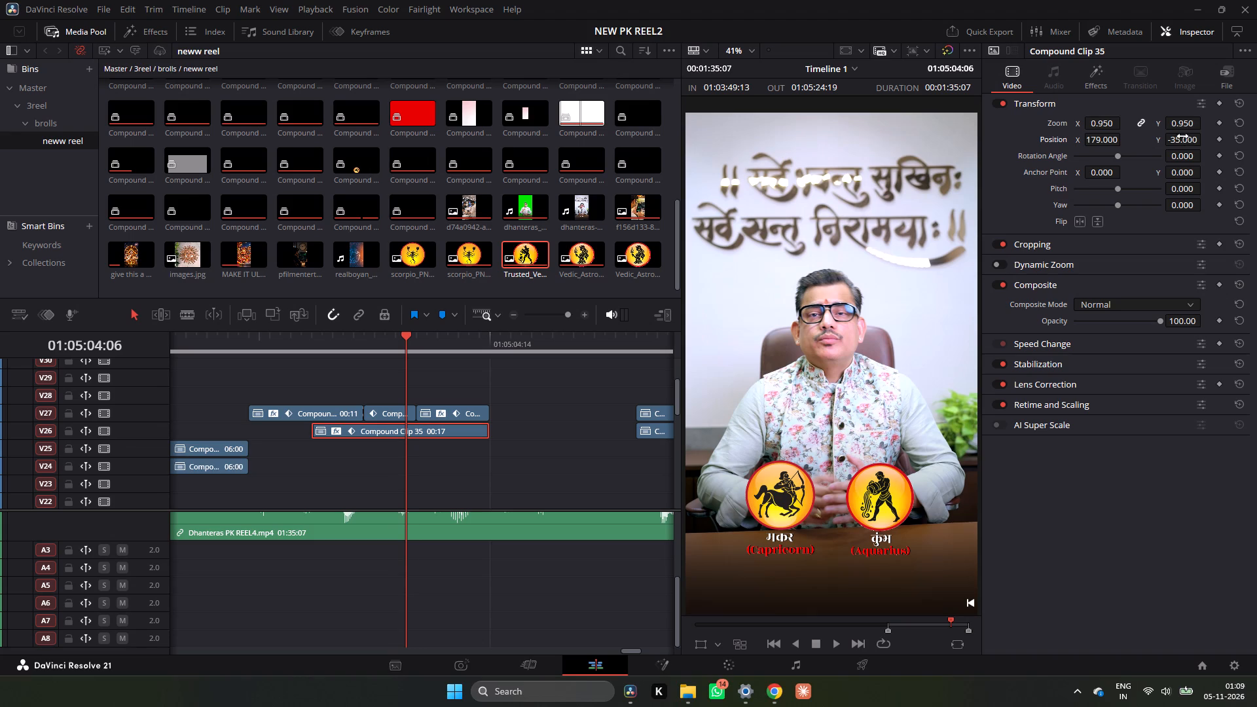
{"action": "left_click", "coordinate": [1192, 136]}
{"action": "key", "text": "p"}
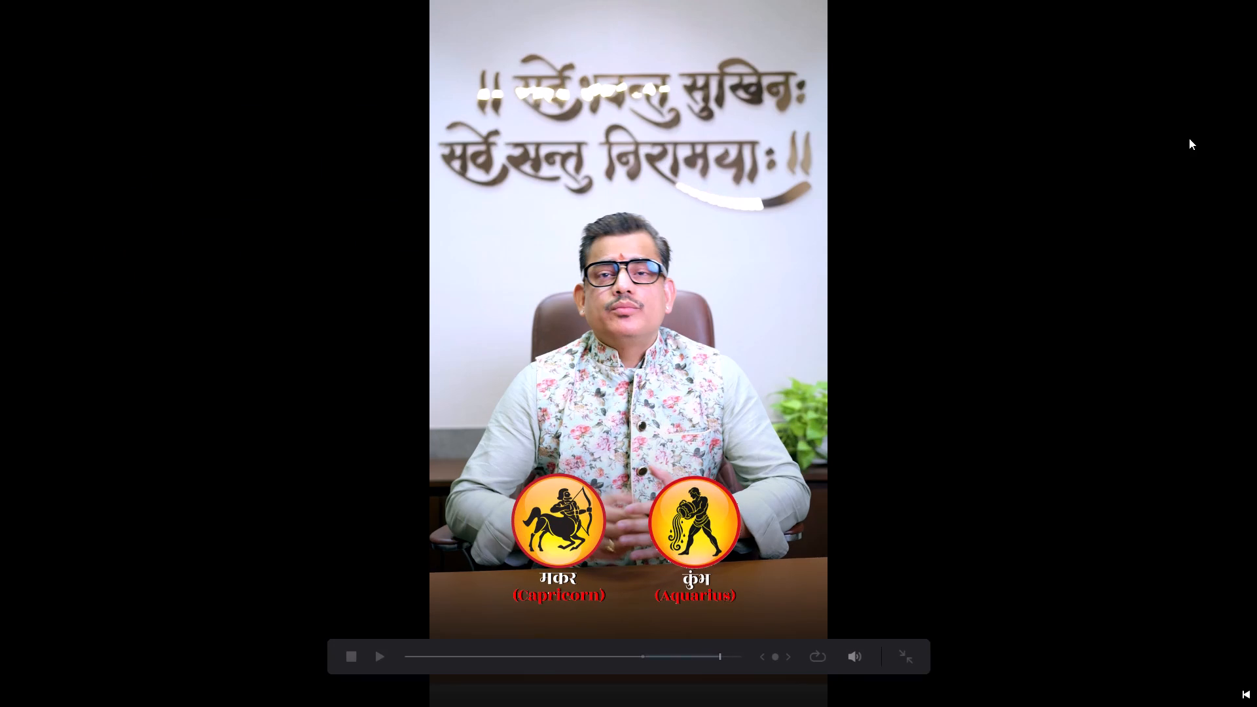
{"action": "key", "text": "p"}
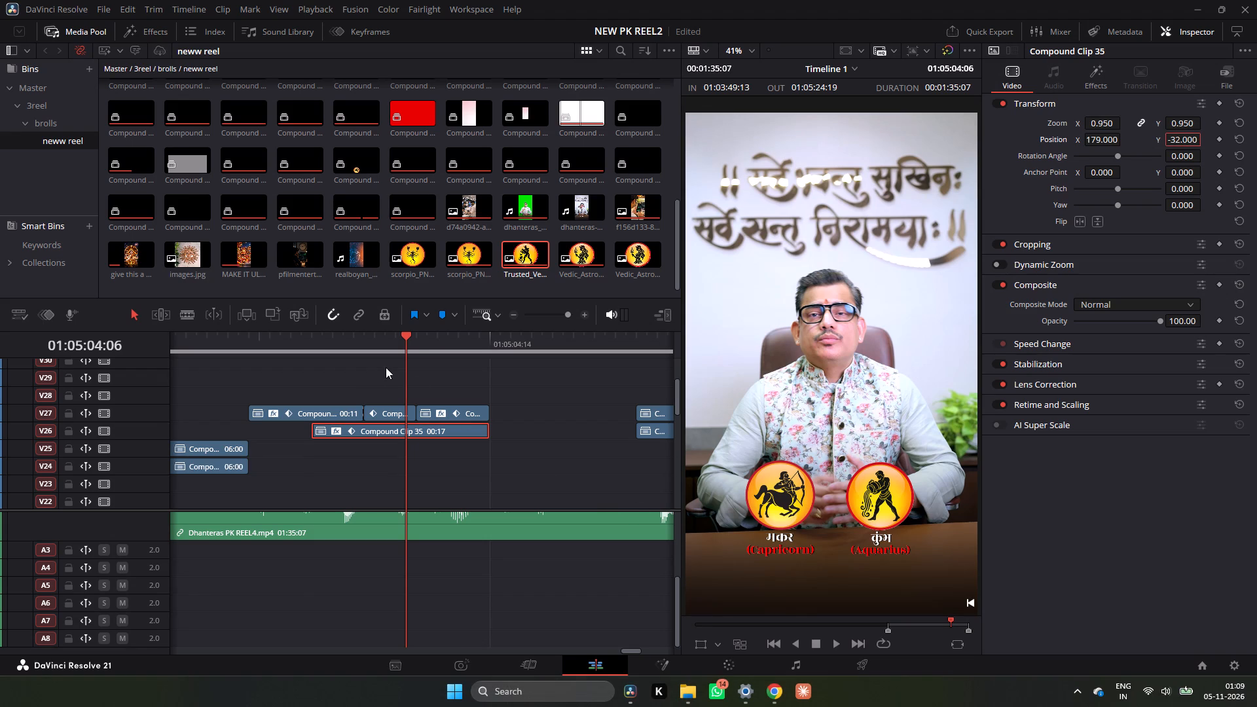
Play back the presenter shot from the makar clip's start to check the resized kumbh emblem against the makar emblem.
{"action": "left_click", "coordinate": [305, 347]}
{"action": "key", "text": "space"}
{"action": "key", "text": "space"}
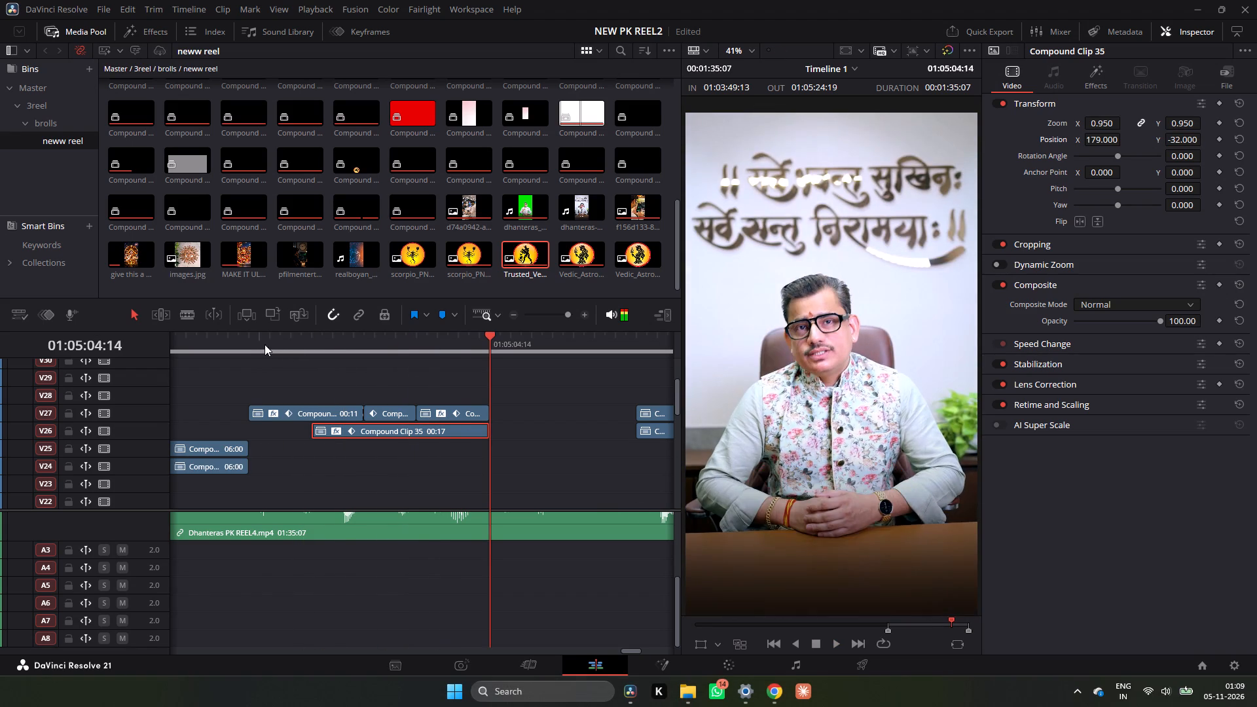
{"action": "left_click", "coordinate": [264, 344]}
{"action": "left_click", "coordinate": [242, 336]}
{"action": "key", "text": "space"}
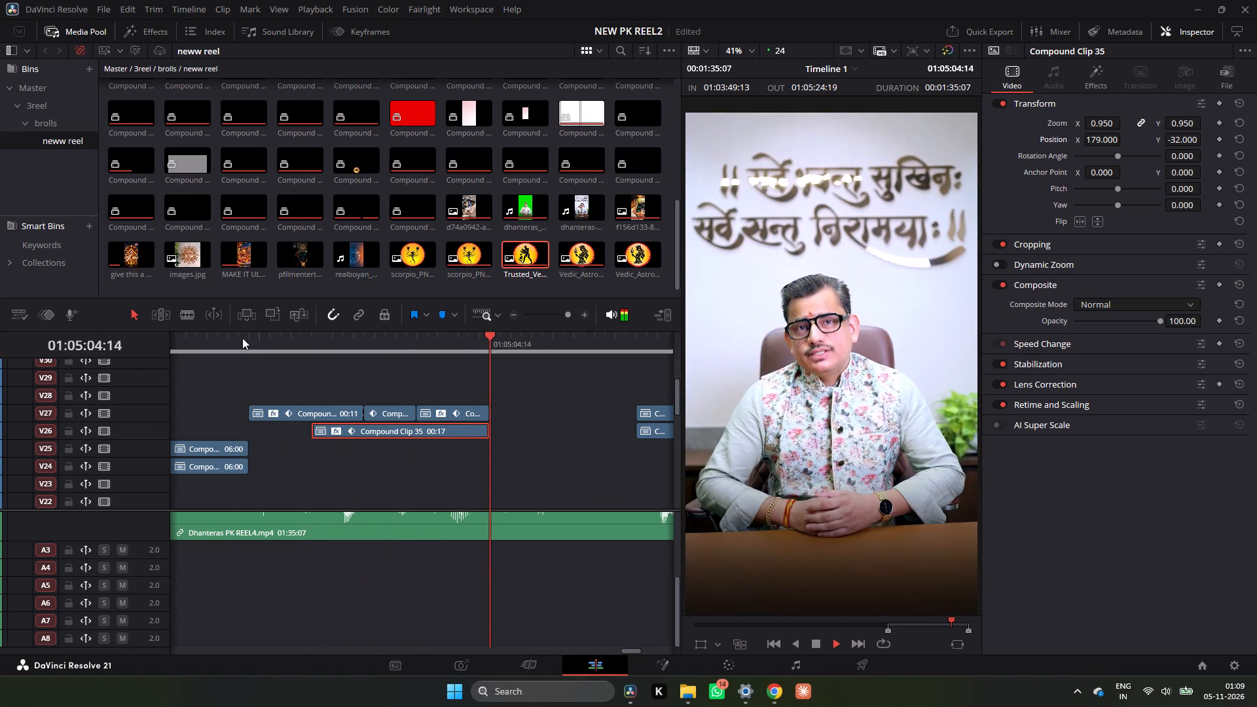
{"action": "key", "text": "space"}
{"action": "left_click", "coordinate": [257, 341]}
{"action": "key", "text": "space"}
{"action": "key", "text": "space"}
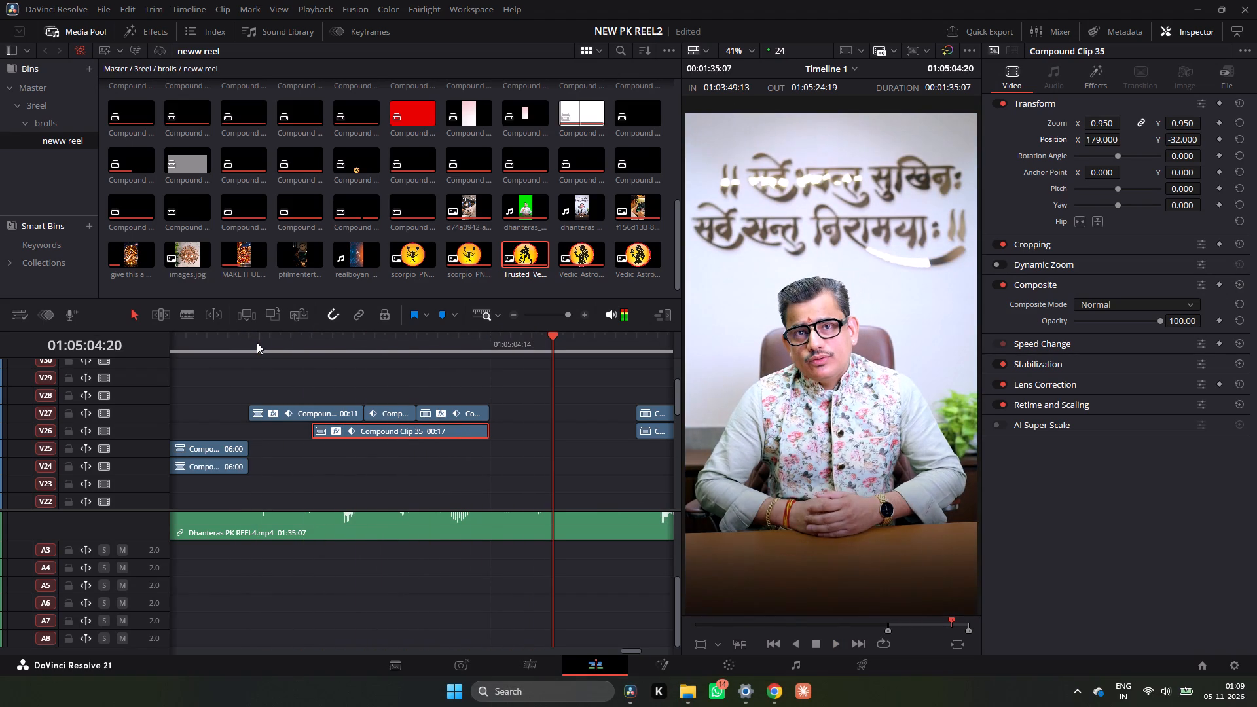
Add a Position Y keyframe to the kumbh clip's Transform effect at 01:05:04:12.
{"action": "left_click_drag", "start_coordinate": [384, 350], "coordinate": [431, 343]}
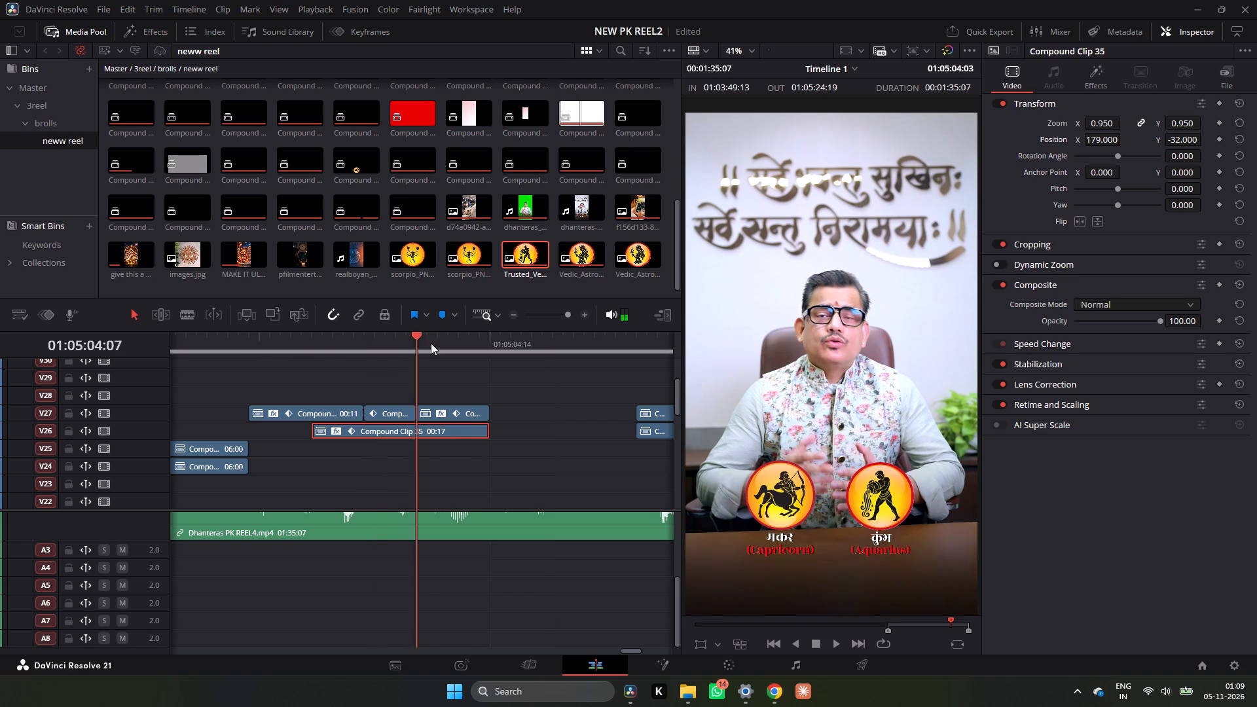
{"action": "left_click_drag", "start_coordinate": [431, 343], "coordinate": [437, 358]}
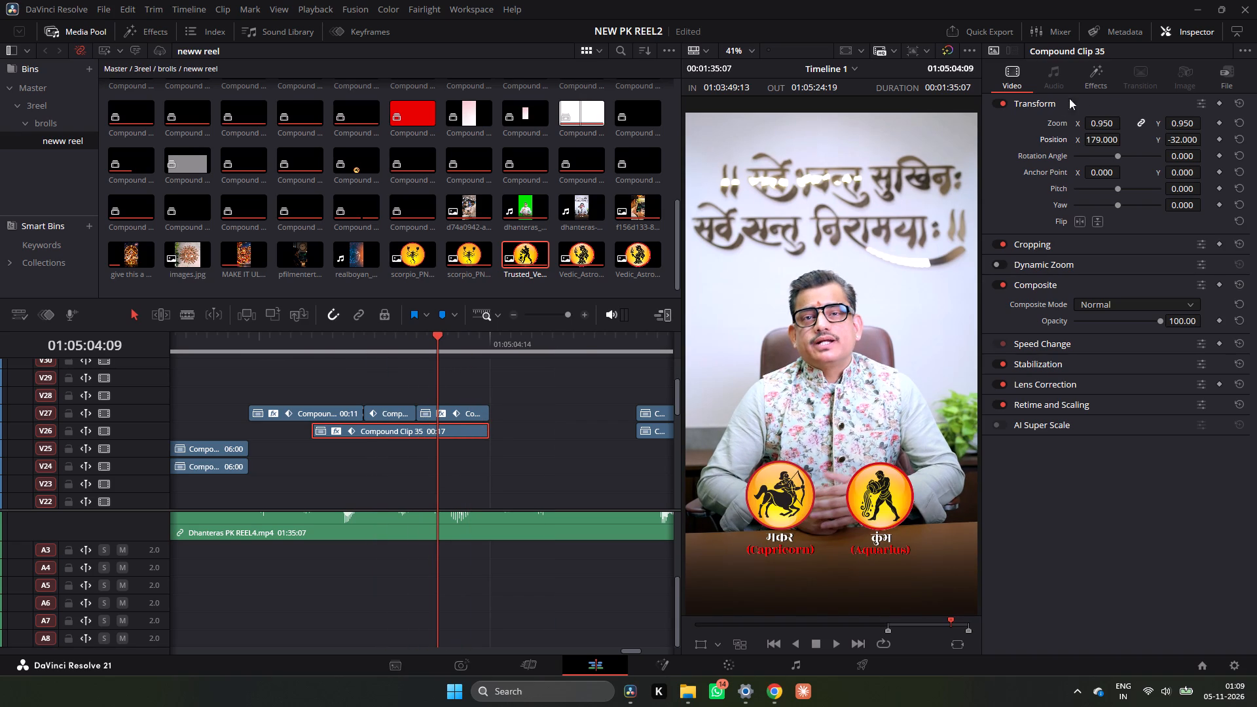
{"action": "left_click", "coordinate": [1103, 87]}
{"action": "left_click_drag", "start_coordinate": [457, 345], "coordinate": [469, 342]}
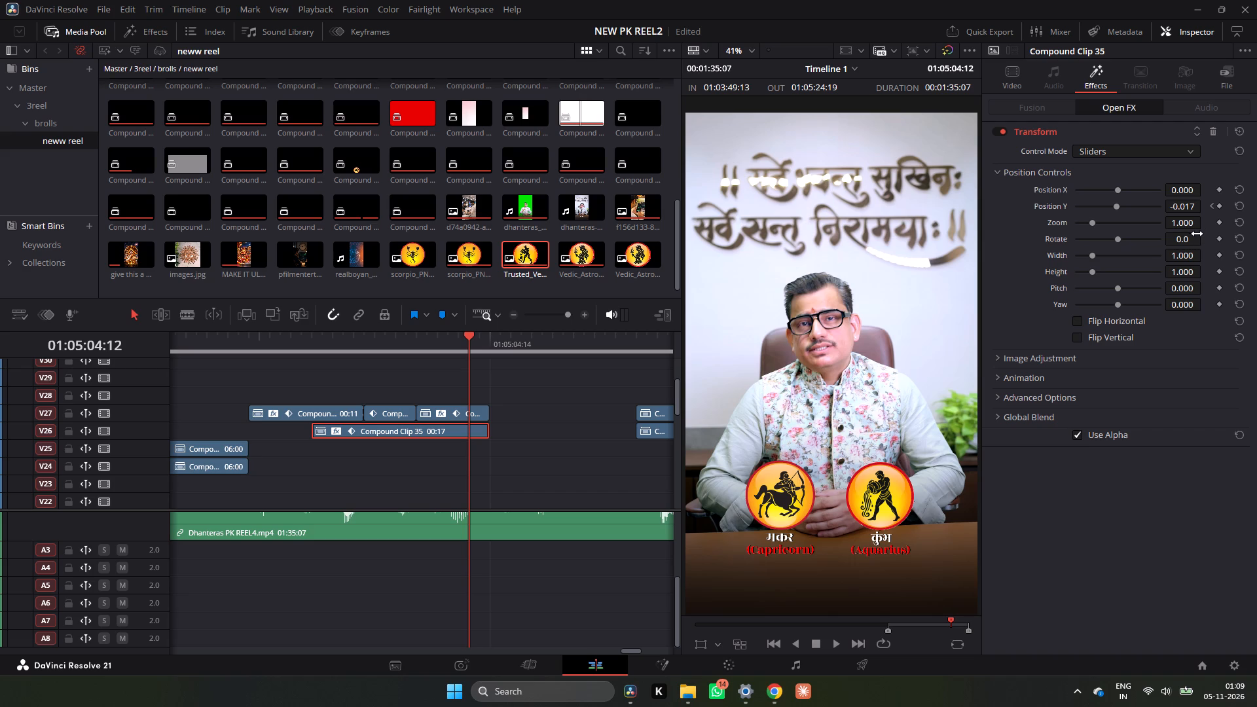
{"action": "left_click", "coordinate": [1218, 208]}
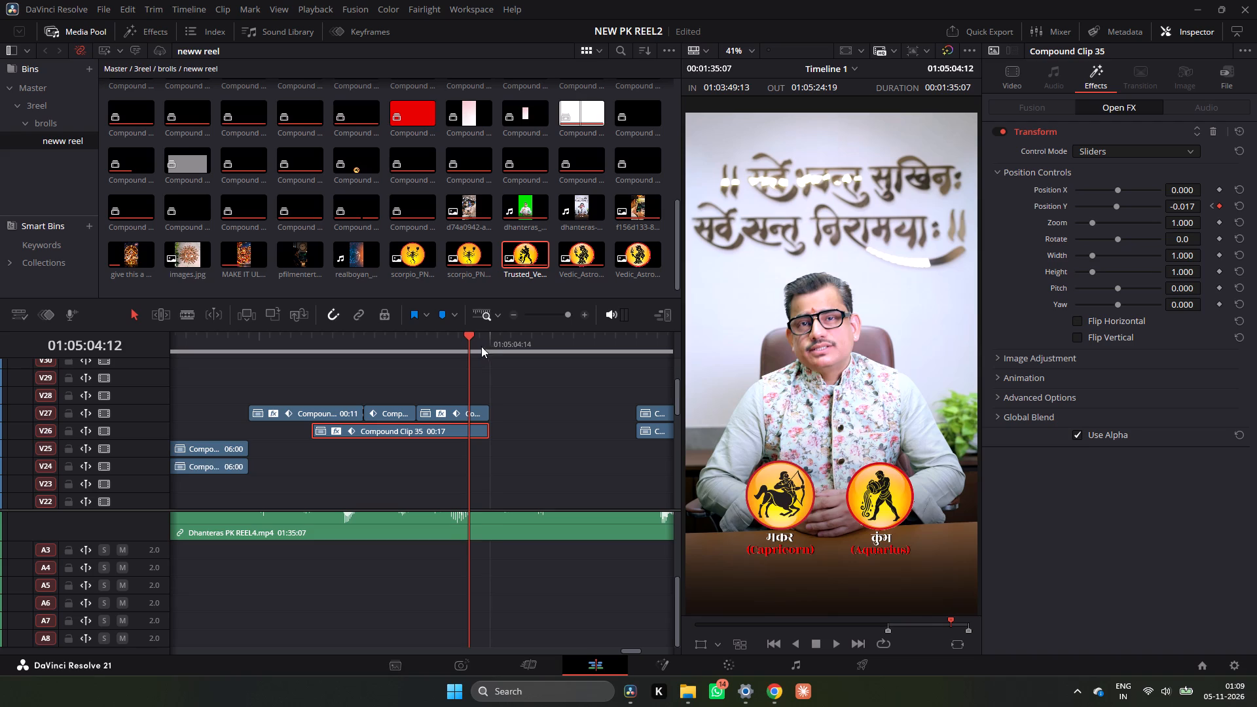
Go to the kumbh clip's last frame, 01:05:04:13, to adjust its Transform effect's Position Y there.
{"action": "left_click", "coordinate": [483, 346]}
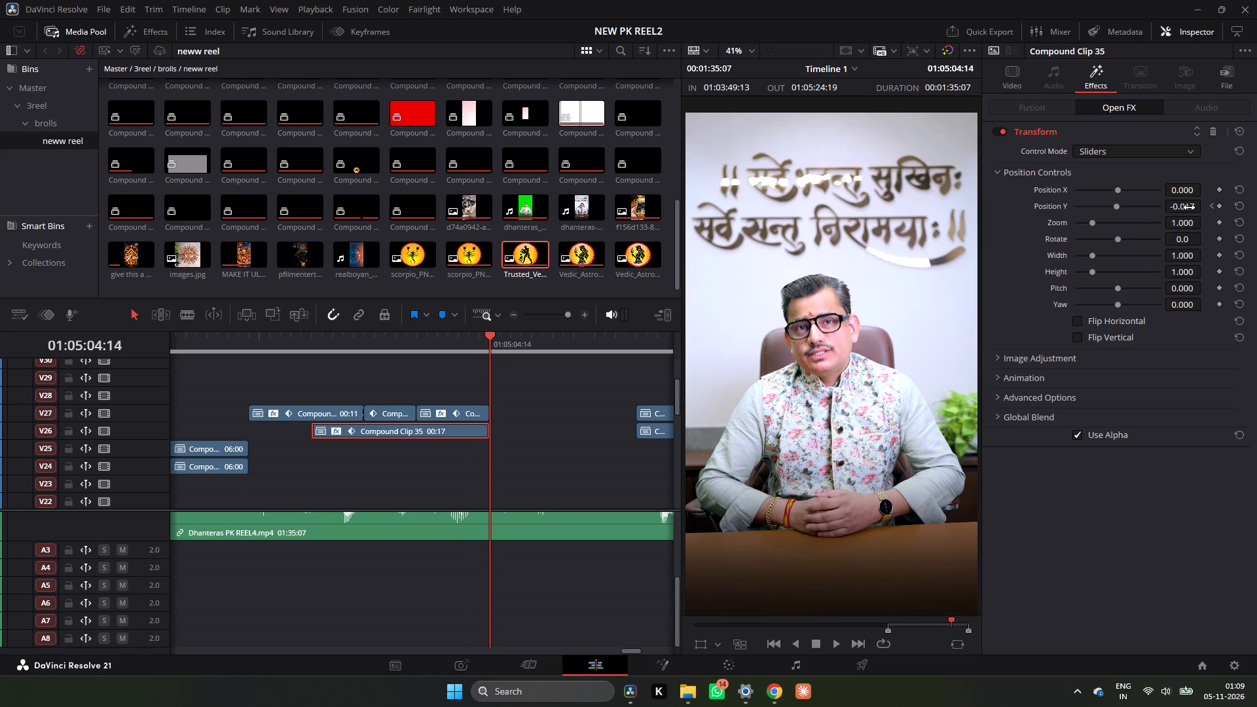
{"action": "left_click", "coordinate": [1189, 208]}
{"action": "left_click_drag", "start_coordinate": [483, 338], "coordinate": [456, 345]}
{"action": "left_click_drag", "start_coordinate": [460, 338], "coordinate": [481, 337]}
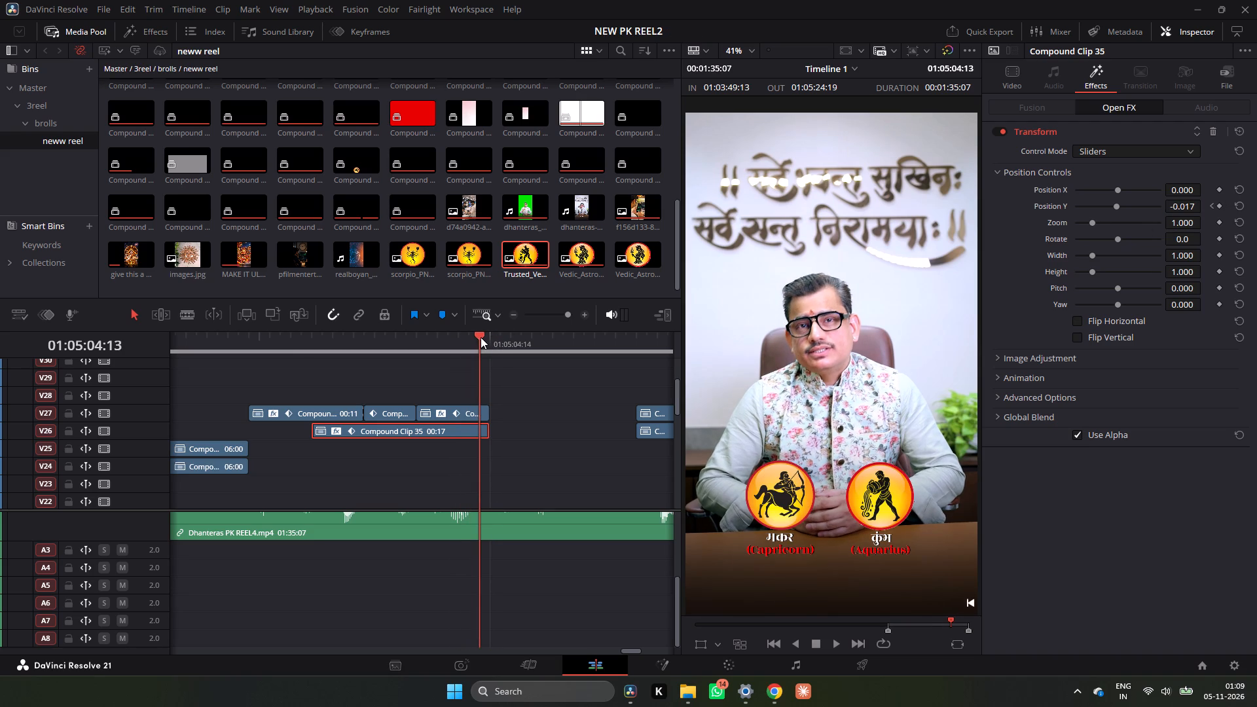
{"action": "left_click_drag", "start_coordinate": [481, 337], "coordinate": [492, 338]}
{"action": "key", "text": "Left"}
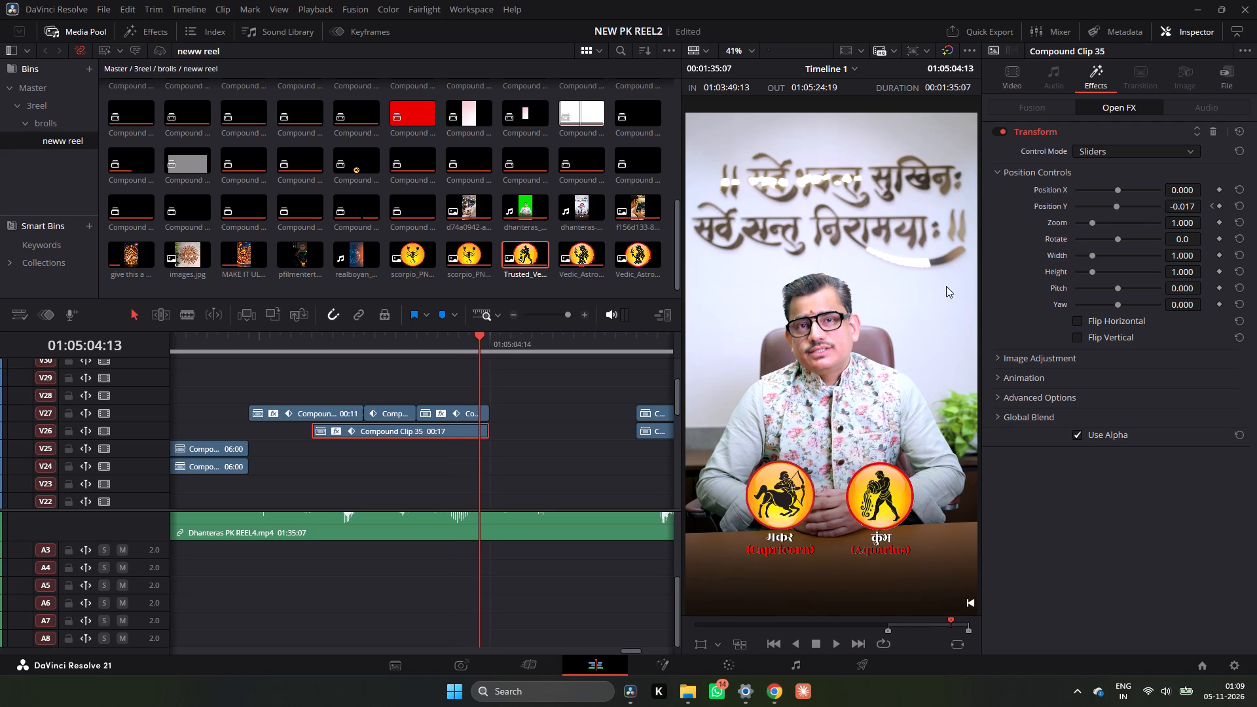
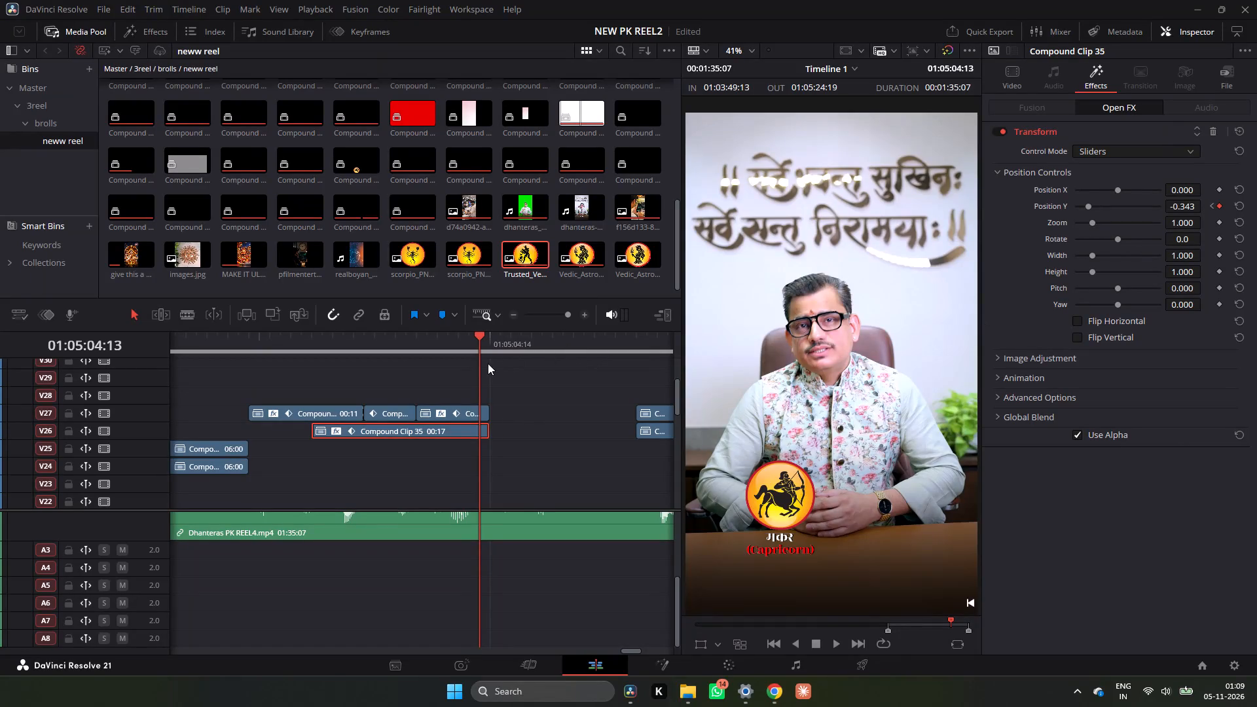
Add a Position Y keyframe to the Transform effect of the makar overlay's last segment on V27 at 01:05:04:12.
{"action": "left_click", "coordinate": [479, 413]}
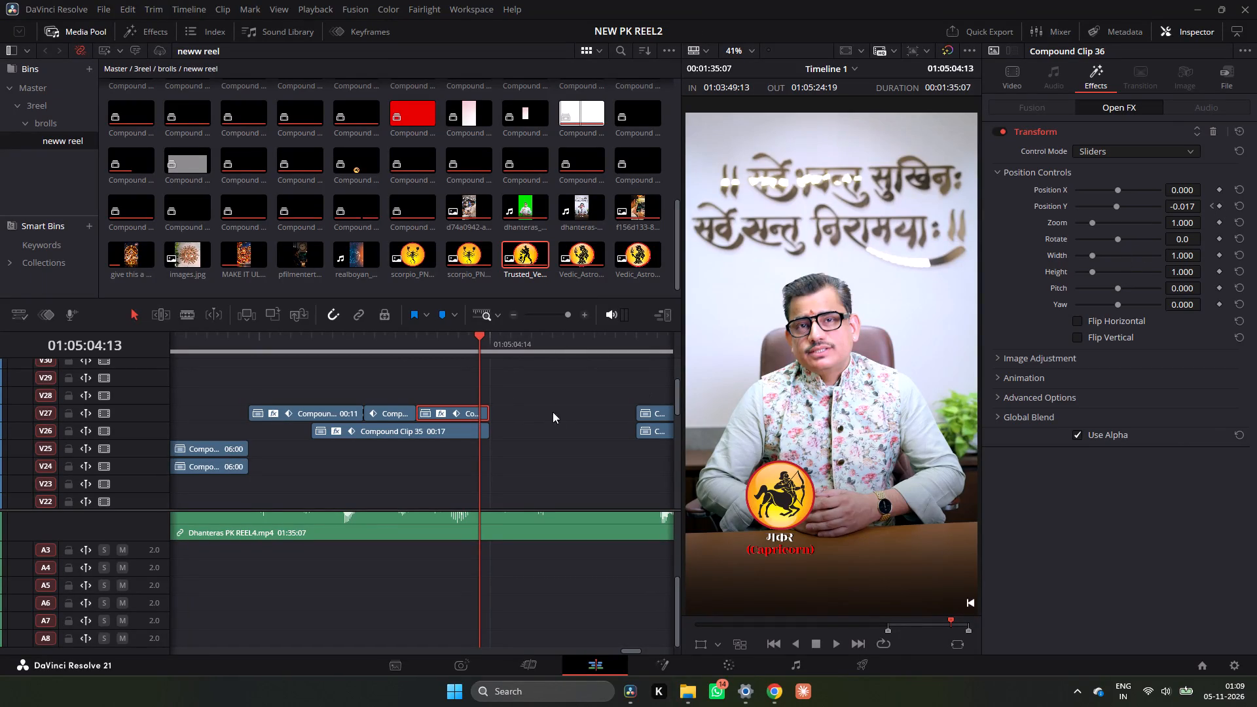
{"action": "left_click_drag", "start_coordinate": [478, 351], "coordinate": [467, 352]}
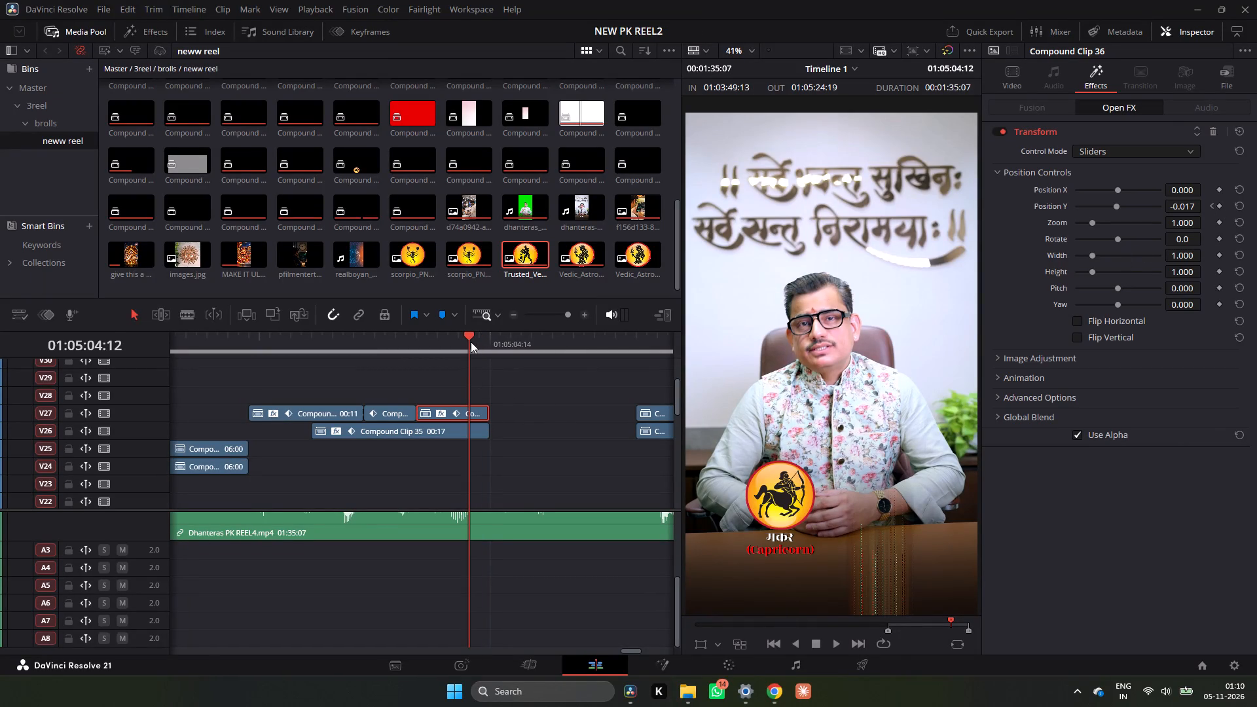
{"action": "left_click", "coordinate": [471, 341]}
{"action": "scroll", "coordinate": [481, 430], "scroll_direction": "down", "scroll_amount": 4}
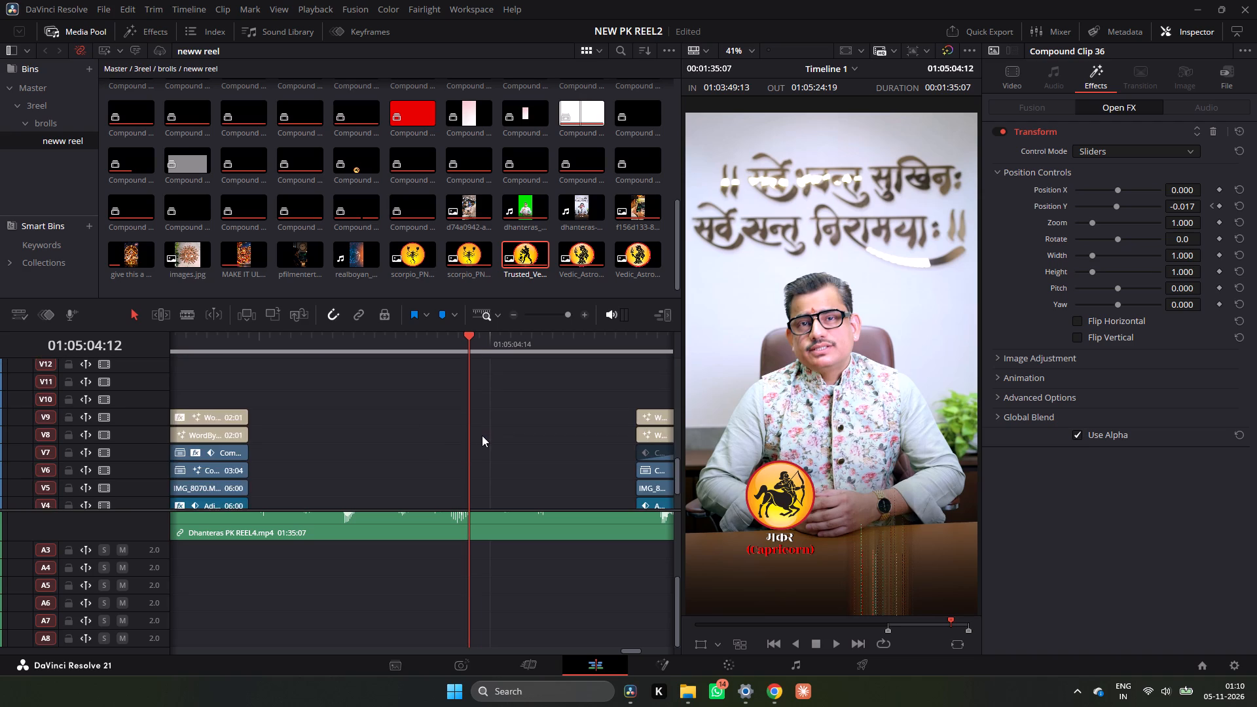
{"action": "scroll", "coordinate": [482, 436], "scroll_direction": "down", "scroll_amount": 6}
{"action": "scroll", "coordinate": [482, 440], "scroll_direction": "up", "scroll_amount": 5}
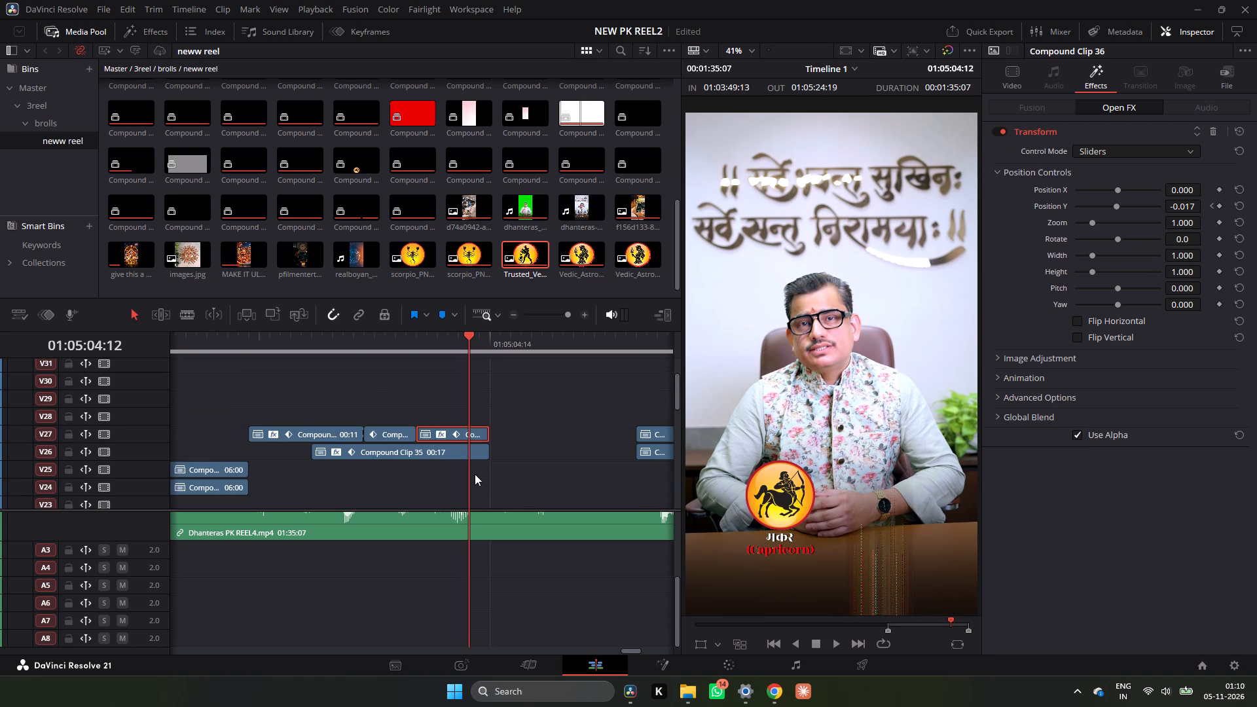
{"action": "scroll", "coordinate": [475, 473], "scroll_direction": "down", "scroll_amount": 1}
{"action": "left_click", "coordinate": [477, 380]}
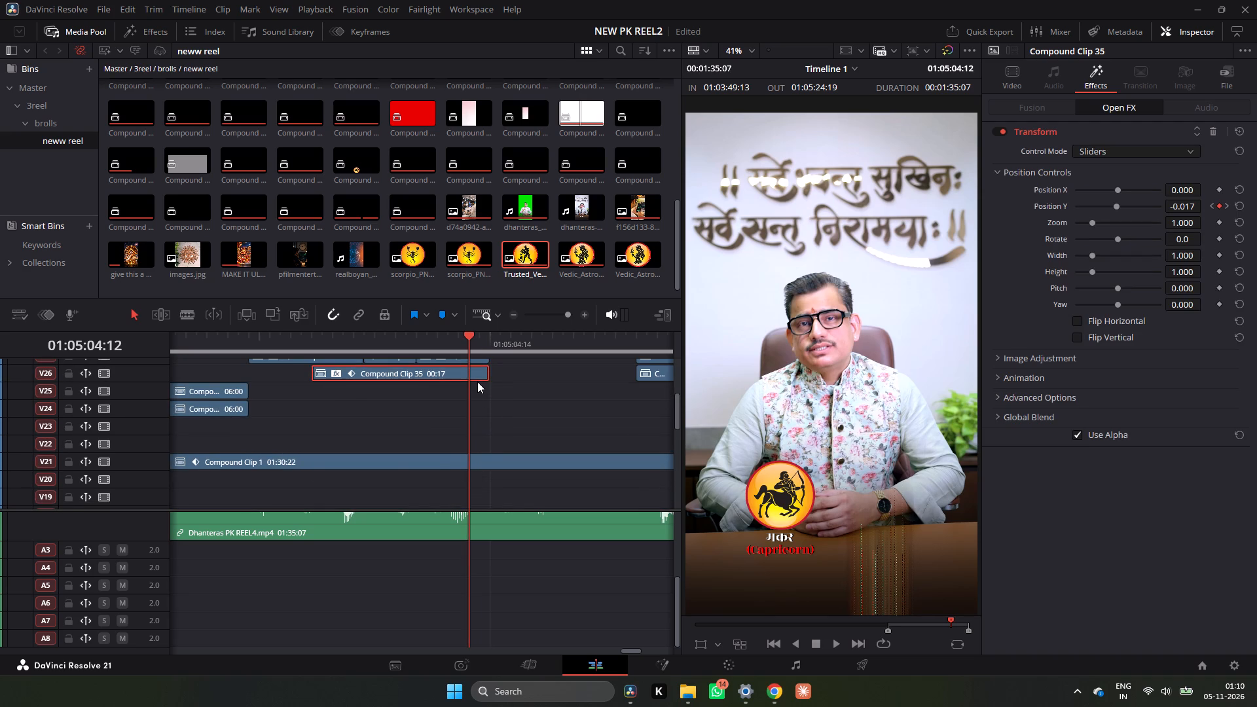
{"action": "scroll", "coordinate": [477, 382], "scroll_direction": "up", "scroll_amount": 1}
{"action": "left_click", "coordinate": [482, 431]}
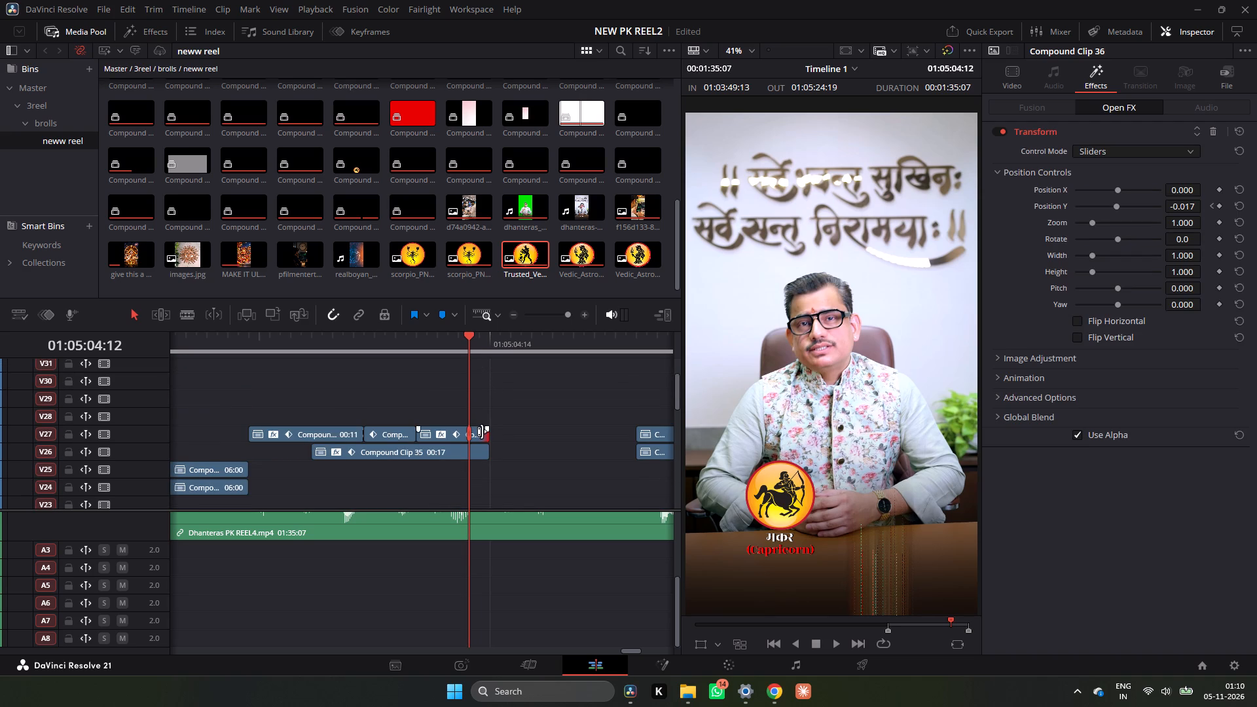
{"action": "left_click", "coordinate": [479, 433]}
{"action": "left_click", "coordinate": [1222, 206]}
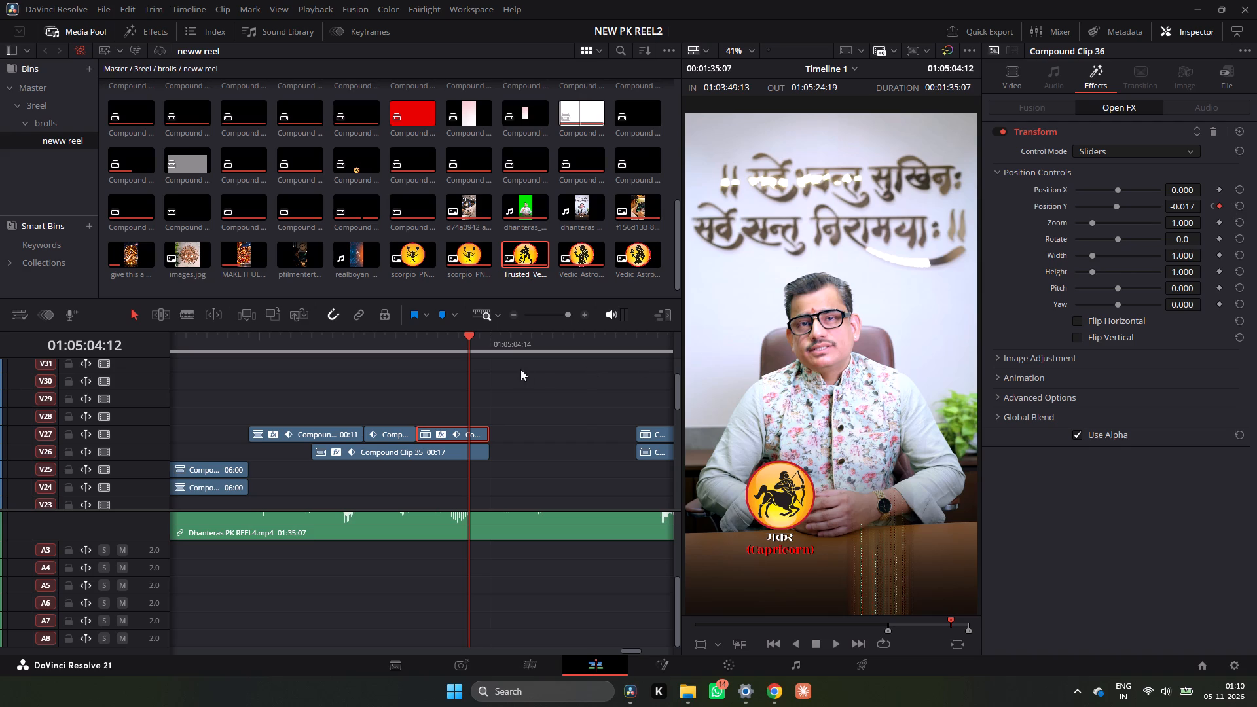
Keyframe the makar segment's Transform Position Y at -0.318 on its last frame, 01:05:04:13, so the emblem drops out of frame.
{"action": "left_click_drag", "start_coordinate": [477, 351], "coordinate": [496, 346]}
{"action": "left_click_drag", "start_coordinate": [496, 344], "coordinate": [489, 345]}
{"action": "key", "text": "Left"}
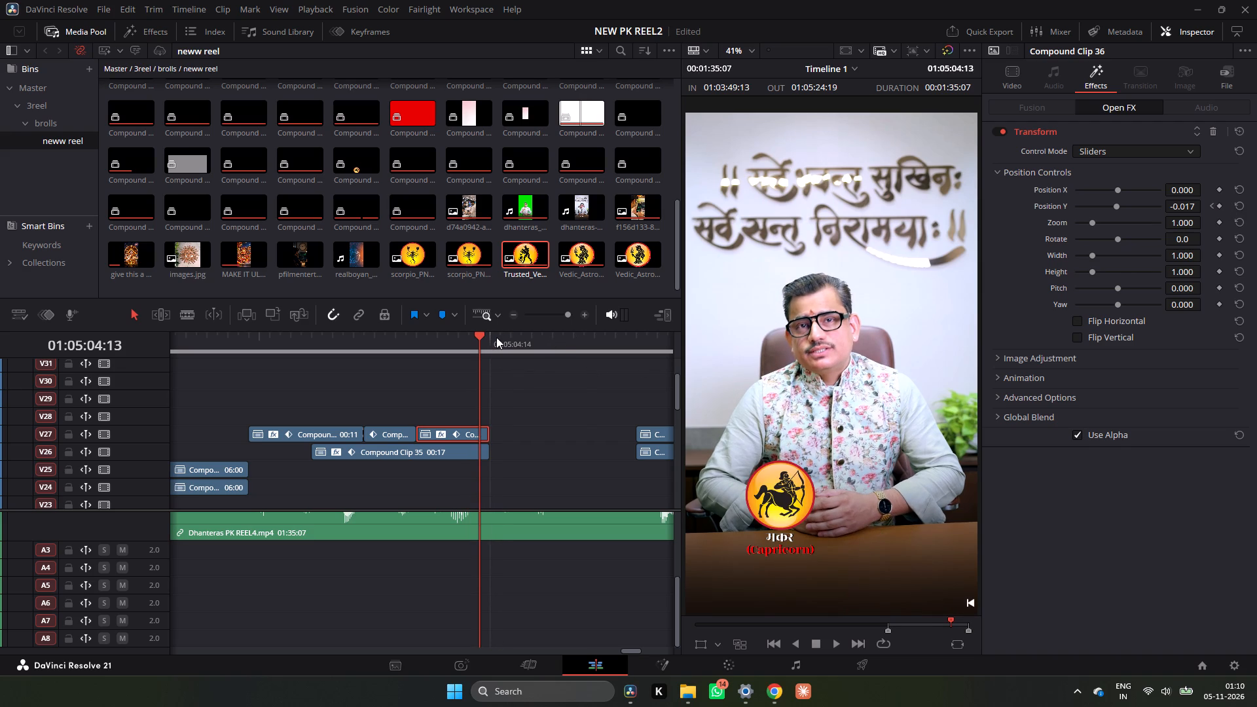
{"action": "left_click_drag", "start_coordinate": [496, 337], "coordinate": [492, 345]}
{"action": "key", "text": "Left"}
{"action": "double_click", "coordinate": [587, 316]}
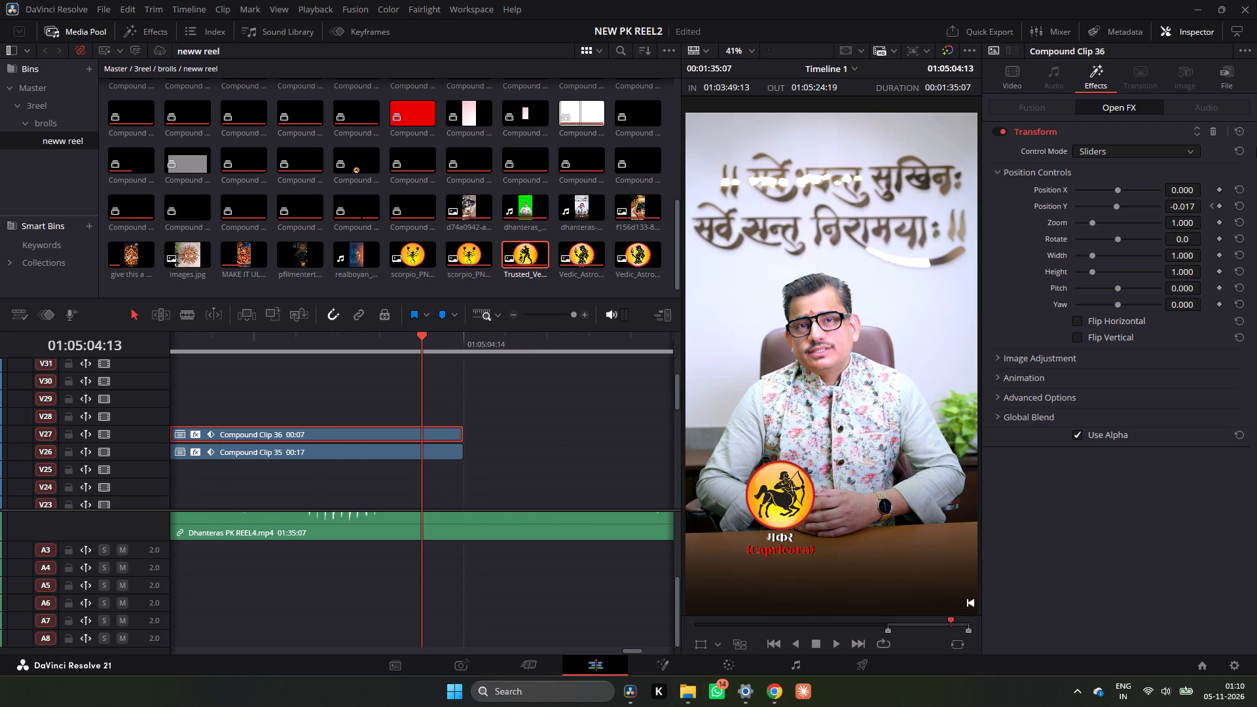
{"action": "left_click_drag", "start_coordinate": [431, 346], "coordinate": [428, 359]}
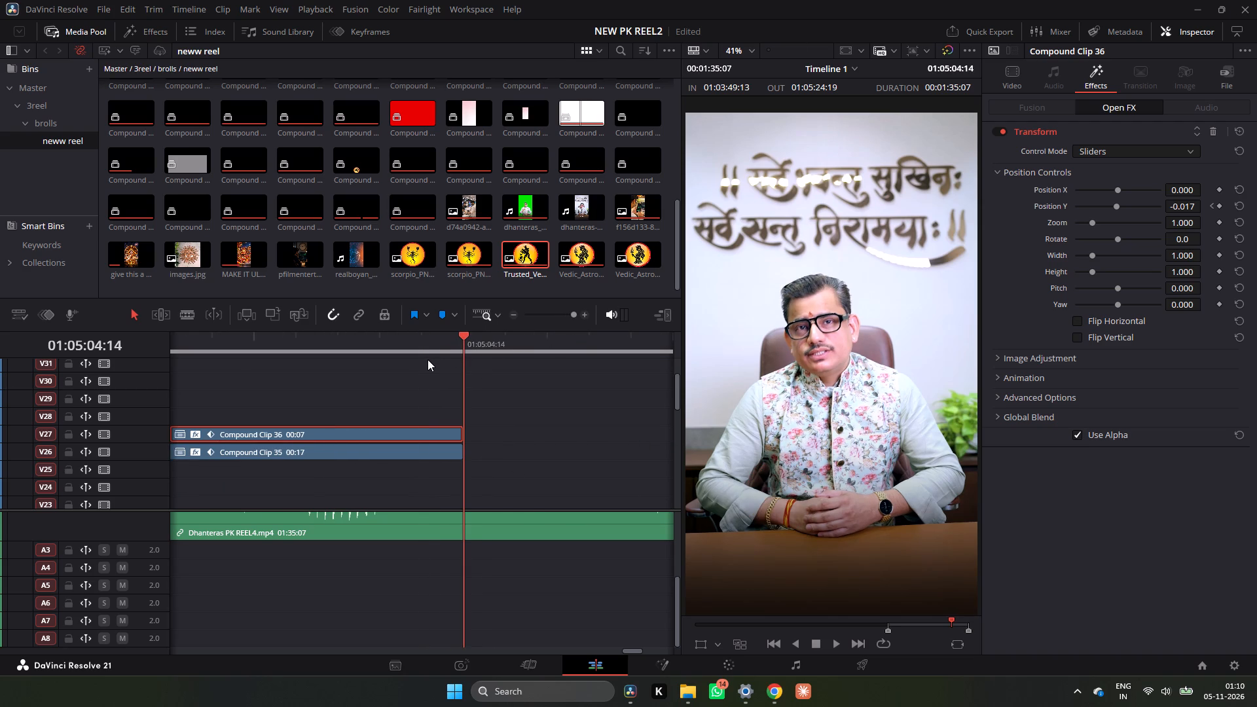
{"action": "left_click_drag", "start_coordinate": [428, 359], "coordinate": [413, 363]}
{"action": "left_click_drag", "start_coordinate": [424, 350], "coordinate": [436, 354]}
{"action": "key", "text": "Left"}
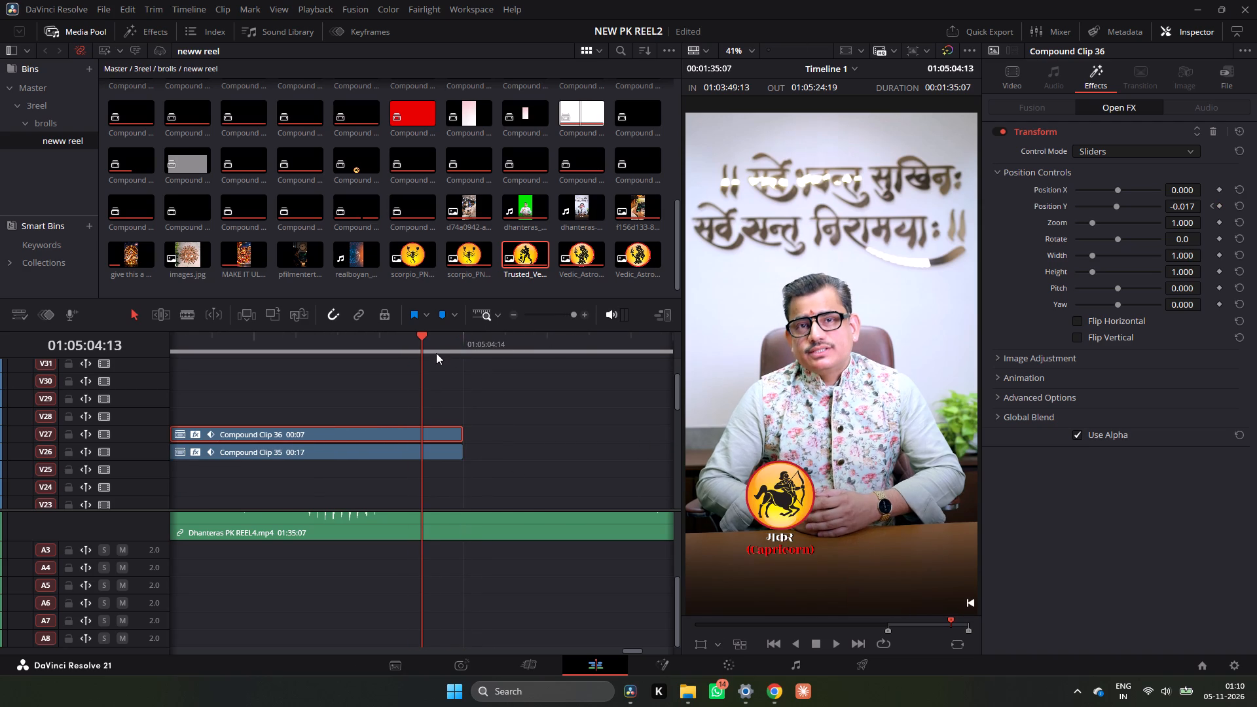
{"action": "left_click", "coordinate": [445, 454]}
{"action": "left_click_drag", "start_coordinate": [425, 346], "coordinate": [439, 349]}
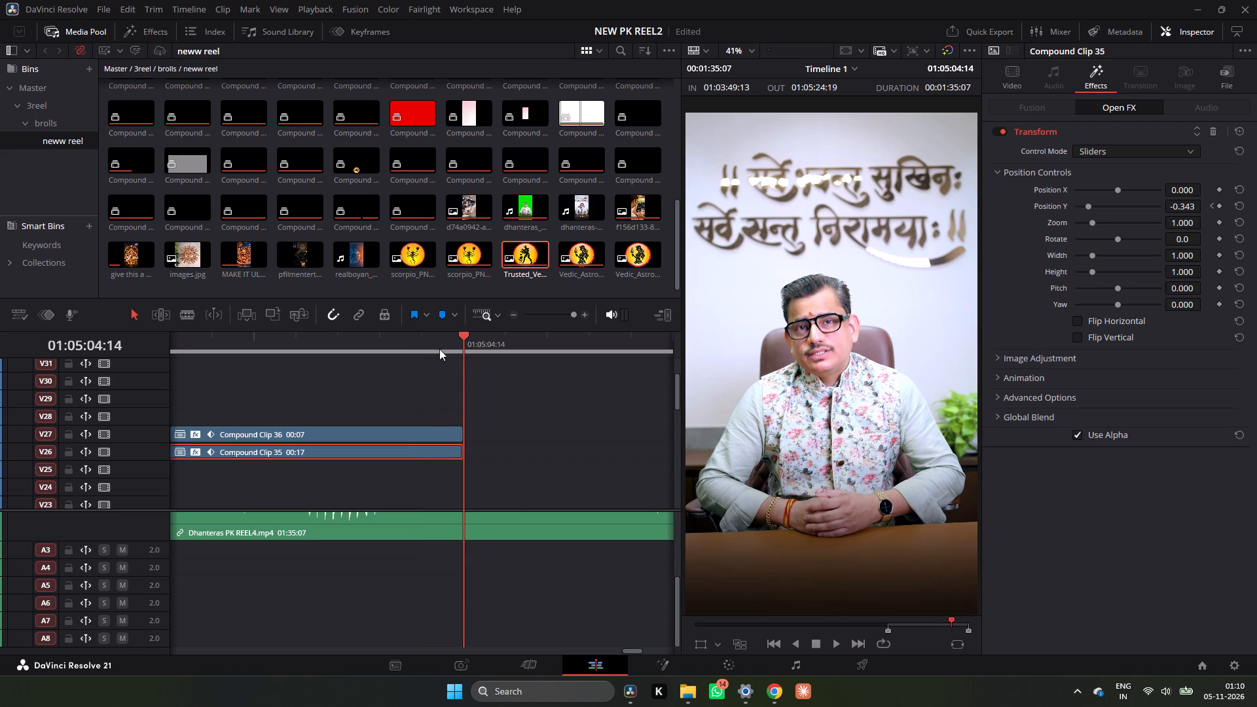
{"action": "left_click_drag", "start_coordinate": [439, 349], "coordinate": [454, 358]}
{"action": "key", "text": "Left"}
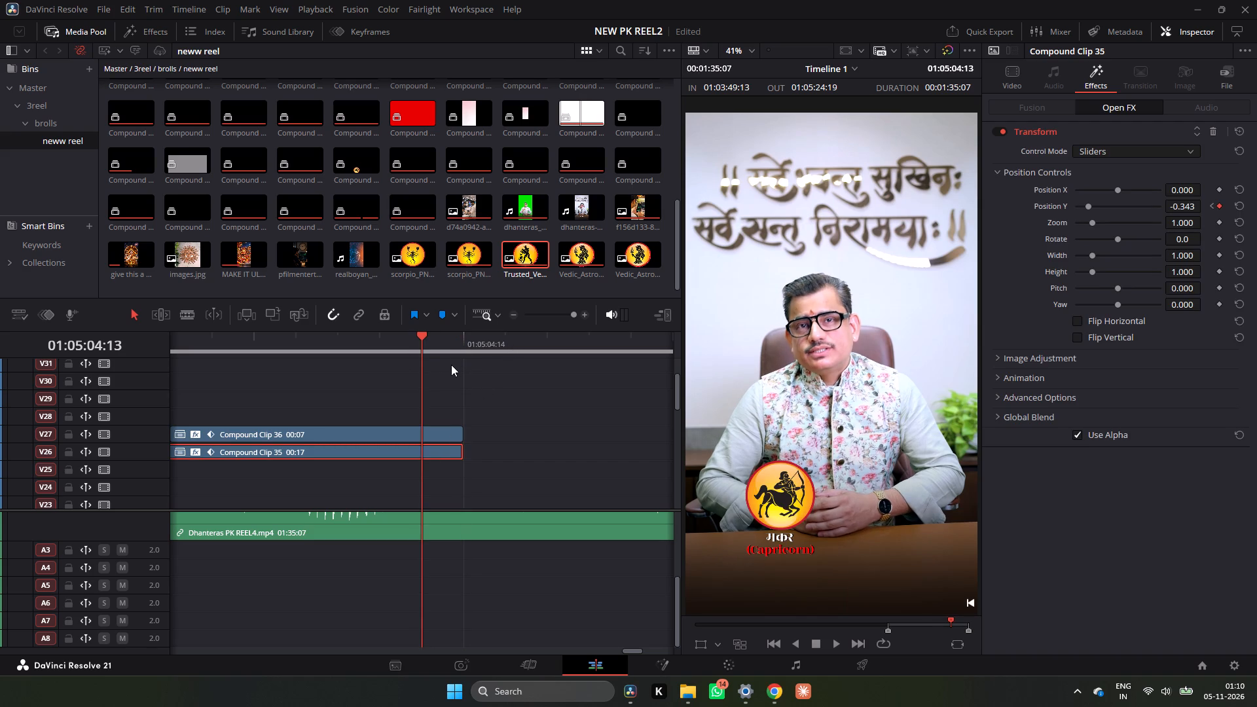
{"action": "key", "text": "Right"}
{"action": "key", "text": "Left"}
{"action": "left_click", "coordinate": [442, 431]}
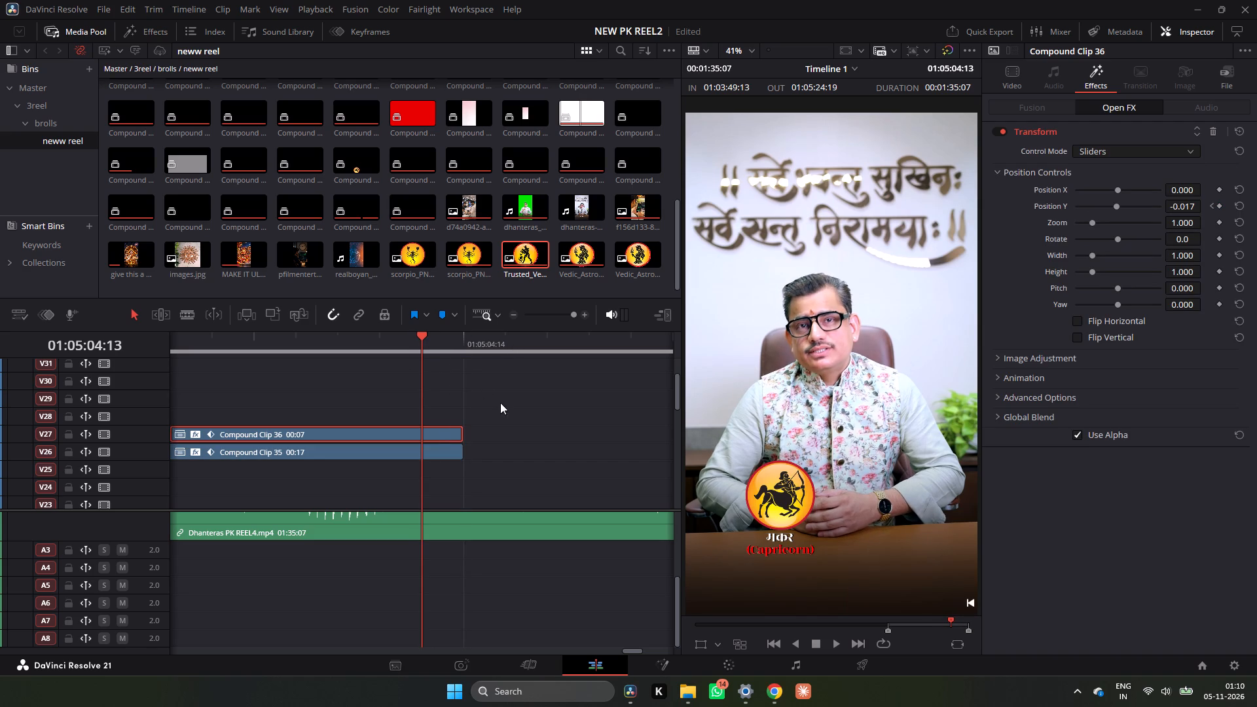
{"action": "left_click", "coordinate": [1219, 209]}
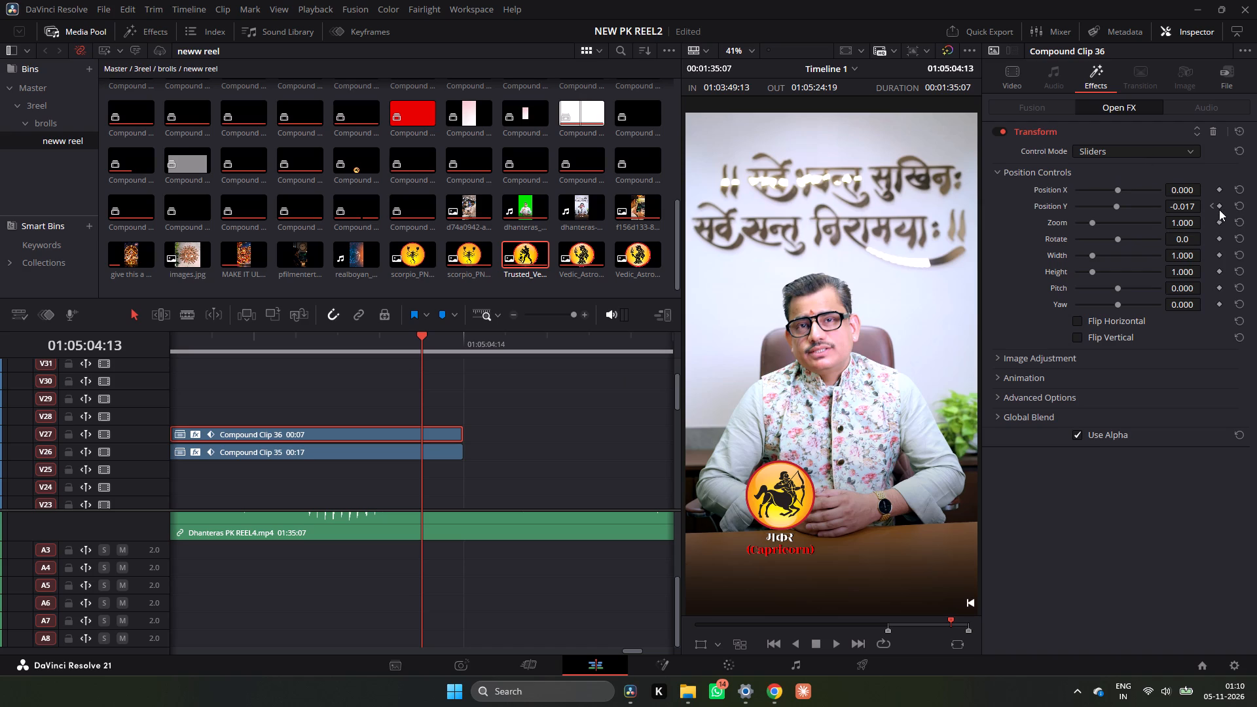
{"action": "left_click", "coordinate": [1216, 208]}
{"action": "left_click_drag", "start_coordinate": [1178, 208], "coordinate": [1039, 288]}
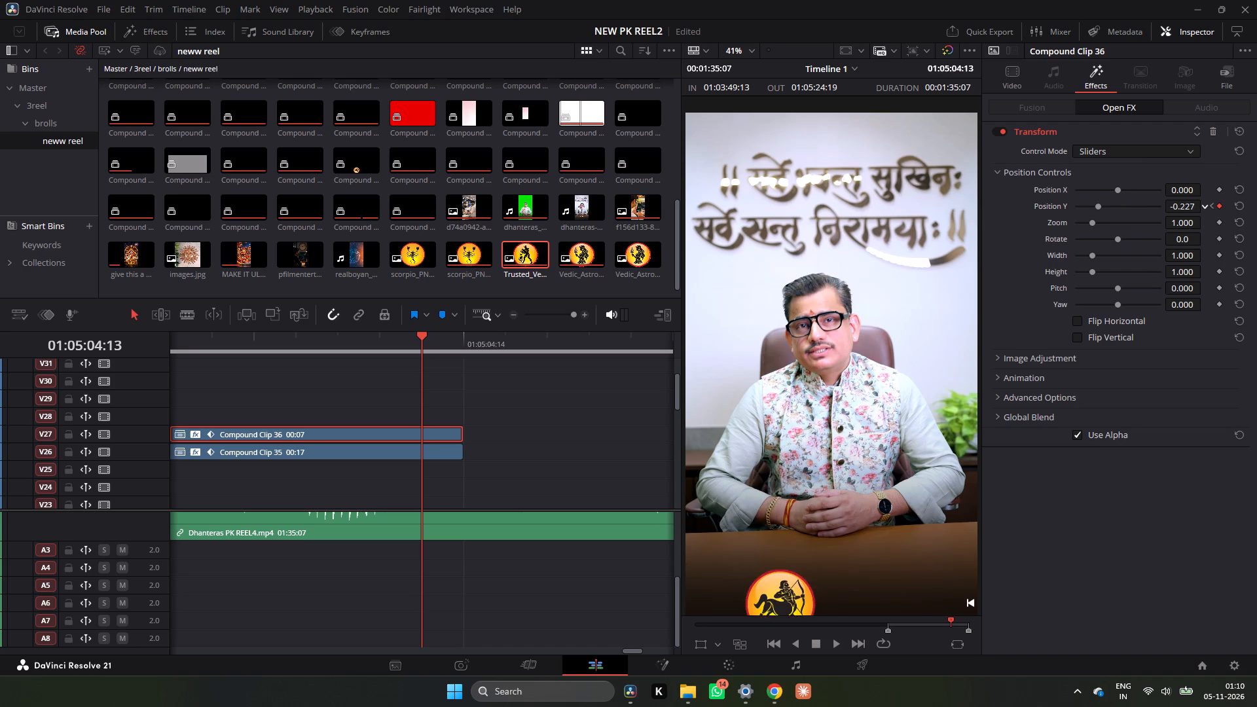
{"action": "left_click_drag", "start_coordinate": [1039, 288], "coordinate": [981, 359]}
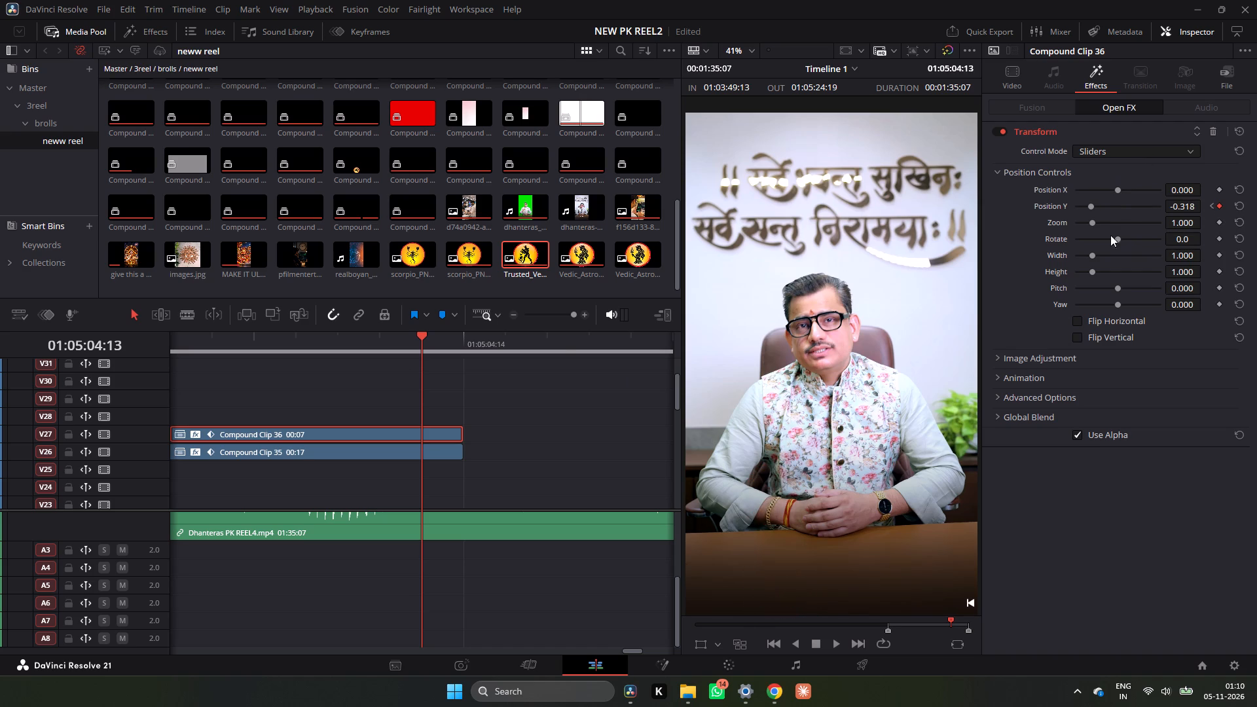
Replay the presenter shot from just before the makar clip's start to check both emblems' entry and exit movements.
{"action": "triple_click", "coordinate": [512, 312]}
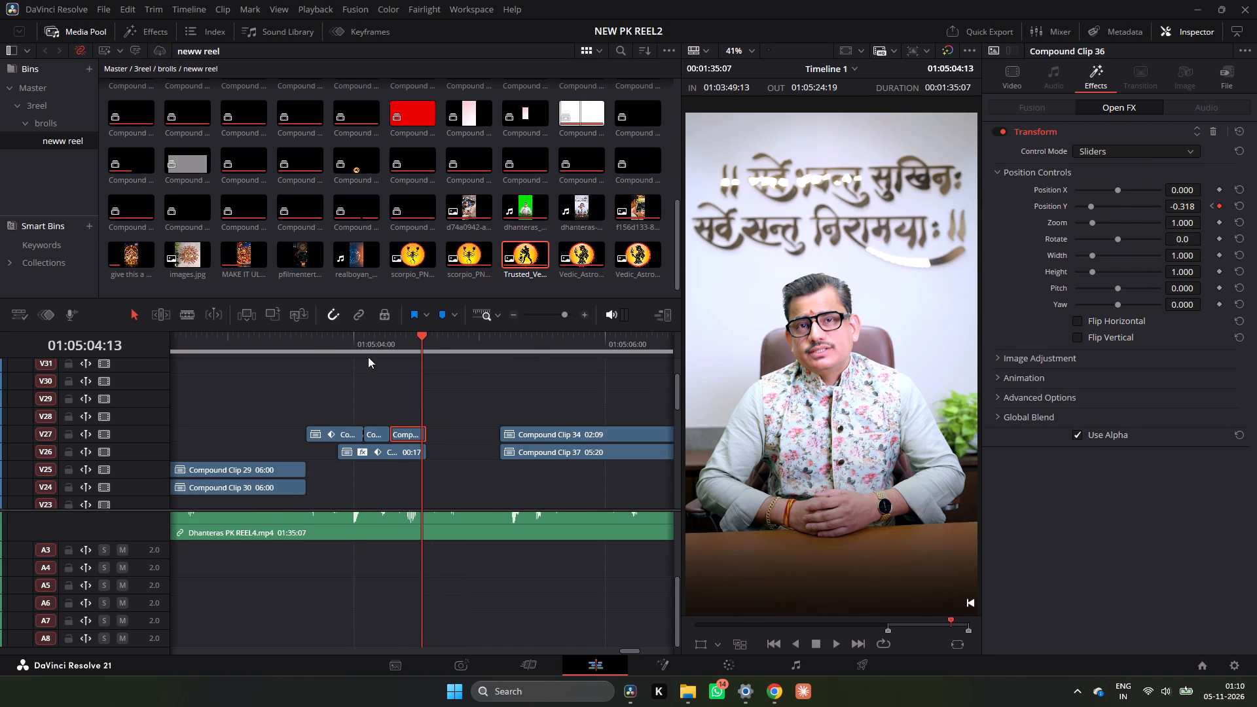
{"action": "left_click", "coordinate": [301, 338]}
{"action": "key", "text": "space"}
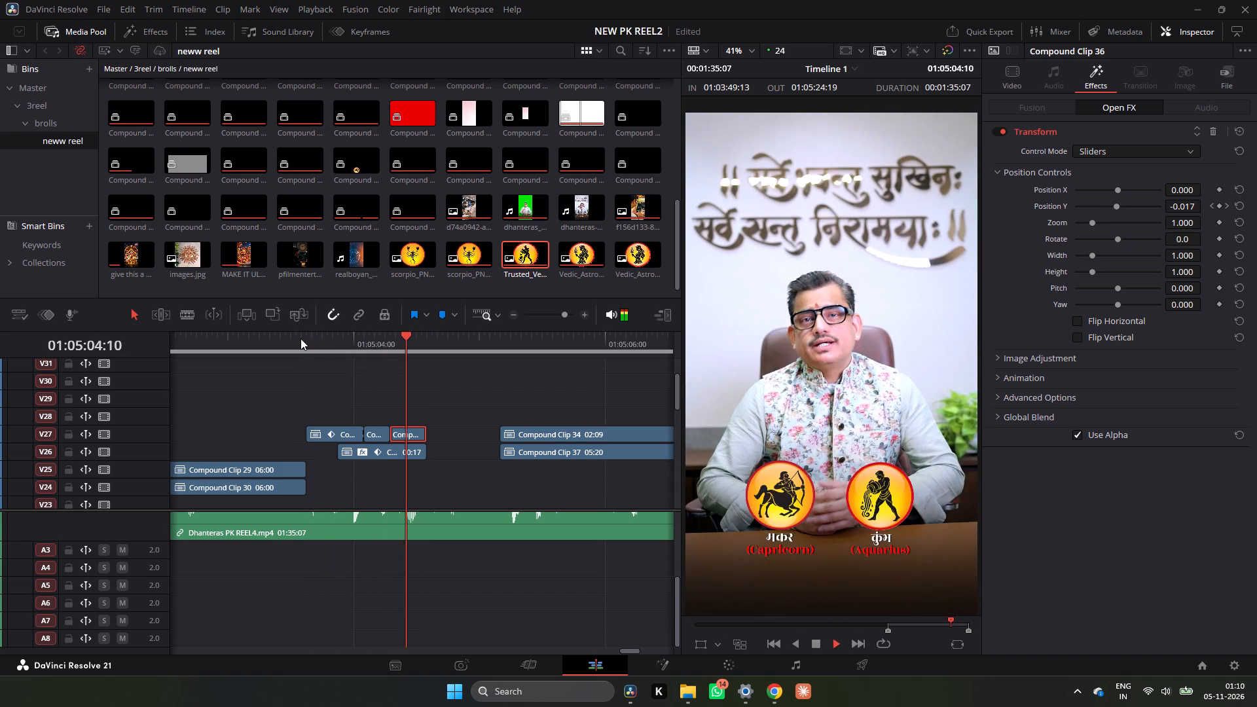
{"action": "key", "text": "space"}
{"action": "left_click", "coordinate": [301, 338]}
{"action": "key", "text": "space"}
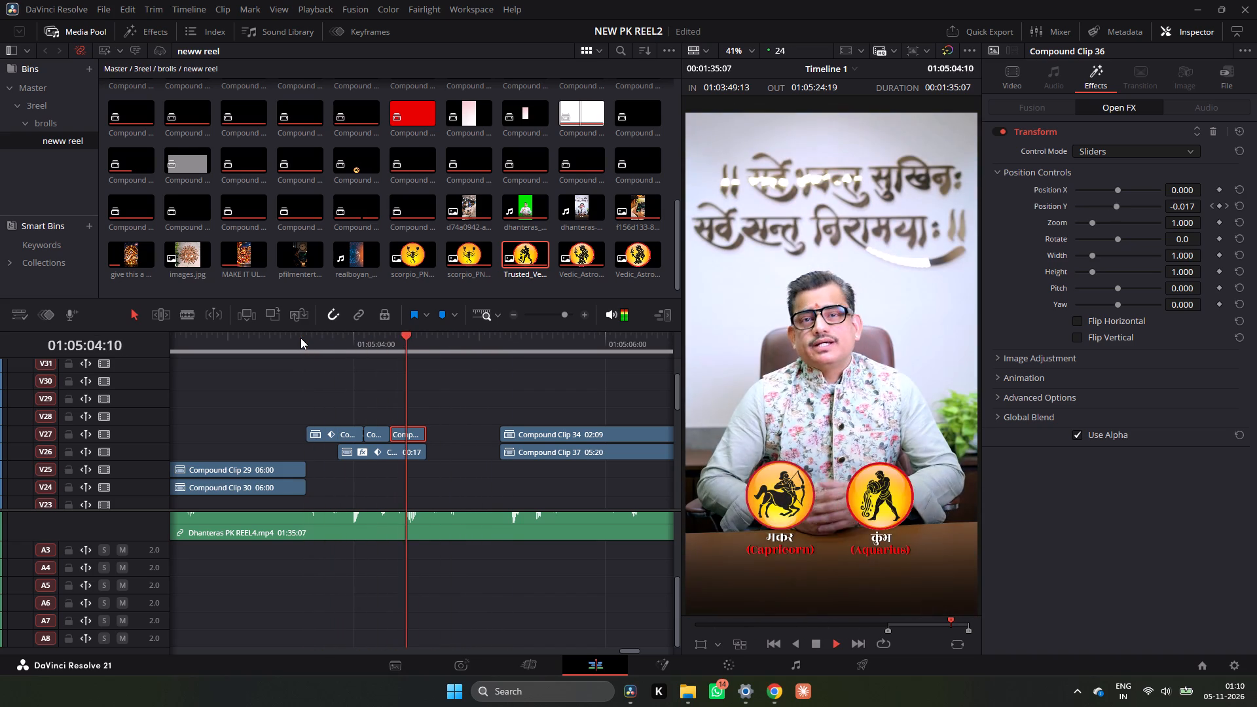
{"action": "left_click", "coordinate": [301, 338]}
{"action": "key", "text": "space"}
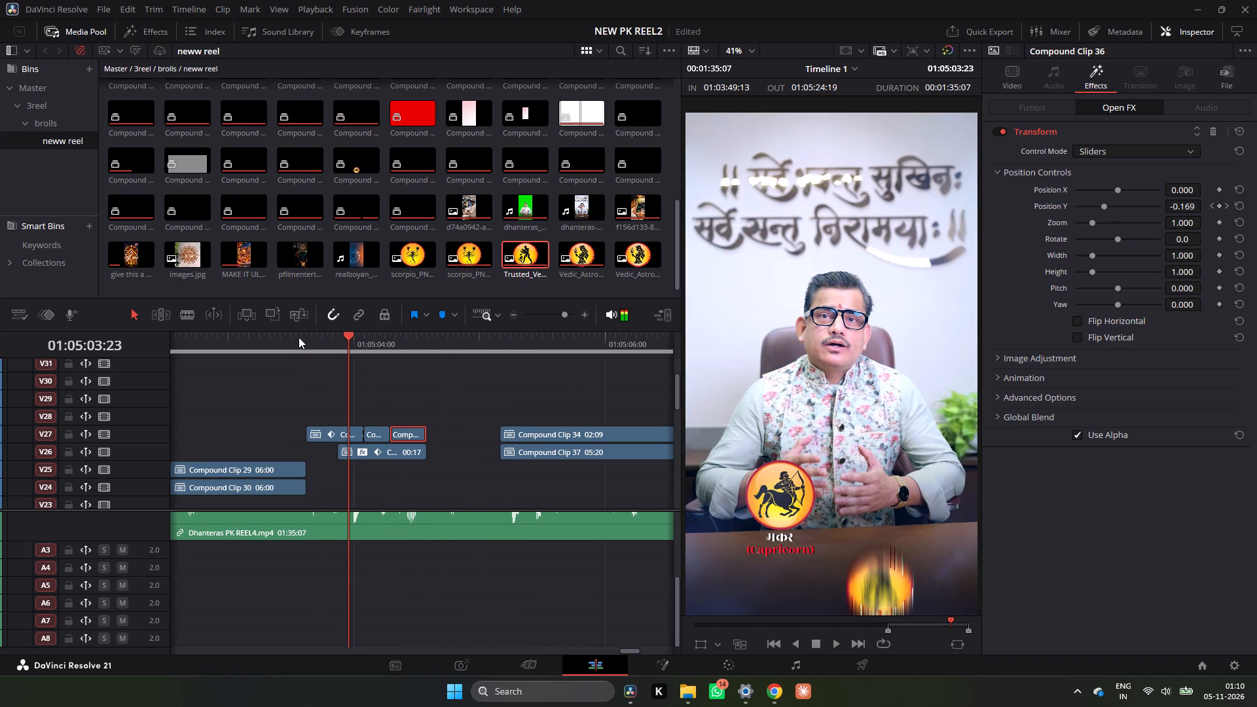
{"action": "left_click", "coordinate": [300, 338]}
{"action": "key", "text": "space"}
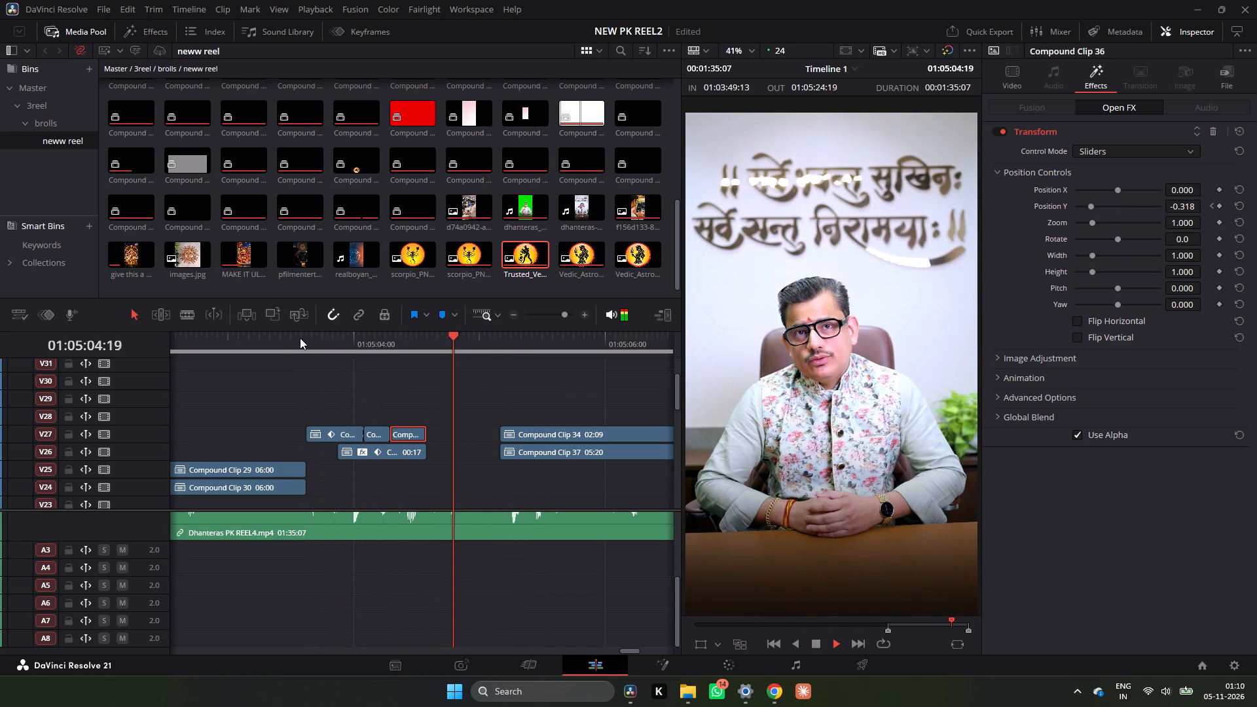
{"action": "key", "text": "space"}
{"action": "left_click", "coordinate": [301, 338]}
{"action": "key", "text": "space"}
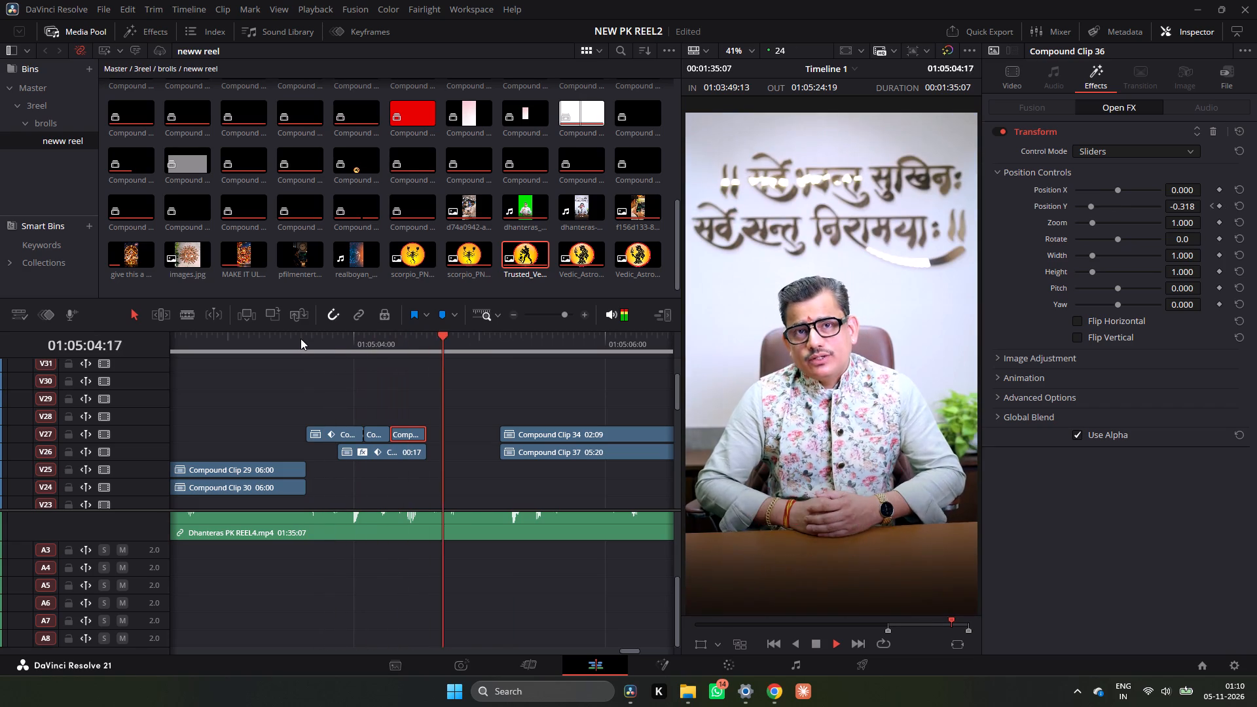
{"action": "key", "text": "space"}
{"action": "left_click", "coordinate": [301, 339]}
{"action": "key", "text": "space"}
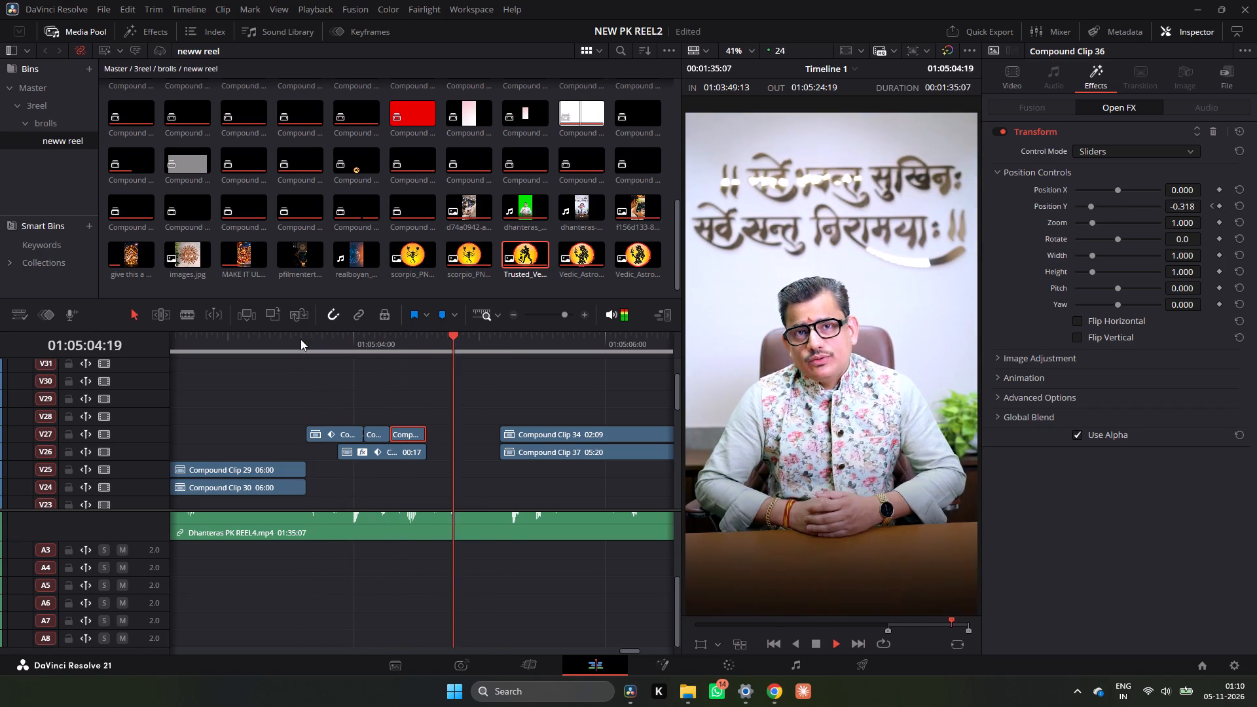
{"action": "left_click", "coordinate": [301, 339]}
{"action": "key", "text": "space"}
{"action": "key", "text": "space"}
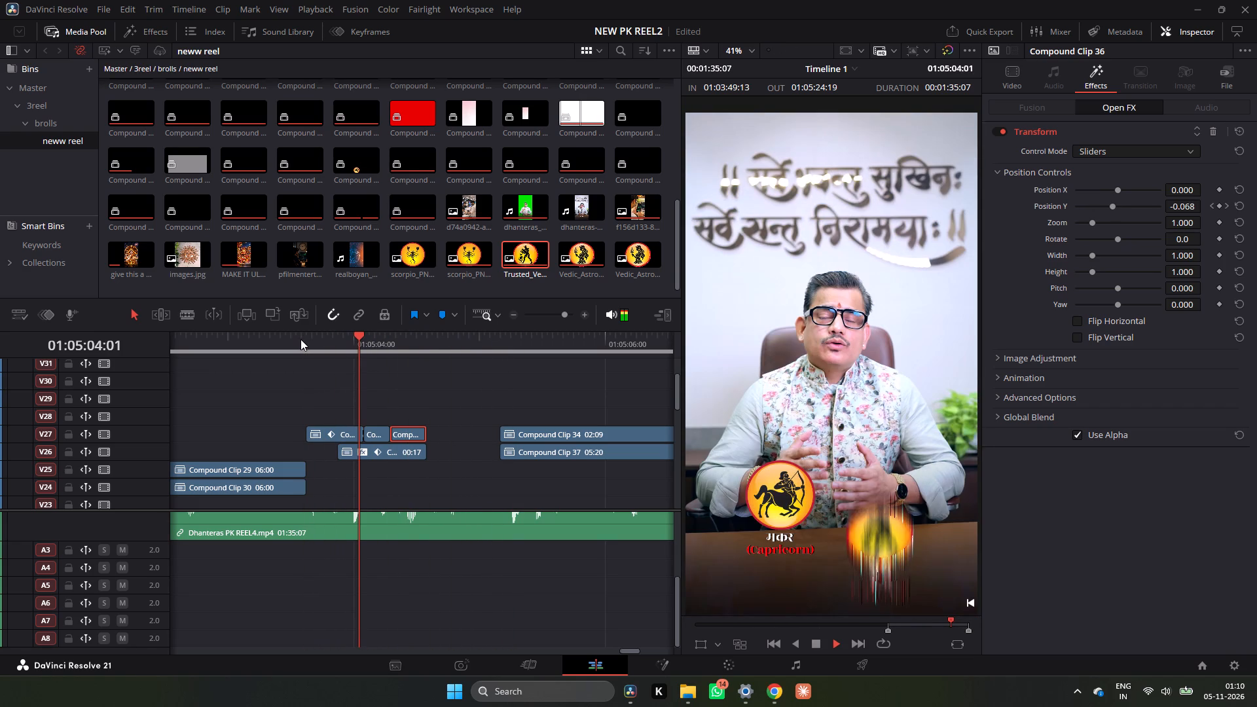
{"action": "key", "text": "space"}
{"action": "key", "text": "space"}
{"action": "key", "text": "space"}
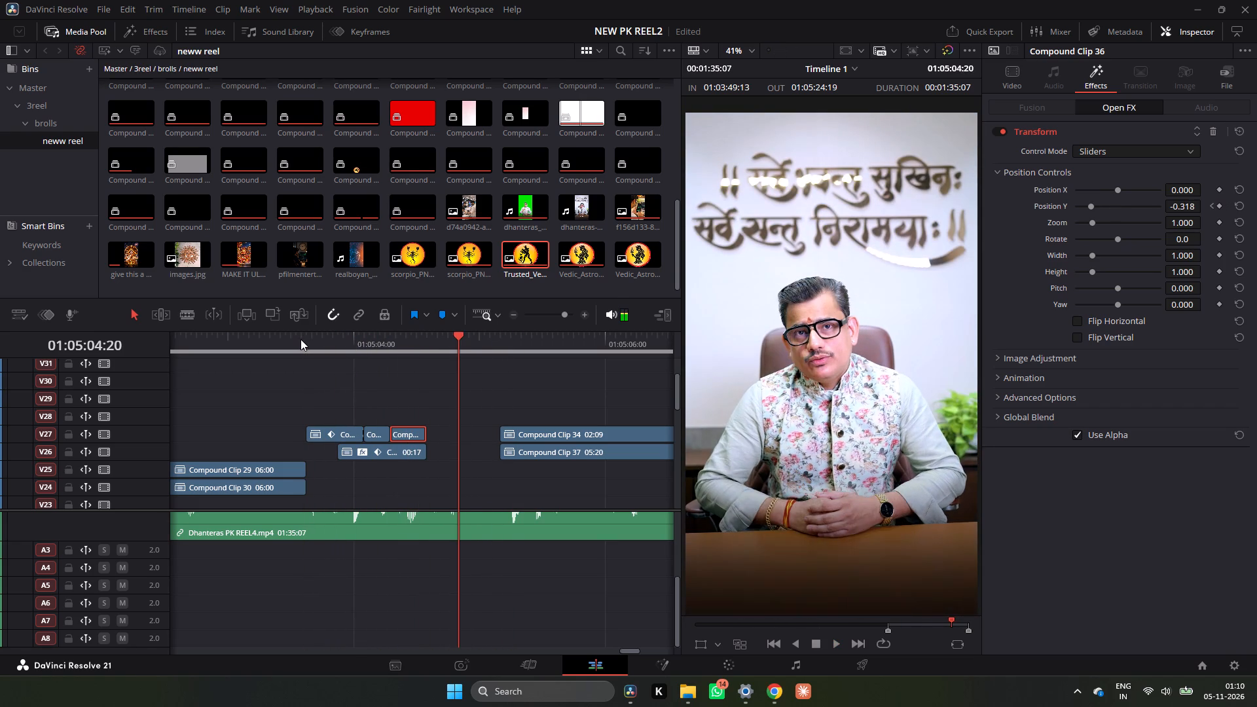
{"action": "left_click", "coordinate": [301, 339]}
{"action": "key", "text": "space"}
{"action": "key", "text": "space"}
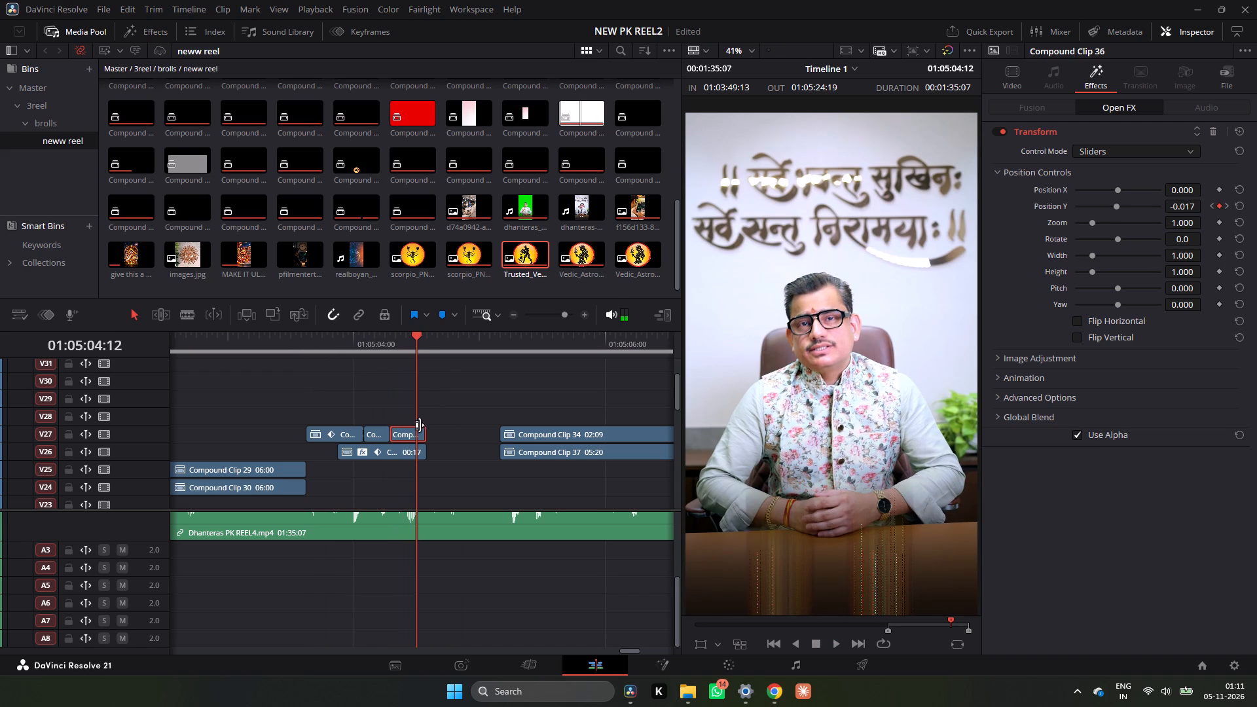
{"action": "left_click", "coordinate": [310, 348]}
{"action": "key", "text": "space"}
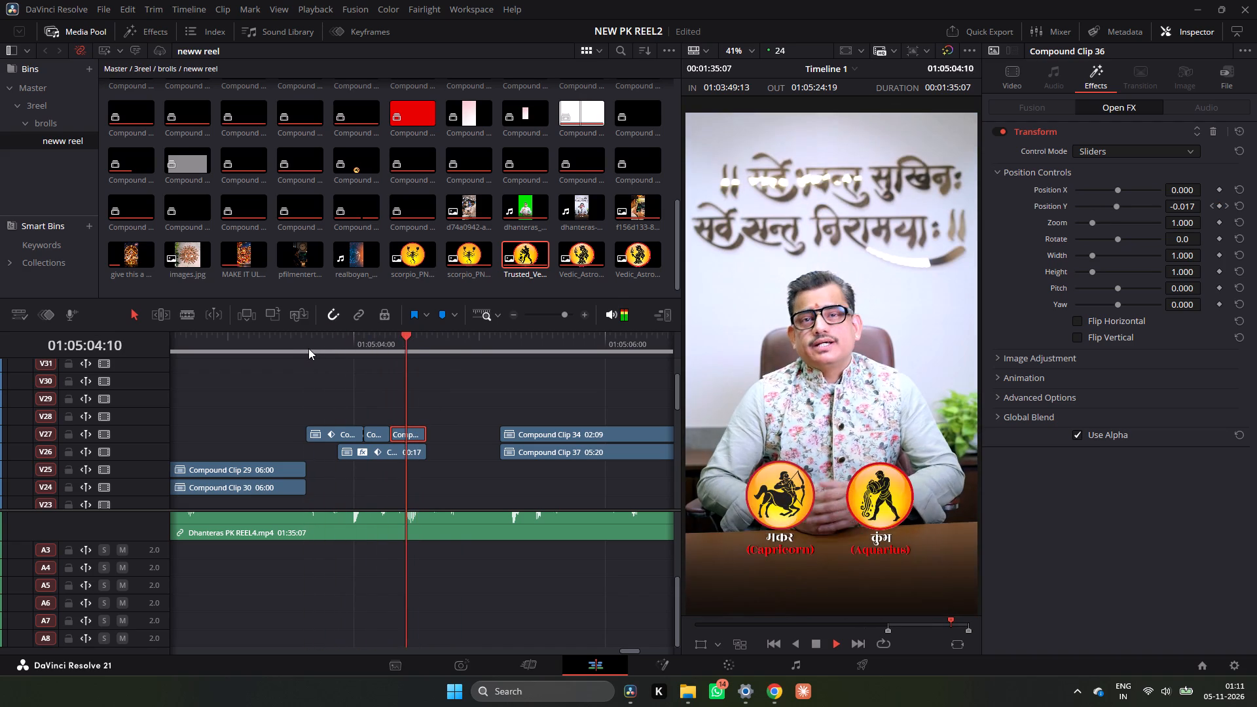
{"action": "left_click", "coordinate": [308, 348]}
{"action": "key", "text": "space"}
Play from 01:05:03:19 into the Steel Utensils shot to check how the emblem overlays carry across the cut.
{"action": "left_click", "coordinate": [327, 348]}
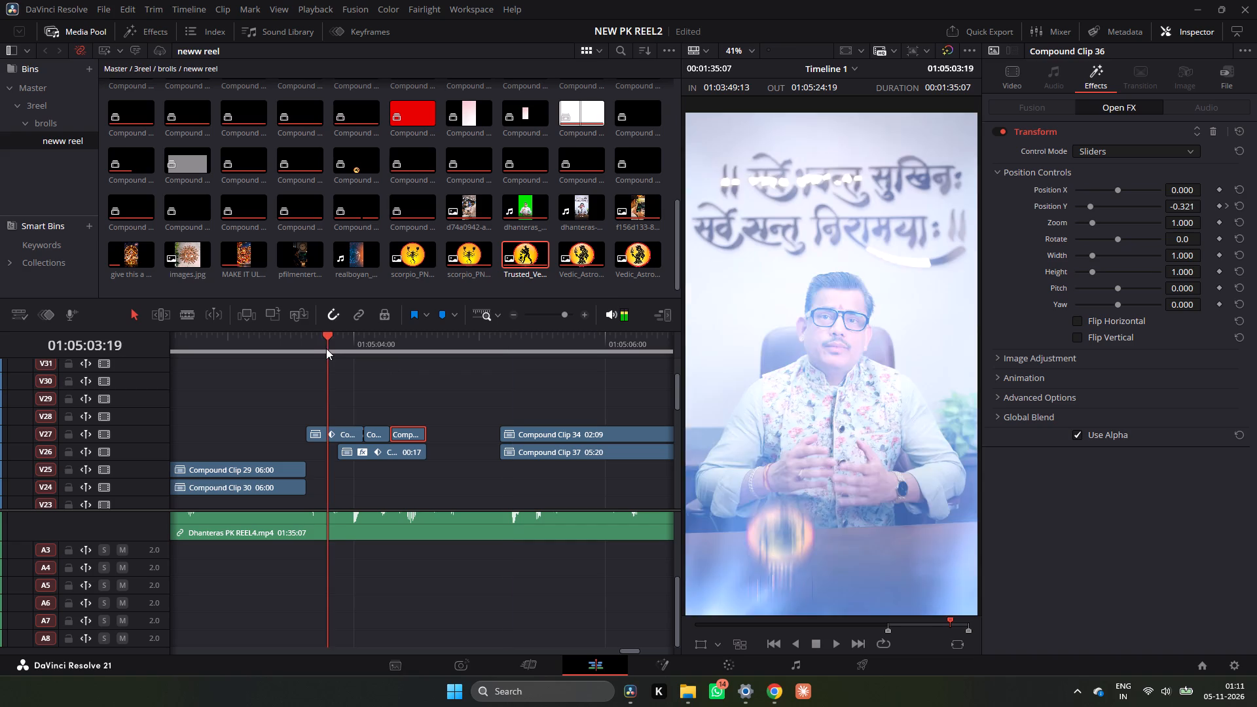
{"action": "key", "text": "space"}
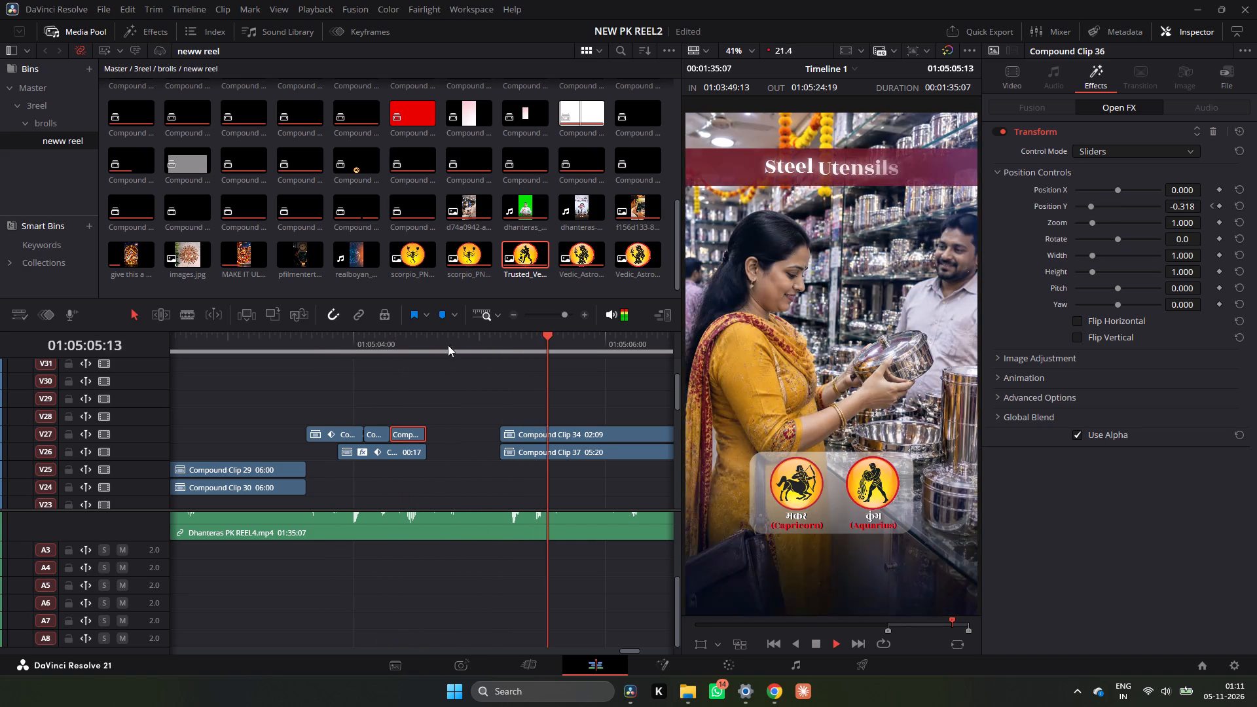
{"action": "key", "text": "space"}
{"action": "left_click", "coordinate": [512, 317]}
{"action": "left_click", "coordinate": [524, 314]}
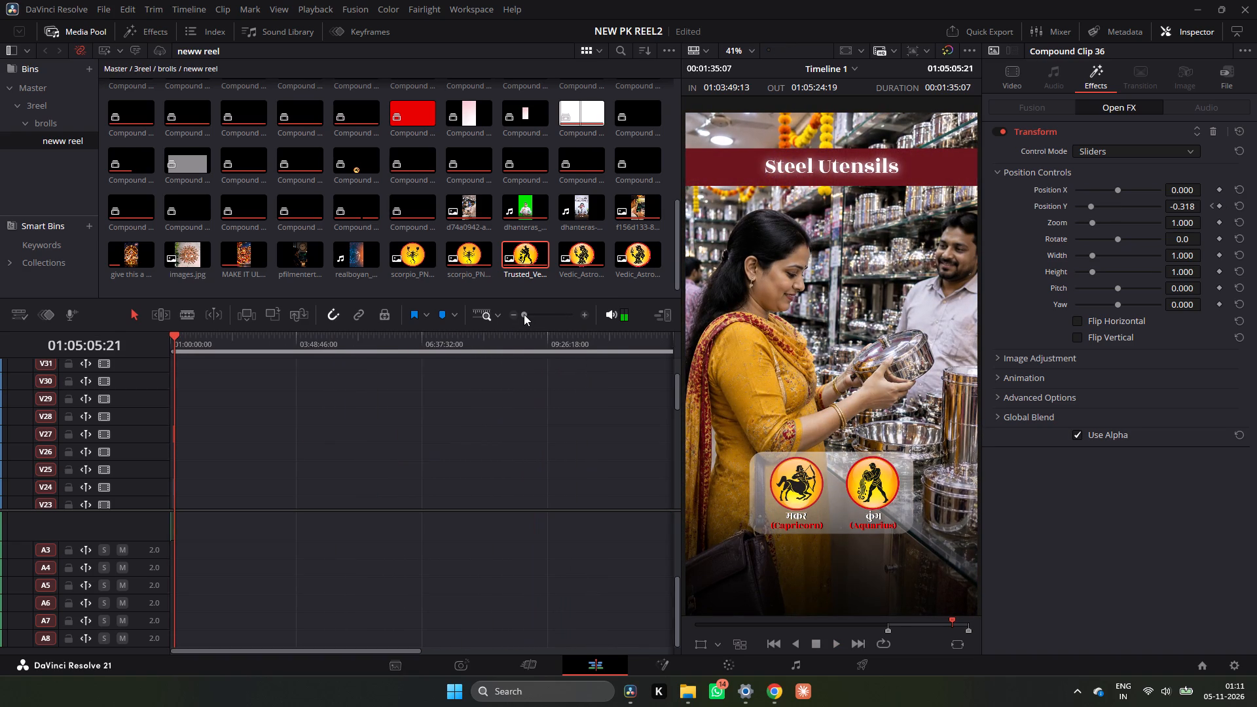
Play from about 01:04:58 through the Gold Coins, Puja Items and Religious Items shots to check the paired meen and dhanu emblem overlays.
{"action": "left_click", "coordinate": [558, 314]}
{"action": "scroll", "coordinate": [507, 359], "scroll_direction": "up", "scroll_amount": 1, "text": "ctrl"}
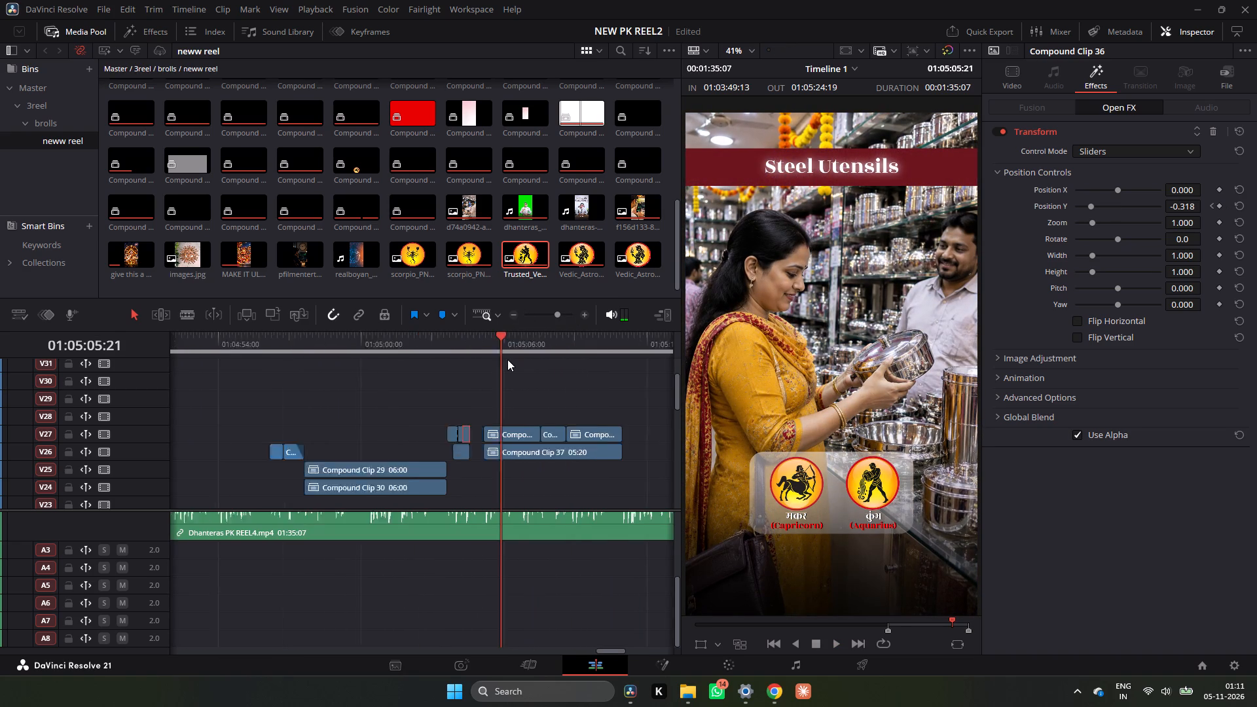
{"action": "scroll", "coordinate": [507, 359], "scroll_direction": "up", "scroll_amount": 2, "text": "ctrl"}
{"action": "left_click", "coordinate": [477, 338]}
{"action": "scroll", "coordinate": [501, 380], "scroll_direction": "down", "scroll_amount": 3}
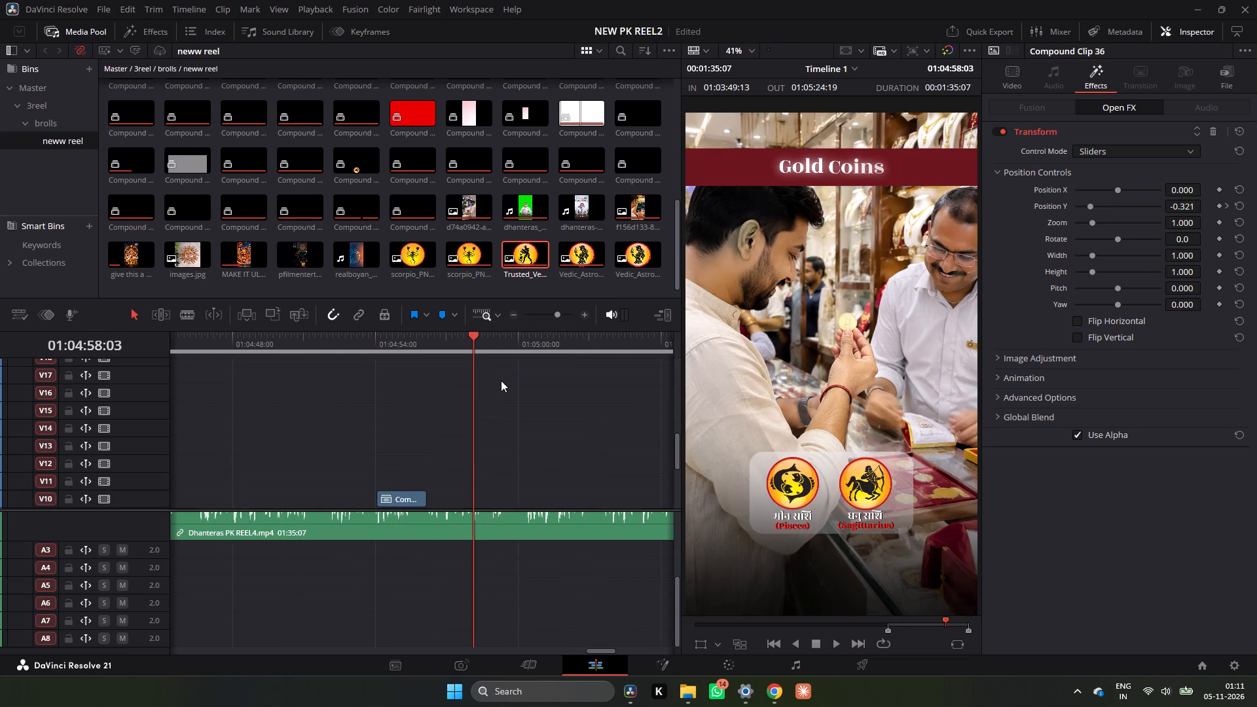
{"action": "scroll", "coordinate": [501, 380], "scroll_direction": "down", "scroll_amount": 2}
{"action": "left_click_drag", "start_coordinate": [477, 347], "coordinate": [490, 347]}
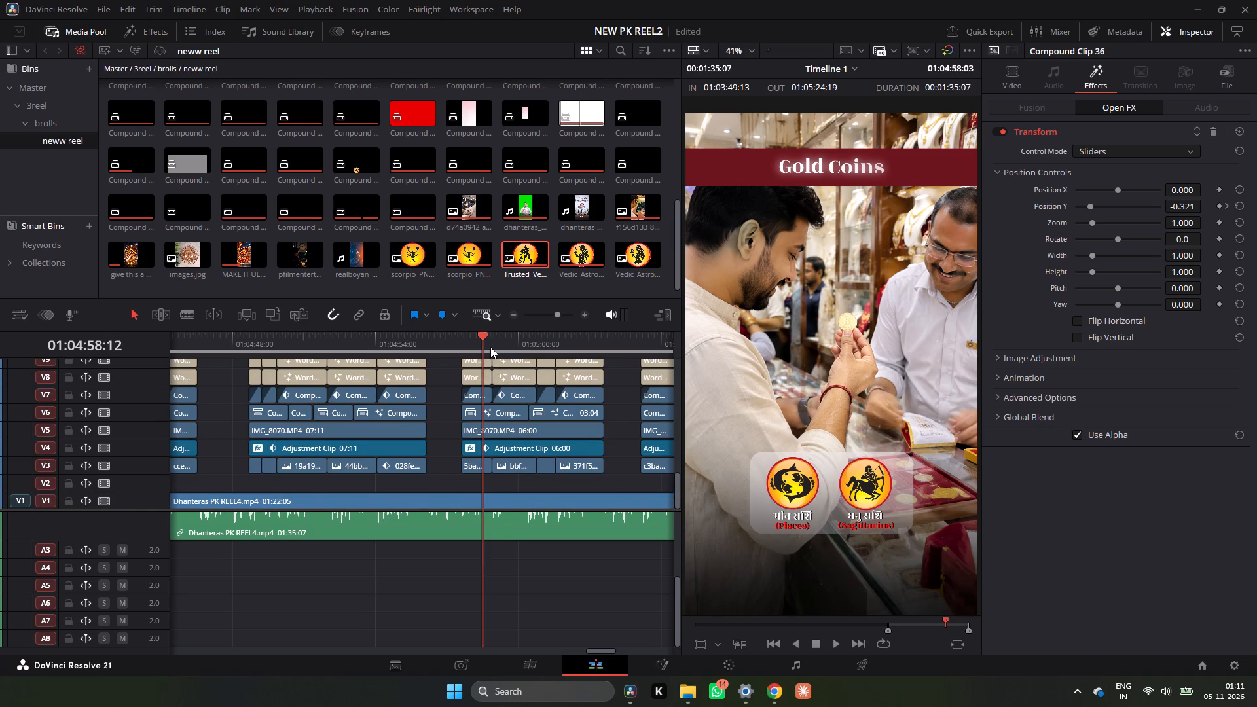
{"action": "left_click_drag", "start_coordinate": [490, 347], "coordinate": [475, 353]}
{"action": "key", "text": "space"}
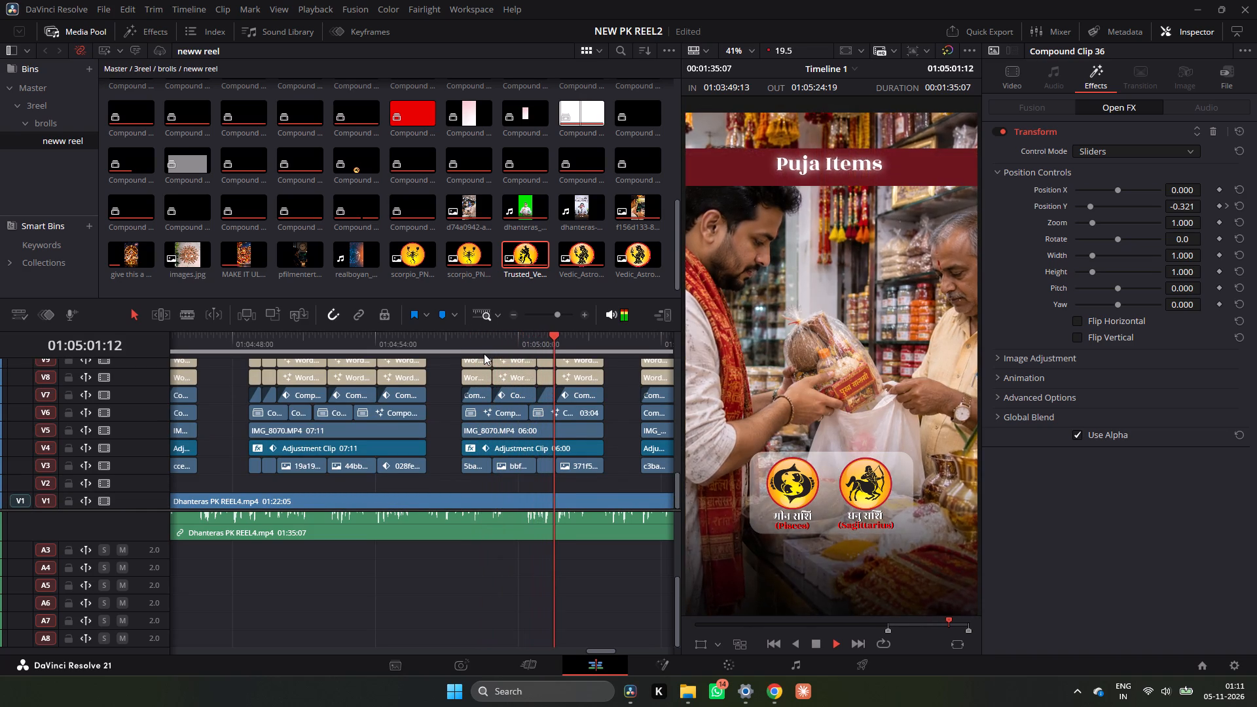
{"action": "key", "text": "space"}
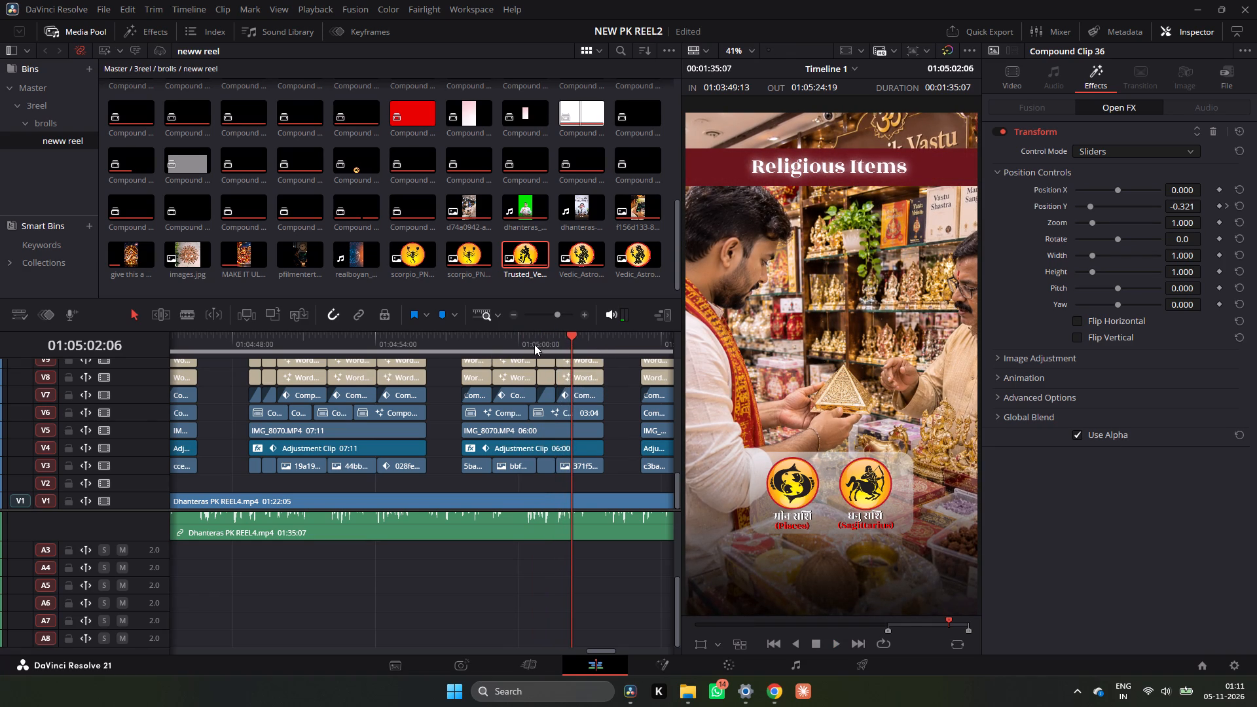
Shift the 01:16 Compound Clip 20 panel segment near 01:04:51:21 on V6 slightly later, trimming the following Compound Clip 20 segment to 02:21.
{"action": "left_click_drag", "start_coordinate": [421, 343], "coordinate": [316, 359]}
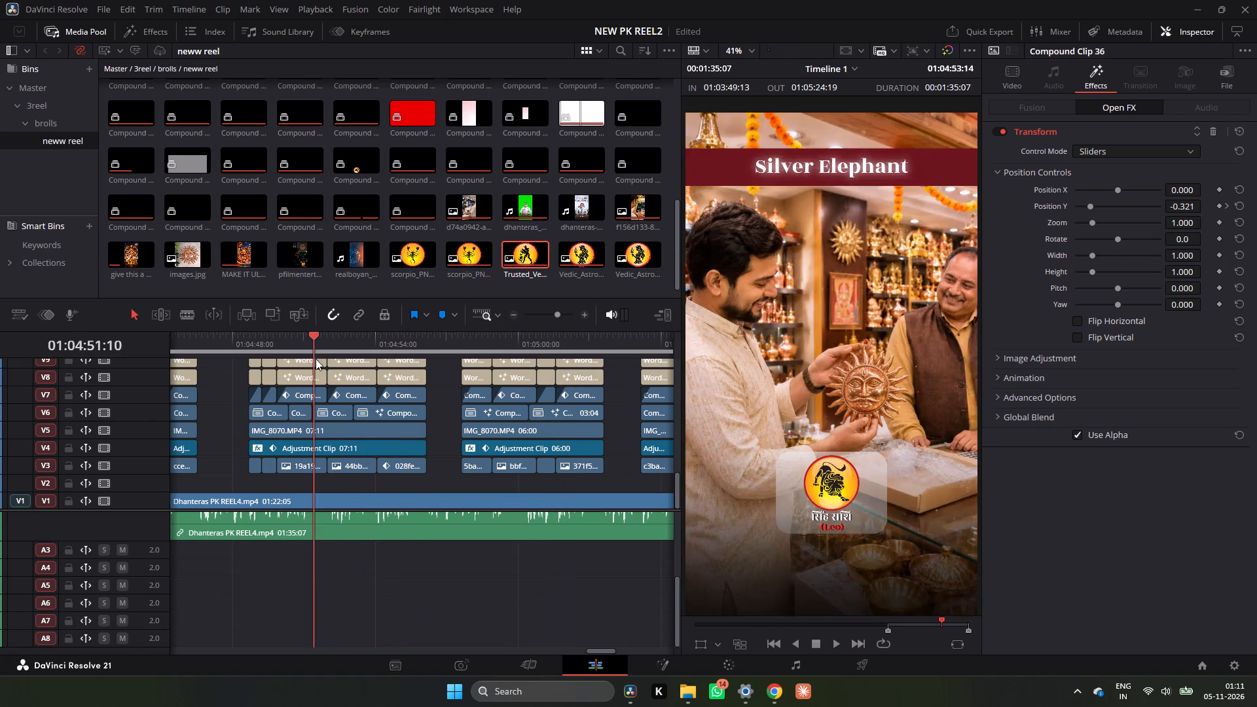
{"action": "left_click_drag", "start_coordinate": [316, 359], "coordinate": [300, 361]}
{"action": "key", "text": "space"}
{"action": "key", "text": "space"}
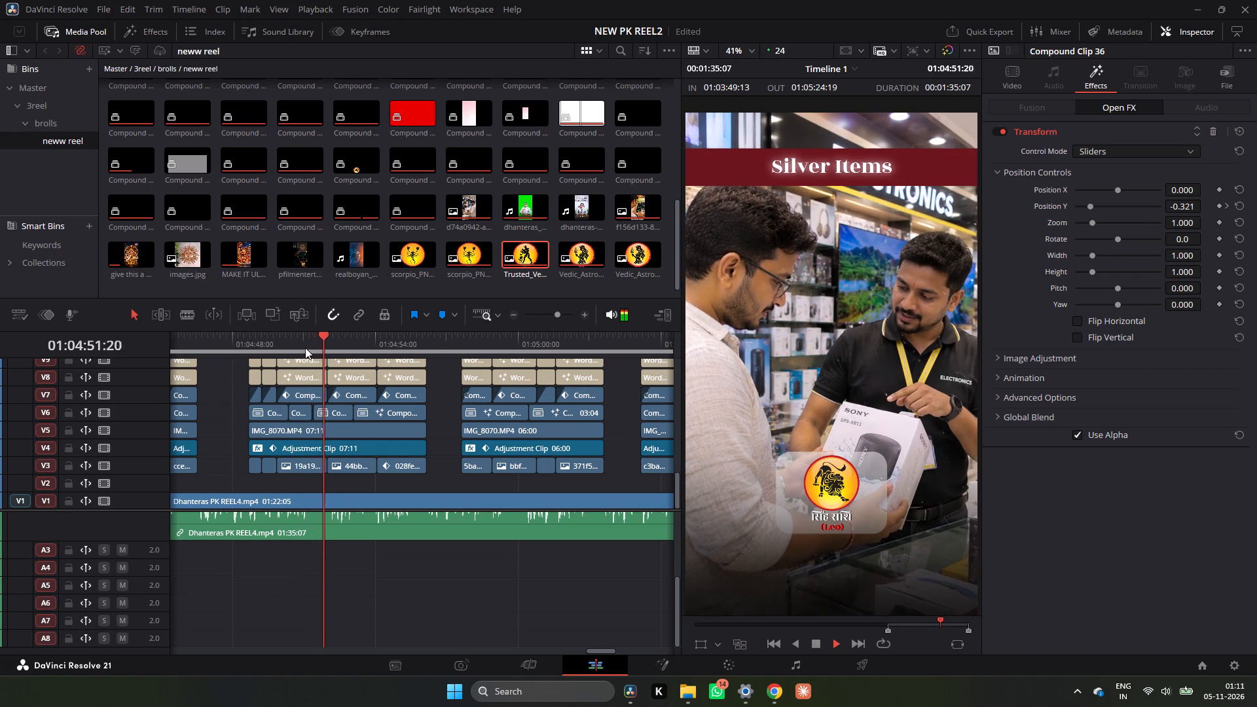
{"action": "double_click", "coordinate": [581, 315]}
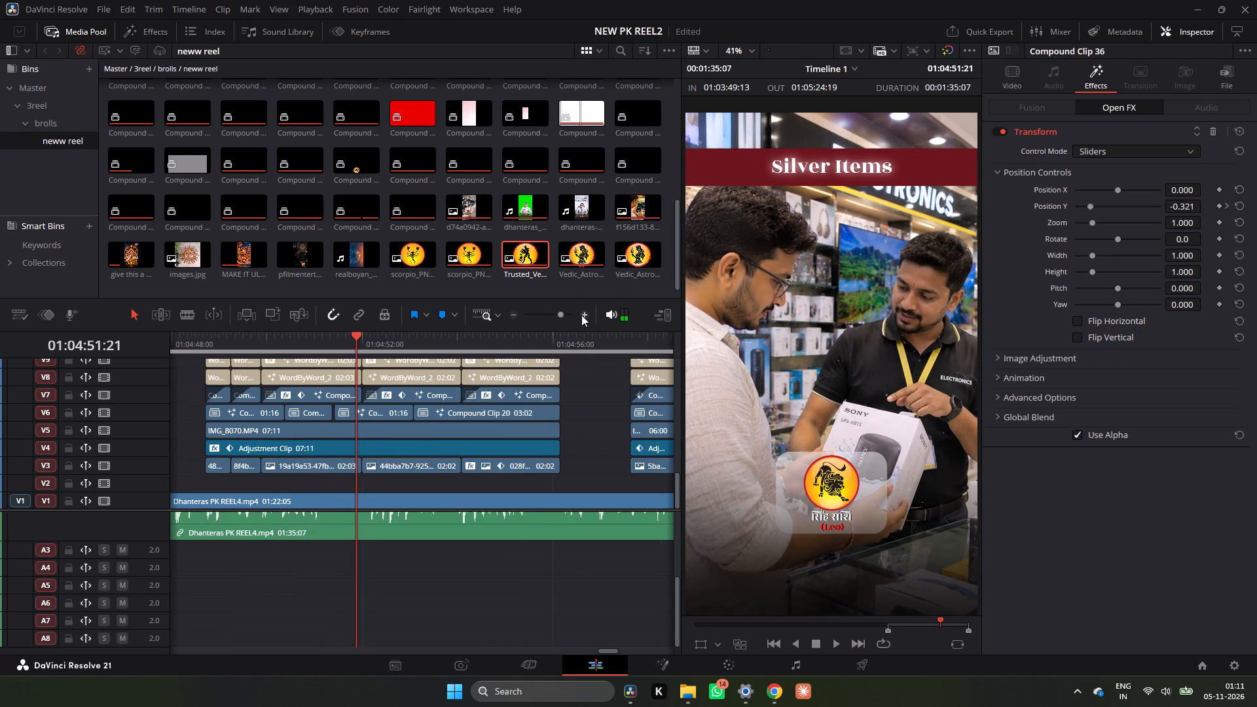
{"action": "left_click", "coordinate": [476, 412]}
{"action": "left_click_drag", "start_coordinate": [476, 412], "coordinate": [430, 416], "text": "alt"}
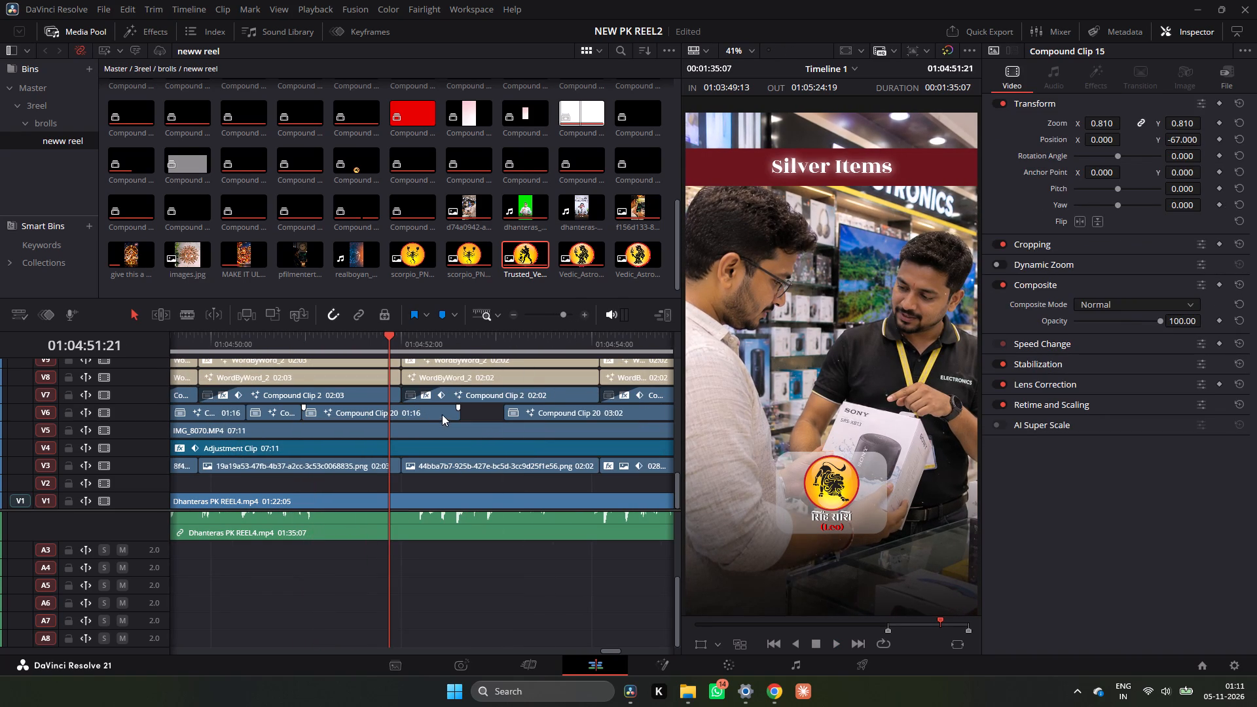
{"action": "left_click_drag", "start_coordinate": [442, 412], "coordinate": [507, 412], "text": "alt"}
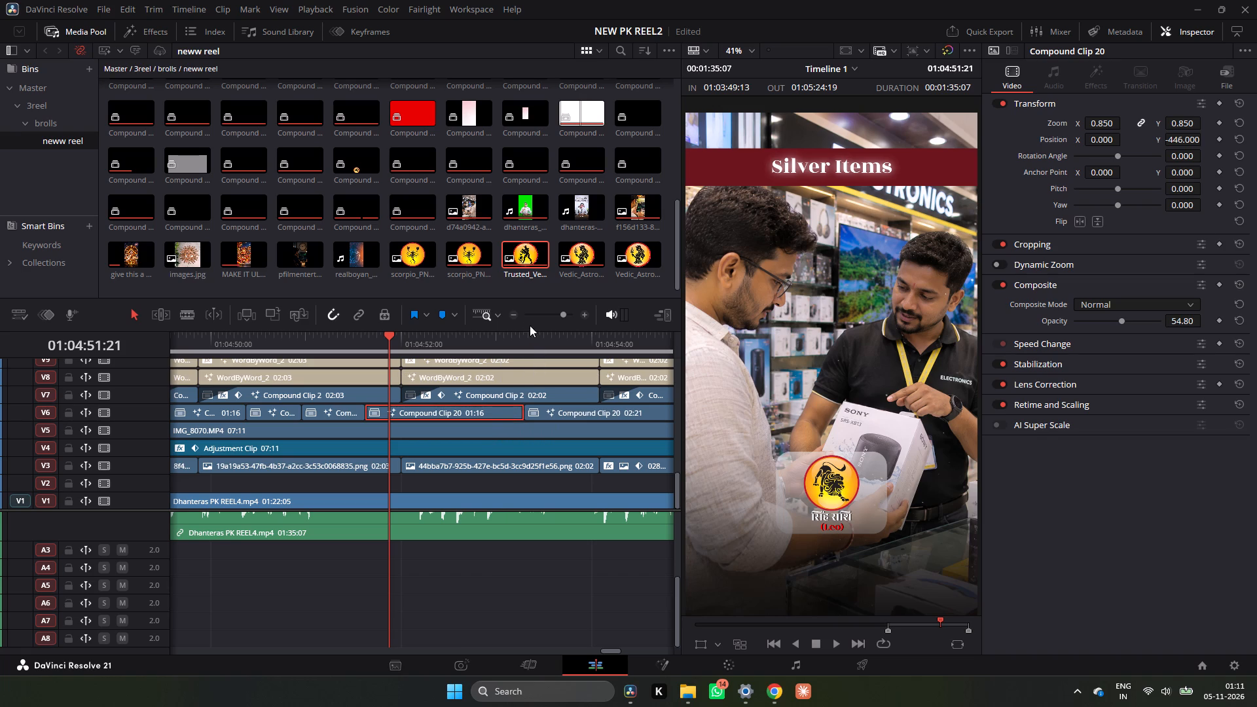
Replay from the start of the Leo sequence through East Direction into the presenter shot to check the panel and emblem timing.
{"action": "left_click", "coordinate": [517, 318]}
{"action": "left_click_drag", "start_coordinate": [392, 340], "coordinate": [361, 353]}
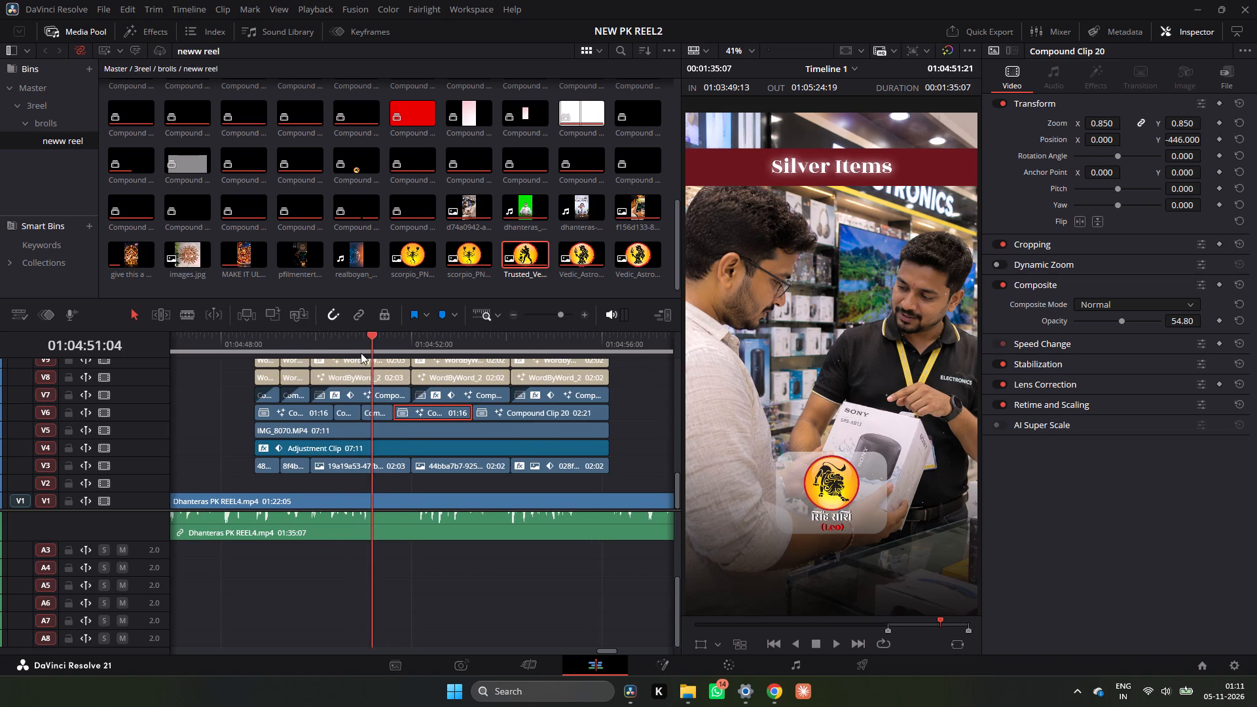
{"action": "left_click_drag", "start_coordinate": [361, 353], "coordinate": [256, 378]}
{"action": "key", "text": "space"}
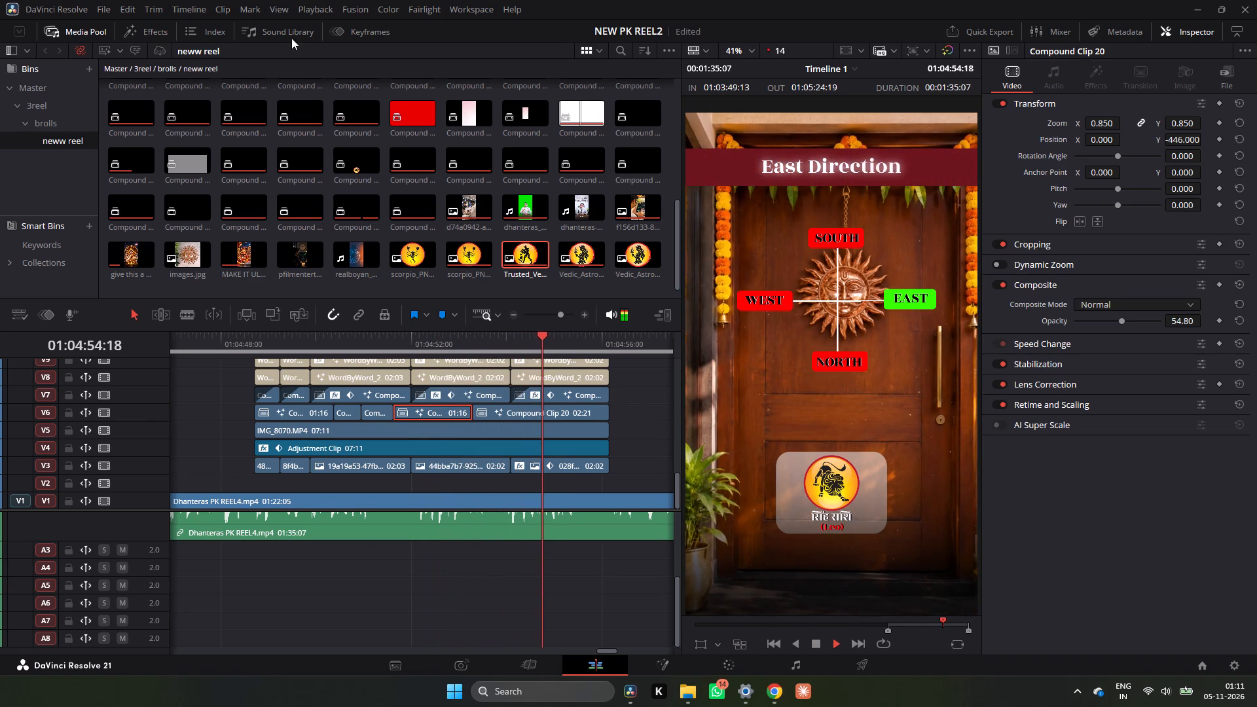
{"action": "key", "text": "space"}
{"action": "key", "text": "space"}
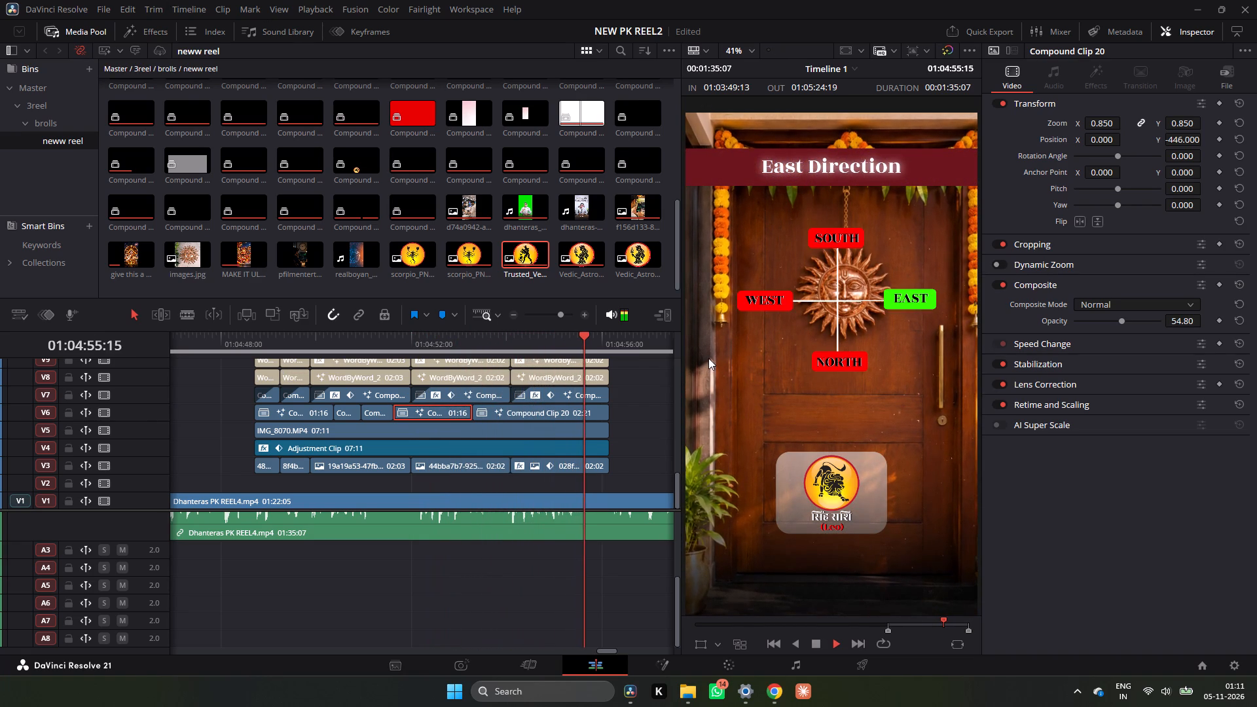
{"action": "key", "text": "space"}
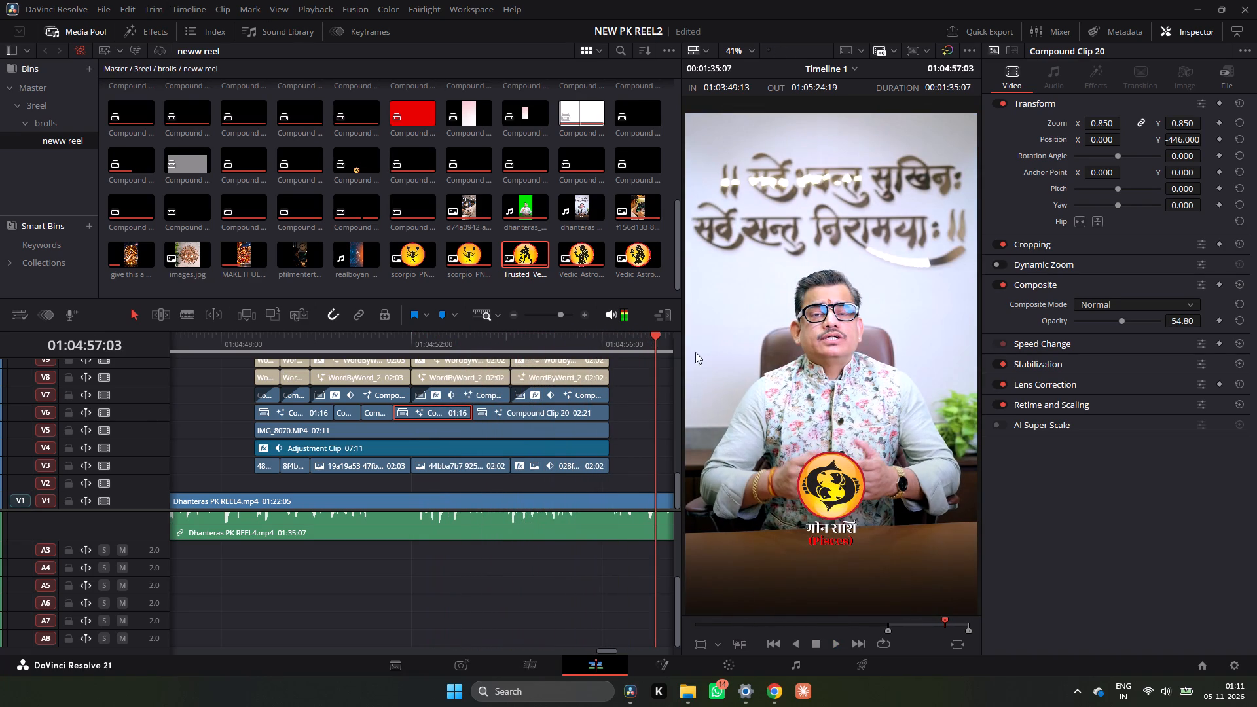
{"action": "left_click", "coordinate": [604, 331]}
{"action": "left_click", "coordinate": [586, 344]}
{"action": "key", "text": "space"}
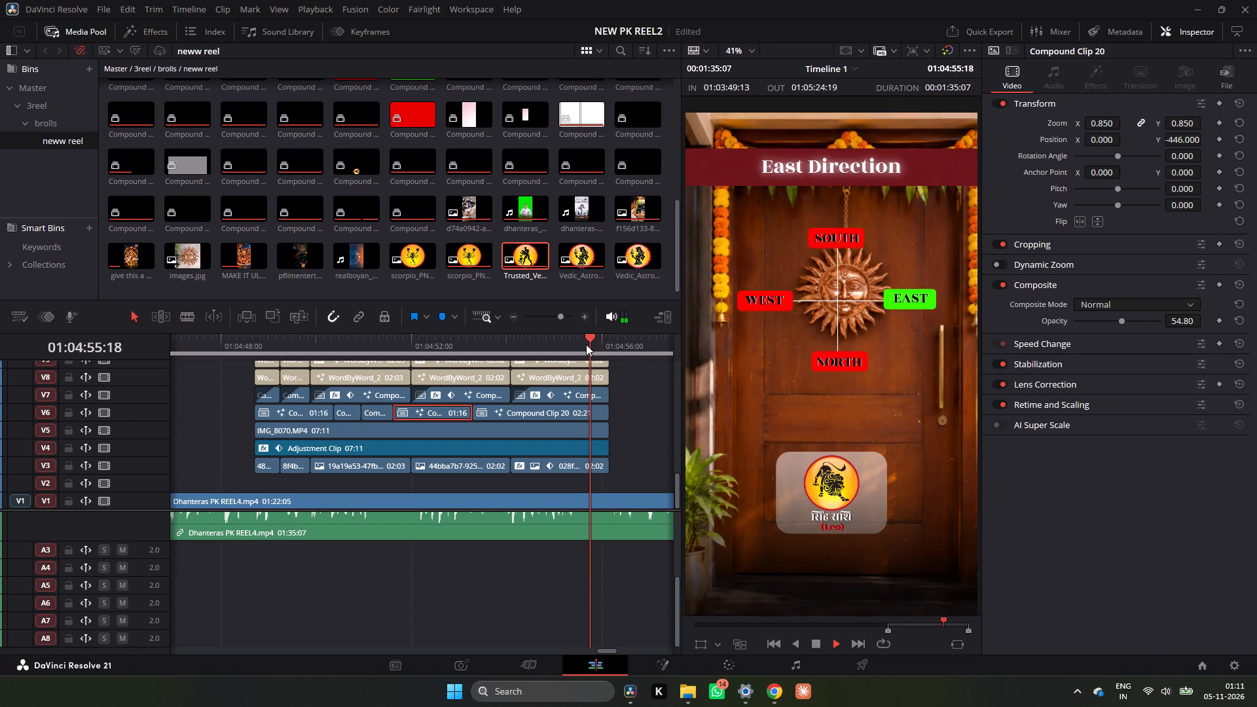
{"action": "key", "text": "space"}
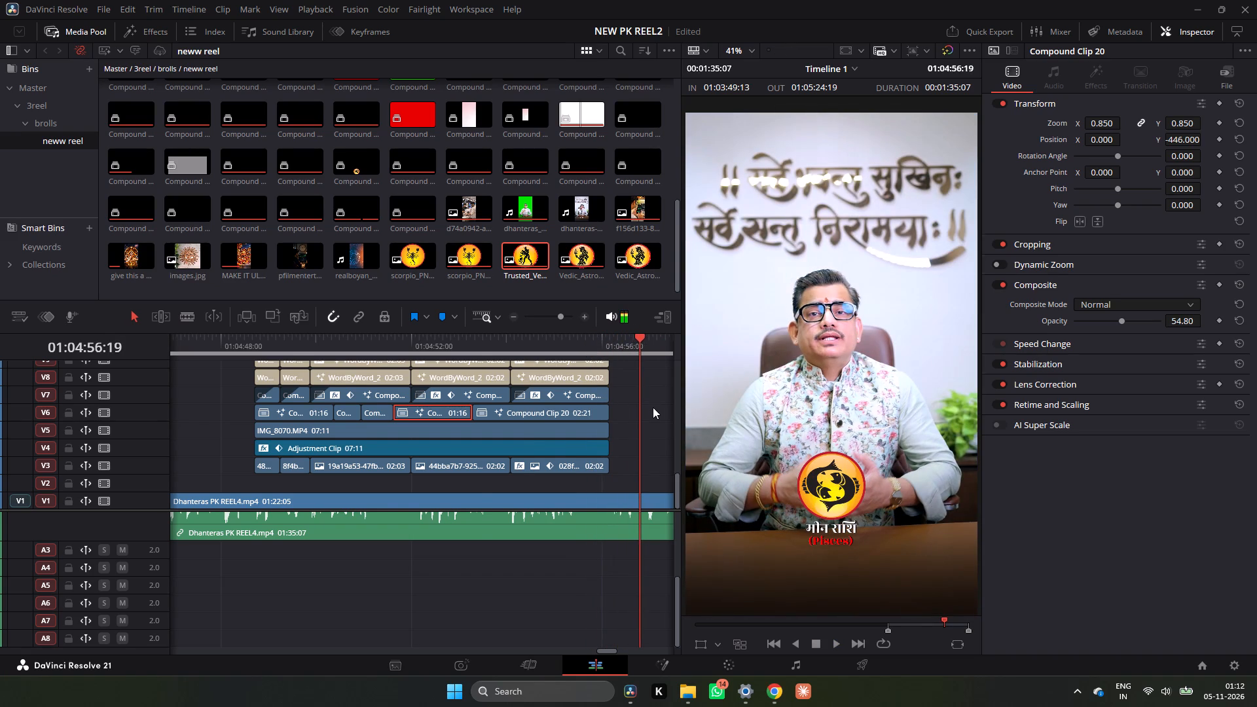
Move the dhanu emblem's Compound Clip 27 from V26 down to V24, starting at 01:04:56:04 where V22's Compound Clip 15 ends.
{"action": "scroll", "coordinate": [640, 412], "scroll_direction": "down", "scroll_amount": 2, "text": "ctrl"}
{"action": "scroll", "coordinate": [534, 419], "scroll_direction": "up", "scroll_amount": 4}
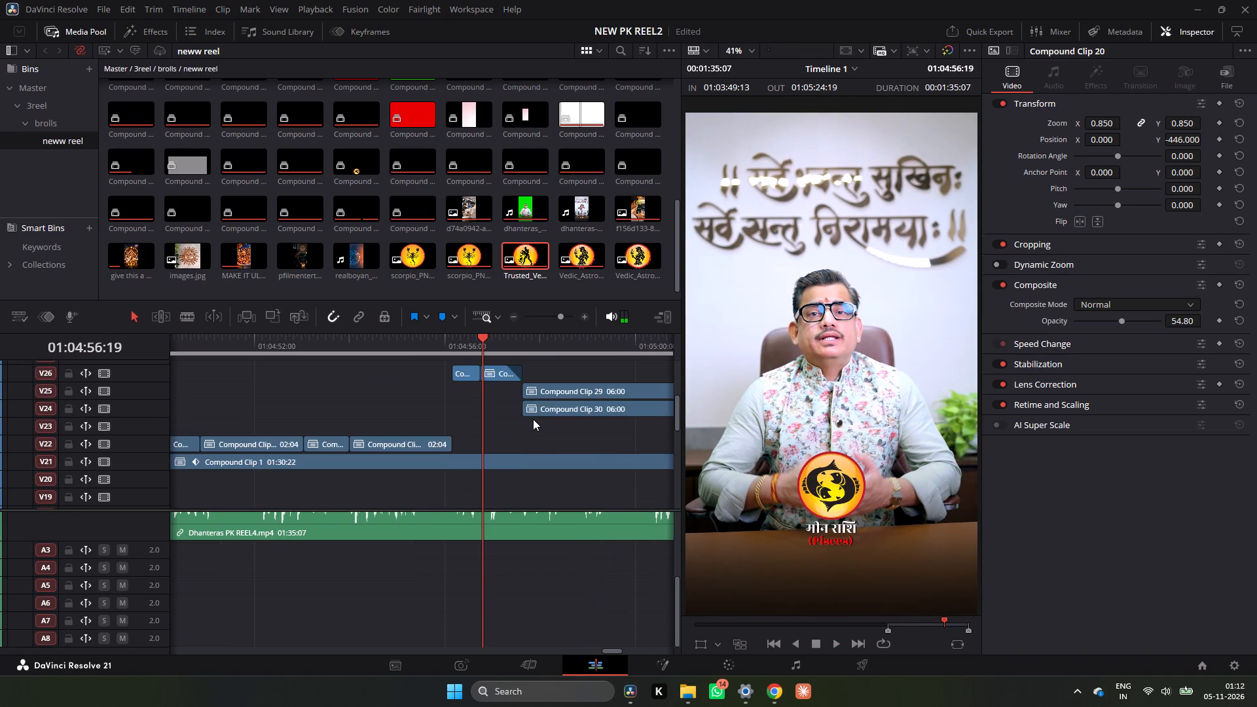
{"action": "scroll", "coordinate": [533, 419], "scroll_direction": "up", "scroll_amount": 1}
{"action": "scroll", "coordinate": [532, 420], "scroll_direction": "down", "scroll_amount": 1}
{"action": "left_click_drag", "start_coordinate": [466, 380], "coordinate": [467, 429]}
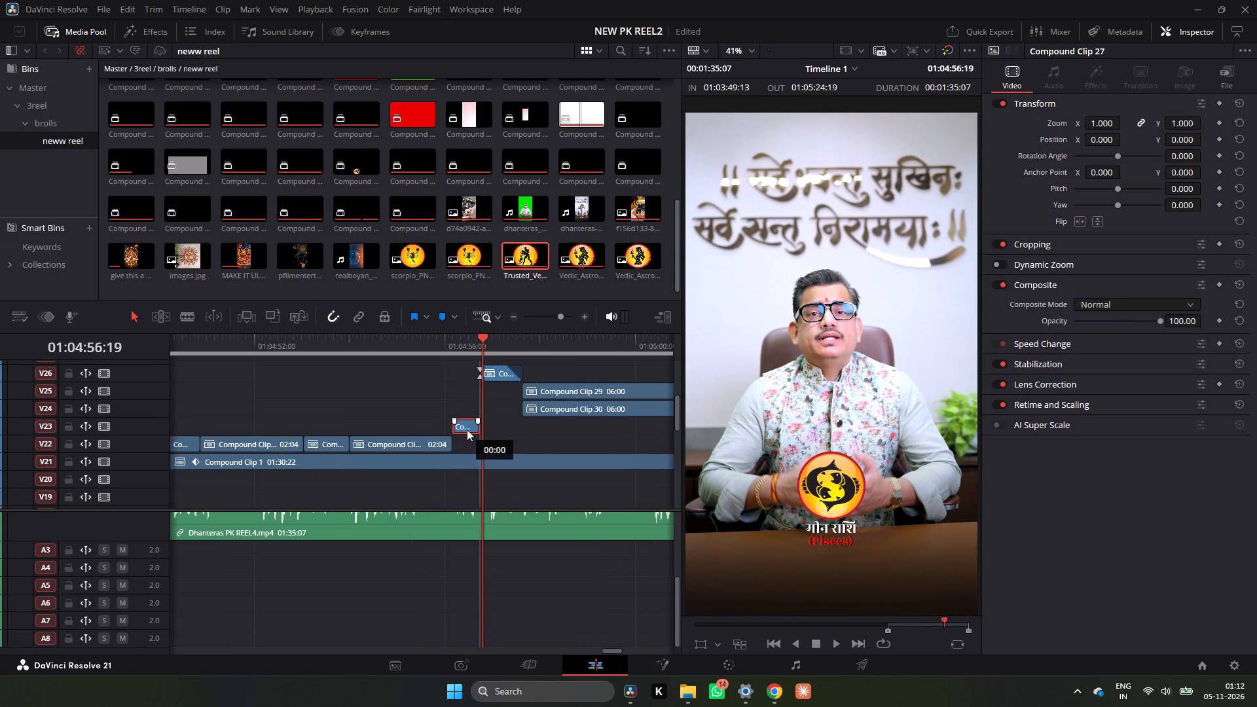
{"action": "left_click_drag", "start_coordinate": [467, 429], "coordinate": [466, 438]}
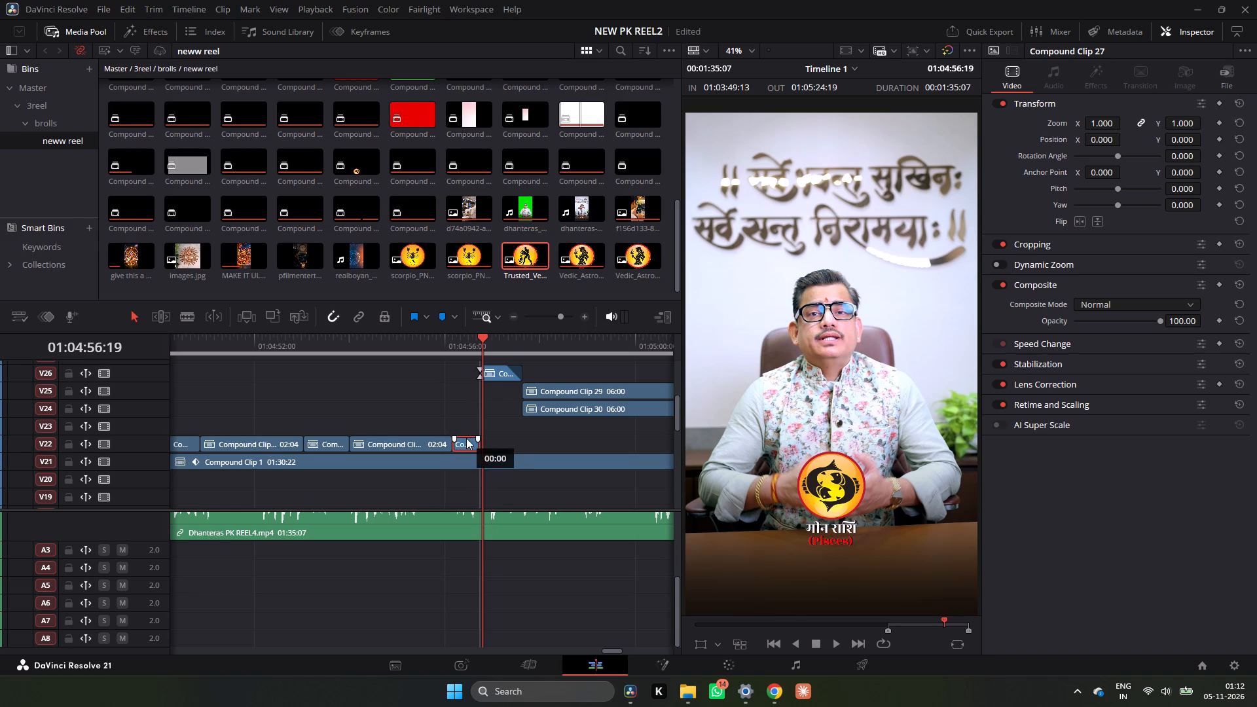
{"action": "left_click_drag", "start_coordinate": [466, 438], "coordinate": [458, 396]}
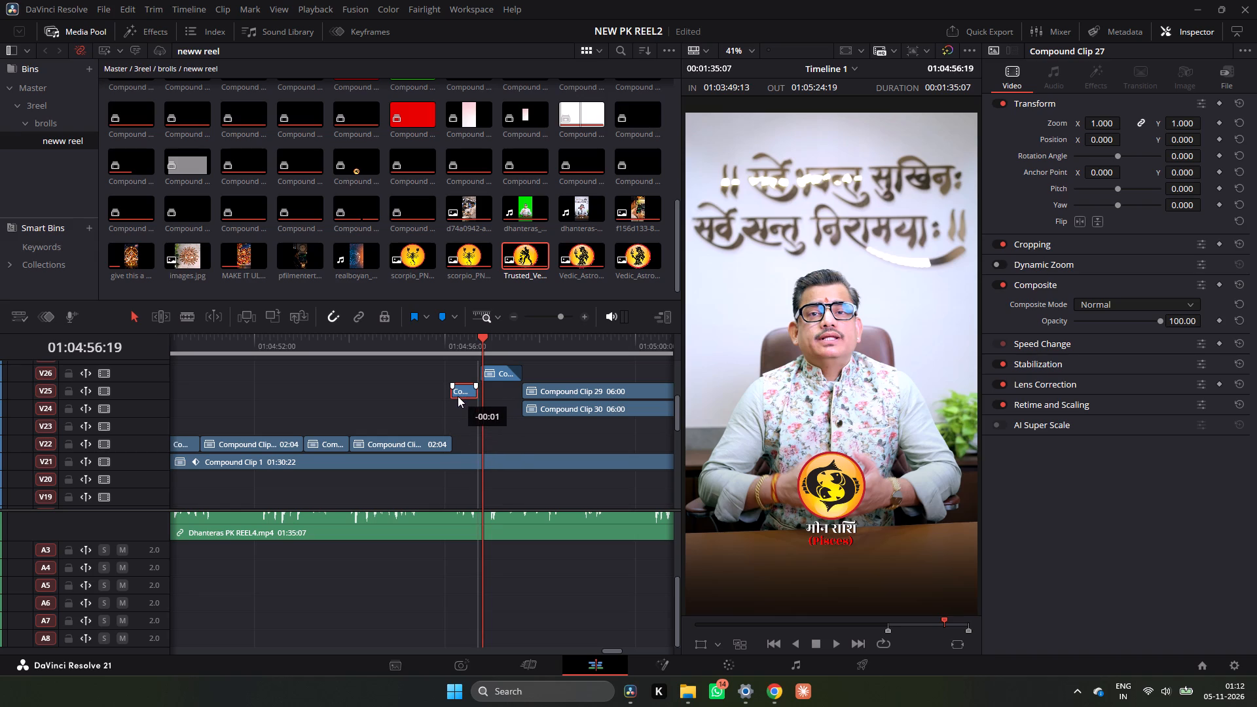
{"action": "left_click_drag", "start_coordinate": [458, 396], "coordinate": [464, 403]}
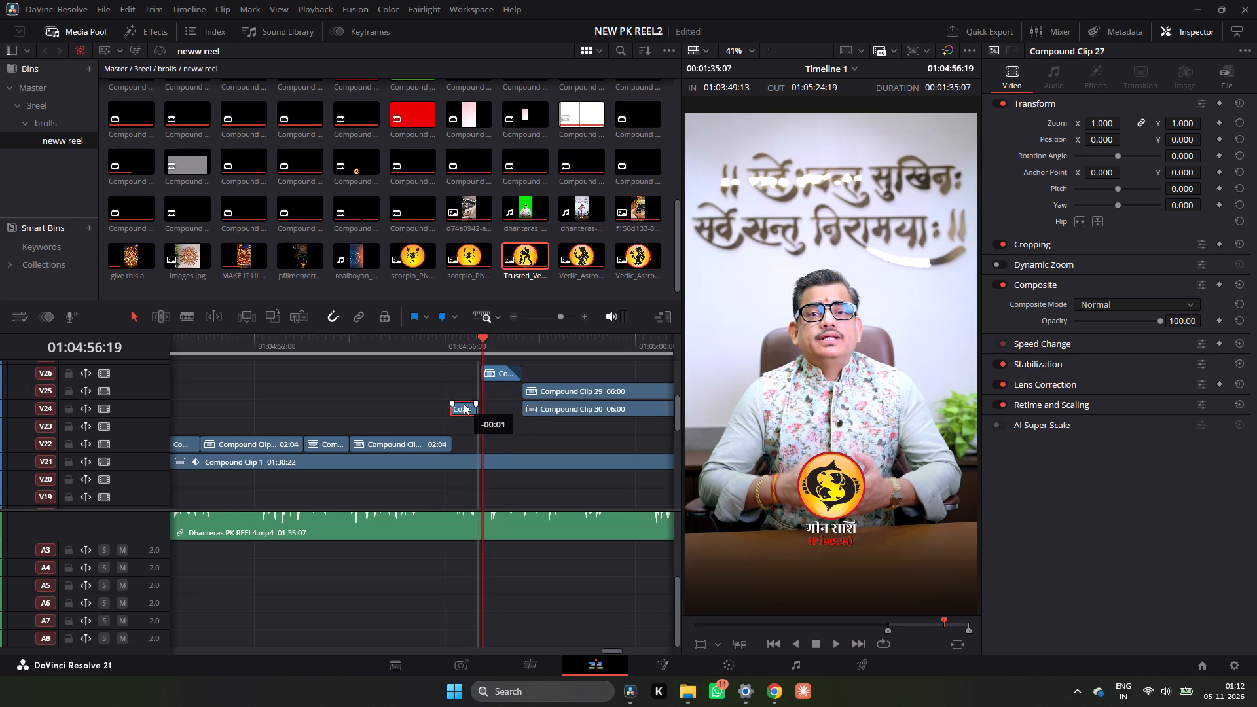
{"action": "left_click_drag", "start_coordinate": [464, 403], "coordinate": [465, 403]}
{"action": "left_click", "coordinate": [579, 320]}
{"action": "left_click", "coordinate": [429, 407]}
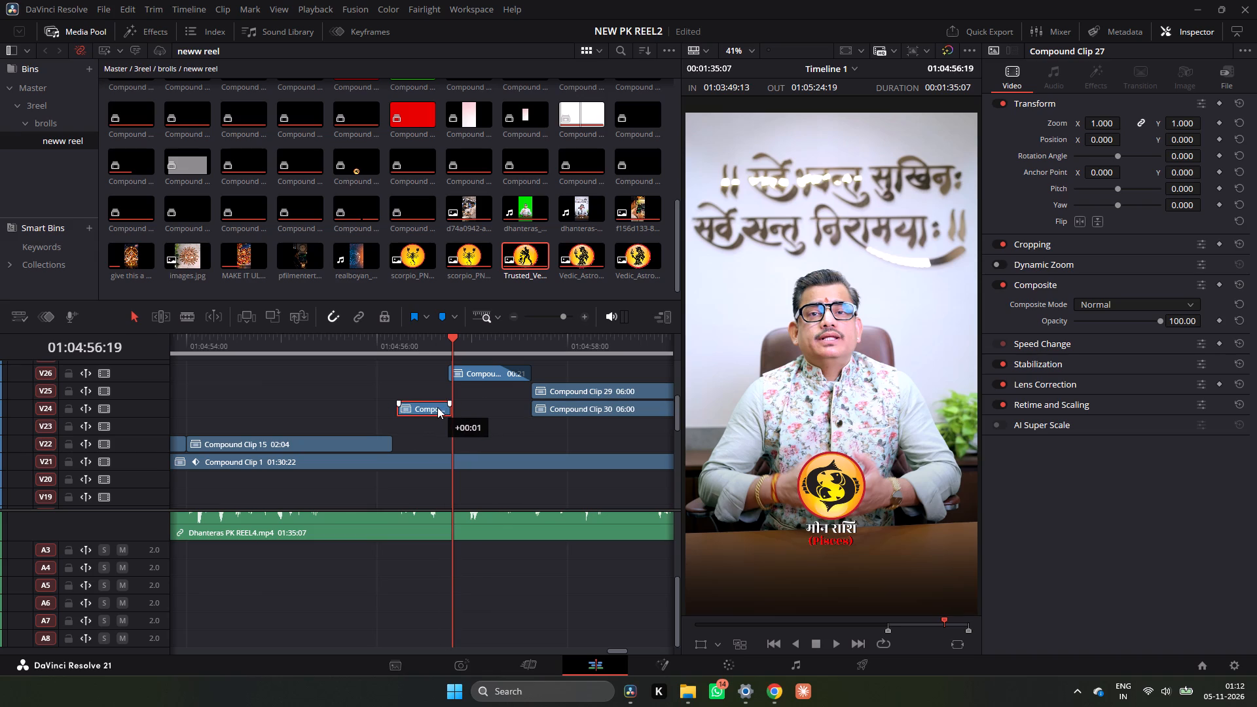
Paste the copied attributes onto the dhanu emblem's Compound Clip 27 on V24, giving it Position X -191, and play it back.
{"action": "left_click_drag", "start_coordinate": [417, 351], "coordinate": [414, 351]}
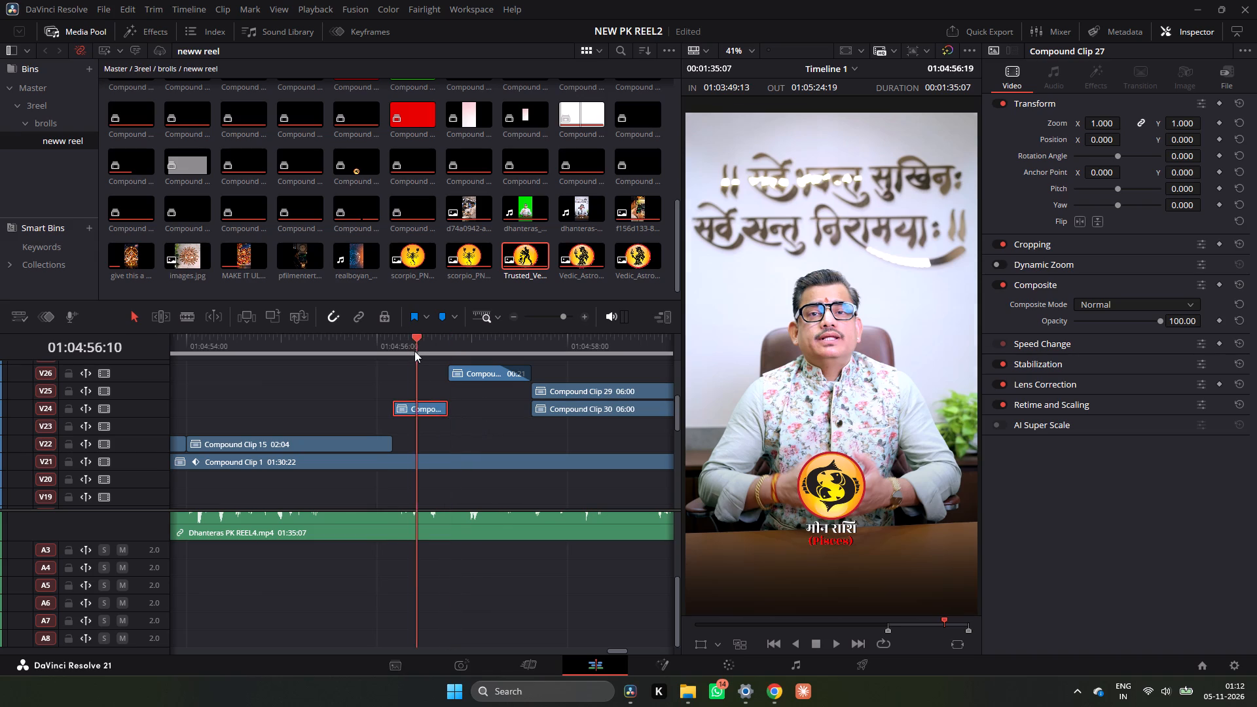
{"action": "left_click_drag", "start_coordinate": [414, 351], "coordinate": [395, 359]}
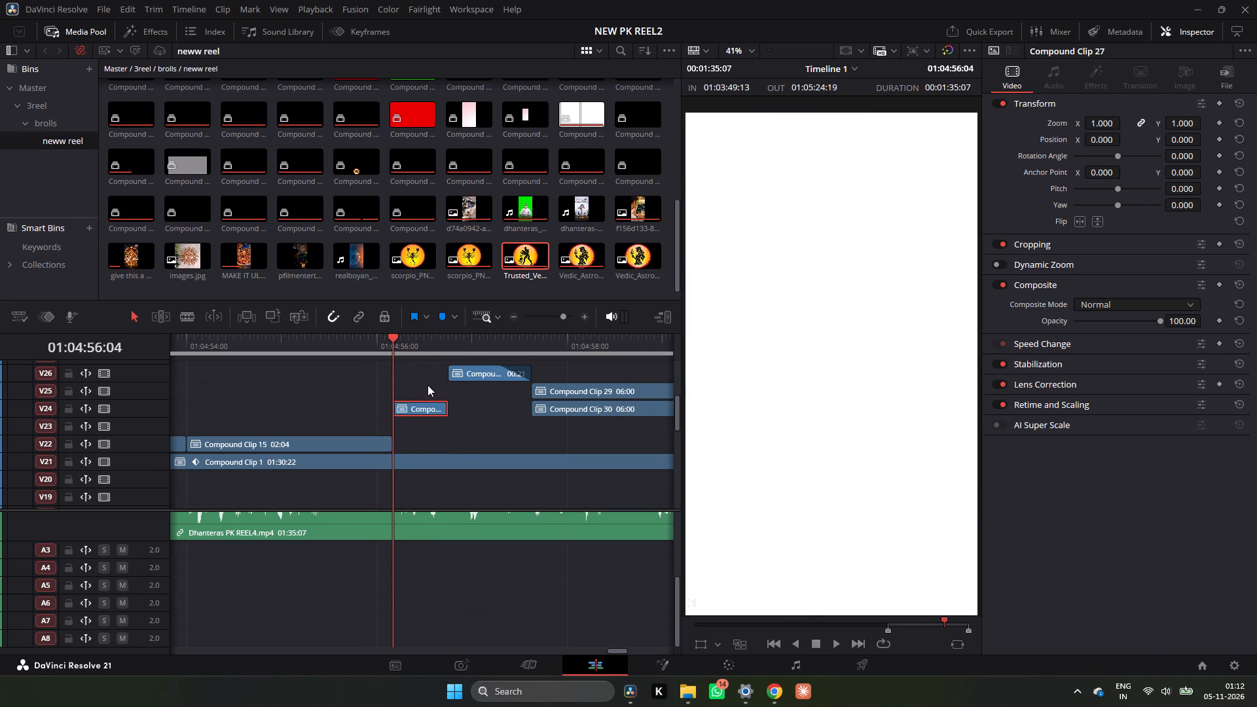
{"action": "left_click", "coordinate": [420, 338]}
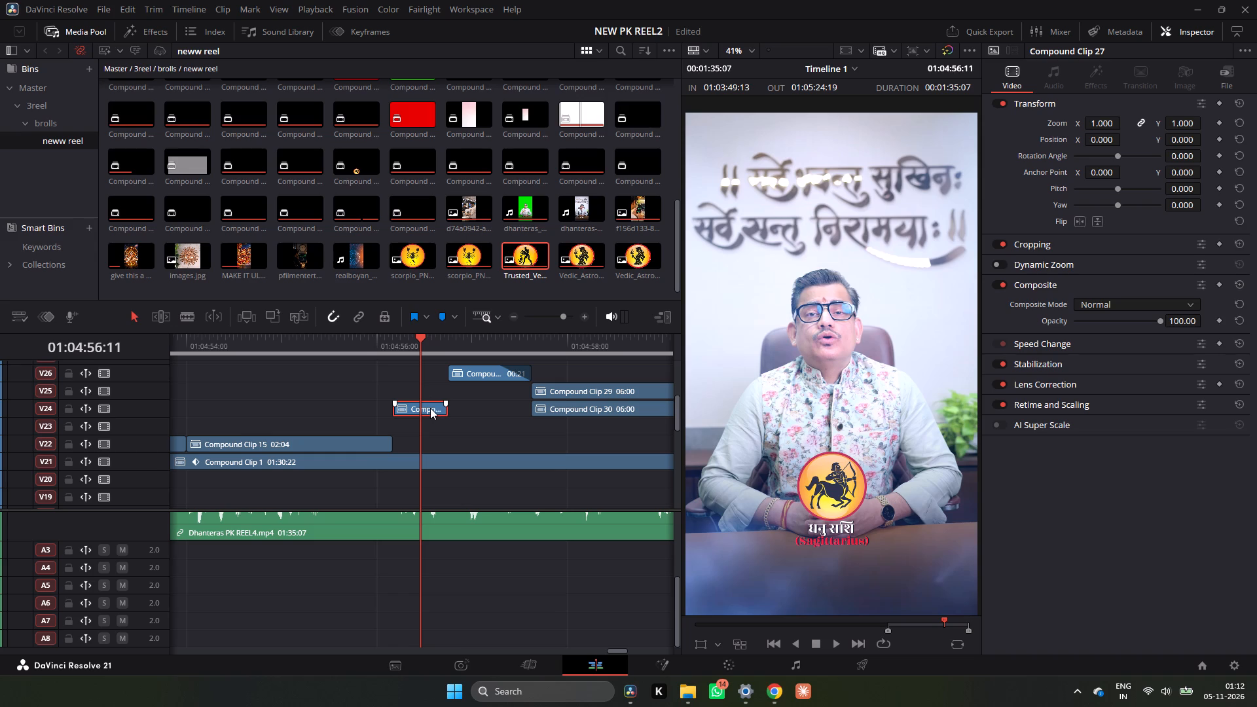
{"action": "key", "text": "alt+v"}
{"action": "left_click", "coordinate": [746, 584]}
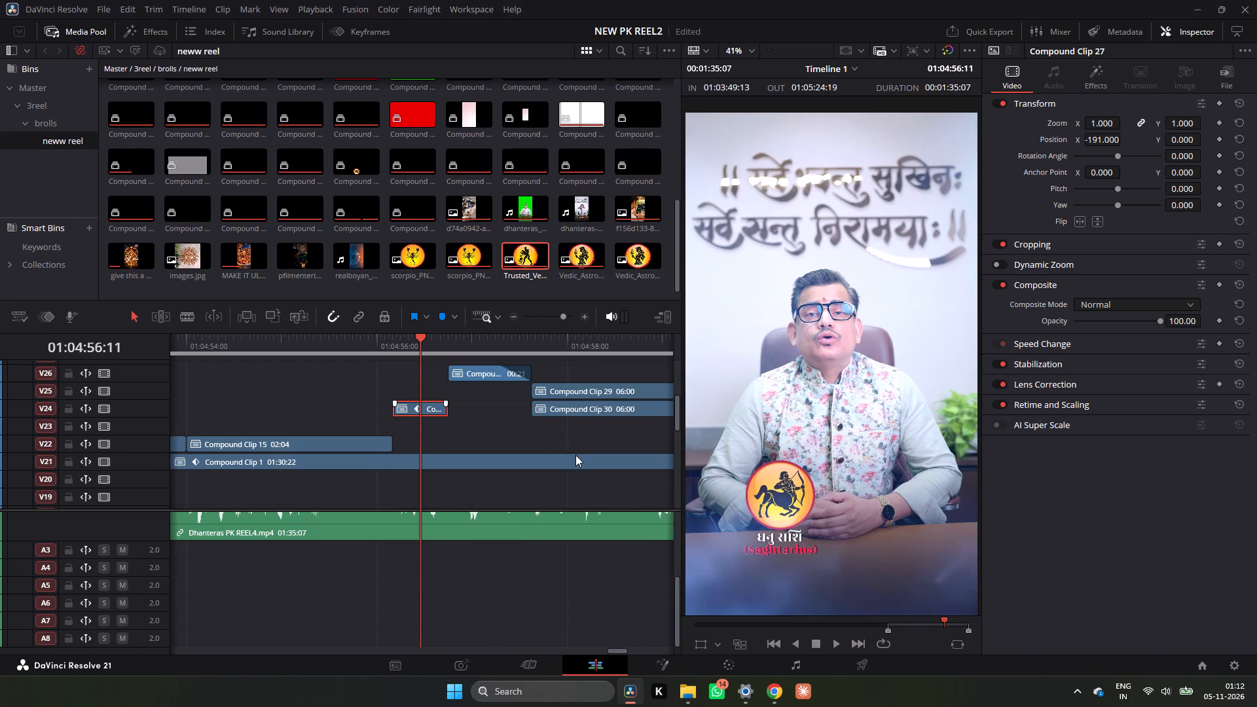
{"action": "left_click", "coordinate": [400, 351]}
{"action": "key", "text": "space"}
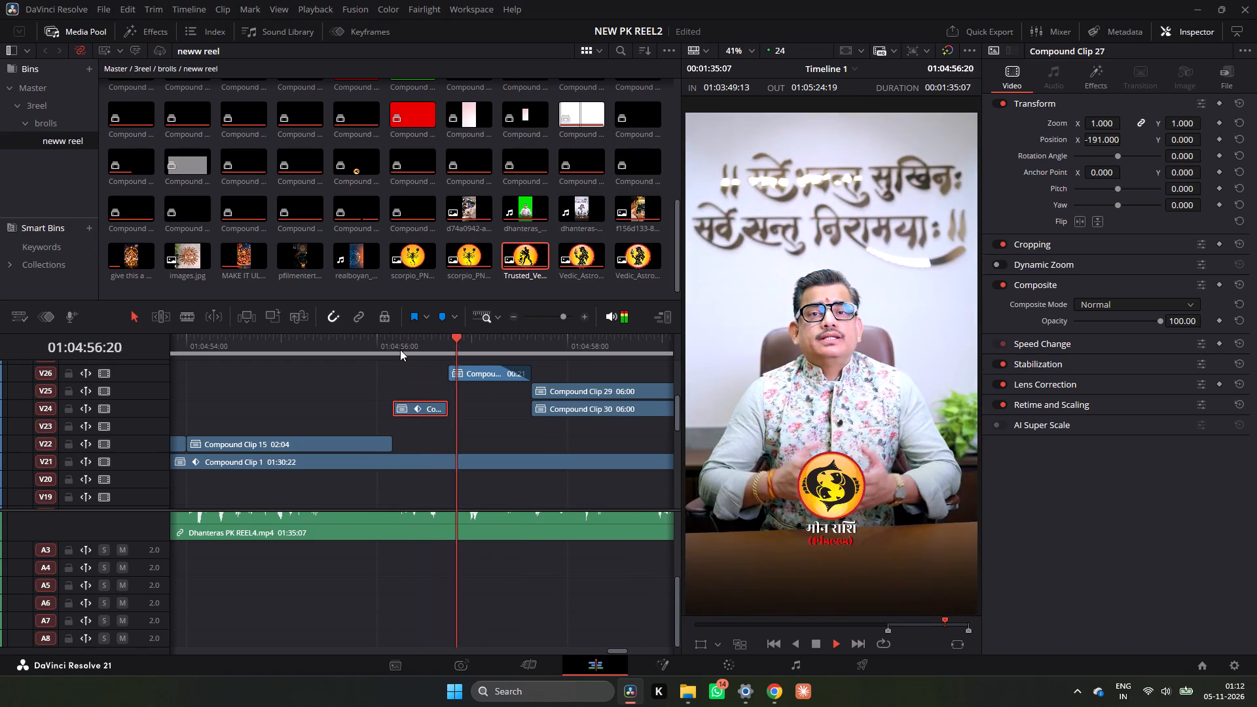
{"action": "left_click", "coordinate": [400, 349]}
{"action": "key", "text": "space"}
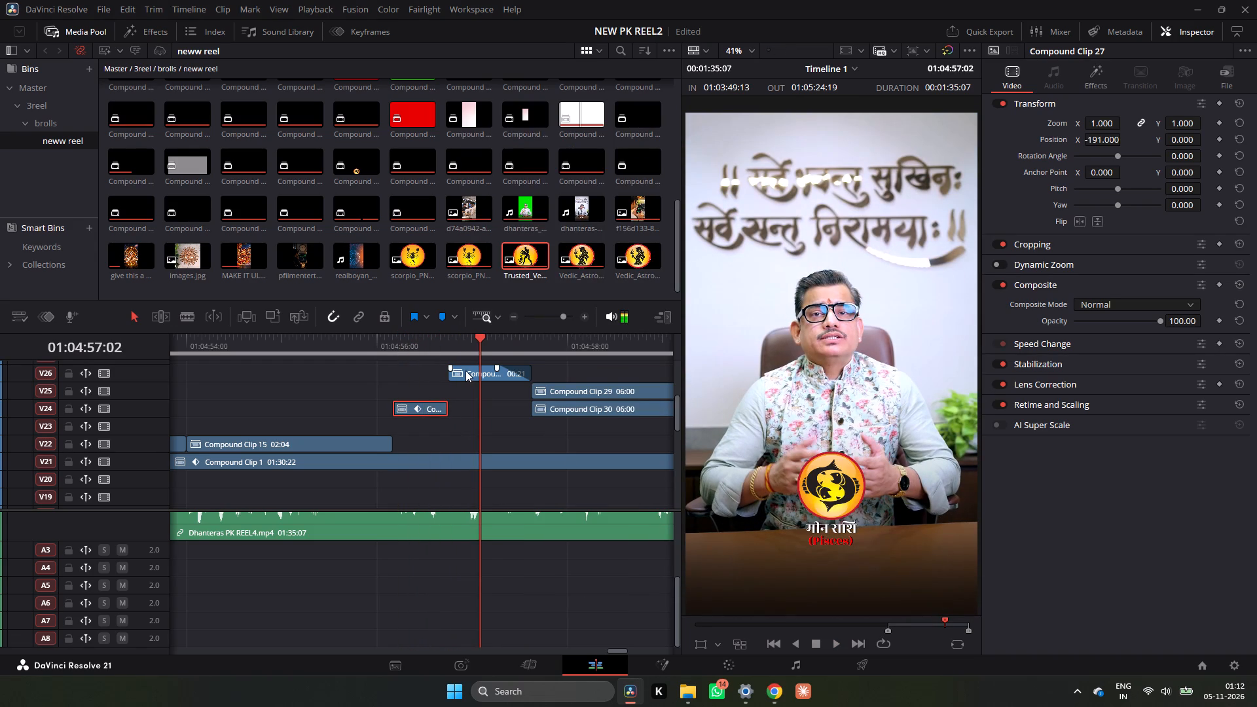
Paste all of Compound Clip 4's video attributes onto the meen emblem's Compound Clip 16 on V26, giving Position X -191, and play it back.
{"action": "left_click", "coordinate": [467, 371]}
{"action": "key", "text": "alt+v"}
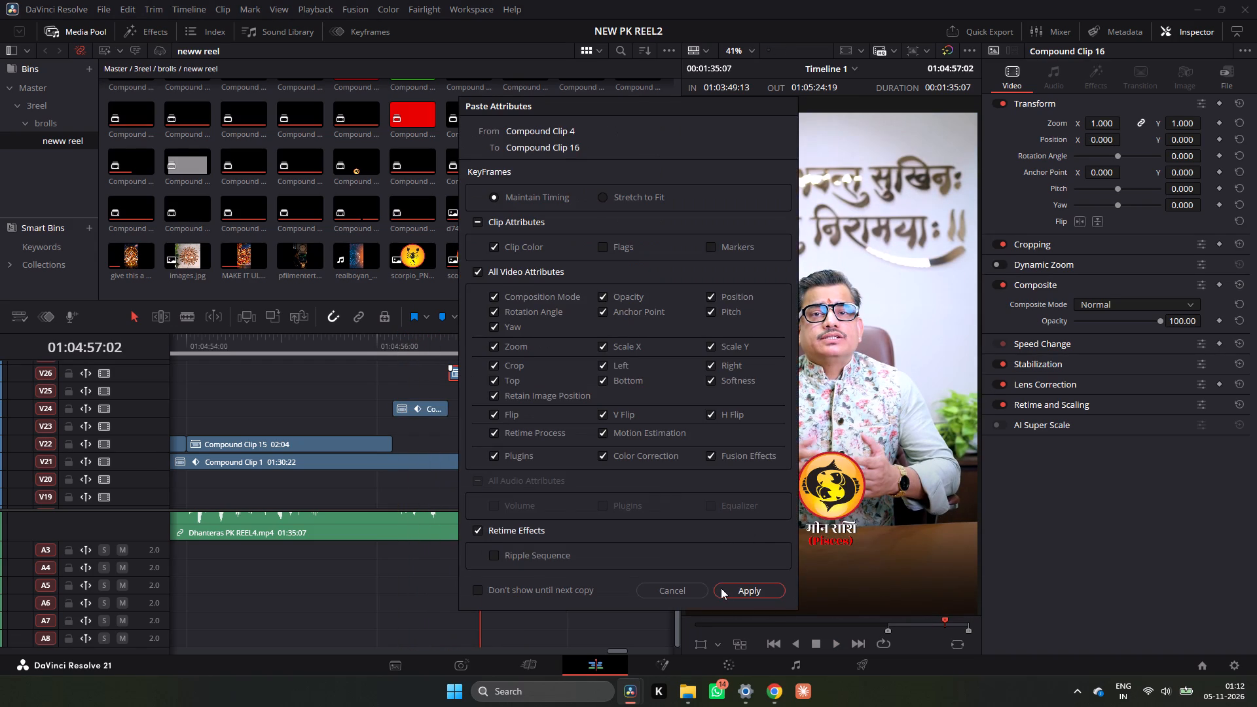
{"action": "left_click", "coordinate": [725, 588]}
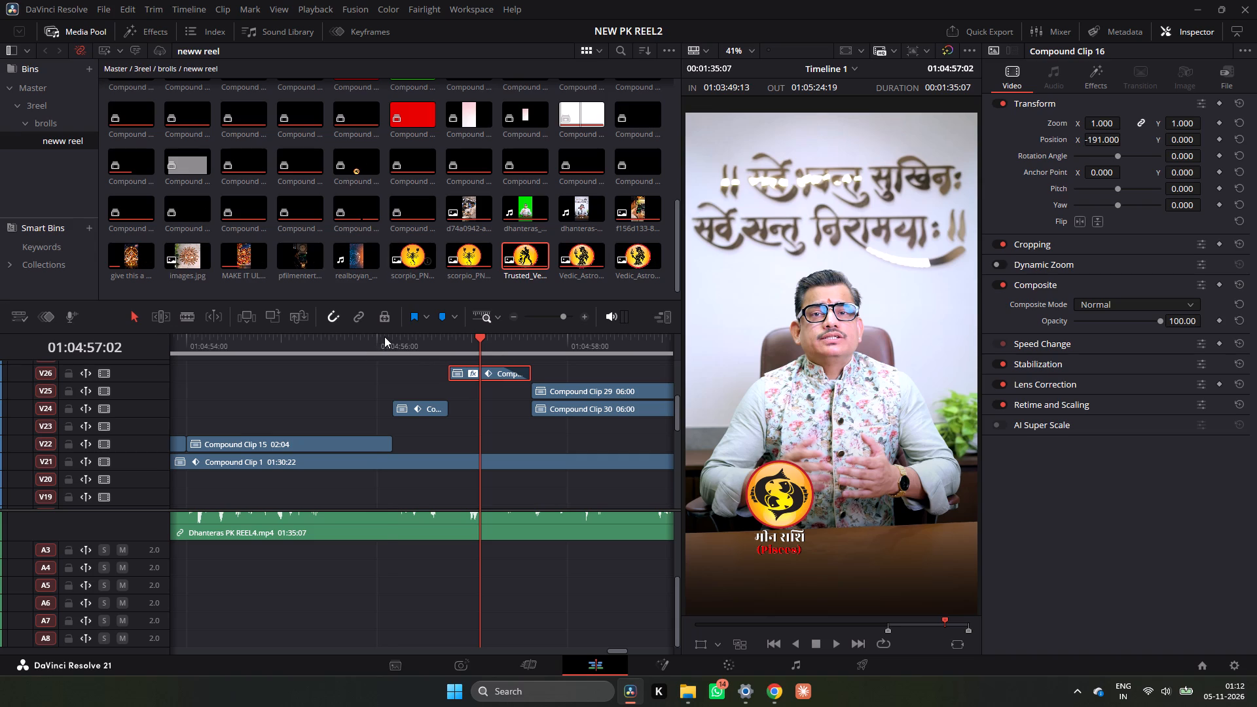
{"action": "left_click", "coordinate": [384, 336]}
{"action": "key", "text": "space"}
{"action": "key", "text": "space"}
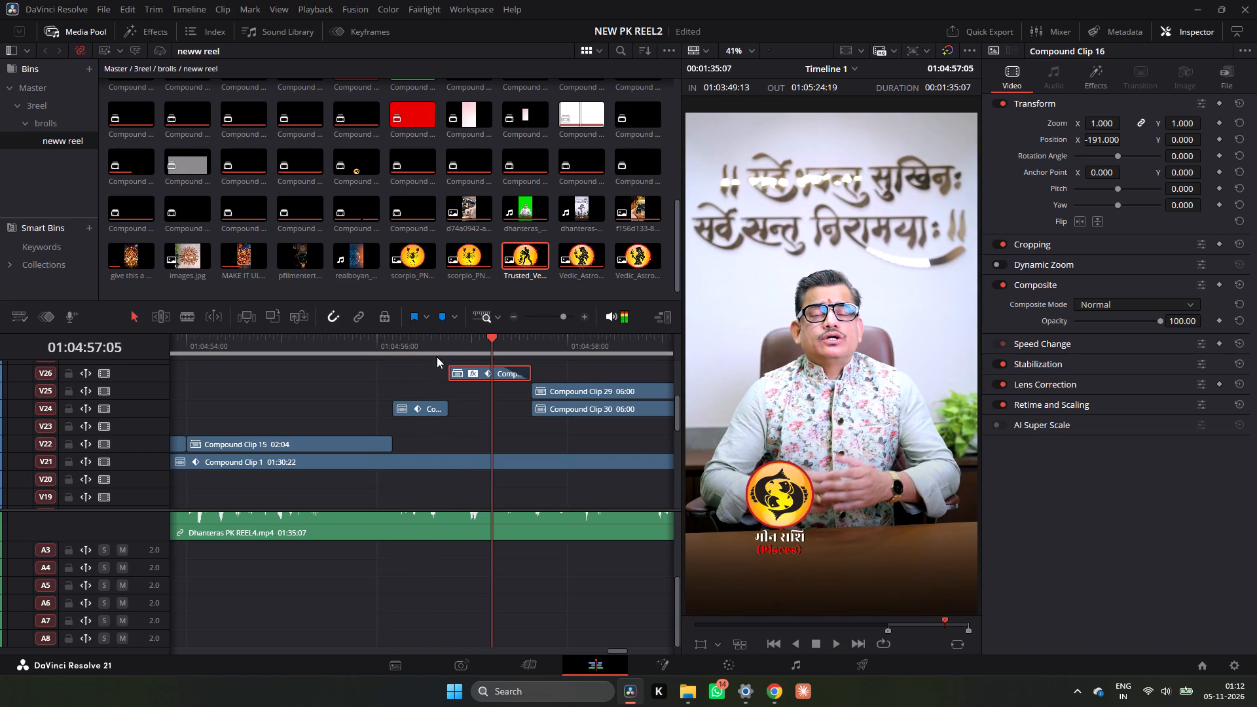
Move the meen emblem's Compound Clip 16 from V26 to V23, starting at 01:04:56:09 to overlap the dhanu clip, and check the entries.
{"action": "left_click", "coordinate": [400, 337]}
{"action": "left_click_drag", "start_coordinate": [469, 371], "coordinate": [467, 426]}
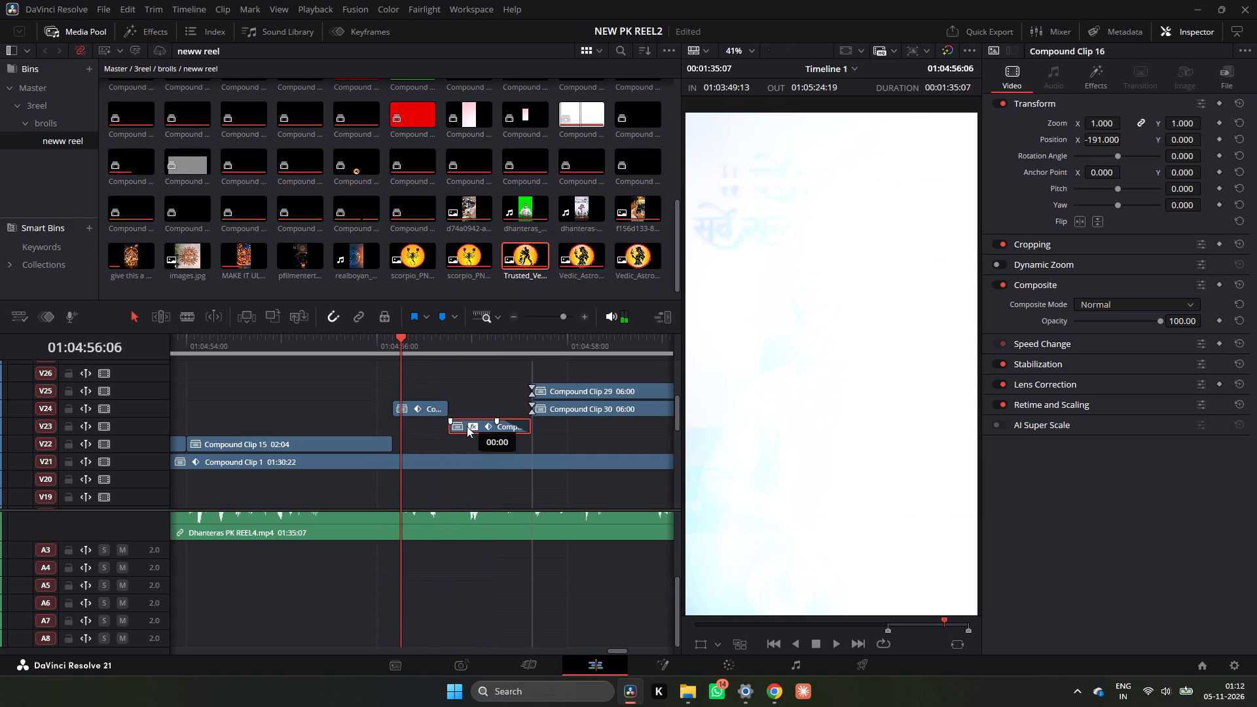
{"action": "left_click_drag", "start_coordinate": [467, 426], "coordinate": [432, 429]}
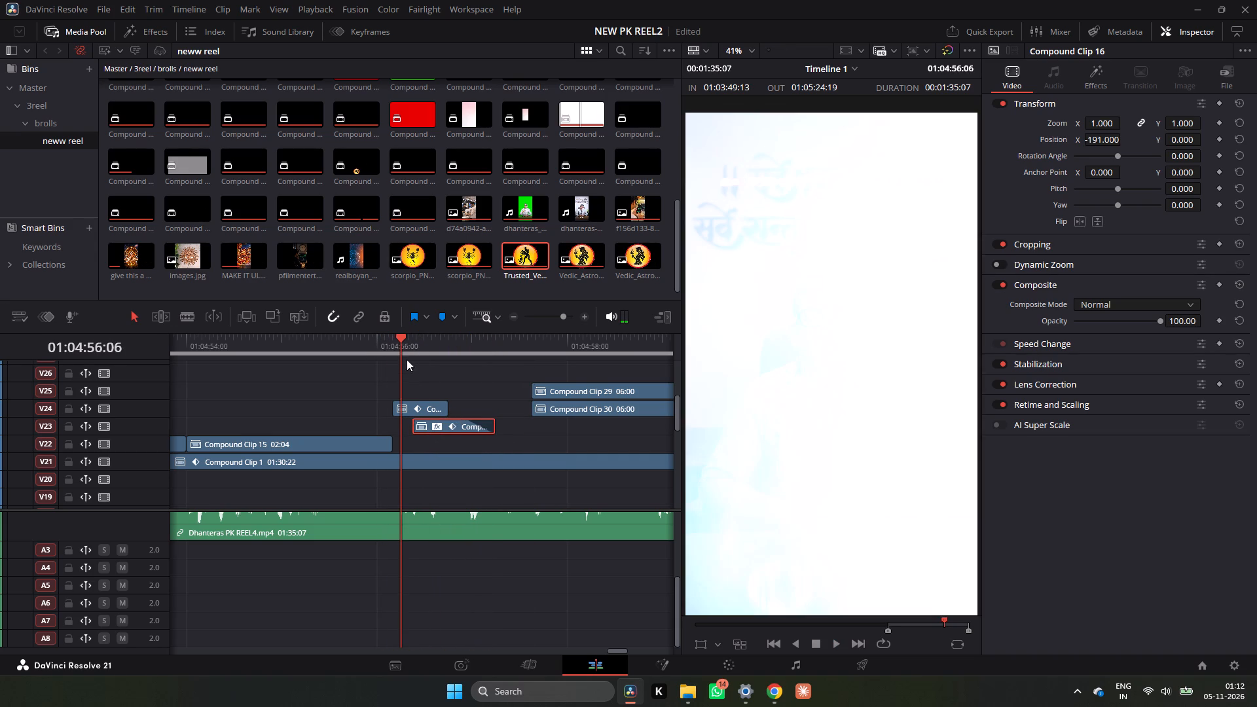
{"action": "left_click_drag", "start_coordinate": [405, 351], "coordinate": [396, 350]}
{"action": "key", "text": "space"}
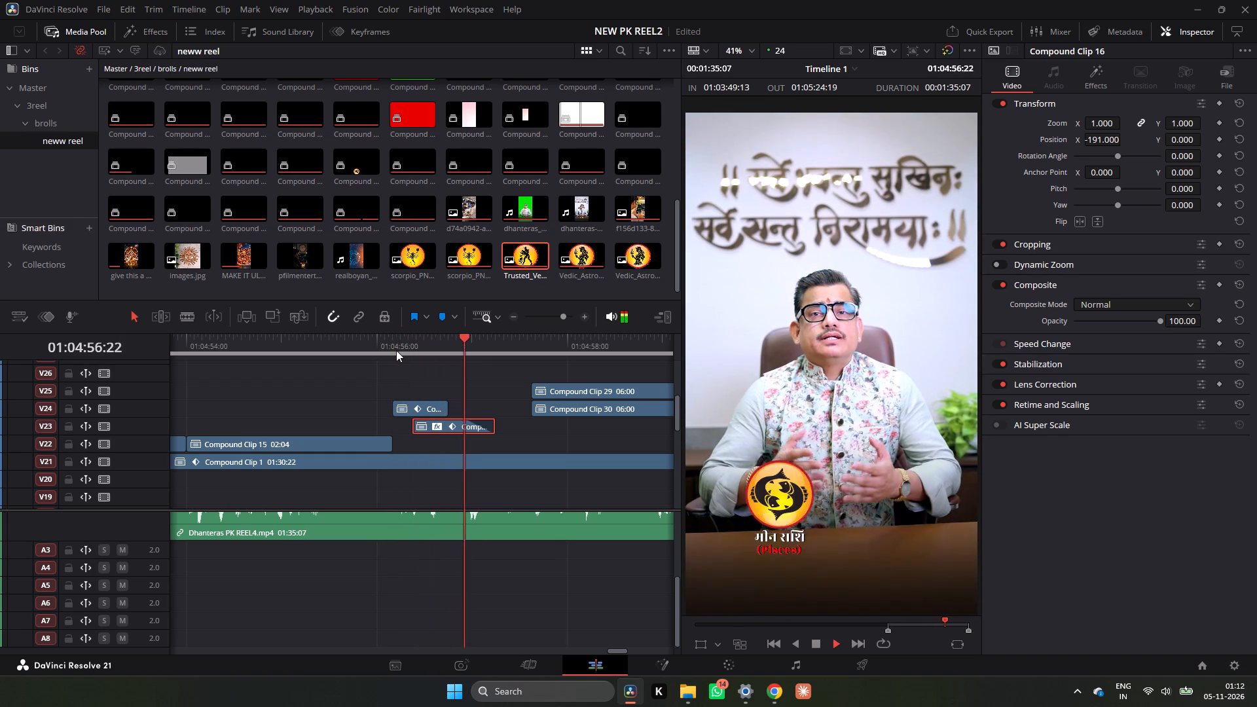
{"action": "key", "text": "space"}
{"action": "left_click", "coordinate": [414, 350]}
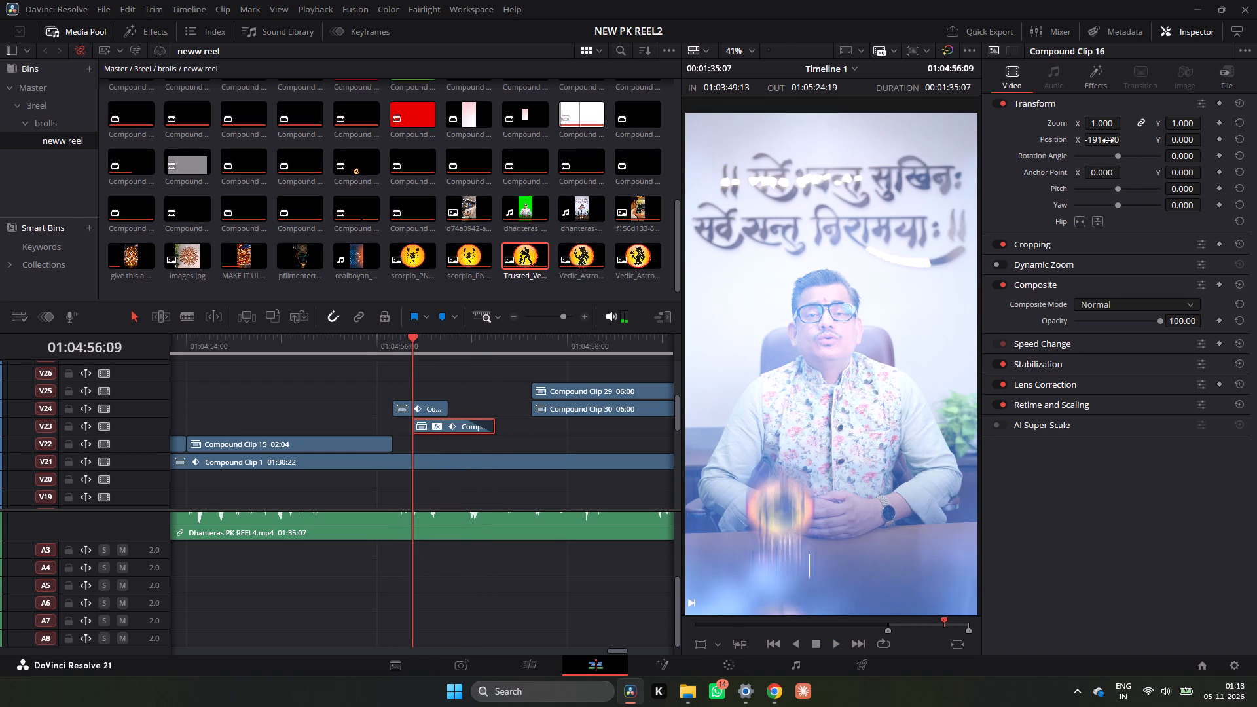
Set the meen emblem's Compound Clip 16 on V23 to Position X 184, beside the dhanu emblem, and play the pair back.
{"action": "left_click", "coordinate": [441, 352]}
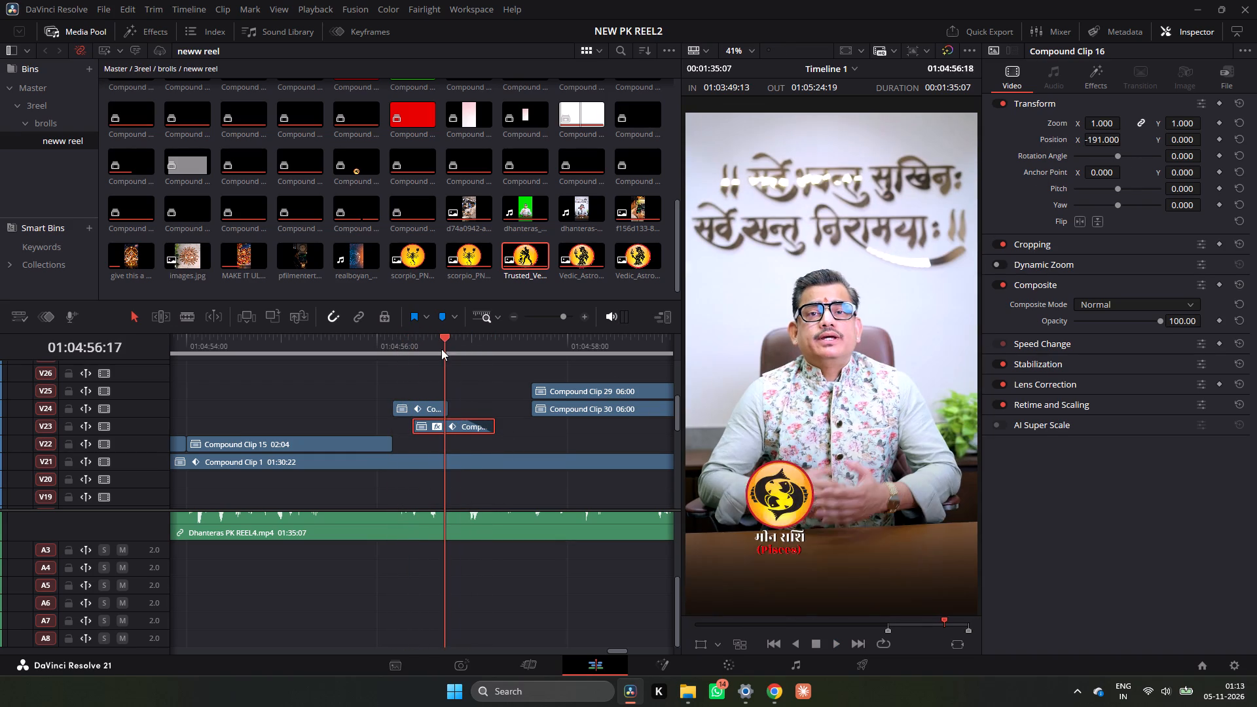
{"action": "left_click_drag", "start_coordinate": [1095, 140], "coordinate": [1157, 143]}
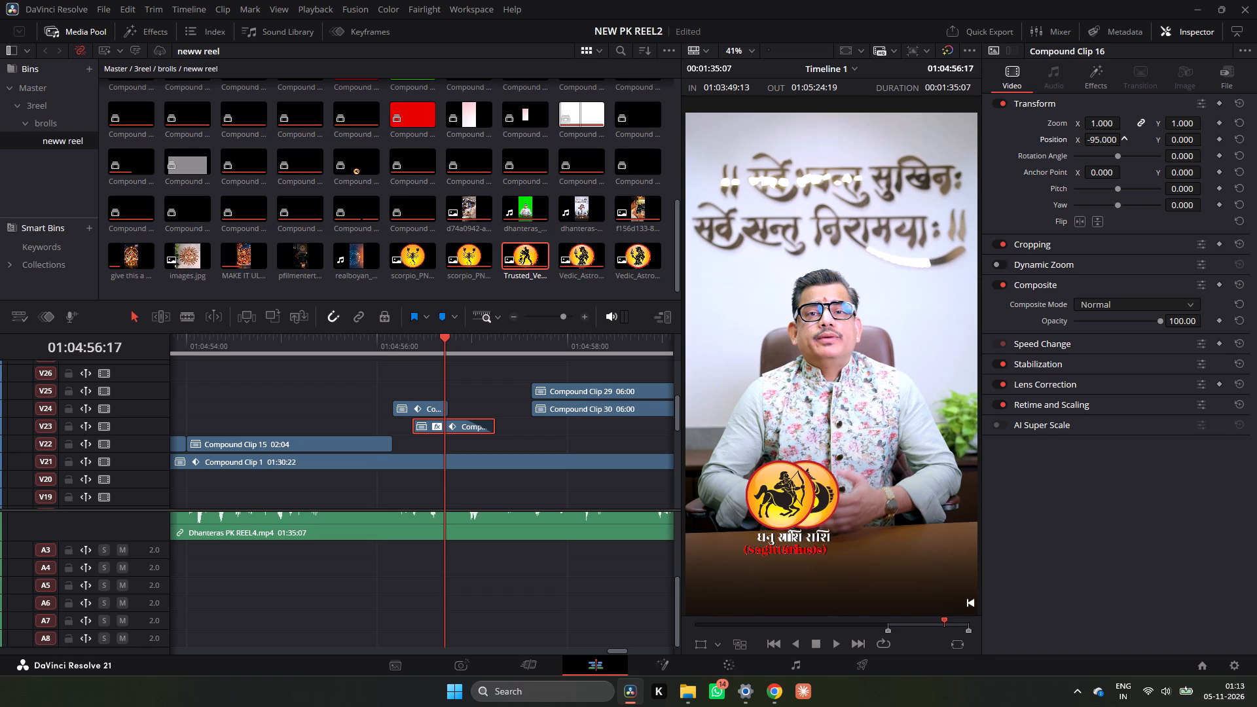
{"action": "left_click_drag", "start_coordinate": [1157, 143], "coordinate": [721, 368]}
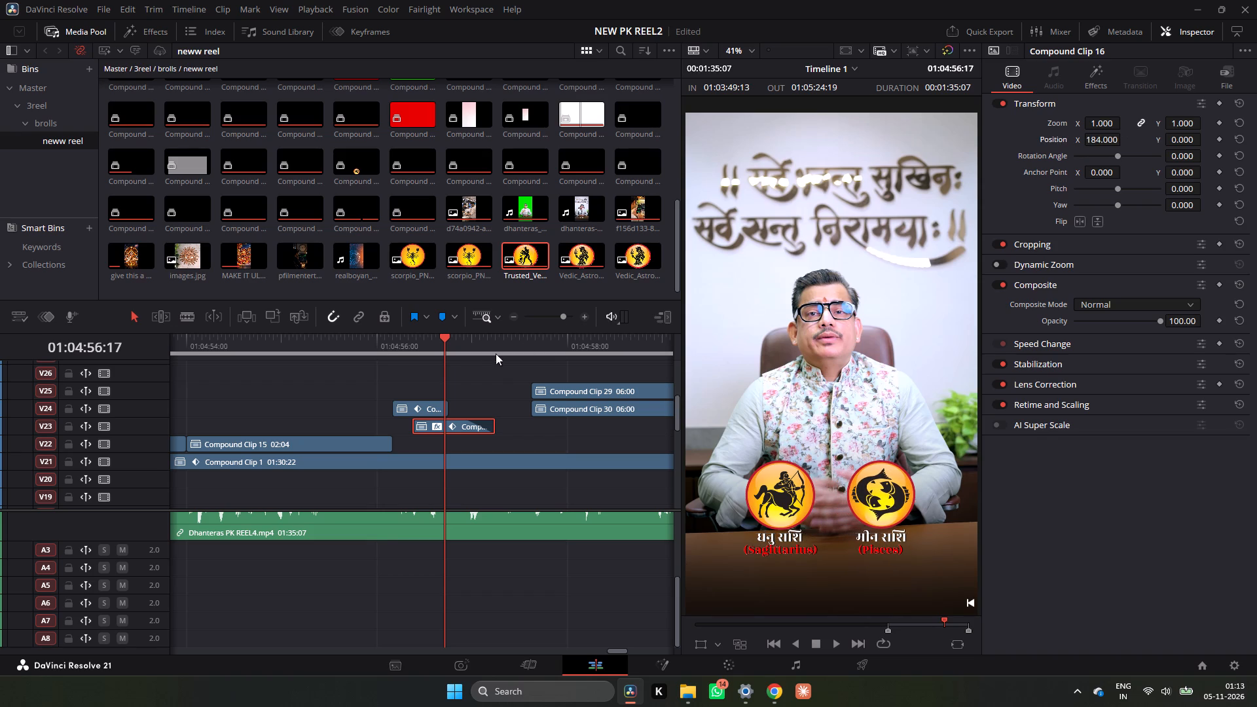
{"action": "left_click", "coordinate": [386, 335]}
{"action": "key", "text": "space"}
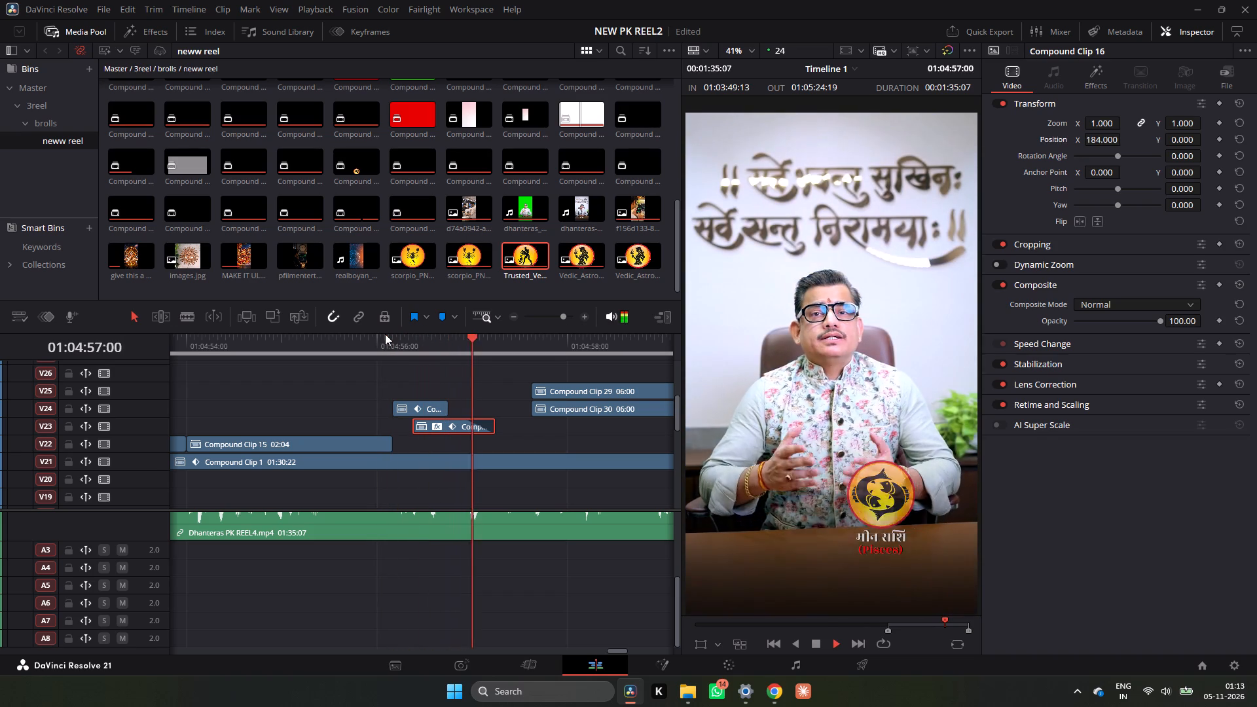
{"action": "left_click", "coordinate": [385, 334]}
{"action": "key", "text": "space"}
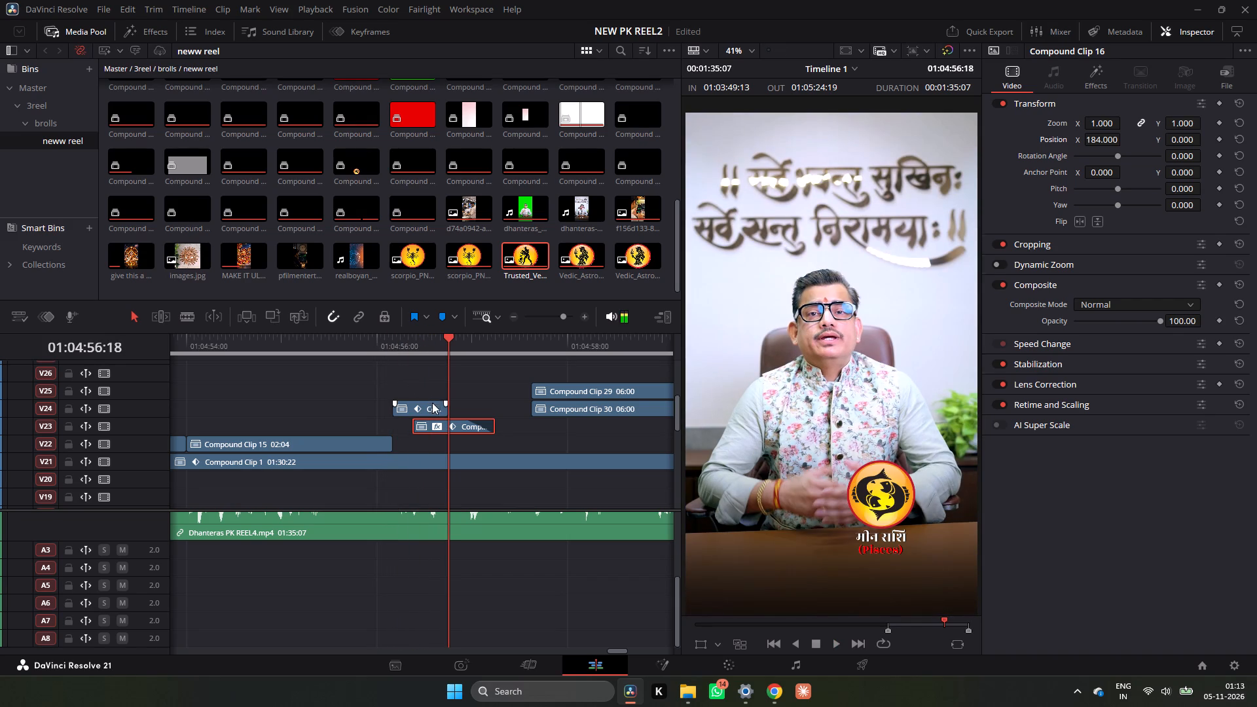
Check the pair's entries, remove the fade-out at the end of the meen emblem's Compound Clip 16 on V23, and replay it.
{"action": "left_click", "coordinate": [432, 403]}
{"action": "left_click_drag", "start_coordinate": [439, 331], "coordinate": [431, 338]}
{"action": "left_click", "coordinate": [407, 347]}
{"action": "key", "text": "space"}
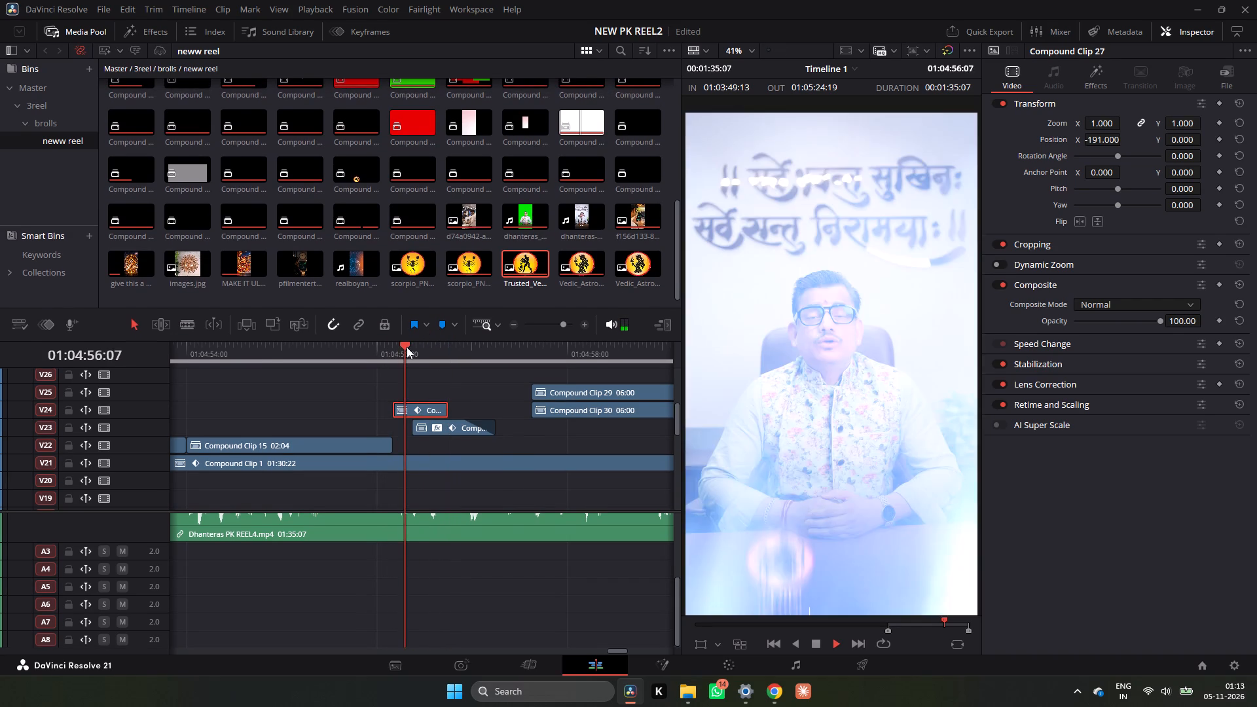
{"action": "left_click", "coordinate": [404, 346]}
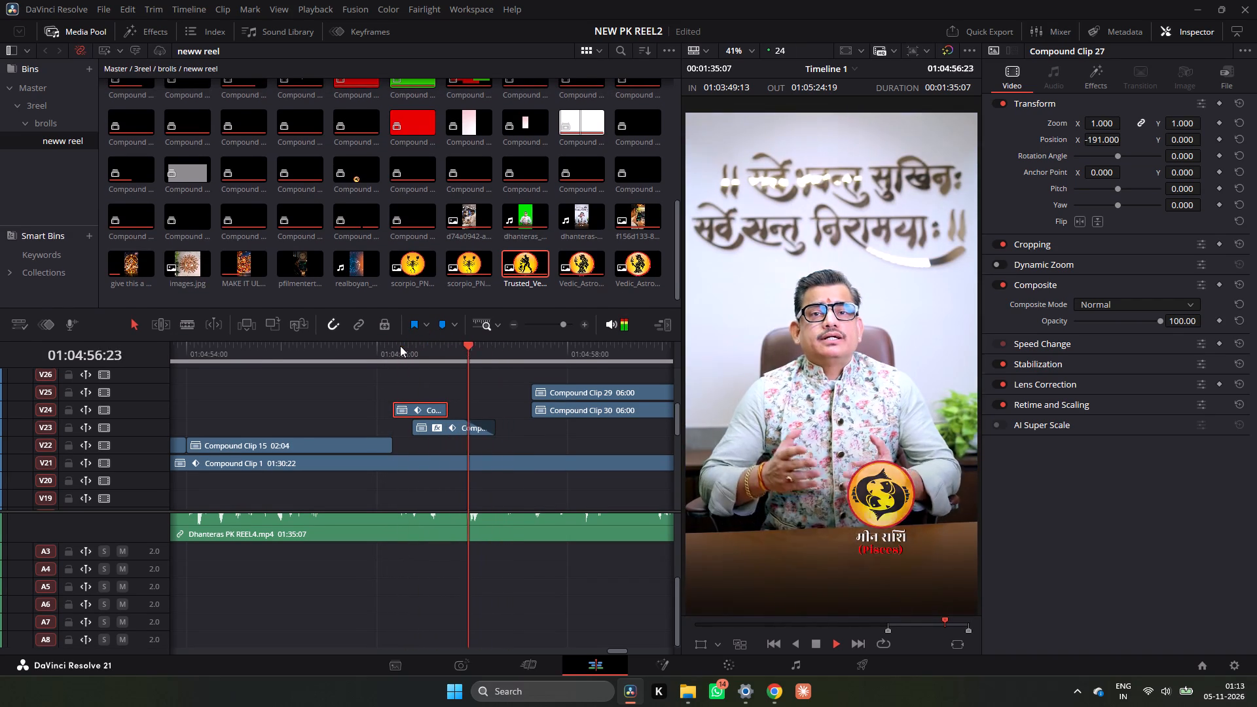
{"action": "key", "text": "space"}
{"action": "left_click", "coordinate": [398, 355]}
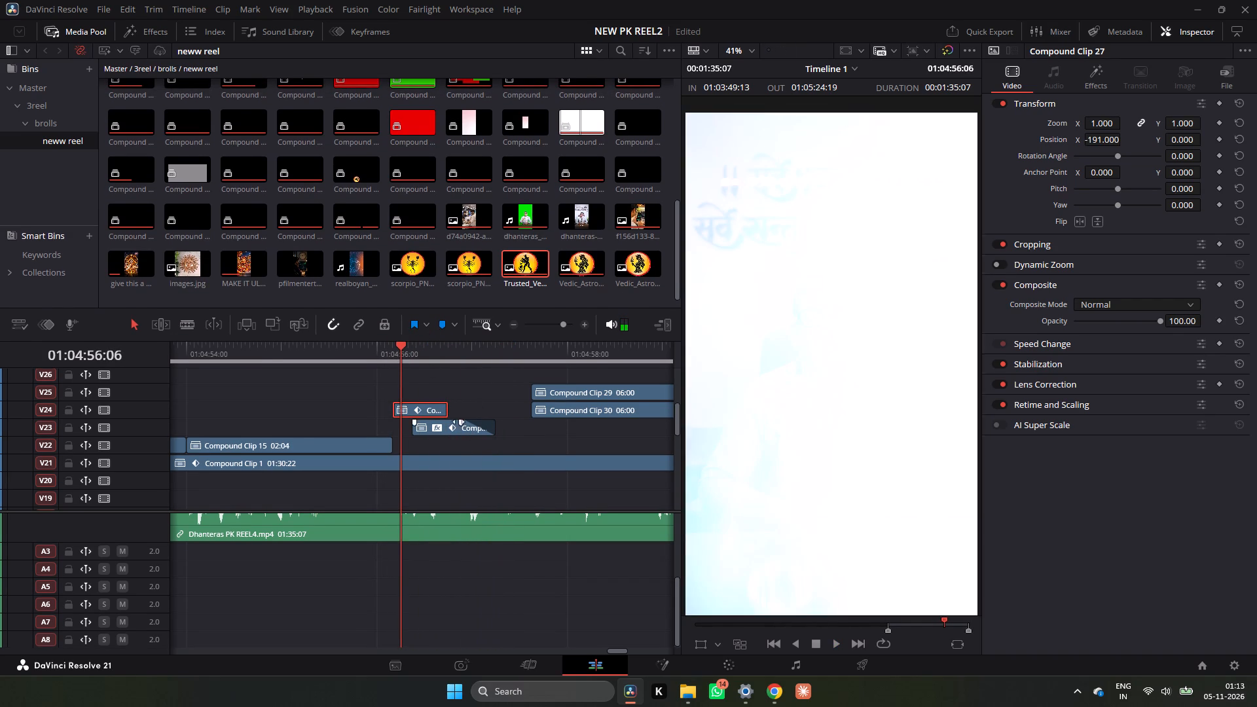
{"action": "left_click_drag", "start_coordinate": [461, 420], "coordinate": [500, 421]}
{"action": "key", "text": "space"}
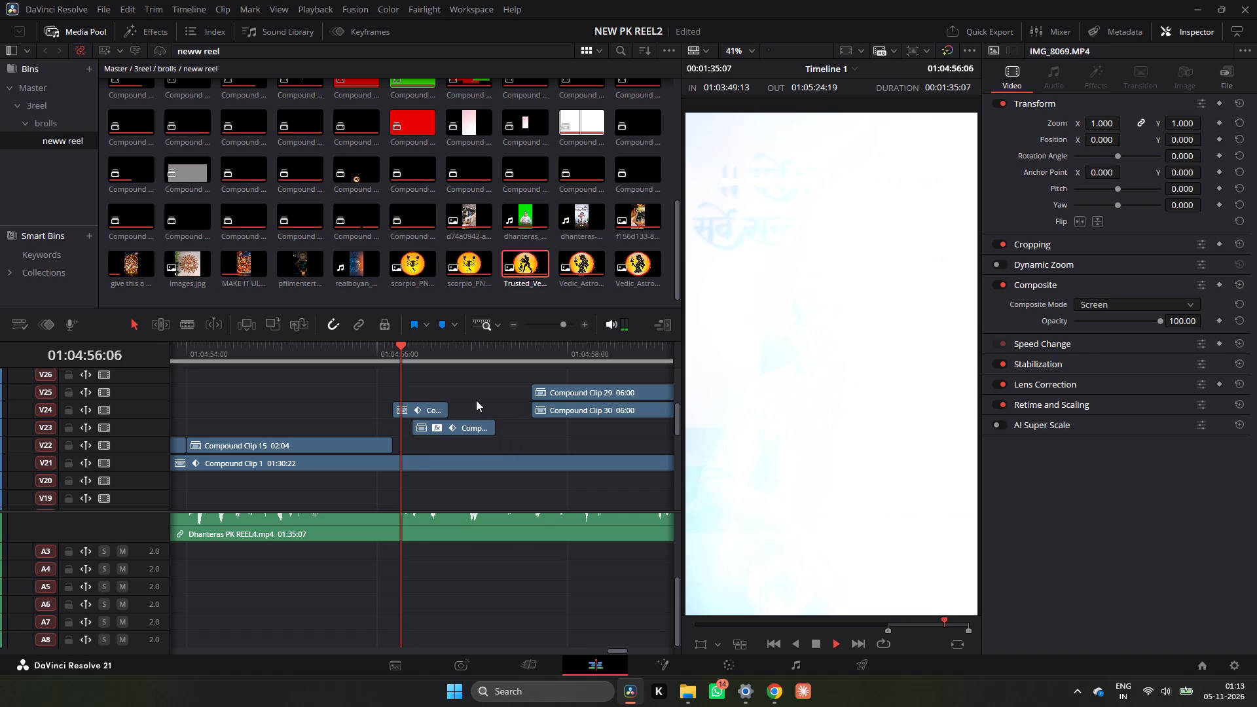
{"action": "key", "text": "space"}
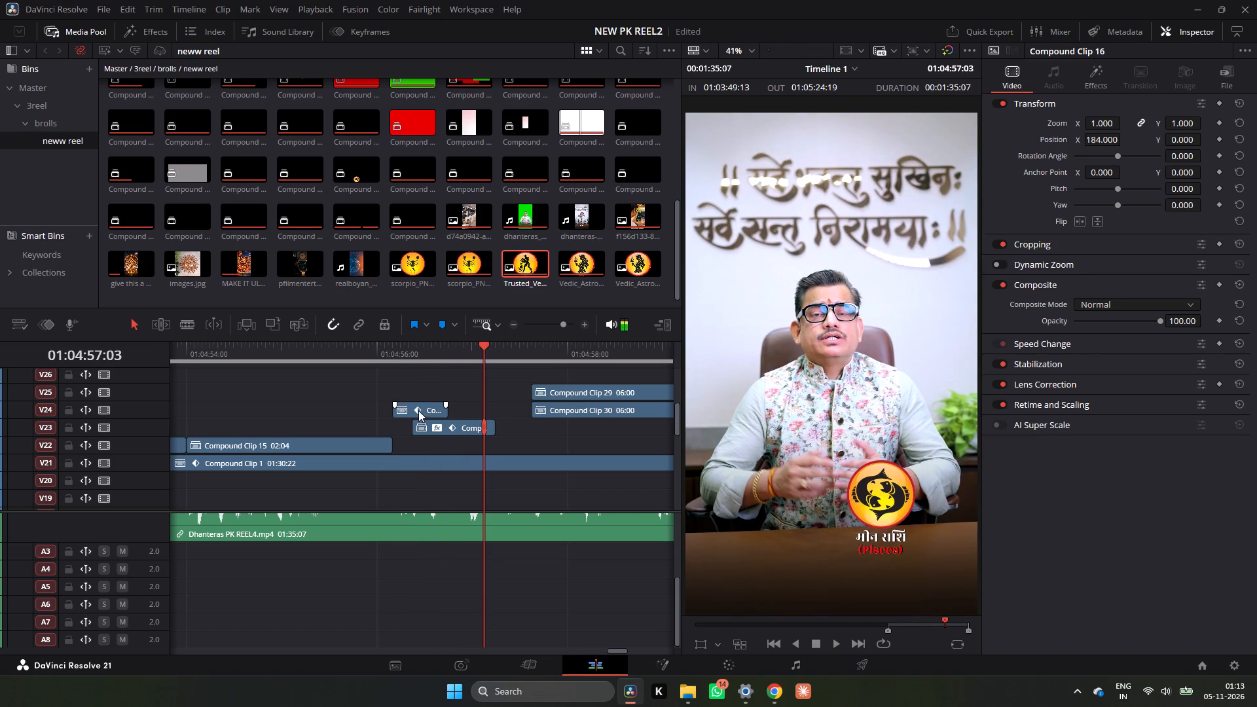
Split the dhanu emblem's Compound Clip 27 at 01:04:56:13 and duplicate its tail piece along V24 until it ends with Compound Clip 16.
{"action": "left_click", "coordinate": [431, 412]}
{"action": "left_click", "coordinate": [420, 350]}
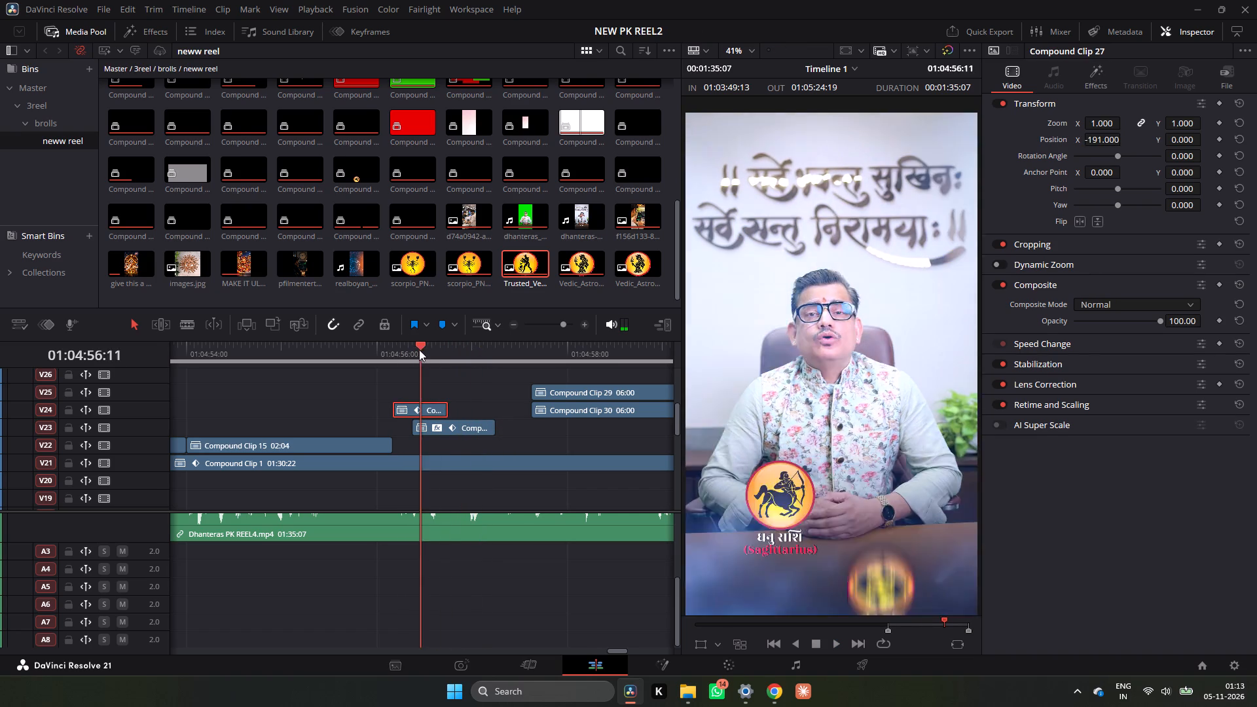
{"action": "left_click_drag", "start_coordinate": [420, 351], "coordinate": [429, 352]}
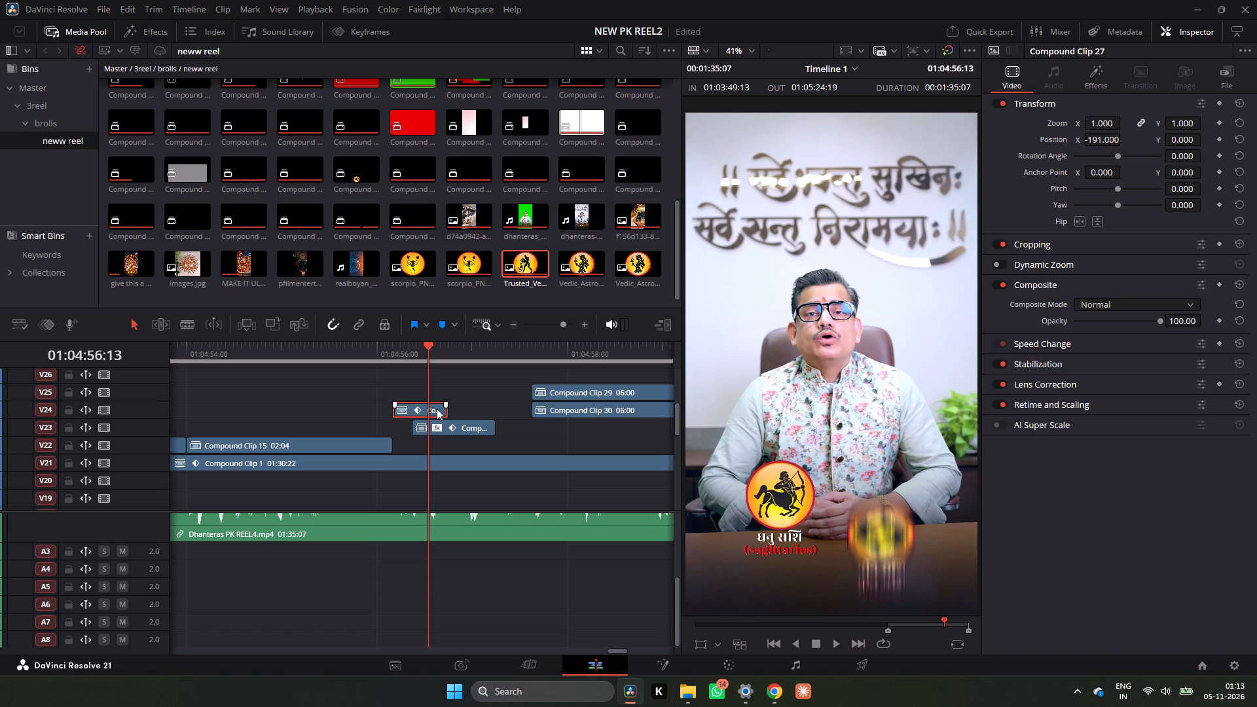
{"action": "key", "text": "ctrl+b"}
{"action": "left_click", "coordinate": [437, 408]}
{"action": "left_click_drag", "start_coordinate": [437, 408], "coordinate": [455, 407], "text": "alt"}
{"action": "left_click_drag", "start_coordinate": [455, 407], "coordinate": [477, 407], "text": "alt"}
{"action": "left_click_drag", "start_coordinate": [475, 407], "coordinate": [487, 407], "text": "alt"}
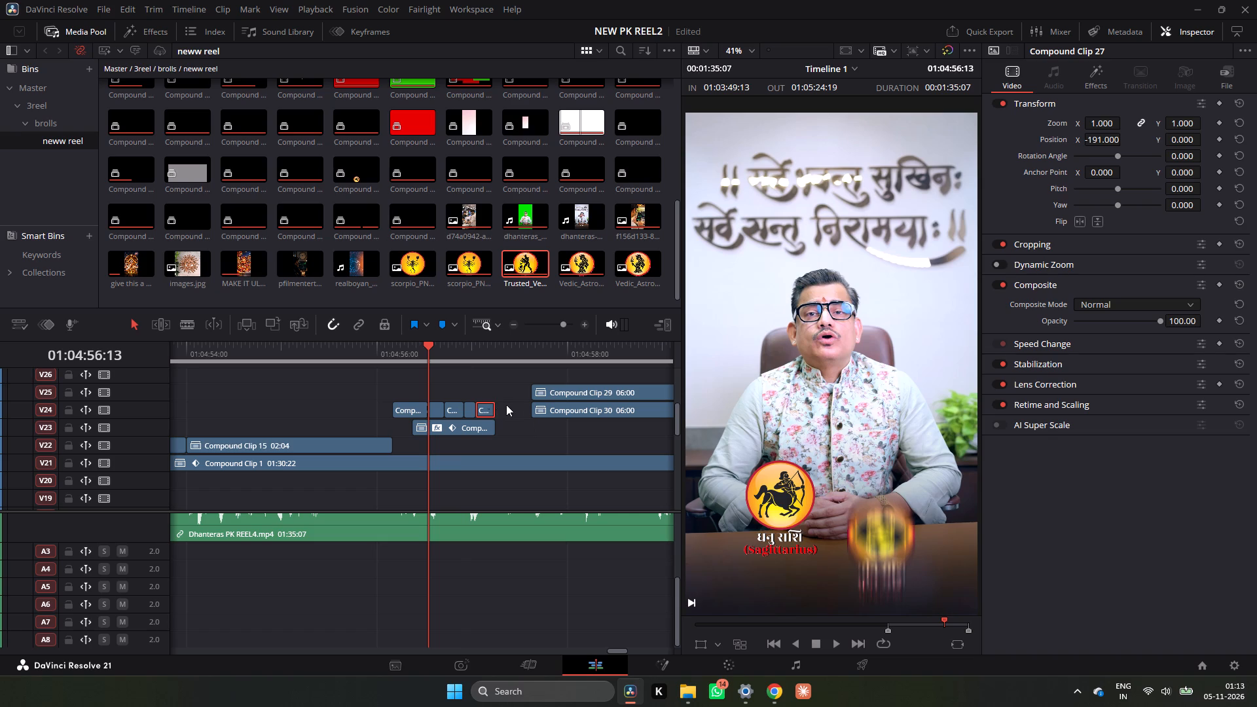
Play back the dhanu and meen emblems from their entries through the cut to the Gold shot, checking timing and continuity.
{"action": "left_click_drag", "start_coordinate": [501, 350], "coordinate": [396, 366]}
{"action": "key", "text": "space"}
{"action": "key", "text": "space"}
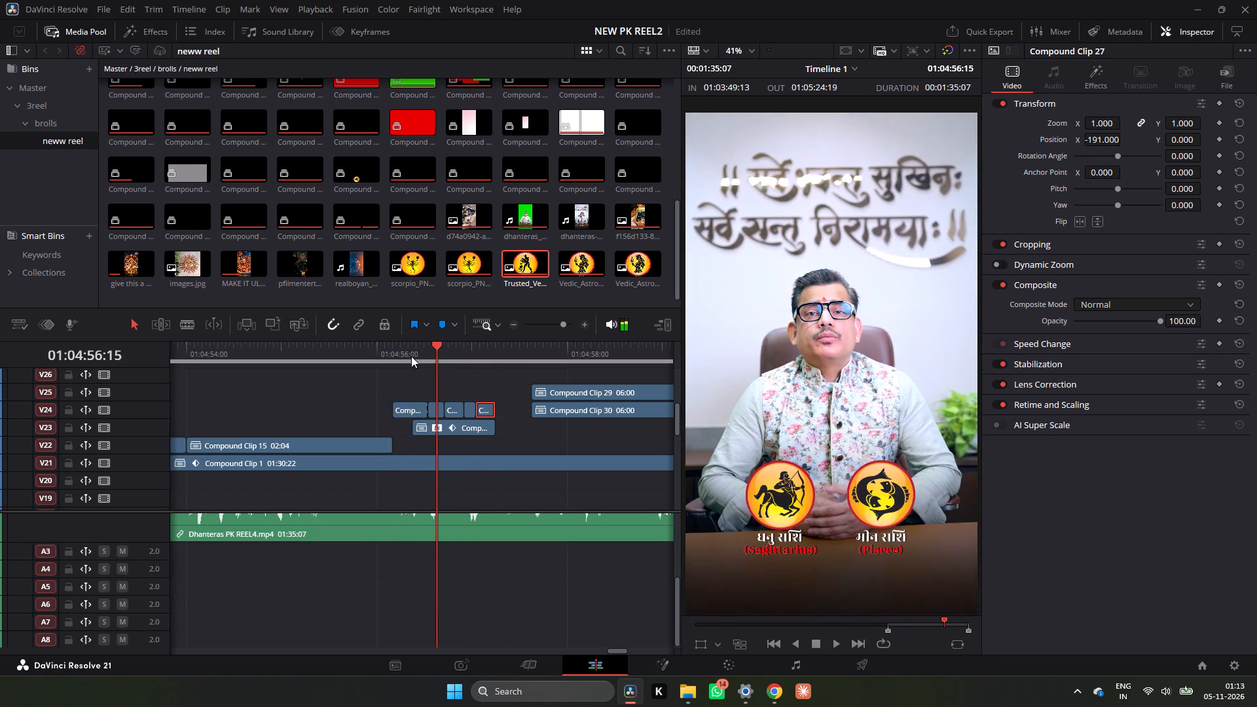
{"action": "left_click", "coordinate": [411, 356]}
{"action": "left_click_drag", "start_coordinate": [431, 344], "coordinate": [425, 349]}
{"action": "key", "text": "space"}
{"action": "key", "text": "space"}
{"action": "left_click", "coordinate": [407, 349]}
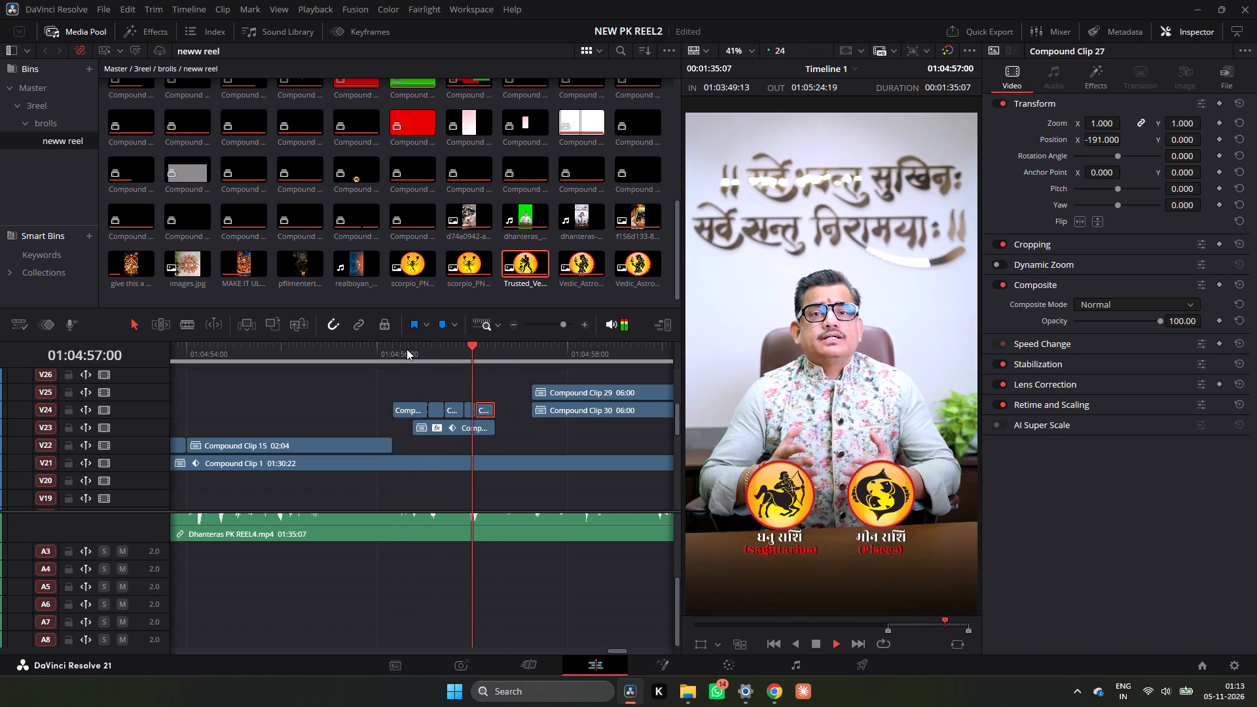
{"action": "key", "text": "space"}
{"action": "key", "text": "space"}
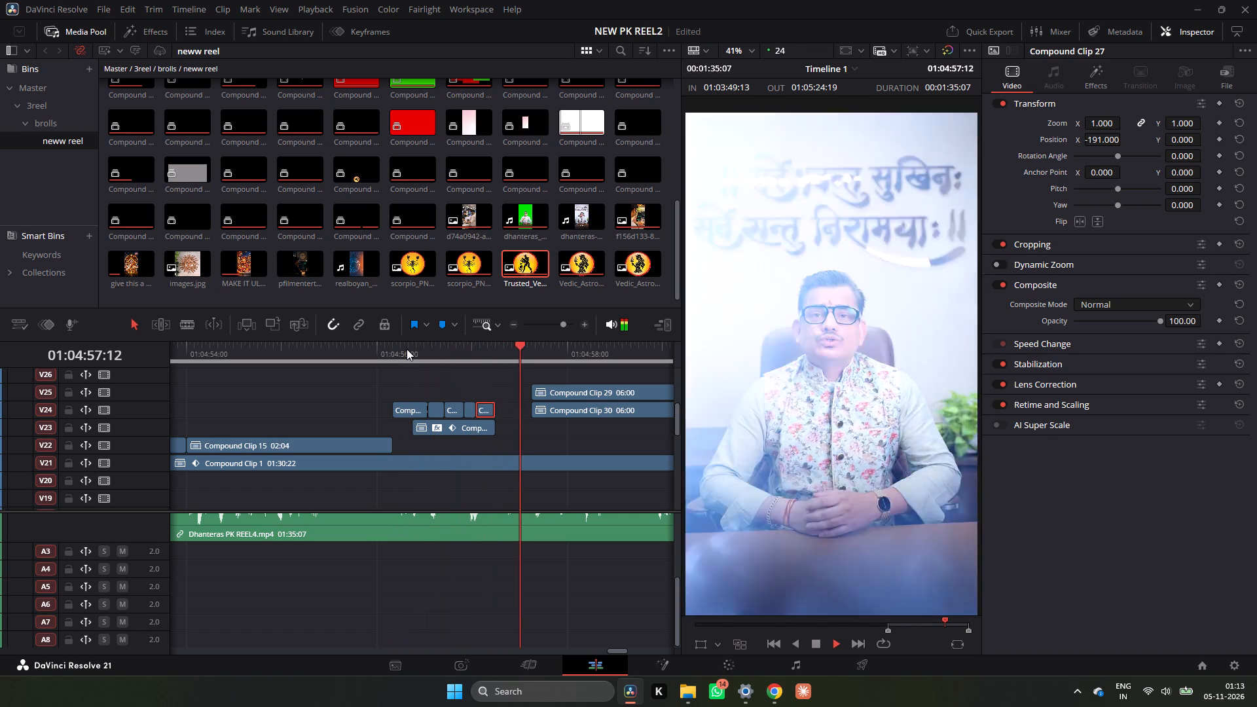
{"action": "left_click", "coordinate": [407, 349]}
{"action": "key", "text": "space"}
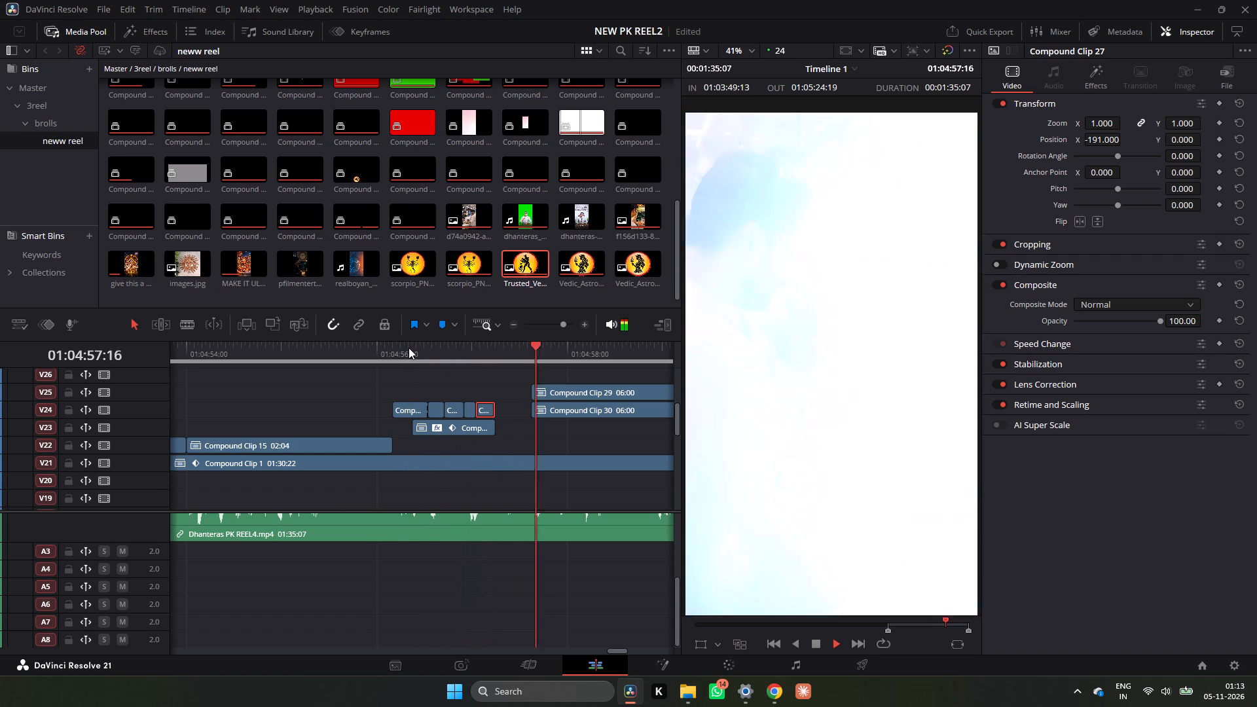
{"action": "key", "text": "space"}
{"action": "left_click", "coordinate": [409, 348]}
{"action": "key", "text": "space"}
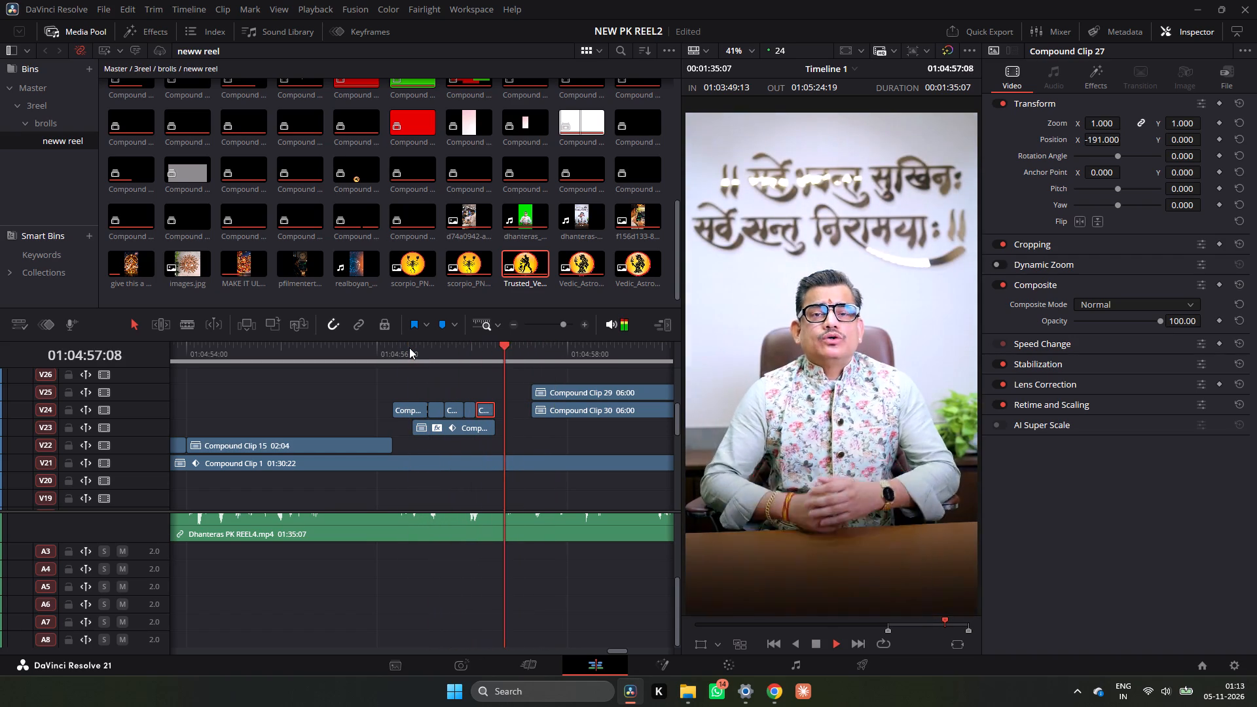
{"action": "left_click", "coordinate": [409, 348]}
{"action": "left_click", "coordinate": [409, 348]}
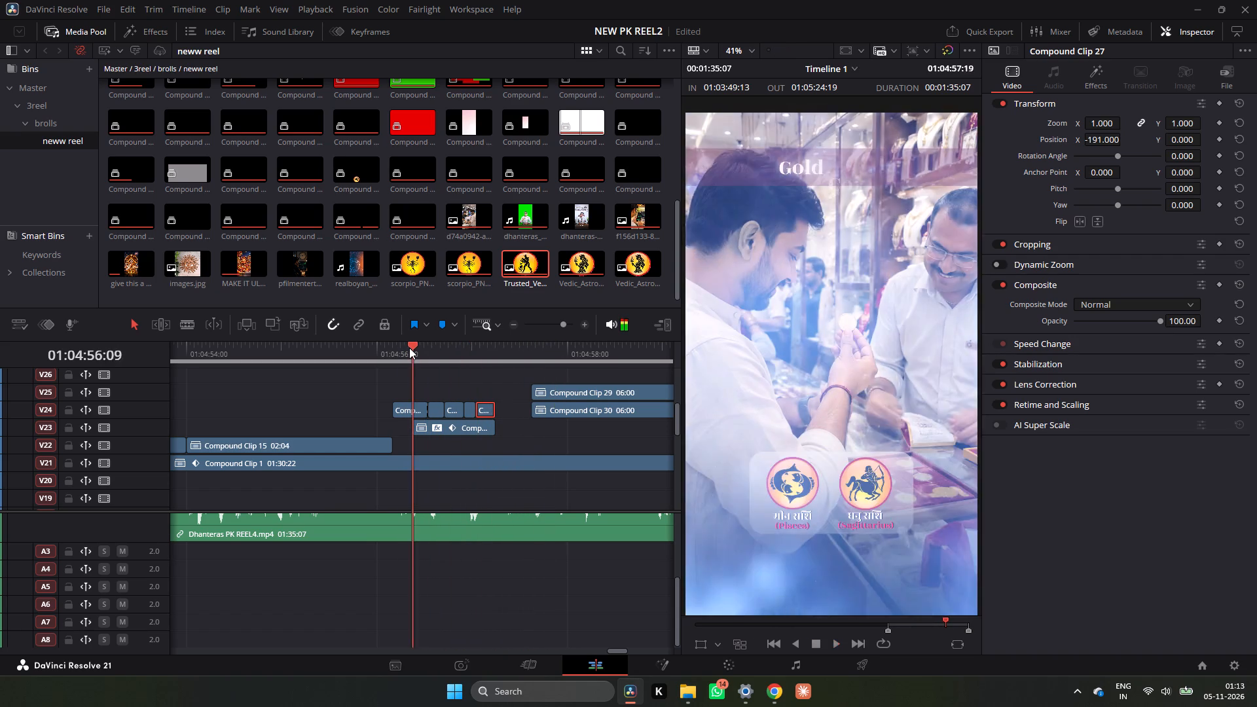
{"action": "key", "text": "space"}
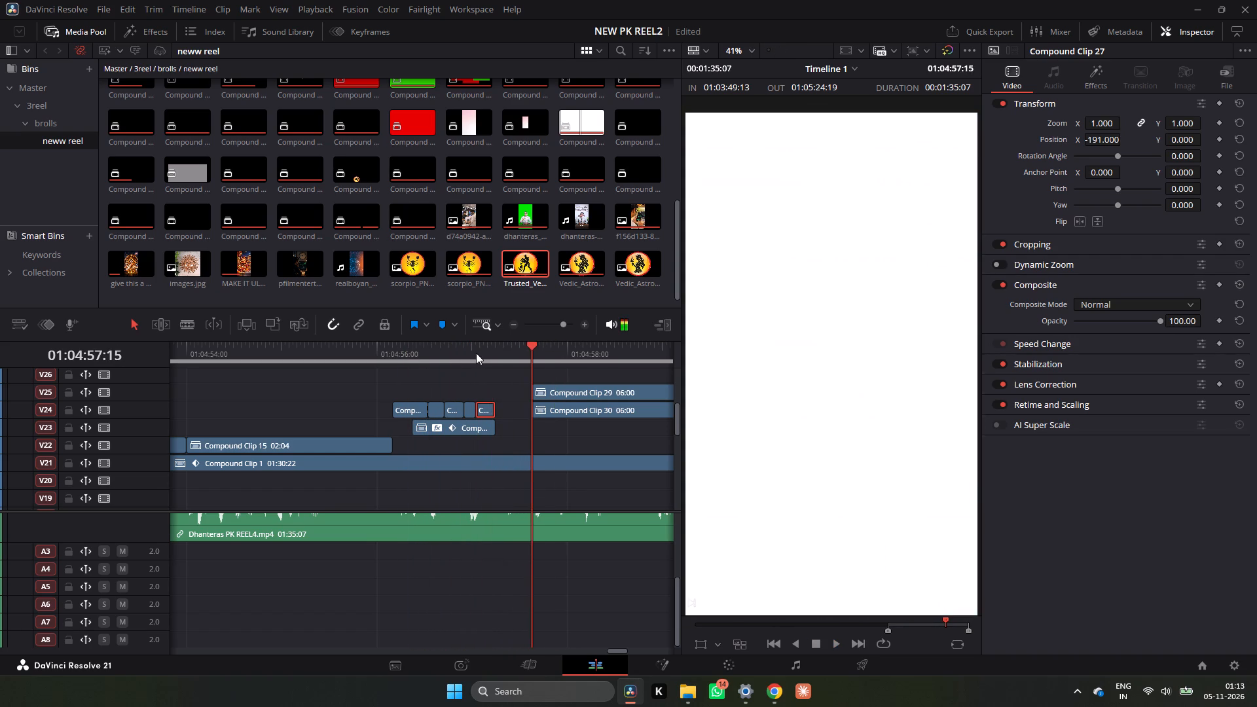
{"action": "left_click", "coordinate": [480, 353]}
{"action": "key", "text": "space"}
{"action": "key", "text": "space"}
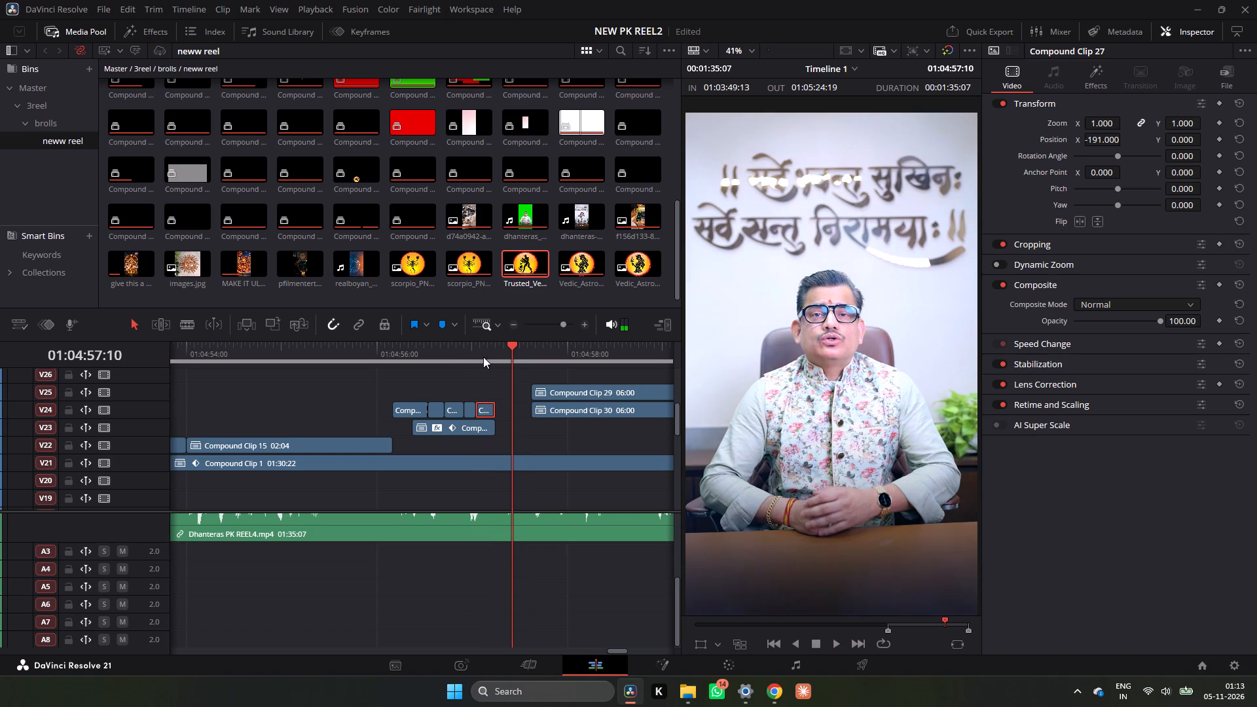
{"action": "left_click_drag", "start_coordinate": [471, 352], "coordinate": [481, 354]}
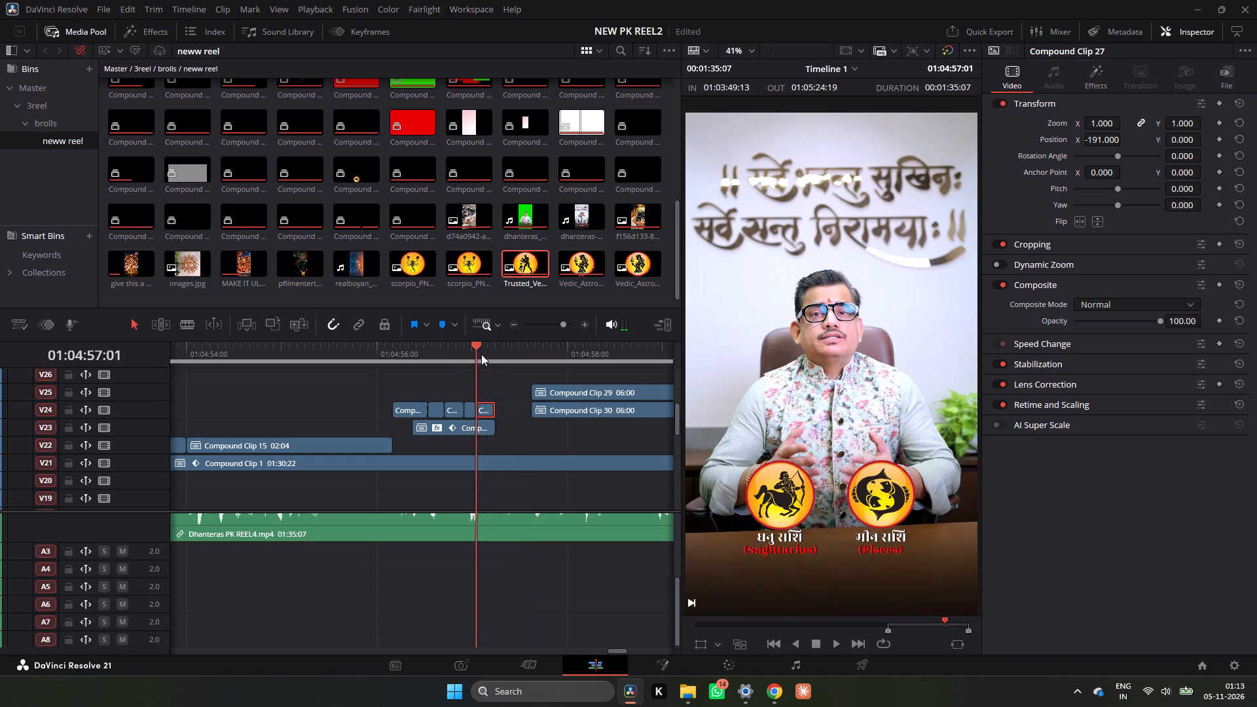
{"action": "left_click_drag", "start_coordinate": [481, 354], "coordinate": [429, 358]}
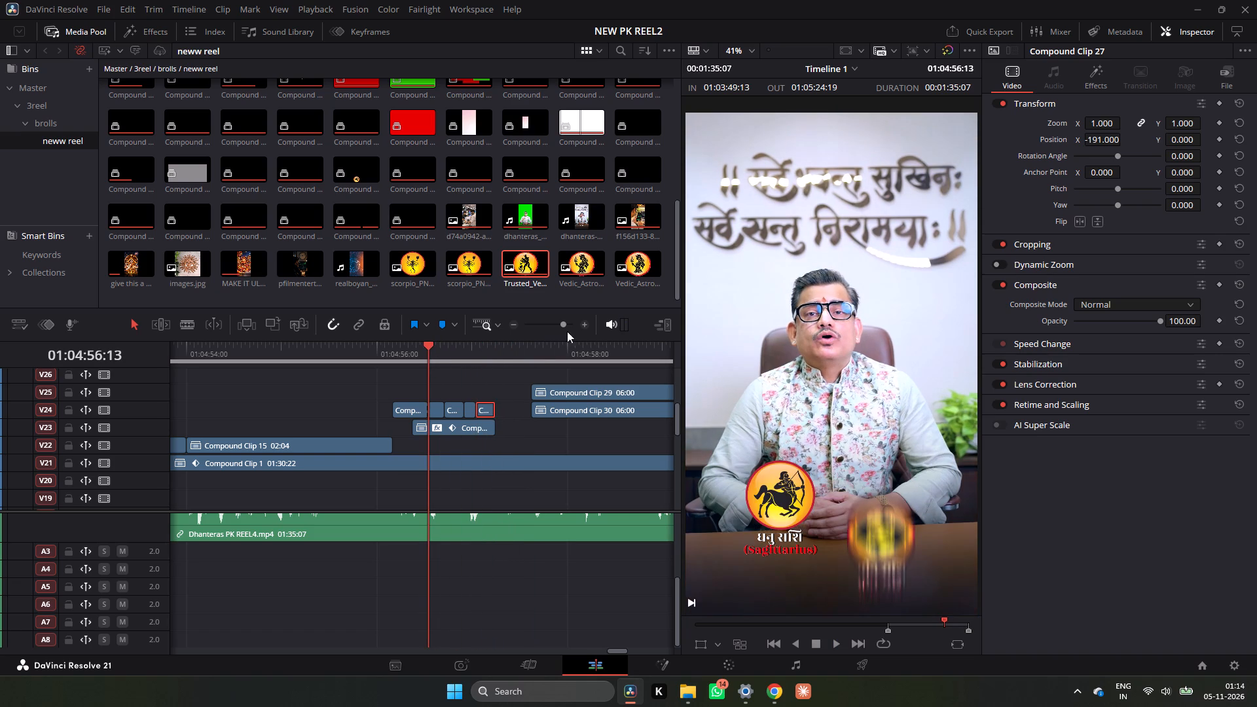
On the last Compound Clip 27 piece on V24, keyframe the Transform effect's Position Y at 01:04:57:04, then lower it out of frame at 01:04:57:05.
{"action": "left_click", "coordinate": [583, 326]}
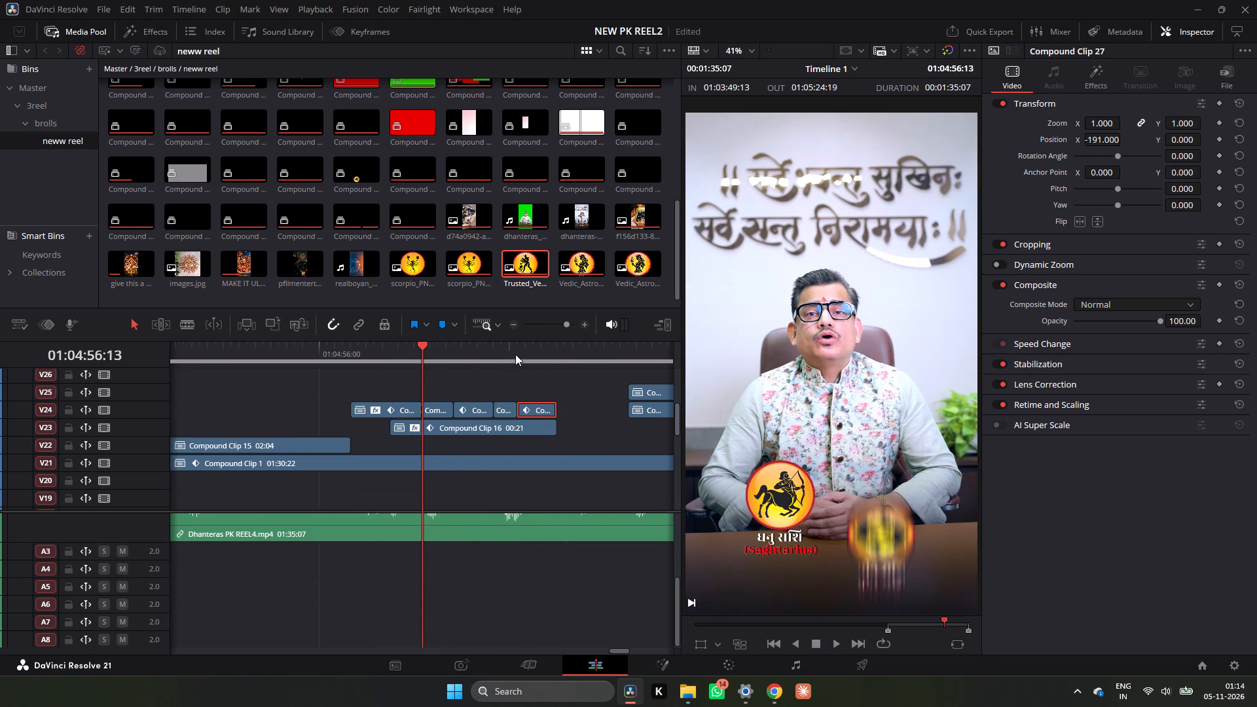
{"action": "left_click_drag", "start_coordinate": [515, 354], "coordinate": [538, 354]}
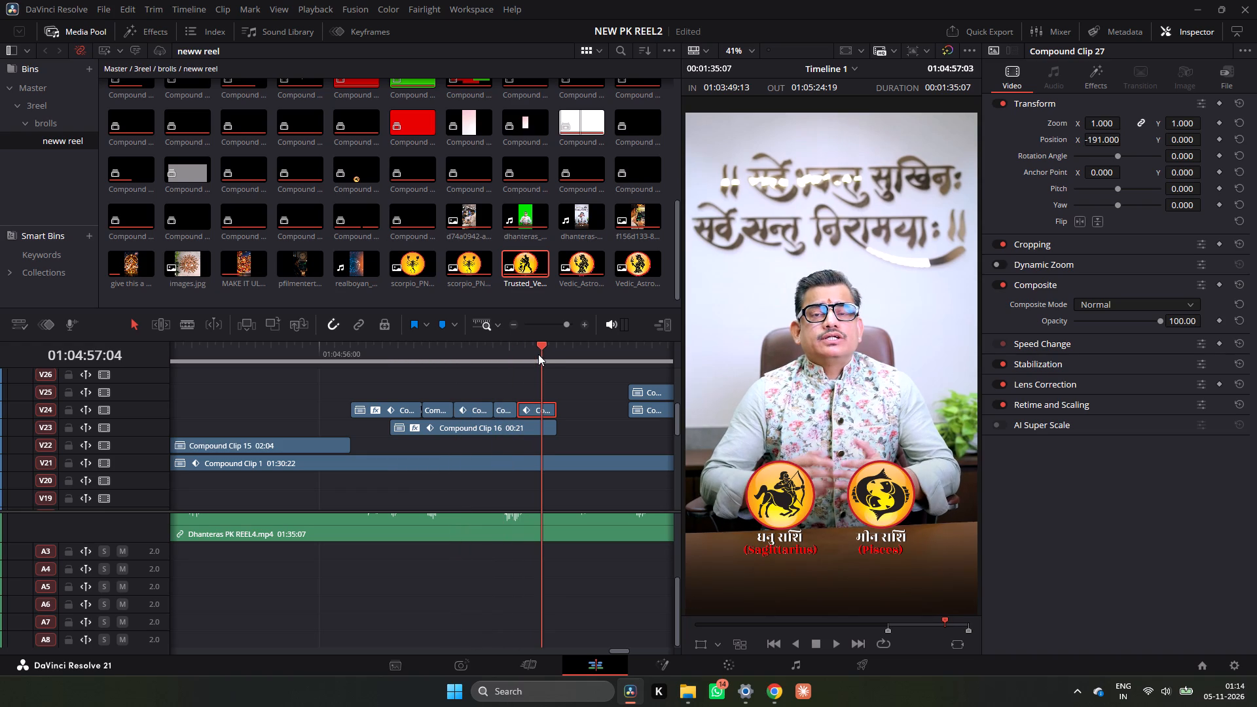
{"action": "left_click_drag", "start_coordinate": [538, 354], "coordinate": [534, 360]}
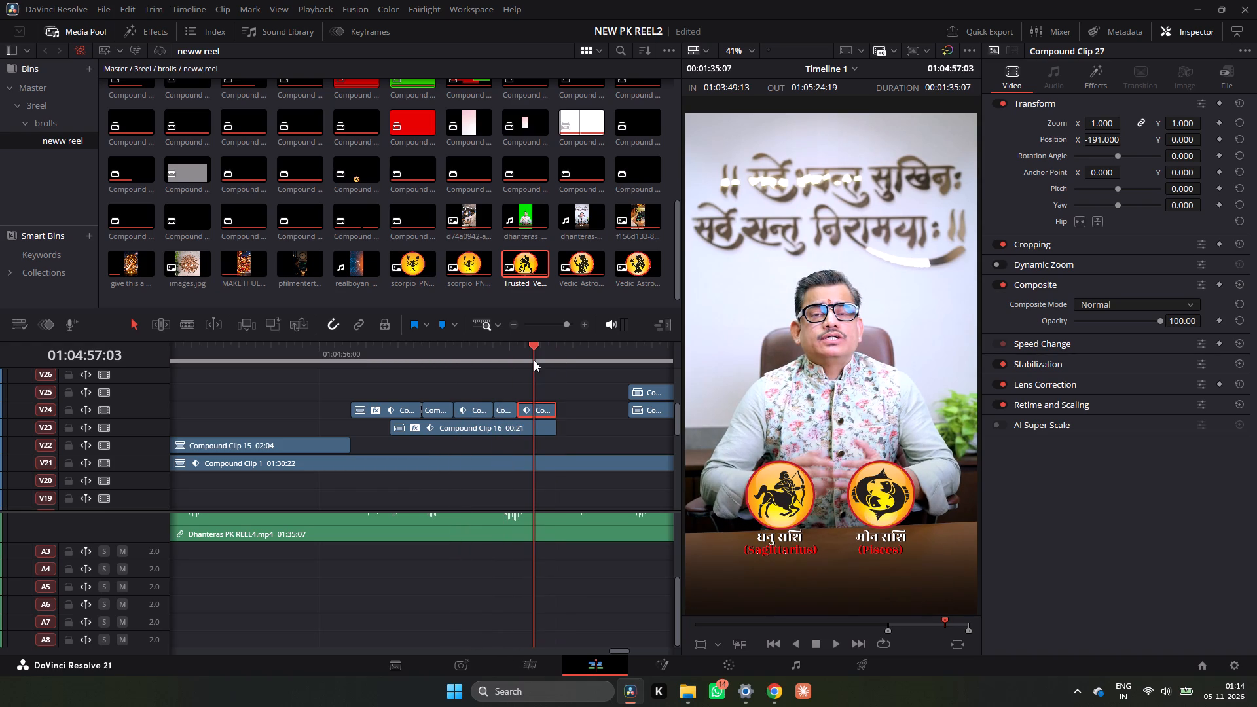
{"action": "left_click_drag", "start_coordinate": [534, 360], "coordinate": [543, 359]}
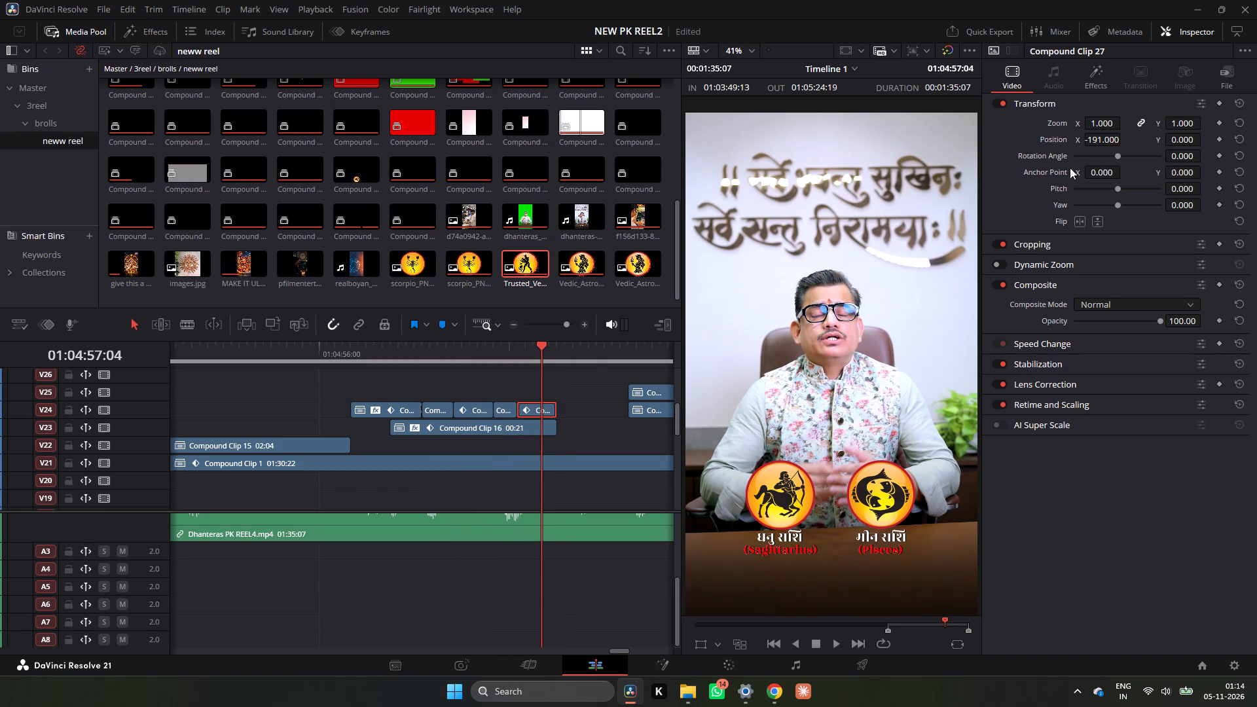
{"action": "left_click", "coordinate": [1104, 84]}
{"action": "left_click", "coordinate": [1218, 206]}
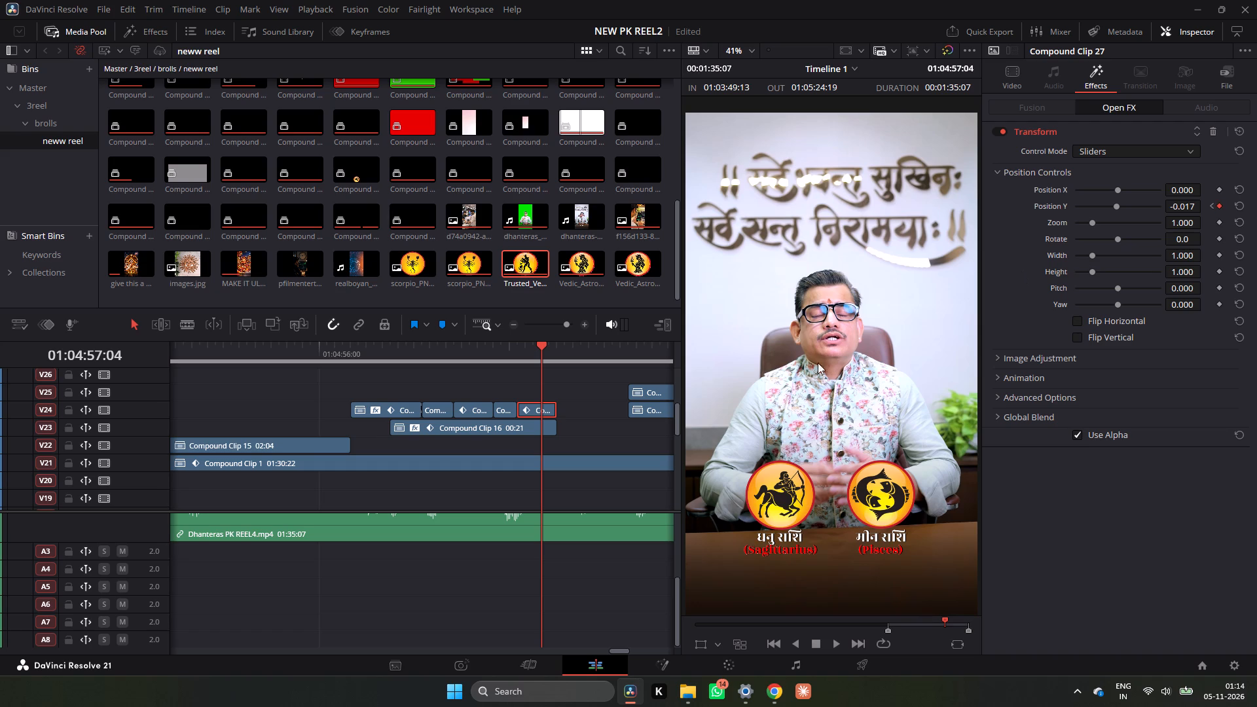
{"action": "left_click_drag", "start_coordinate": [543, 351], "coordinate": [549, 360]}
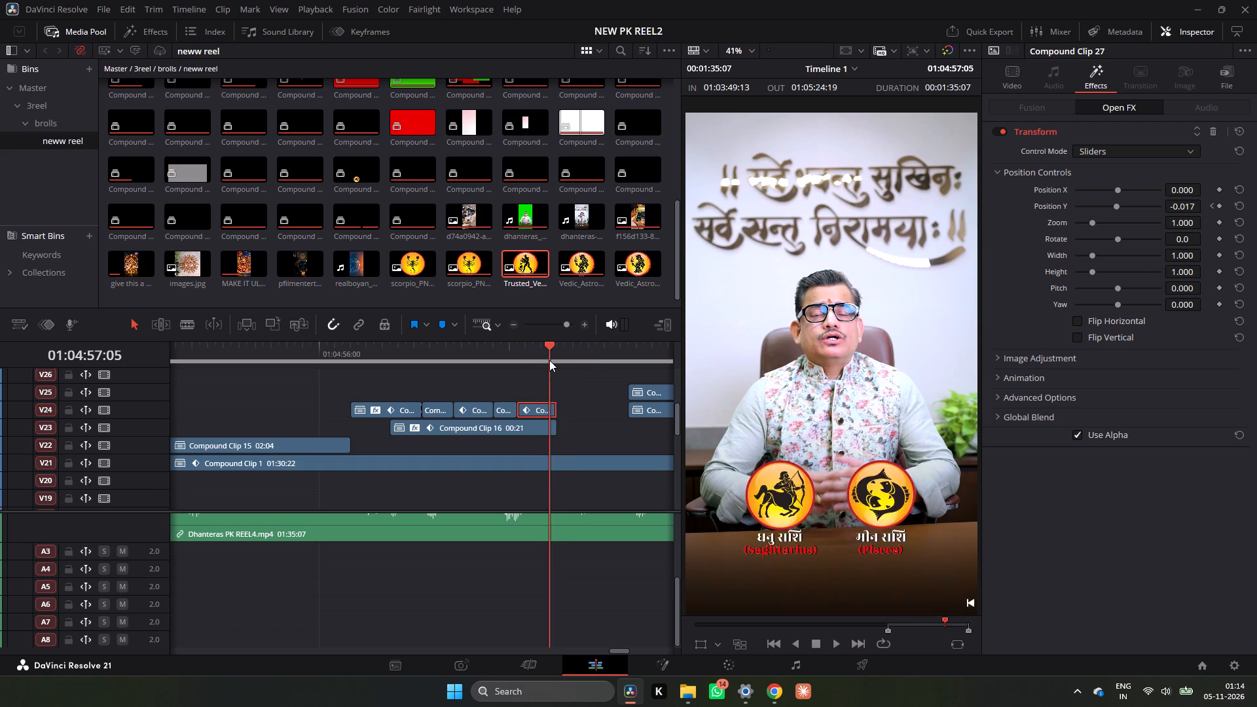
{"action": "left_click_drag", "start_coordinate": [549, 360], "coordinate": [558, 365]}
{"action": "key", "text": "Left"}
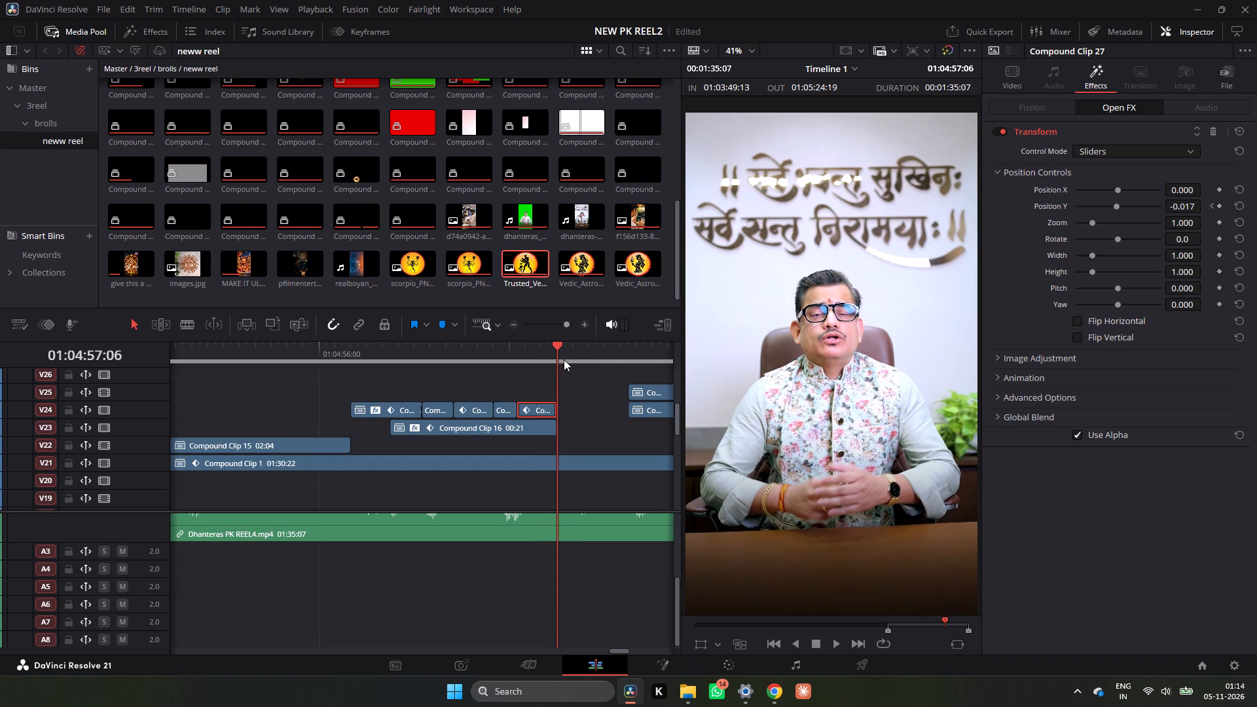
{"action": "left_click_drag", "start_coordinate": [1195, 209], "coordinate": [1170, 234]}
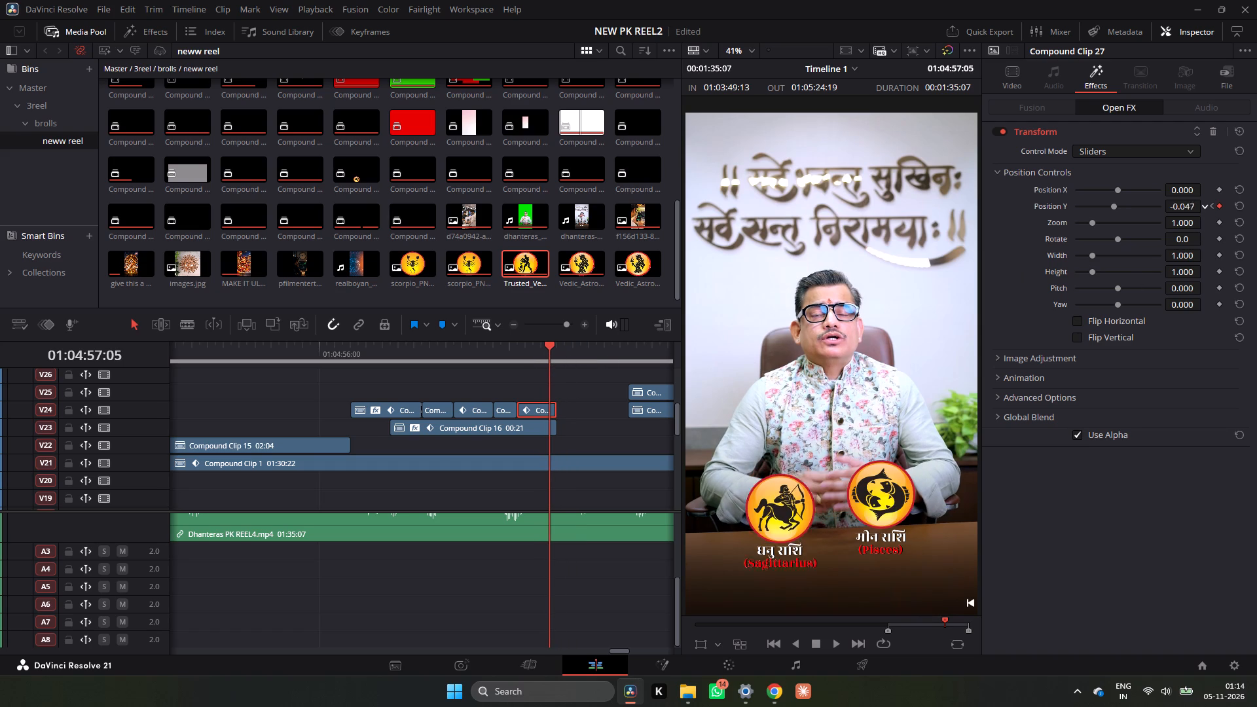
{"action": "left_click_drag", "start_coordinate": [1170, 234], "coordinate": [994, 372]}
On the meen emblem's Compound Clip 16 on V23, keyframe the Transform effect's Position Y at 01:04:57:04 and lower it to -0.317 at 01:04:57:05.
{"action": "left_click", "coordinate": [547, 429]}
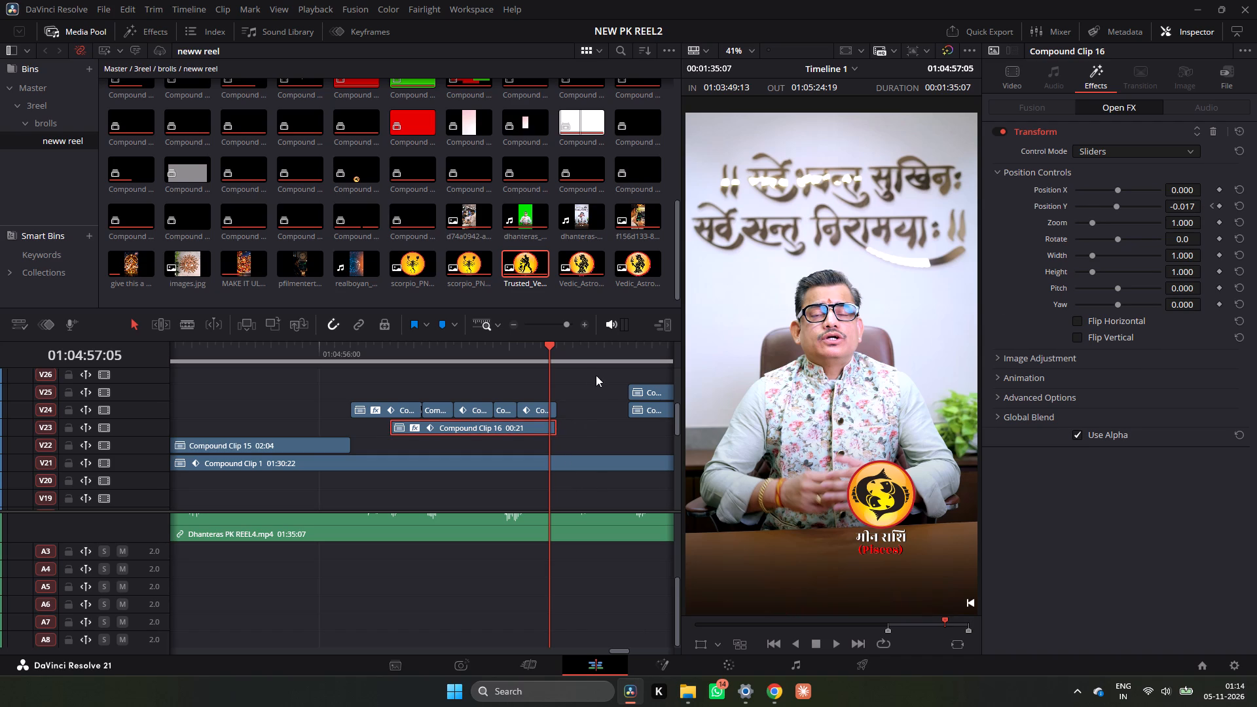
{"action": "left_click_drag", "start_coordinate": [548, 365], "coordinate": [538, 371]}
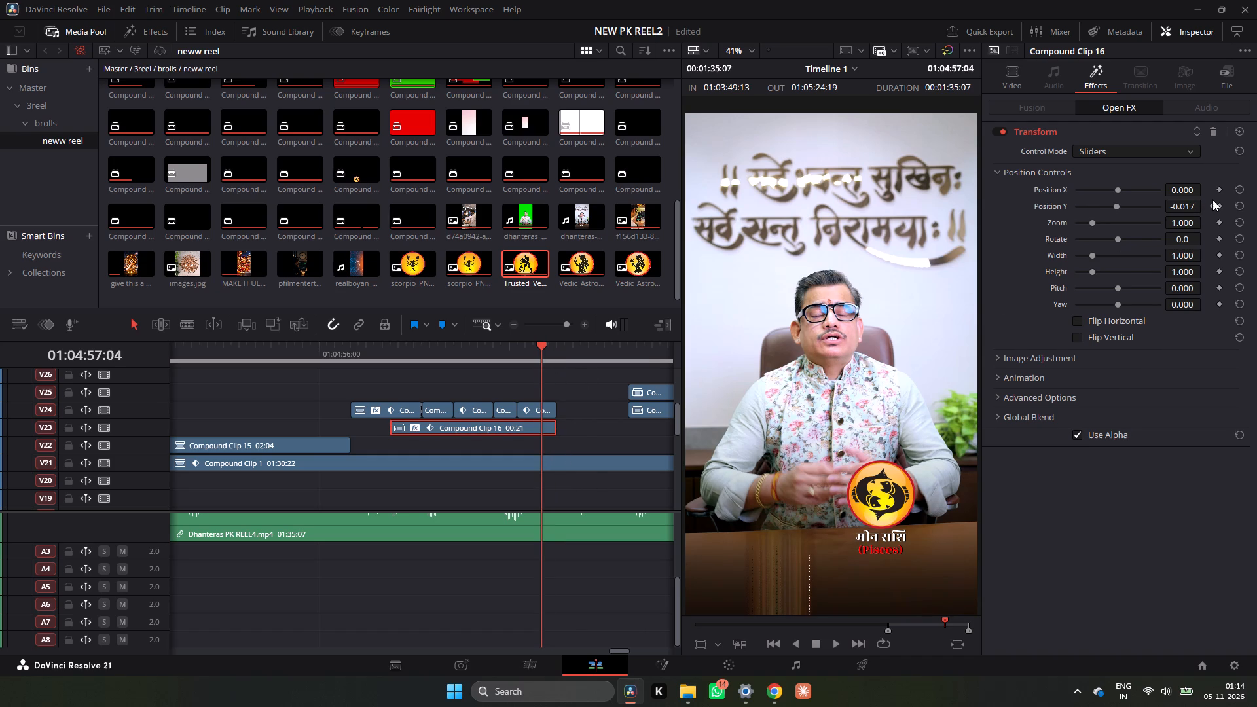
{"action": "left_click", "coordinate": [1216, 206]}
{"action": "left_click_drag", "start_coordinate": [535, 352], "coordinate": [549, 353]}
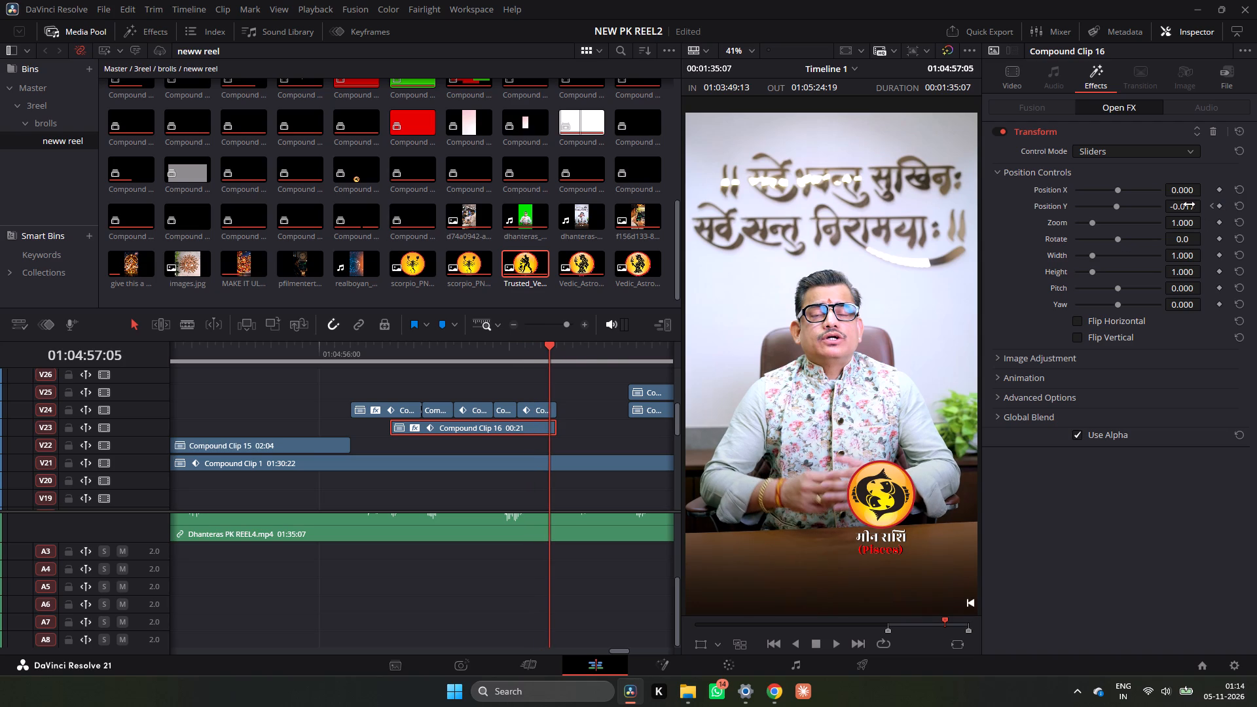
{"action": "left_click_drag", "start_coordinate": [1189, 204], "coordinate": [993, 345]}
Play back the dhanu and meen emblems repeatedly from their entries through their exits into the Gold Coins shot, checking that the animations match.
{"action": "left_click", "coordinate": [507, 344]}
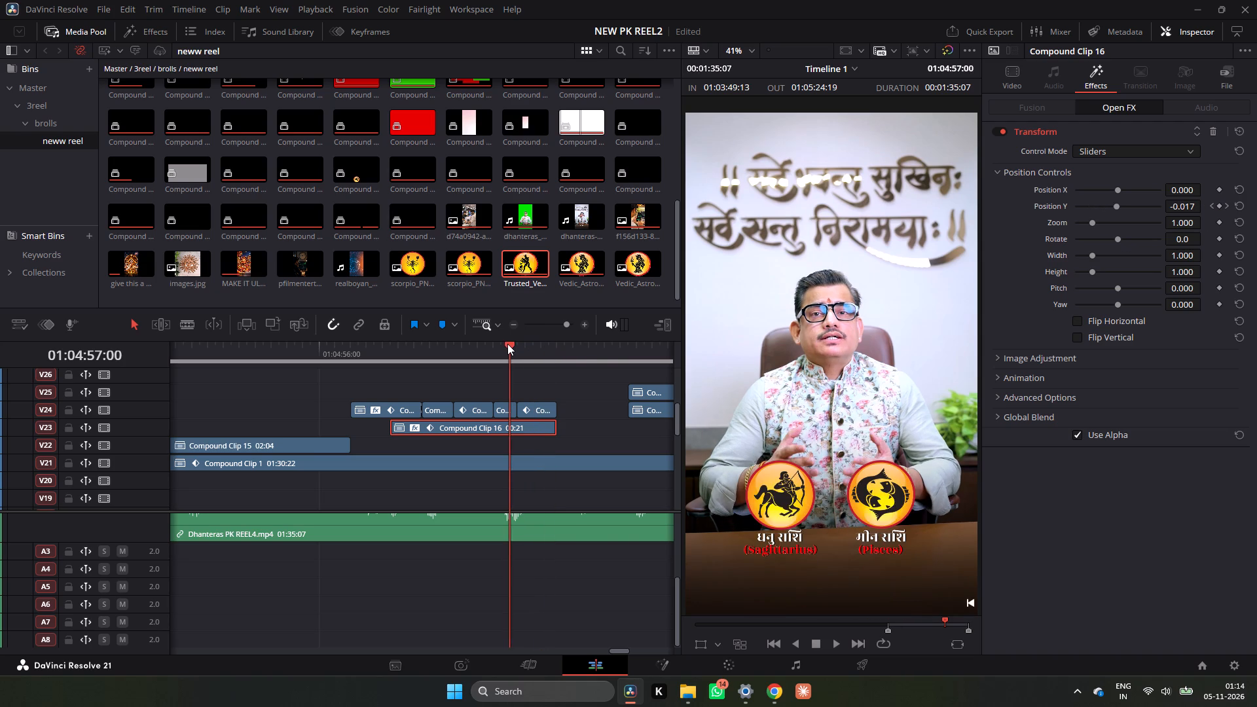
{"action": "key", "text": "space"}
{"action": "key", "text": "space"}
{"action": "left_click", "coordinate": [371, 357]}
{"action": "key", "text": "space"}
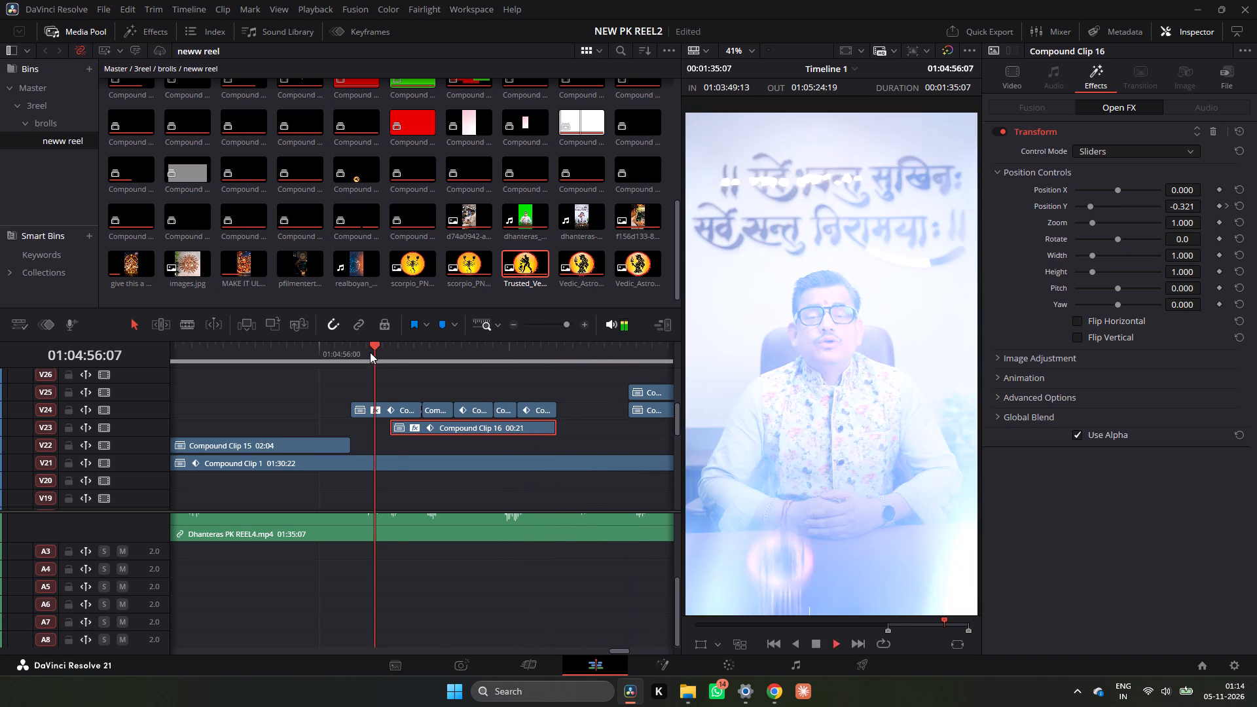
{"action": "key", "text": "space"}
{"action": "left_click", "coordinate": [342, 345]}
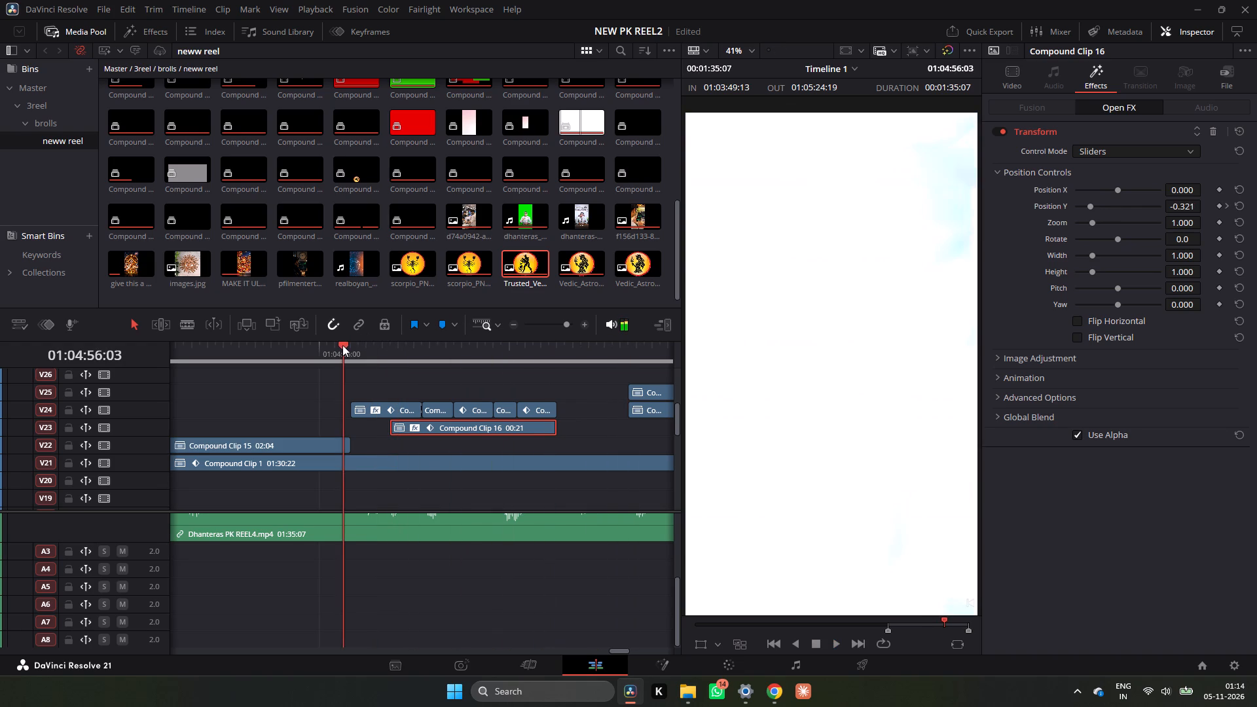
{"action": "key", "text": "space"}
{"action": "key", "text": "space"}
{"action": "left_click", "coordinate": [333, 347]}
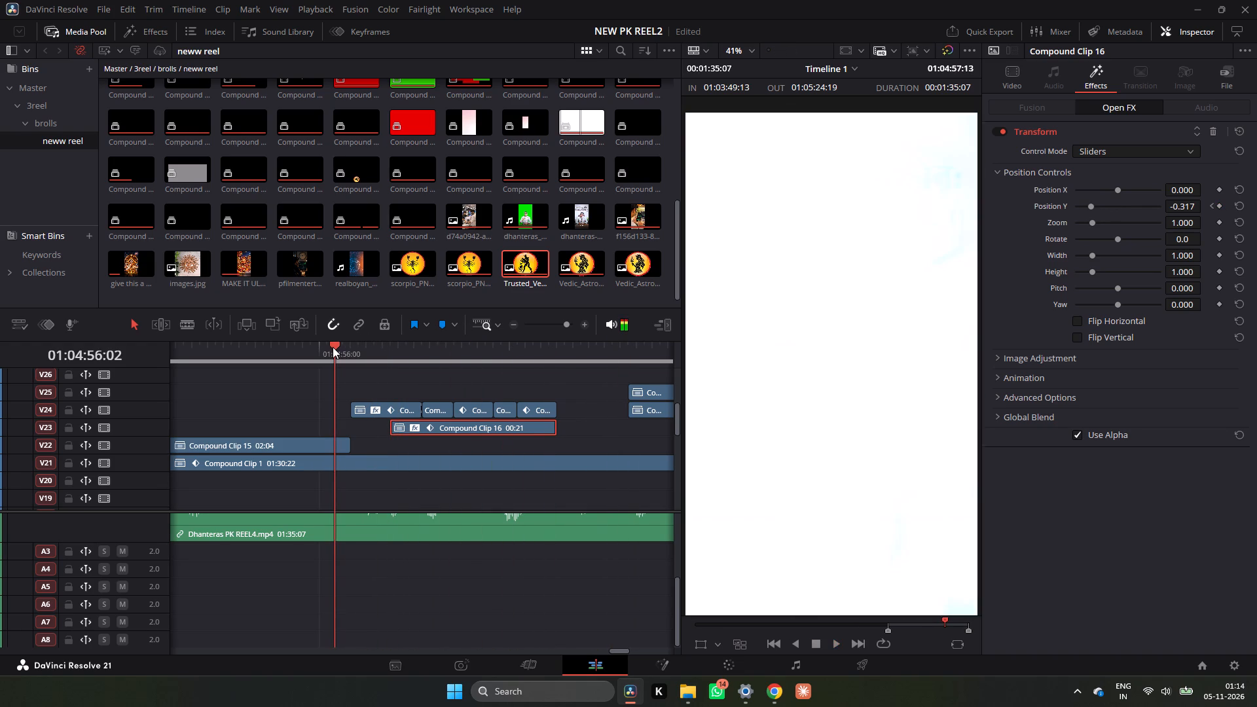
{"action": "key", "text": "space"}
{"action": "key", "text": "space"}
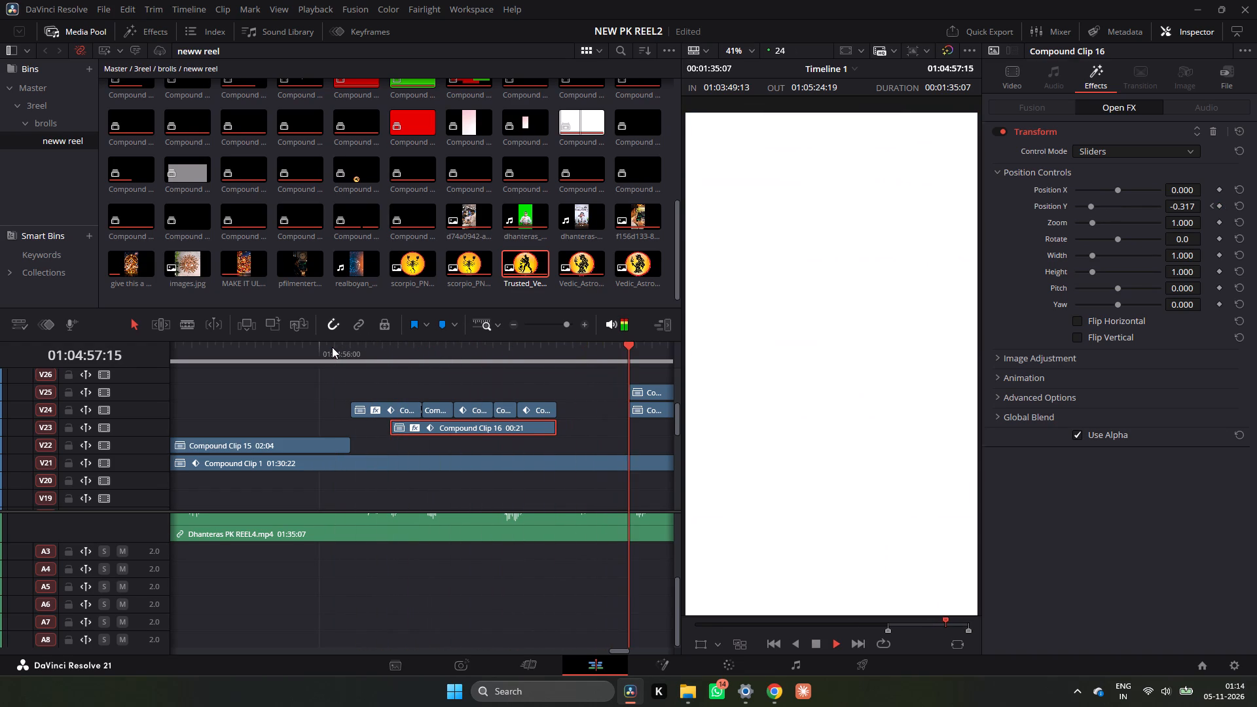
{"action": "left_click", "coordinate": [356, 355]}
{"action": "key", "text": "space"}
{"action": "key", "text": "space"}
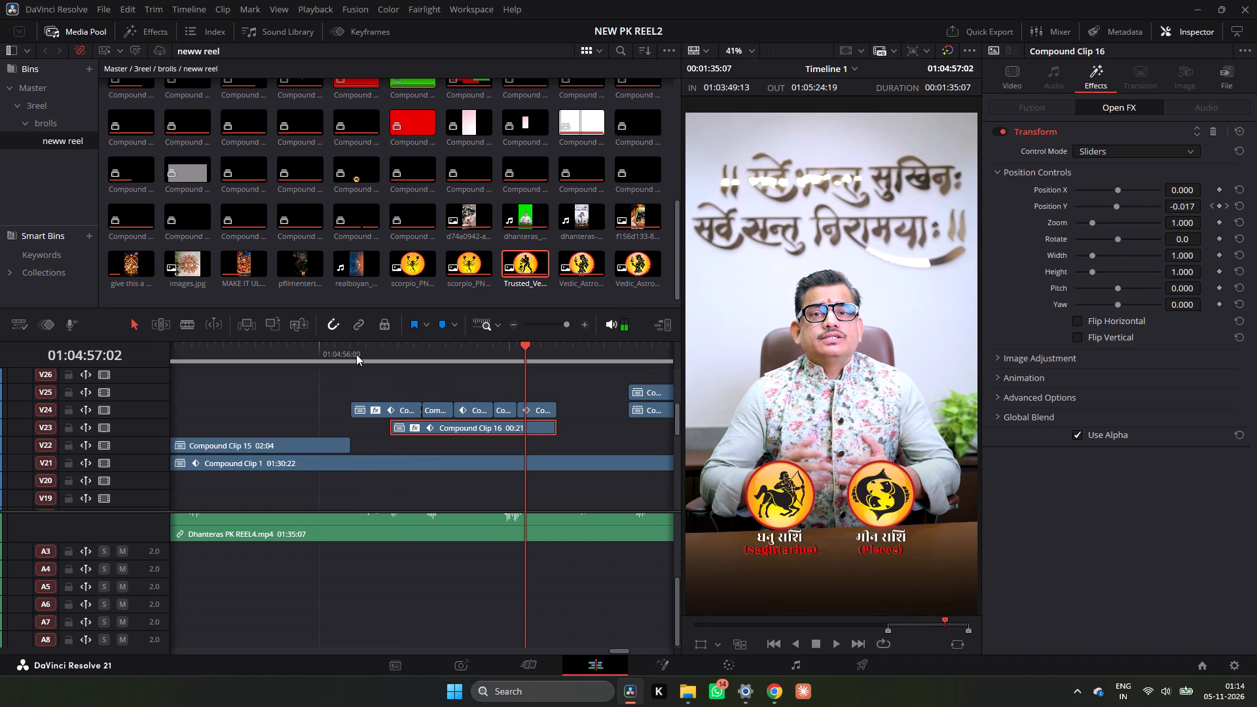
{"action": "key", "text": "space"}
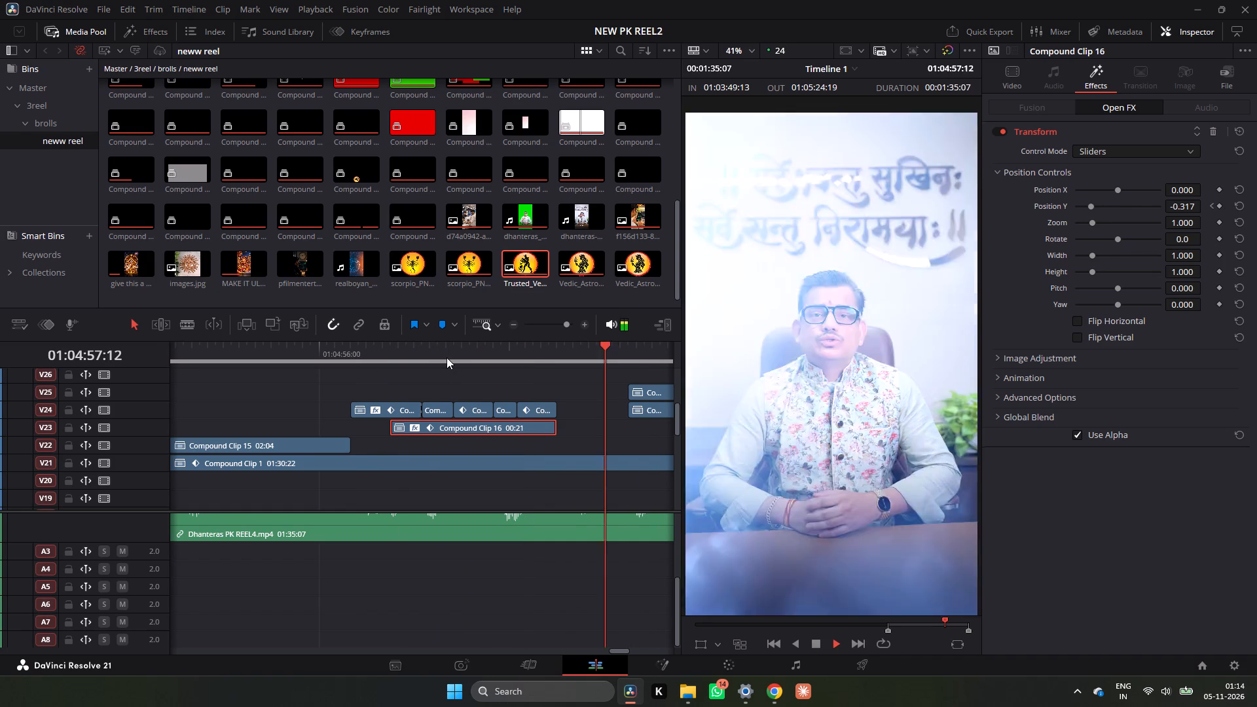
{"action": "key", "text": "space"}
{"action": "key", "text": "space"}
{"action": "key", "text": "space"}
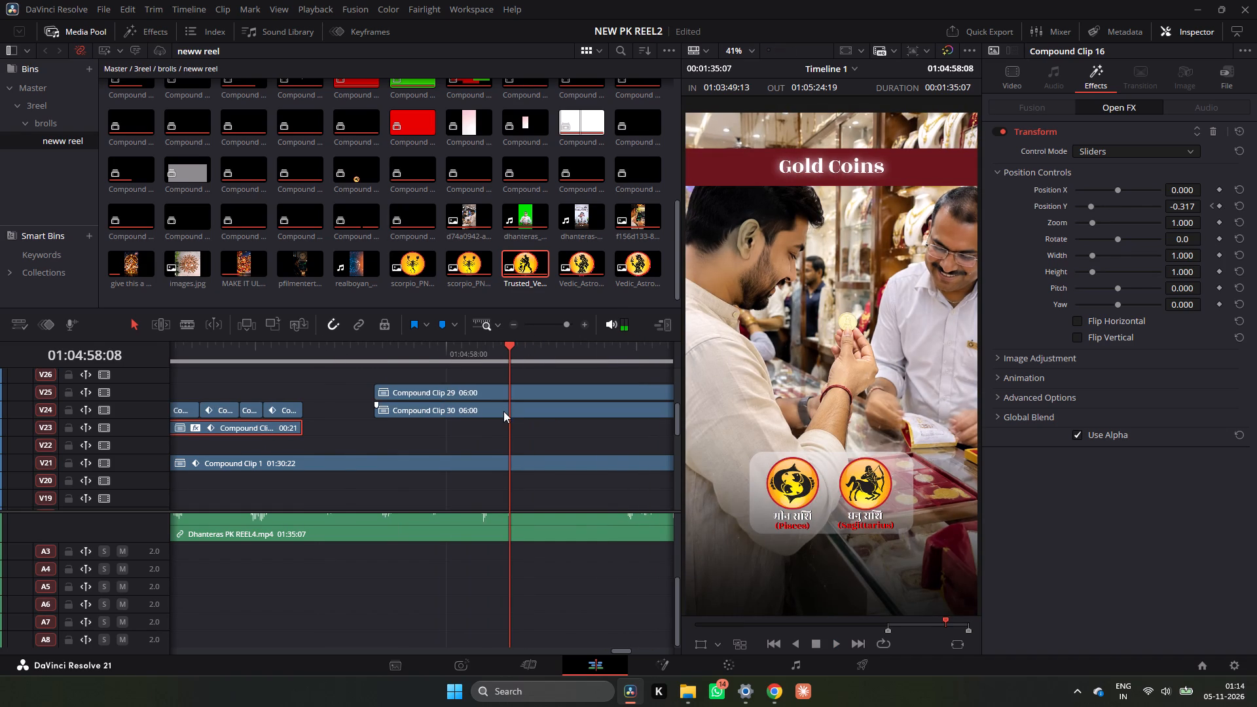
Scrub between the presenter shot and the Gold Coins shot, comparing the side-by-side order of the dhanu and meen emblems.
{"action": "scroll", "coordinate": [503, 422], "scroll_direction": "up", "scroll_amount": 2, "text": "ctrl"}
{"action": "left_click_drag", "start_coordinate": [462, 362], "coordinate": [397, 359]}
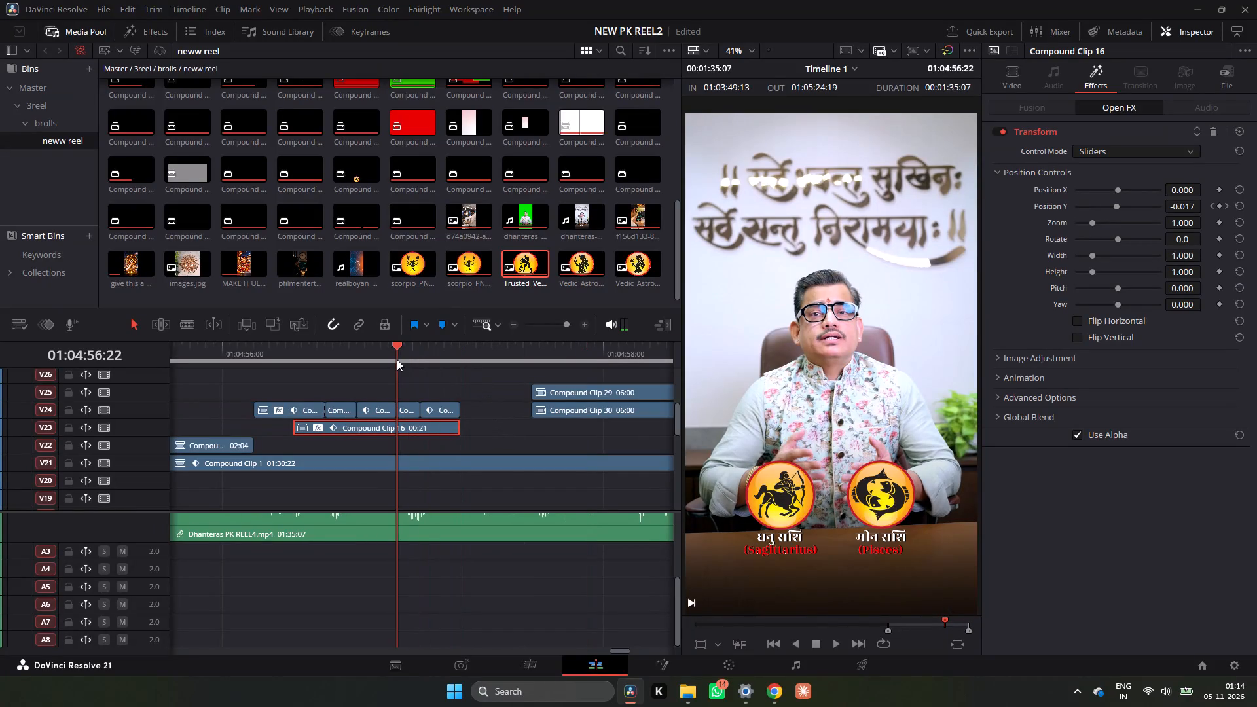
{"action": "left_click_drag", "start_coordinate": [397, 359], "coordinate": [543, 361]}
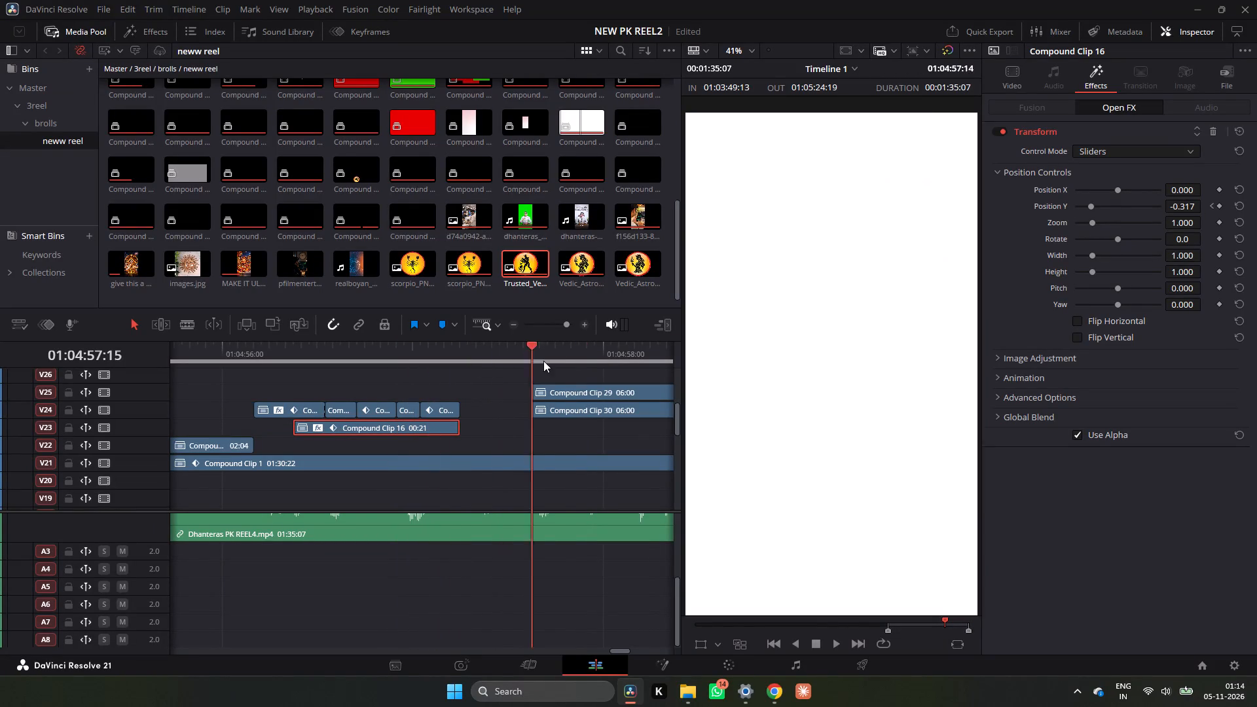
{"action": "left_click_drag", "start_coordinate": [543, 361], "coordinate": [437, 365]}
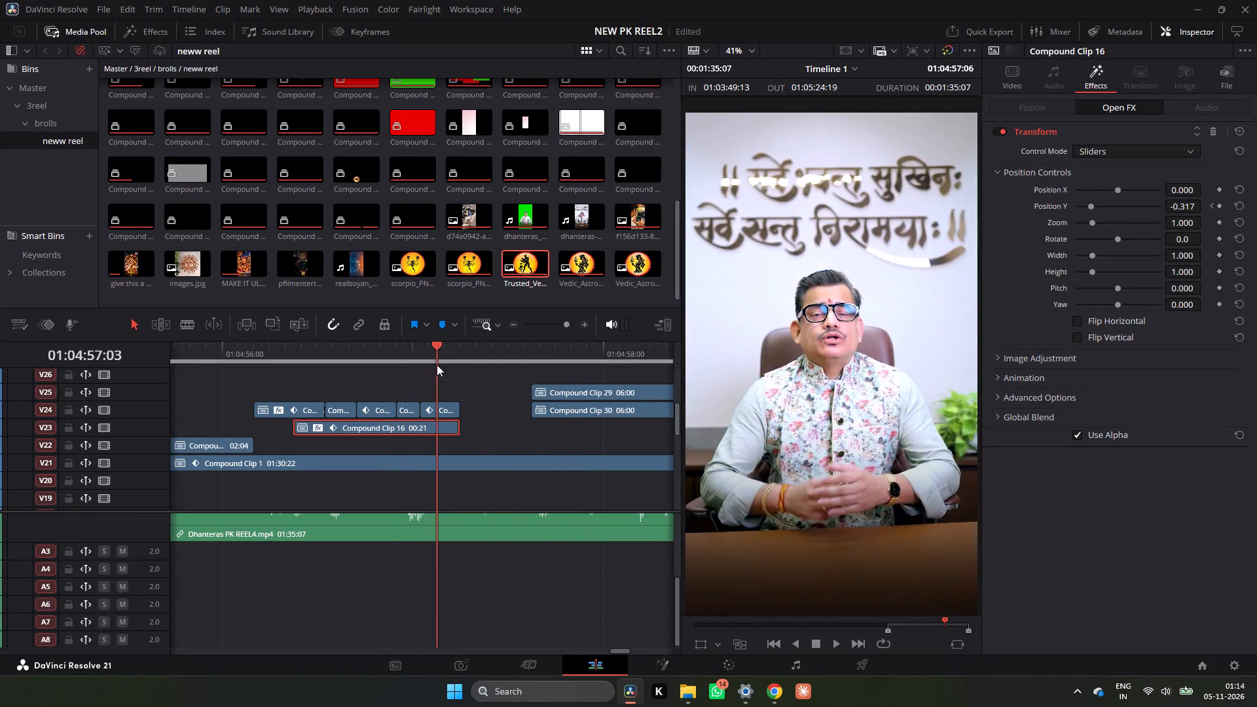
{"action": "left_click_drag", "start_coordinate": [437, 365], "coordinate": [403, 371]}
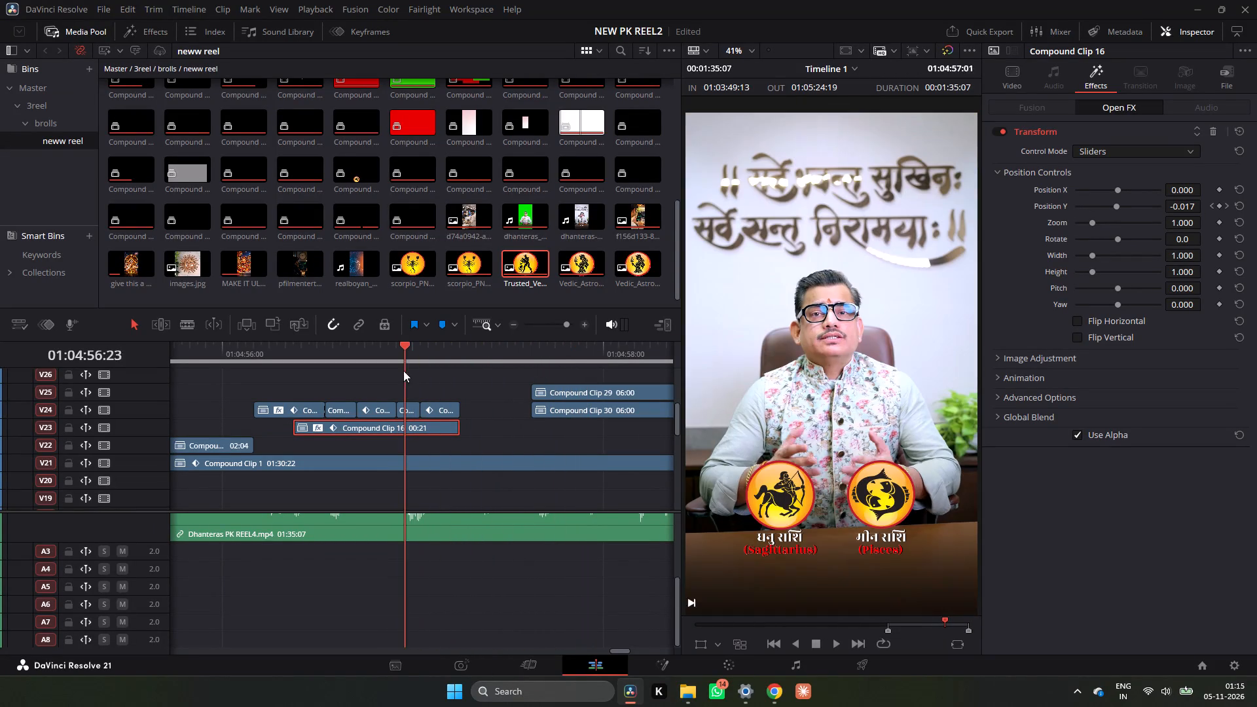
{"action": "left_click_drag", "start_coordinate": [403, 371], "coordinate": [552, 376]}
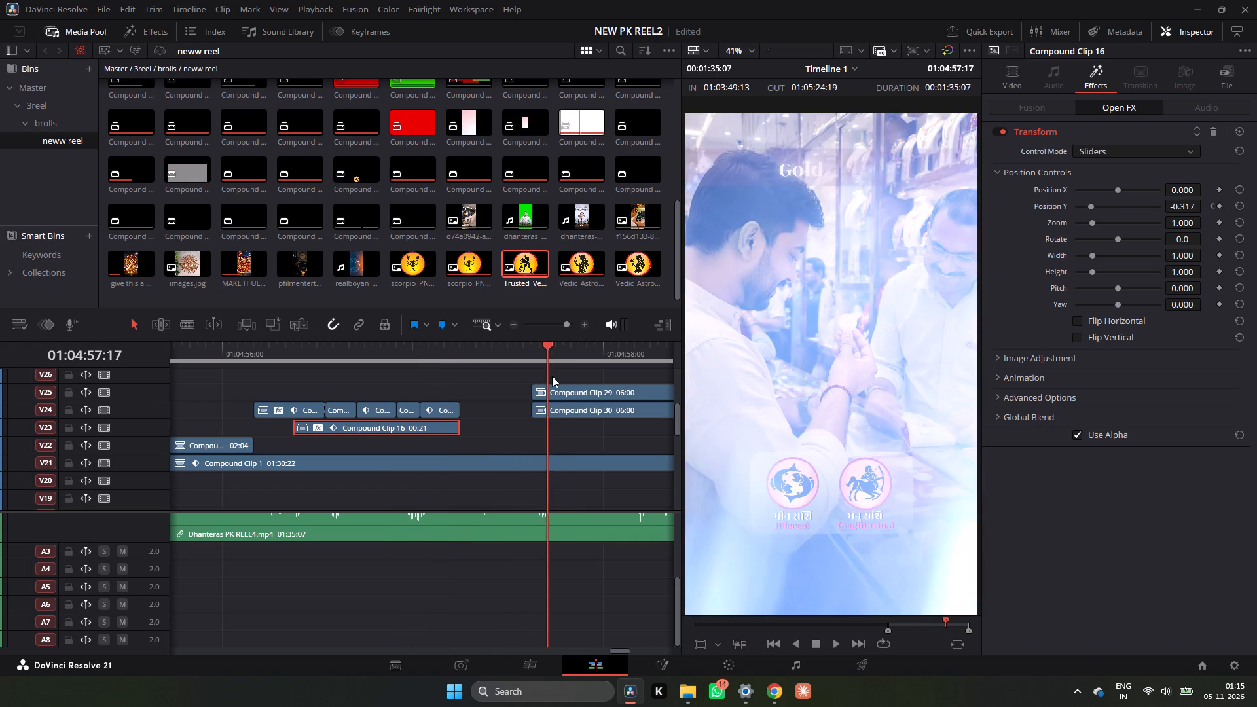
{"action": "left_click_drag", "start_coordinate": [552, 376], "coordinate": [570, 376]}
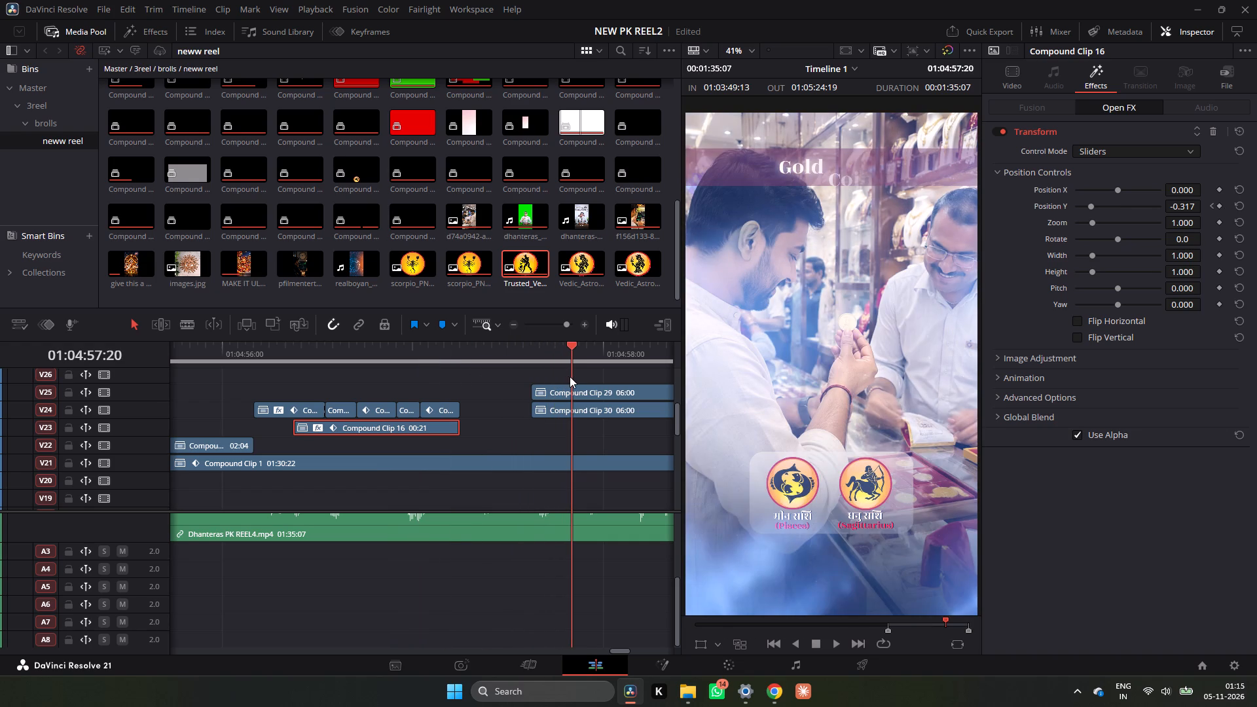
{"action": "left_click_drag", "start_coordinate": [570, 376], "coordinate": [421, 377]}
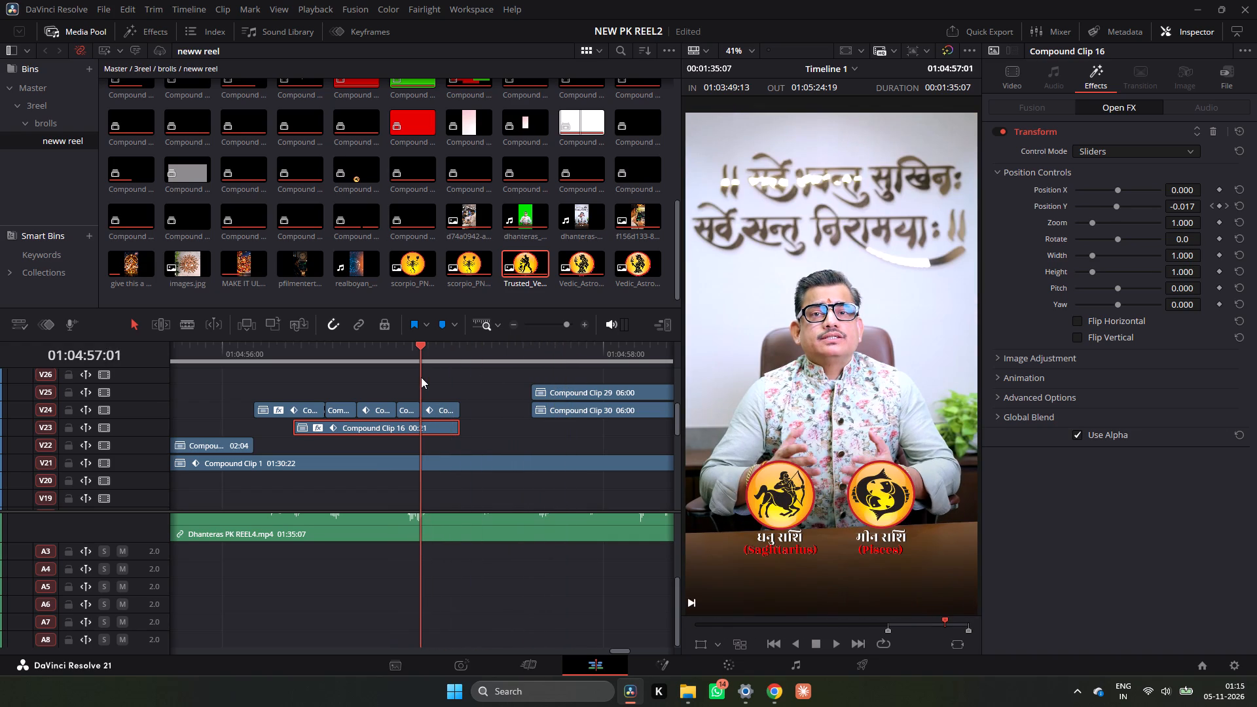
{"action": "left_click_drag", "start_coordinate": [421, 377], "coordinate": [500, 379]}
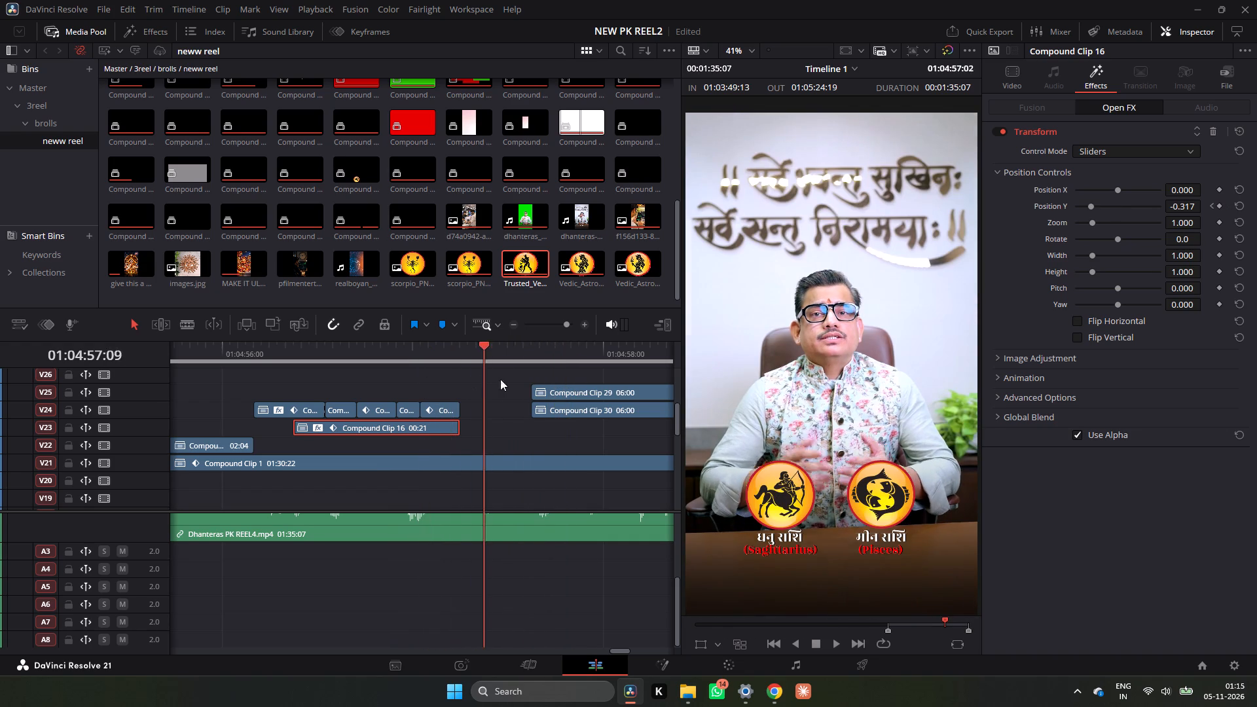
{"action": "left_click_drag", "start_coordinate": [500, 379], "coordinate": [563, 387]}
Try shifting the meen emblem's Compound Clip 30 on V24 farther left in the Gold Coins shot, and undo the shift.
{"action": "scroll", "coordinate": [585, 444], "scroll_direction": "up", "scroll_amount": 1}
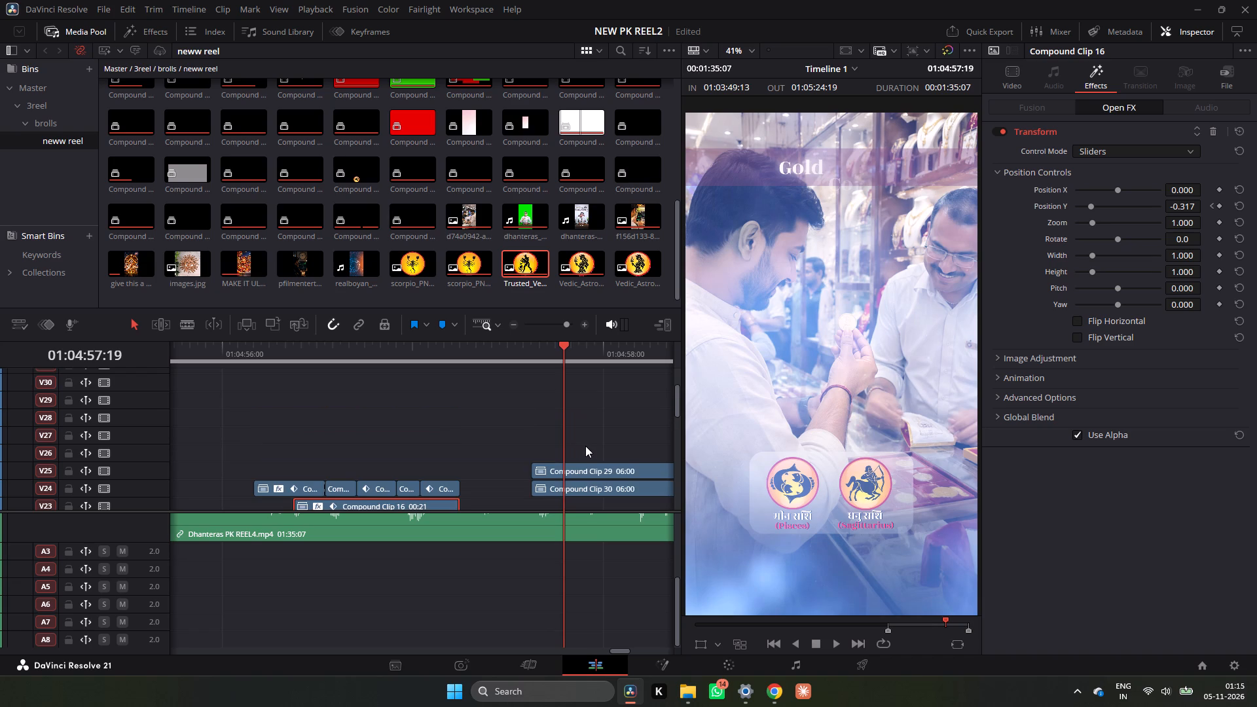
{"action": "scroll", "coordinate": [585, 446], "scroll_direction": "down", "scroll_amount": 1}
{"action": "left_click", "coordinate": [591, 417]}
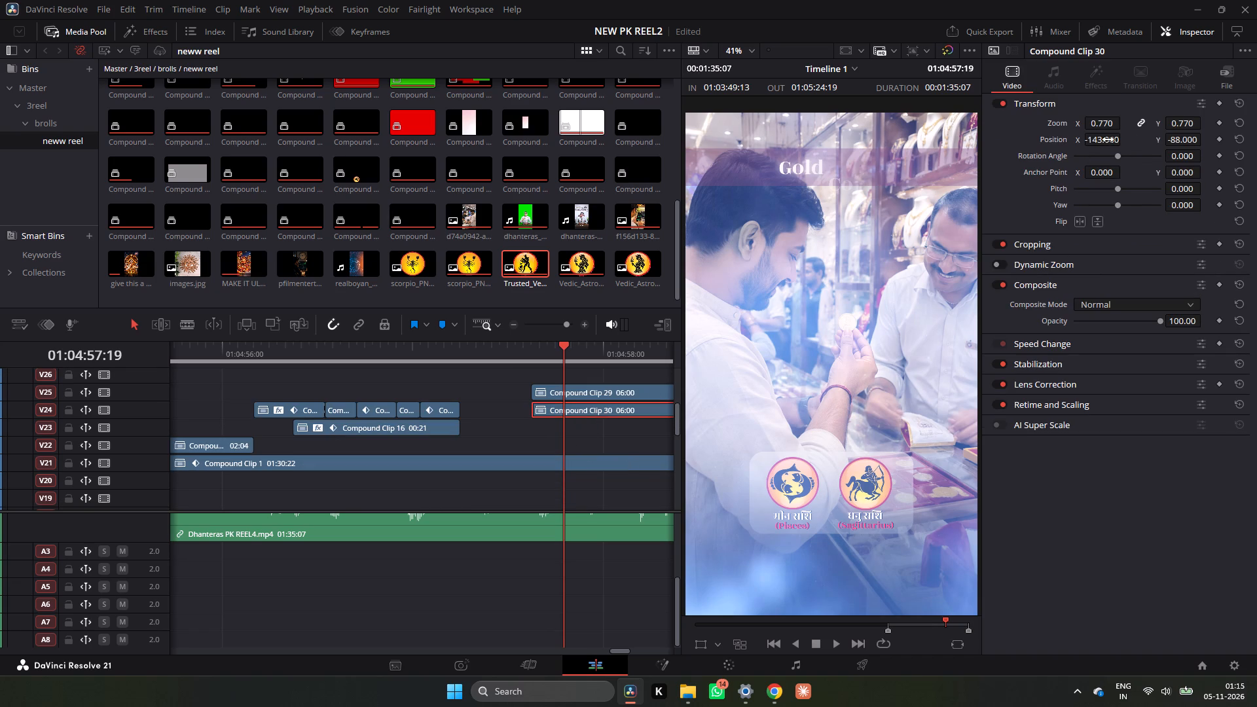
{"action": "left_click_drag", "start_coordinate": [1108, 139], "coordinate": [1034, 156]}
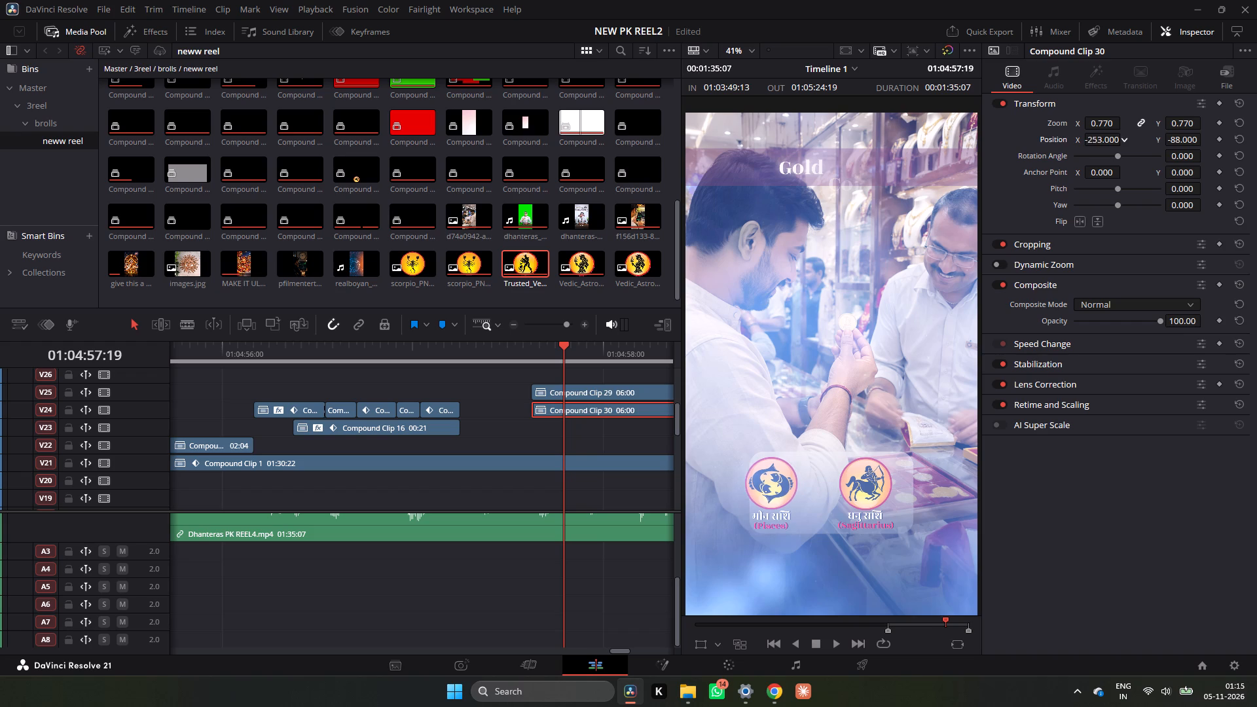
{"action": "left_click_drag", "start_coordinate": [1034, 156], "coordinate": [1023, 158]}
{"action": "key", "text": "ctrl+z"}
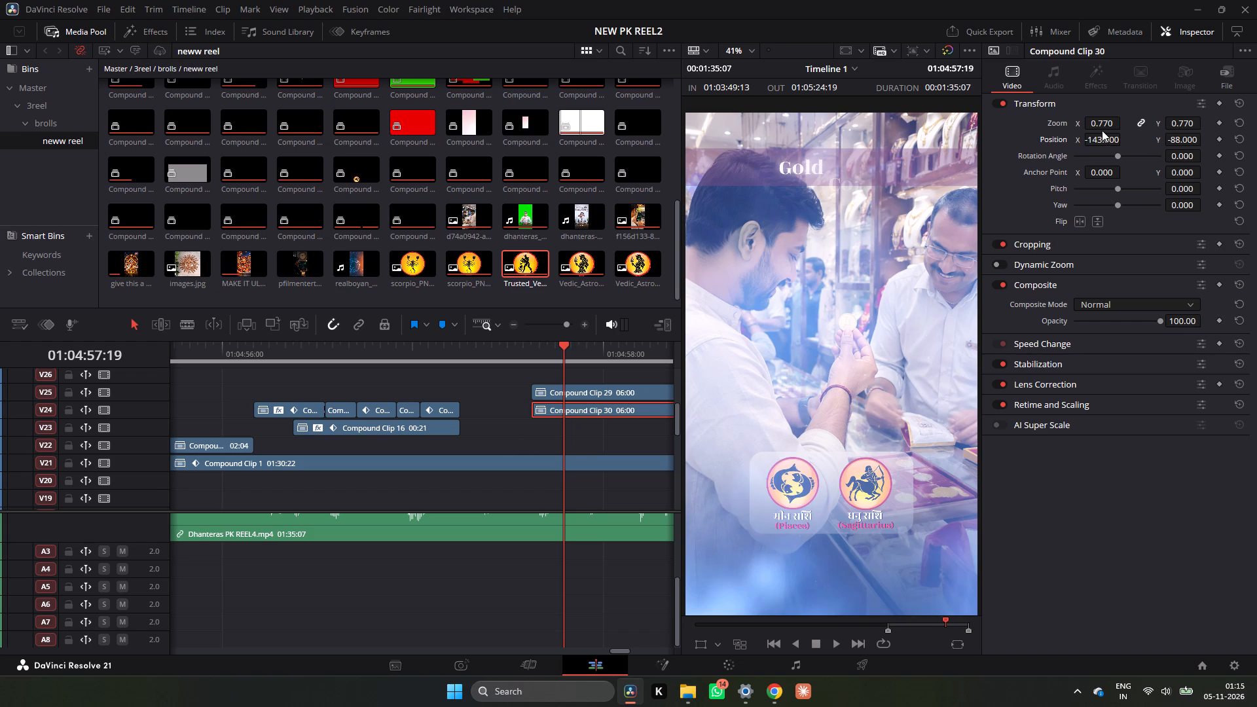
Swap the Gold Coins shot's emblems, setting Position X to 131 for meen's Compound Clip 30 and about -134 for dhanu's Compound Clip 29.
{"action": "left_click_drag", "start_coordinate": [1099, 137], "coordinate": [640, 355]}
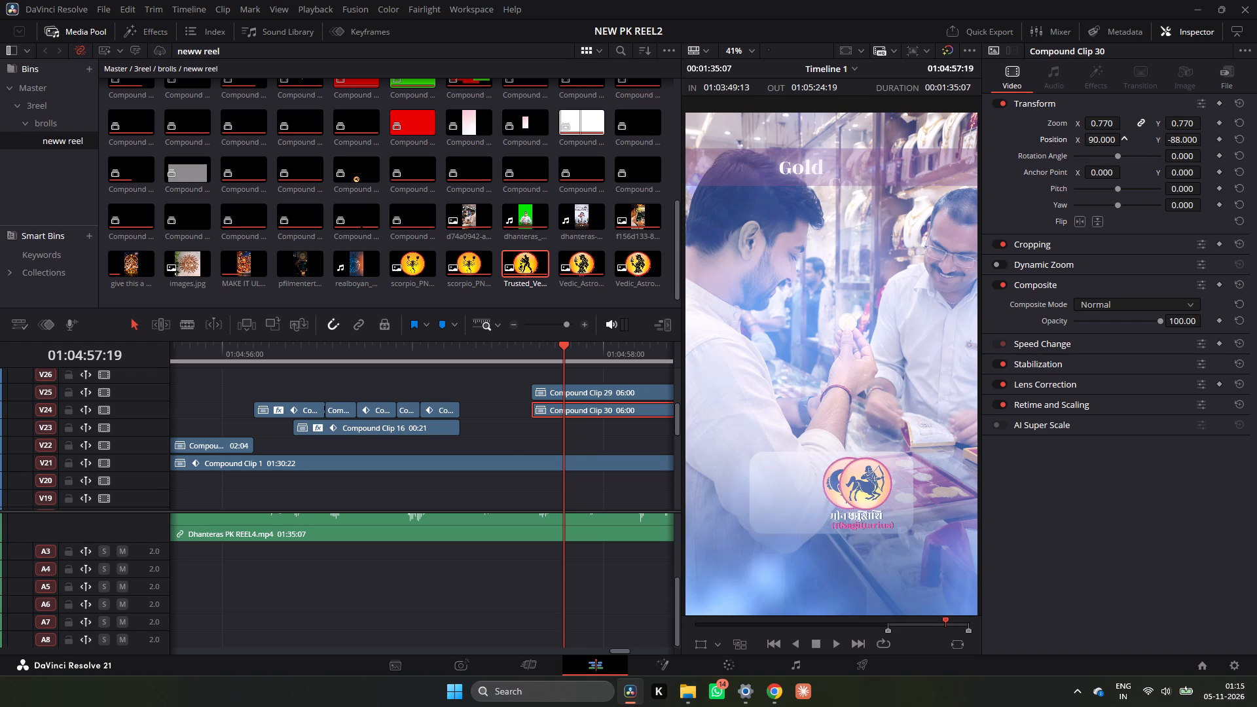
{"action": "left_click_drag", "start_coordinate": [640, 355], "coordinate": [654, 370]}
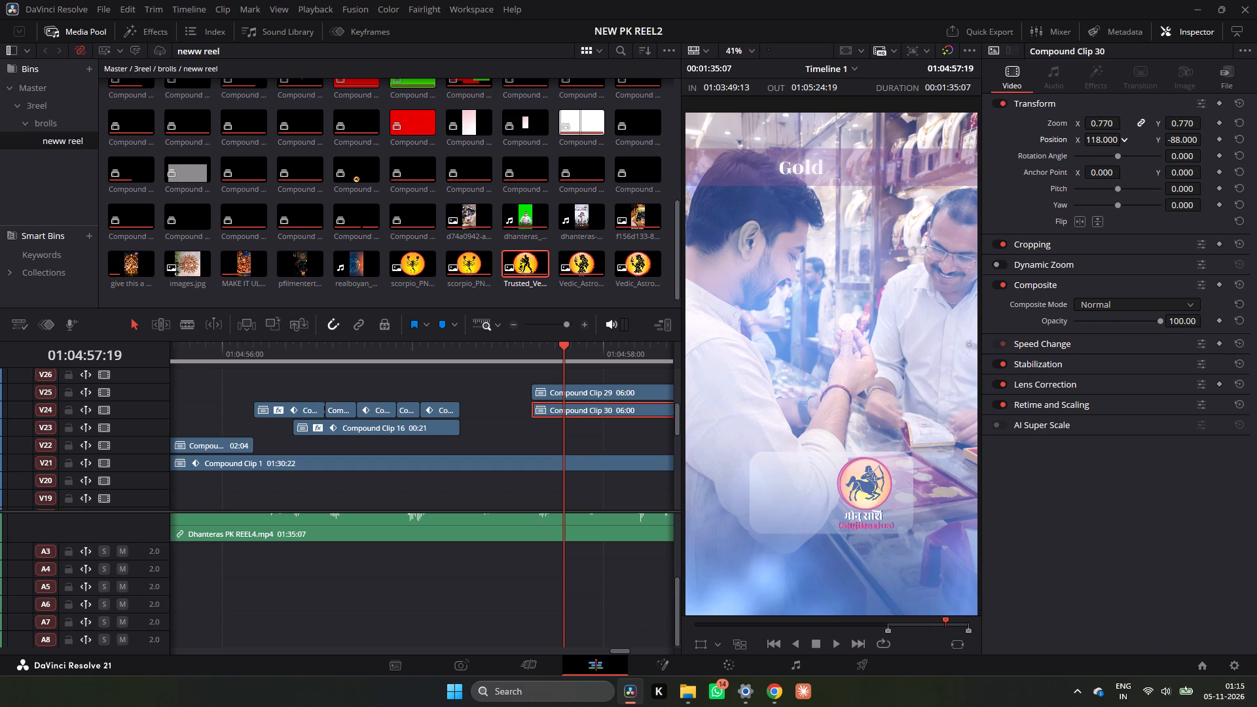
{"action": "left_click_drag", "start_coordinate": [654, 370], "coordinate": [655, 370]}
{"action": "left_click", "coordinate": [566, 384]}
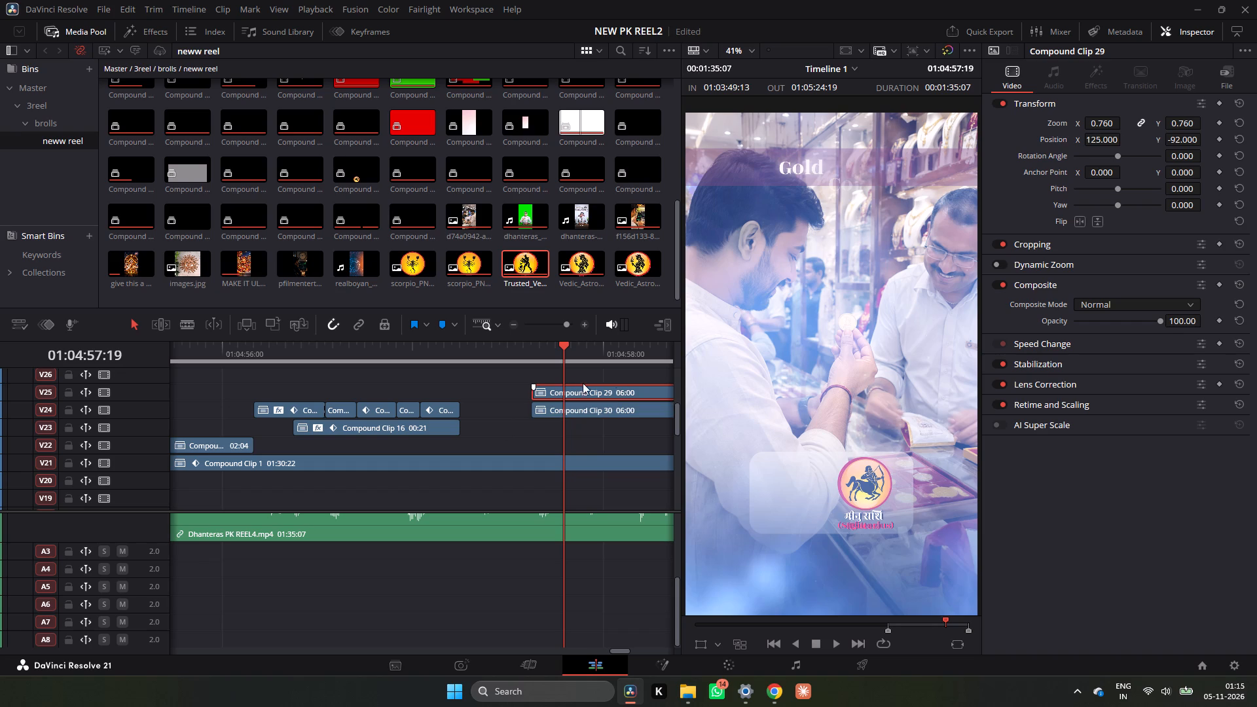
{"action": "left_click_drag", "start_coordinate": [1110, 137], "coordinate": [963, 196]}
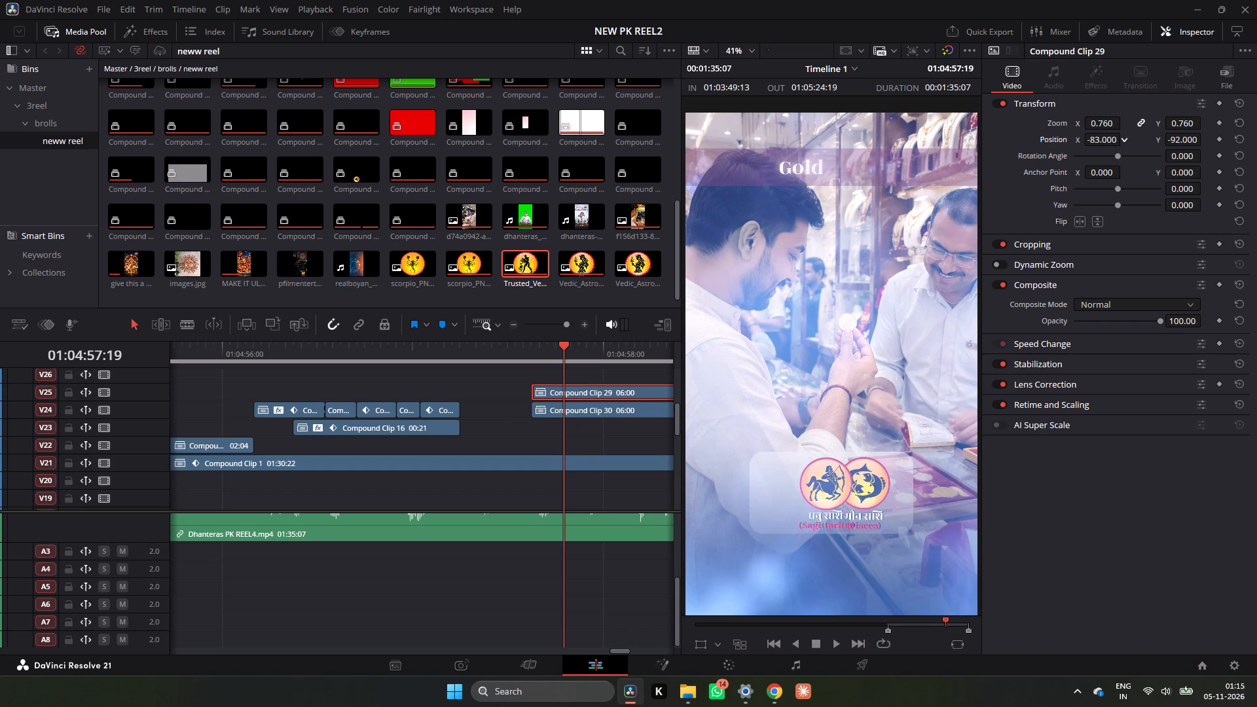
{"action": "left_click_drag", "start_coordinate": [963, 196], "coordinate": [940, 203]}
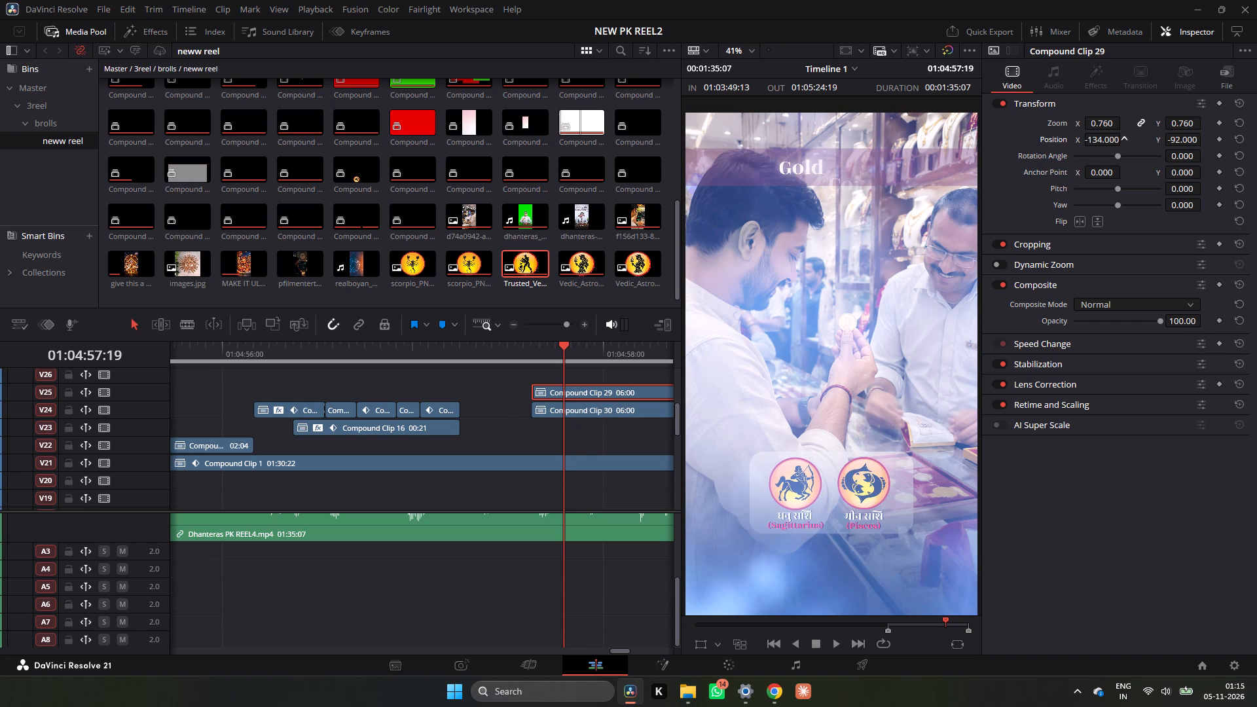
{"action": "left_click_drag", "start_coordinate": [940, 203], "coordinate": [941, 203]}
{"action": "left_click", "coordinate": [621, 405]}
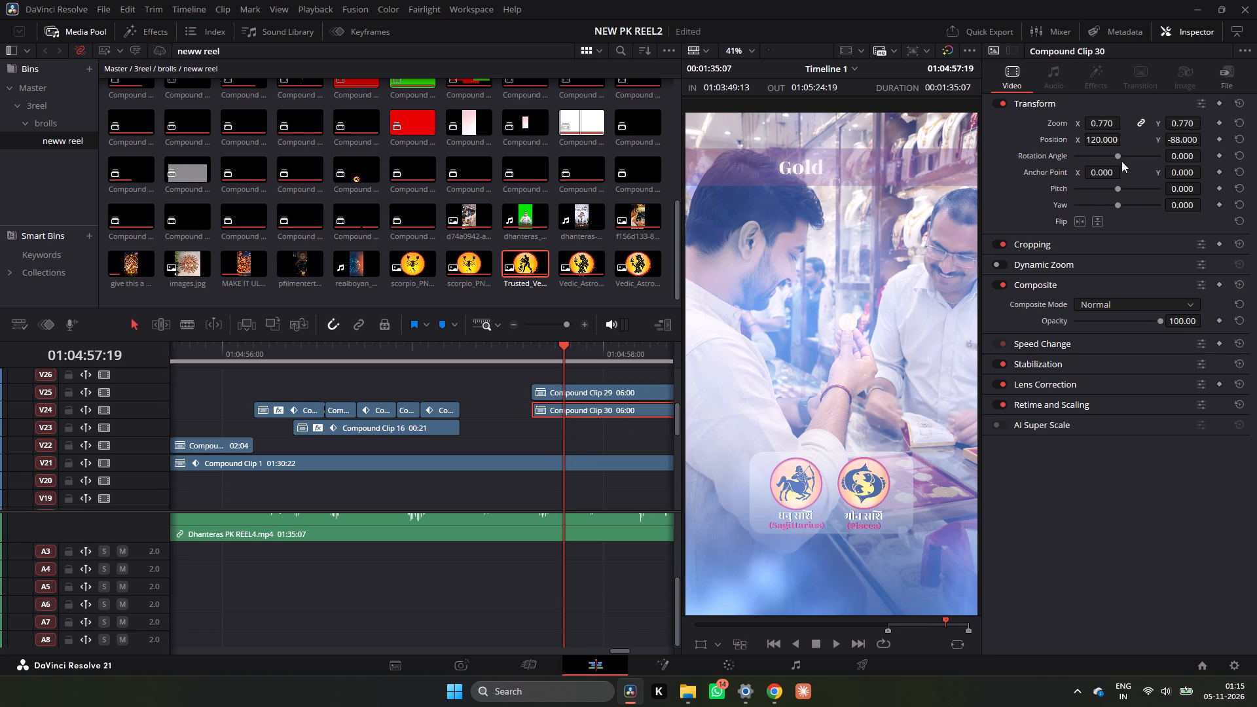
{"action": "left_click_drag", "start_coordinate": [1111, 139], "coordinate": [1122, 140]}
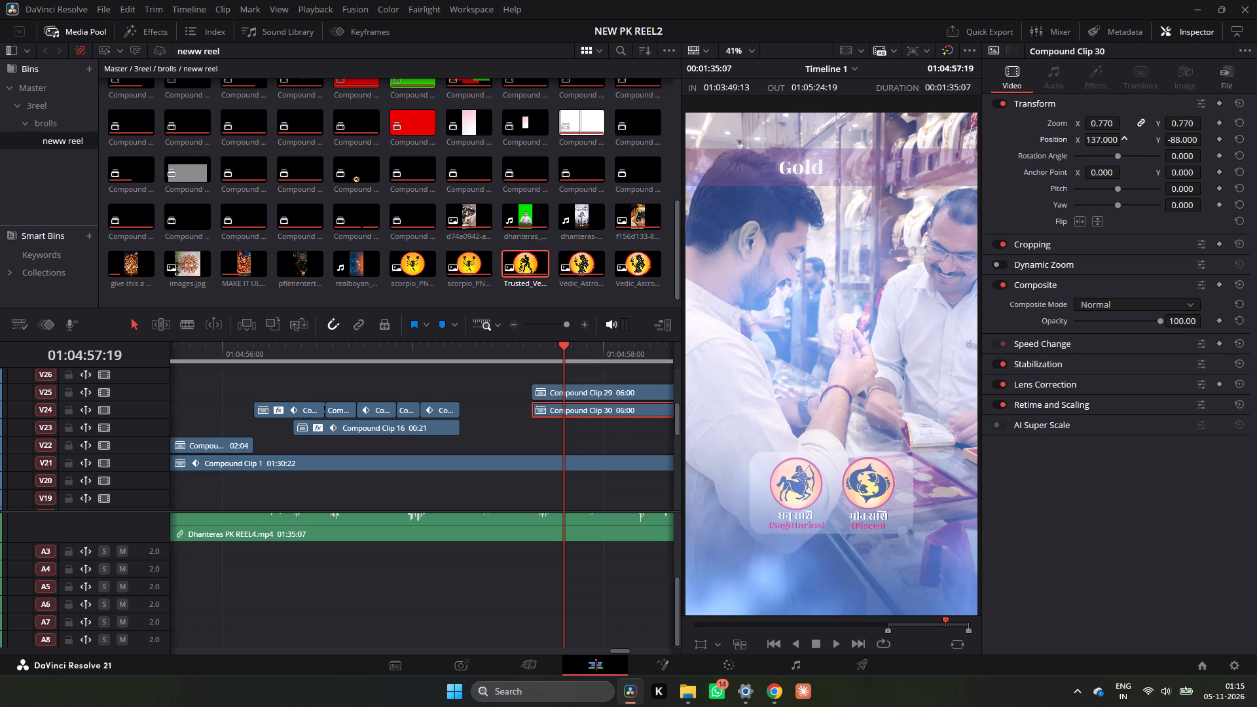
{"action": "left_click_drag", "start_coordinate": [1122, 140], "coordinate": [1118, 143]}
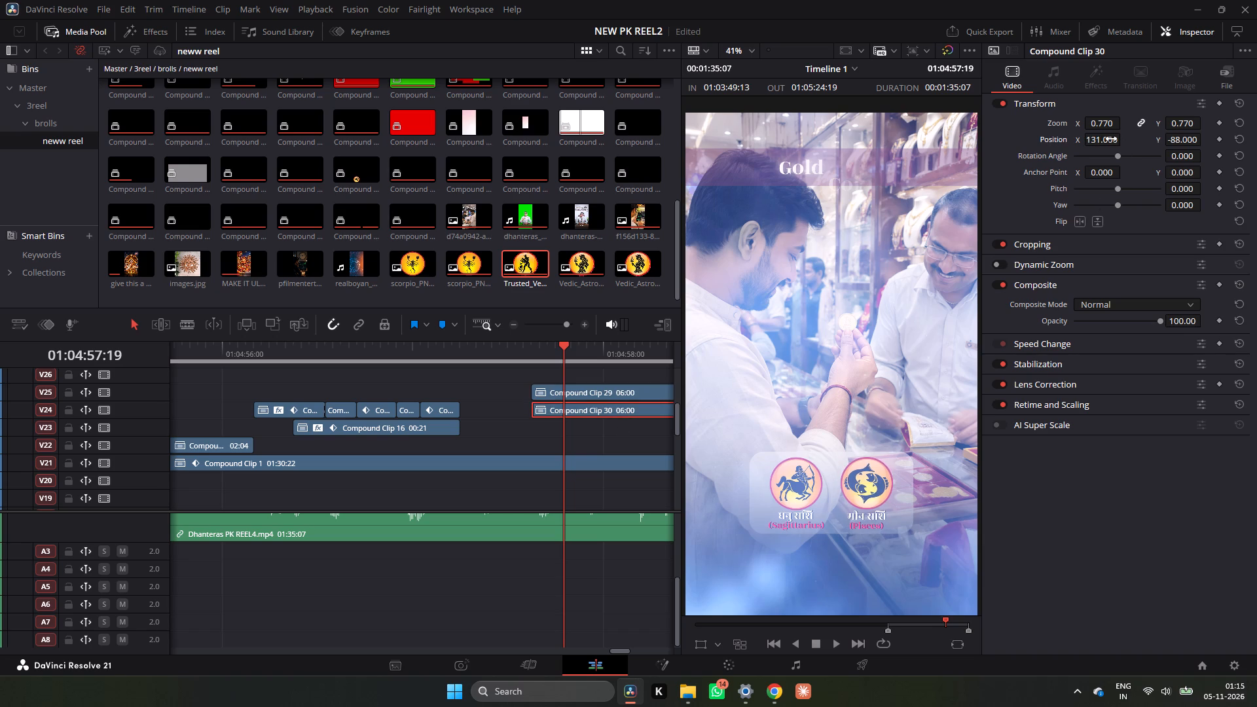
Play the Gold Coins shot full screen to check the placement of the swapped dhanu and meen emblems.
{"action": "key", "text": "p"}
{"action": "key", "text": "space"}
{"action": "key", "text": "space"}
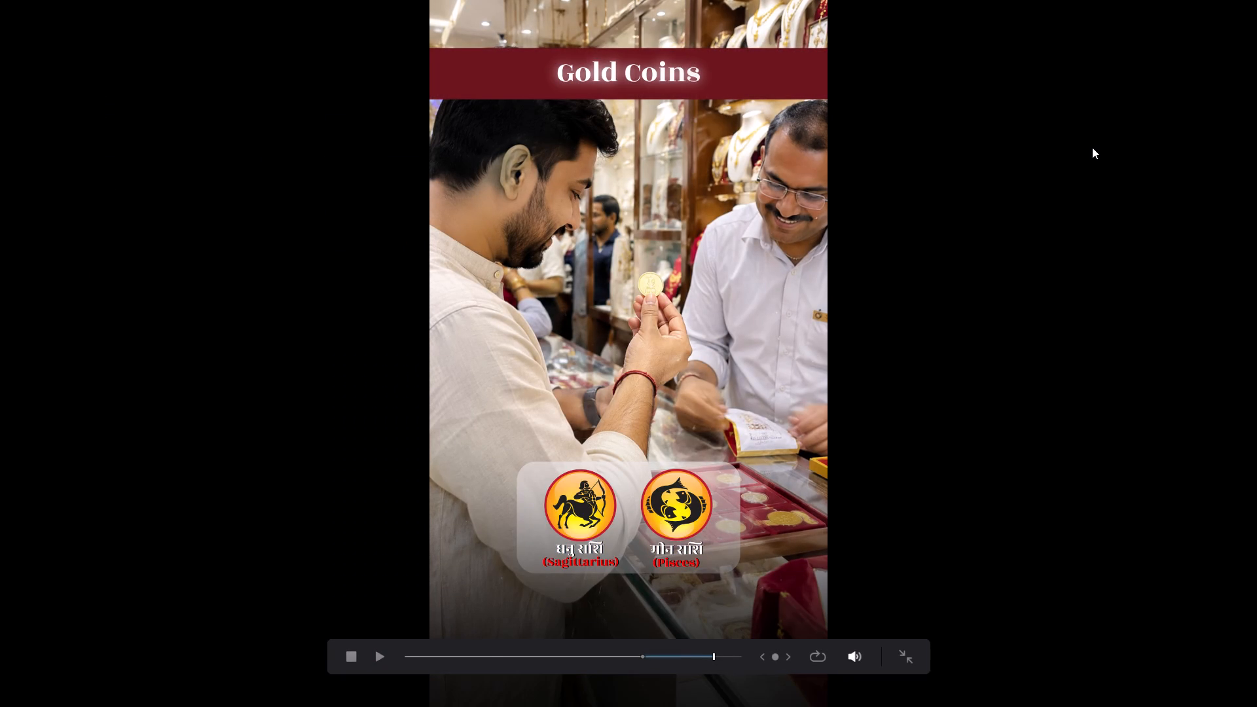
{"action": "key", "text": "p"}
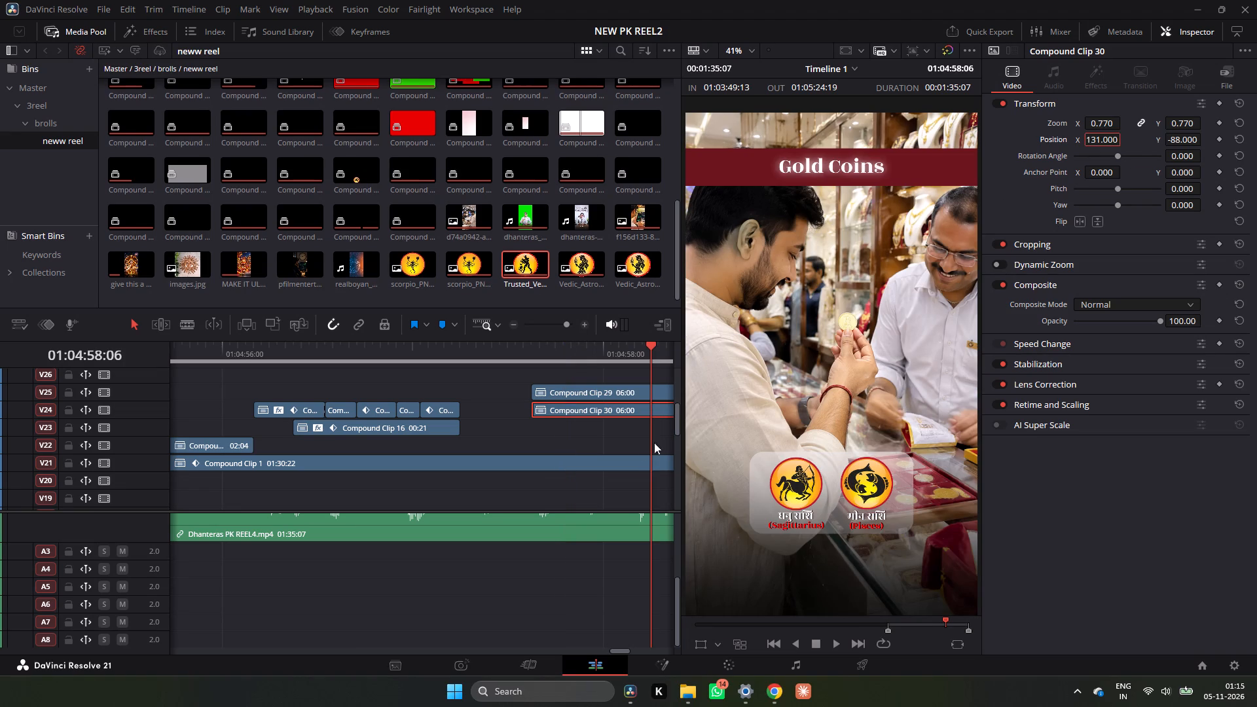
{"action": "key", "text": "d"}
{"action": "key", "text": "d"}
Set Position Y of meen's Compound Clip 30 to -86 so it lines up with the dhanu emblem, checking the alignment full screen.
{"action": "left_click", "coordinate": [1181, 142]}
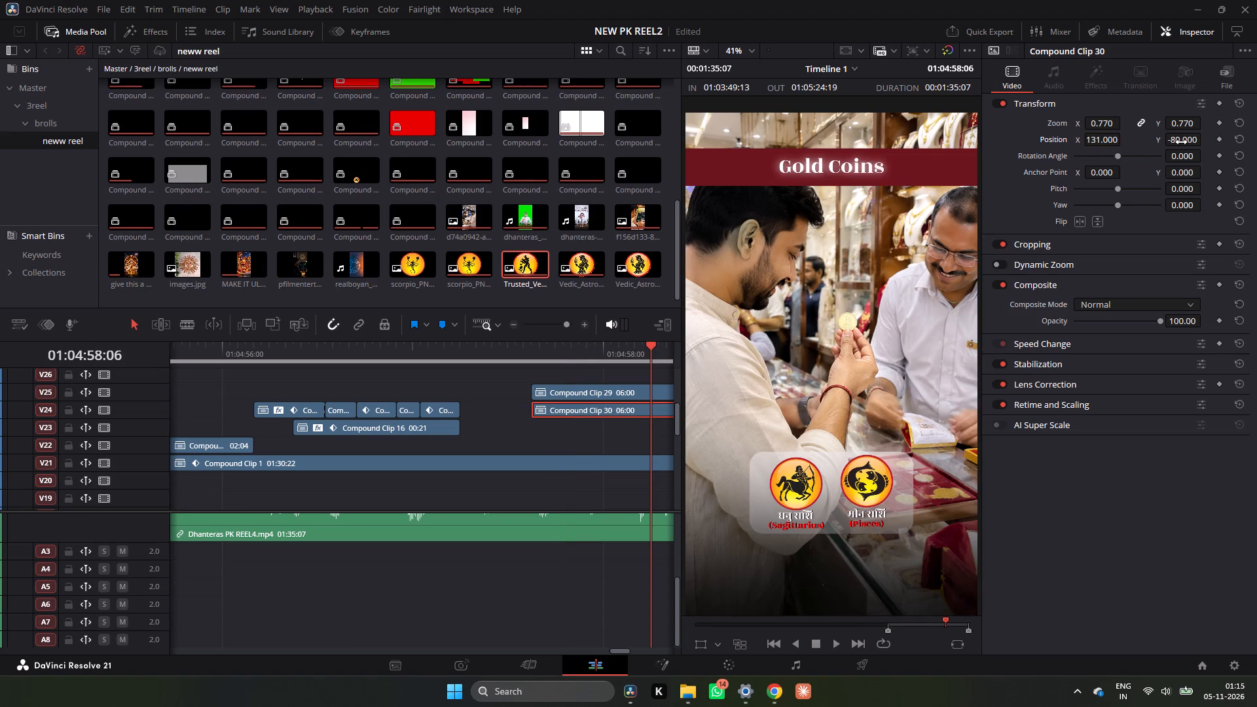
{"action": "key", "text": "p"}
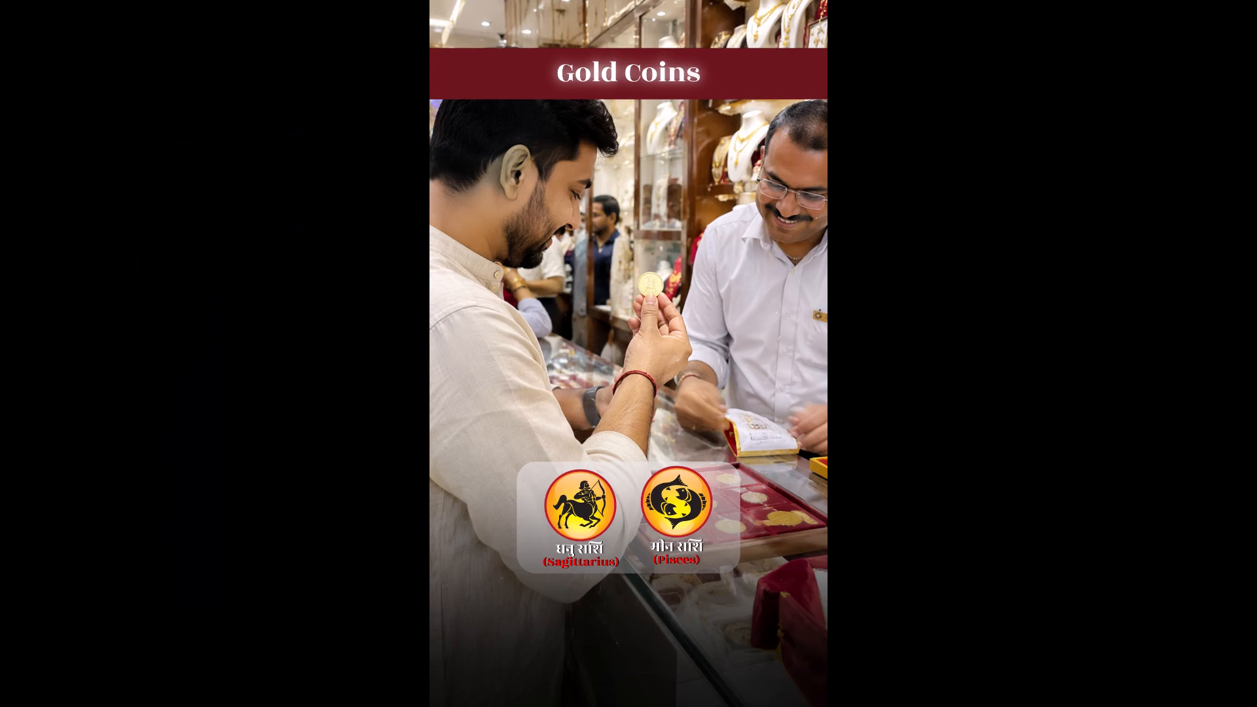
{"action": "key", "text": "p"}
{"action": "left_click_drag", "start_coordinate": [1182, 145], "coordinate": [1176, 145]}
{"action": "key", "text": "p"}
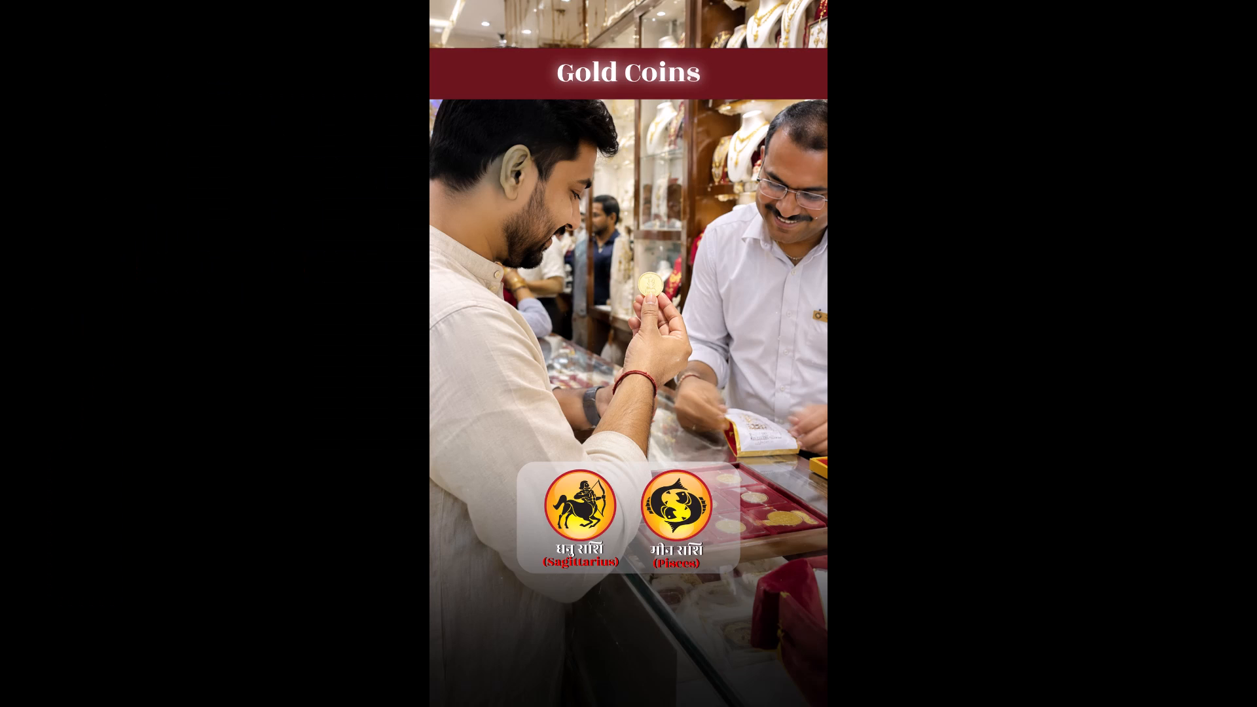
{"action": "key", "text": "p"}
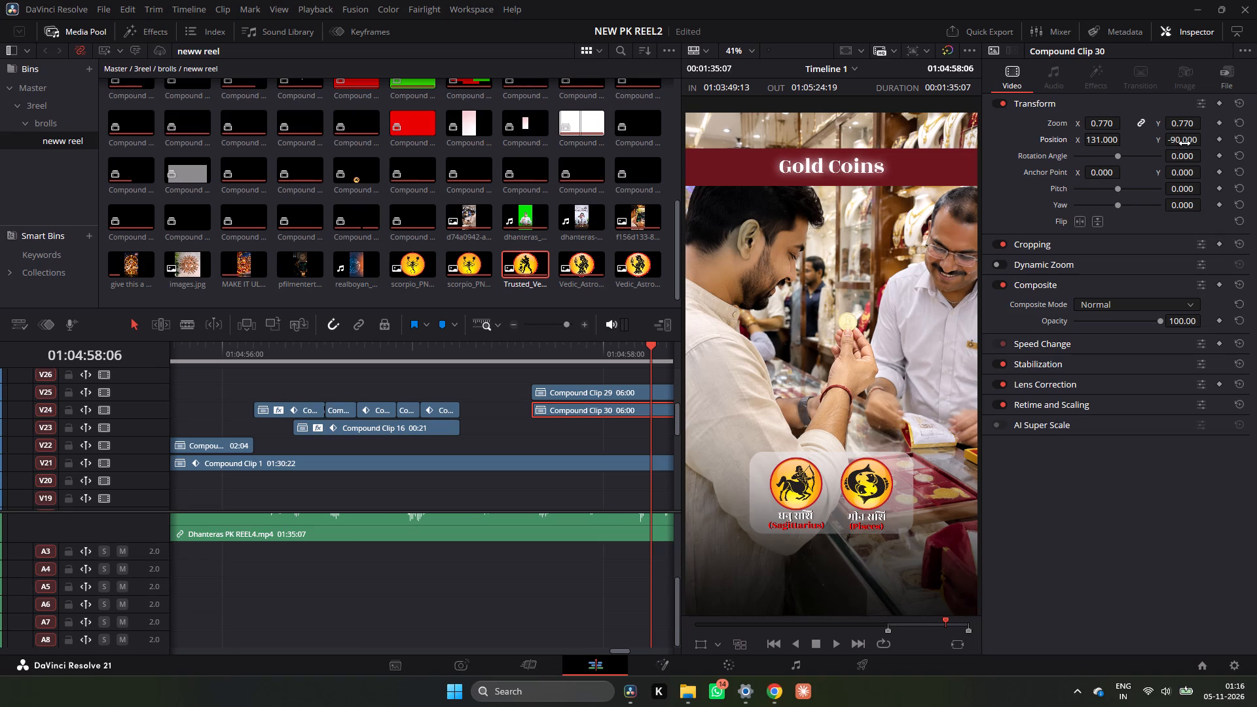
{"action": "left_click", "coordinate": [1184, 143]}
{"action": "key", "text": "p"}
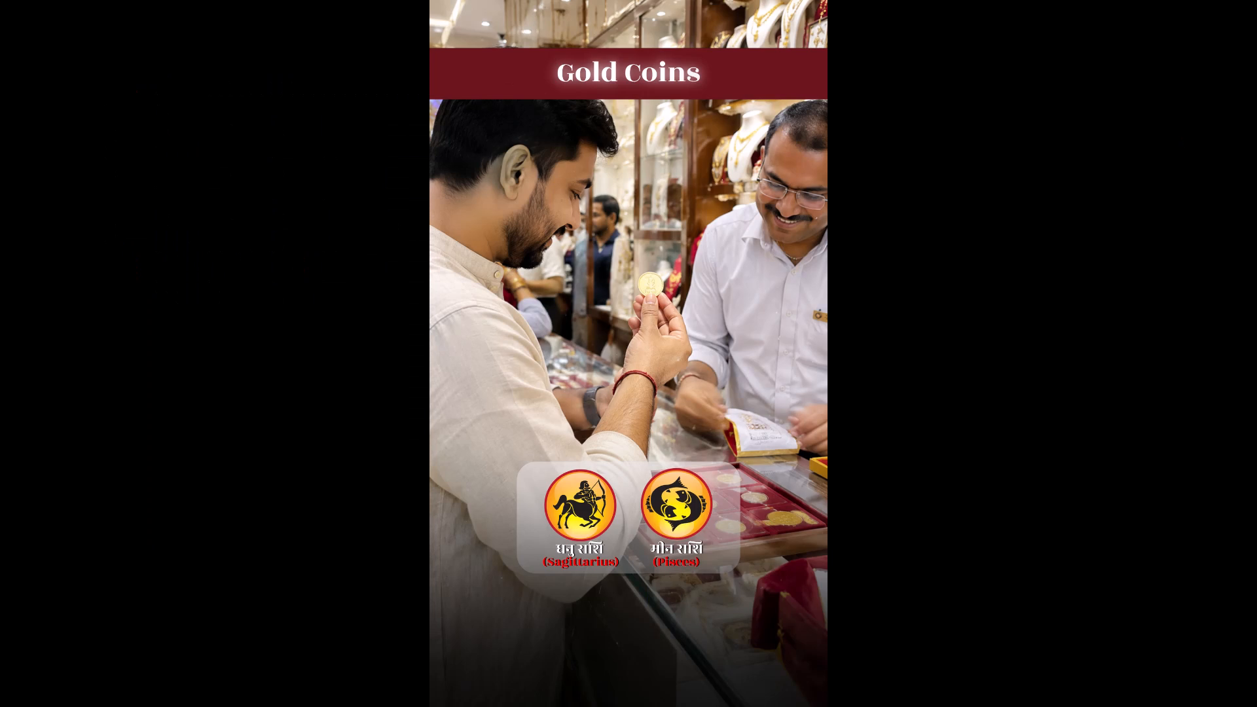
{"action": "key", "text": "p"}
Play through the dhanu-meen shots and on to the makar-kumbh pair and Steel Utensils shot, checking the zodiac emblems.
{"action": "left_click", "coordinate": [536, 355]}
{"action": "key", "text": "space"}
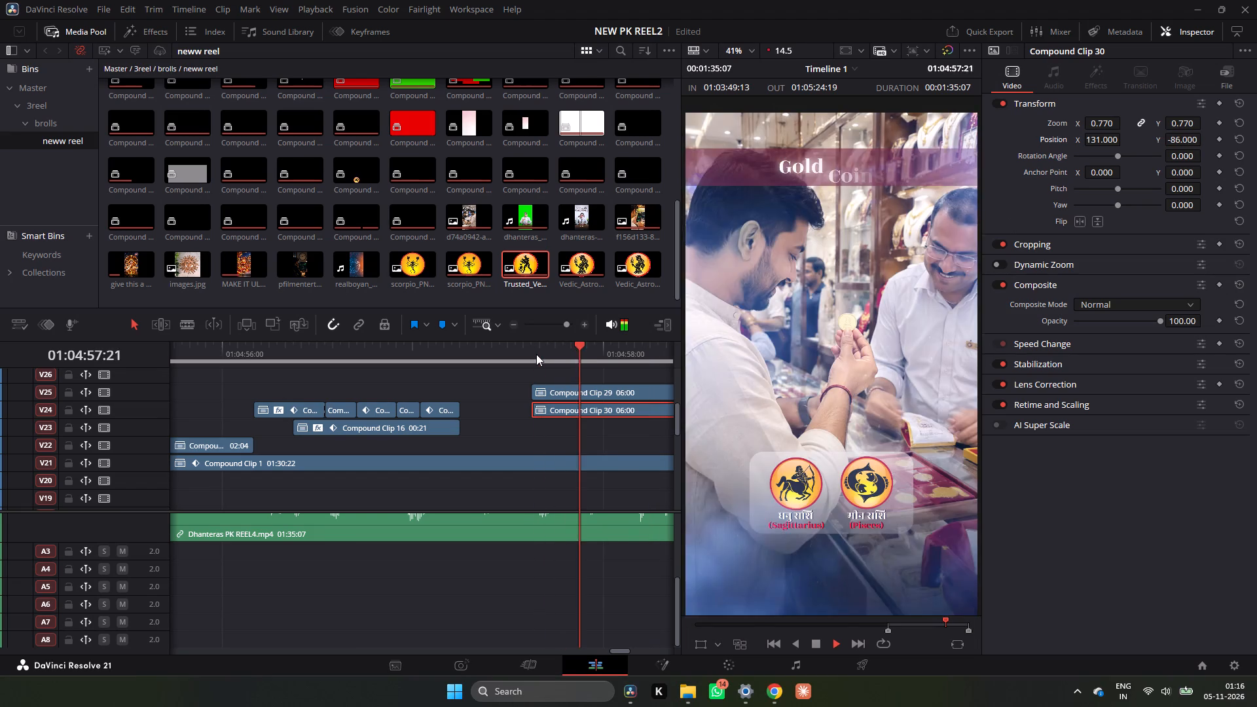
{"action": "key", "text": "space"}
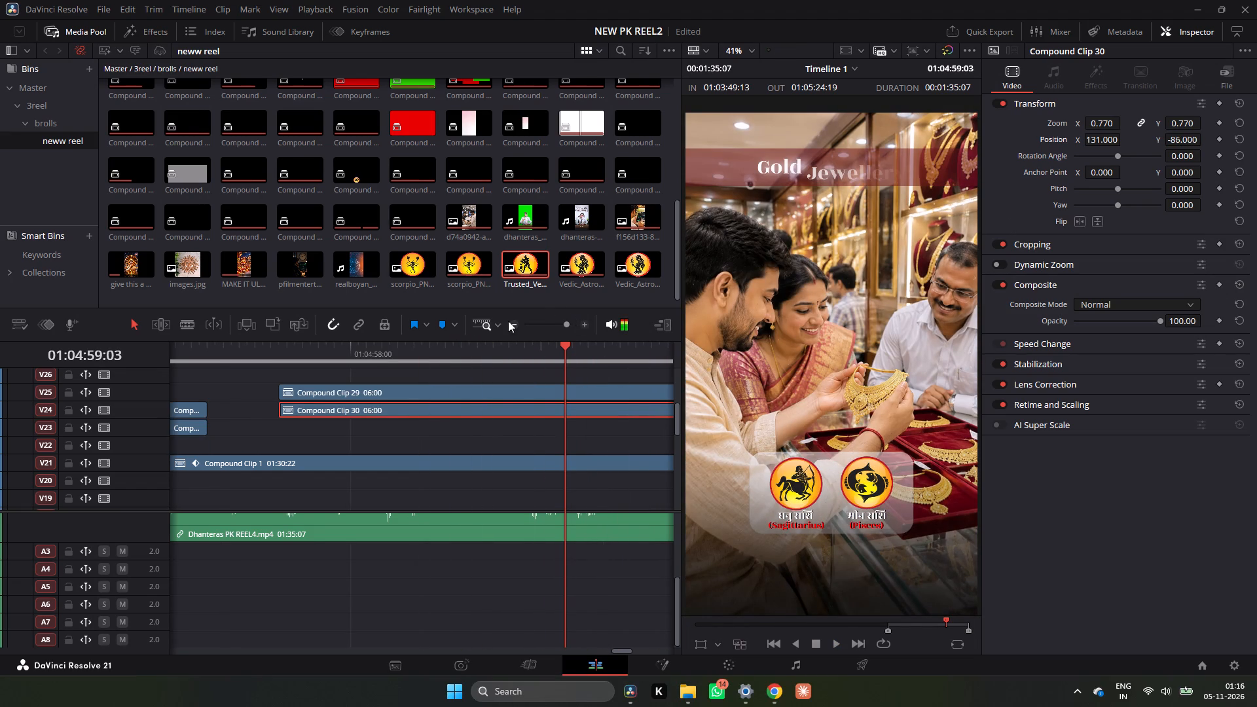
{"action": "triple_click", "coordinate": [514, 321]}
{"action": "key", "text": "space"}
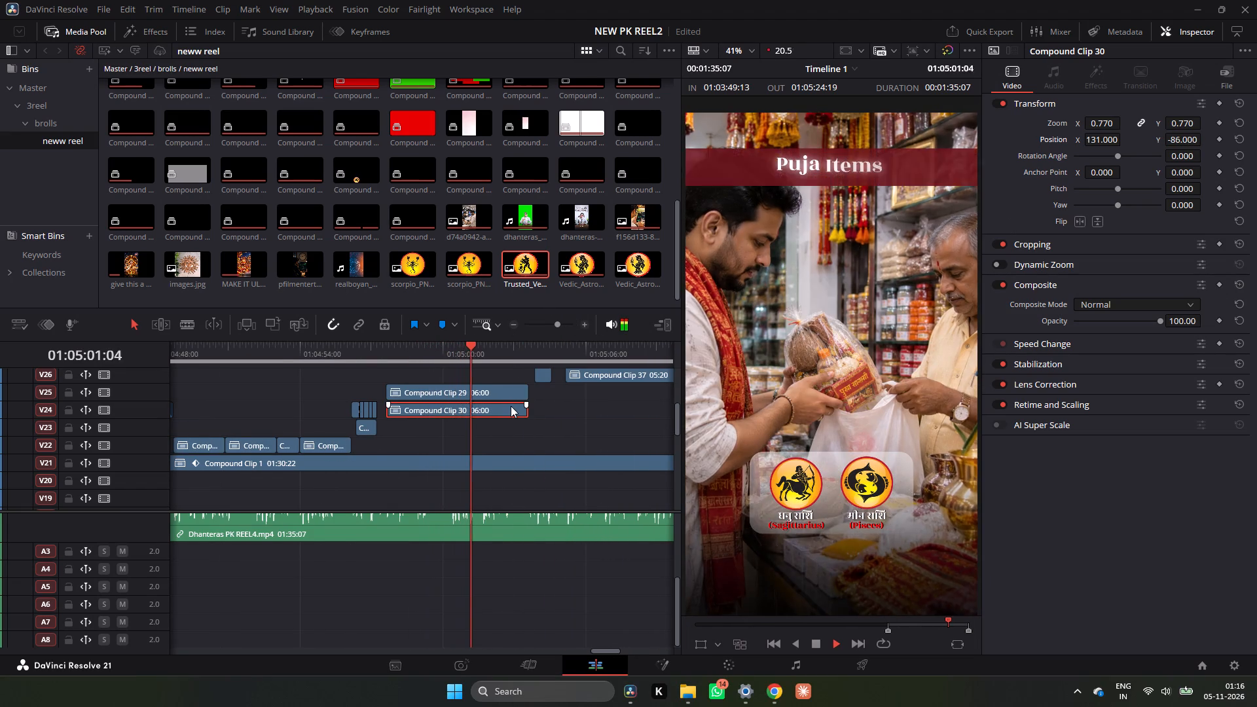
{"action": "key", "text": "space"}
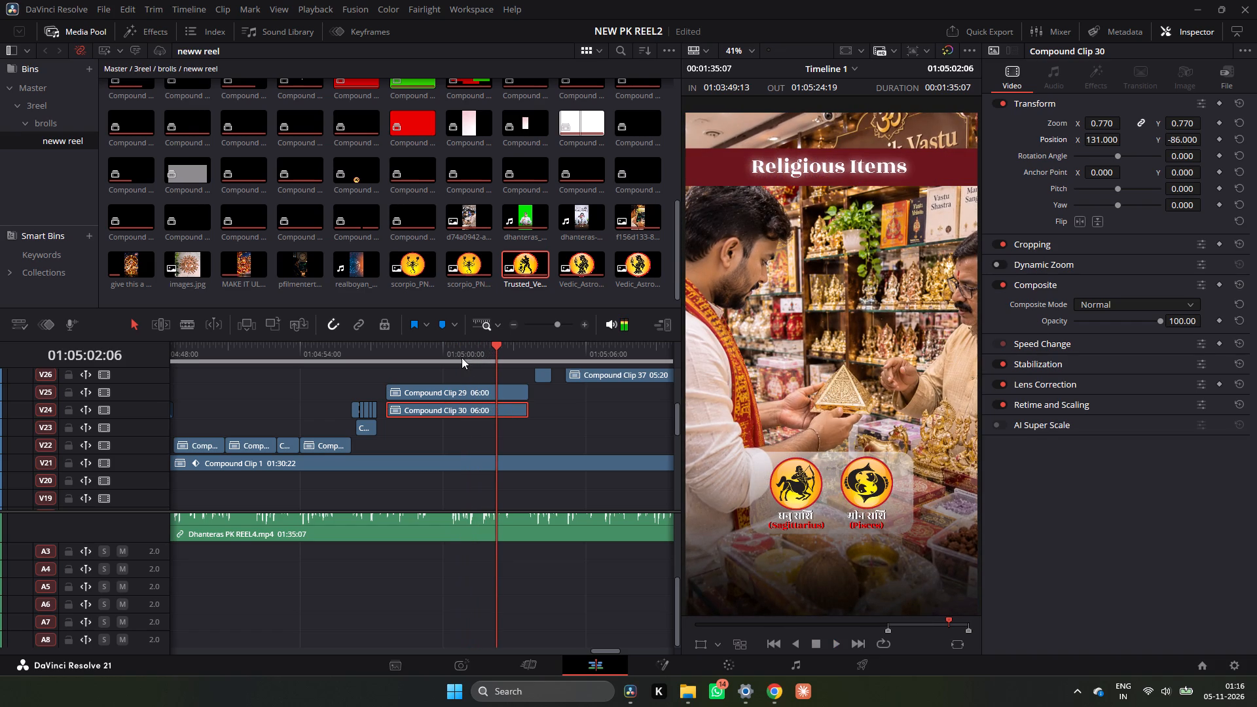
{"action": "left_click", "coordinate": [462, 356]}
{"action": "key", "text": "space"}
{"action": "key", "text": "space"}
{"action": "key", "text": "space"}
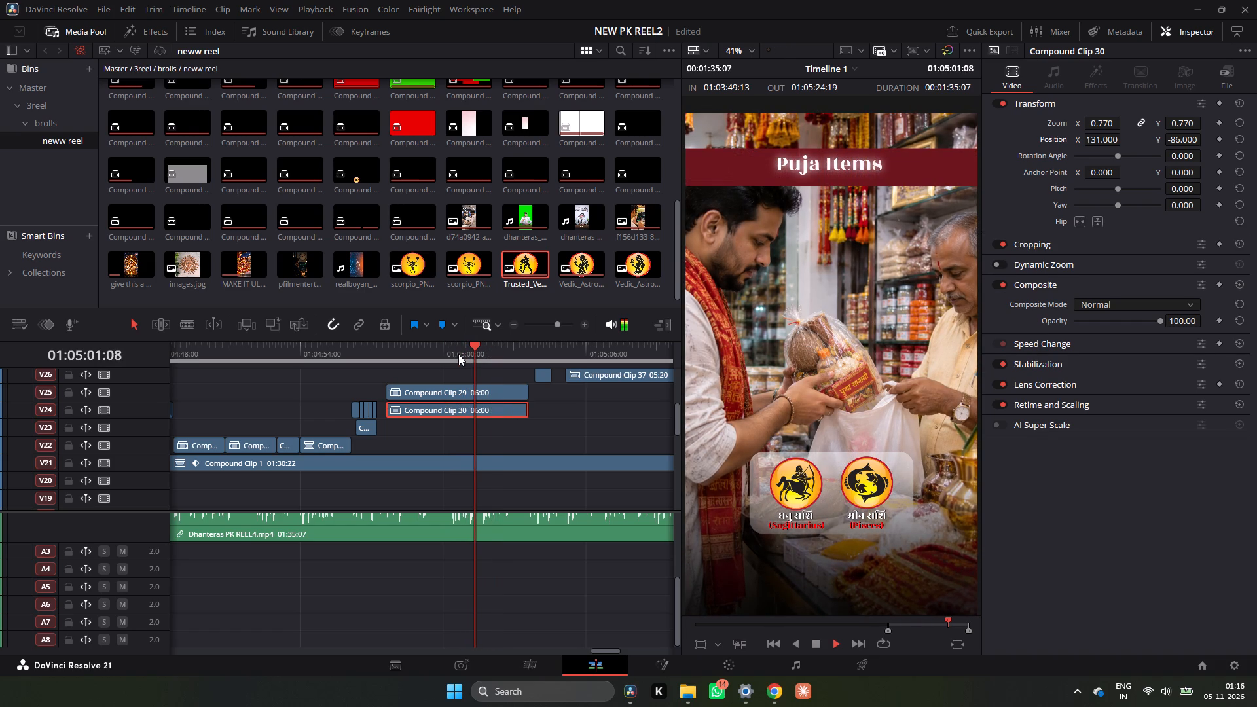
{"action": "key", "text": "space"}
{"action": "left_click", "coordinate": [348, 347]}
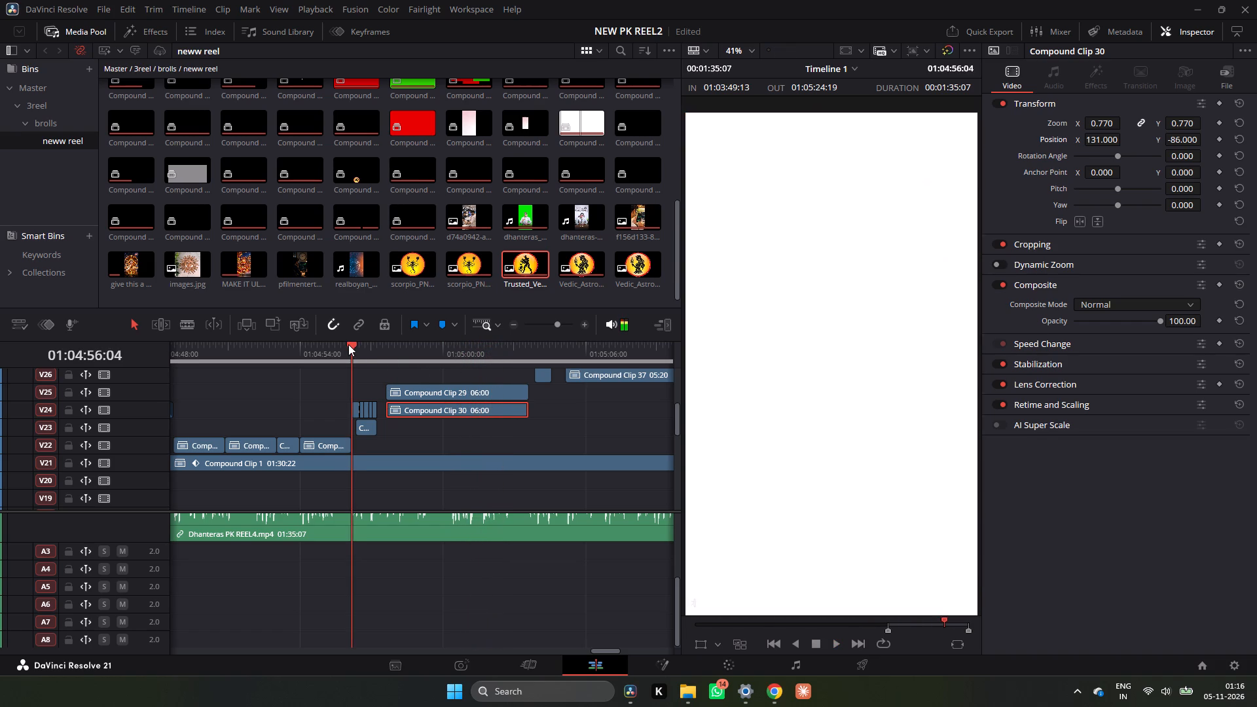
{"action": "key", "text": "space"}
{"action": "key", "text": "space"}
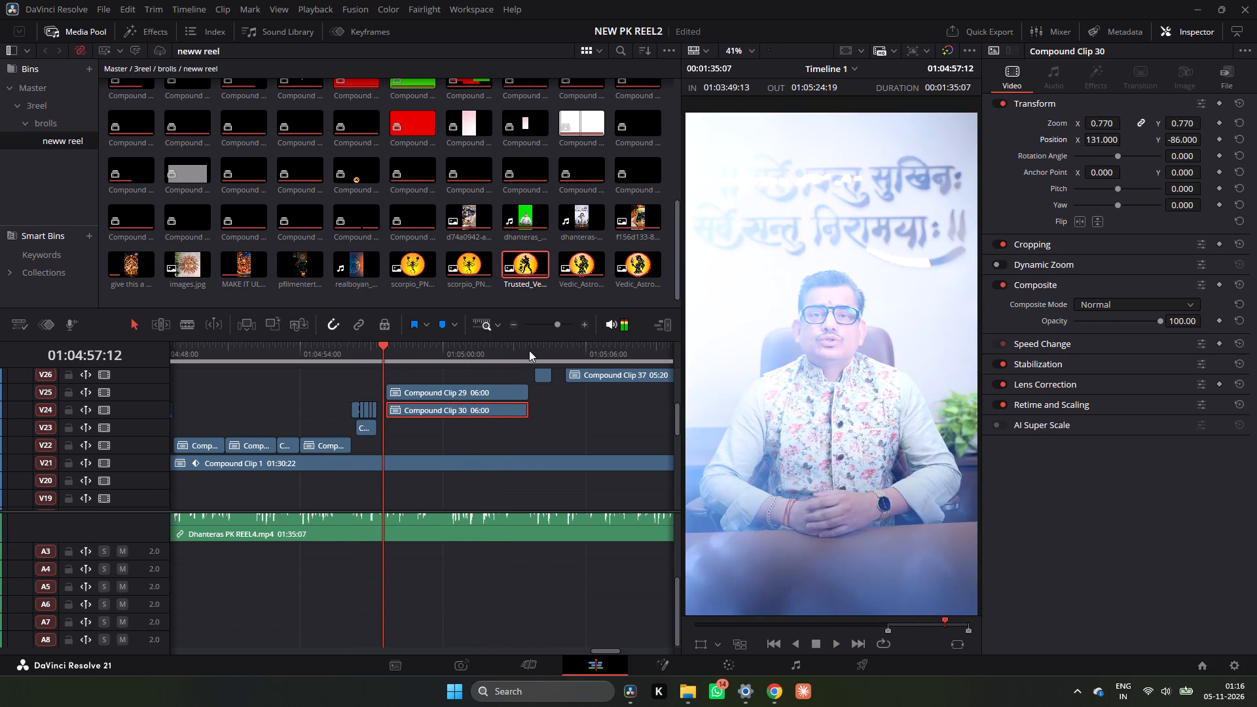
{"action": "left_click", "coordinate": [529, 350]}
{"action": "key", "text": "space"}
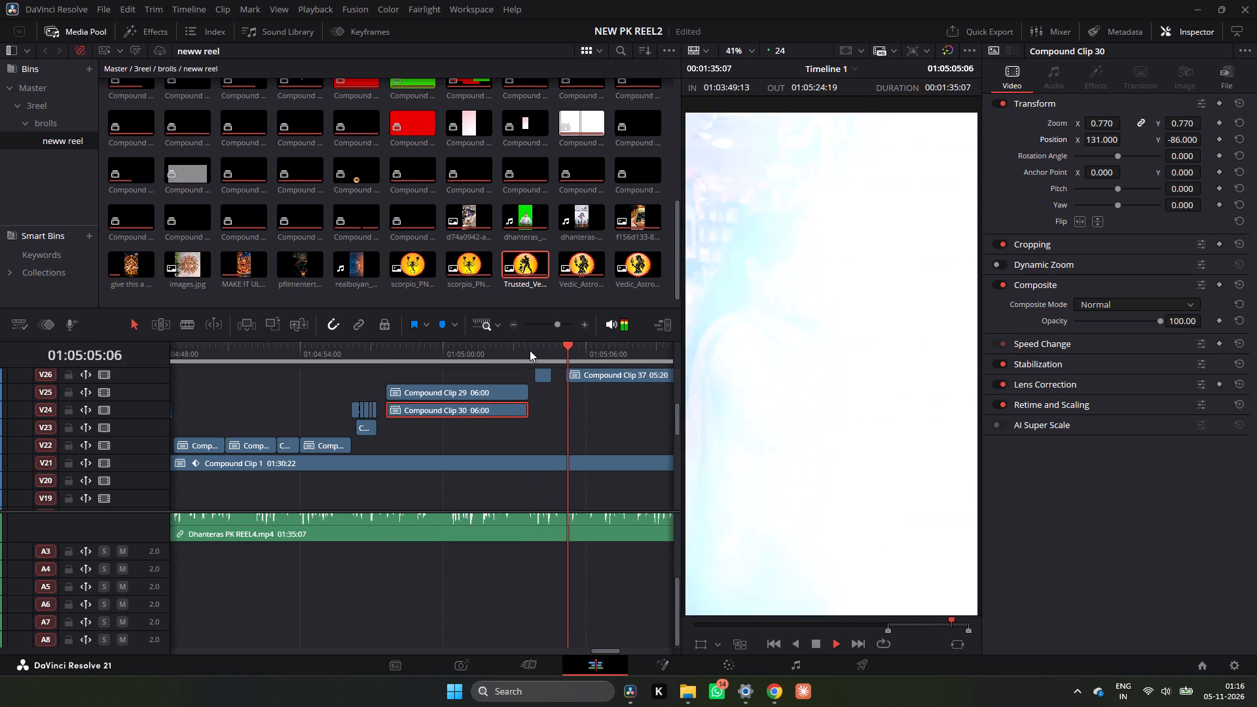
{"action": "left_click", "coordinate": [530, 350]}
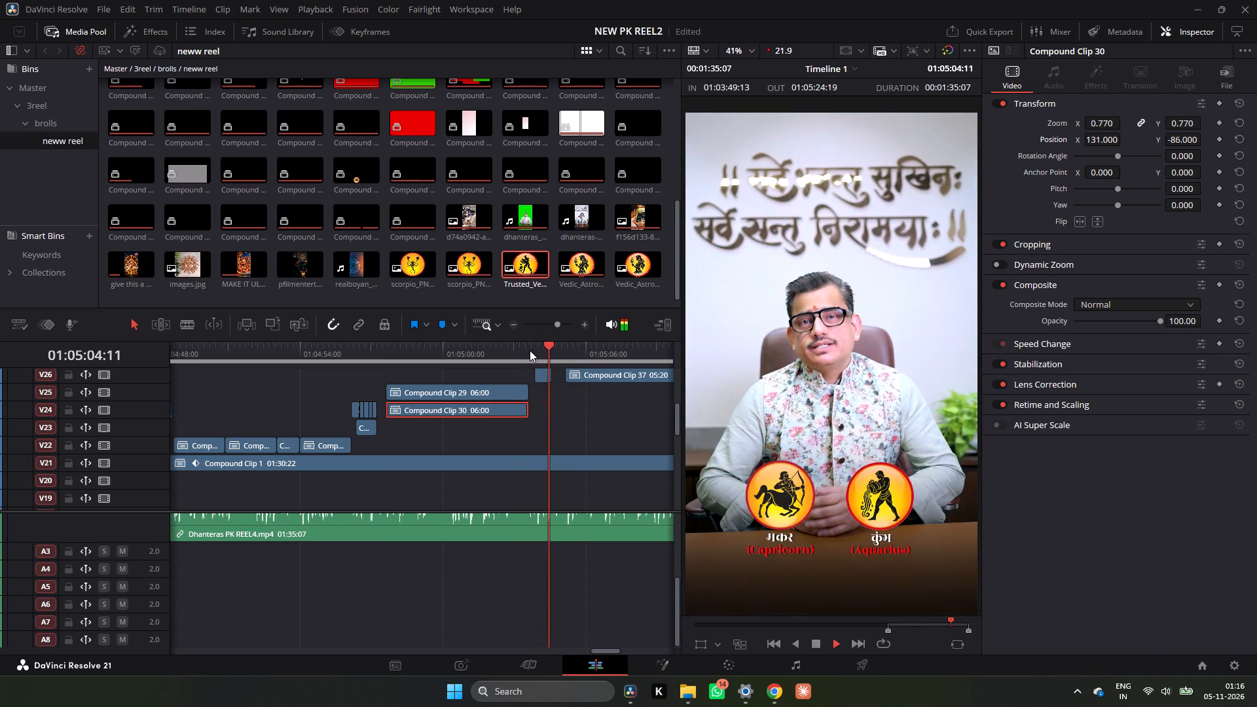
{"action": "key", "text": "space"}
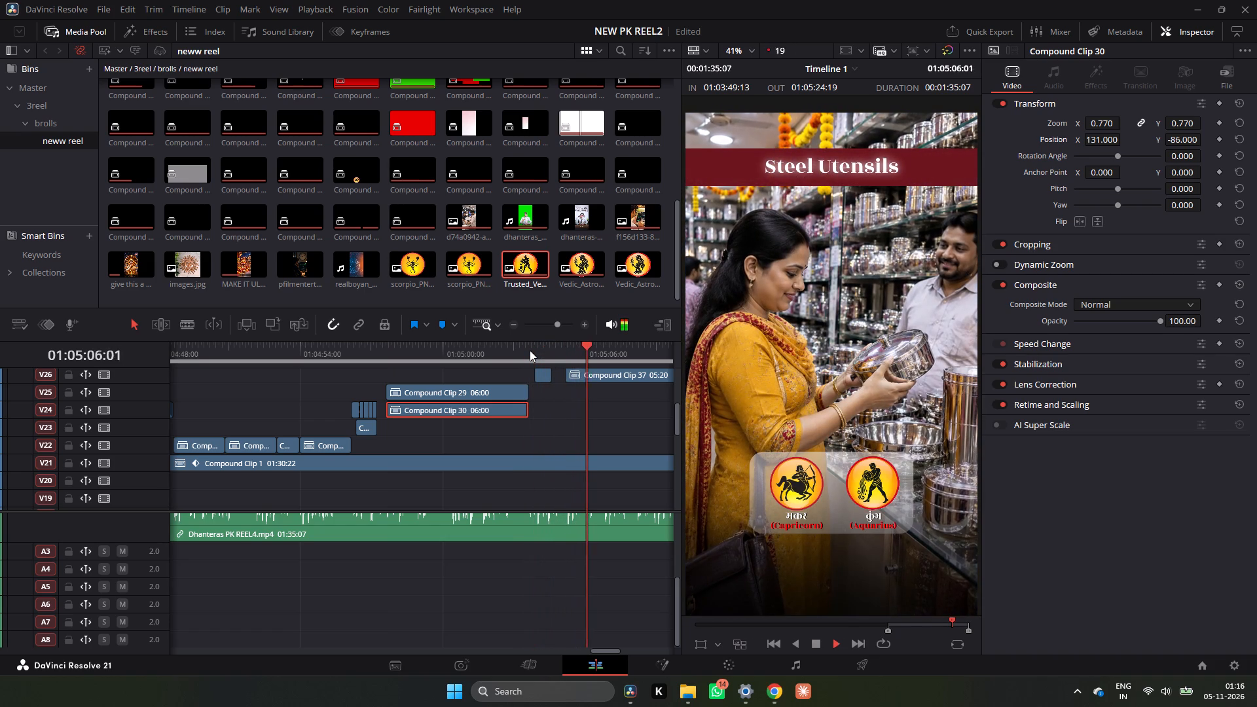
Paste all of Compound Clip 4's video attributes onto the Leo emblem's Compound Clip 15 on V24 and play it back.
{"action": "scroll", "coordinate": [491, 376], "scroll_direction": "up", "scroll_amount": 1, "text": "ctrl"}
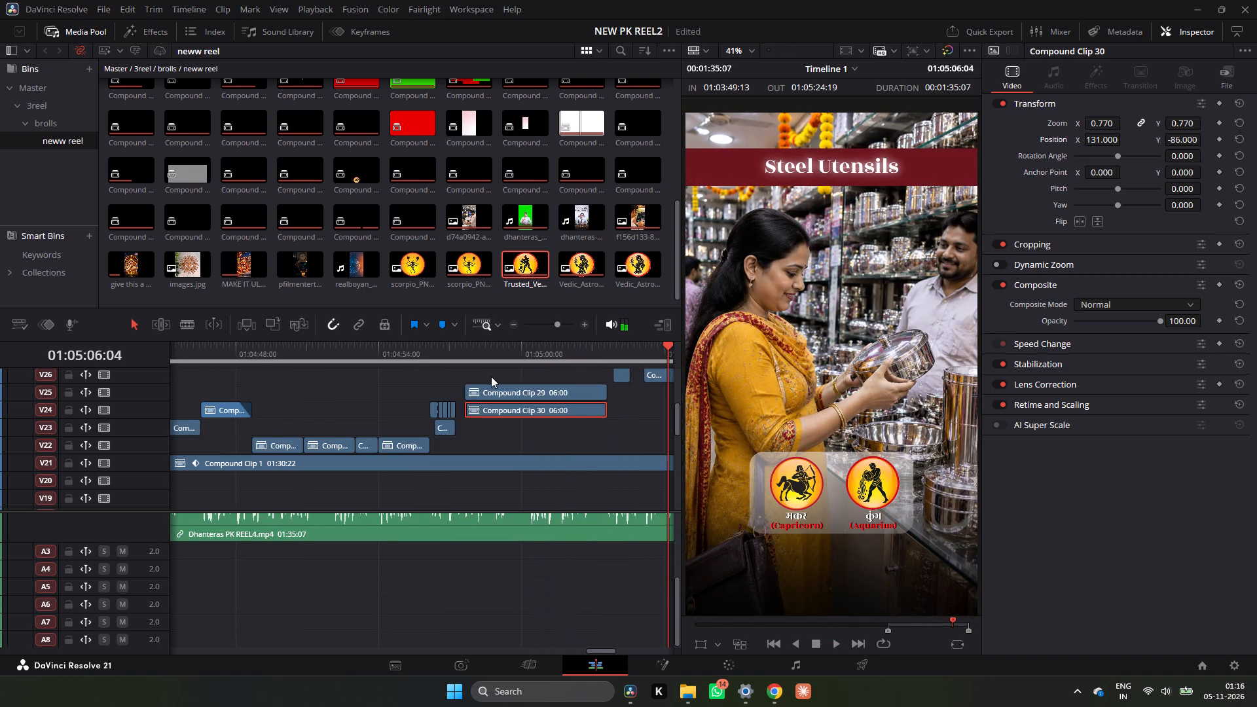
{"action": "scroll", "coordinate": [491, 376], "scroll_direction": "up", "scroll_amount": 3, "text": "ctrl"}
{"action": "left_click", "coordinate": [444, 363], "text": "ctrl"}
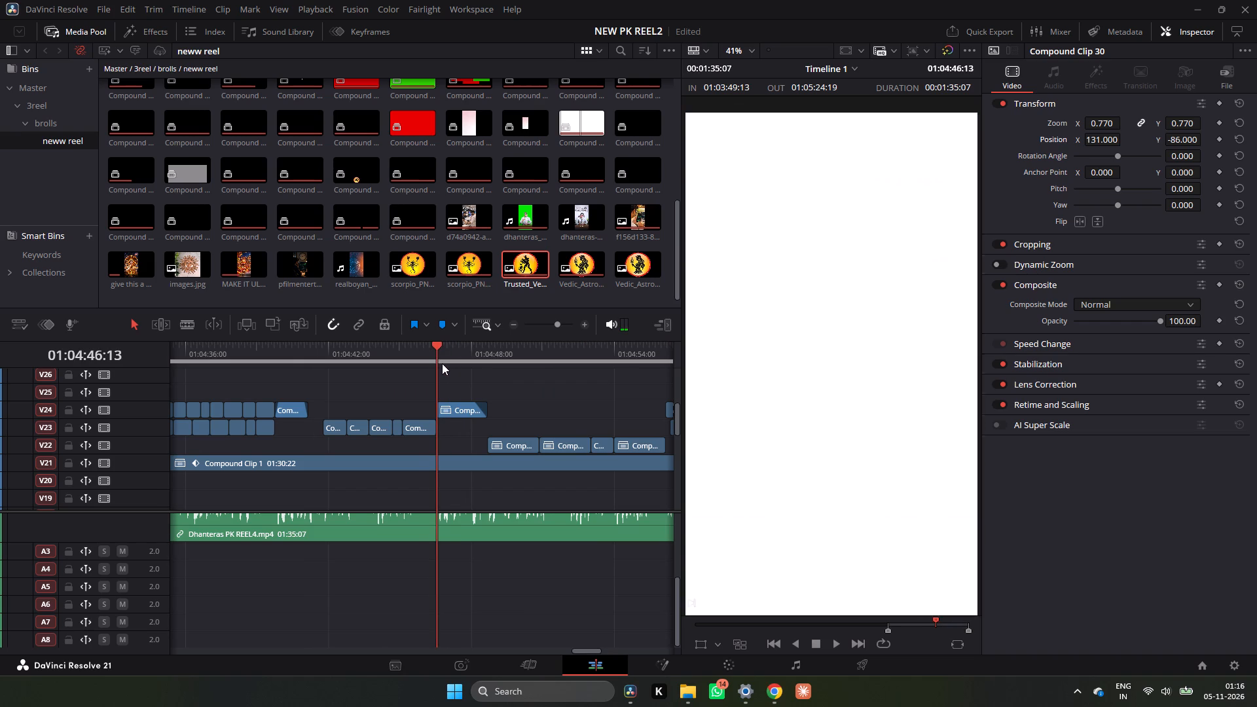
{"action": "key", "text": "space"}
{"action": "key", "text": "space"}
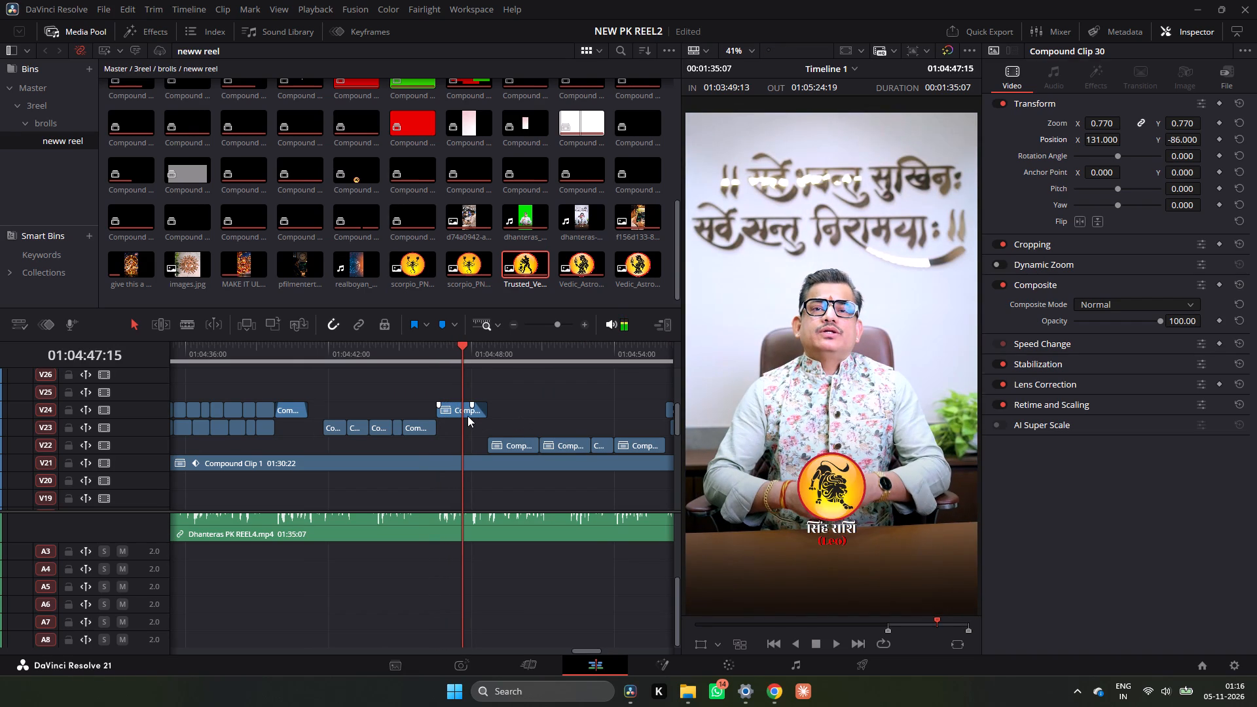
{"action": "left_click", "coordinate": [467, 416]}
{"action": "key", "text": "alt+v"}
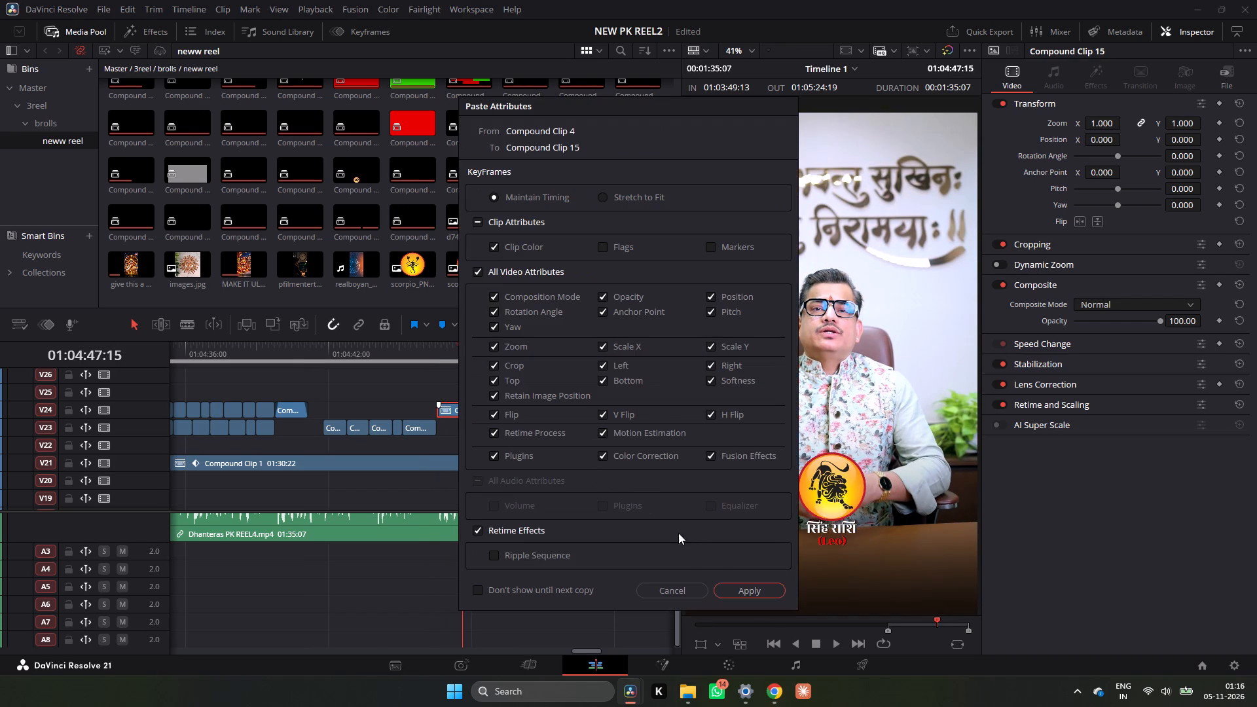
{"action": "left_click", "coordinate": [723, 589]}
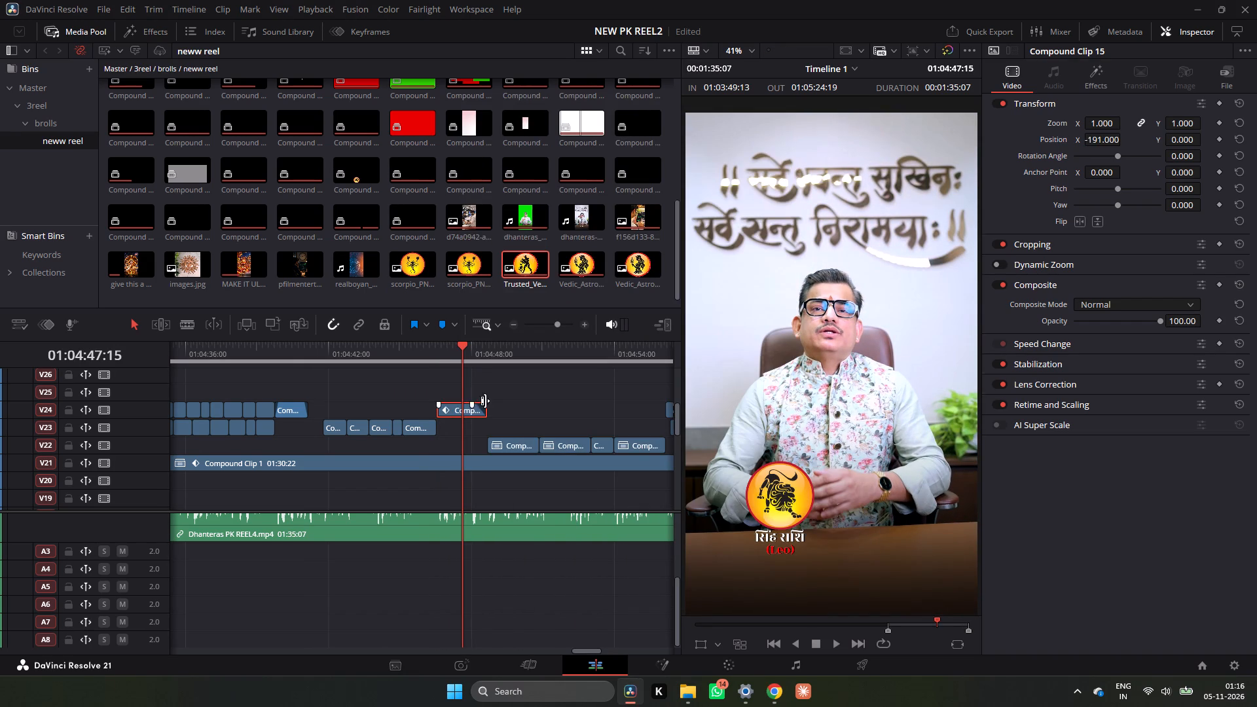
{"action": "left_click_drag", "start_coordinate": [458, 360], "coordinate": [438, 357]}
{"action": "key", "text": "space"}
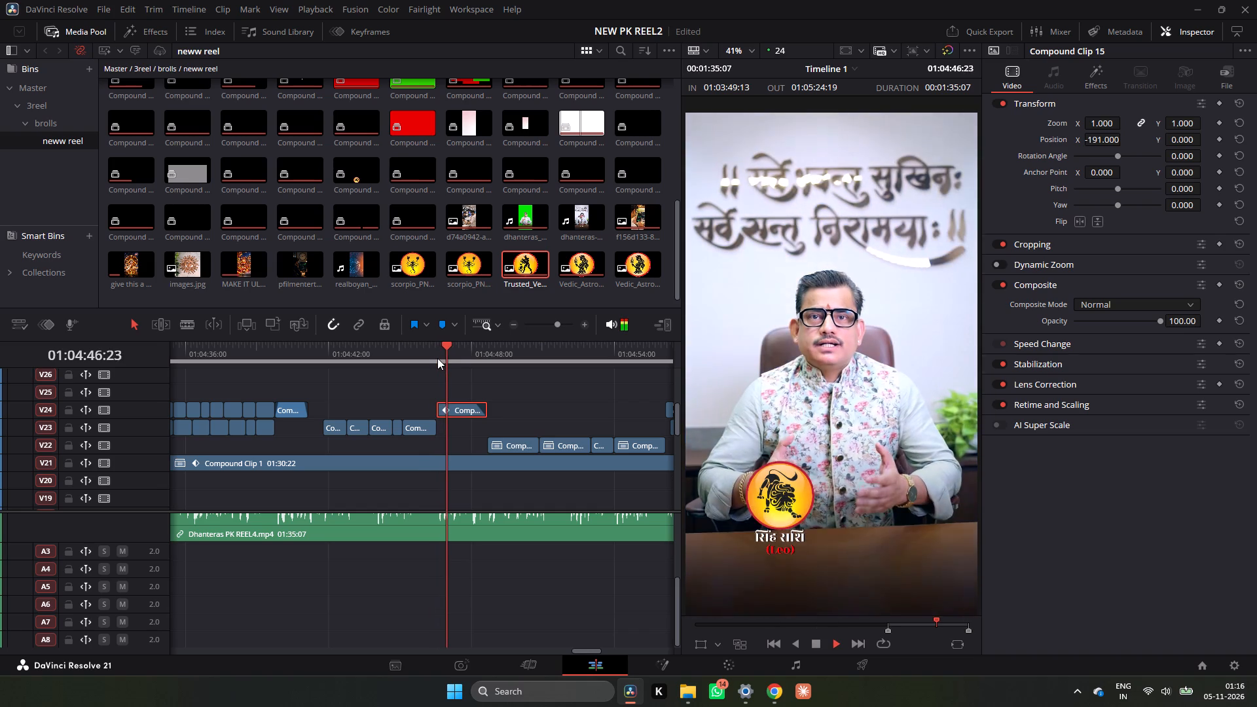
{"action": "key", "text": "space"}
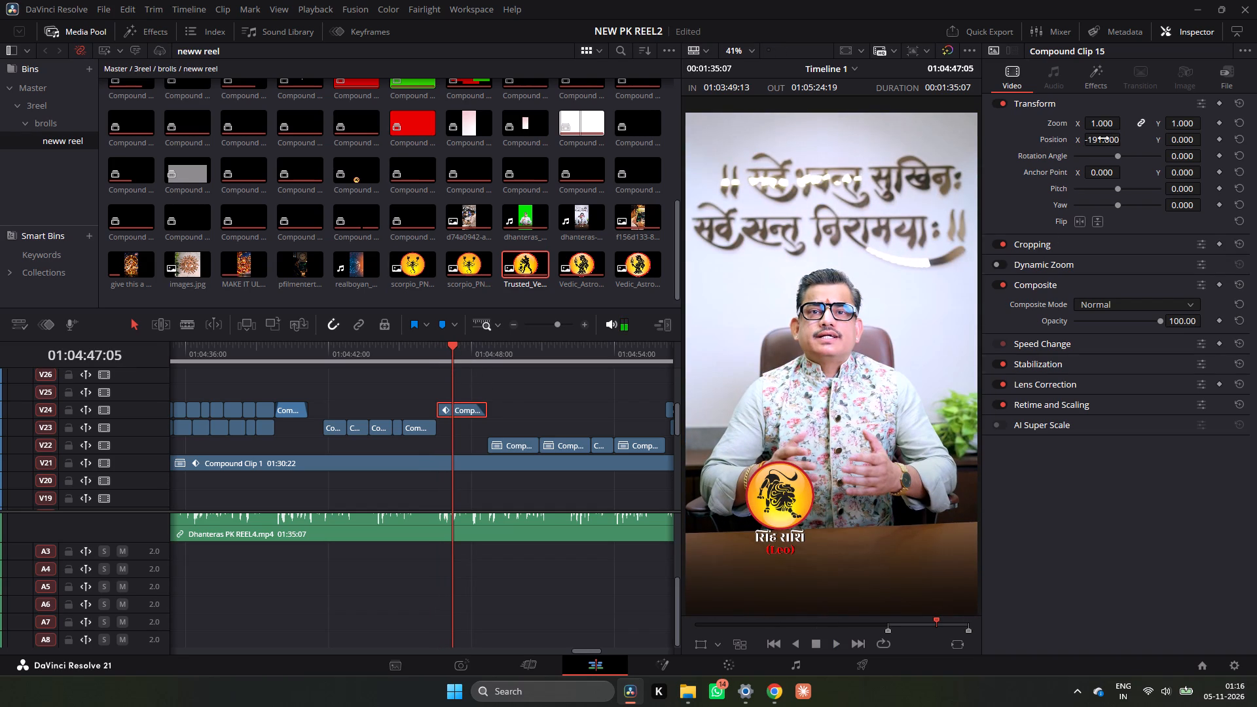
Recentre the Leo emblem by setting Position X of Compound Clip 15 on V24 to 1, and play it back.
{"action": "left_click_drag", "start_coordinate": [1102, 141], "coordinate": [1228, 155]}
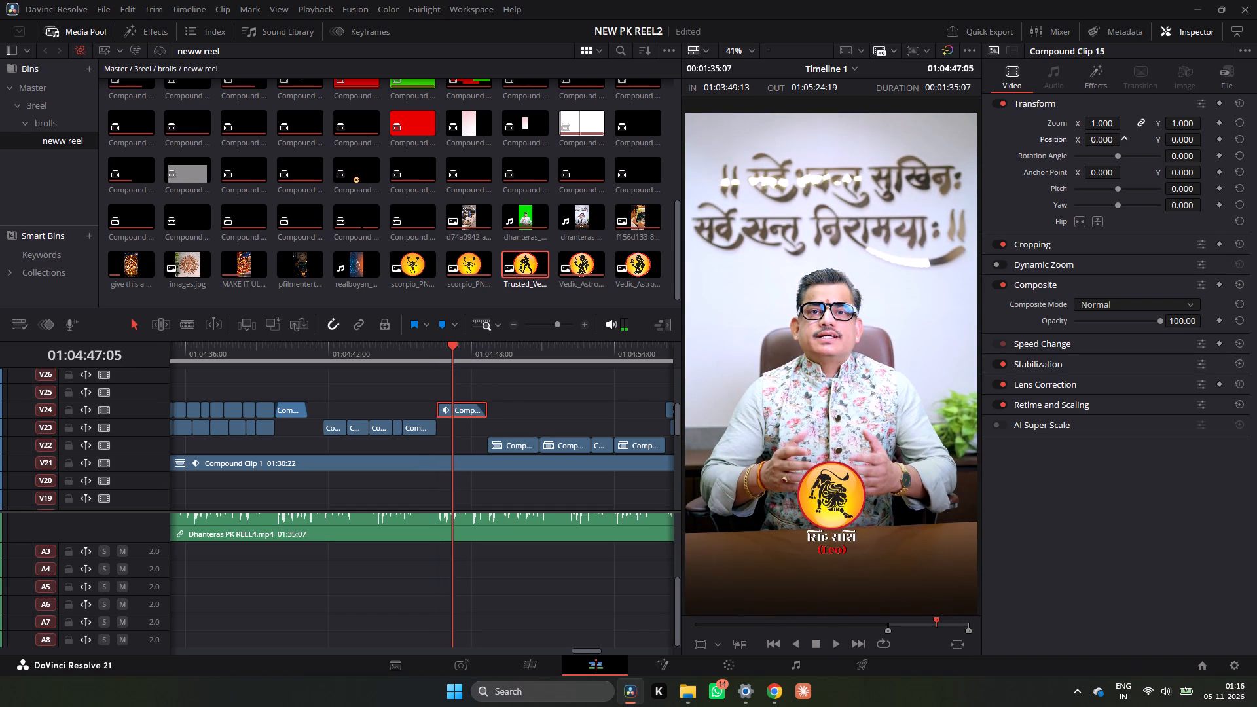
{"action": "left_click_drag", "start_coordinate": [1228, 155], "coordinate": [1228, 156]}
{"action": "left_click", "coordinate": [443, 353]}
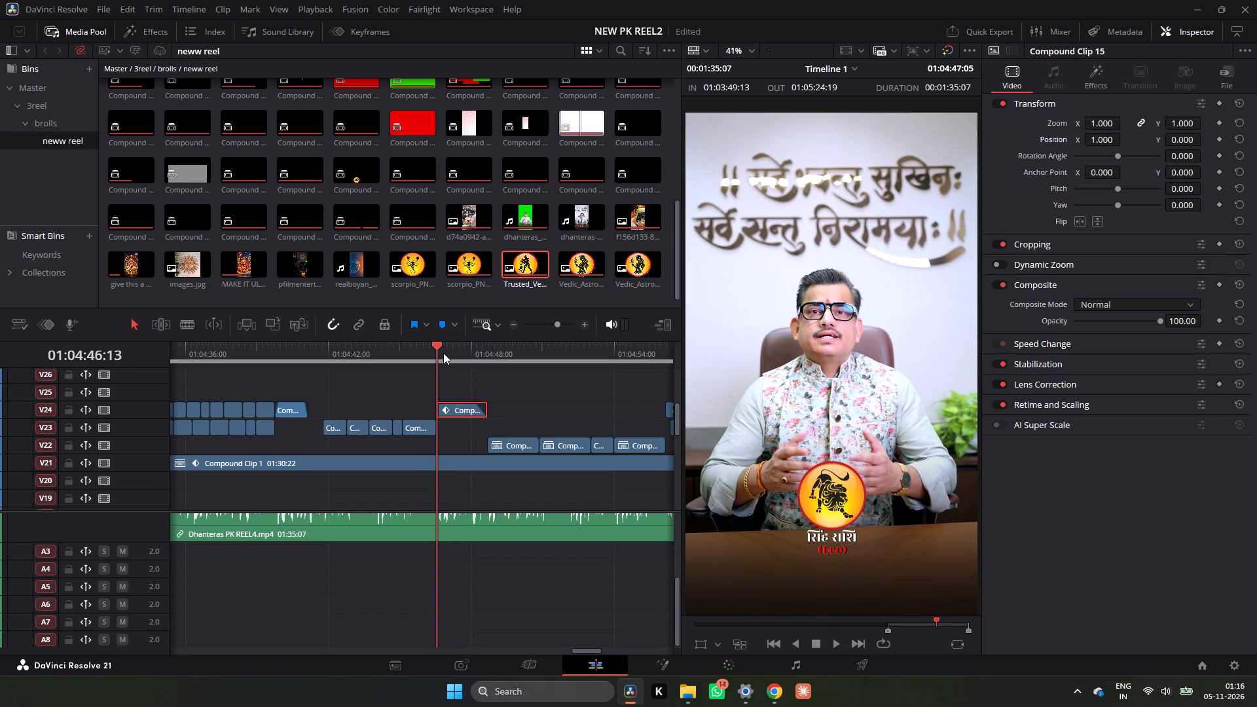
{"action": "key", "text": "space"}
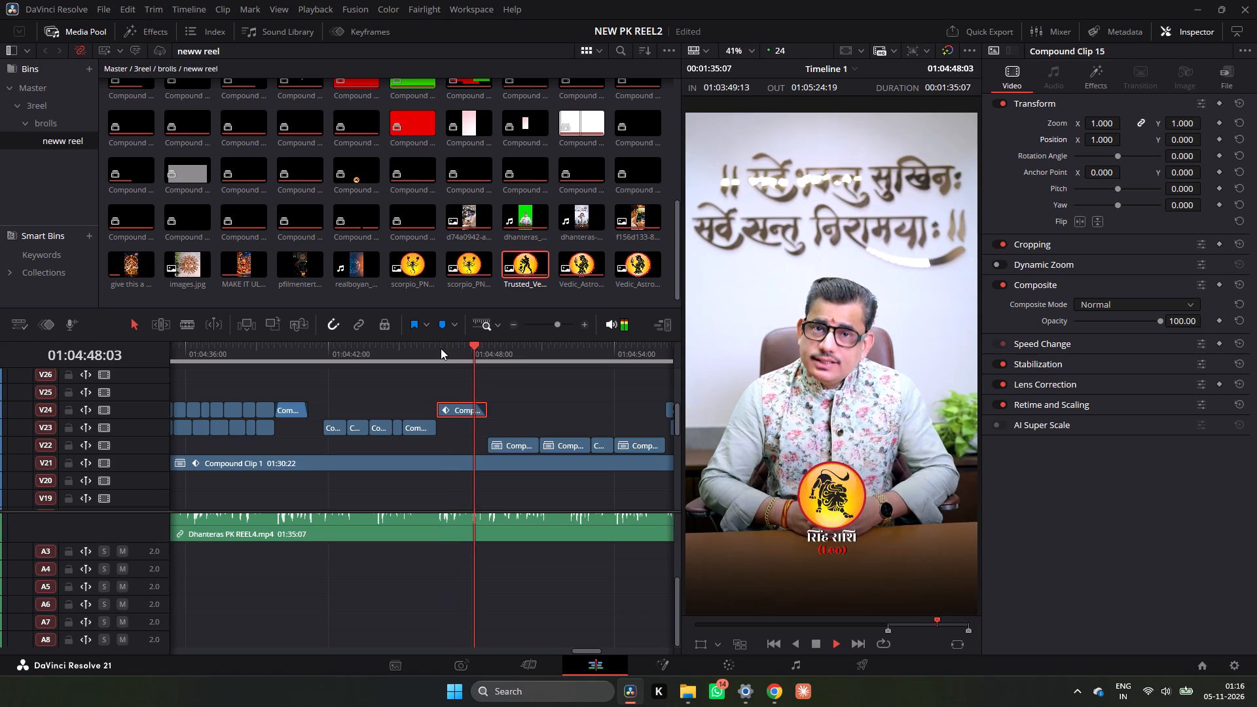
{"action": "key", "text": "space"}
Keyframe the Leo emblem's downward exit, holding the Transform effect's Position Y at 01:04:48:07 and setting it to -0.307 at 01:04:48:16.
{"action": "left_click", "coordinate": [448, 347]}
{"action": "left_click_drag", "start_coordinate": [456, 348], "coordinate": [474, 349]}
{"action": "double_click", "coordinate": [587, 325]}
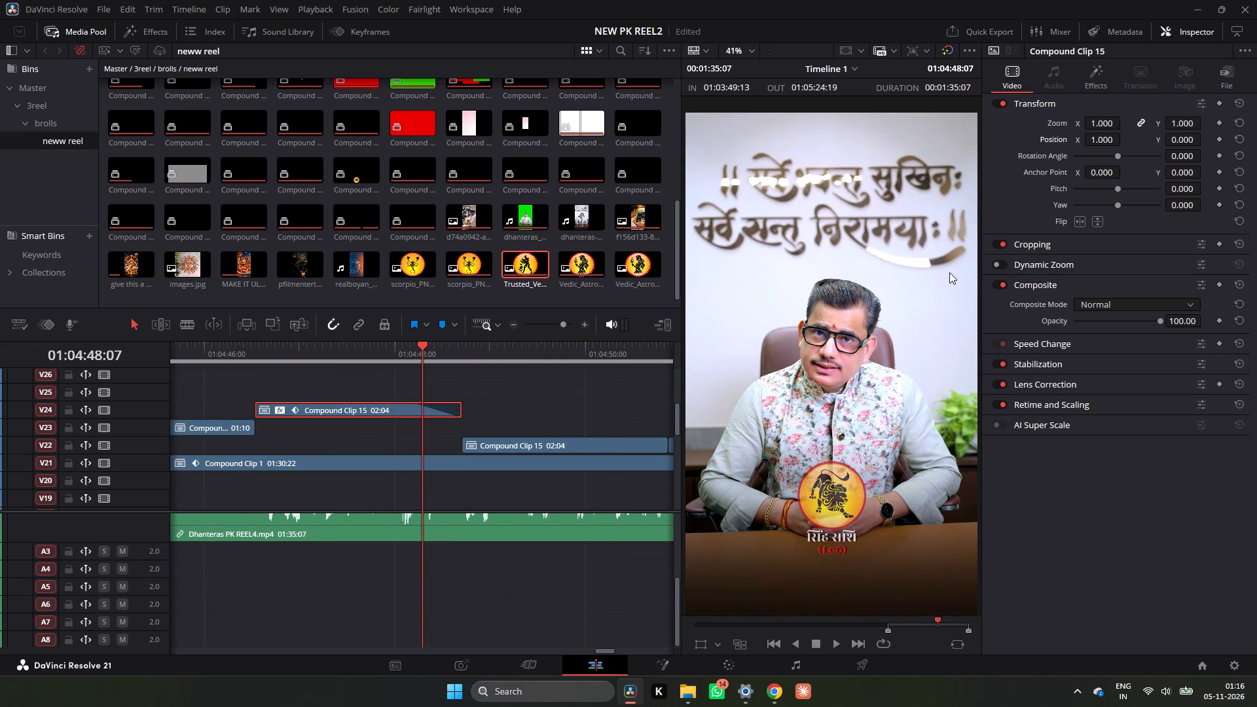
{"action": "left_click", "coordinate": [1106, 75]}
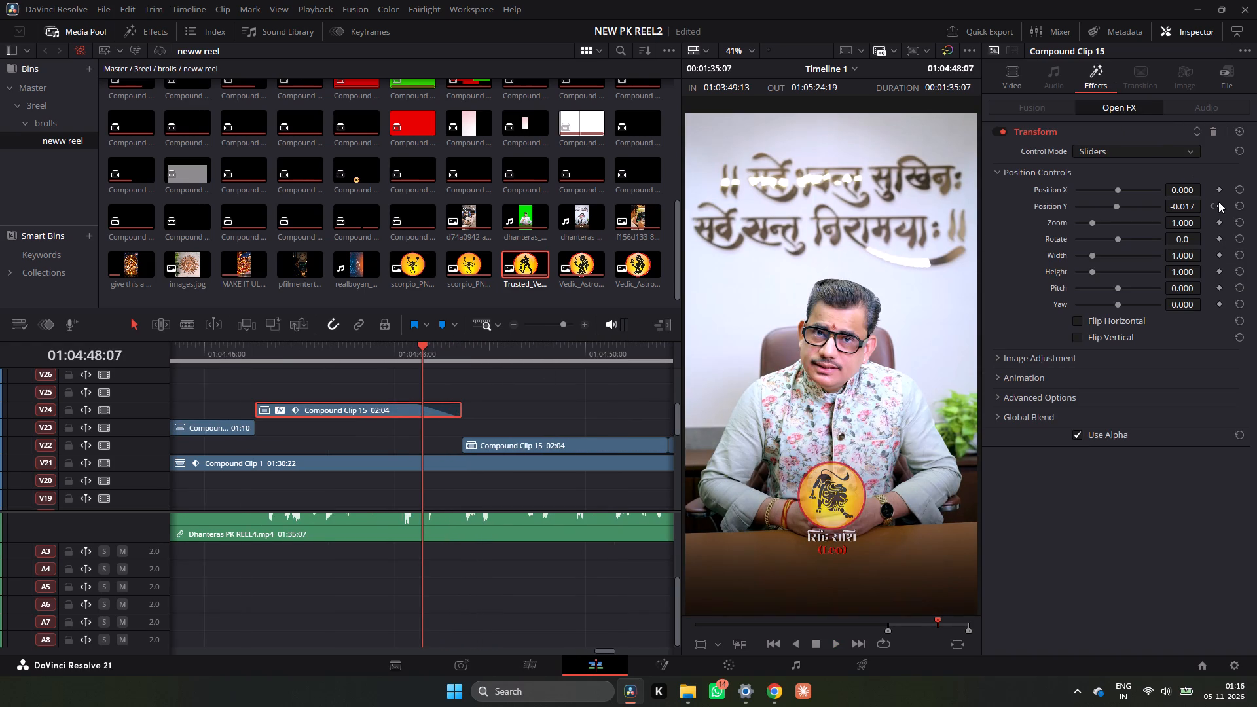
{"action": "left_click", "coordinate": [1218, 206]}
{"action": "left_click_drag", "start_coordinate": [448, 361], "coordinate": [466, 358]}
{"action": "key", "text": "Left"}
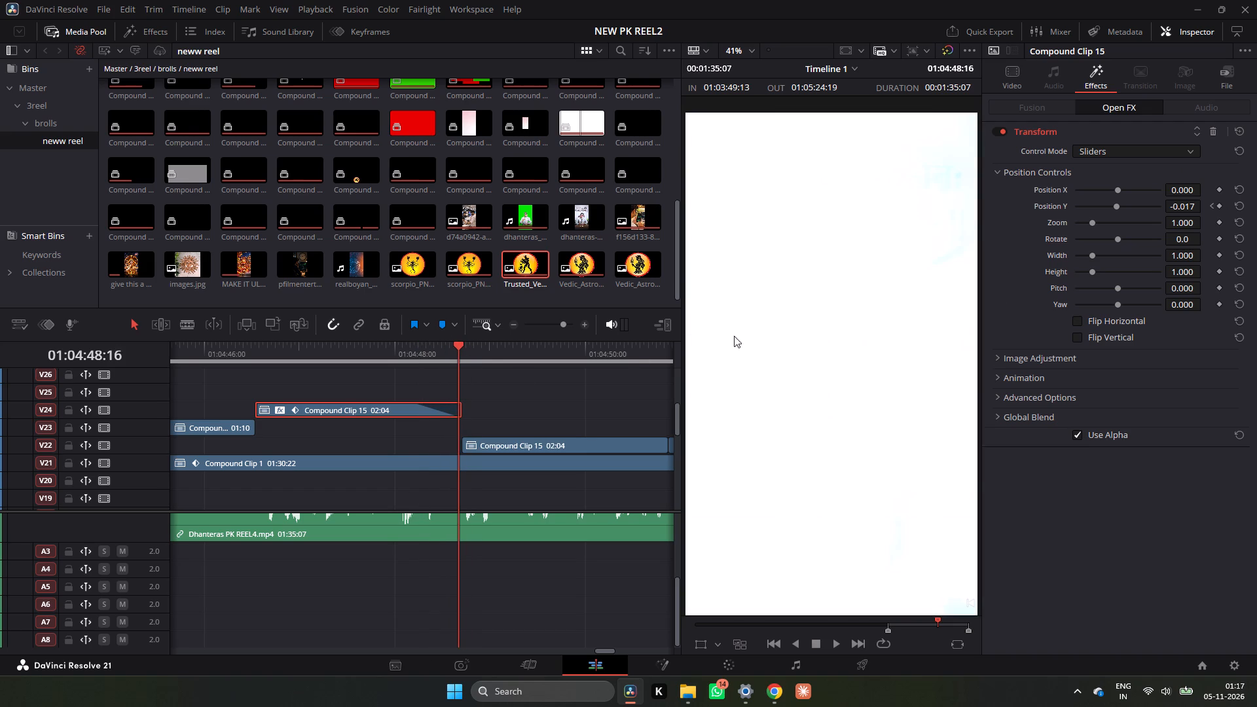
{"action": "left_click_drag", "start_coordinate": [1190, 207], "coordinate": [1135, 230]}
{"action": "left_click_drag", "start_coordinate": [1135, 230], "coordinate": [1005, 260]}
{"action": "left_click_drag", "start_coordinate": [1005, 260], "coordinate": [1000, 265]}
Play the Leo emblem's exit animation and remove the fade-out from the end of Compound Clip 15 on V24.
{"action": "left_click", "coordinate": [419, 357]}
{"action": "key", "text": "space"}
{"action": "left_click", "coordinate": [419, 357]}
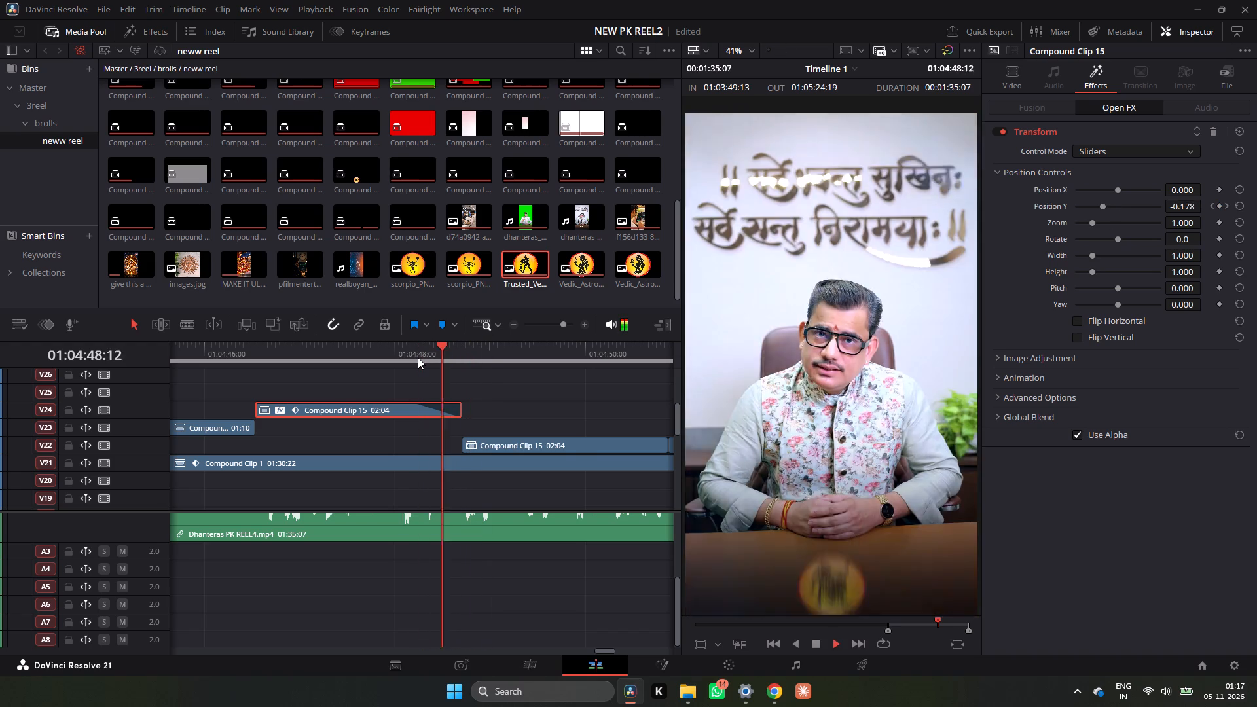
{"action": "key", "text": "space"}
{"action": "left_click", "coordinate": [413, 357]}
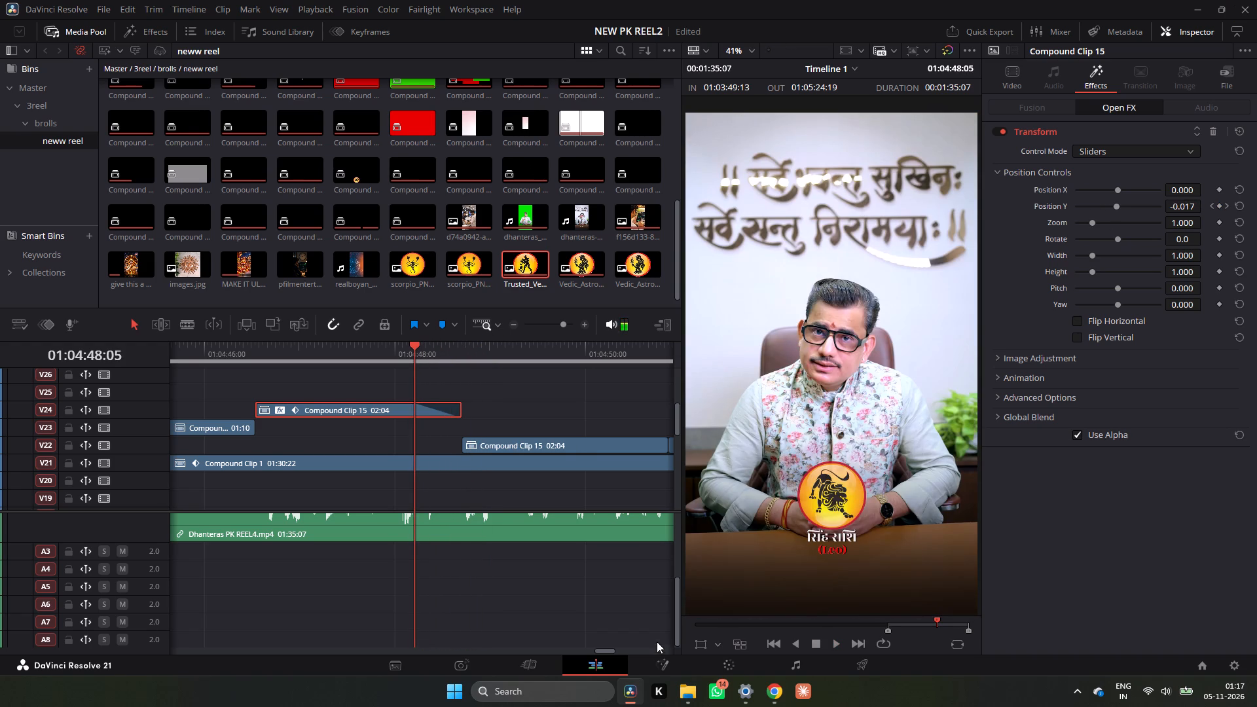
{"action": "key", "text": "space"}
{"action": "key", "text": "space"}
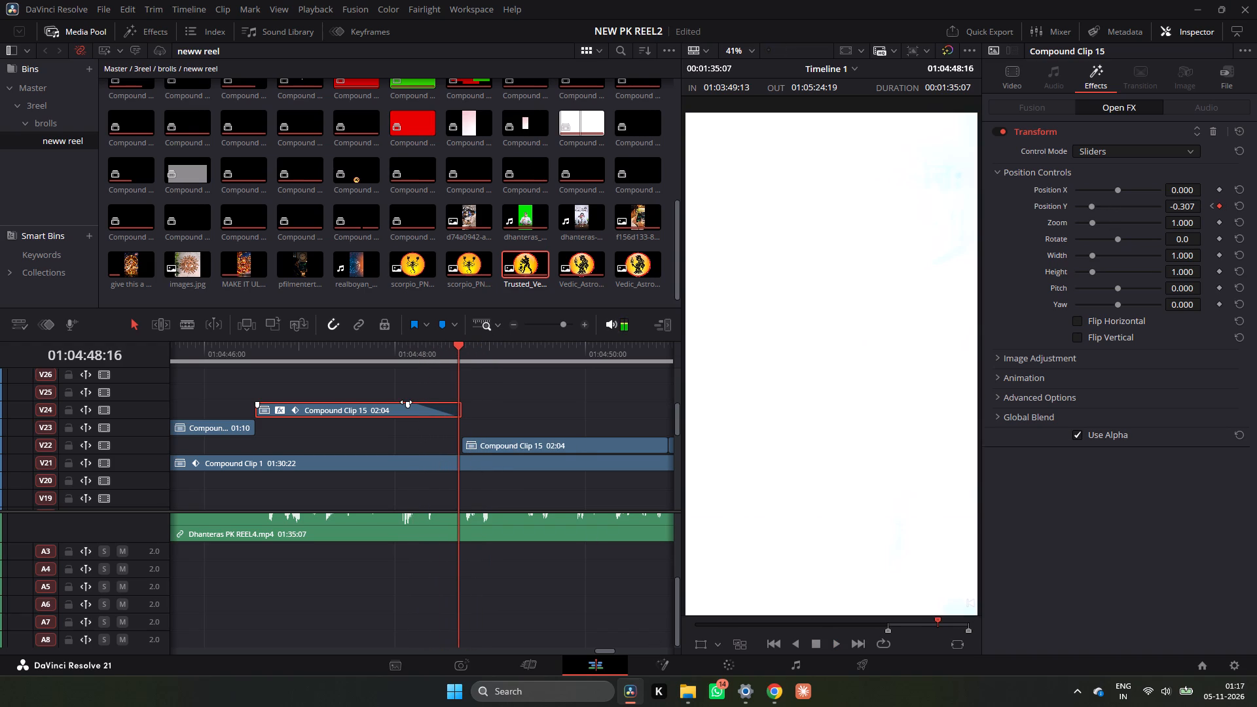
{"action": "left_click_drag", "start_coordinate": [408, 407], "coordinate": [472, 405]}
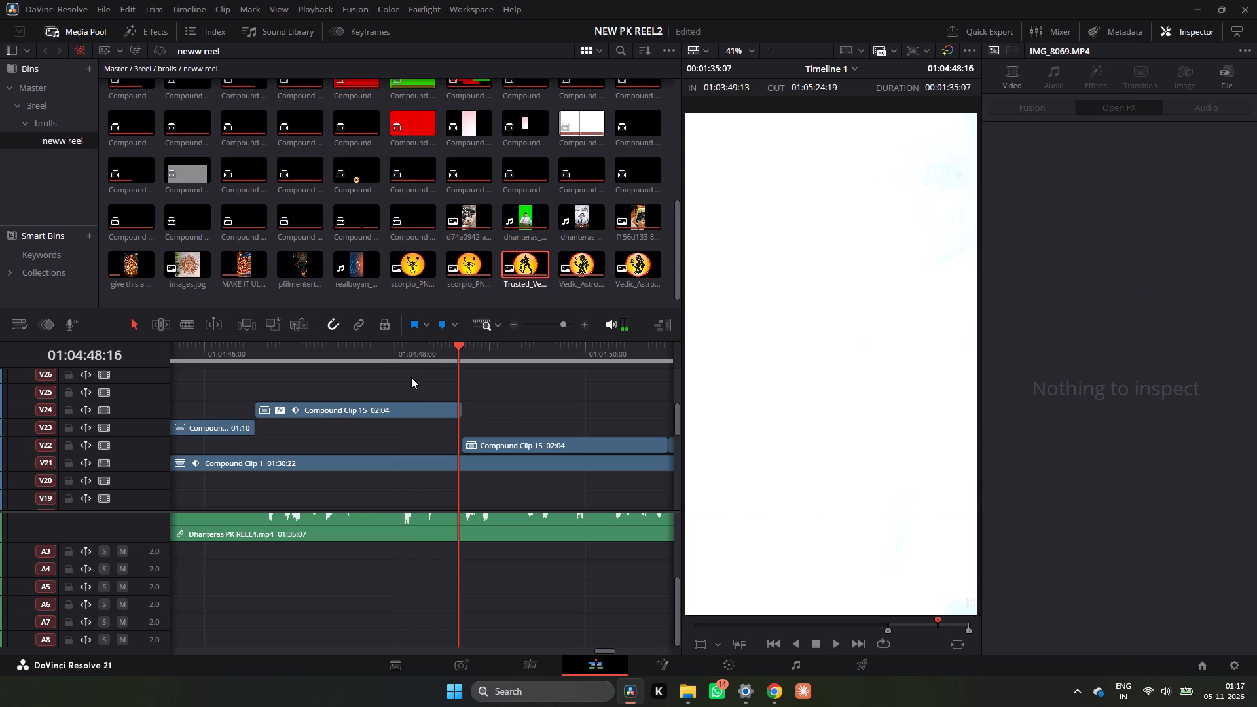
Replay the Leo emblem's exit animation and check the two Position Y keyframes of Compound Clip 15 on V24.
{"action": "left_click", "coordinate": [393, 364]}
{"action": "key", "text": "space"}
{"action": "key", "text": "space"}
{"action": "left_click", "coordinate": [399, 359]}
{"action": "key", "text": "space"}
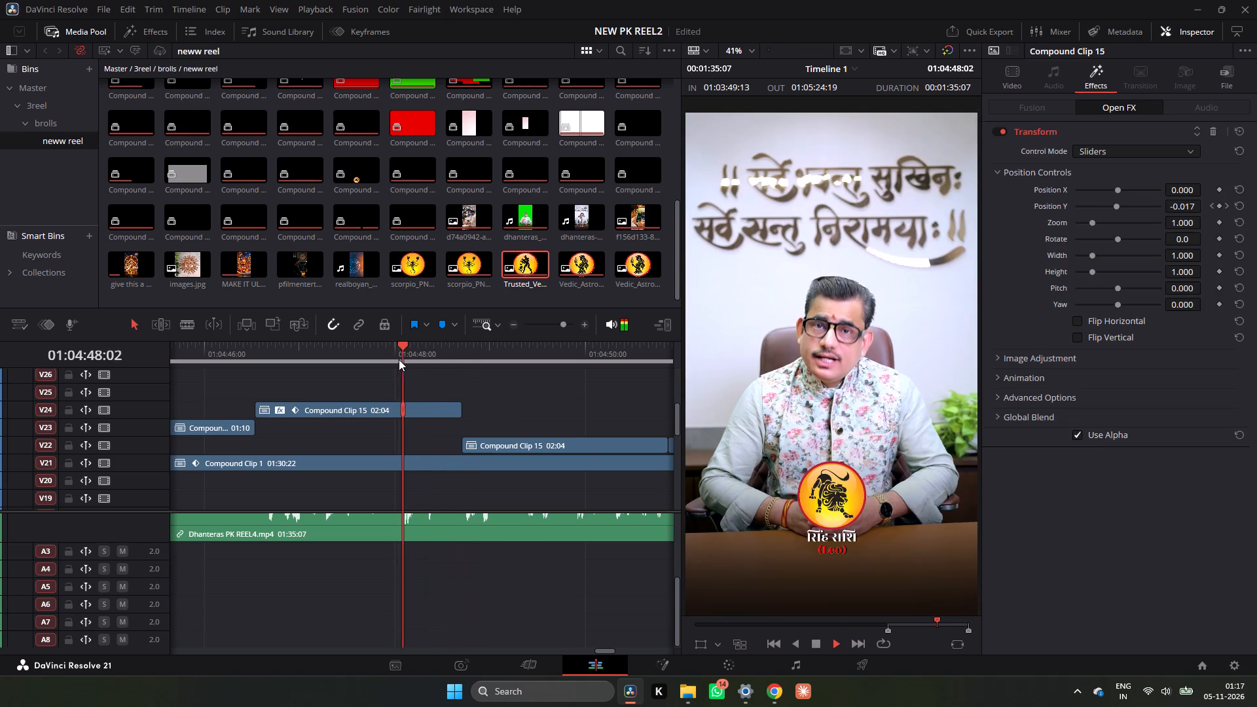
{"action": "key", "text": "space"}
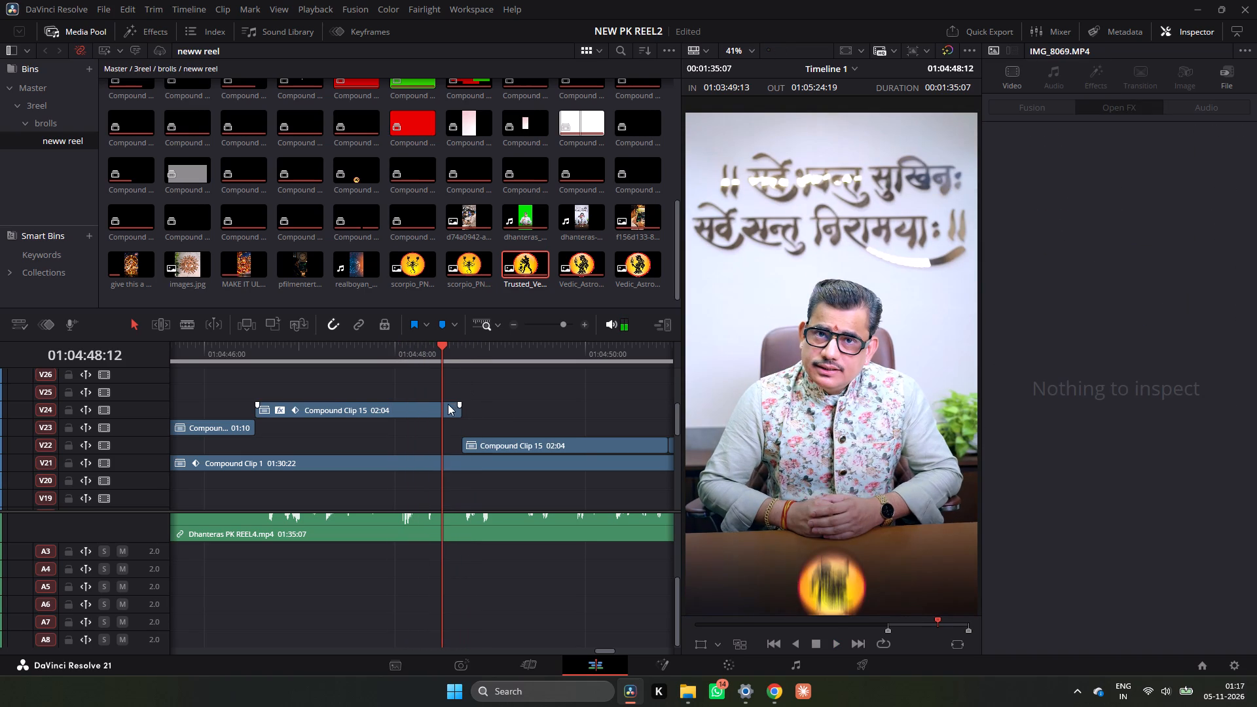
{"action": "left_click", "coordinate": [443, 407]}
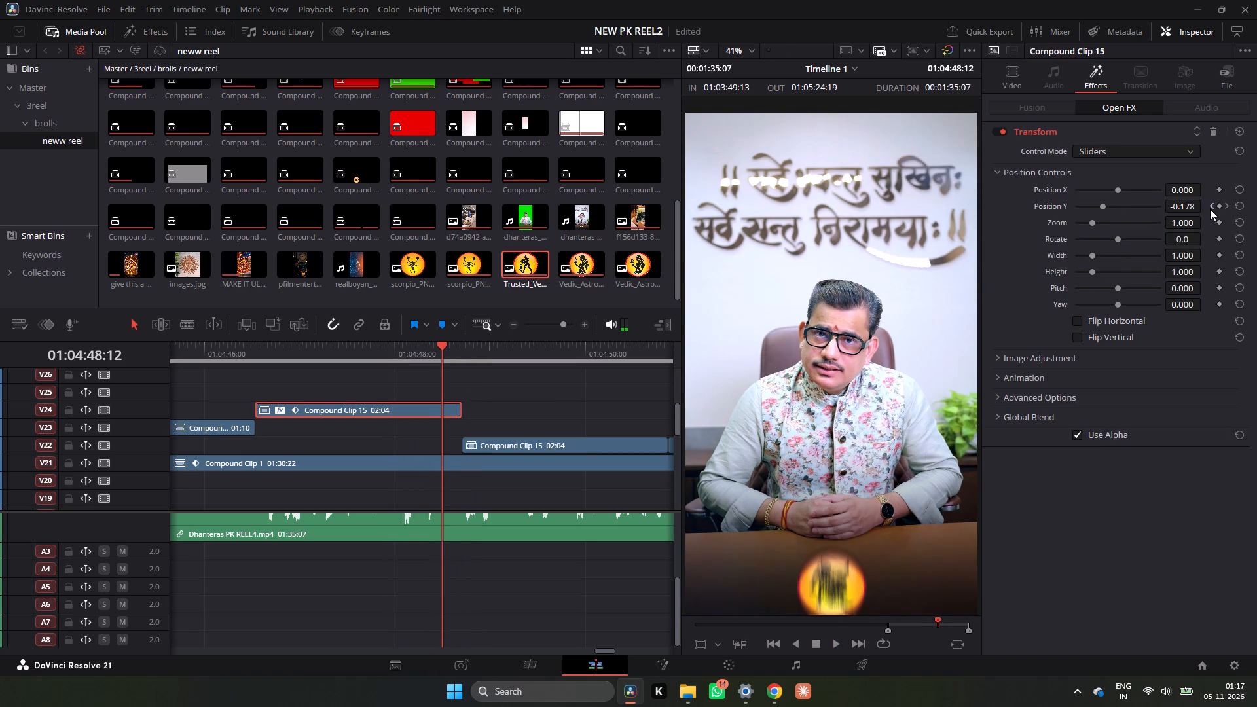
{"action": "left_click", "coordinate": [1211, 208]}
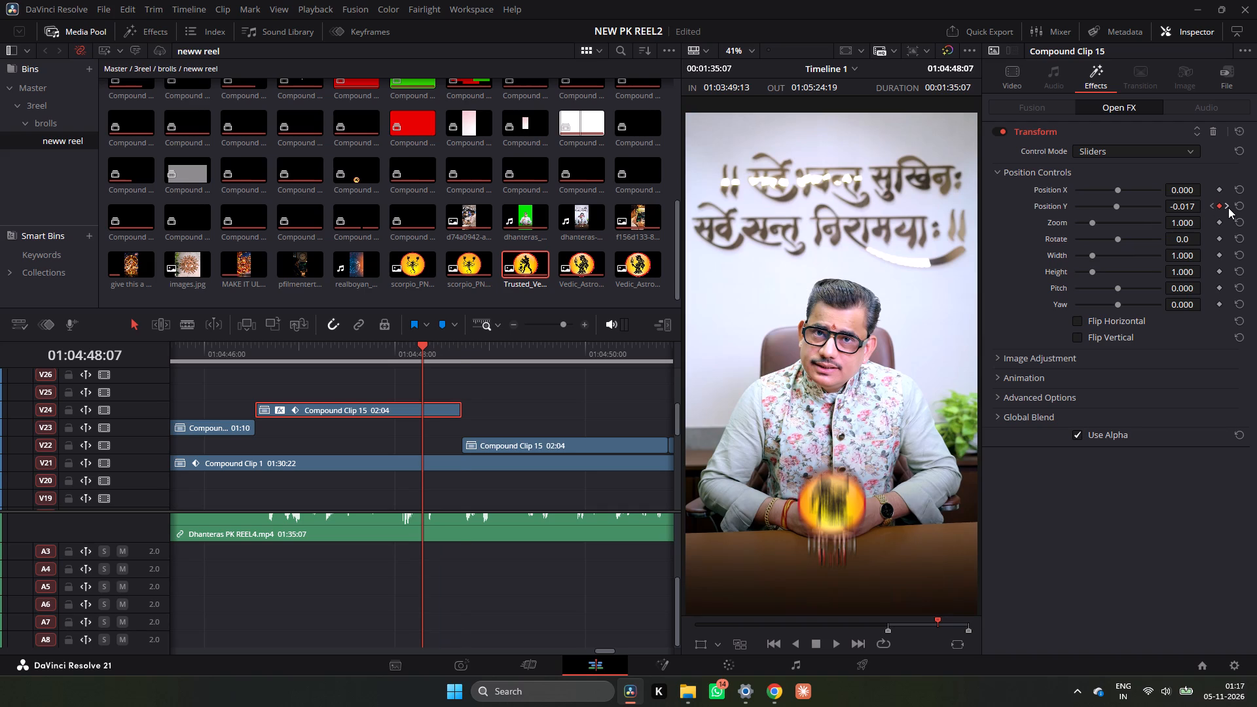
{"action": "left_click", "coordinate": [1228, 208]}
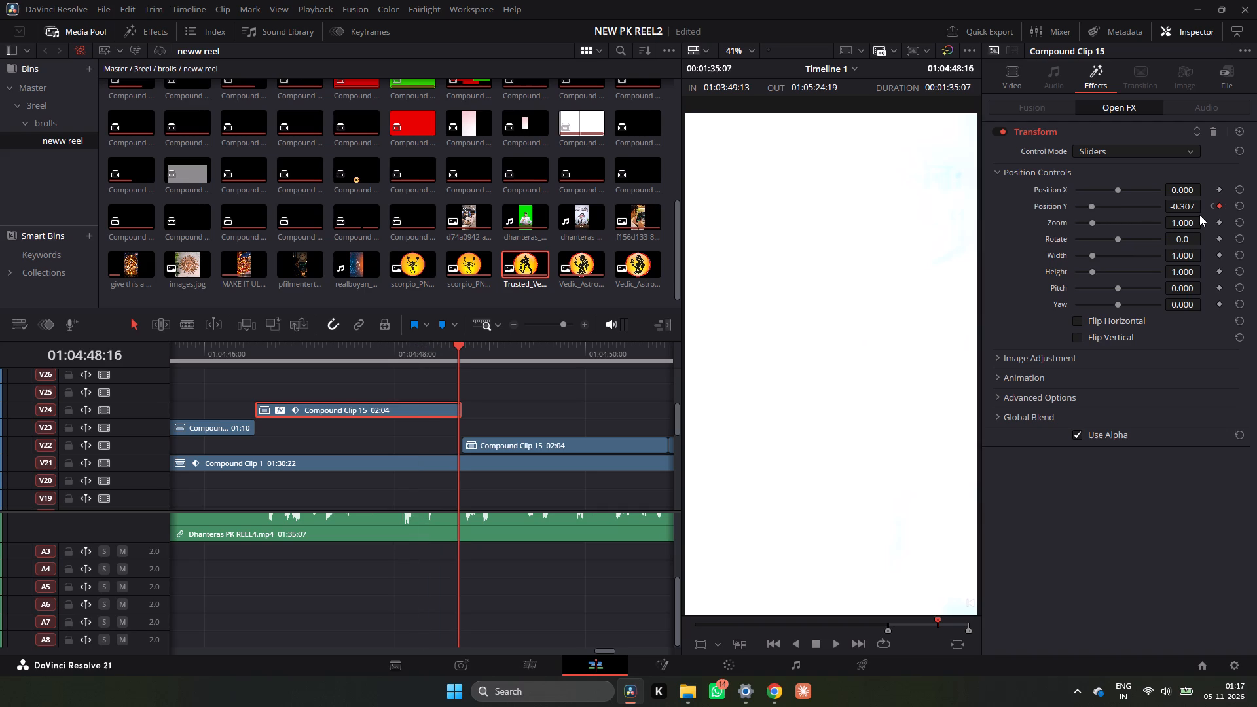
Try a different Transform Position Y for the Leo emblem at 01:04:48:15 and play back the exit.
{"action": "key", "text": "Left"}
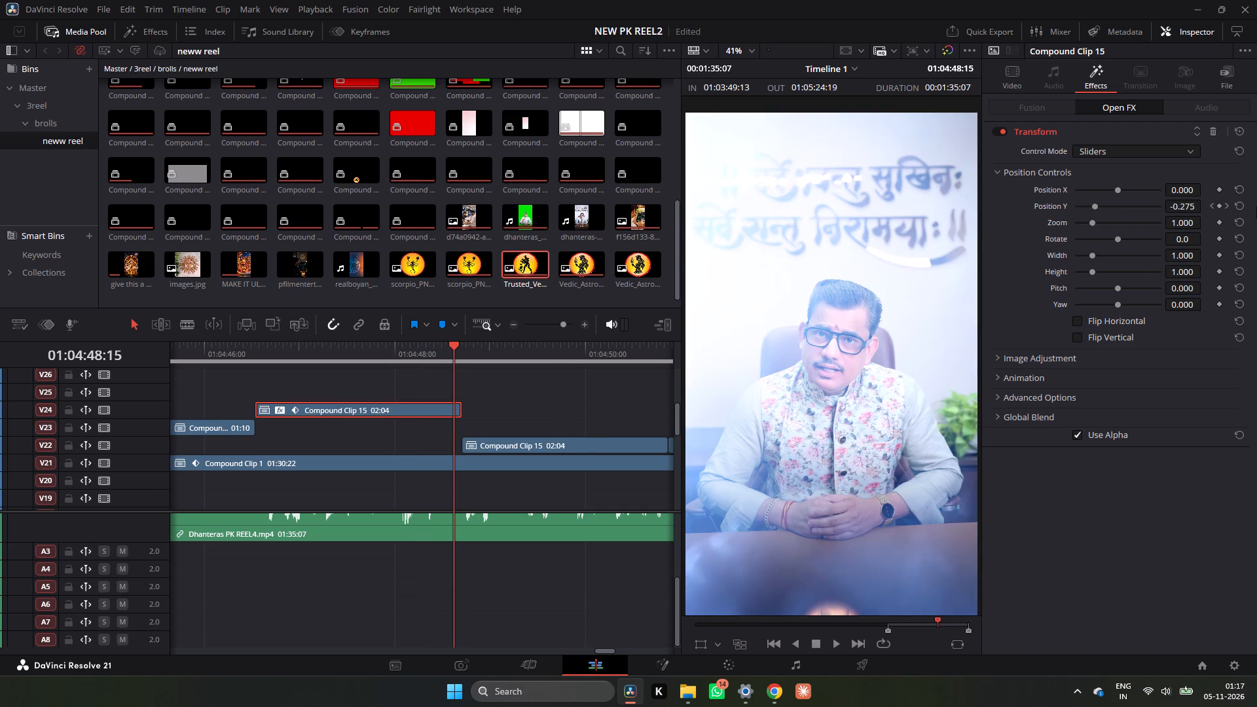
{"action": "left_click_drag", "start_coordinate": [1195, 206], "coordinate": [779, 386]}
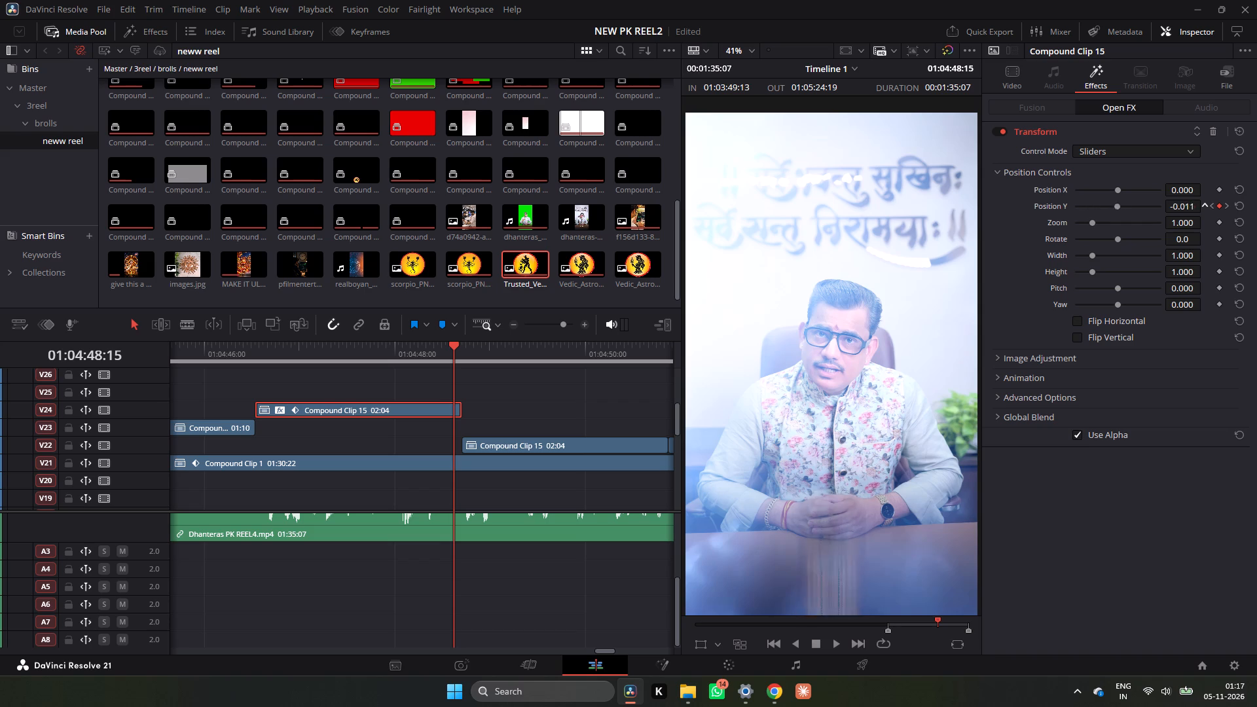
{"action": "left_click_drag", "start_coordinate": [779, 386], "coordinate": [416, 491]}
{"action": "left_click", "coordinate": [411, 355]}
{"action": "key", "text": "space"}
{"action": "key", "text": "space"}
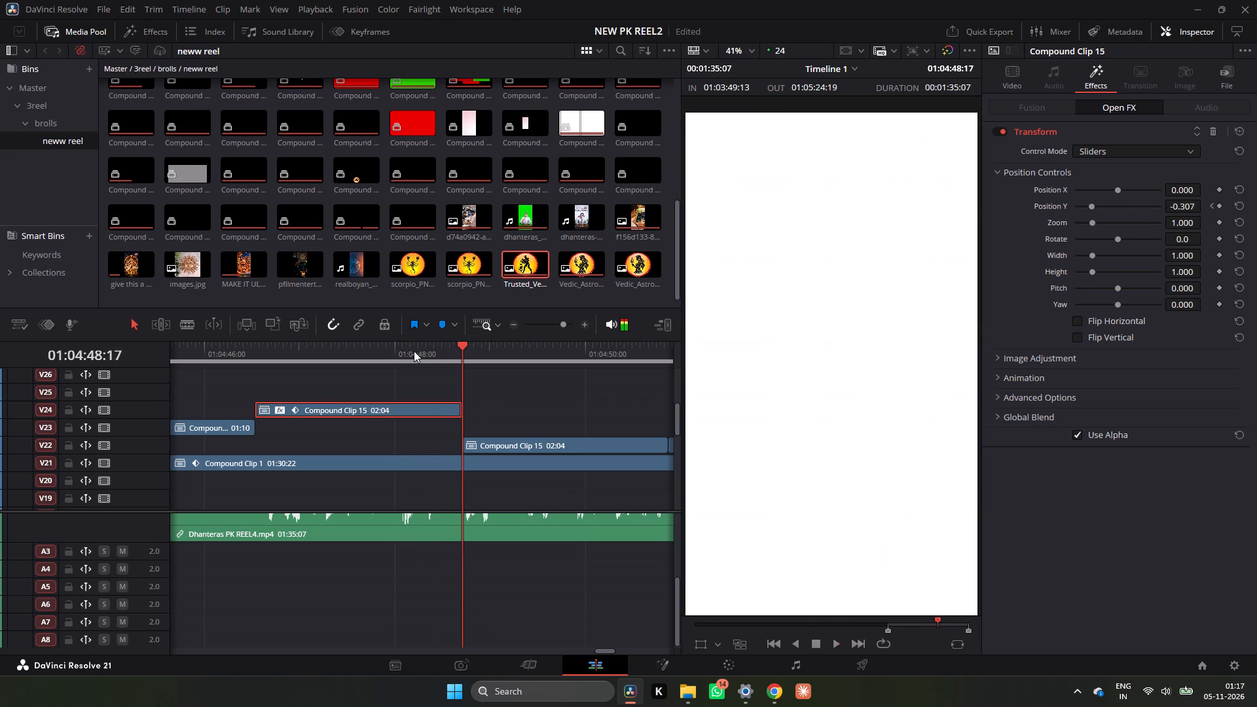
Set the Leo emblem's Transform Position Y keyframe at 01:04:48:15 to -0.195 and play back the exit.
{"action": "left_click", "coordinate": [413, 351]}
{"action": "left_click_drag", "start_coordinate": [445, 346], "coordinate": [452, 350]}
{"action": "left_click_drag", "start_coordinate": [1190, 208], "coordinate": [698, 355]}
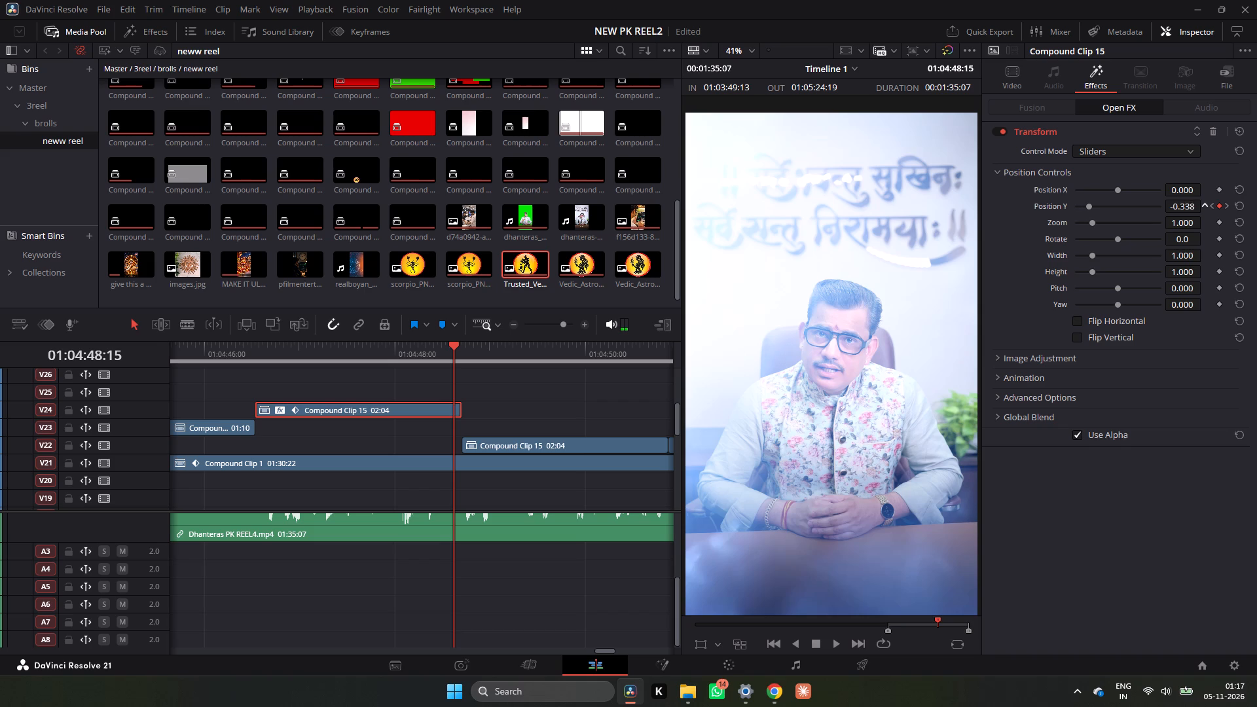
{"action": "left_click_drag", "start_coordinate": [698, 355], "coordinate": [797, 390]}
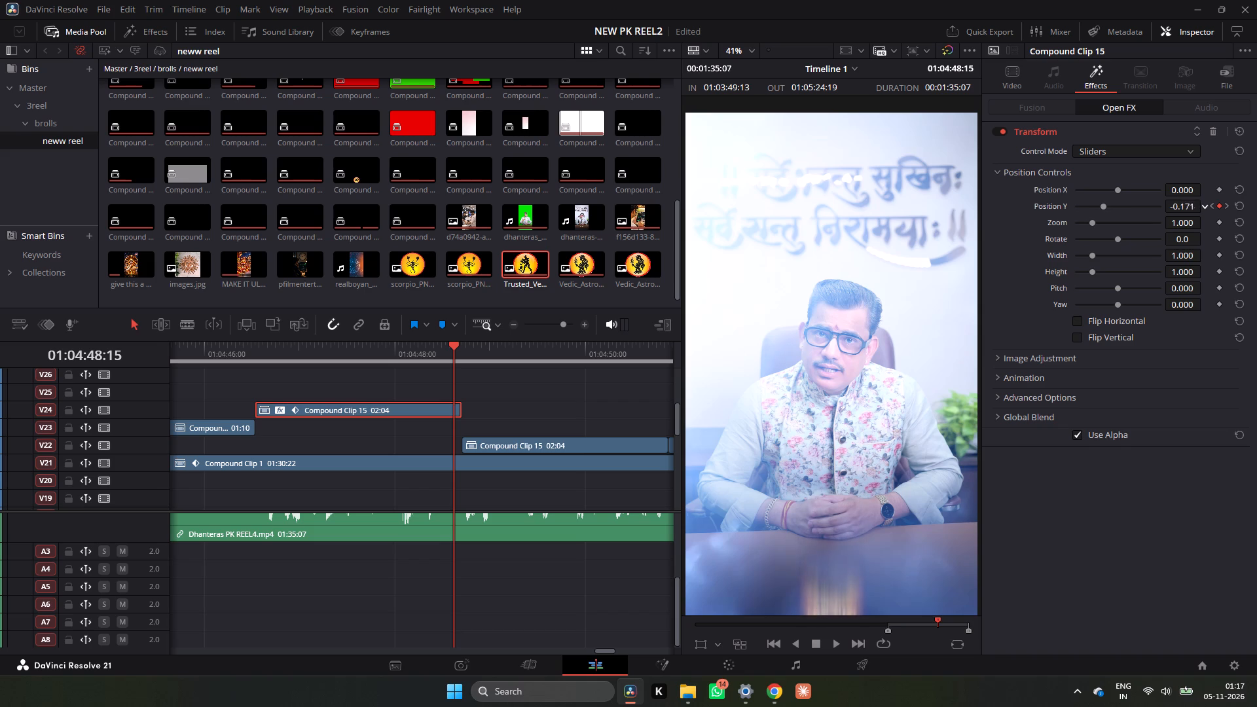
{"action": "left_click_drag", "start_coordinate": [797, 390], "coordinate": [786, 393]}
{"action": "left_click", "coordinate": [390, 357]}
{"action": "key", "text": "space"}
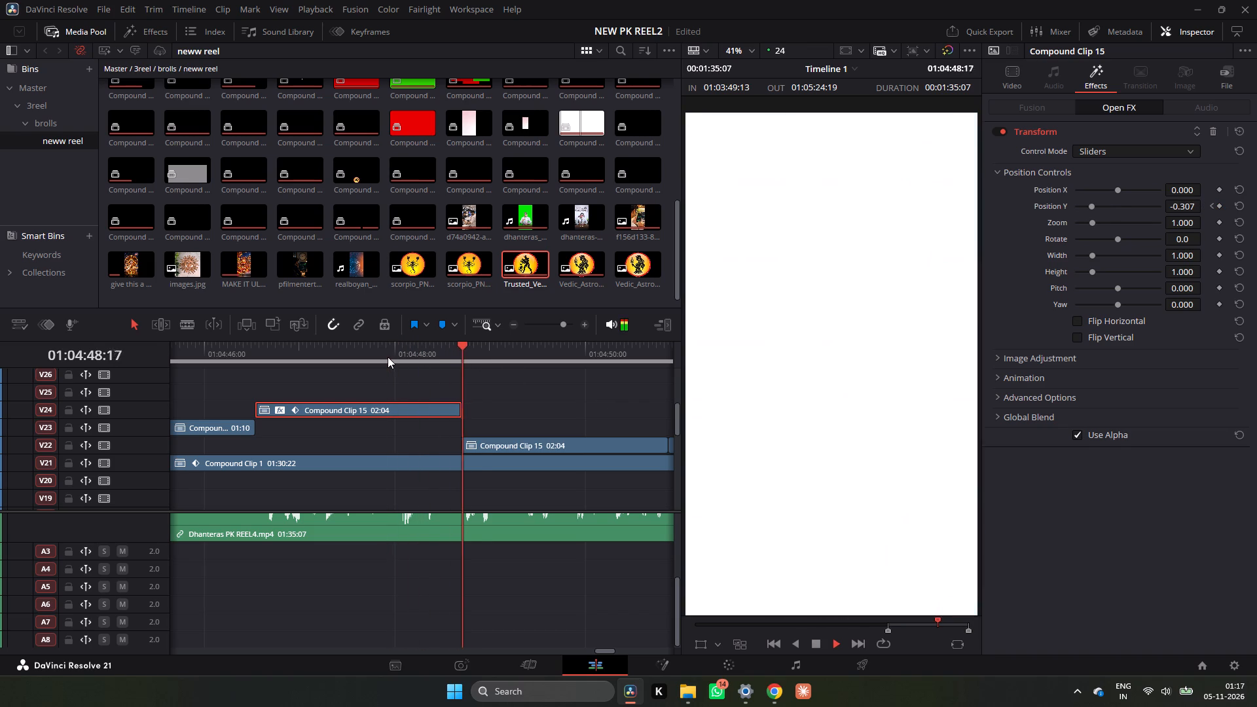
{"action": "key", "text": "space"}
Play the dhanu-meen emblem pair's exit from 01:04:56:17 to compare it with the Leo emblem's animation.
{"action": "left_click", "coordinate": [587, 323]}
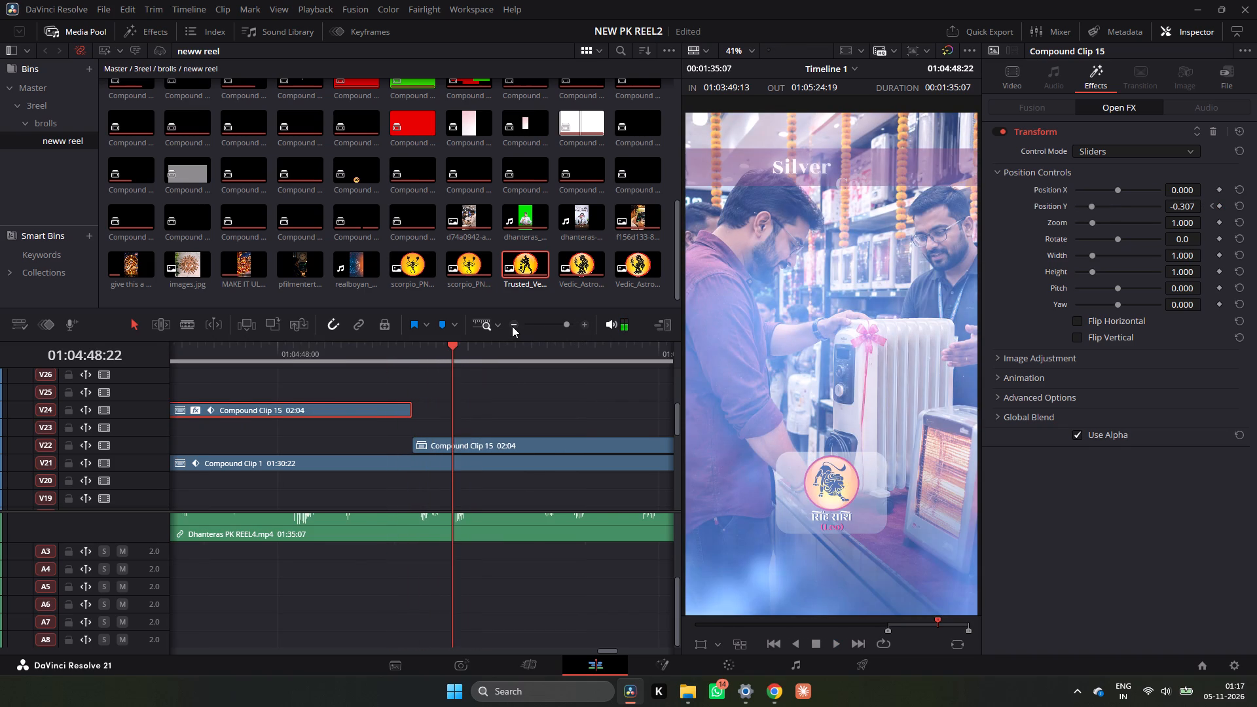
{"action": "triple_click", "coordinate": [513, 325]}
{"action": "double_click", "coordinate": [513, 325]}
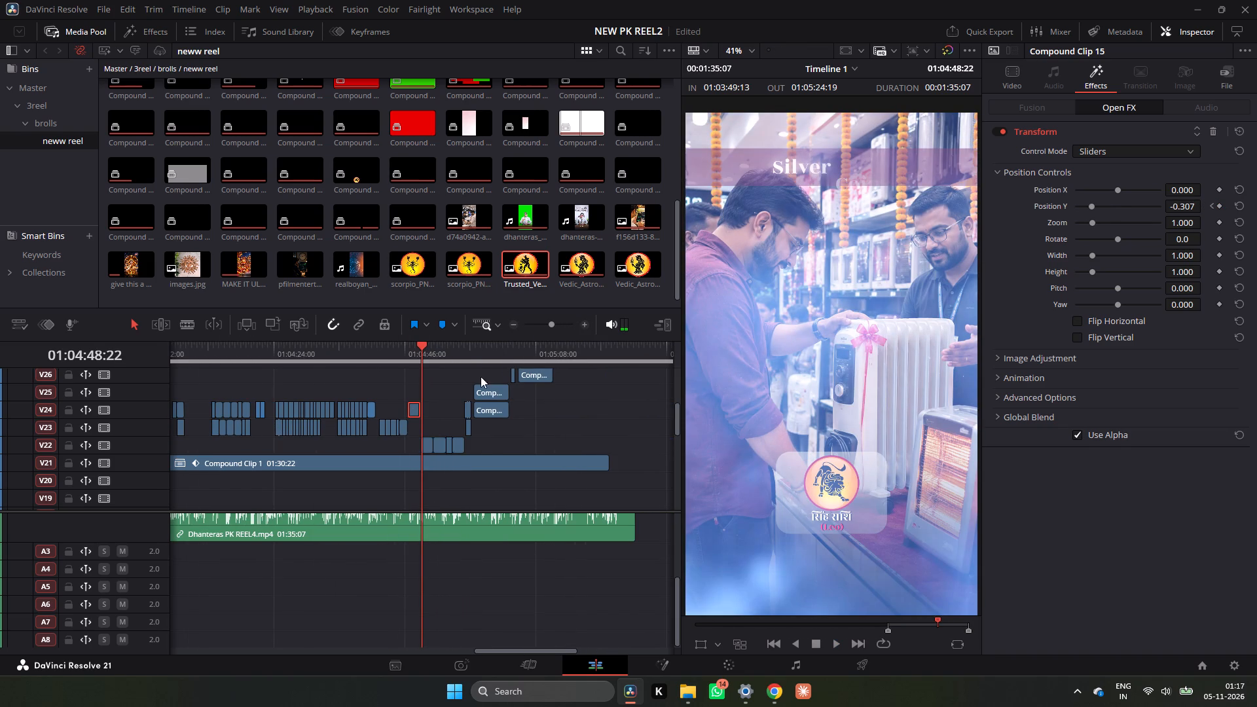
{"action": "left_click", "coordinate": [468, 353]}
{"action": "triple_click", "coordinate": [583, 323]}
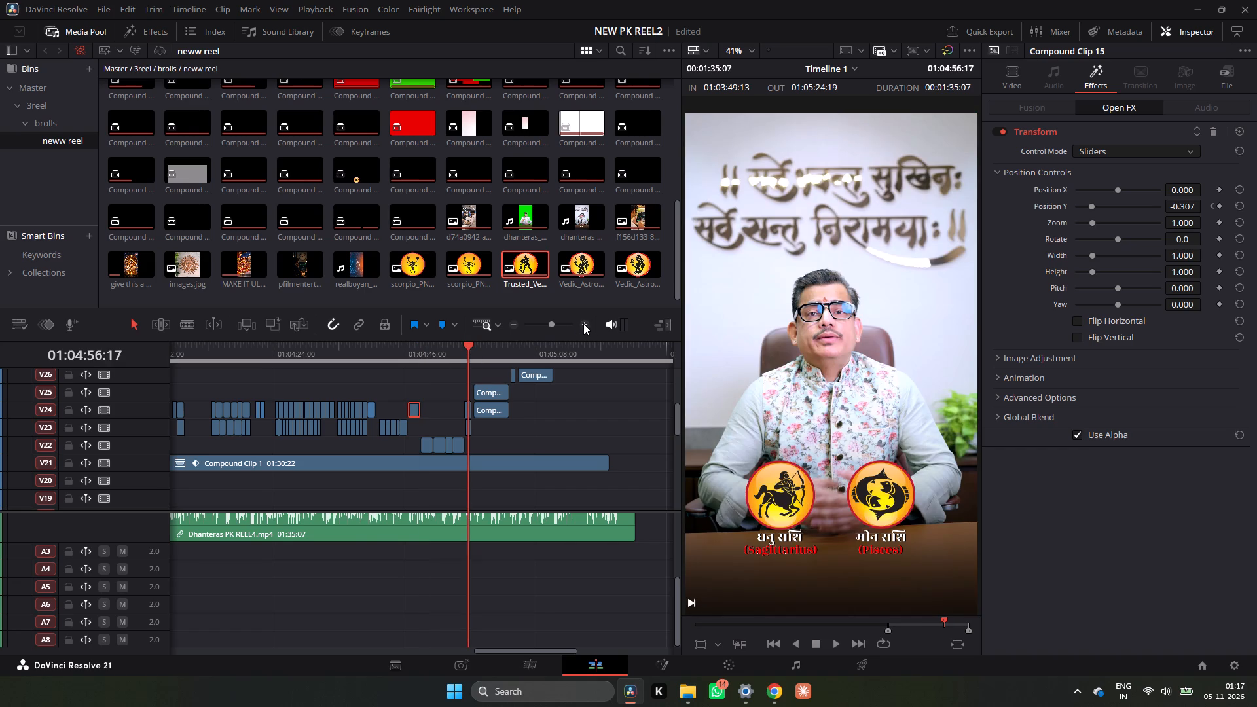
{"action": "left_click", "coordinate": [583, 323]}
{"action": "key", "text": "space"}
{"action": "key", "text": "space"}
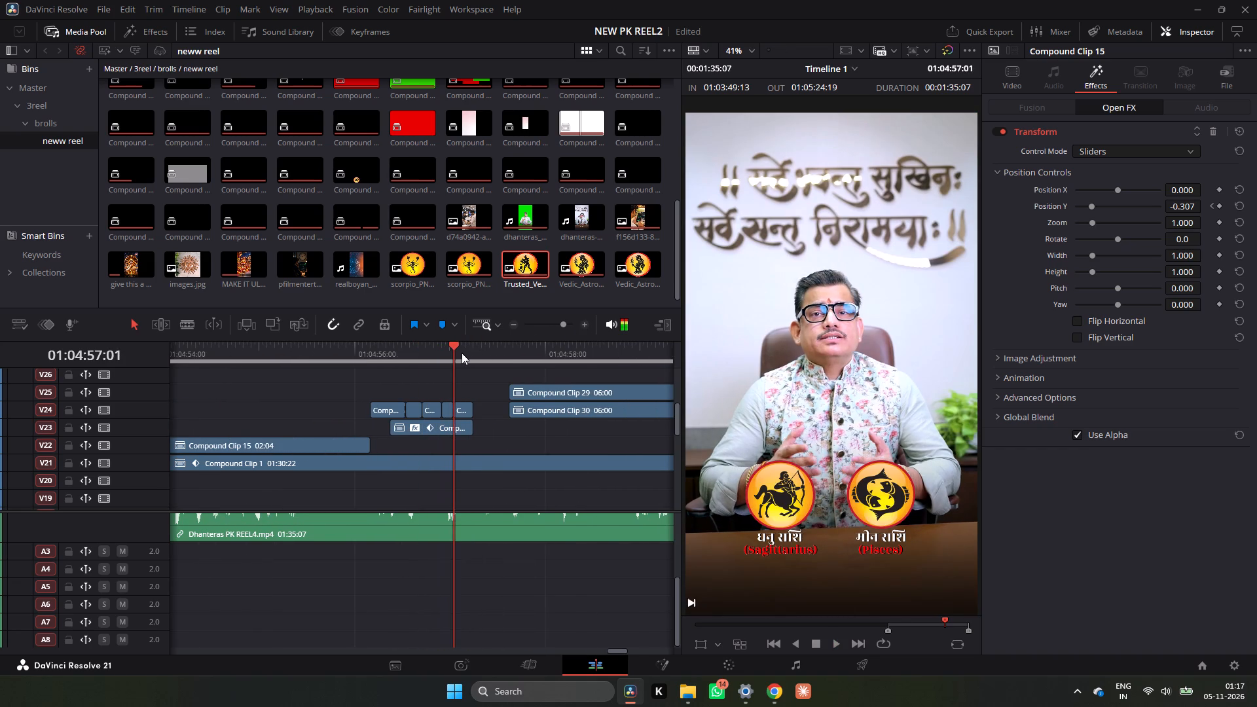
{"action": "key", "text": "space"}
{"action": "key", "text": "space"}
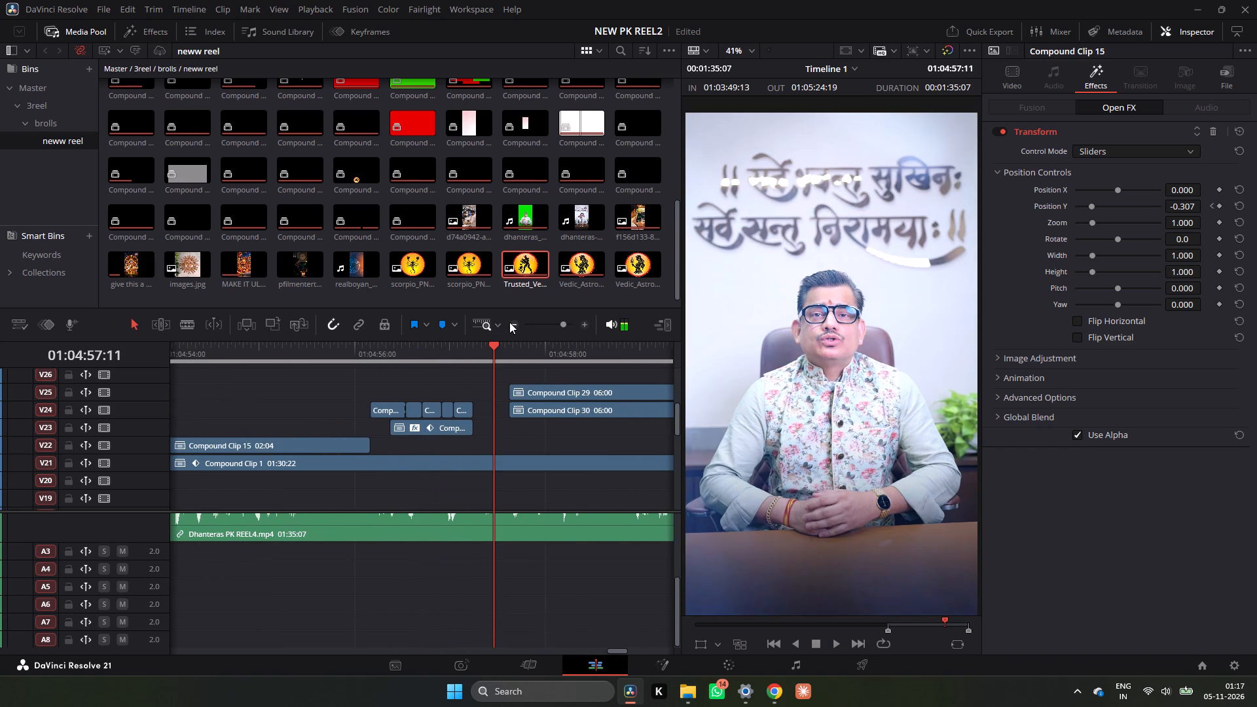
Return to the Leo emblem and play Compound Clip 15 on V24 from its start through its exit.
{"action": "triple_click", "coordinate": [516, 329]}
{"action": "left_click", "coordinate": [516, 329]}
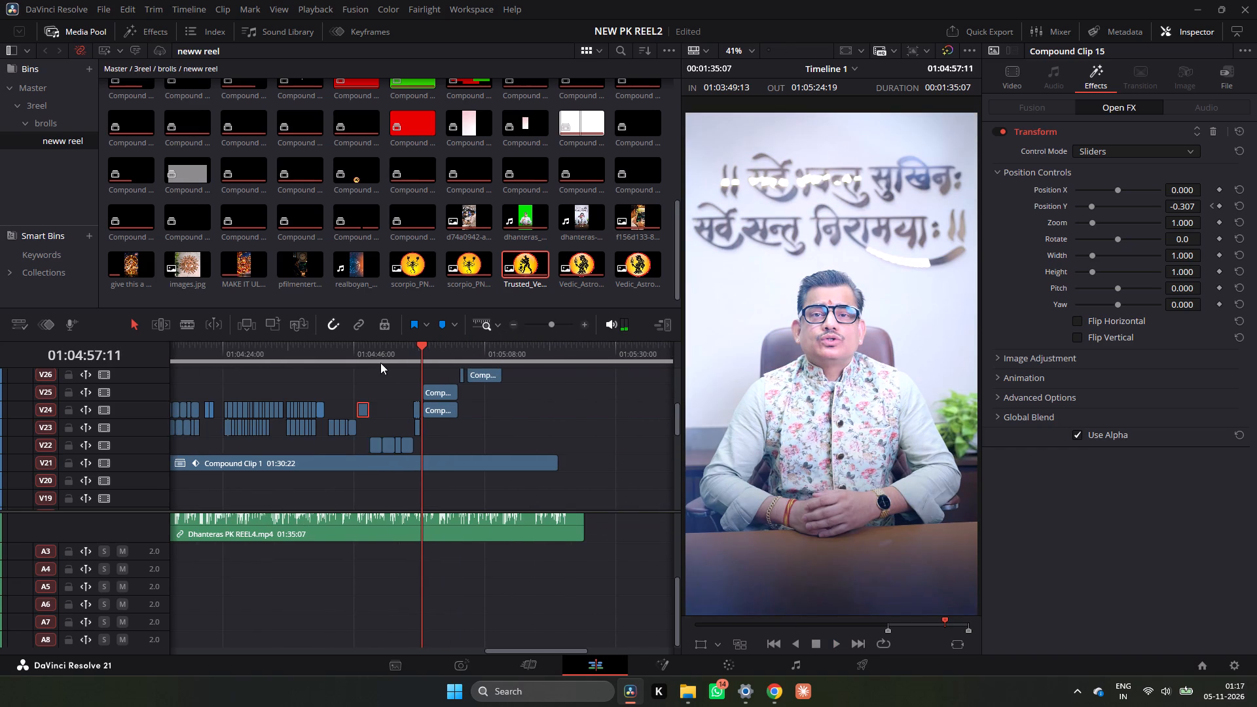
{"action": "left_click", "coordinate": [363, 351]}
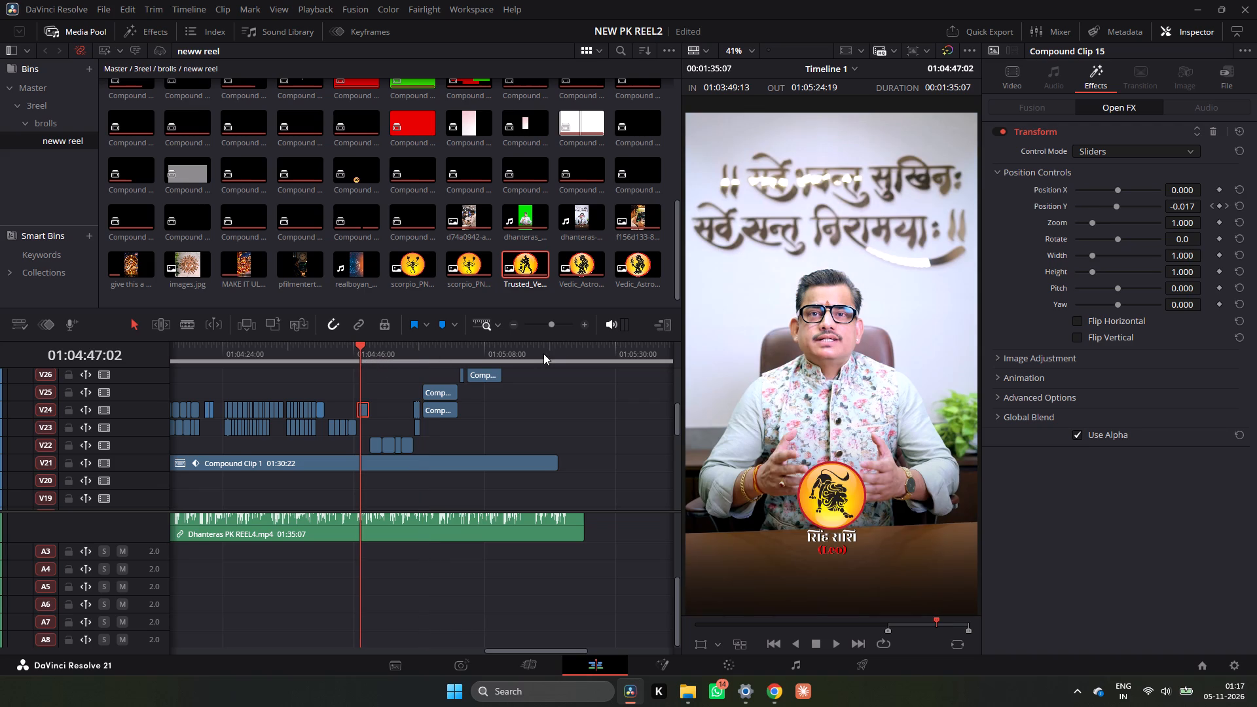
{"action": "triple_click", "coordinate": [582, 325]}
{"action": "double_click", "coordinate": [582, 325]}
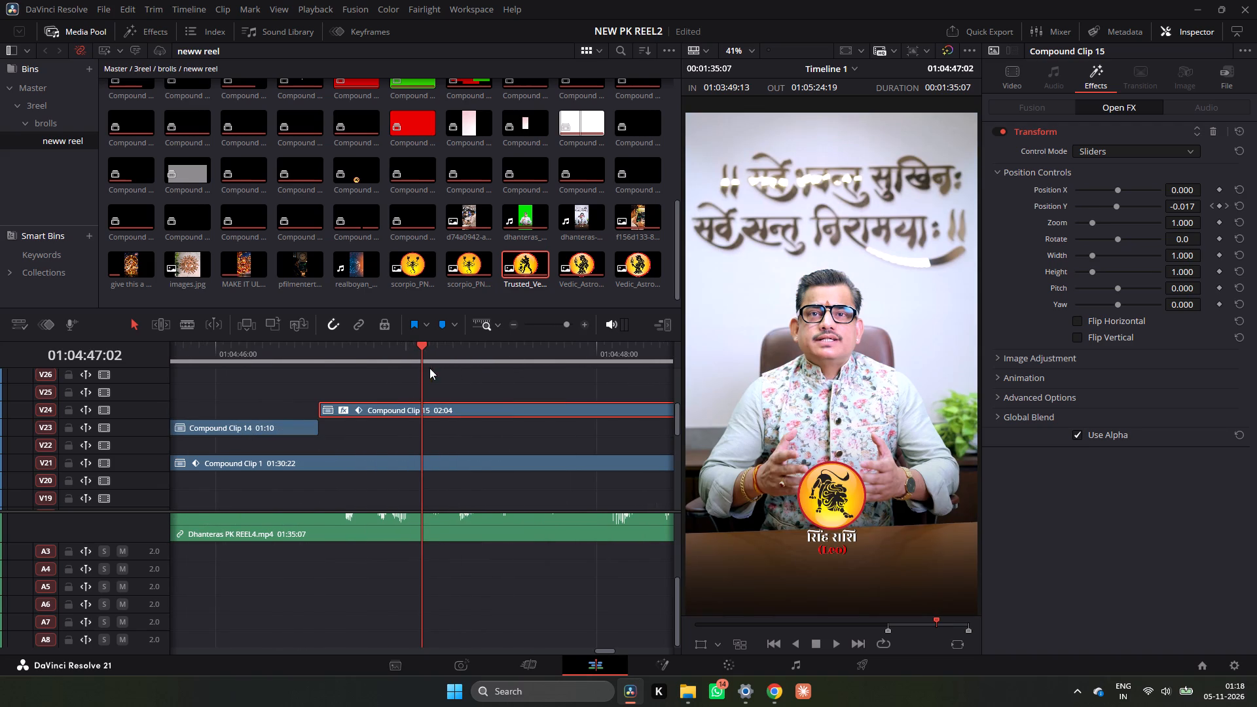
{"action": "left_click", "coordinate": [320, 357]}
{"action": "key", "text": "space"}
{"action": "key", "text": "space"}
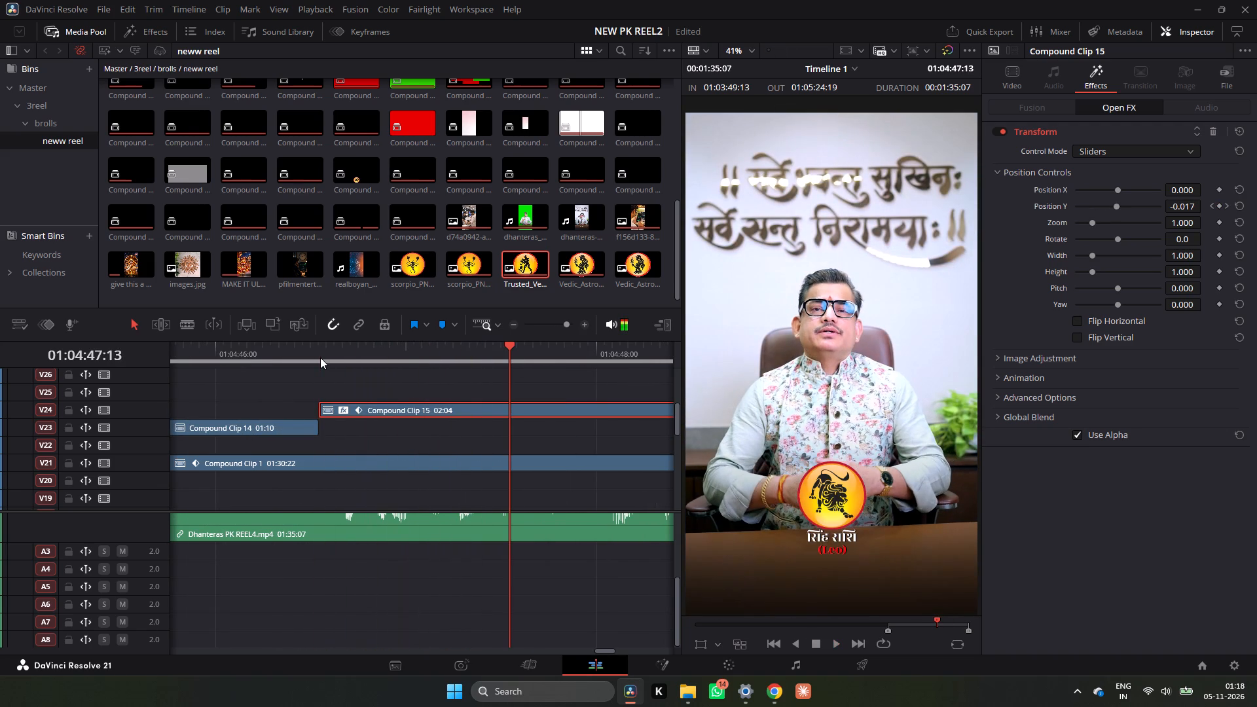
{"action": "key", "text": "space"}
{"action": "key", "text": "space"}
{"action": "key", "text": "space"}
{"action": "key", "text": "space"}
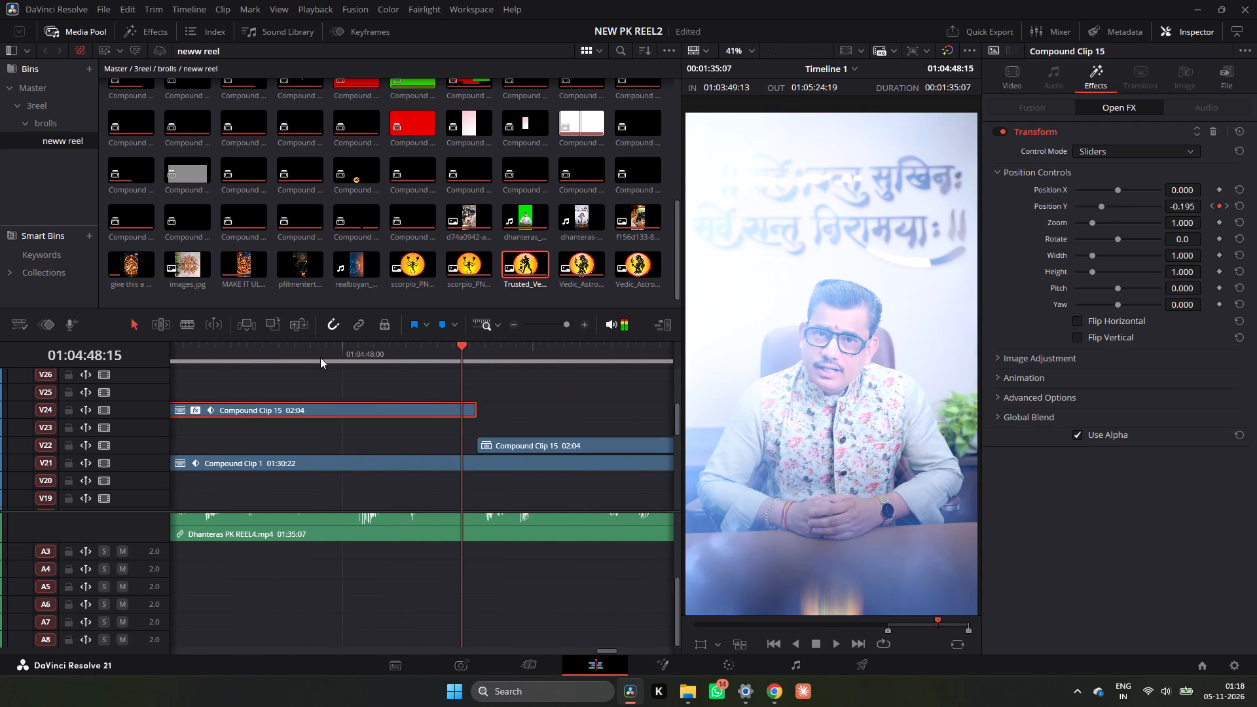
Trim the end of the Leo emblem's Compound Clip 15 on V24 to a duration of 01:14 and play it back.
{"action": "left_click_drag", "start_coordinate": [448, 359], "coordinate": [415, 368]}
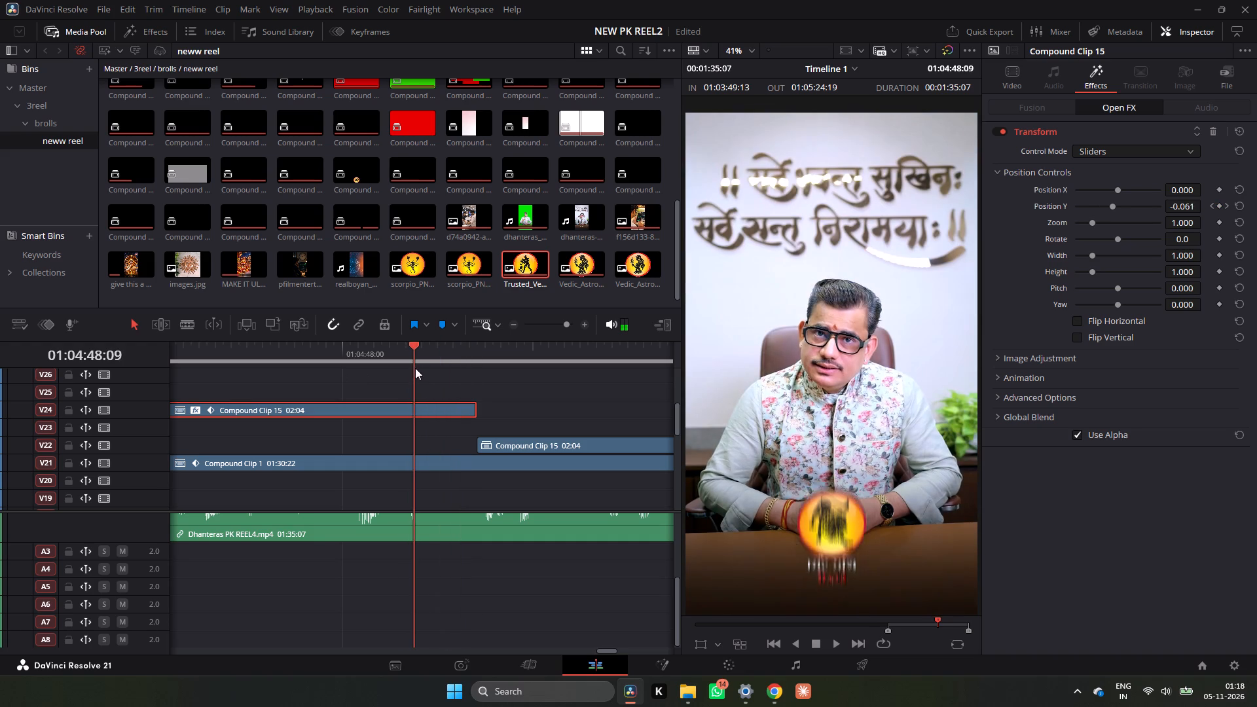
{"action": "left_click_drag", "start_coordinate": [415, 368], "coordinate": [329, 376]}
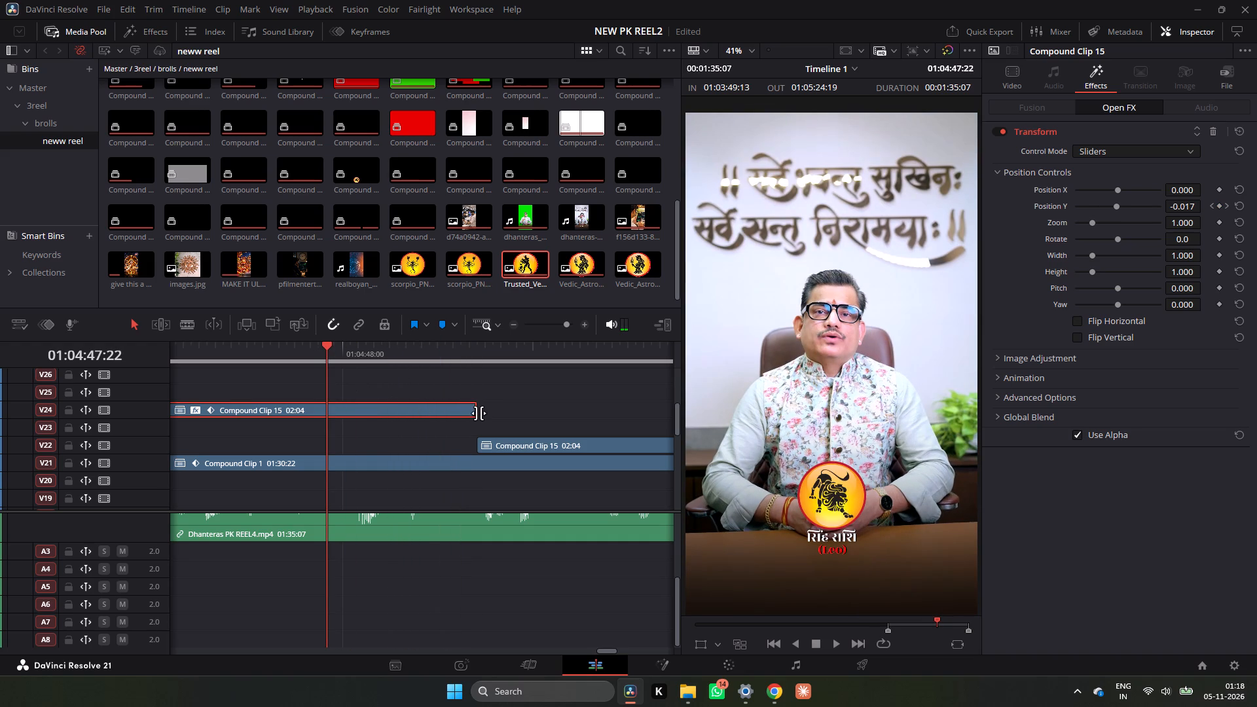
{"action": "left_click_drag", "start_coordinate": [479, 413], "coordinate": [361, 414]}
{"action": "key", "text": "space"}
{"action": "key", "text": "space"}
{"action": "left_click", "coordinate": [316, 361]}
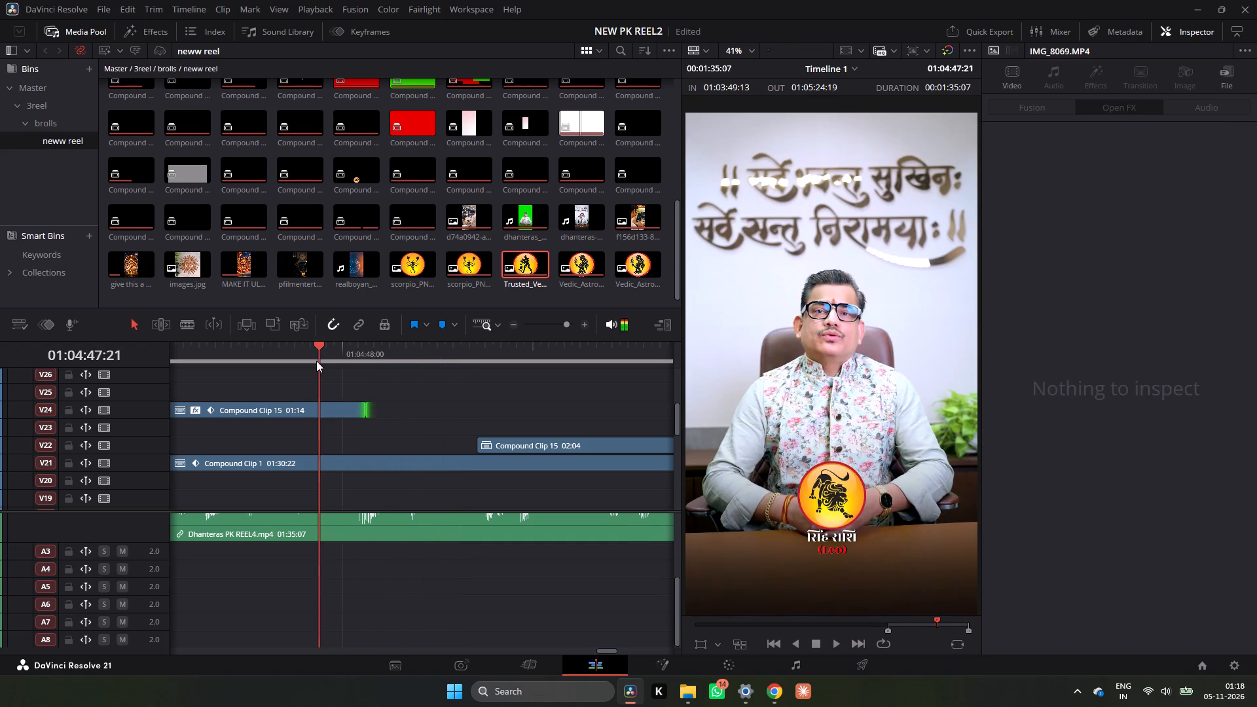
{"action": "key", "text": "space"}
{"action": "key", "text": "space"}
Keyframe the Leo emblem's earlier exit, holding Transform Position Y at 01:04:47:22 and lowering it to about -0.36 at 01:04:48:02, and play it.
{"action": "left_click", "coordinate": [325, 357]}
{"action": "left_click", "coordinate": [354, 410]}
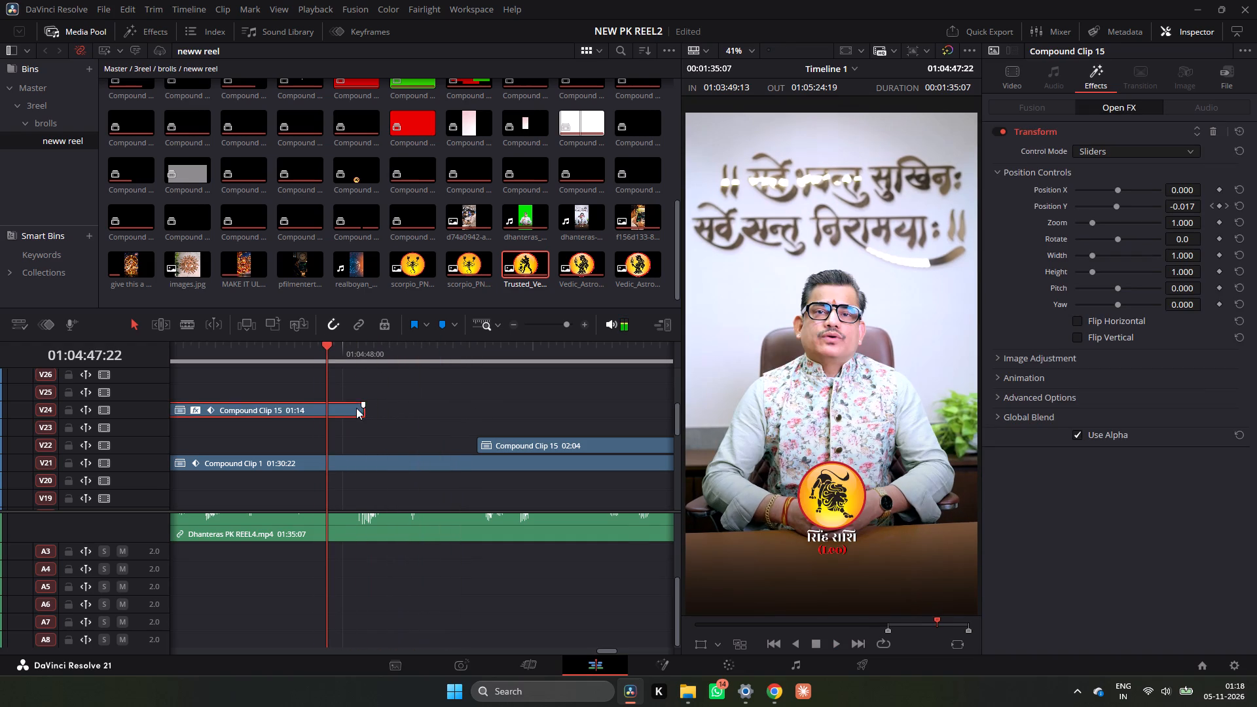
{"action": "left_click", "coordinate": [1218, 209]}
{"action": "left_click", "coordinate": [1027, 371]}
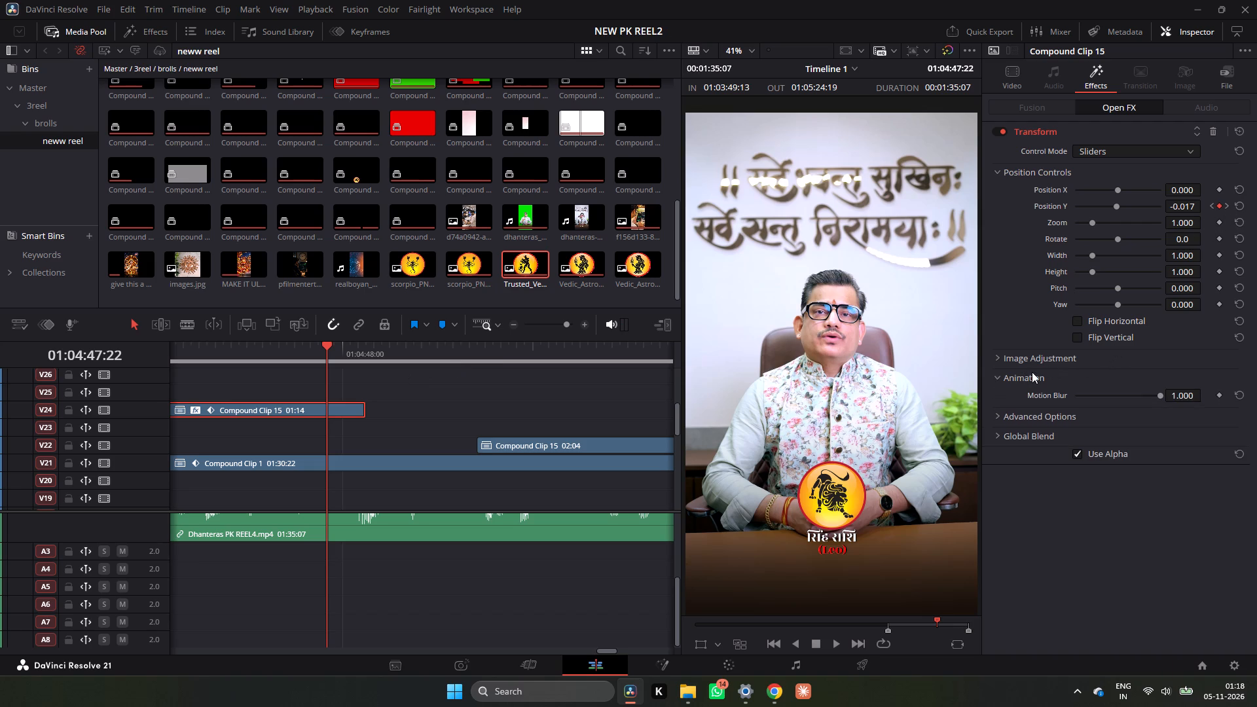
{"action": "left_click_drag", "start_coordinate": [342, 349], "coordinate": [360, 355]}
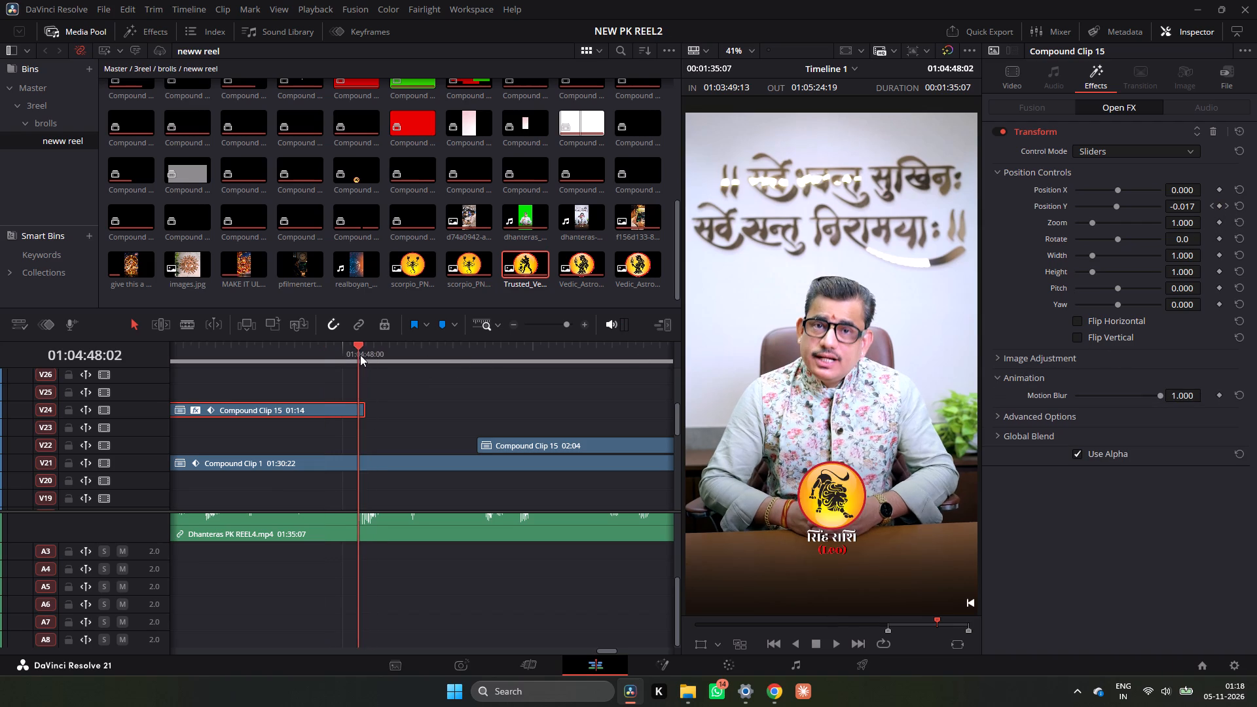
{"action": "left_click_drag", "start_coordinate": [360, 355], "coordinate": [369, 355]}
{"action": "key", "text": "Left"}
{"action": "left_click_drag", "start_coordinate": [1189, 207], "coordinate": [1072, 273]}
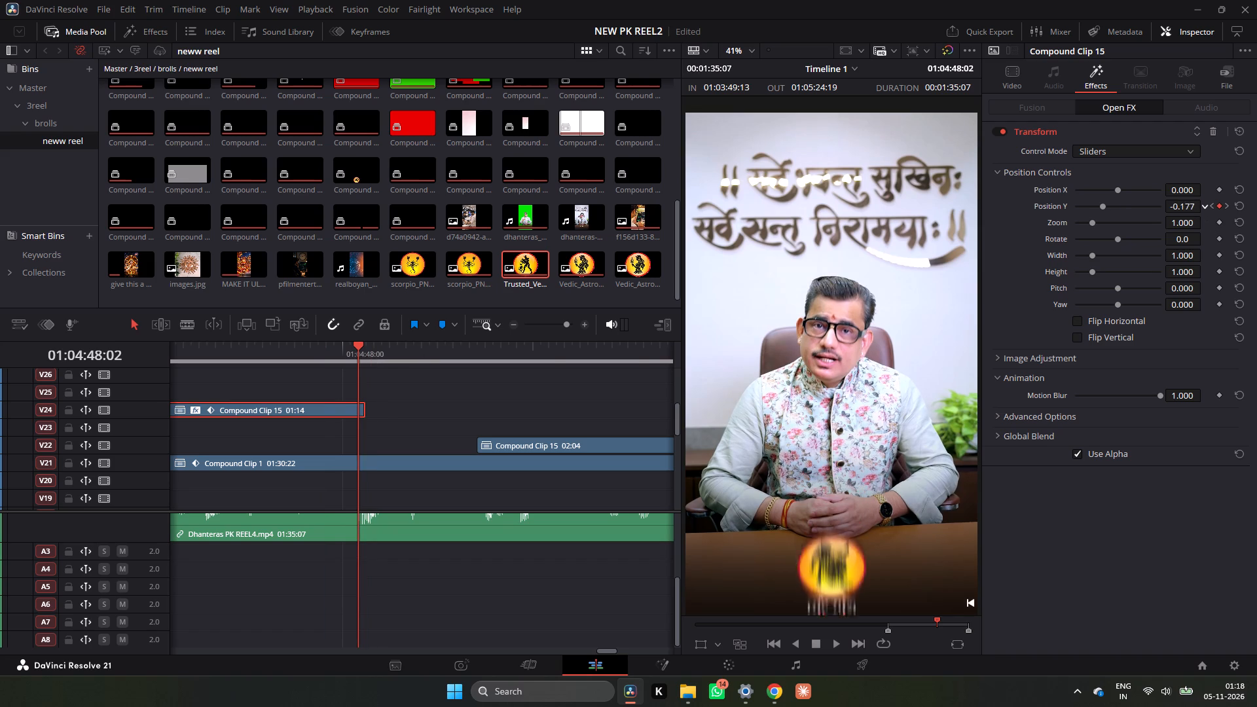
{"action": "left_click_drag", "start_coordinate": [1072, 273], "coordinate": [964, 334]}
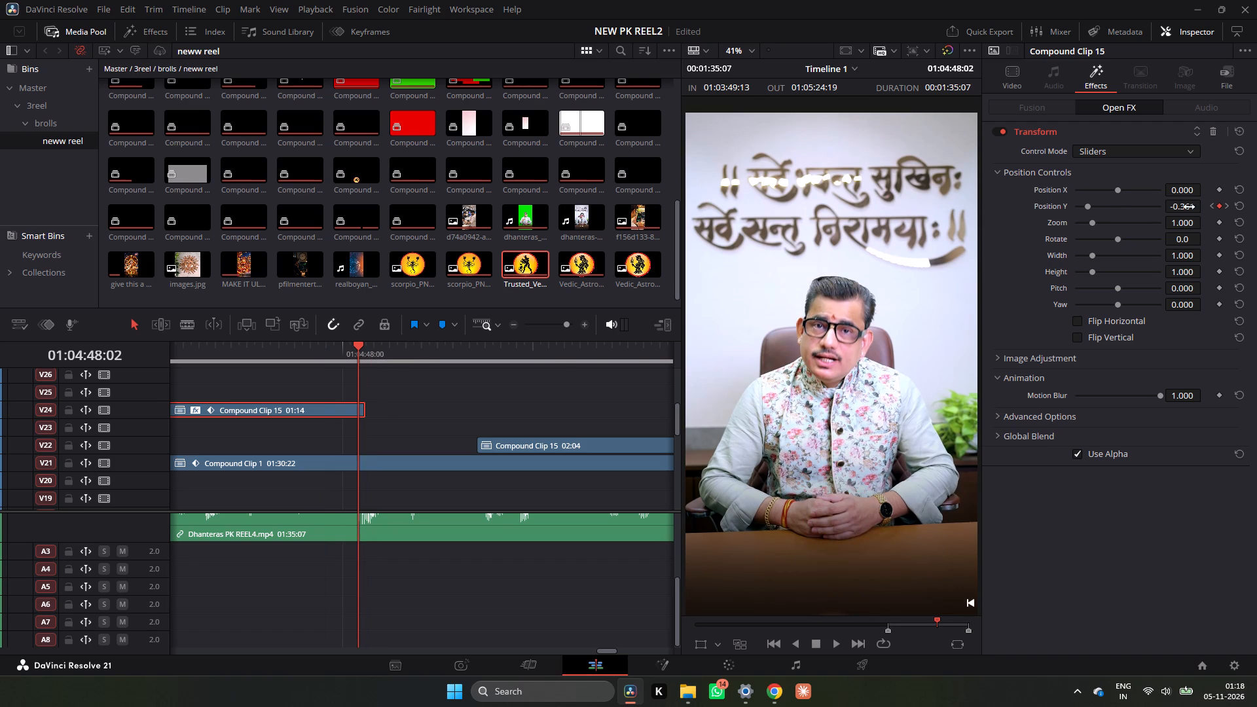
{"action": "left_click", "coordinate": [308, 353]}
{"action": "key", "text": "space"}
{"action": "left_click", "coordinate": [308, 353]}
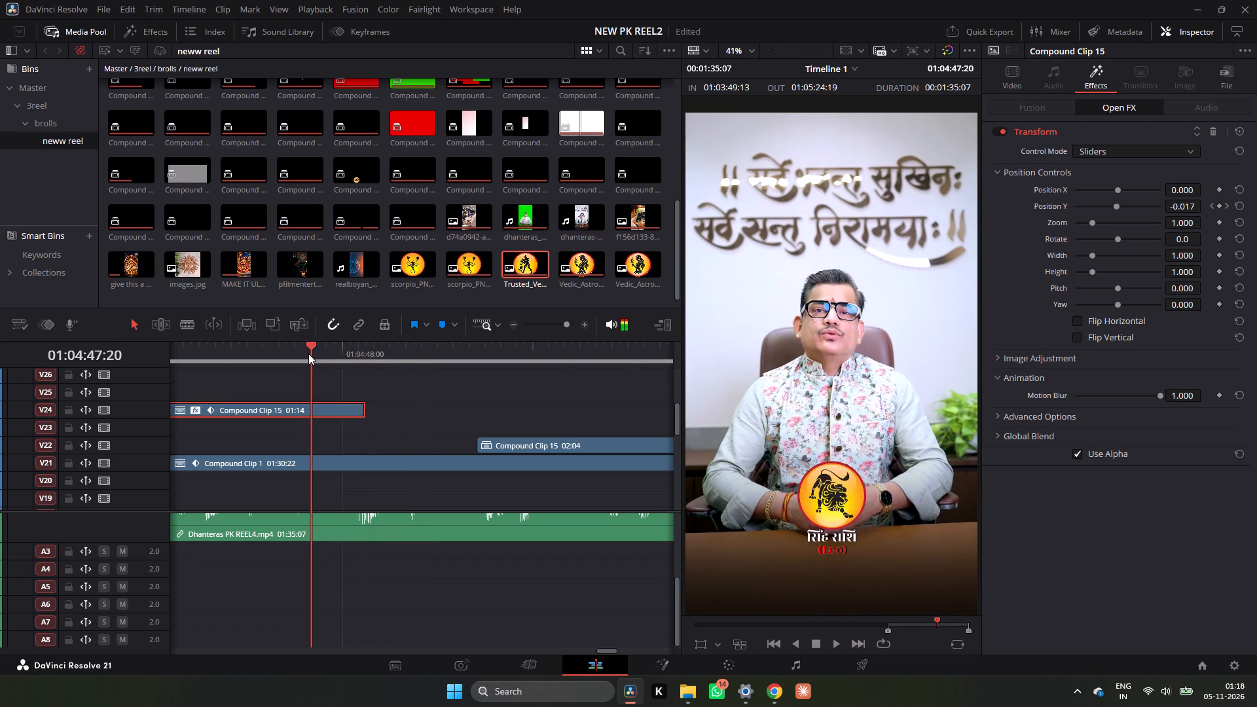
{"action": "left_click", "coordinate": [308, 353]}
{"action": "key", "text": "space"}
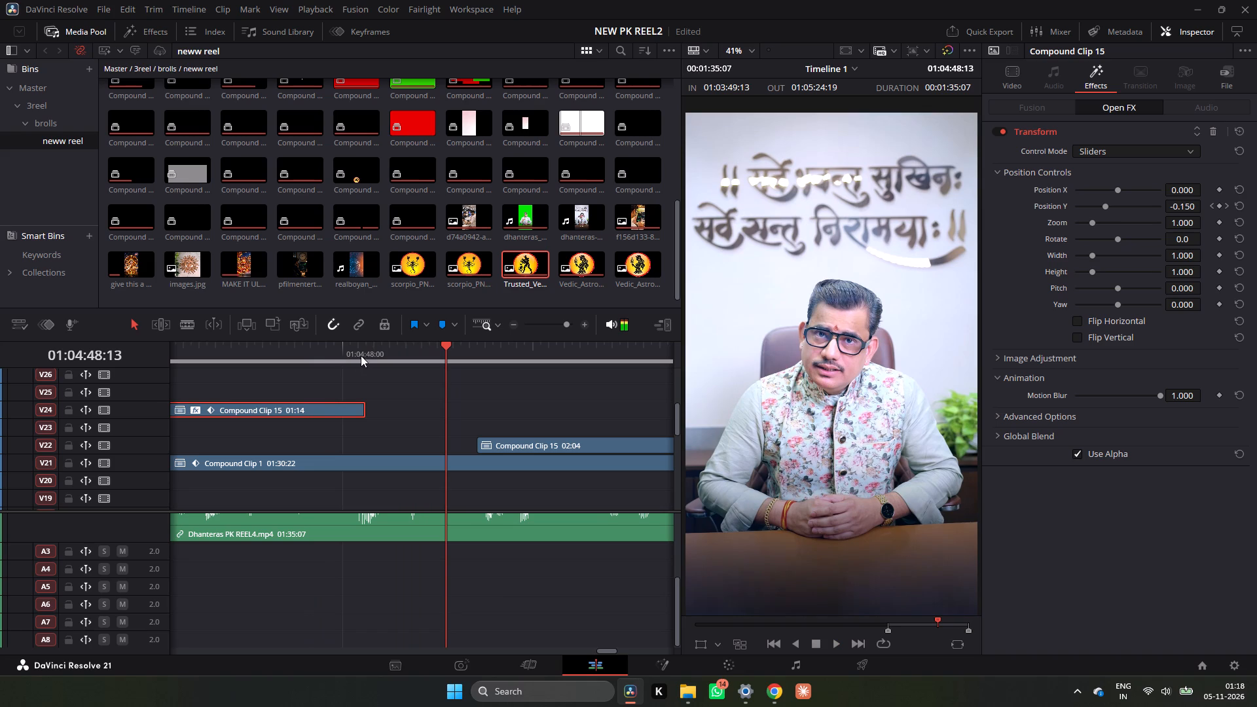
Add a short fade-out to the end of the Leo emblem's Compound Clip 15 on V24 and play back the exit.
{"action": "left_click_drag", "start_coordinate": [363, 404], "coordinate": [335, 404]}
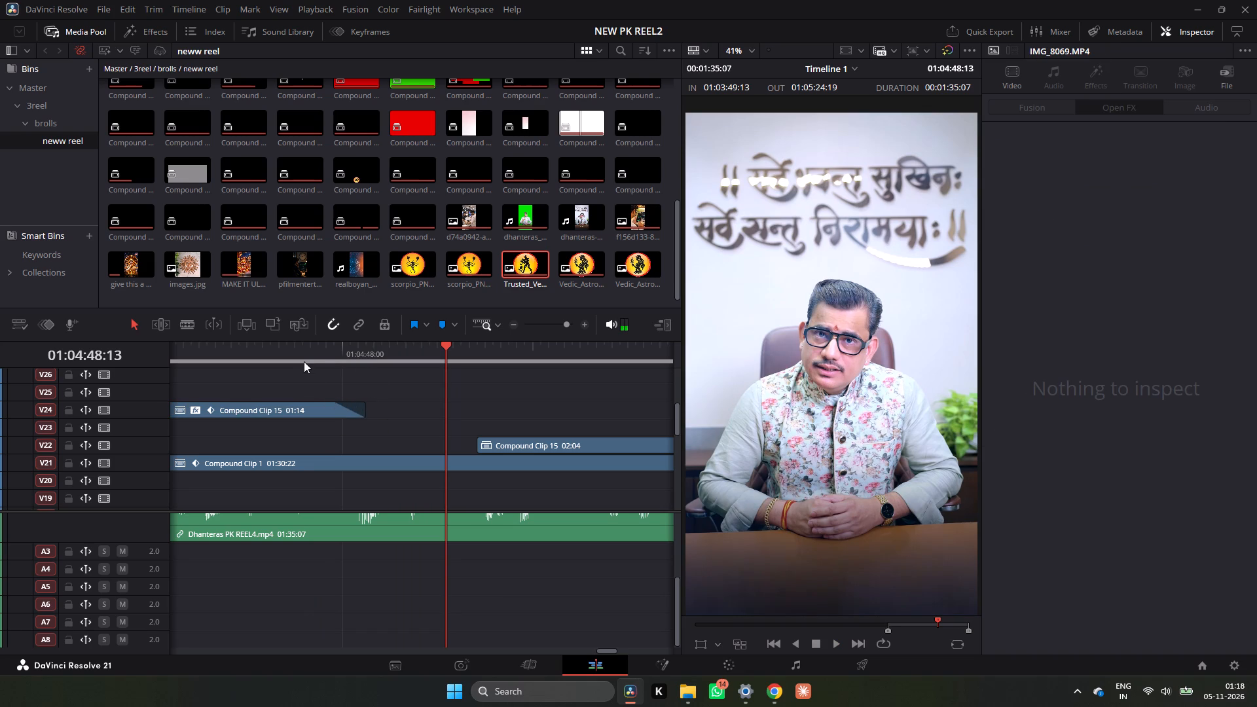
{"action": "left_click", "coordinate": [299, 347]}
{"action": "key", "text": "space"}
{"action": "left_click", "coordinate": [298, 346]}
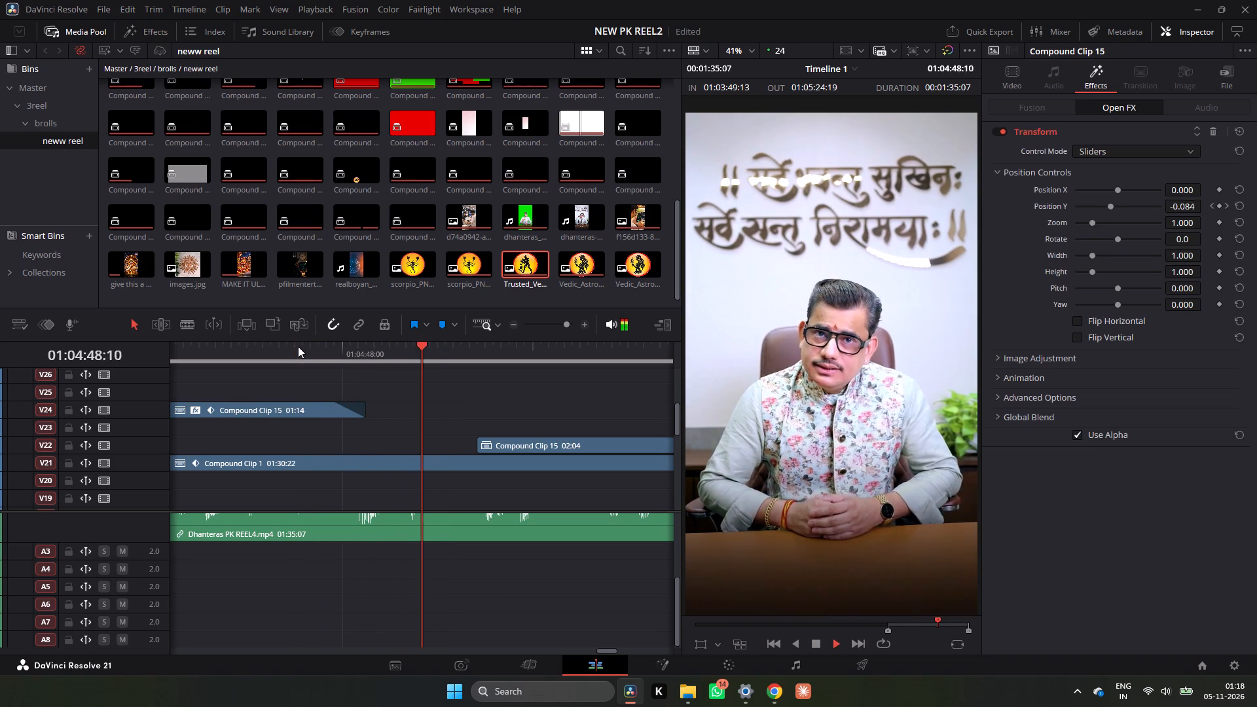
Lengthen the fade-out at the end of the Leo emblem's Compound Clip 15 on V24 and play back the exit.
{"action": "left_click", "coordinate": [298, 346]}
{"action": "key", "text": "space"}
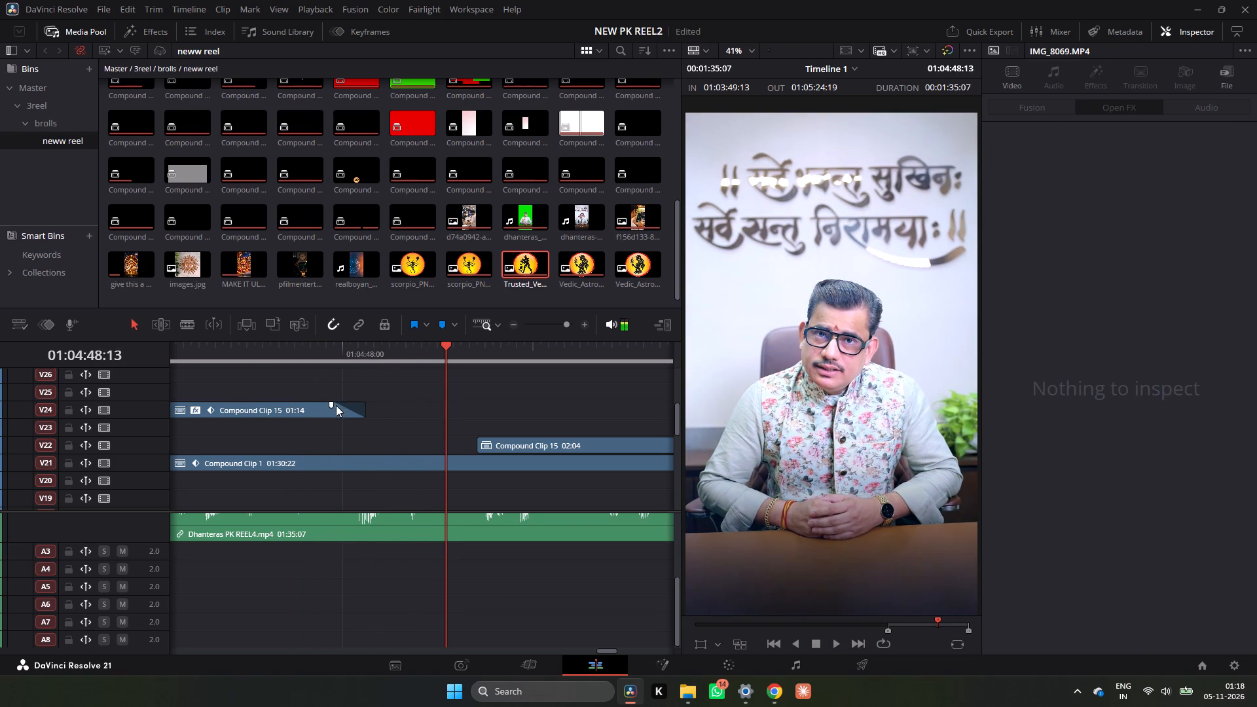
{"action": "left_click_drag", "start_coordinate": [331, 403], "coordinate": [288, 404]}
{"action": "left_click", "coordinate": [268, 340]}
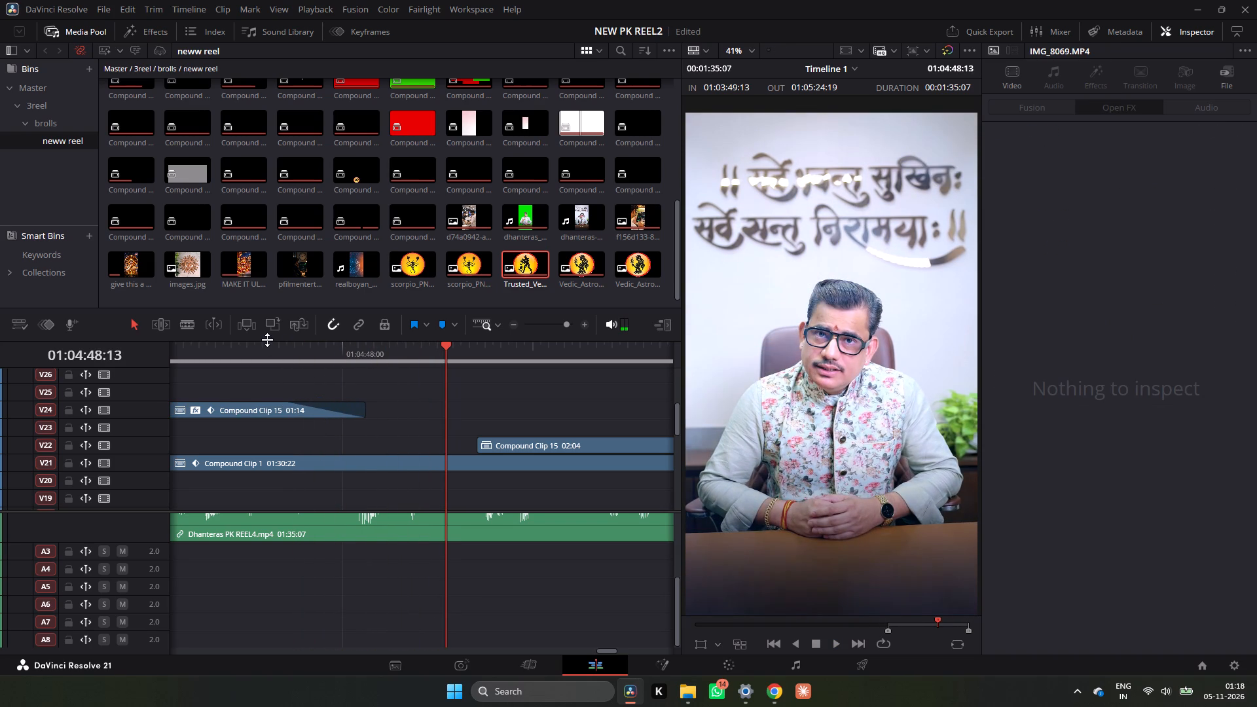
{"action": "left_click", "coordinate": [264, 346]}
{"action": "key", "text": "space"}
{"action": "left_click", "coordinate": [264, 347]}
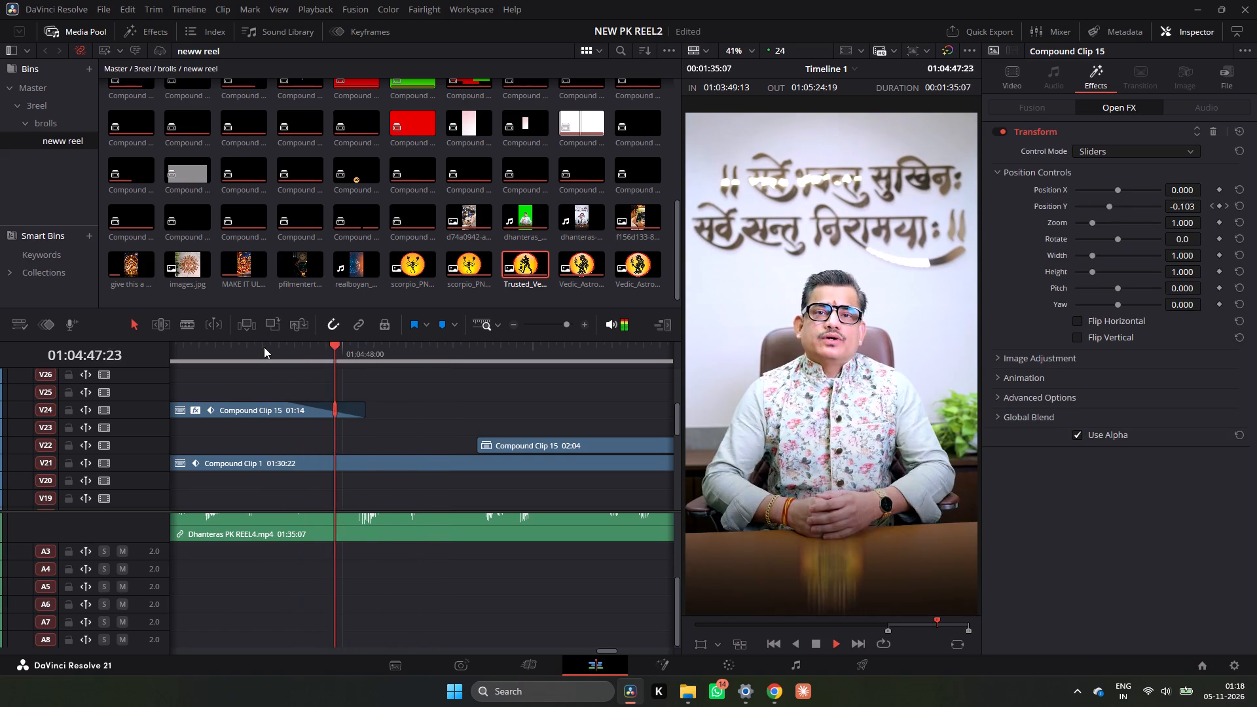
{"action": "key", "text": "space"}
Go back to about 01:04:38 and play the section leading into the Cancer emblem on V24.
{"action": "left_click", "coordinate": [506, 329]}
{"action": "triple_click", "coordinate": [514, 328]}
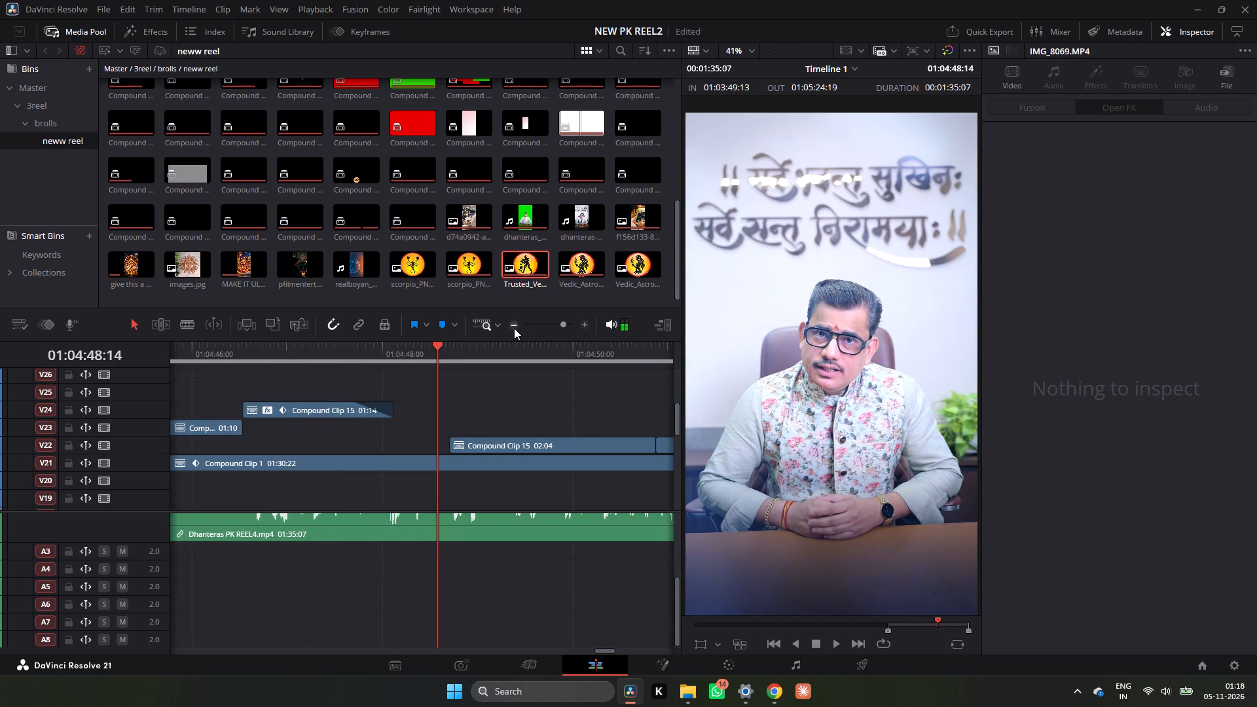
{"action": "double_click", "coordinate": [515, 328]}
{"action": "left_click", "coordinate": [363, 352]}
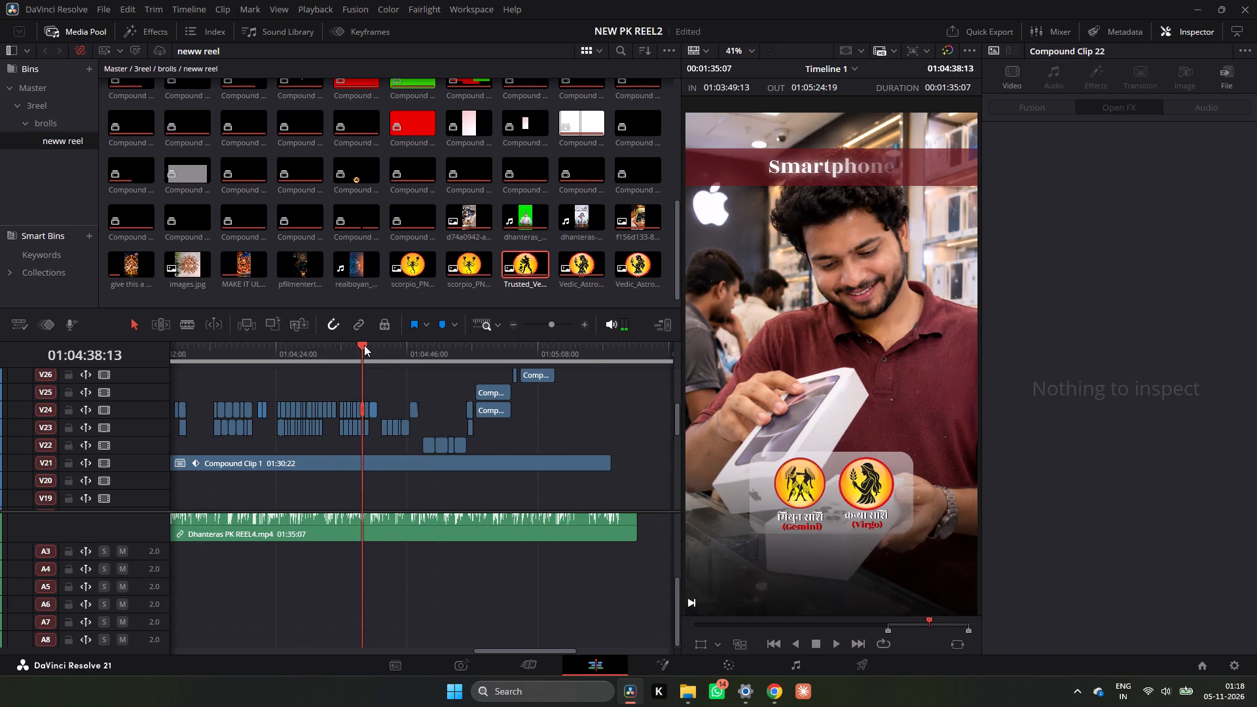
{"action": "key", "text": "space"}
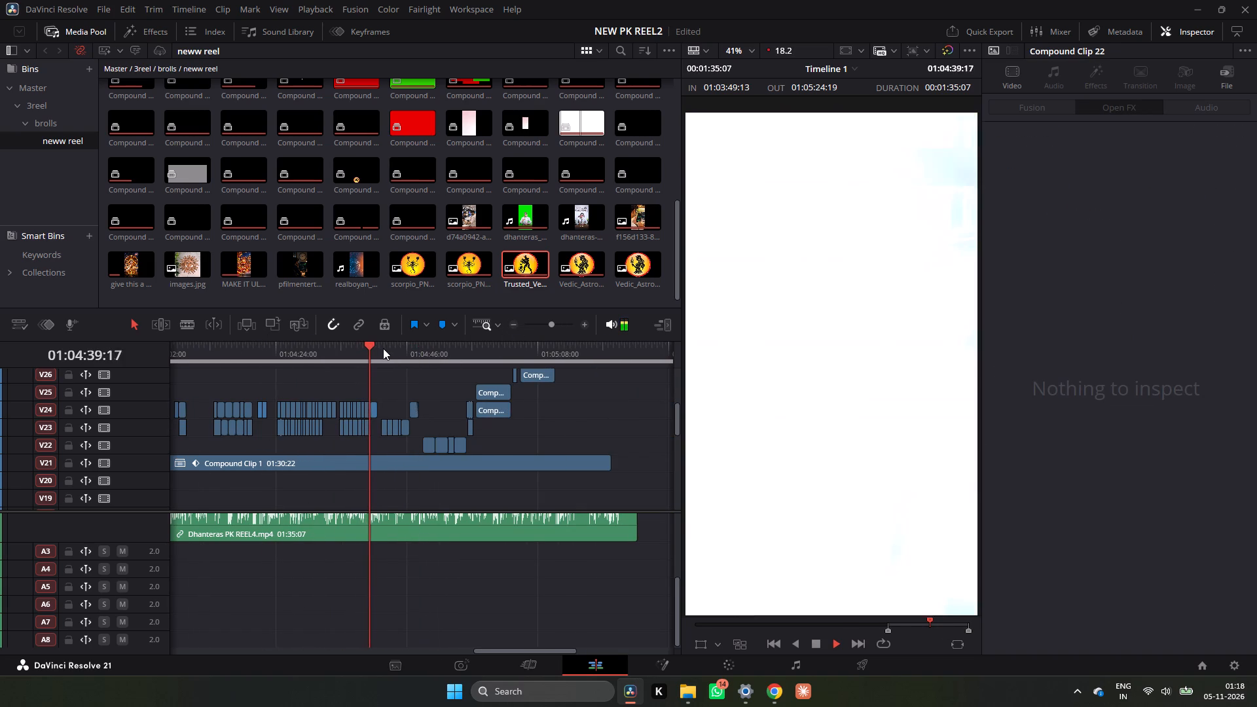
{"action": "key", "text": "space"}
{"action": "left_click", "coordinate": [585, 325]}
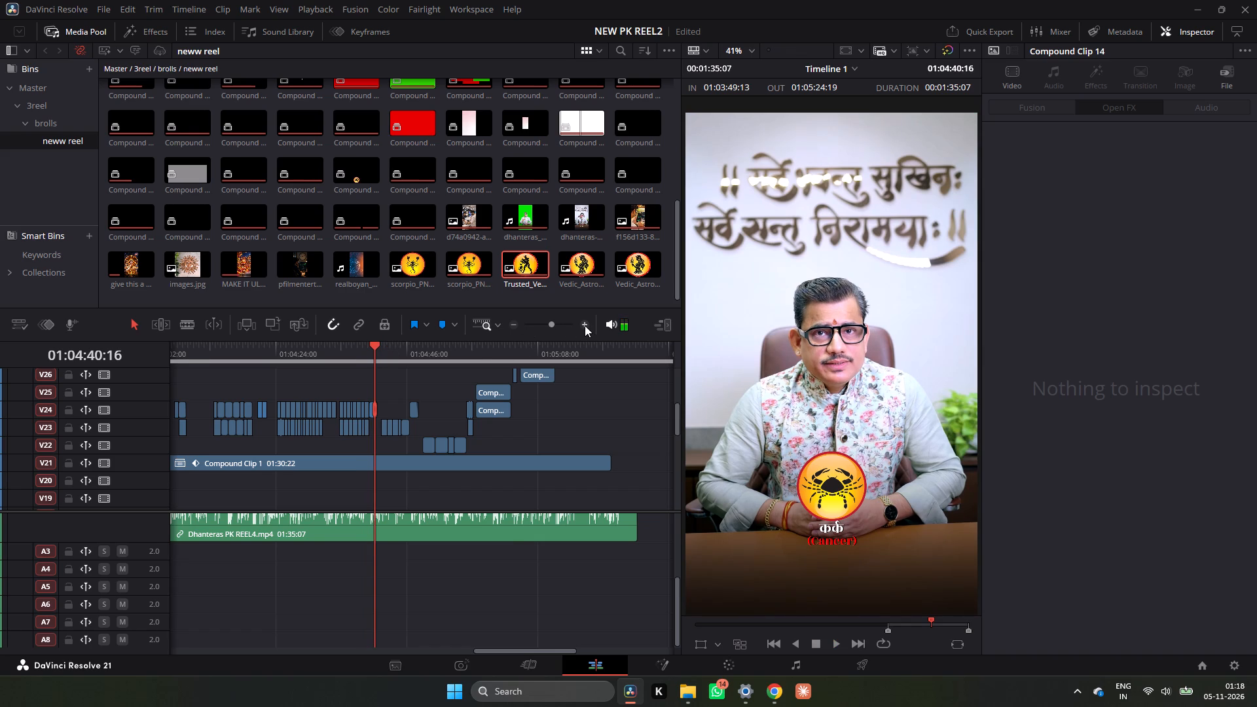
{"action": "left_click", "coordinate": [585, 325]}
Copy the Leo emblem's Compound Clip 15 on V24 and paste its attributes onto the Cancer emblem's Compound Clip 14 on V24.
{"action": "left_click", "coordinate": [583, 411]}
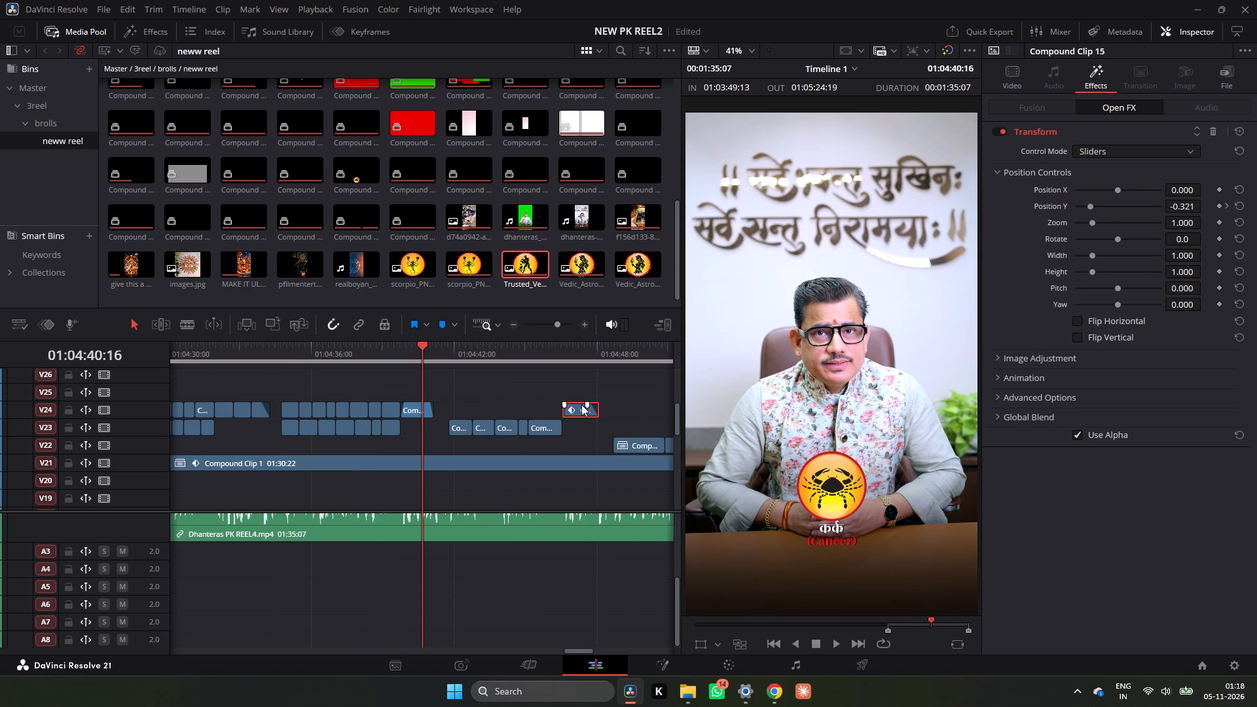
{"action": "key", "text": "ctrl+c"}
{"action": "key", "text": "ctrl+c"}
{"action": "key", "text": "ctrl+c"}
{"action": "left_click_drag", "start_coordinate": [594, 352], "coordinate": [582, 353]}
{"action": "left_click_drag", "start_coordinate": [426, 359], "coordinate": [412, 358]}
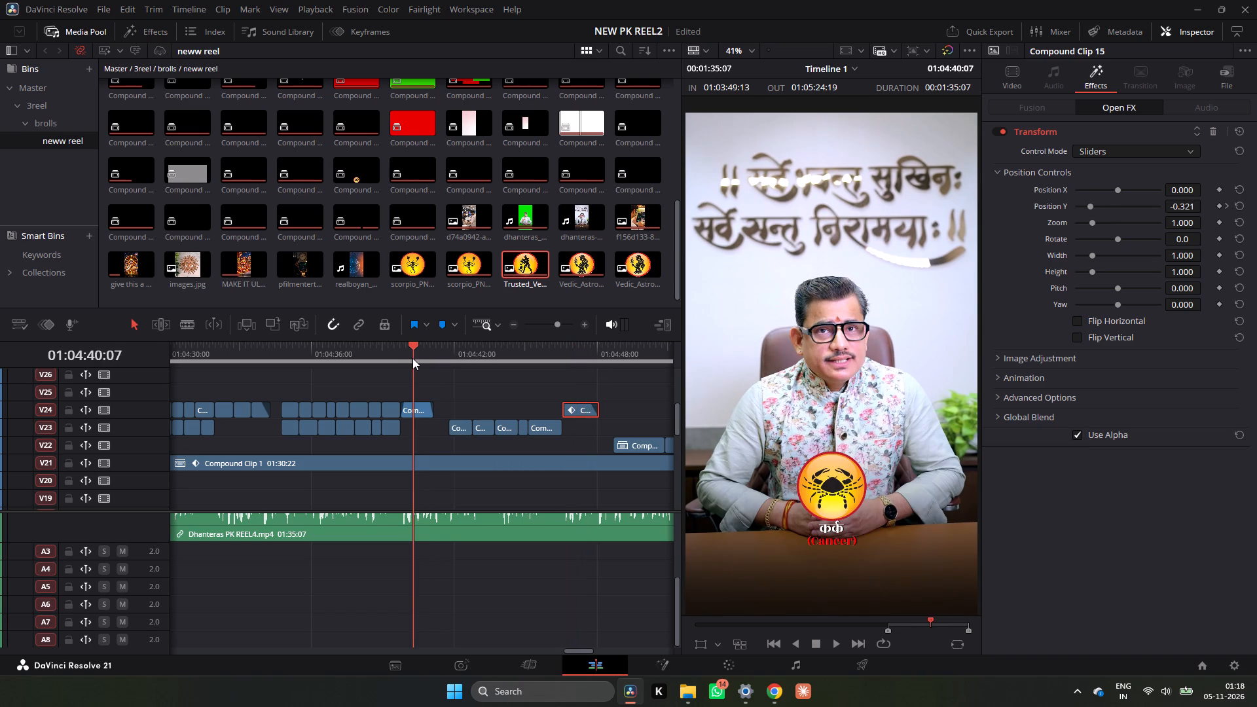
{"action": "left_click_drag", "start_coordinate": [412, 358], "coordinate": [403, 368]}
{"action": "key", "text": "space"}
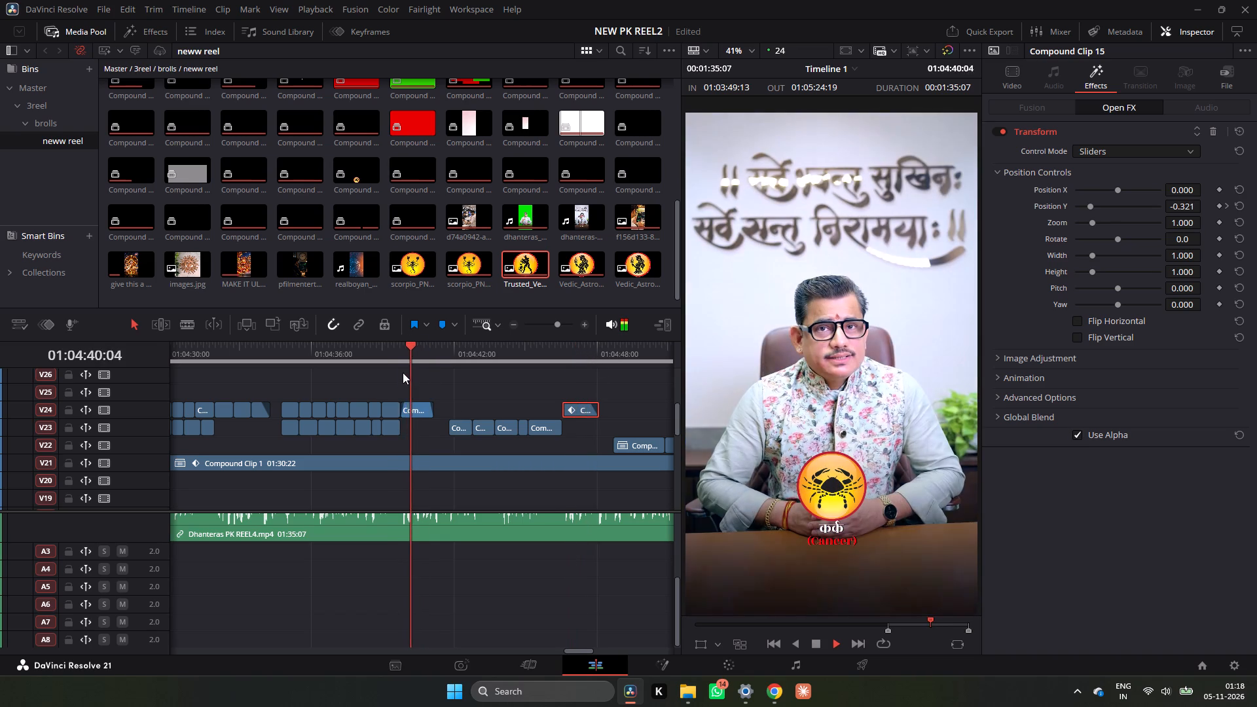
{"action": "key", "text": "space"}
{"action": "left_click", "coordinate": [416, 414]}
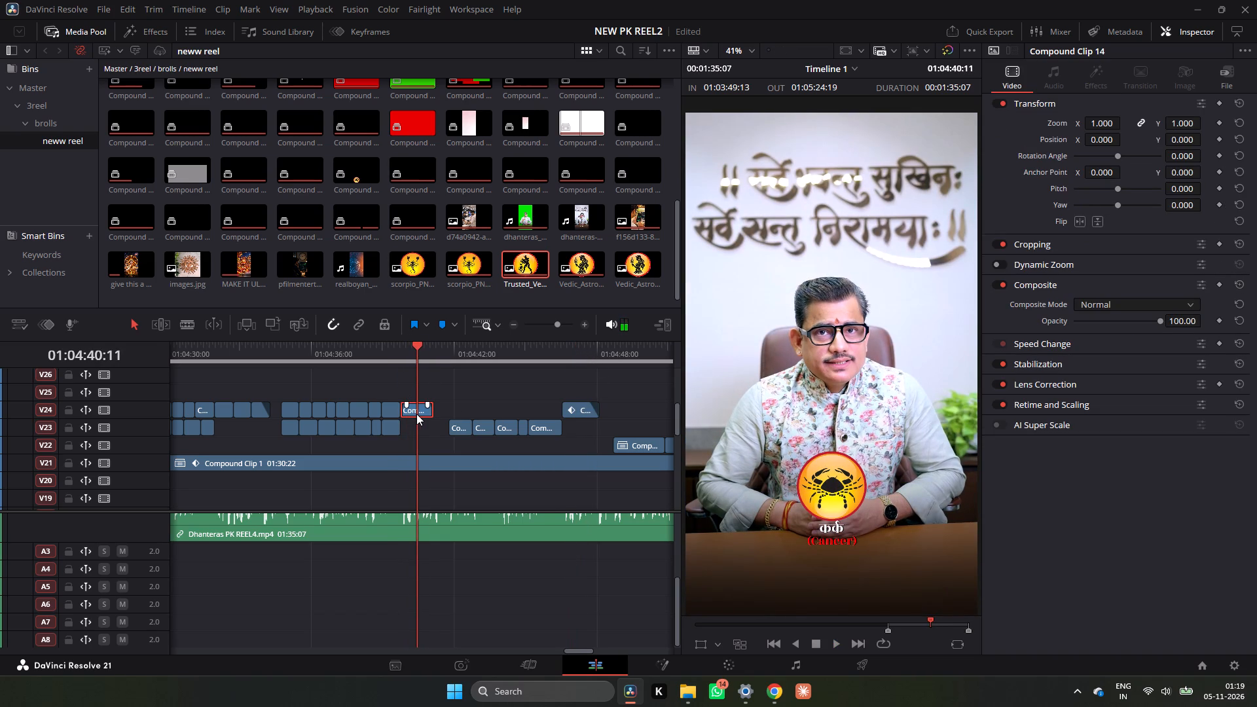
{"action": "key", "text": "alt+v"}
{"action": "left_click", "coordinate": [766, 583]}
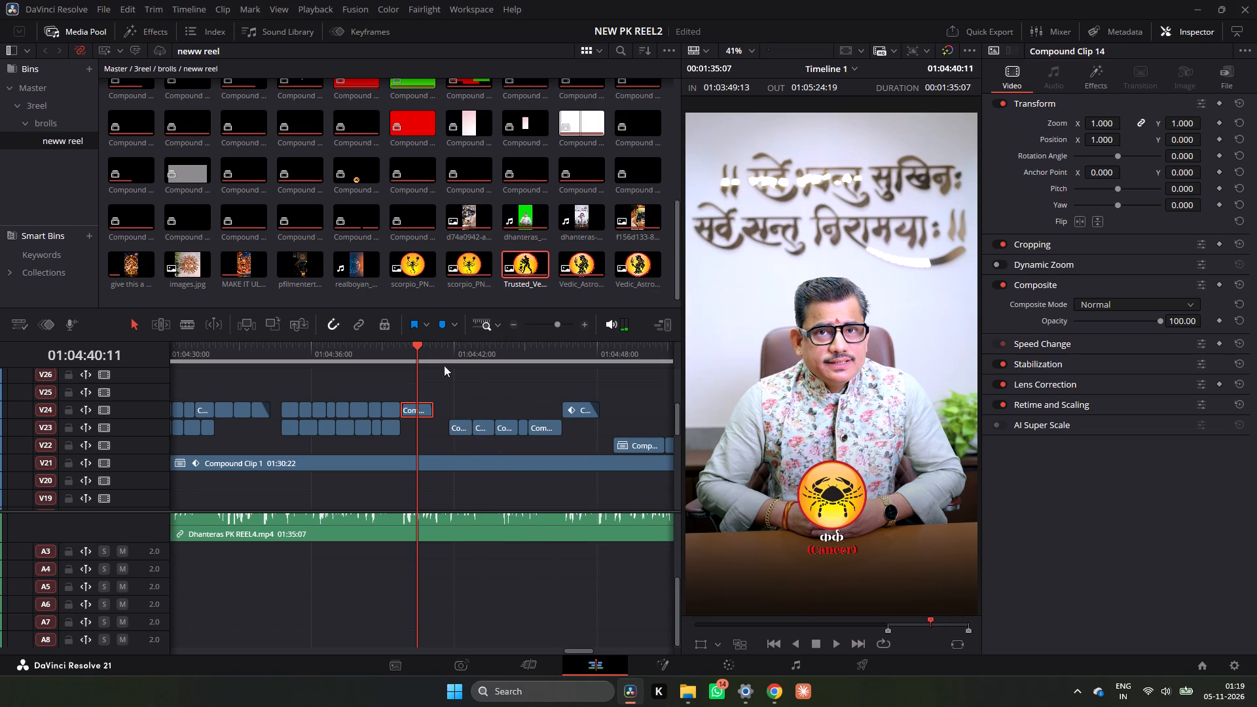
Play back the Cancer emblem on V24 from its start to review its entrance and exit.
{"action": "left_click", "coordinate": [410, 351]}
{"action": "left_click", "coordinate": [386, 345]}
{"action": "left_click", "coordinate": [393, 345]}
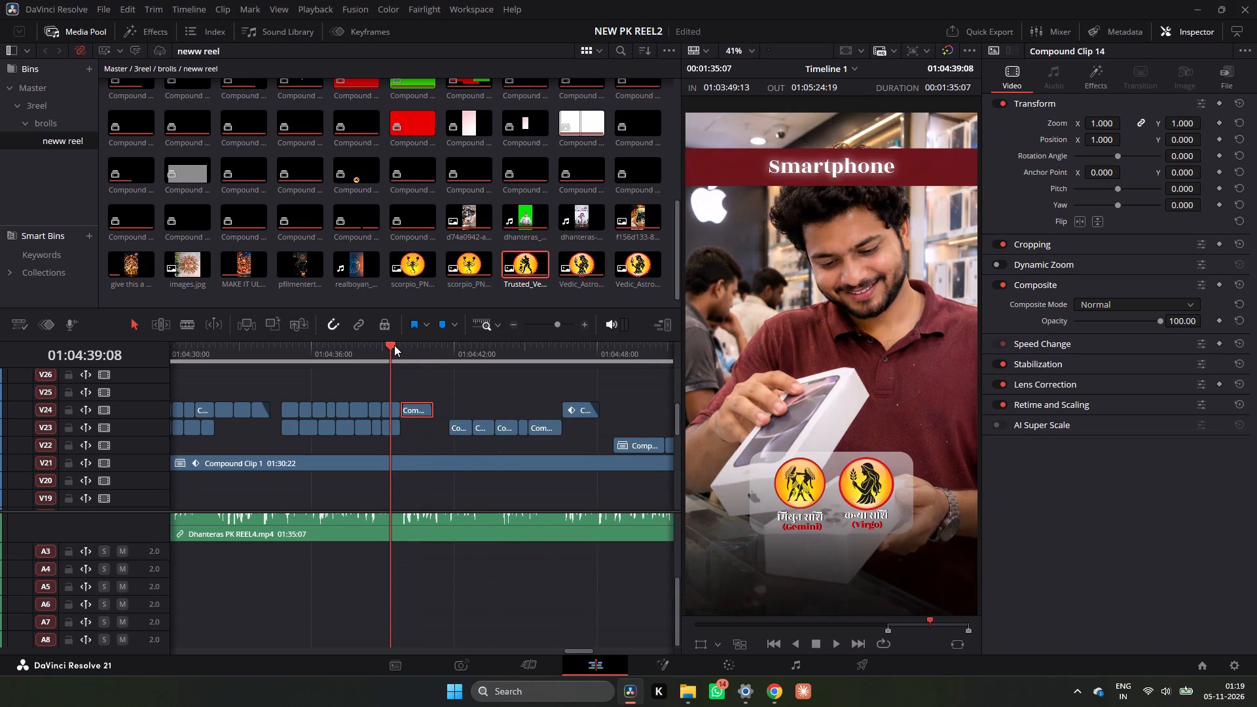
{"action": "left_click", "coordinate": [400, 346]}
{"action": "key", "text": "space"}
{"action": "left_click", "coordinate": [405, 352]}
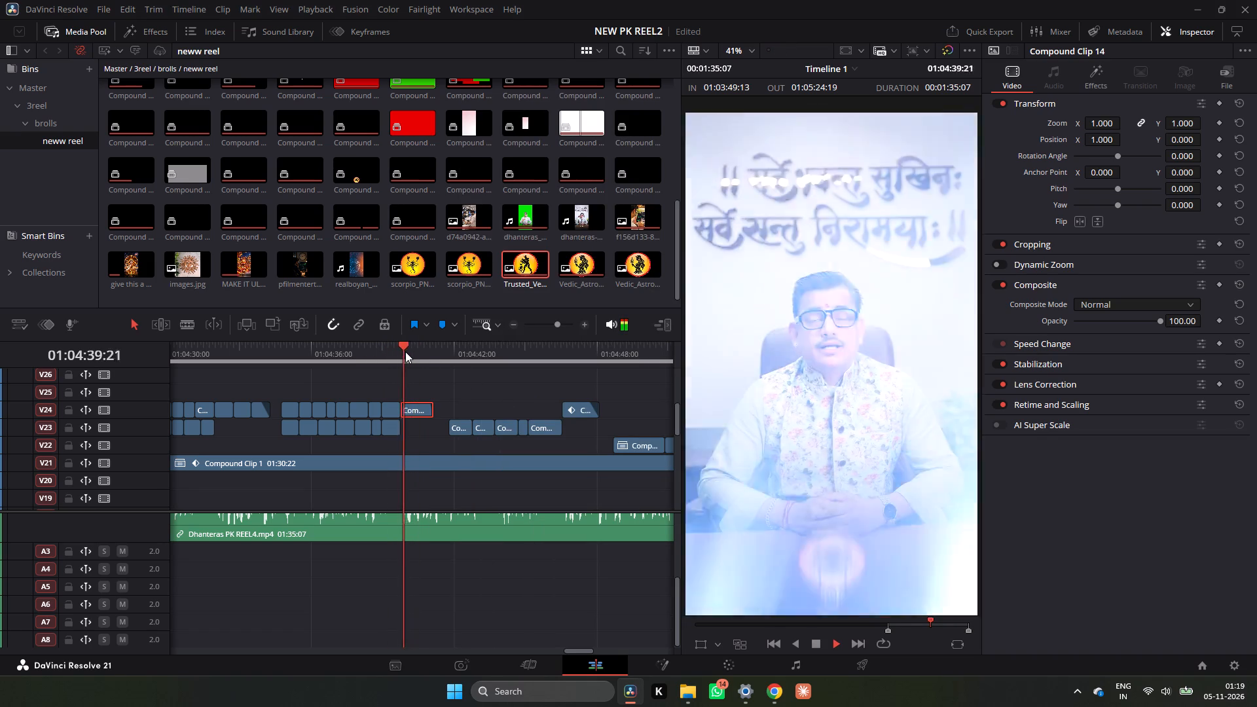
{"action": "key", "text": "space"}
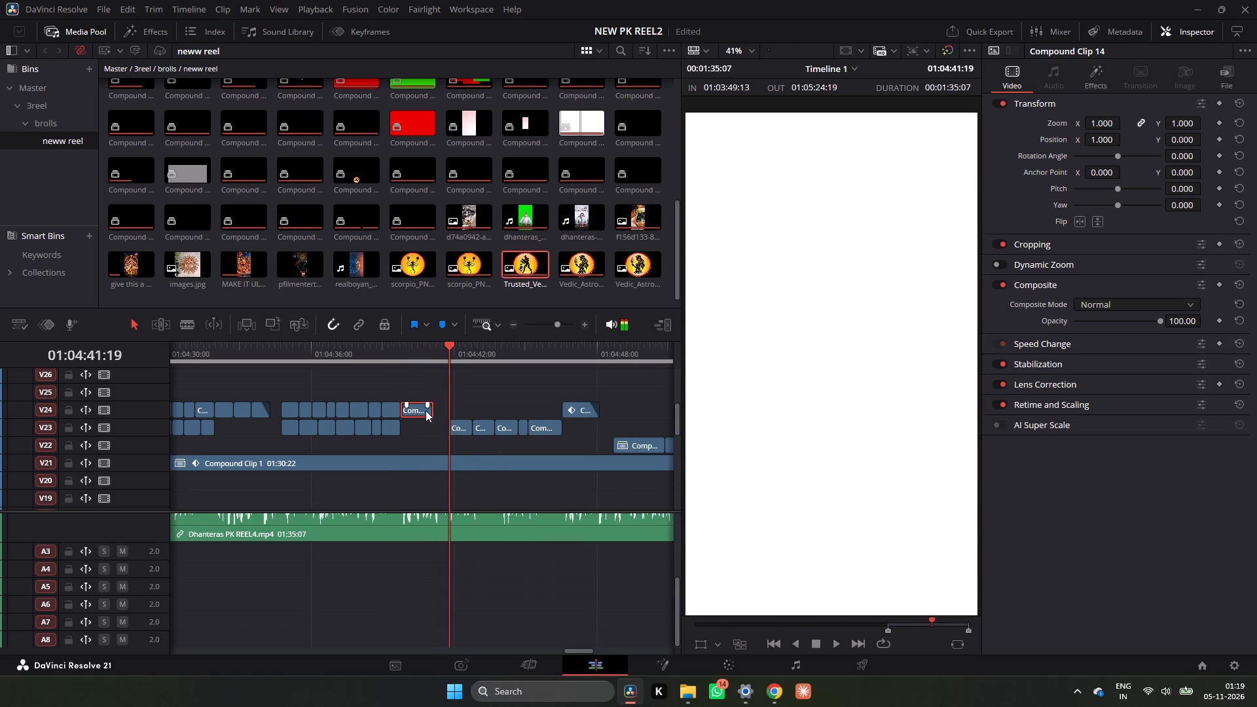
Add a fade-out to the end of the Cancer emblem's Compound Clip 14 on V24 and play it back.
{"action": "left_click_drag", "start_coordinate": [425, 402], "coordinate": [421, 402]}
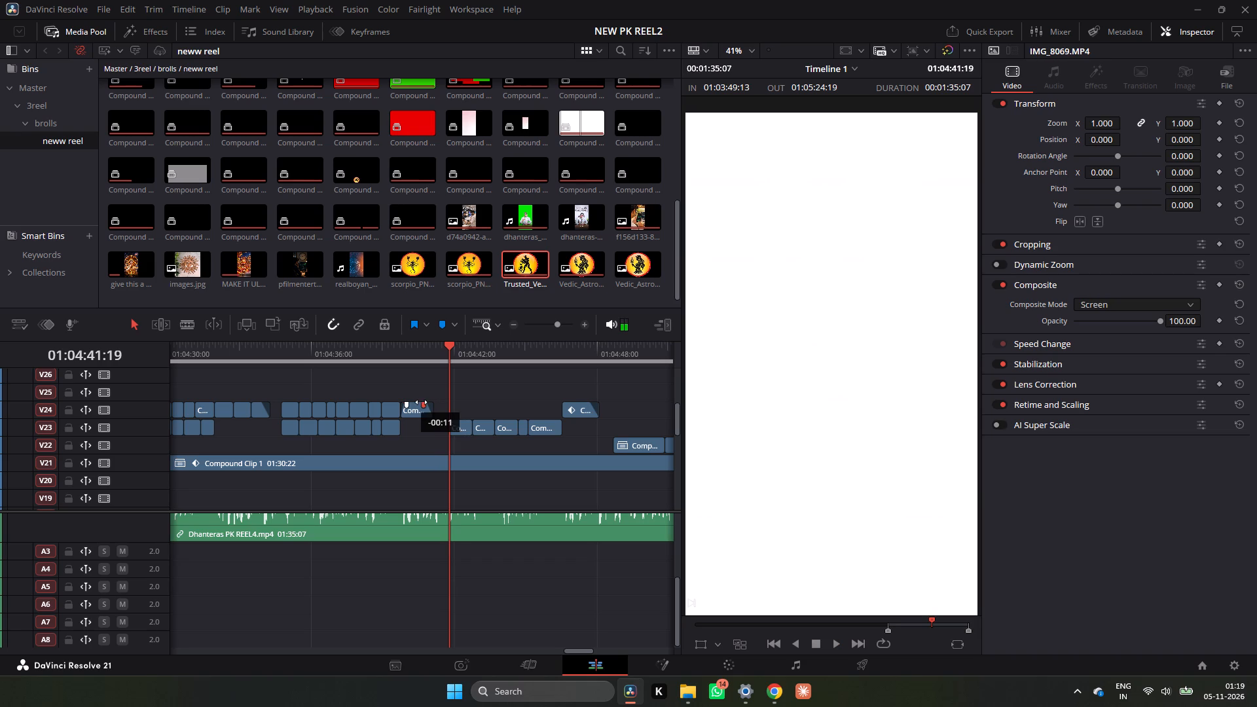
{"action": "left_click_drag", "start_coordinate": [421, 402], "coordinate": [415, 401]}
{"action": "left_click", "coordinate": [418, 349]}
{"action": "key", "text": "space"}
{"action": "key", "text": "space"}
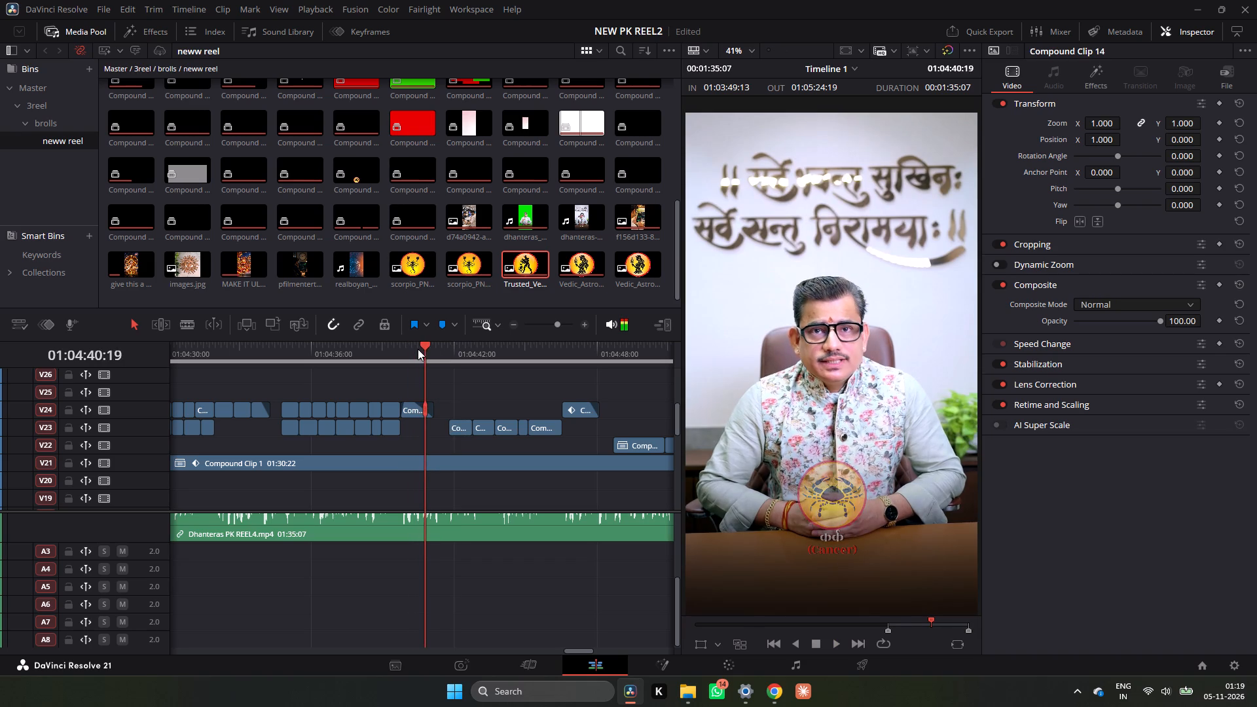
{"action": "key", "text": "space"}
{"action": "key", "text": "space"}
Shorten the fade-out at the end of the Cancer emblem's Compound Clip 14 on V24 and play it back.
{"action": "double_click", "coordinate": [584, 330]}
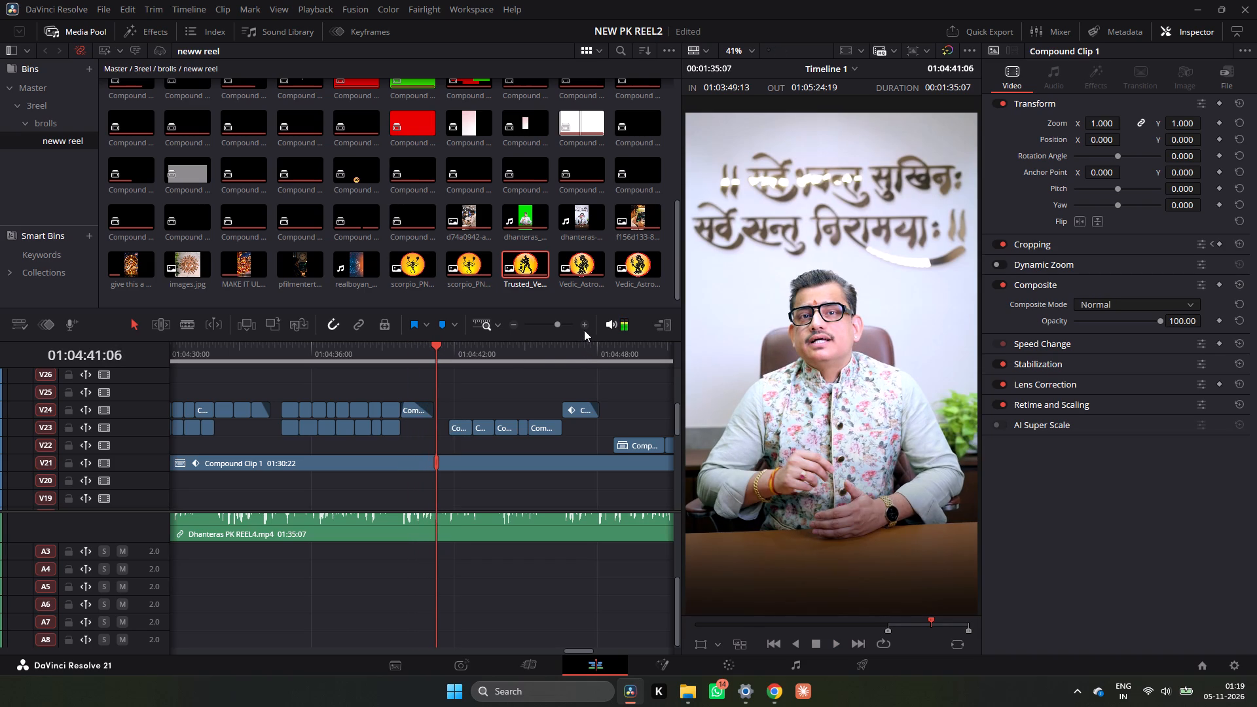
{"action": "triple_click", "coordinate": [585, 327]}
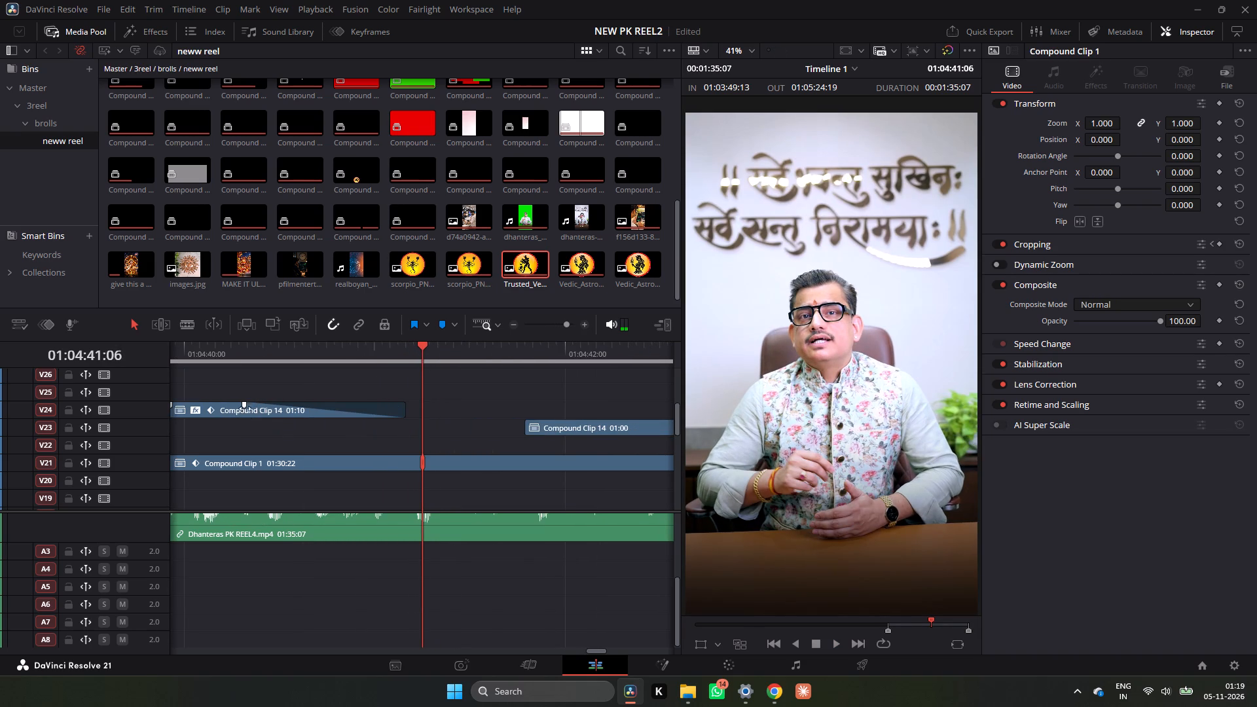
{"action": "left_click_drag", "start_coordinate": [245, 401], "coordinate": [339, 397]}
{"action": "left_click_drag", "start_coordinate": [335, 359], "coordinate": [321, 362]}
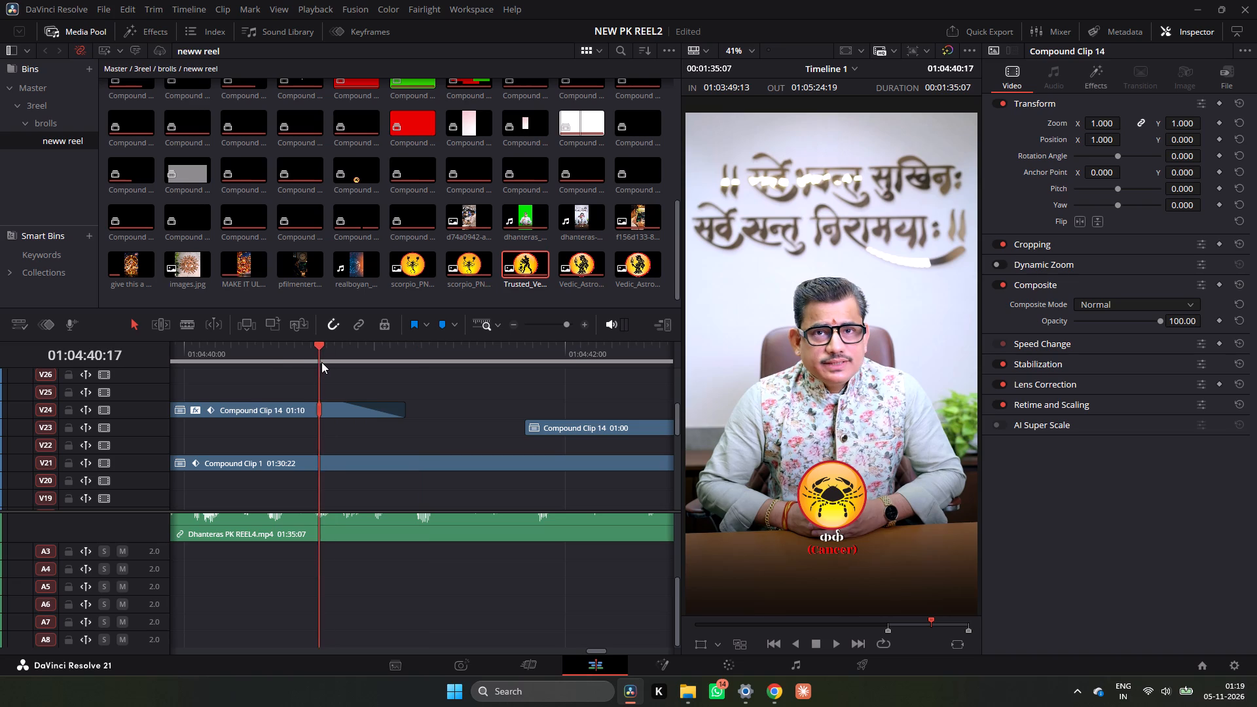
{"action": "key", "text": "space"}
{"action": "key", "text": "space"}
{"action": "left_click", "coordinate": [325, 361]}
{"action": "key", "text": "space"}
{"action": "key", "text": "space"}
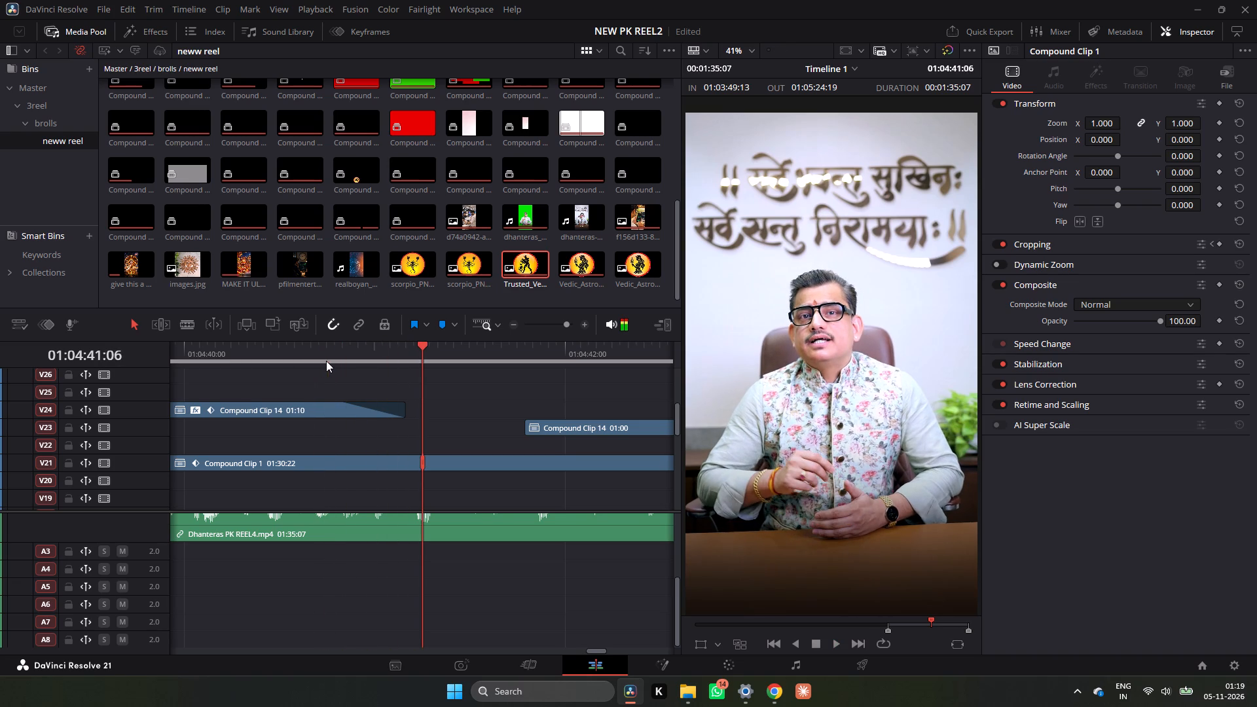
Keyframe the Cancer emblem's exit, holding Transform Position Y at 01:04:40:23 and lowering it to about -0.30 at 01:04:41:03.
{"action": "left_click_drag", "start_coordinate": [358, 362], "coordinate": [357, 372]}
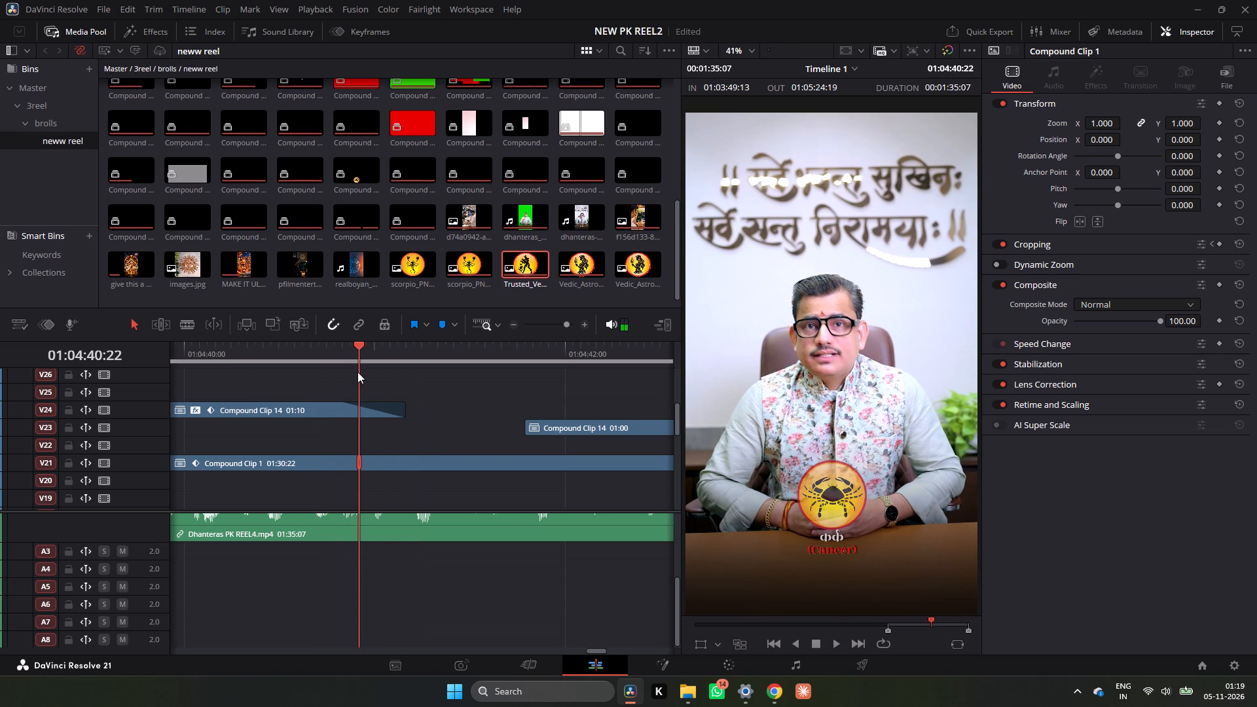
{"action": "left_click_drag", "start_coordinate": [357, 372], "coordinate": [351, 374]}
{"action": "left_click", "coordinate": [379, 415]}
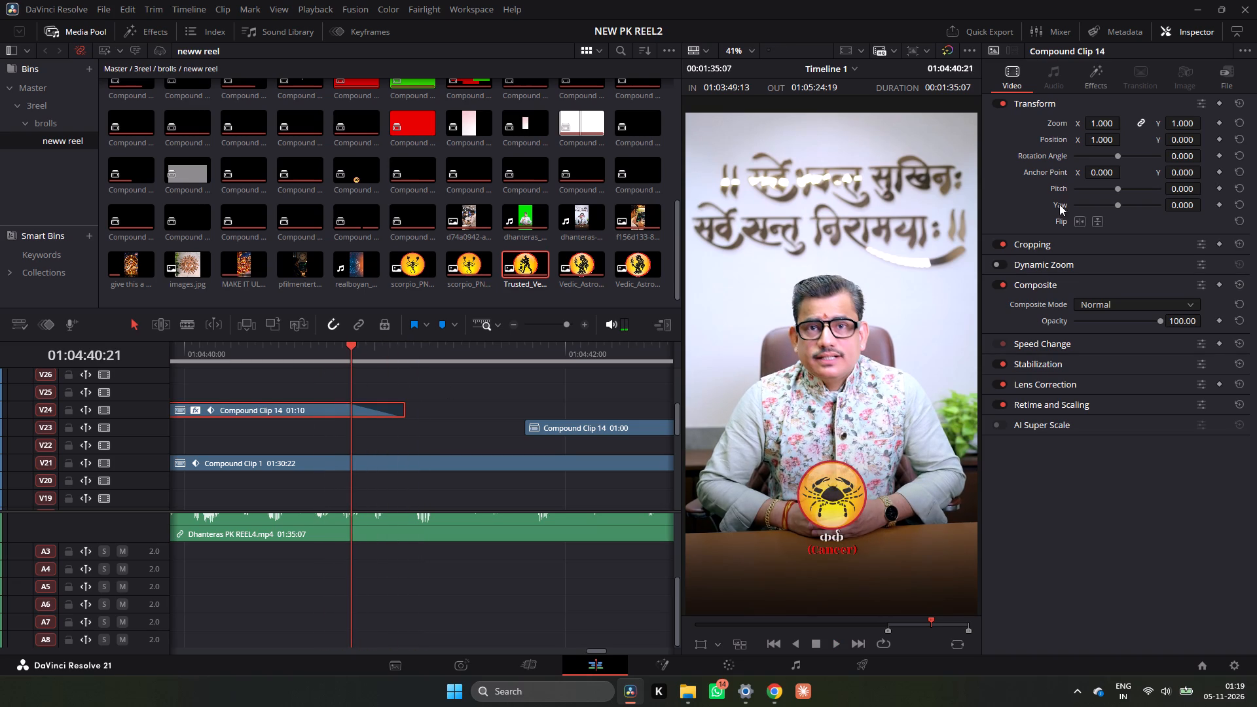
{"action": "left_click_drag", "start_coordinate": [361, 352], "coordinate": [368, 352]}
{"action": "left_click", "coordinate": [1095, 88]}
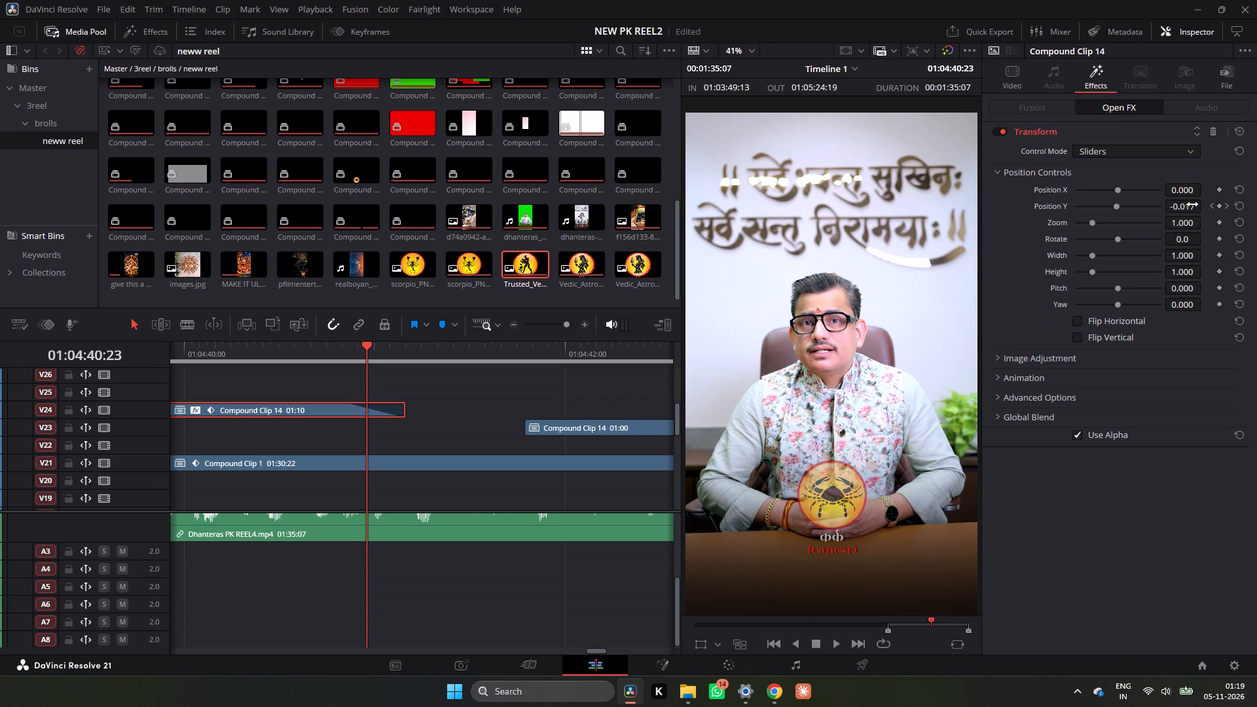
{"action": "left_click", "coordinate": [1218, 208]}
{"action": "left_click_drag", "start_coordinate": [382, 347], "coordinate": [409, 350]}
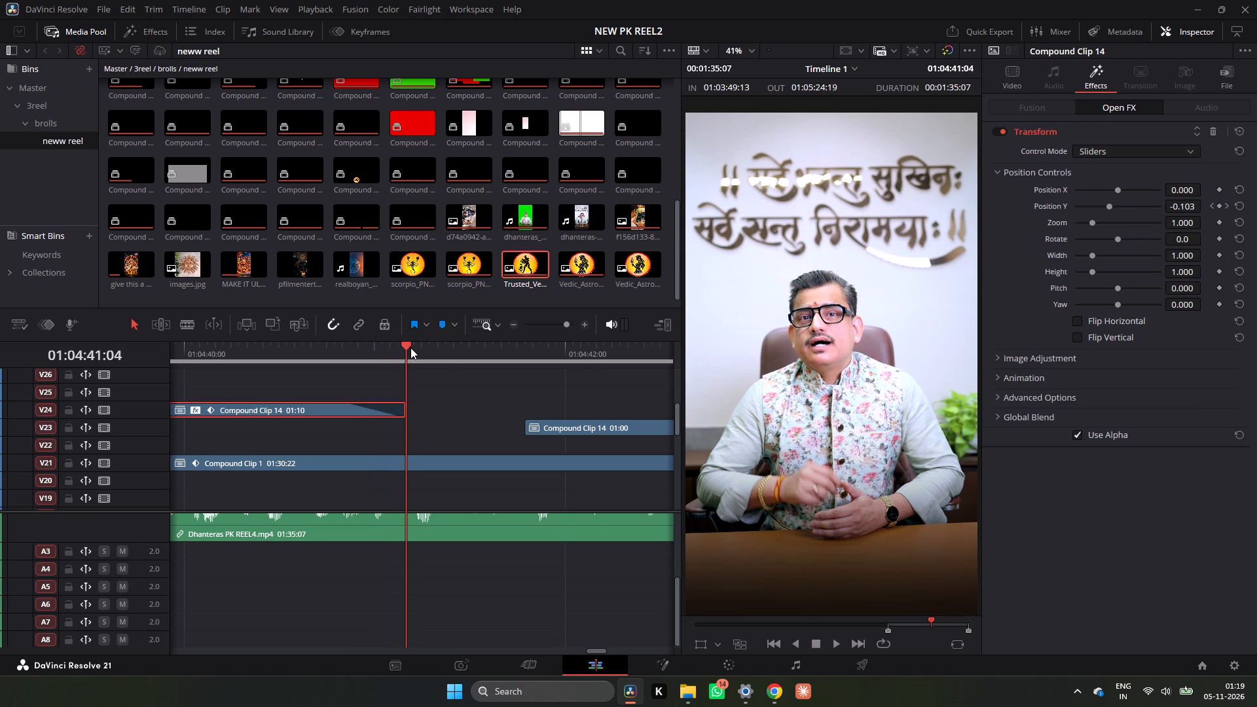
{"action": "key", "text": "Left"}
{"action": "left_click_drag", "start_coordinate": [1189, 208], "coordinate": [1172, 222]}
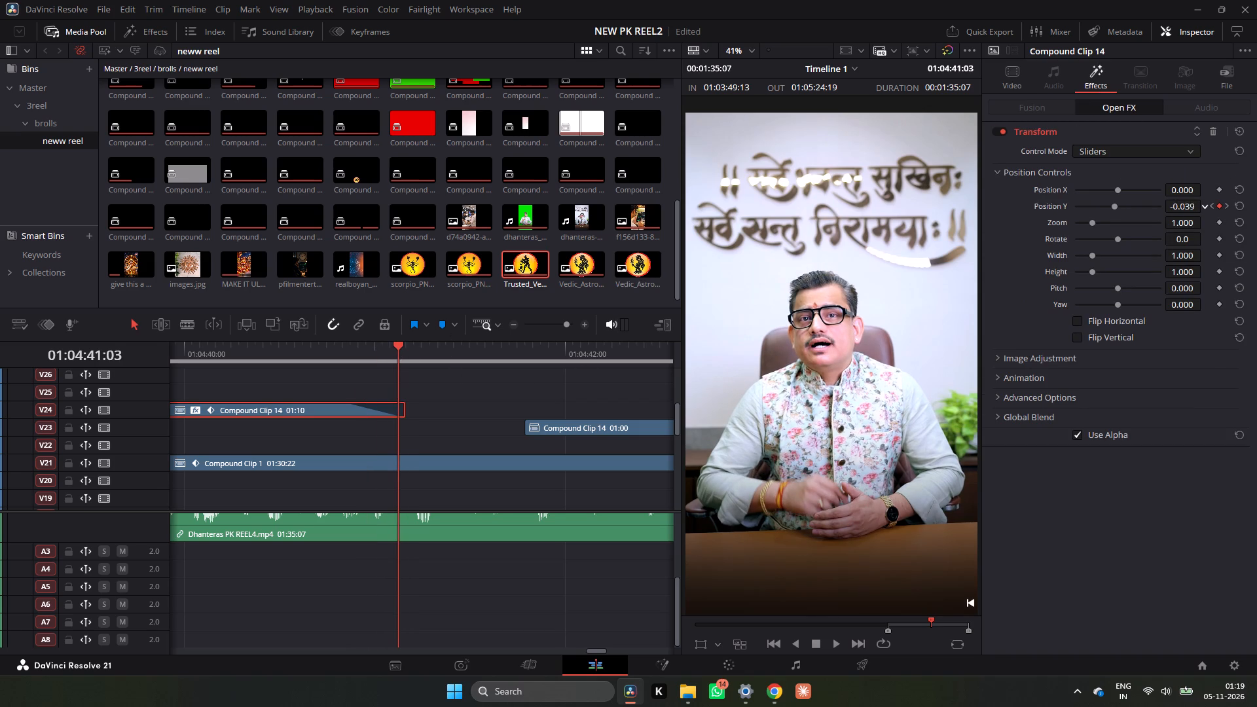
{"action": "left_click_drag", "start_coordinate": [1172, 222], "coordinate": [1005, 266]}
Play back the Cancer emblem's downward exit and fade-out on V24.
{"action": "left_click", "coordinate": [355, 358]}
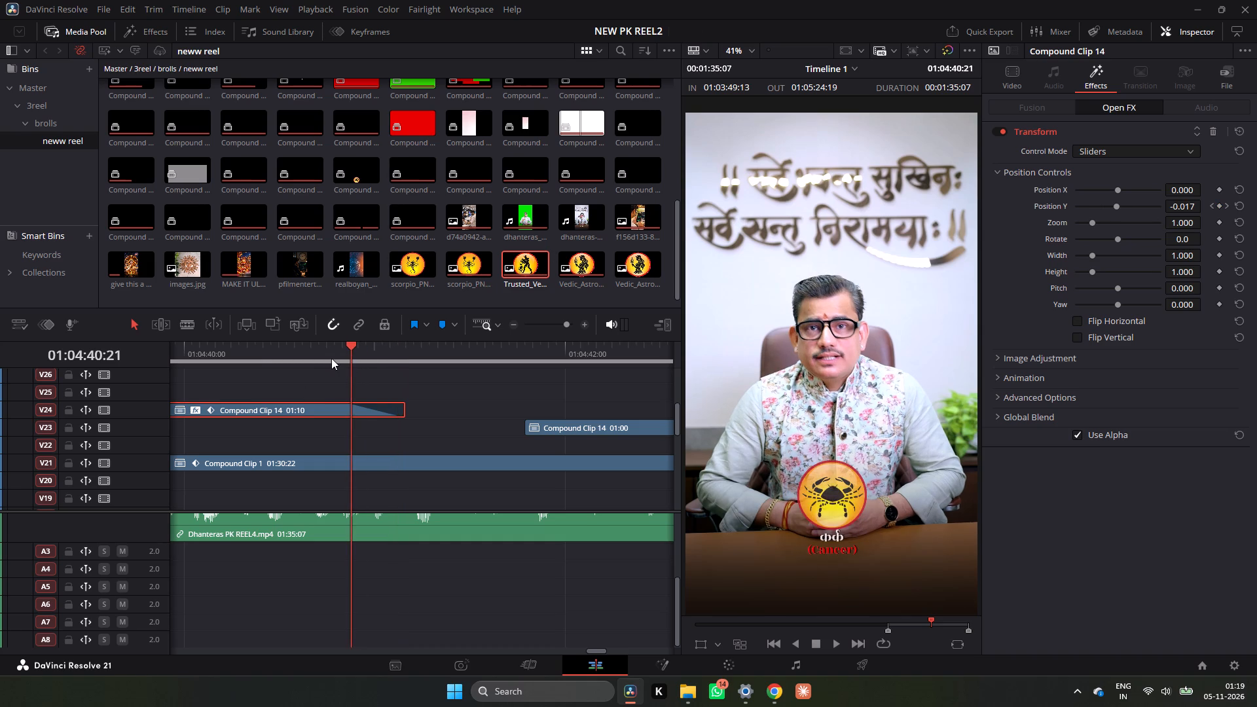
{"action": "key", "text": "space"}
{"action": "left_click", "coordinate": [331, 355]}
{"action": "key", "text": "space"}
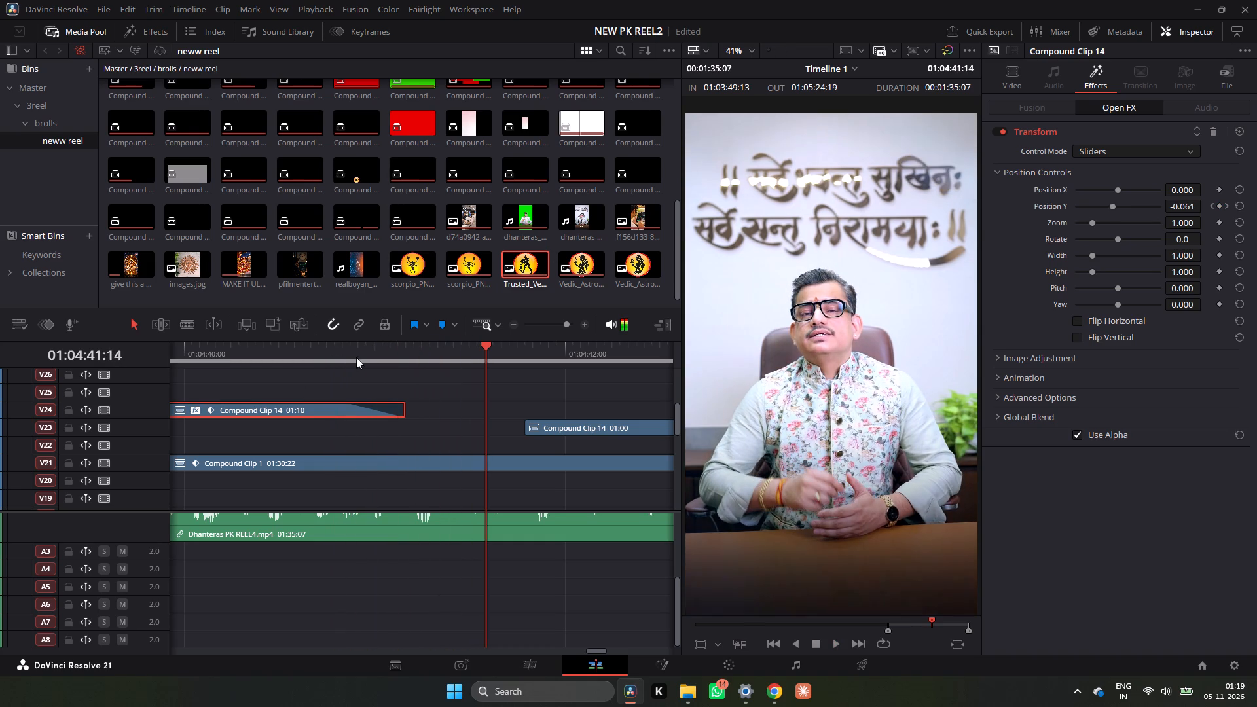
{"action": "left_click", "coordinate": [319, 367]}
{"action": "key", "text": "space"}
{"action": "key", "text": "space"}
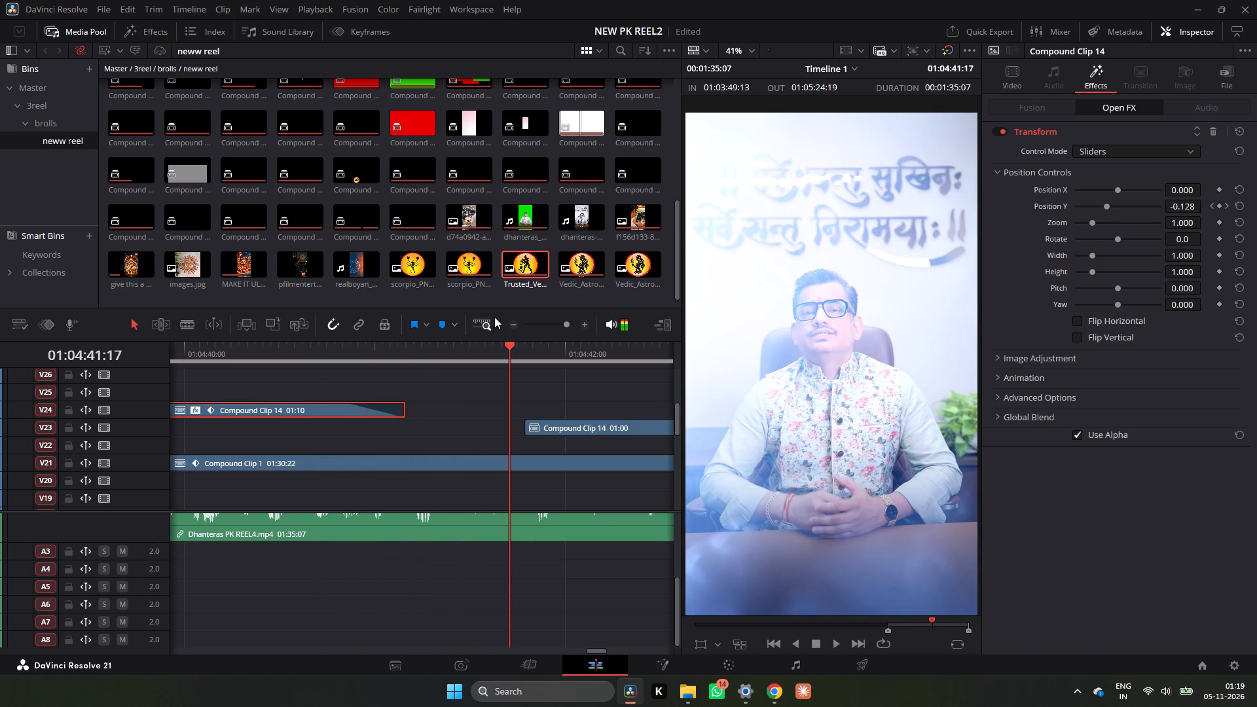
Review the earlier zodiac emblem overlays by playing short passages around 01:04:32, 01:04:21 and 01:04:08.
{"action": "left_click", "coordinate": [522, 323]}
{"action": "left_click", "coordinate": [544, 326]}
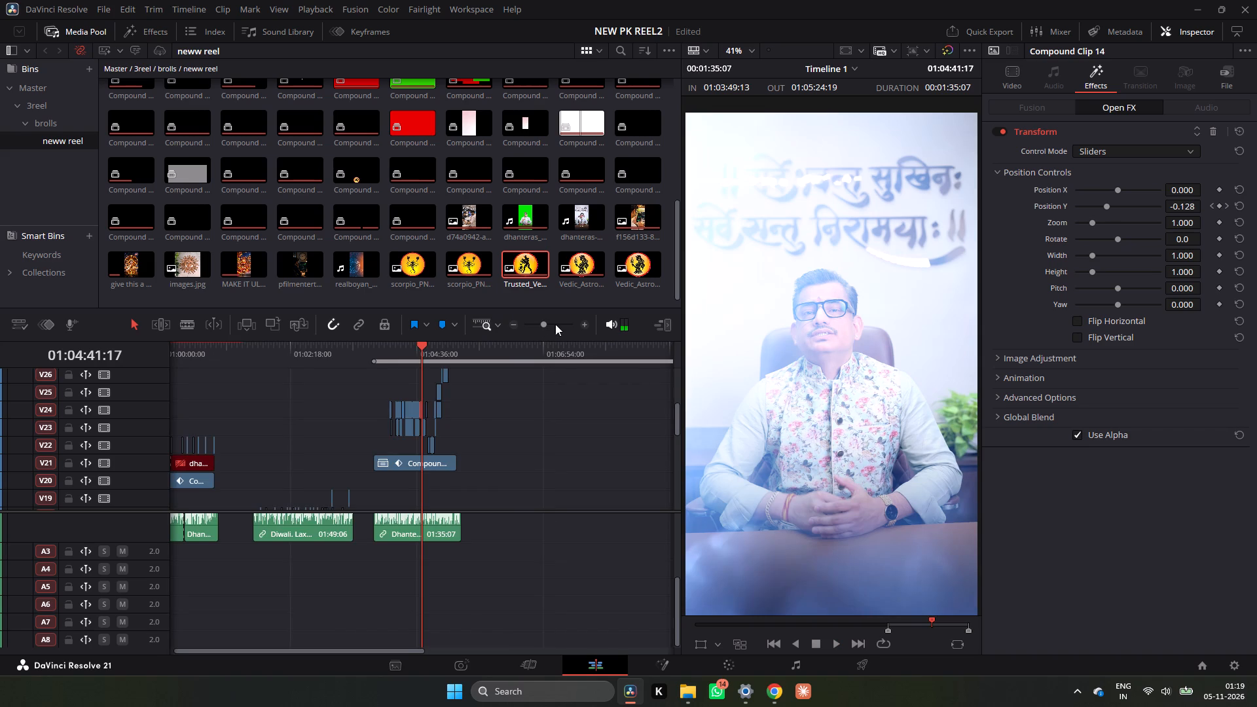
{"action": "left_click", "coordinate": [555, 324]}
{"action": "scroll", "coordinate": [537, 357], "scroll_direction": "up", "scroll_amount": 3}
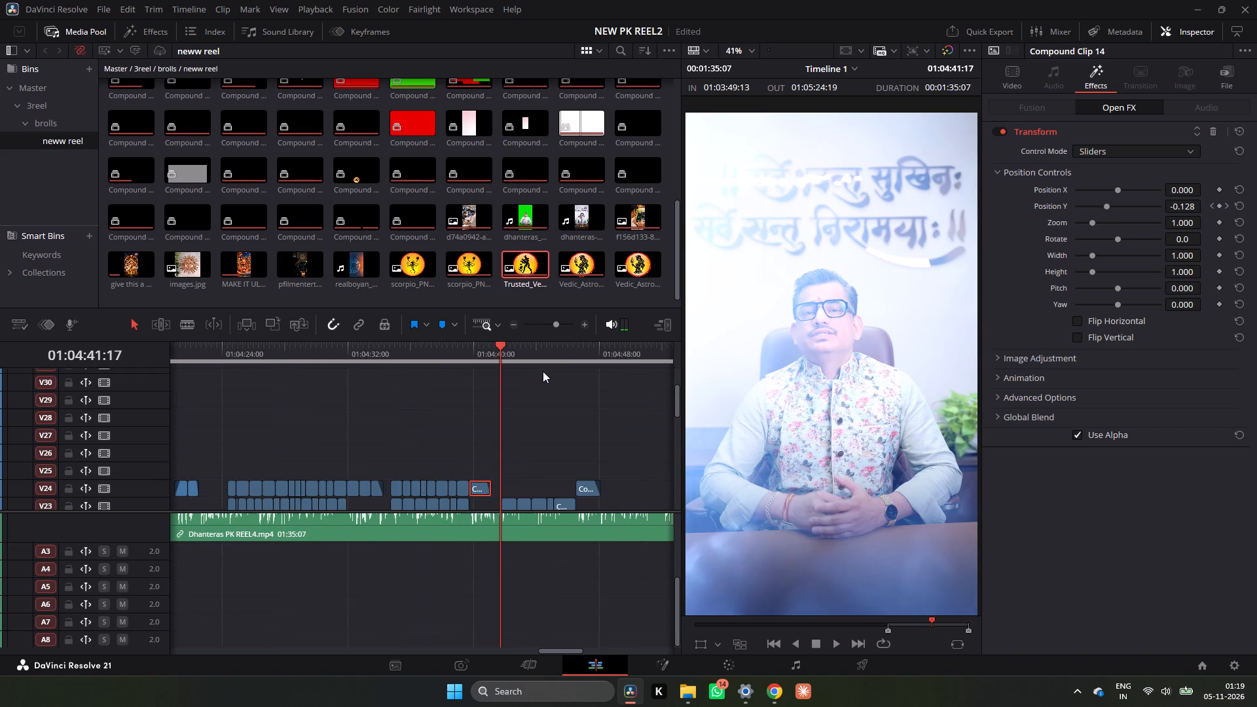
{"action": "scroll", "coordinate": [545, 372], "scroll_direction": "down", "scroll_amount": 2, "text": "ctrl"}
{"action": "scroll", "coordinate": [540, 384], "scroll_direction": "up", "scroll_amount": 3, "text": "ctrl"}
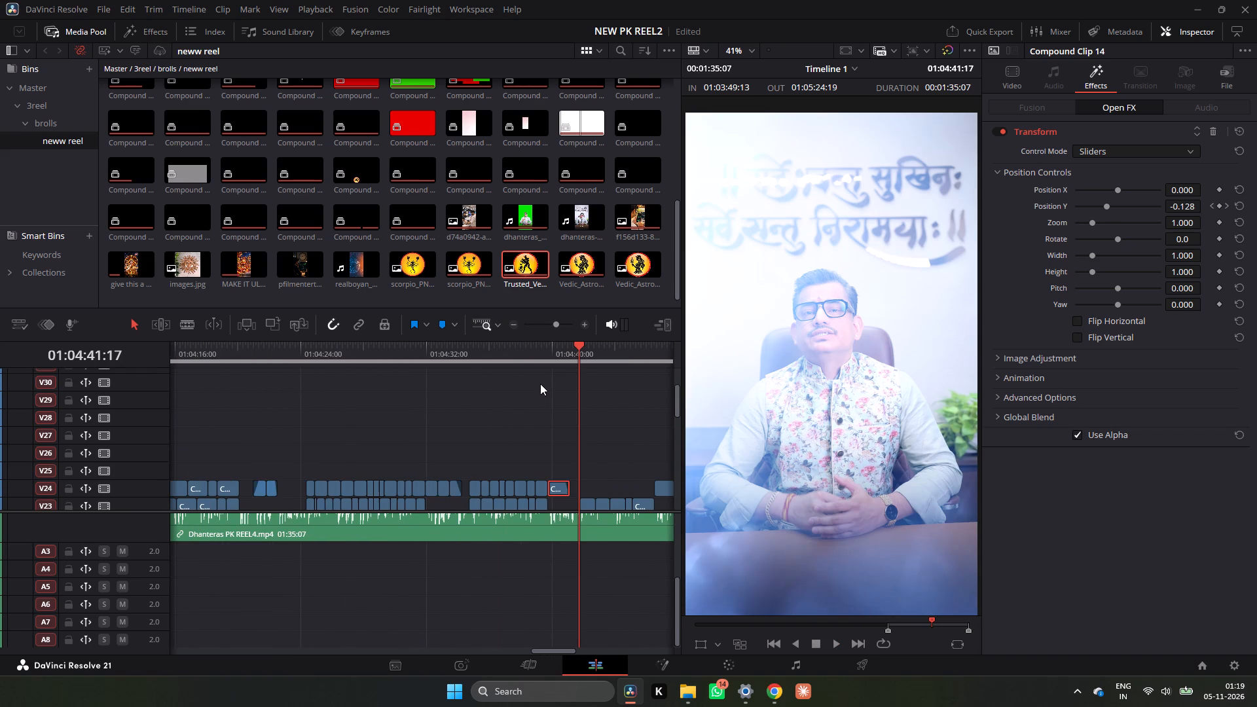
{"action": "scroll", "coordinate": [481, 385], "scroll_direction": "down", "scroll_amount": 1}
{"action": "left_click", "coordinate": [433, 367]}
{"action": "left_click", "coordinate": [422, 359]}
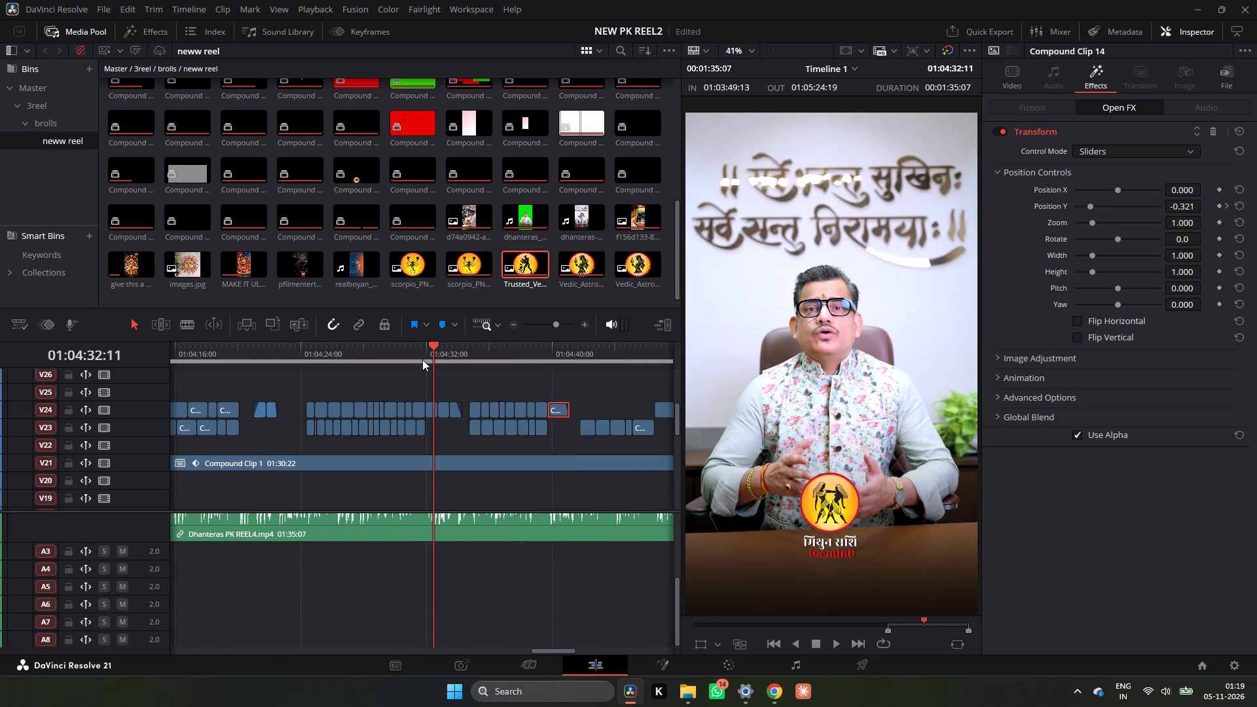
{"action": "key", "text": "space"}
{"action": "key", "text": "space"}
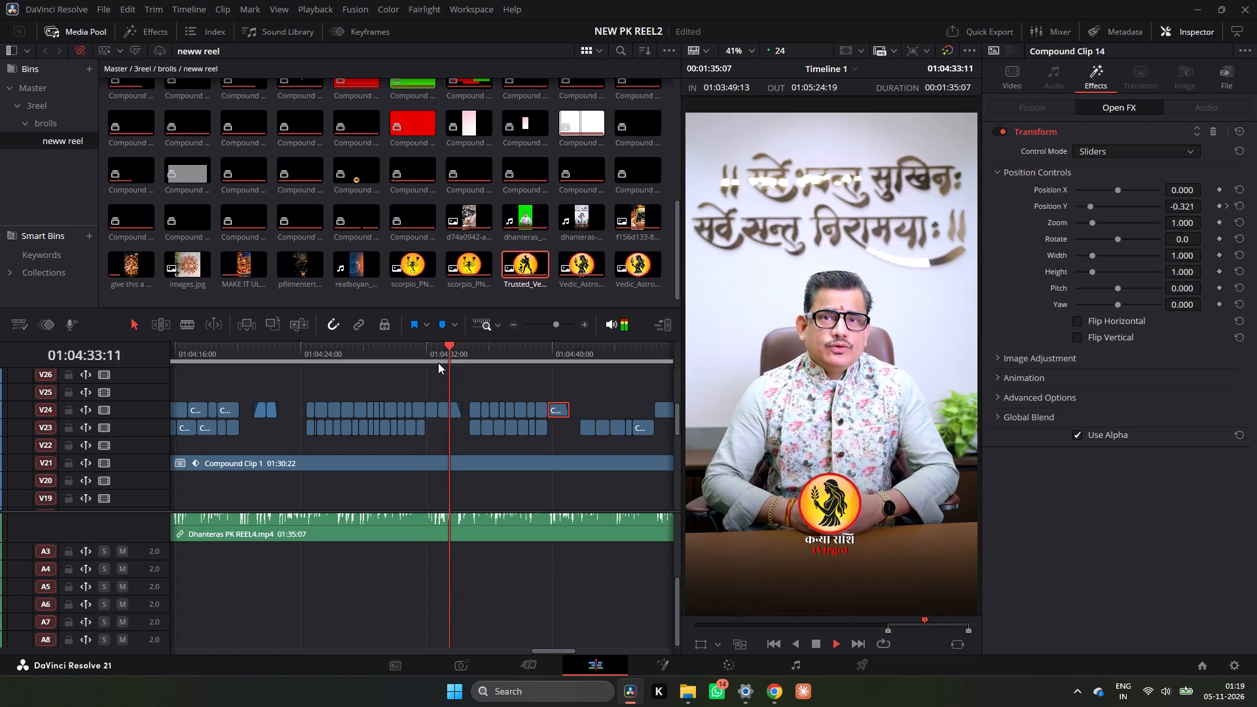
{"action": "left_click", "coordinate": [255, 353]}
{"action": "key", "text": "space"}
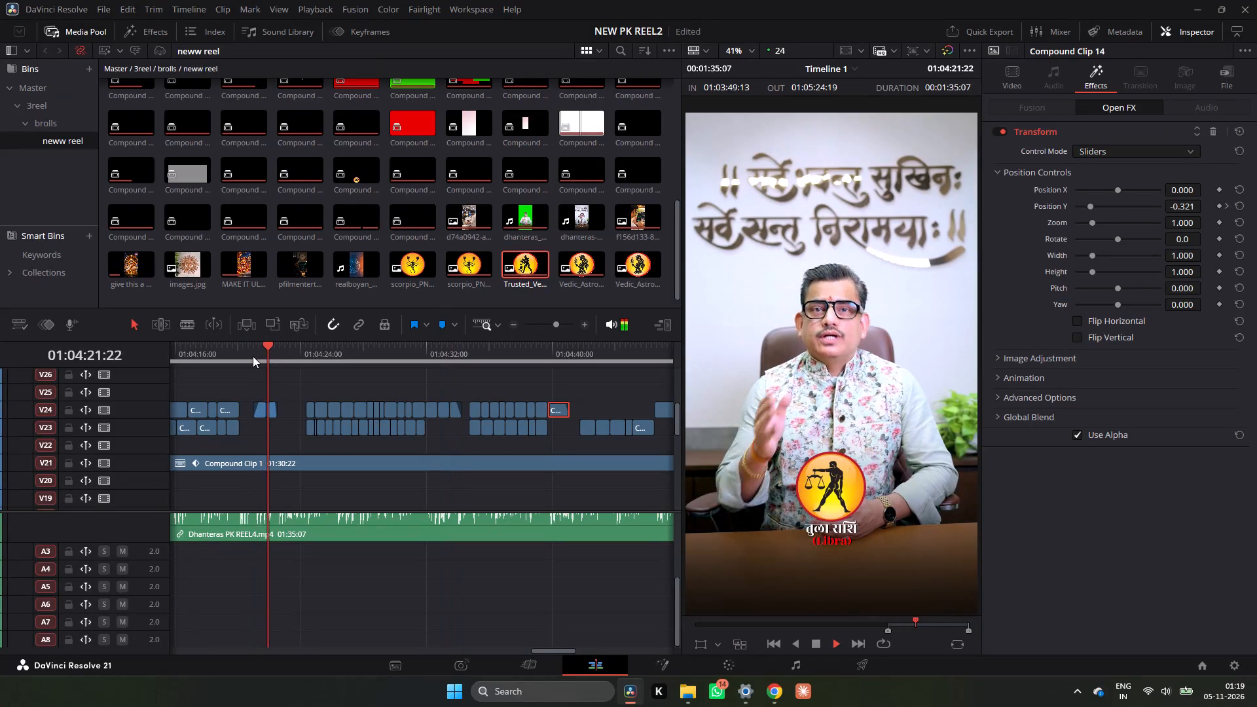
{"action": "key", "text": "space"}
{"action": "scroll", "coordinate": [305, 377], "scroll_direction": "up", "scroll_amount": 3, "text": "ctrl"}
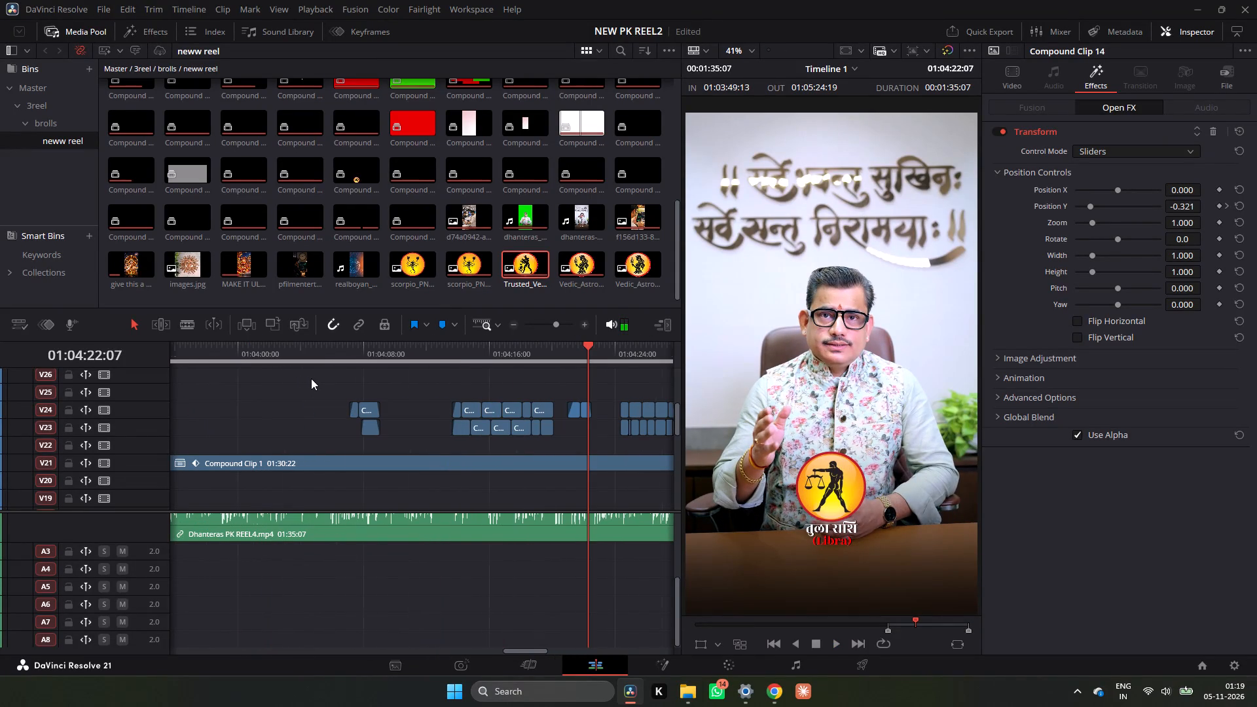
{"action": "scroll", "coordinate": [311, 378], "scroll_direction": "up", "scroll_amount": 1, "text": "ctrl"}
{"action": "left_click", "coordinate": [356, 352]}
{"action": "key", "text": "space"}
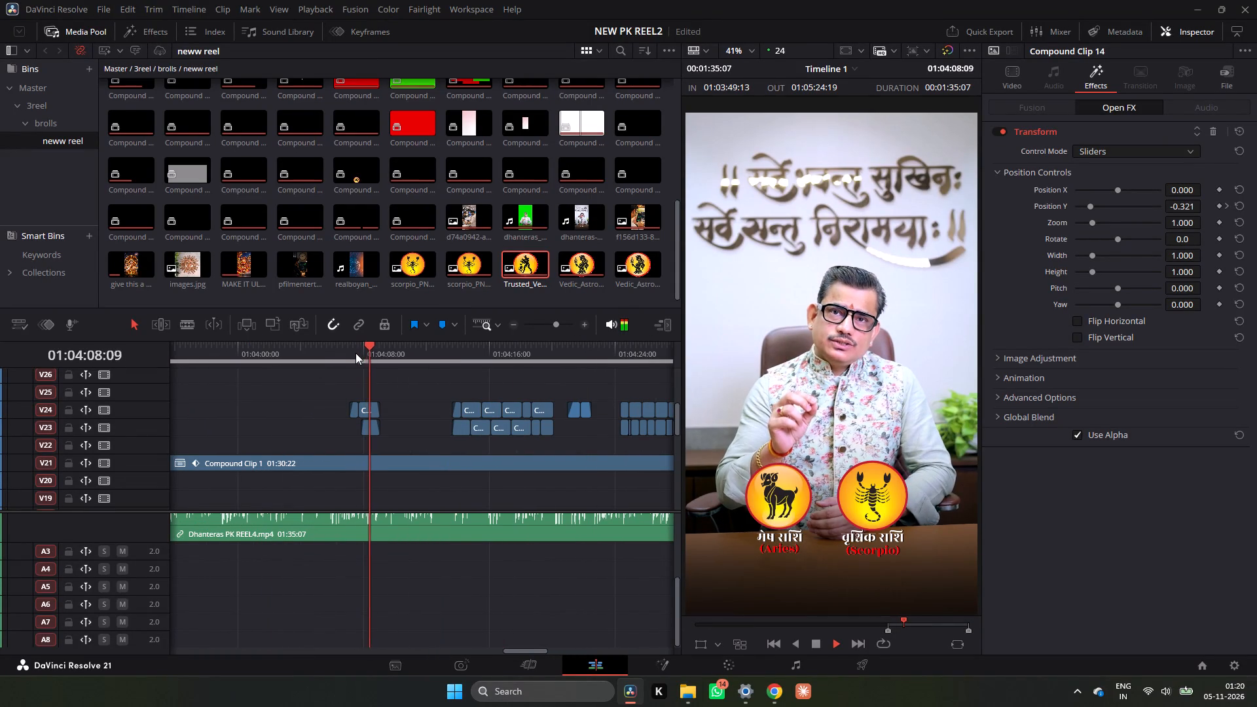
{"action": "key", "text": "space"}
Copy the Aries emblem's Compound Clip 4 on V24 as the source for its attributes.
{"action": "left_click", "coordinate": [369, 407]}
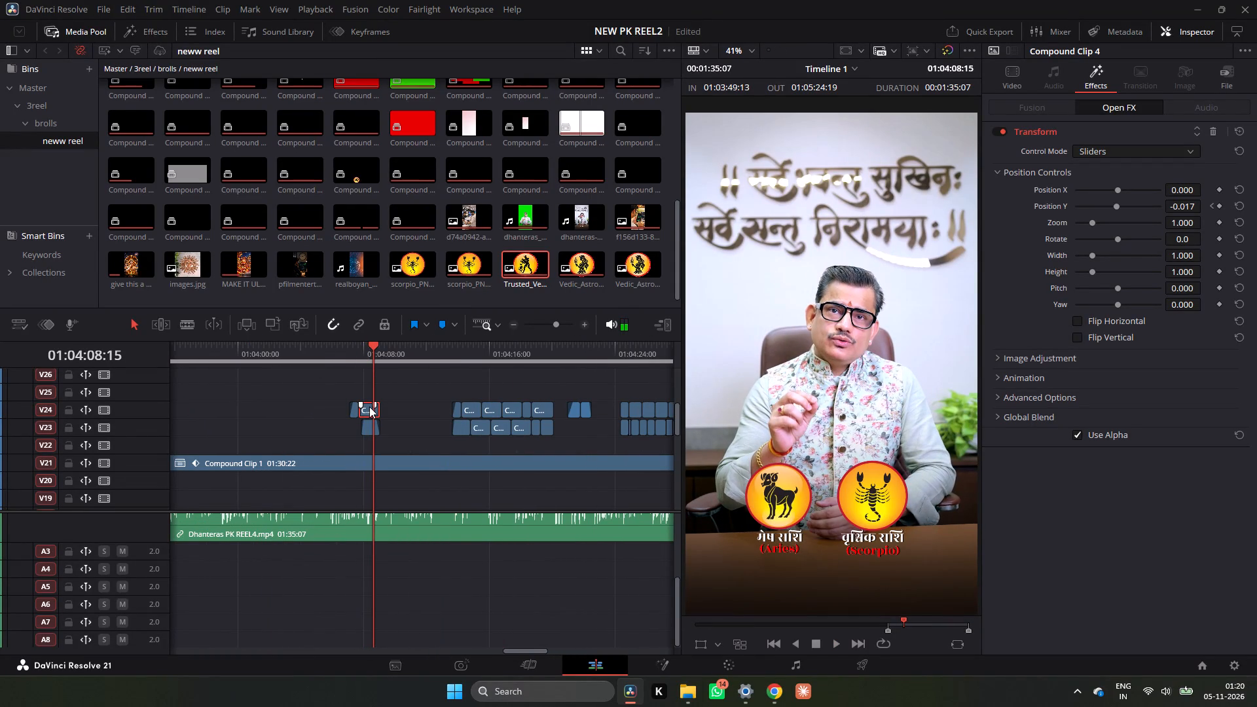
{"action": "key", "text": "ctrl+c"}
{"action": "key", "text": "ctrl+c"}
Play back the entrances of the Aries and Scorpio emblems from about 01:04:07.
{"action": "left_click", "coordinate": [353, 361]}
{"action": "key", "text": "space"}
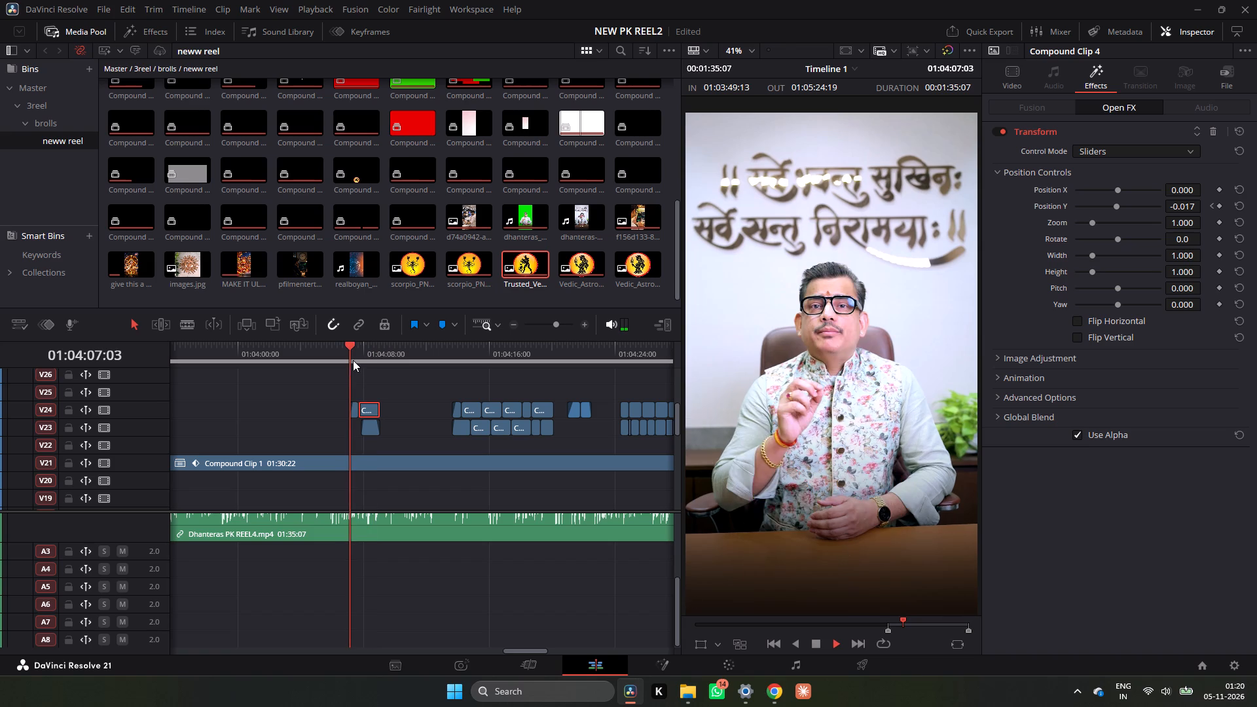
{"action": "left_click", "coordinate": [353, 360]}
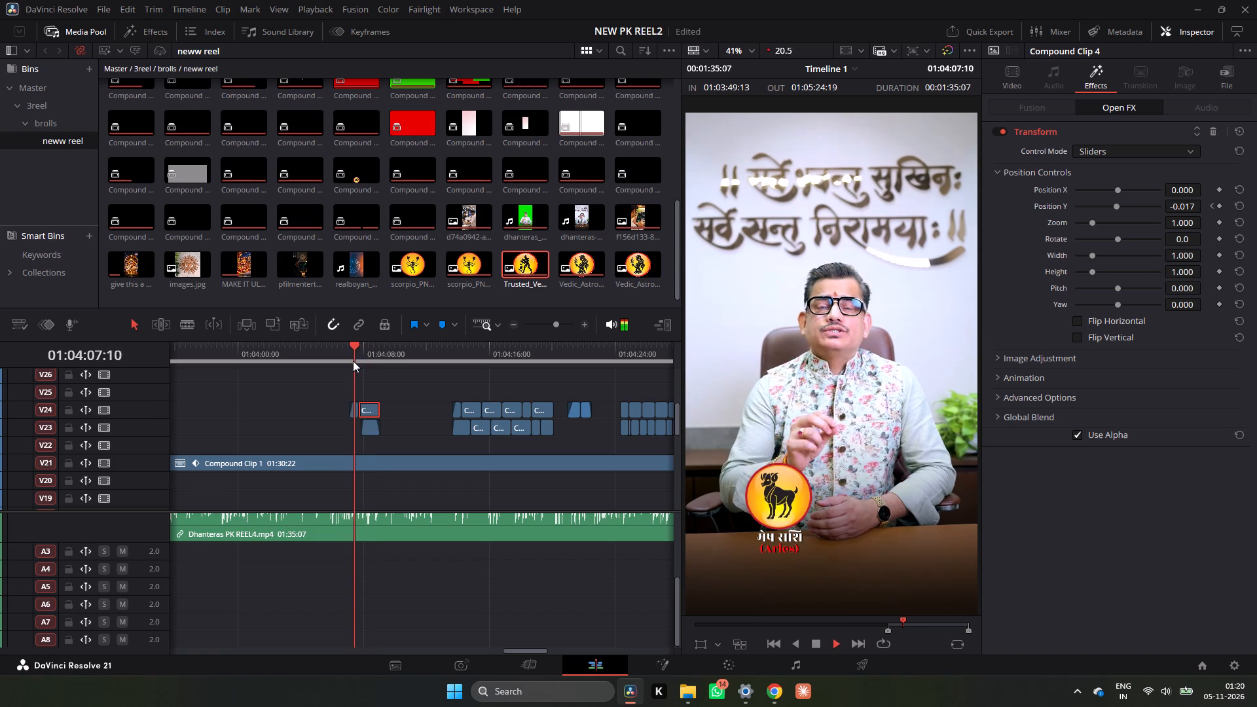
{"action": "left_click", "coordinate": [352, 362]}
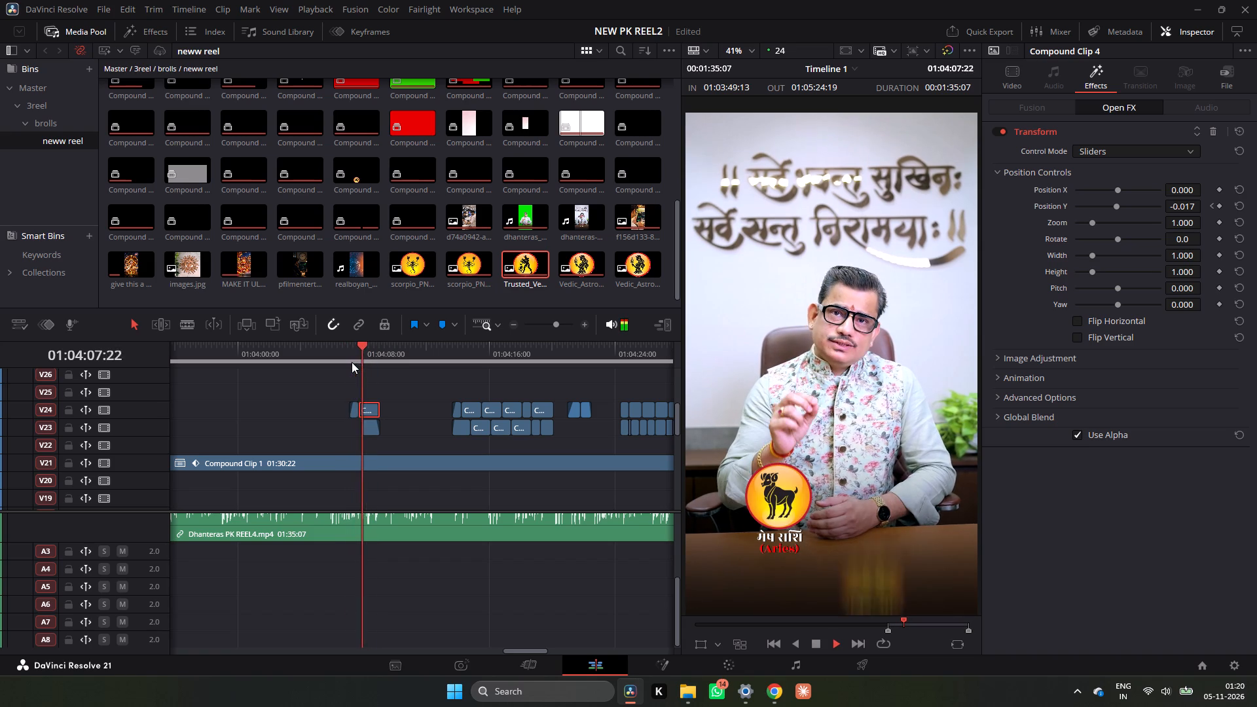
{"action": "key", "text": "space"}
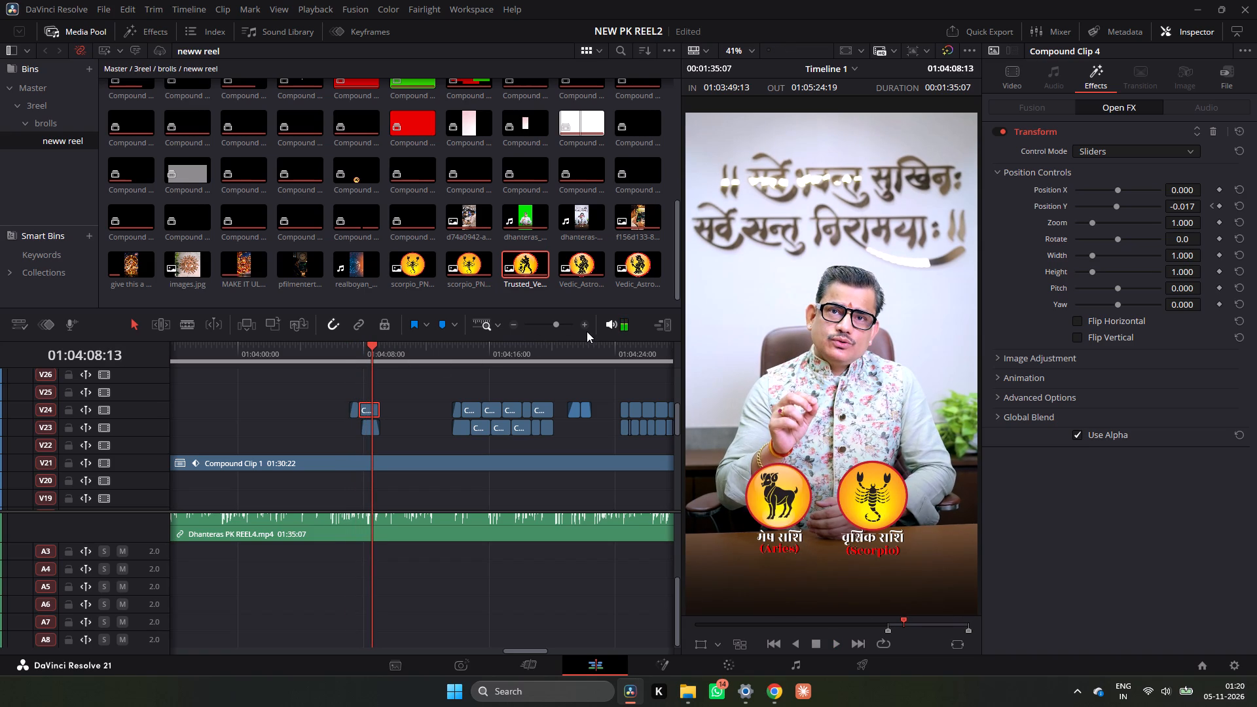
Toggle Compound Clip 4 on V24 and Compound Clip 2 on V23 off and on, and play back the Aries and Scorpio pair through its exit.
{"action": "double_click", "coordinate": [586, 331]}
{"action": "triple_click", "coordinate": [586, 328]}
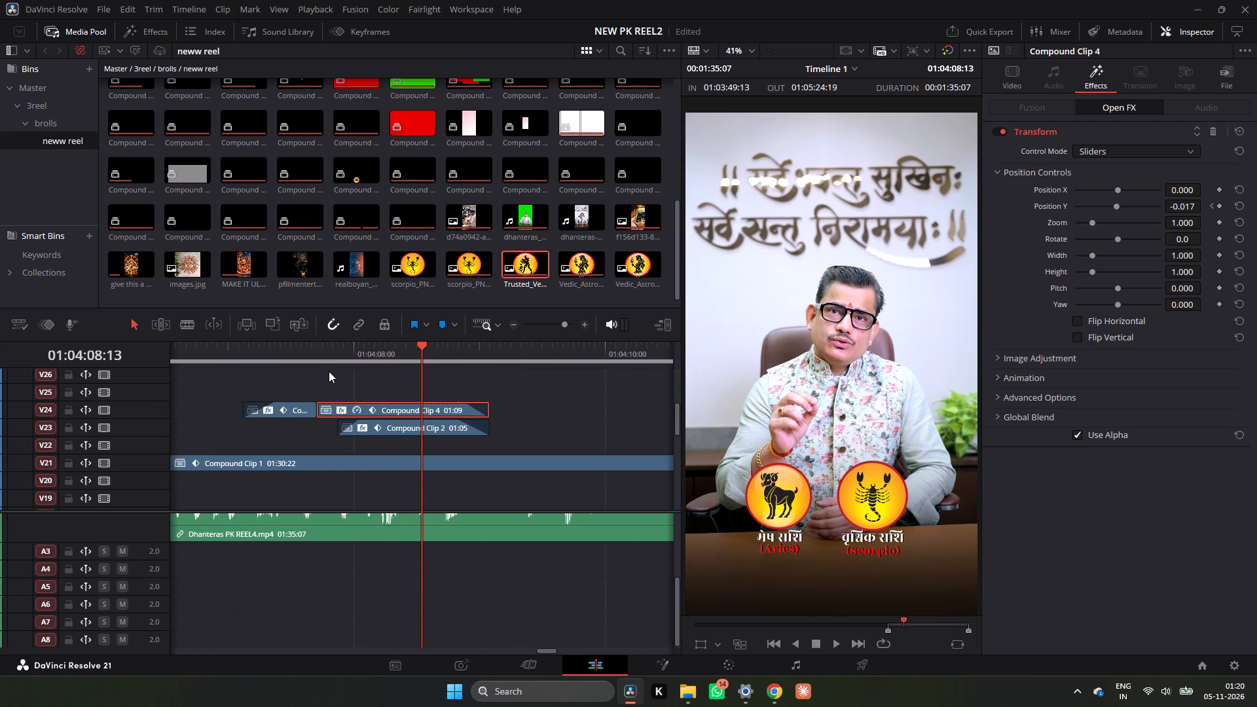
{"action": "type", "text": "dd"}
{"action": "type", "text": "dd"}
{"action": "left_click", "coordinate": [371, 426]}
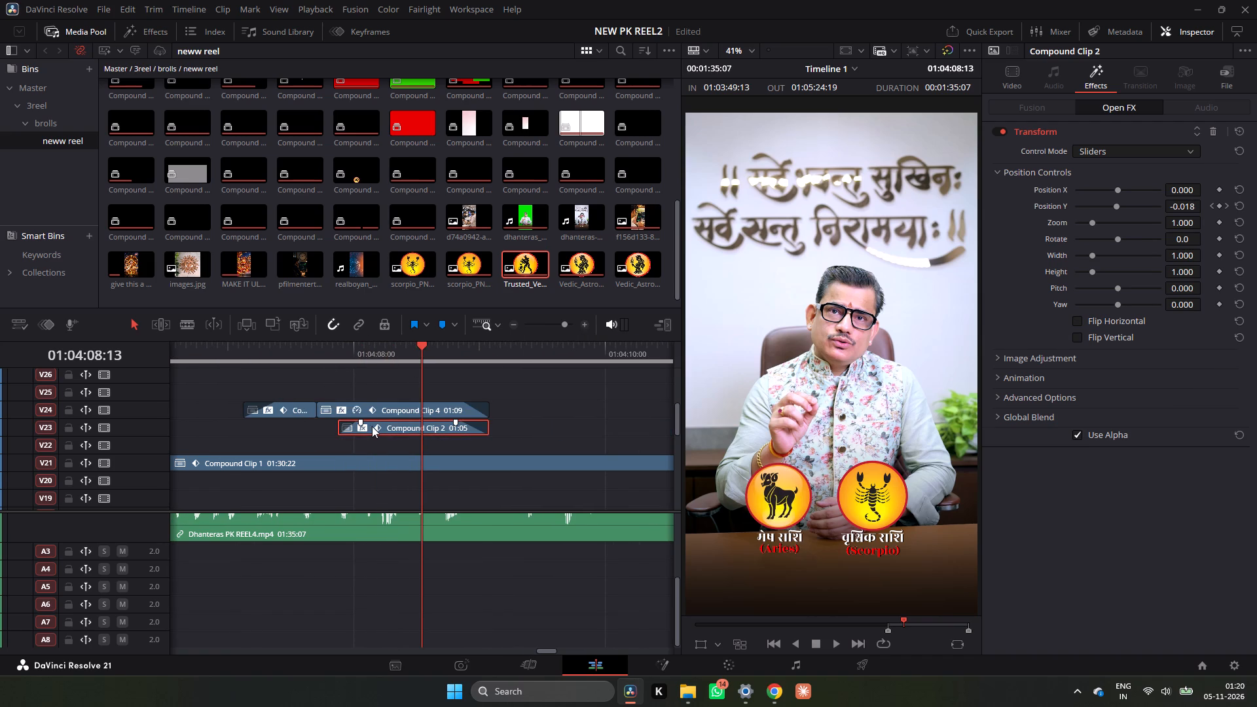
{"action": "type", "text": "dd"}
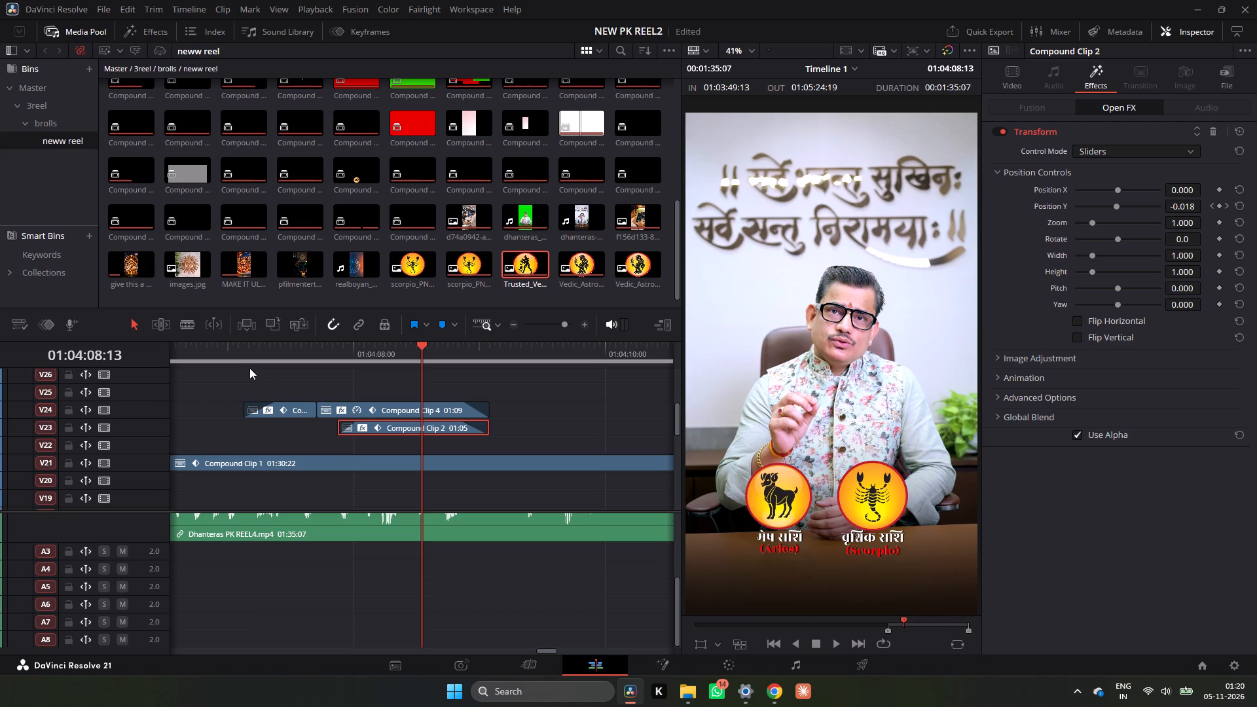
{"action": "left_click", "coordinate": [249, 368]}
{"action": "key", "text": "space"}
{"action": "key", "text": "space"}
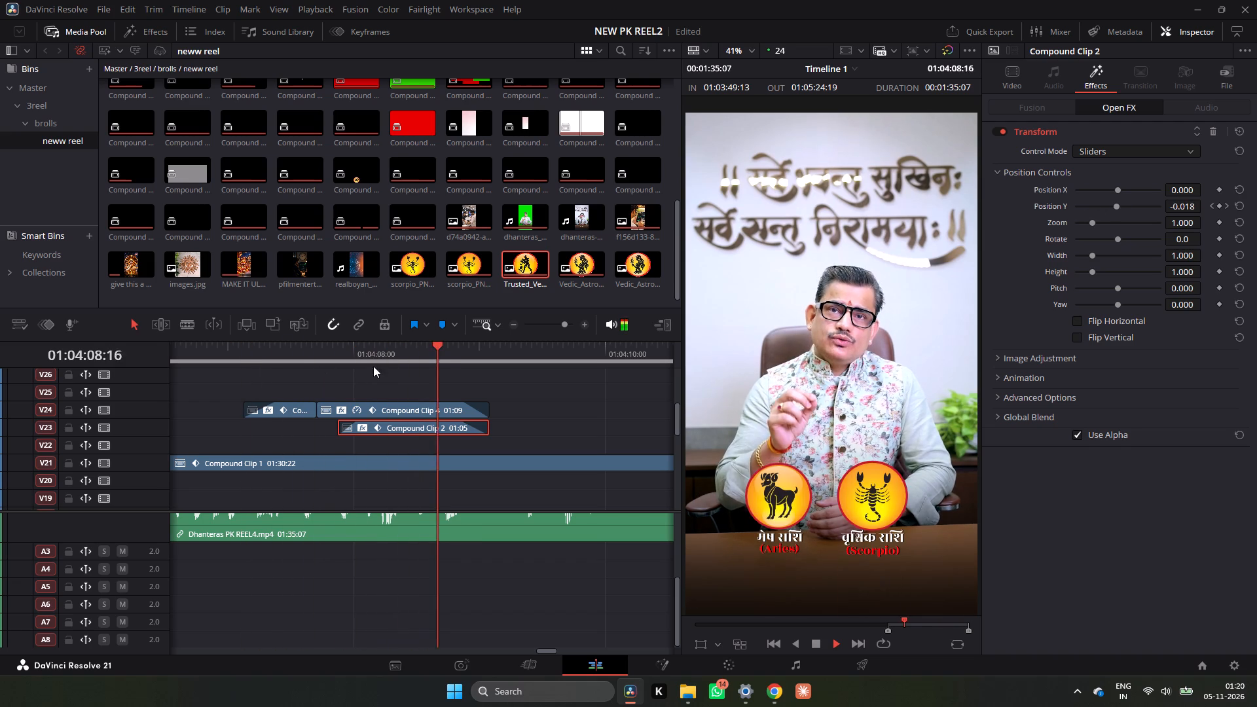
{"action": "key", "text": "space"}
{"action": "key", "text": "space"}
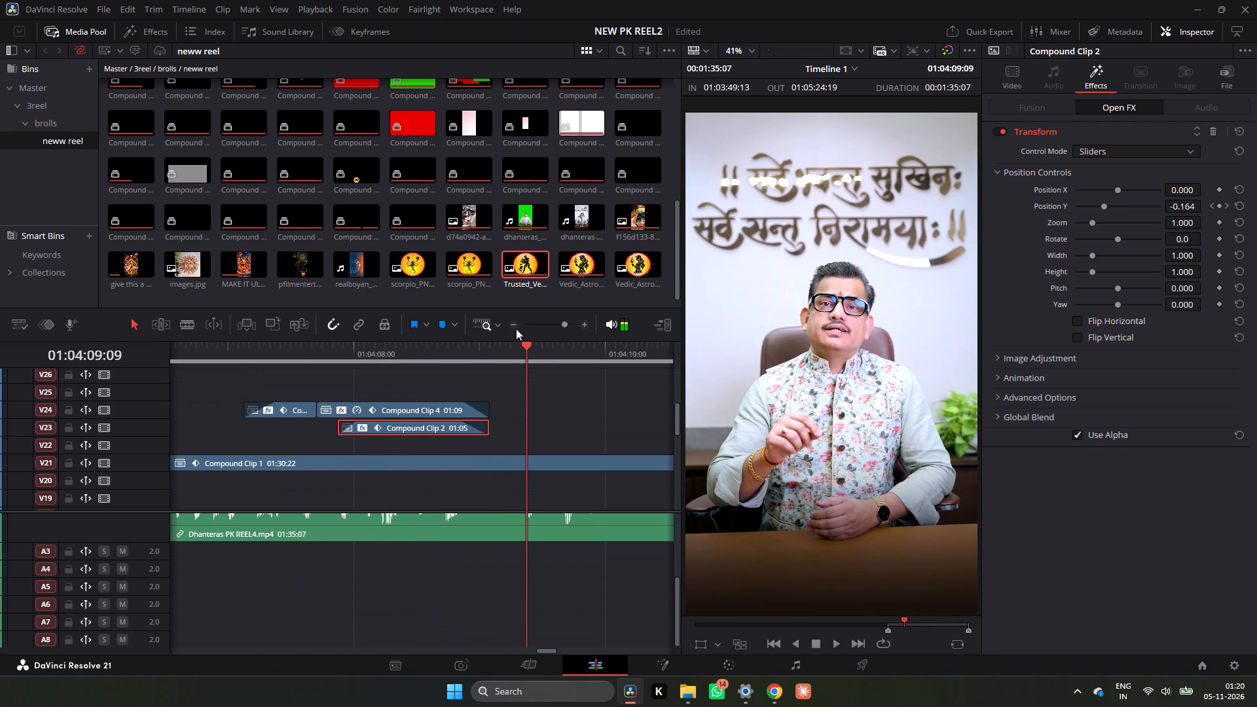
Paste all video attributes and retime effects from Compound Clip 4 onto the Taurus emblem's Compound Clip 10 on V24, maintaining keyframe timing.
{"action": "double_click", "coordinate": [516, 327]}
{"action": "scroll", "coordinate": [537, 383], "scroll_direction": "down", "scroll_amount": 4, "text": "ctrl"}
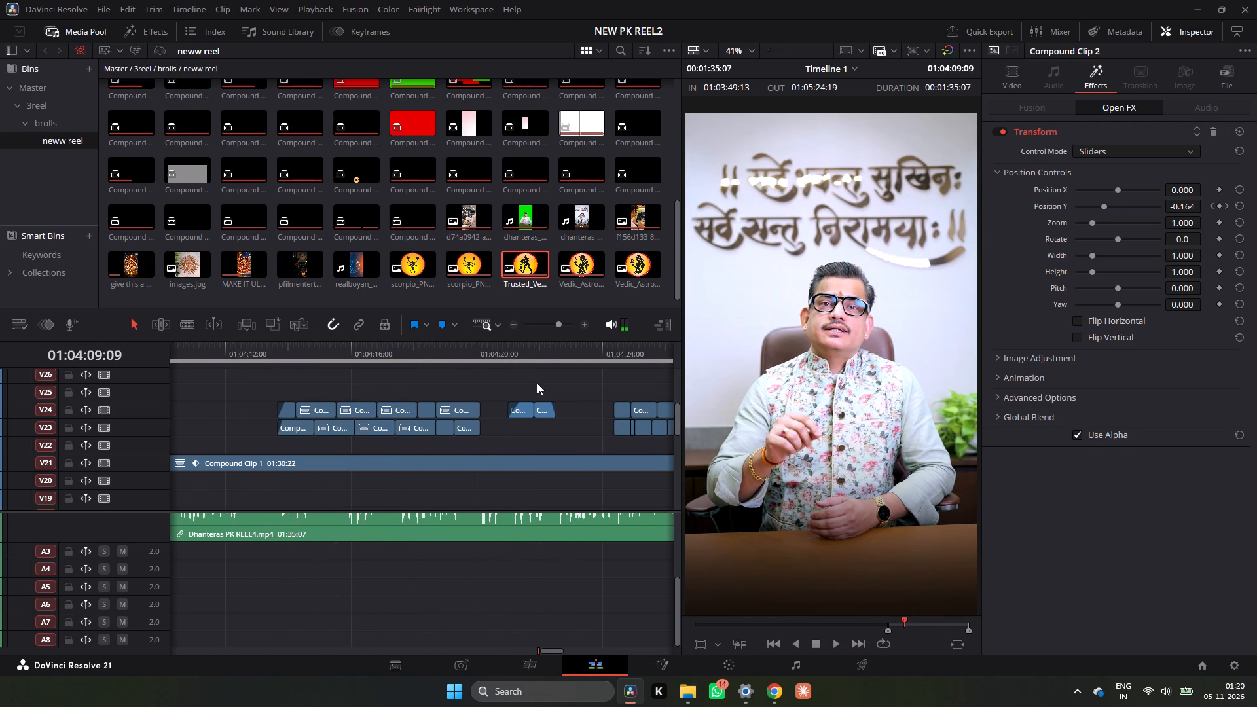
{"action": "left_click", "coordinate": [500, 360]}
{"action": "key", "text": "space"}
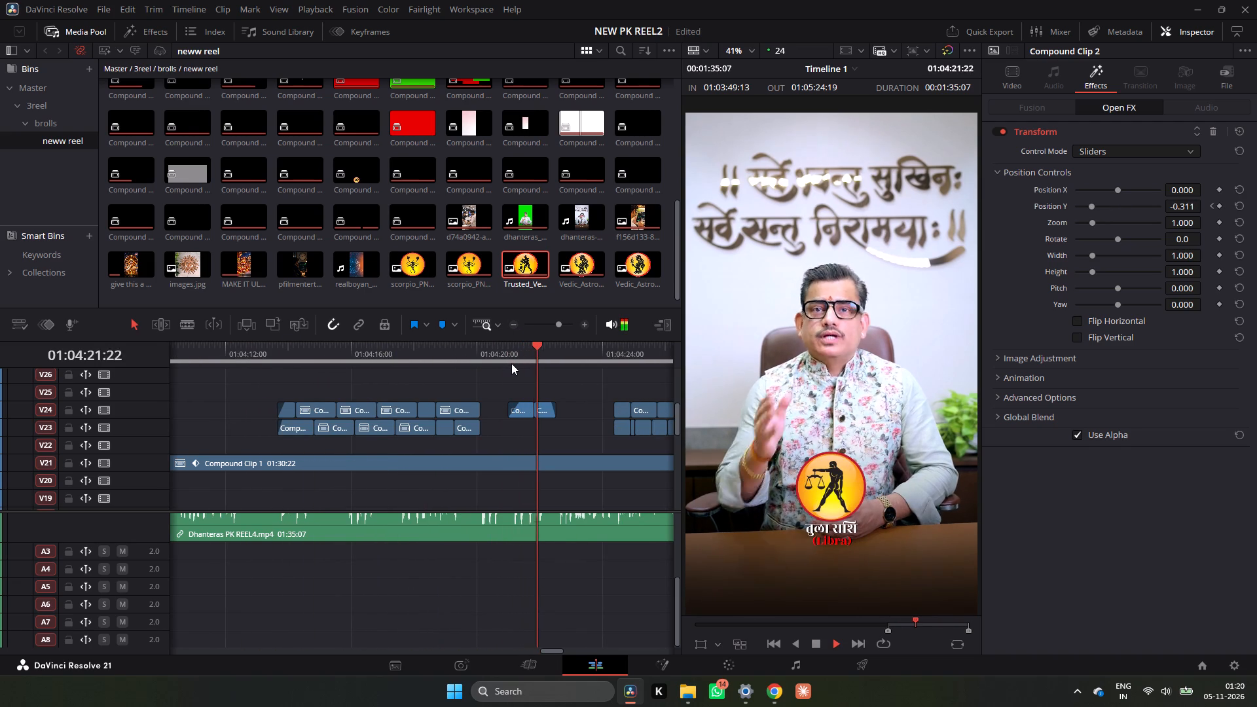
{"action": "key", "text": "space"}
{"action": "left_click", "coordinate": [520, 414]}
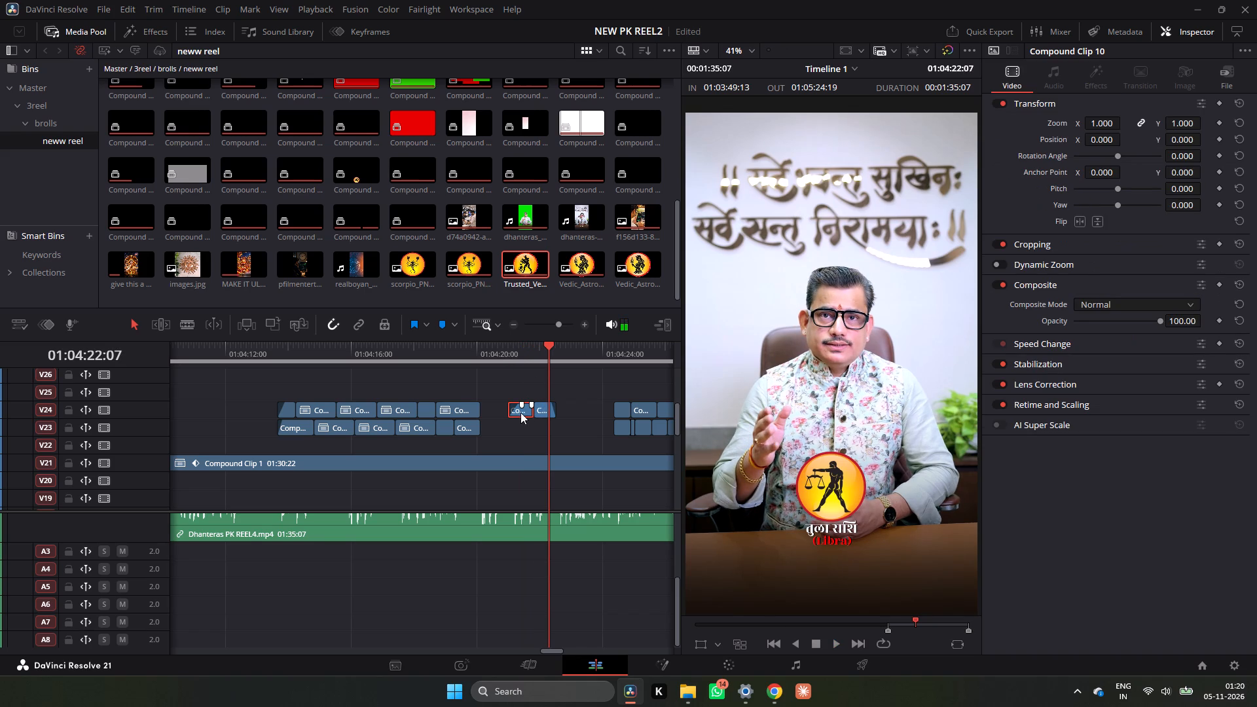
{"action": "key", "text": "alt+v"}
{"action": "left_click", "coordinate": [746, 587]}
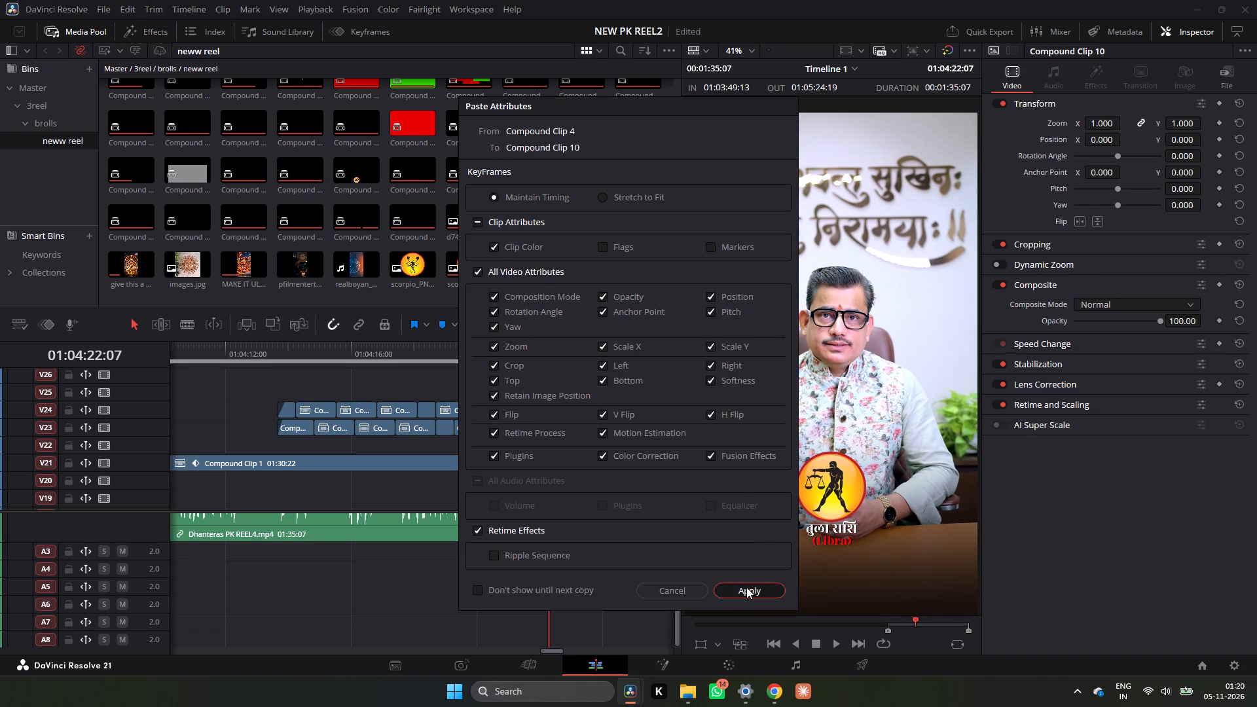
Play back the Taurus emblem's Compound Clip 10 from 01:04:21:00 through the following Libra emblem.
{"action": "left_click", "coordinate": [514, 353]}
{"action": "triple_click", "coordinate": [589, 327]}
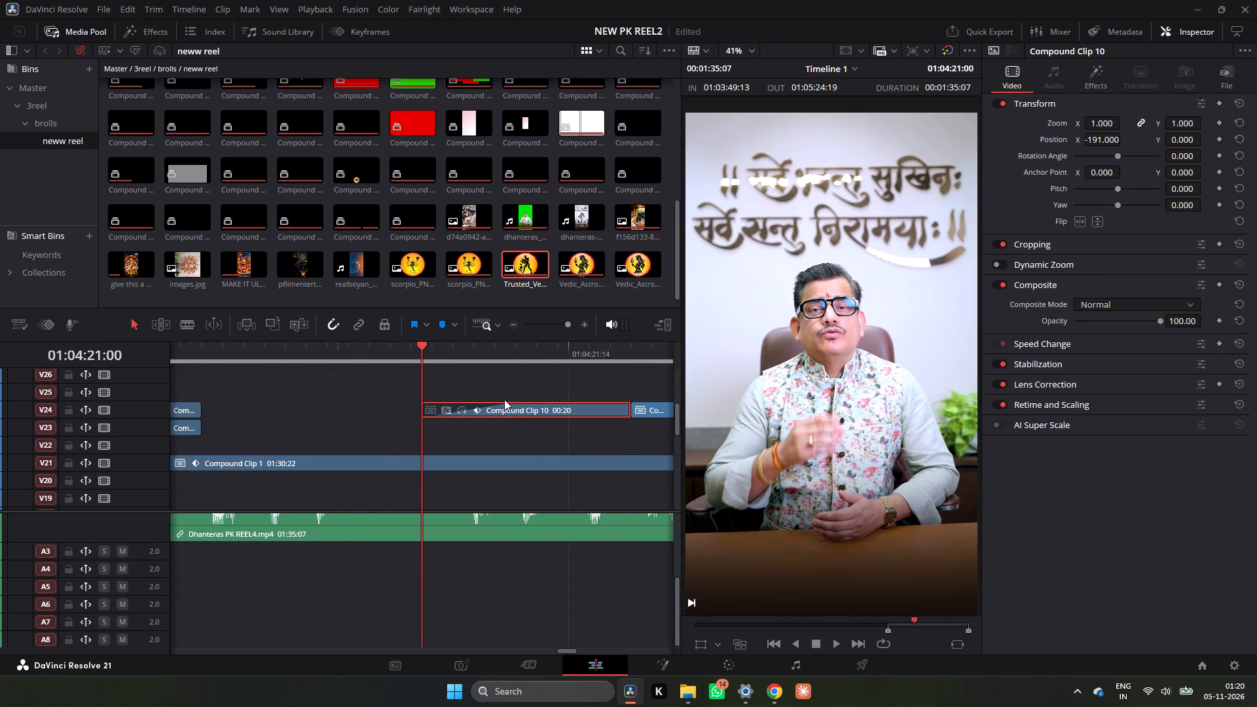
{"action": "key", "text": "space"}
{"action": "key", "text": "space"}
{"action": "left_click", "coordinate": [424, 361]}
{"action": "key", "text": "space"}
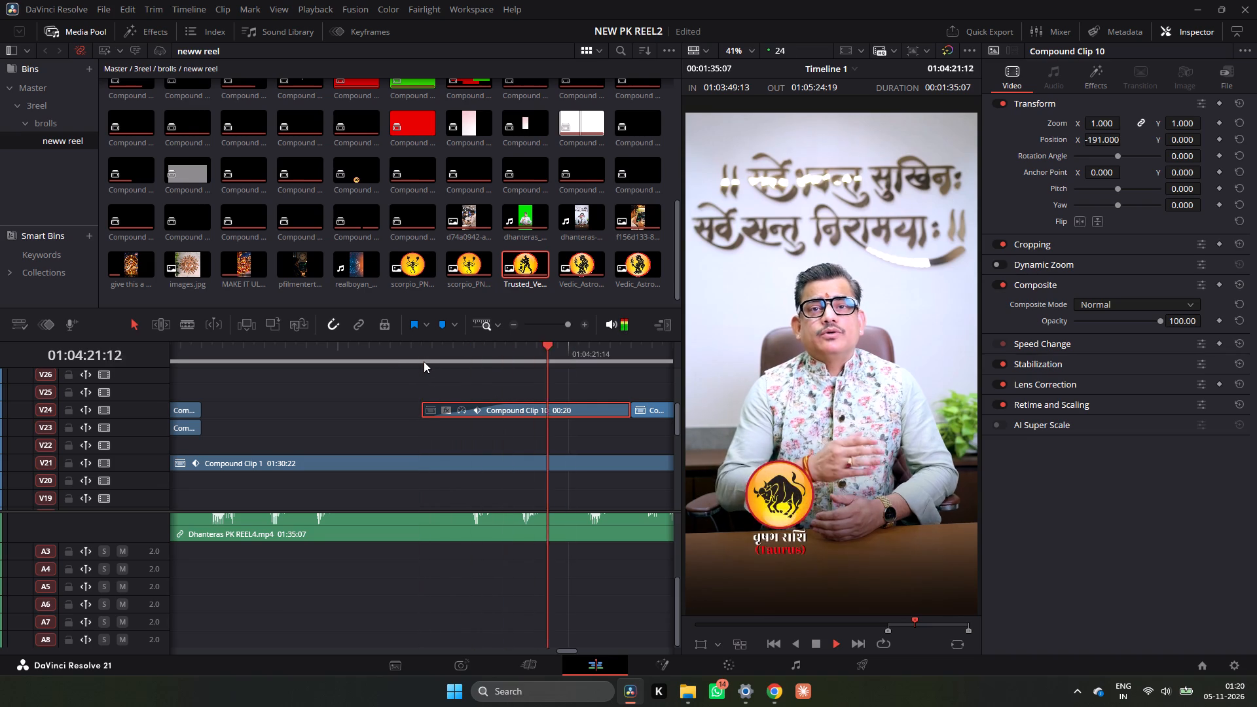
{"action": "key", "text": "space"}
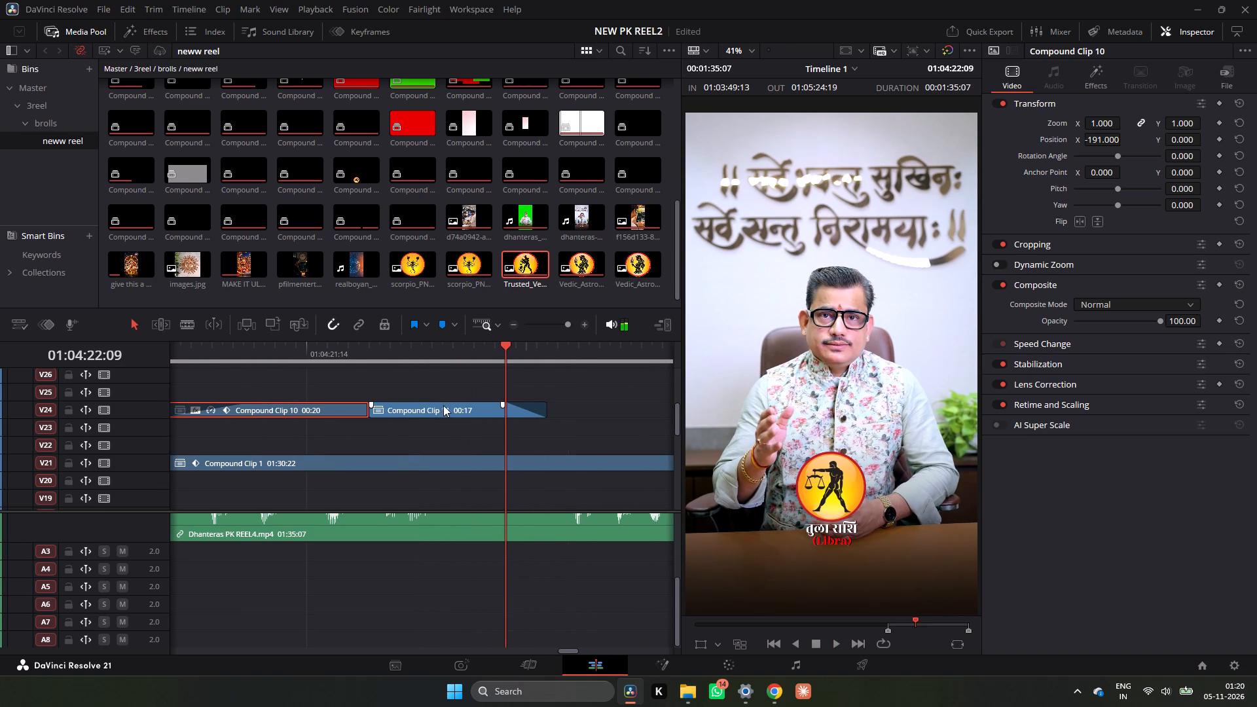
Paste all video attributes and retime effects from Compound Clip 4 onto the Libra emblem's Compound Clip 11 on V24, maintaining keyframe timing.
{"action": "scroll", "coordinate": [448, 405], "scroll_direction": "up", "scroll_amount": 1, "text": "ctrl"}
{"action": "left_click", "coordinate": [481, 410]}
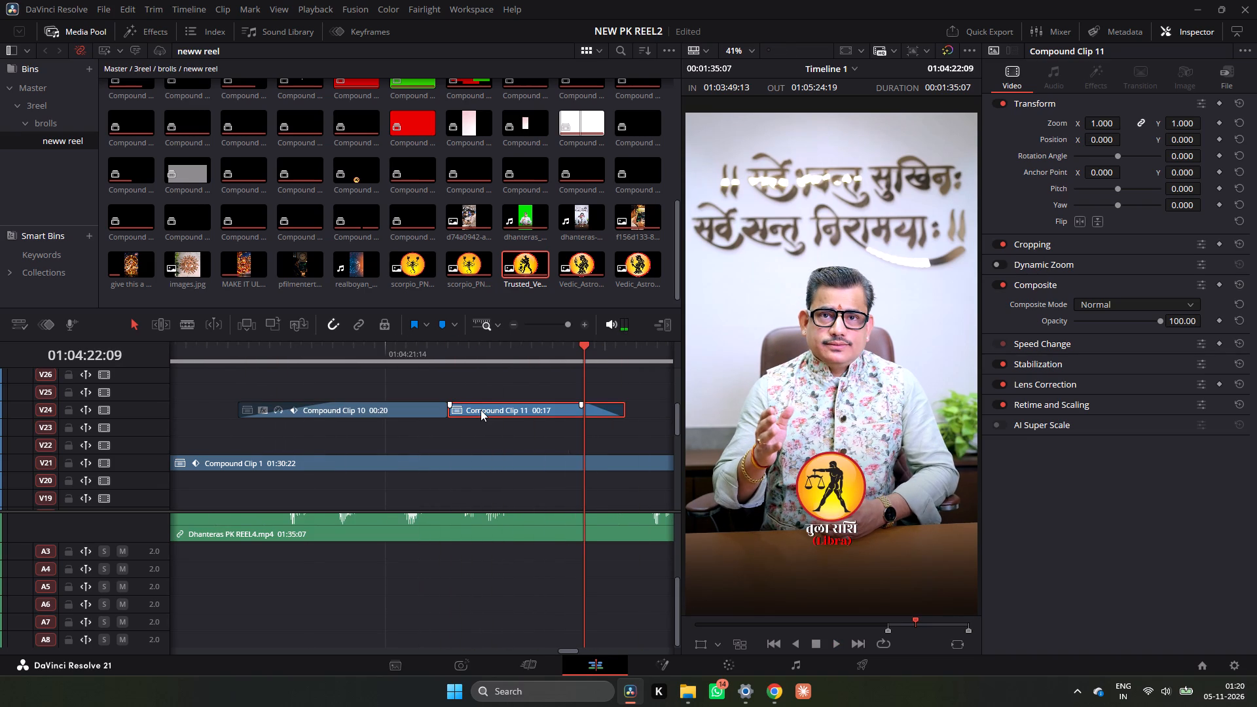
{"action": "key", "text": "alt+v"}
{"action": "left_click", "coordinate": [741, 602]}
{"action": "left_click", "coordinate": [744, 590]}
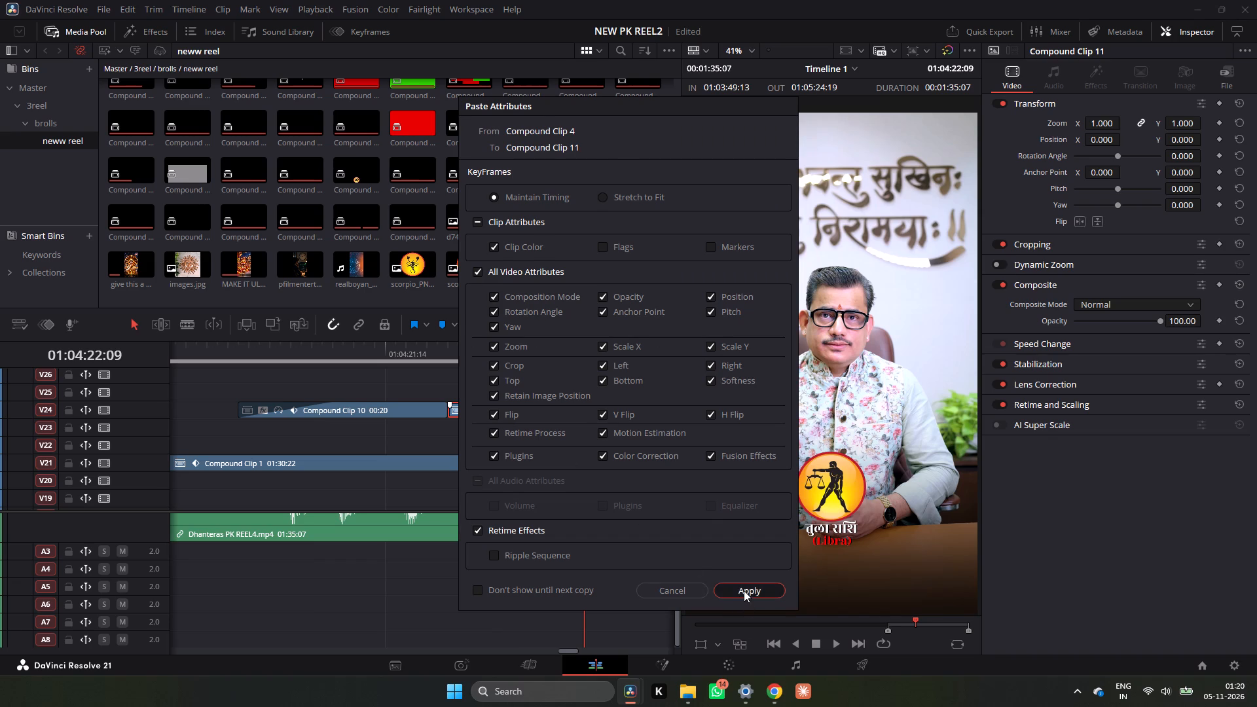
Scrub across the Taurus and Libra emblems and set the Libra emblem's Position X to 227.
{"action": "left_click_drag", "start_coordinate": [379, 348], "coordinate": [304, 363]}
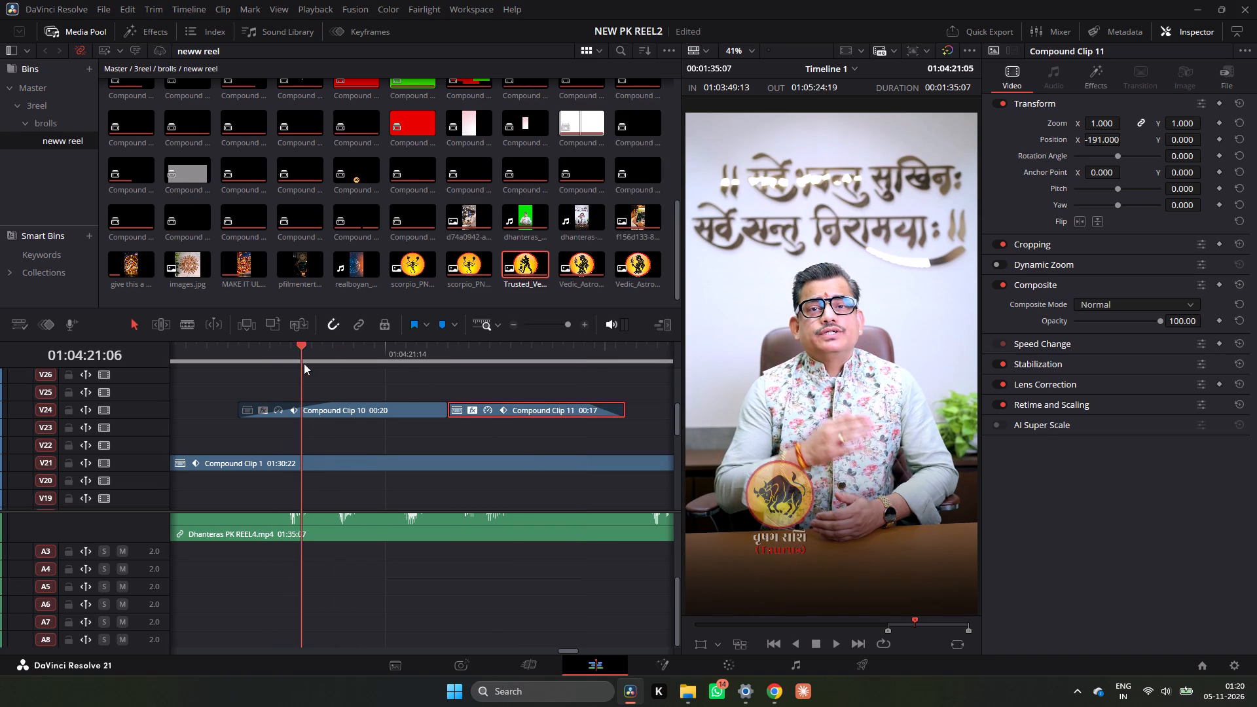
{"action": "left_click_drag", "start_coordinate": [304, 363], "coordinate": [340, 378]}
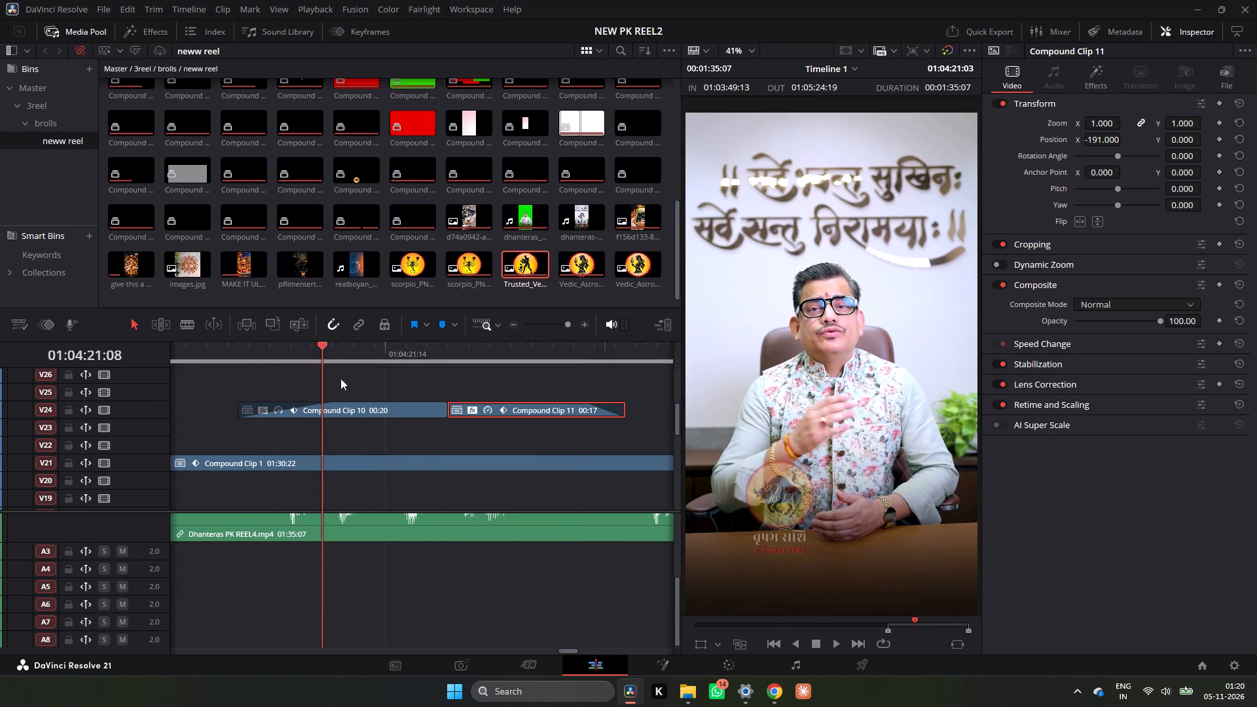
{"action": "left_click_drag", "start_coordinate": [340, 378], "coordinate": [481, 405]}
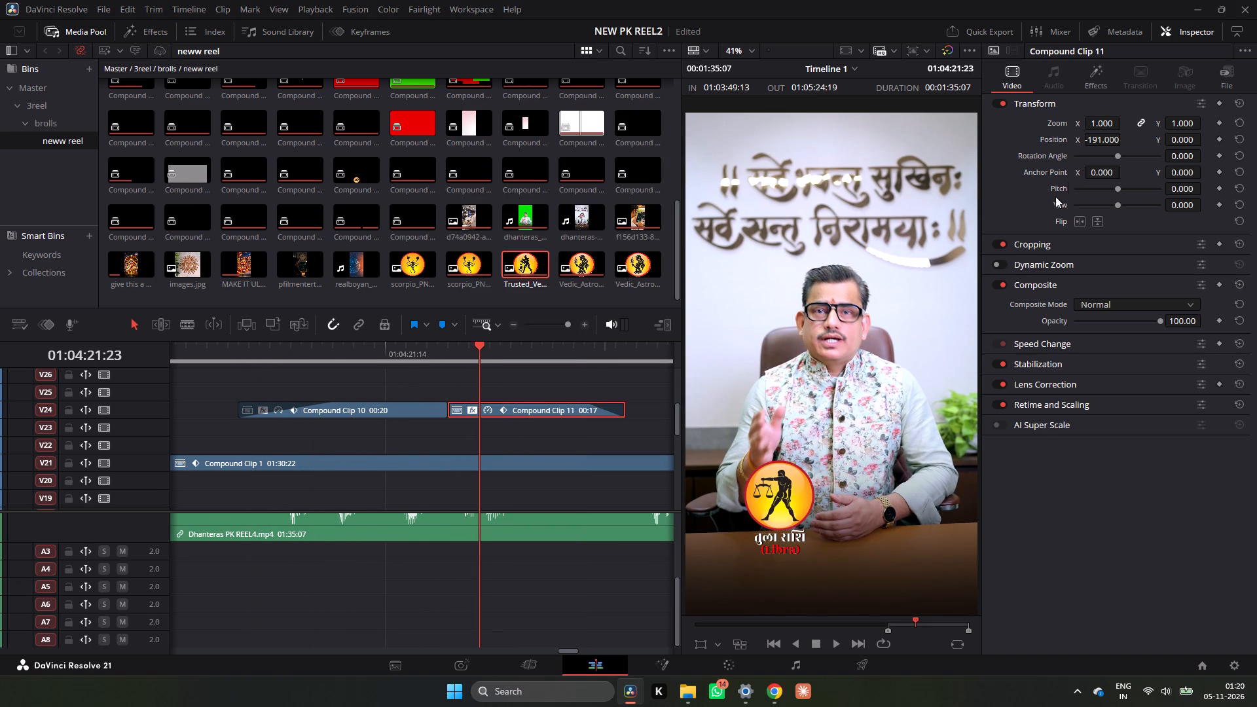
{"action": "left_click_drag", "start_coordinate": [1102, 139], "coordinate": [1154, 138]}
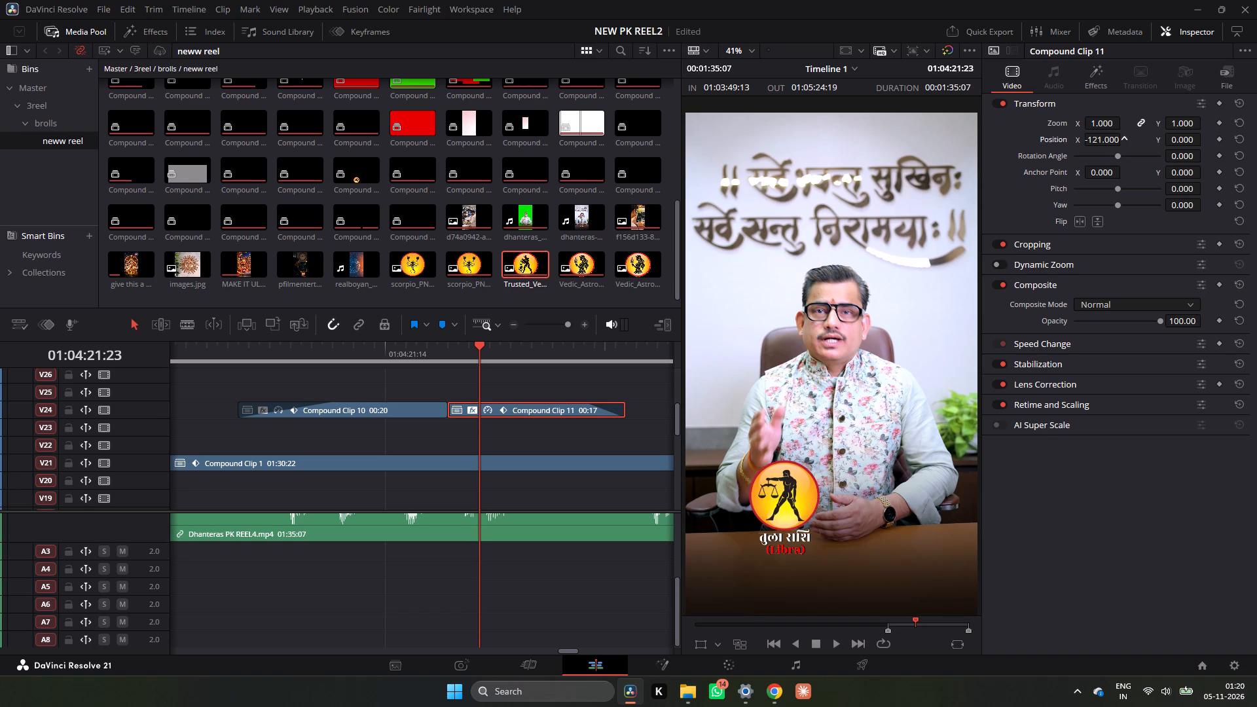
{"action": "left_click_drag", "start_coordinate": [1154, 138], "coordinate": [756, 372]}
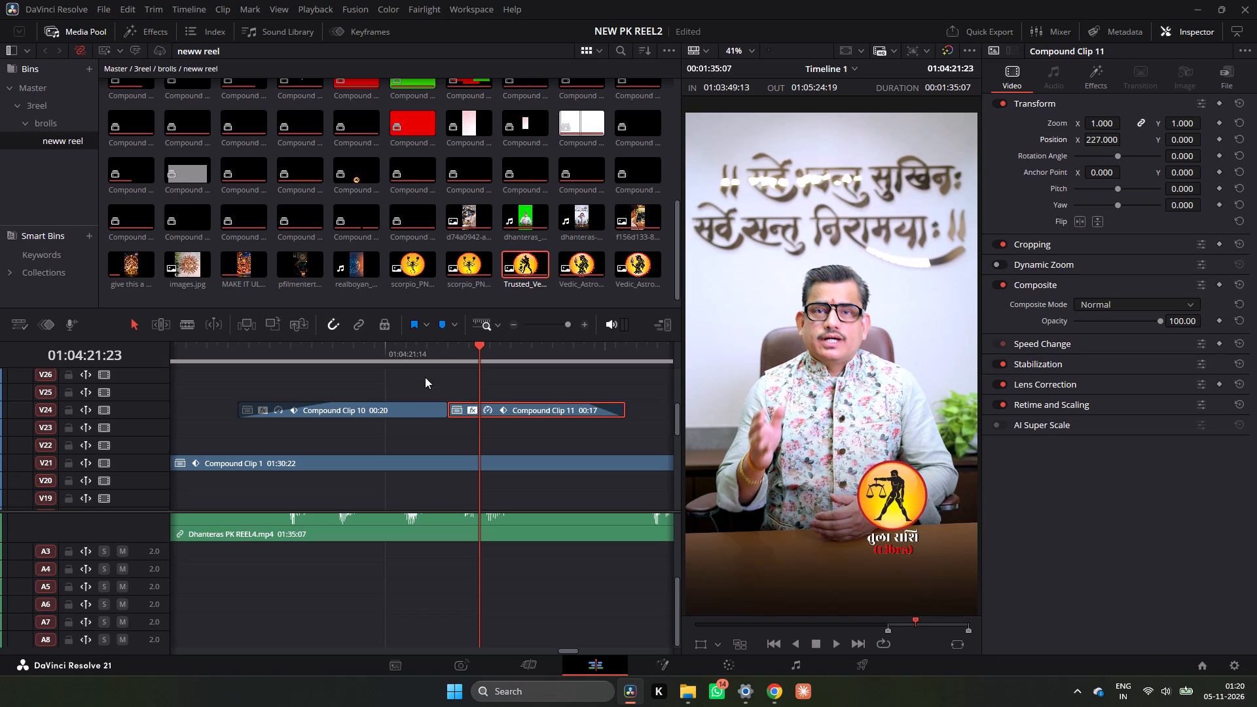
Move the Libra emblem's Compound Clip 11 from V24 down to V23, keeping its timing.
{"action": "left_click_drag", "start_coordinate": [514, 416], "coordinate": [518, 431]}
Split the Taurus emblem's Compound Clip 10 at 01:04:21:15 and repeat its tail piece along V24 until the Libra clip on V23 ends.
{"action": "left_click", "coordinate": [411, 409]}
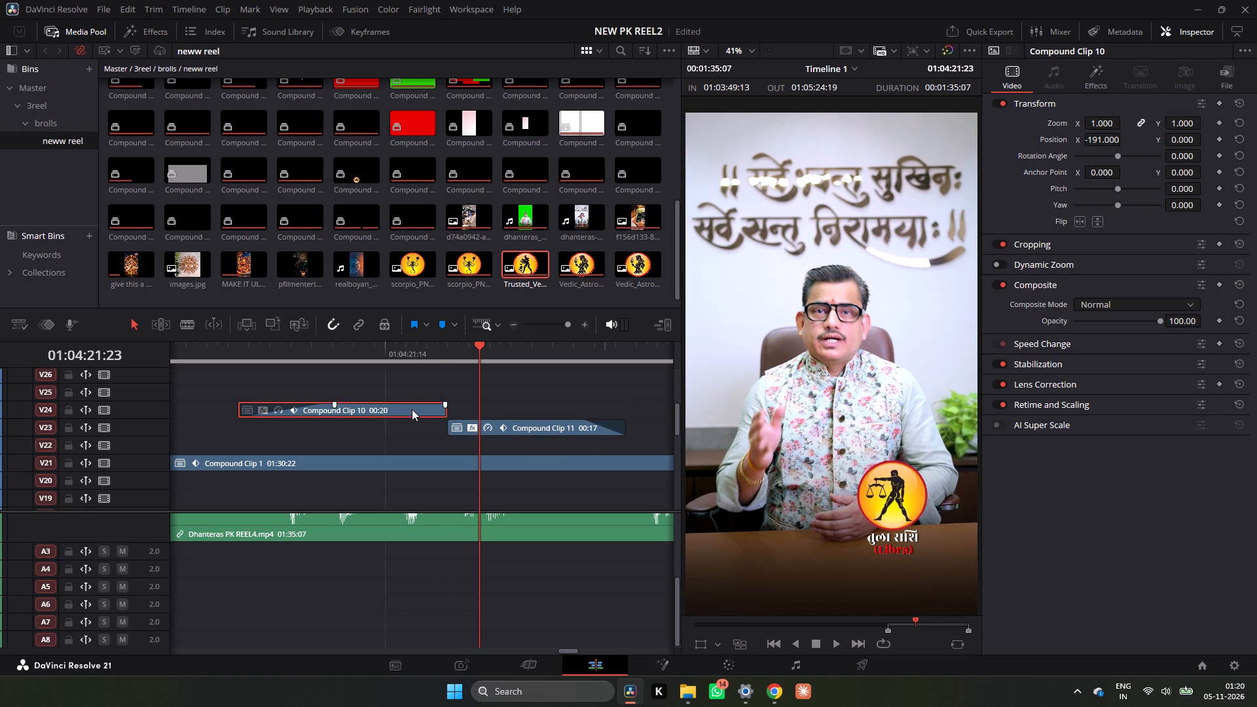
{"action": "left_click_drag", "start_coordinate": [409, 347], "coordinate": [395, 344]}
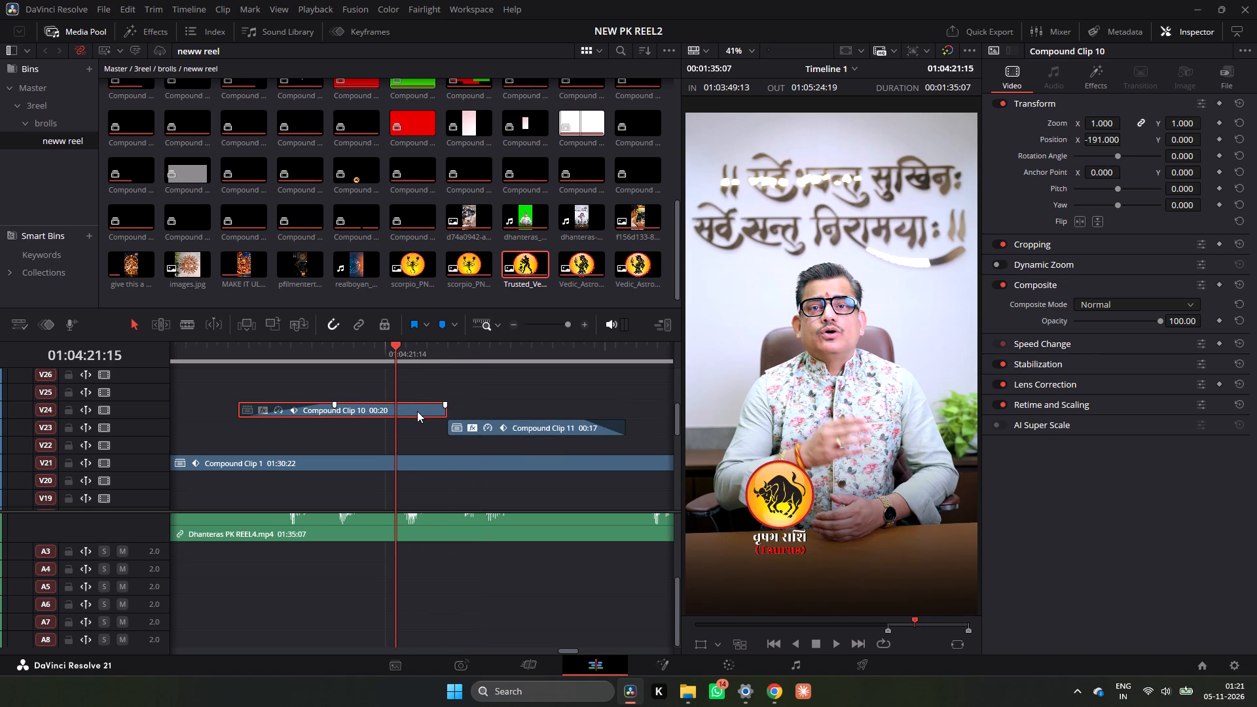
{"action": "key", "text": "ctrl+b"}
{"action": "left_click", "coordinate": [424, 414]}
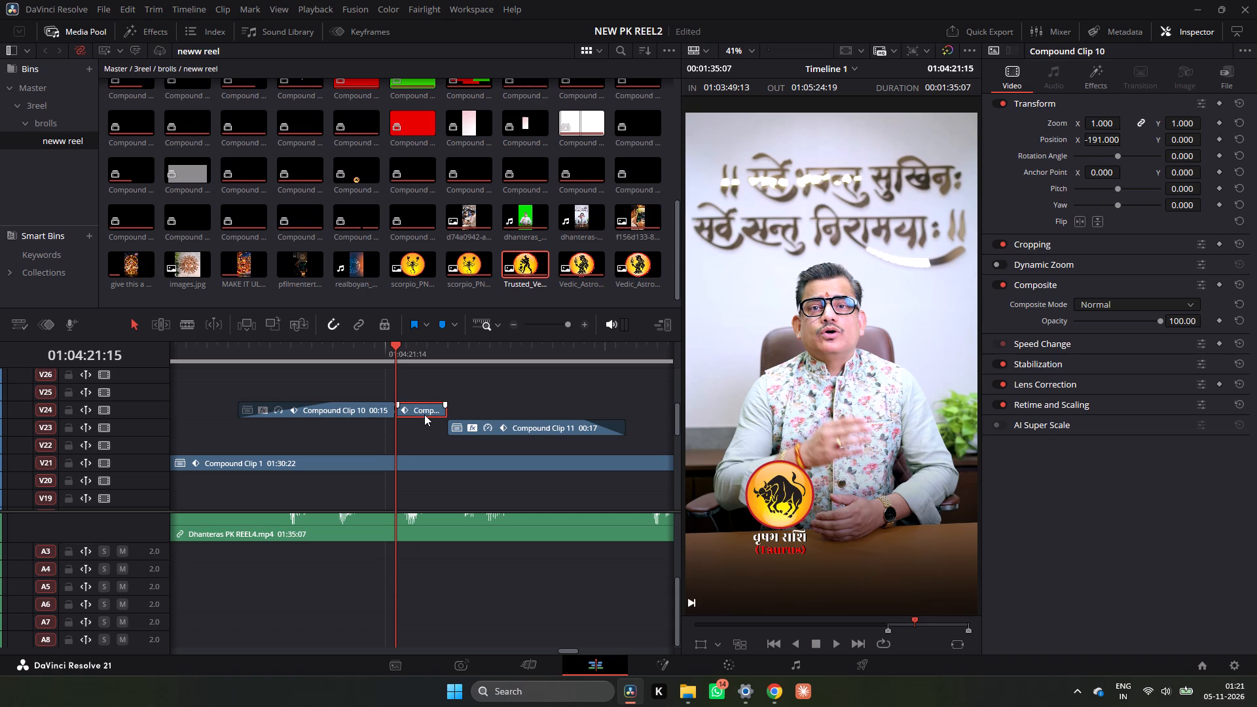
{"action": "left_click_drag", "start_coordinate": [425, 410], "coordinate": [467, 410], "text": "alt"}
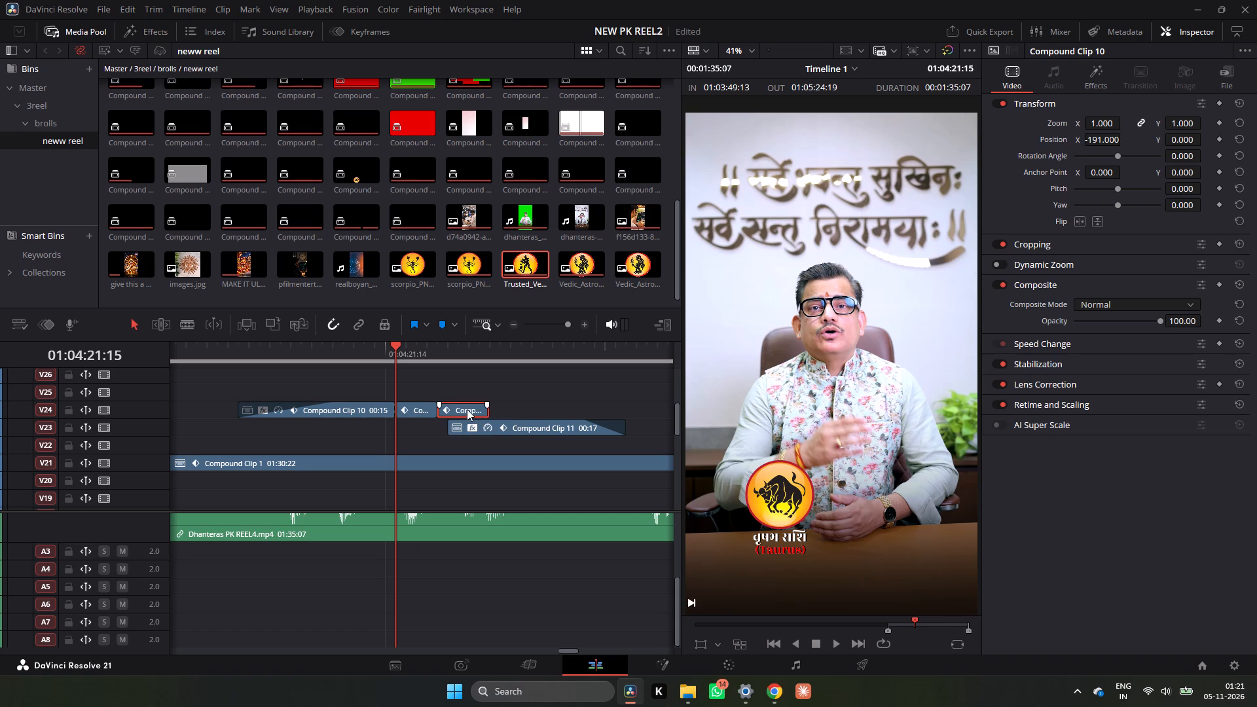
{"action": "left_click_drag", "start_coordinate": [467, 409], "coordinate": [504, 409], "text": "alt"}
{"action": "left_click_drag", "start_coordinate": [492, 408], "coordinate": [531, 408], "text": "alt"}
{"action": "left_click_drag", "start_coordinate": [530, 408], "coordinate": [558, 408], "text": "alt"}
{"action": "left_click_drag", "start_coordinate": [549, 408], "coordinate": [575, 408], "text": "alt"}
{"action": "left_click_drag", "start_coordinate": [575, 408], "coordinate": [591, 408], "text": "alt"}
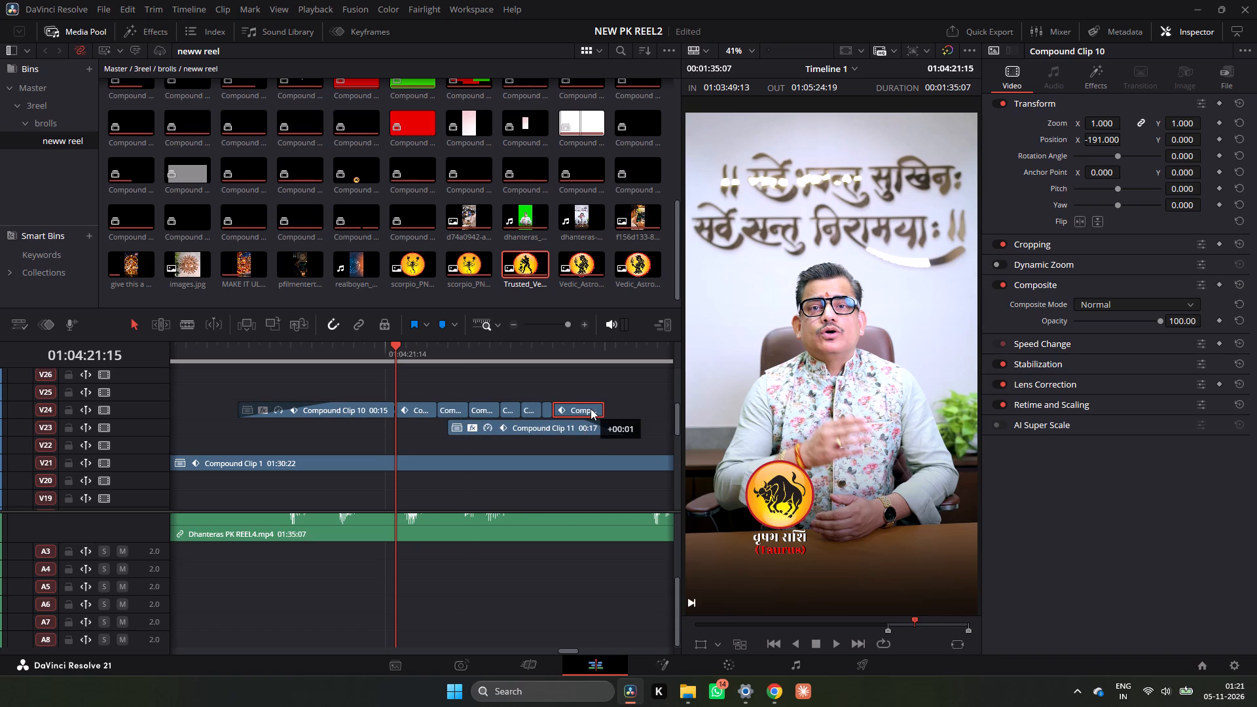
{"action": "left_click_drag", "start_coordinate": [591, 408], "coordinate": [614, 410], "text": "alt"}
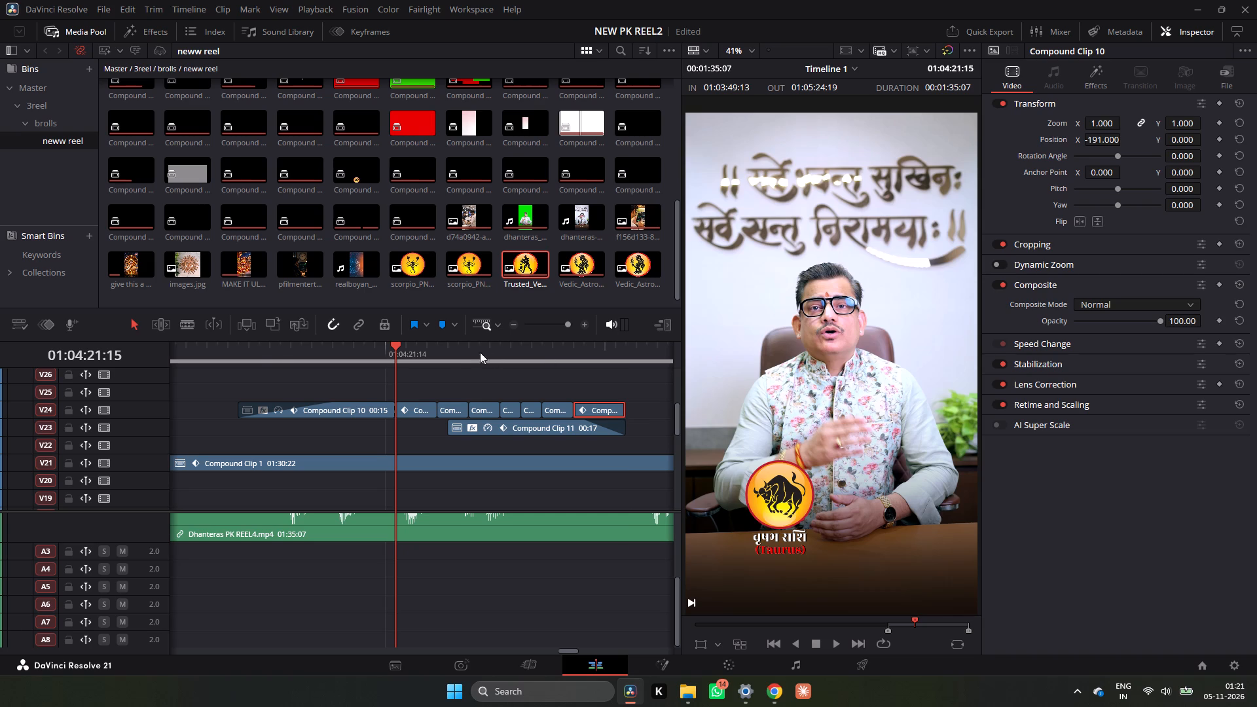
Play back the Taurus and Libra emblems repeatedly from 01:04:21:00 to check the Taurus entrance and the side-by-side pair.
{"action": "left_click", "coordinate": [244, 351]}
{"action": "key", "text": "space"}
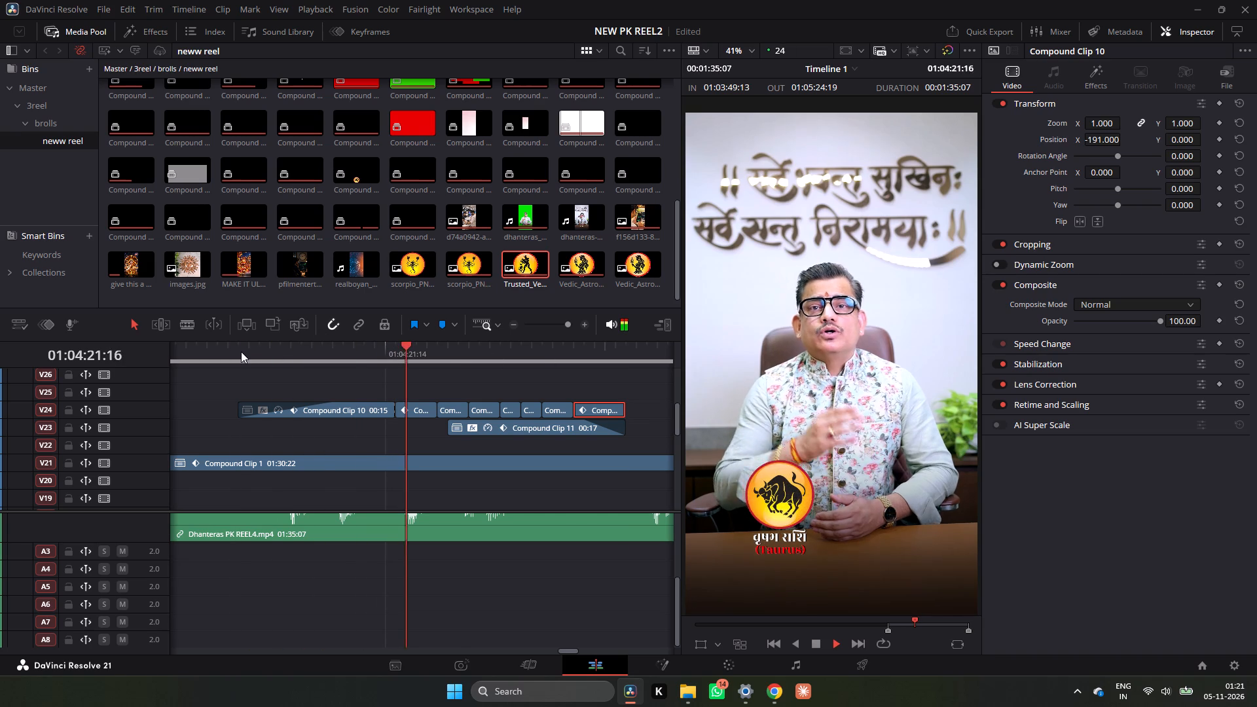
{"action": "key", "text": "space"}
{"action": "left_click", "coordinate": [240, 352]}
{"action": "key", "text": "space"}
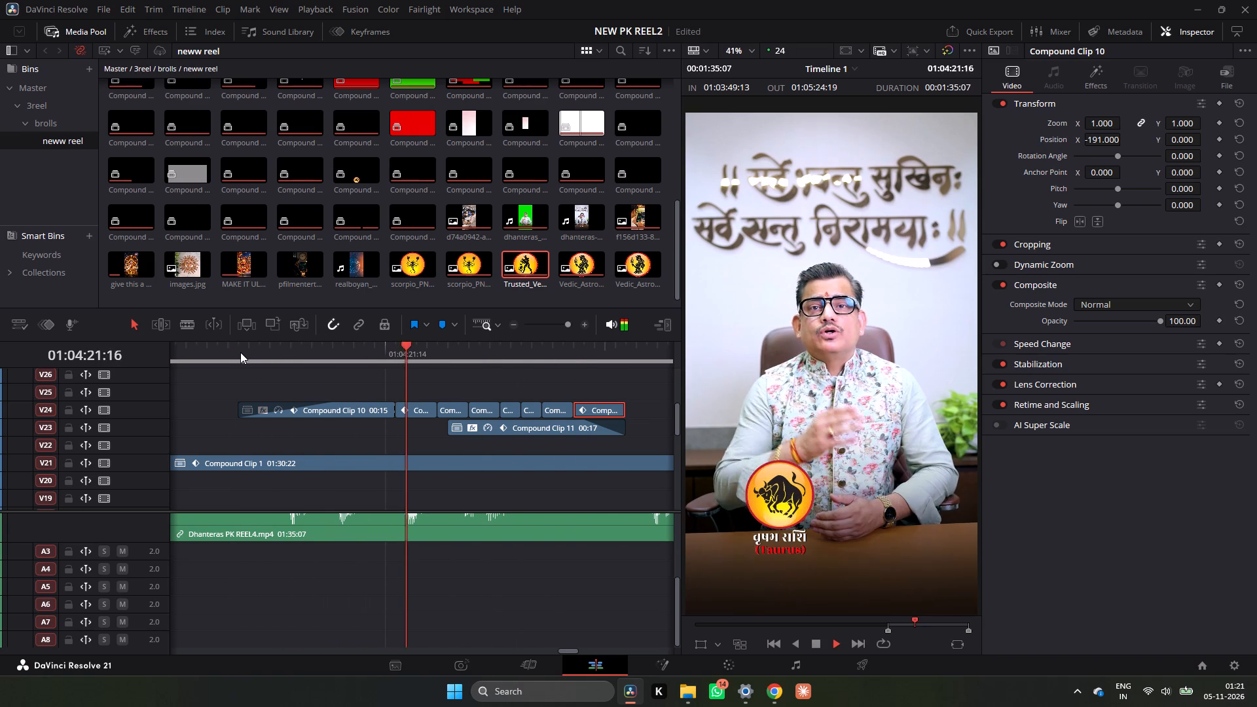
{"action": "key", "text": "space"}
{"action": "left_click", "coordinate": [240, 353]}
{"action": "key", "text": "space"}
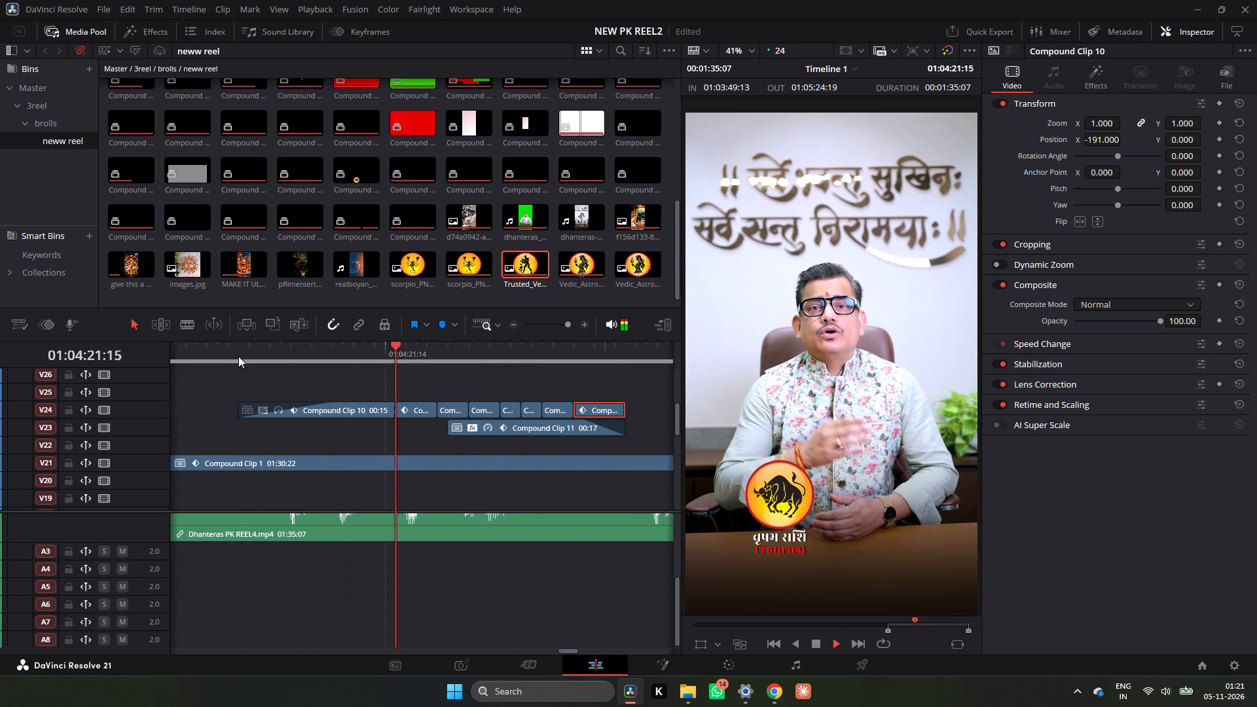
{"action": "key", "text": "space"}
Paste the copied clip attributes onto the opening 15-frame piece of the Taurus emblem's Compound Clip 10 and play it back.
{"action": "left_click", "coordinate": [316, 408]}
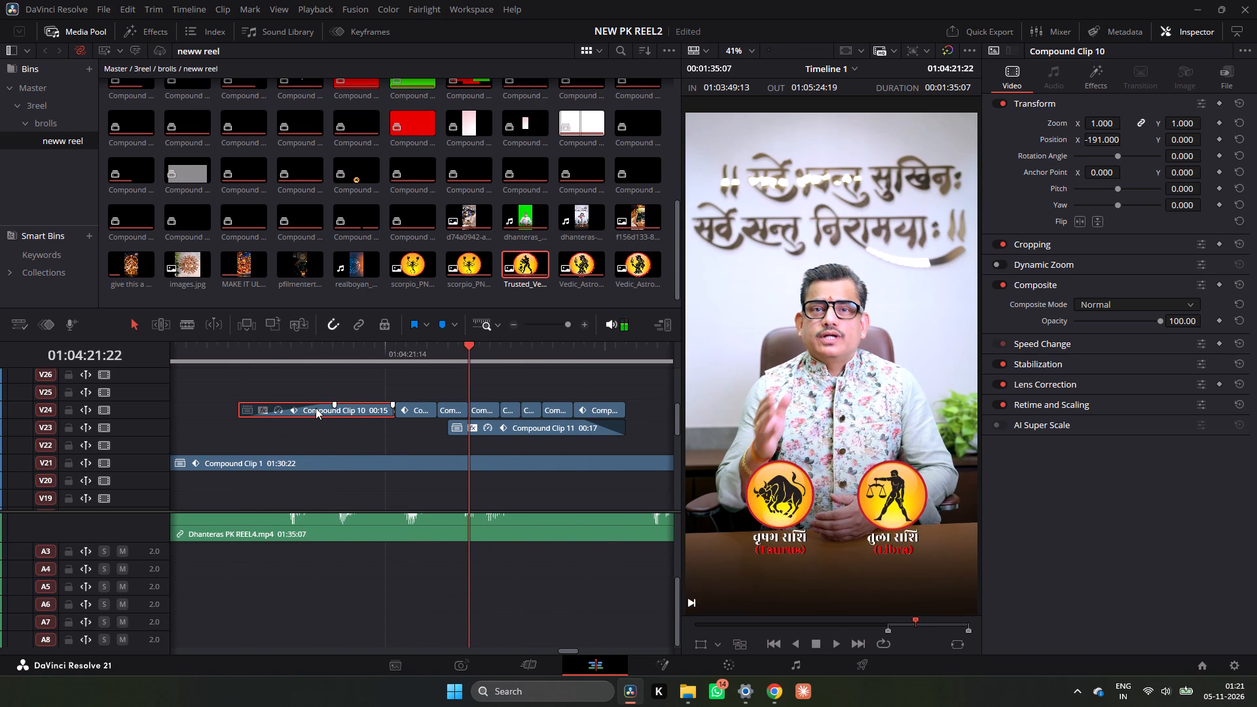
{"action": "key", "text": "alt+v"}
{"action": "left_click", "coordinate": [729, 588]}
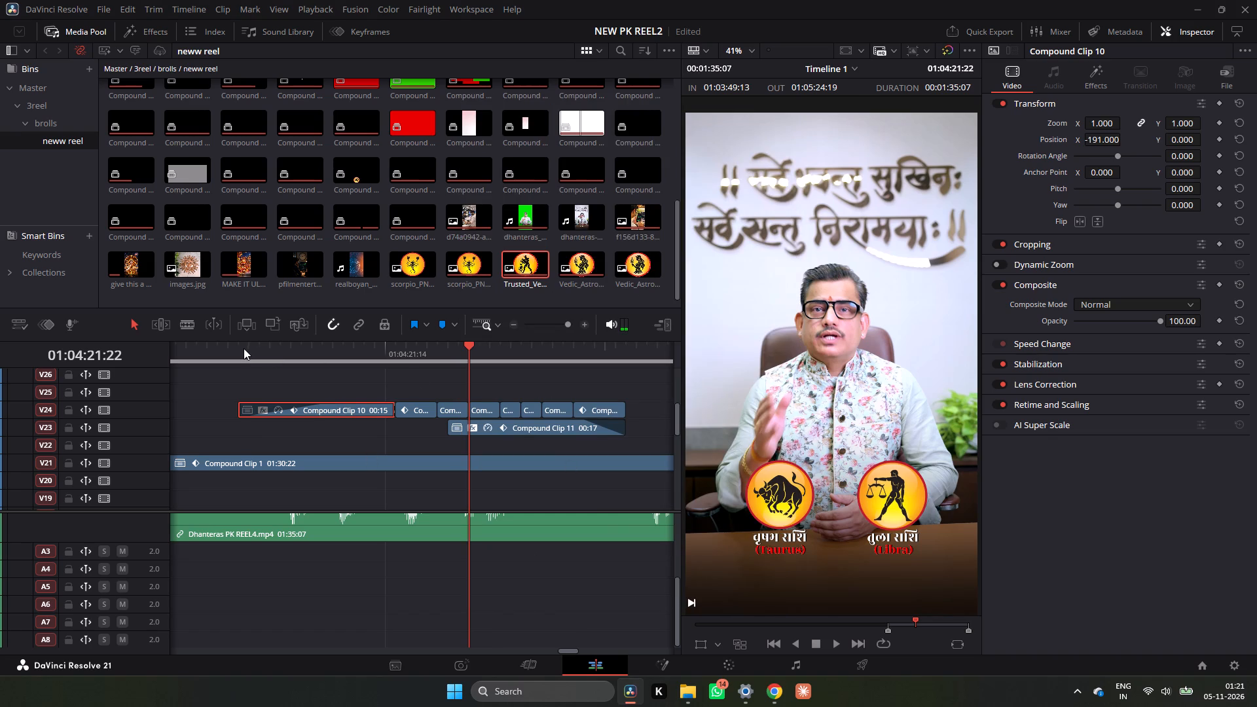
{"action": "left_click", "coordinate": [241, 355]}
{"action": "key", "text": "space"}
{"action": "key", "text": "space"}
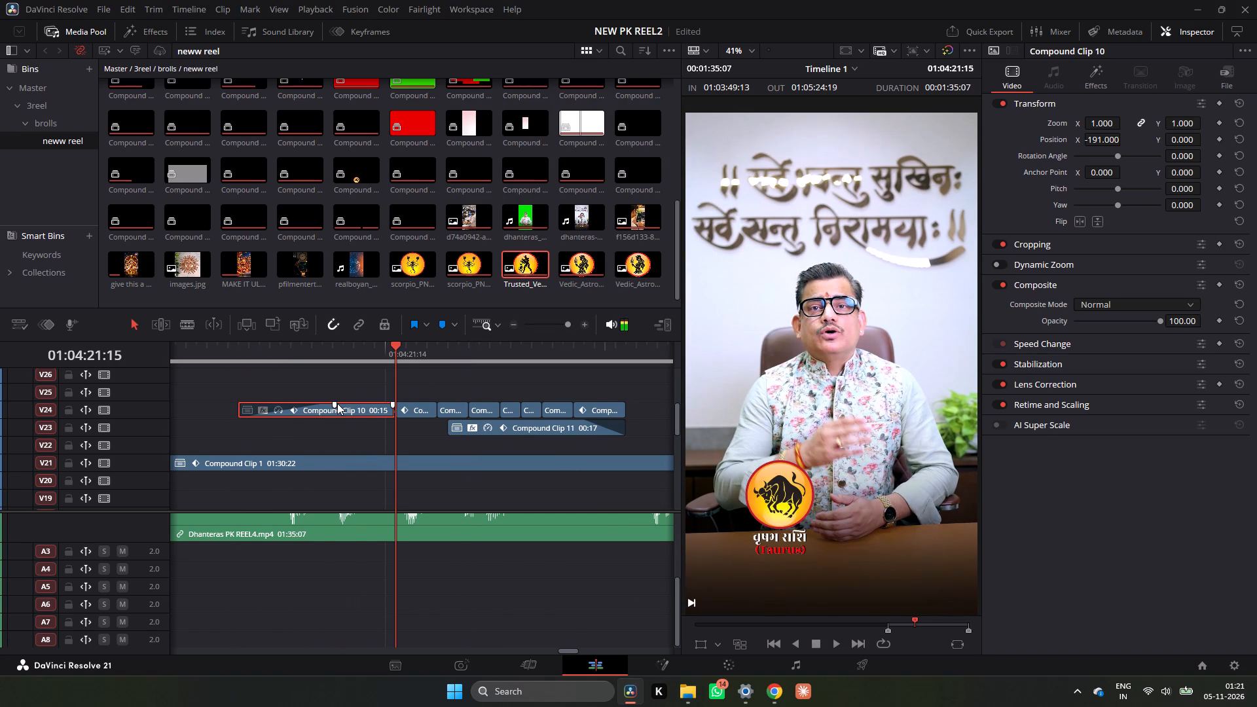
Shorten the fade-in on the opening piece of the Taurus emblem's Compound Clip 10 and play back the pair.
{"action": "left_click_drag", "start_coordinate": [335, 403], "coordinate": [276, 402]}
{"action": "left_click", "coordinate": [243, 358]}
{"action": "key", "text": "space"}
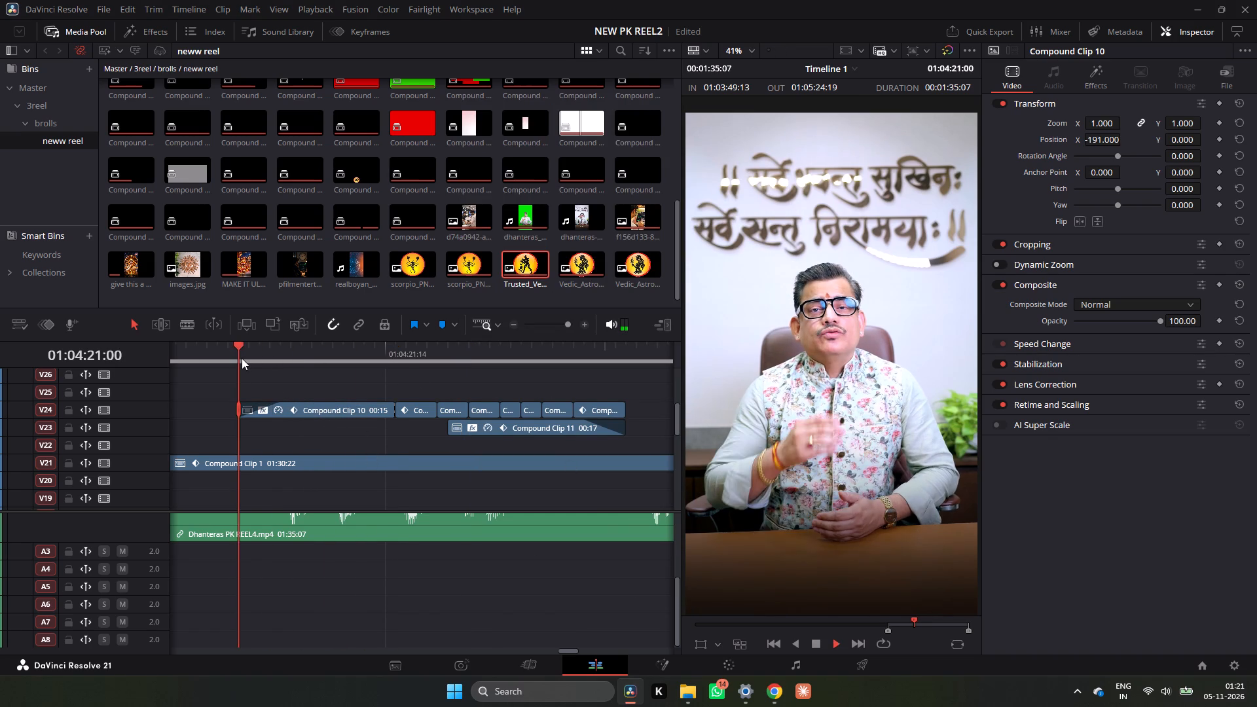
{"action": "left_click", "coordinate": [241, 358]}
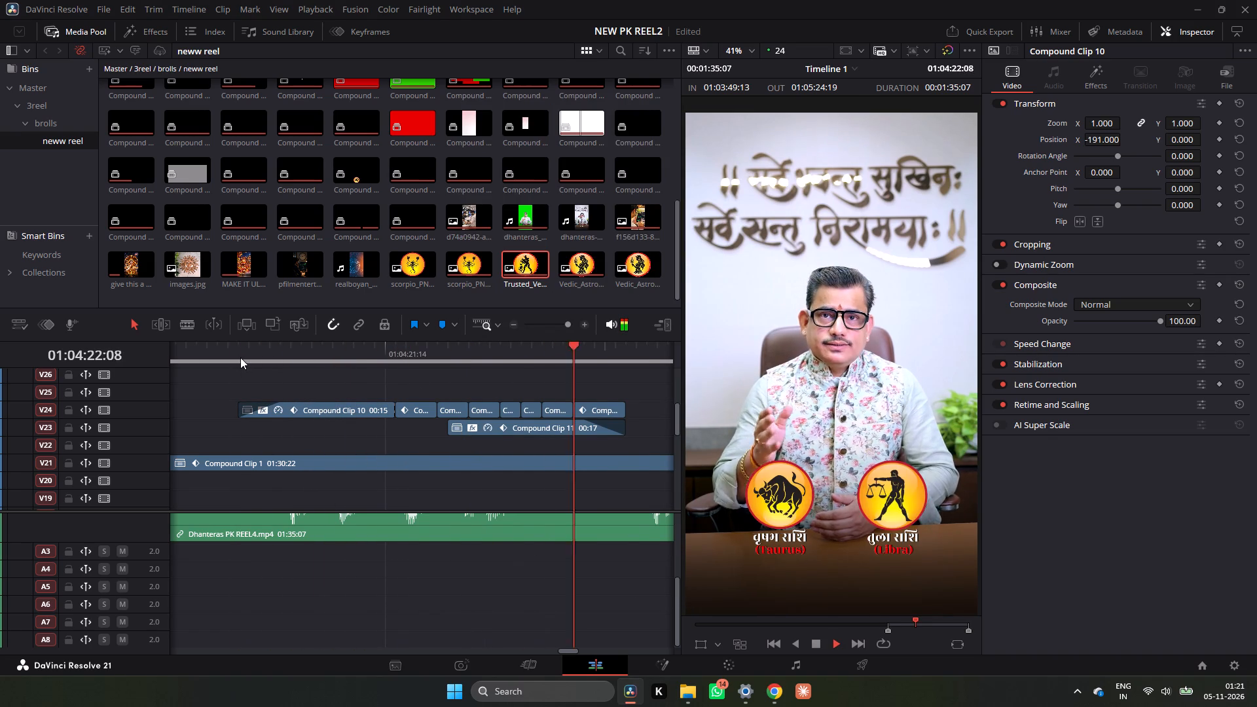
{"action": "key", "text": "space"}
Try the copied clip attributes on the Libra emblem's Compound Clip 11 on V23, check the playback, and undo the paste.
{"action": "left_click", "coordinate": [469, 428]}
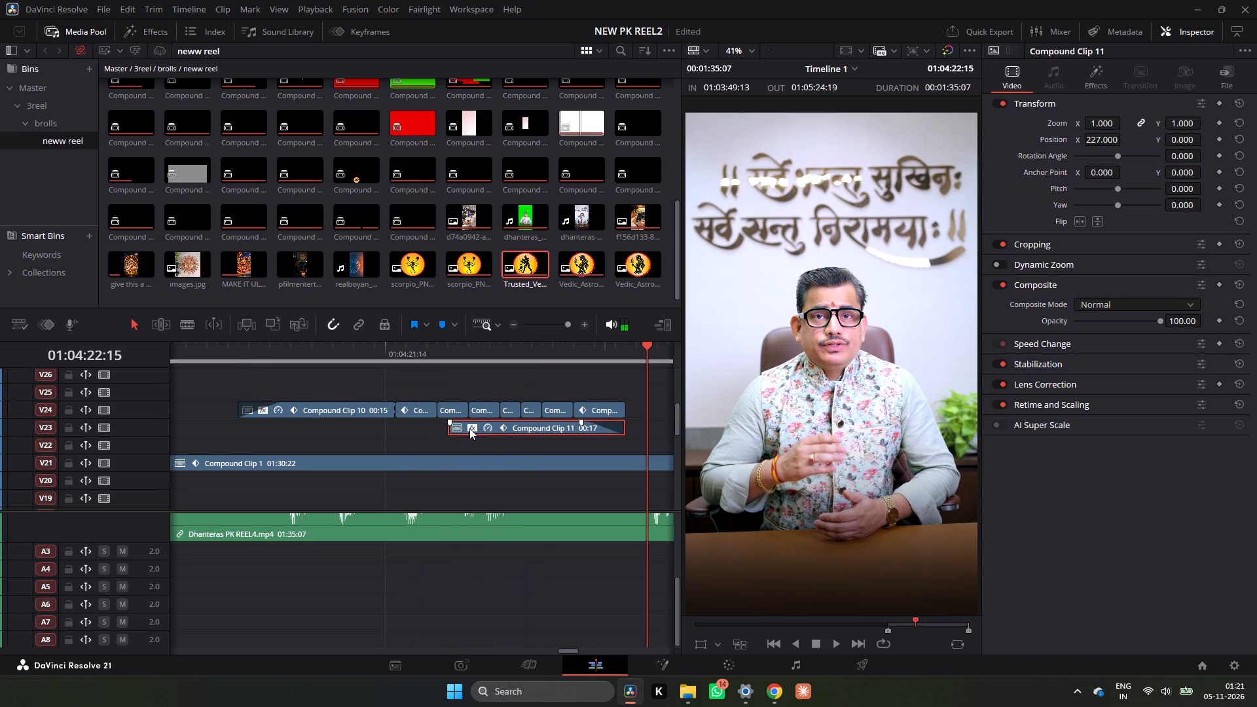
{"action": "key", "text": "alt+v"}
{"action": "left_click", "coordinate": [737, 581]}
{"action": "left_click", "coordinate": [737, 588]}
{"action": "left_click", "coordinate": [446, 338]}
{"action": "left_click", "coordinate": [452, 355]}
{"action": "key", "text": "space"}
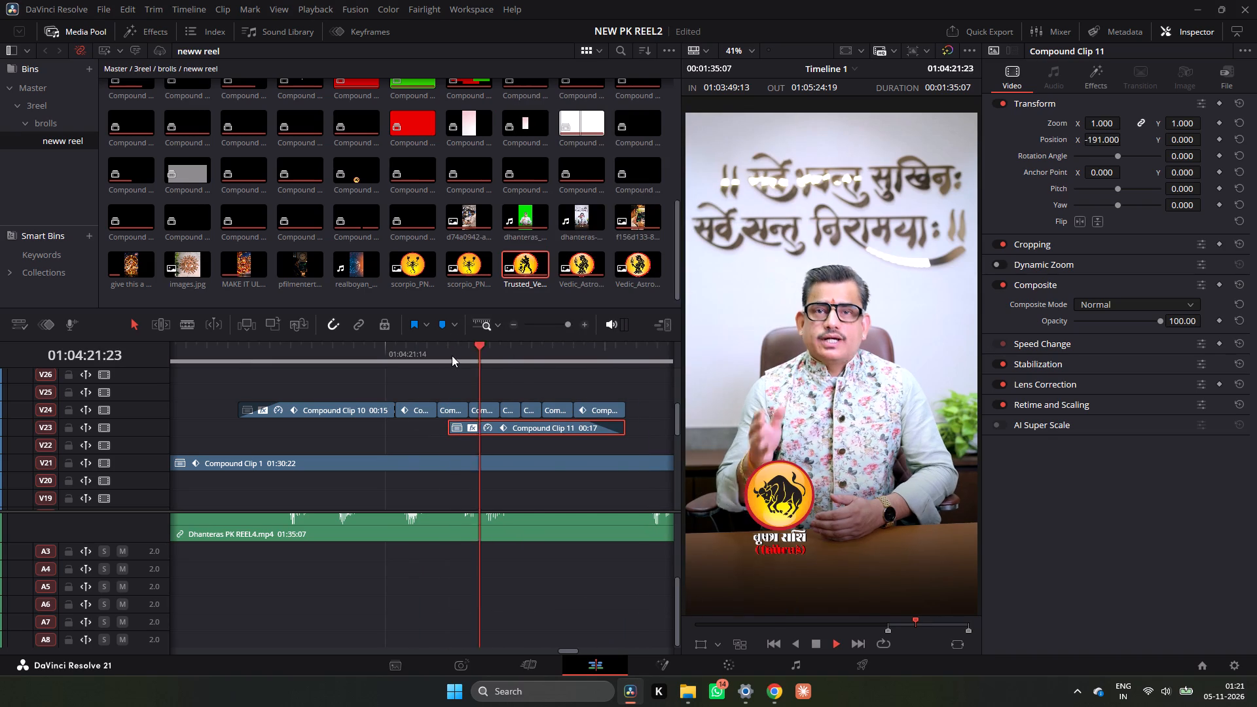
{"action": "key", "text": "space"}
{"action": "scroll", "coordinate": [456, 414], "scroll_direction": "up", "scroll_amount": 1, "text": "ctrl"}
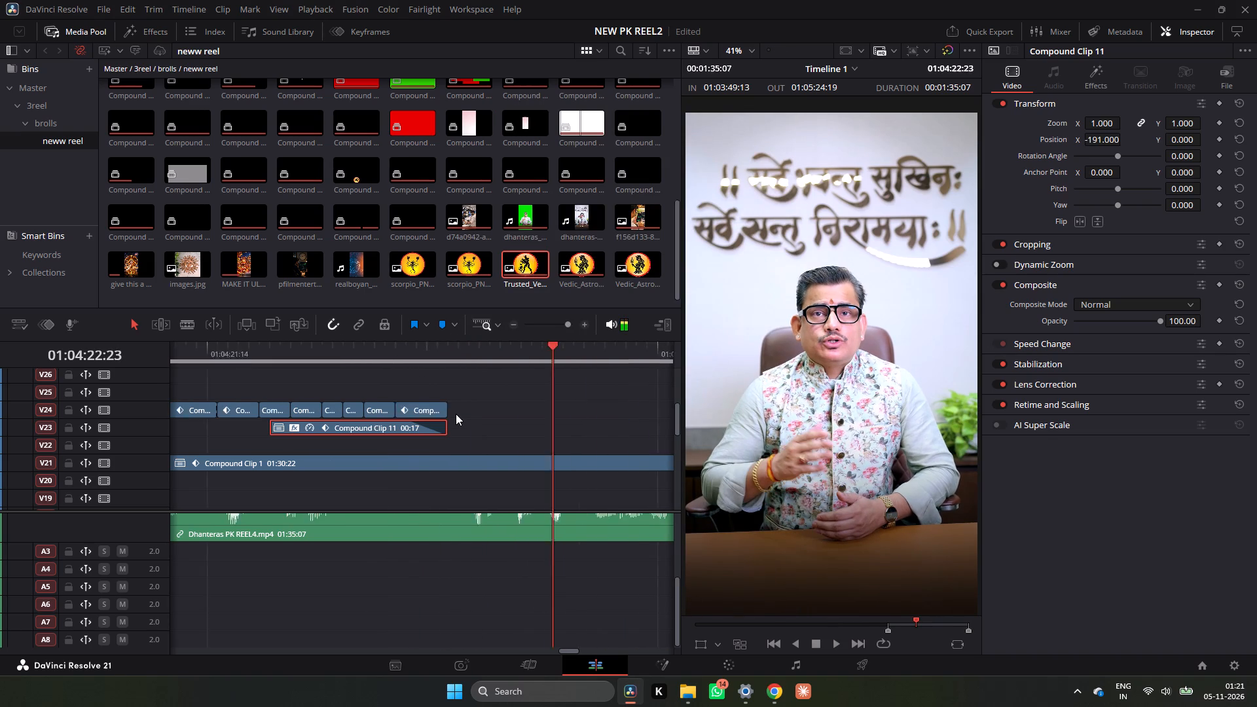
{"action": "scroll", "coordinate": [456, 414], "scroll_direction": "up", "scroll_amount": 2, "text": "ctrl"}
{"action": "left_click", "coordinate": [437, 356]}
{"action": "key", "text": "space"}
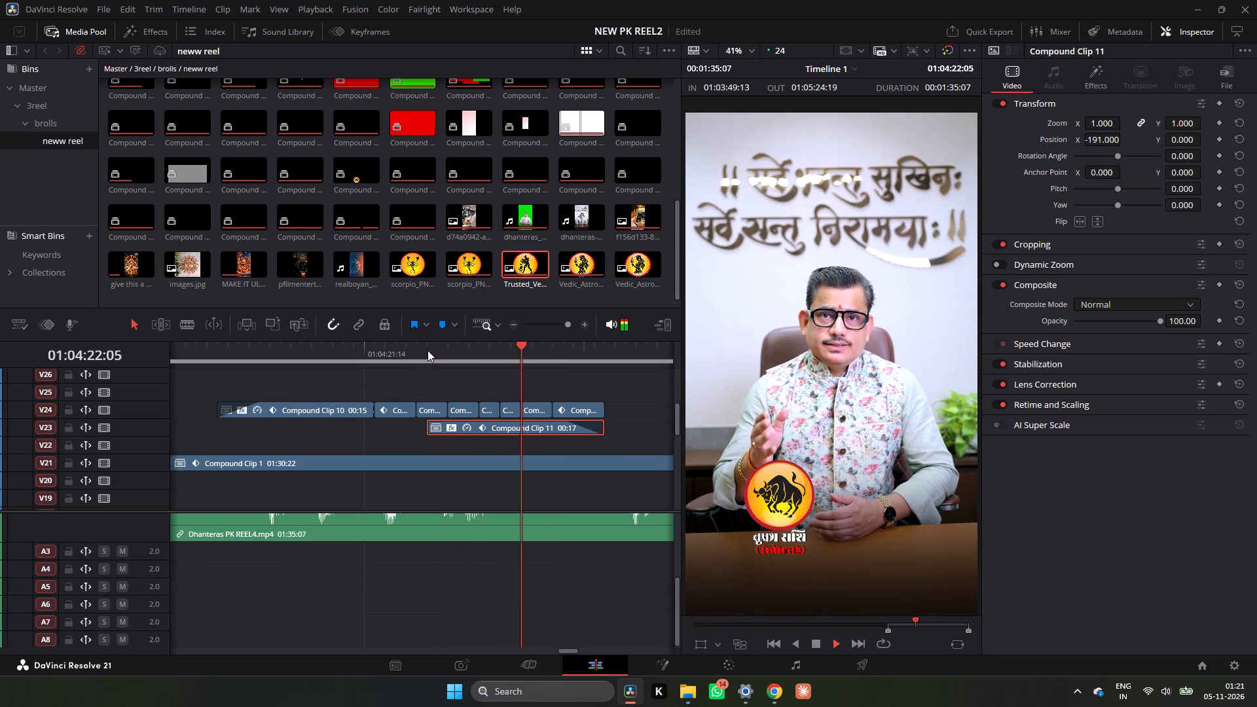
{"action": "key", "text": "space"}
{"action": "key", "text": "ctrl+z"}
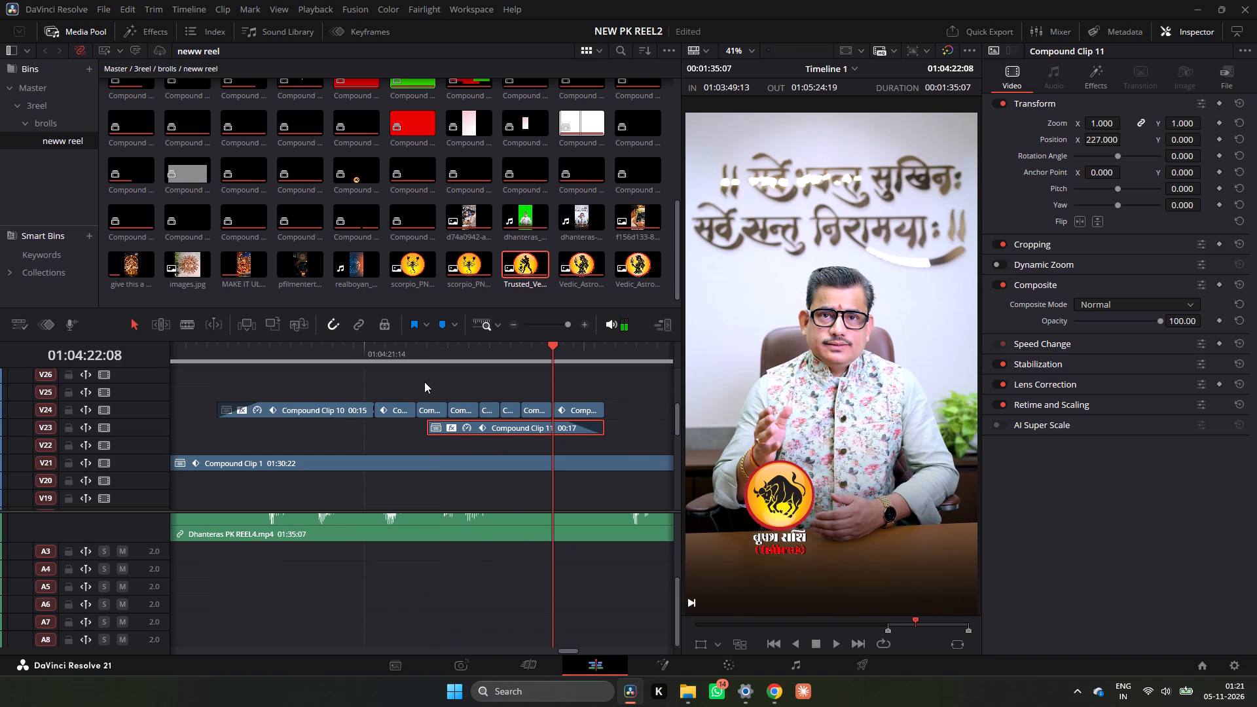
Find the Sagittarius and Pisces pair around 01:04:56:18 and copy the first piece of Compound Clip 27 on V24.
{"action": "triple_click", "coordinate": [515, 324]}
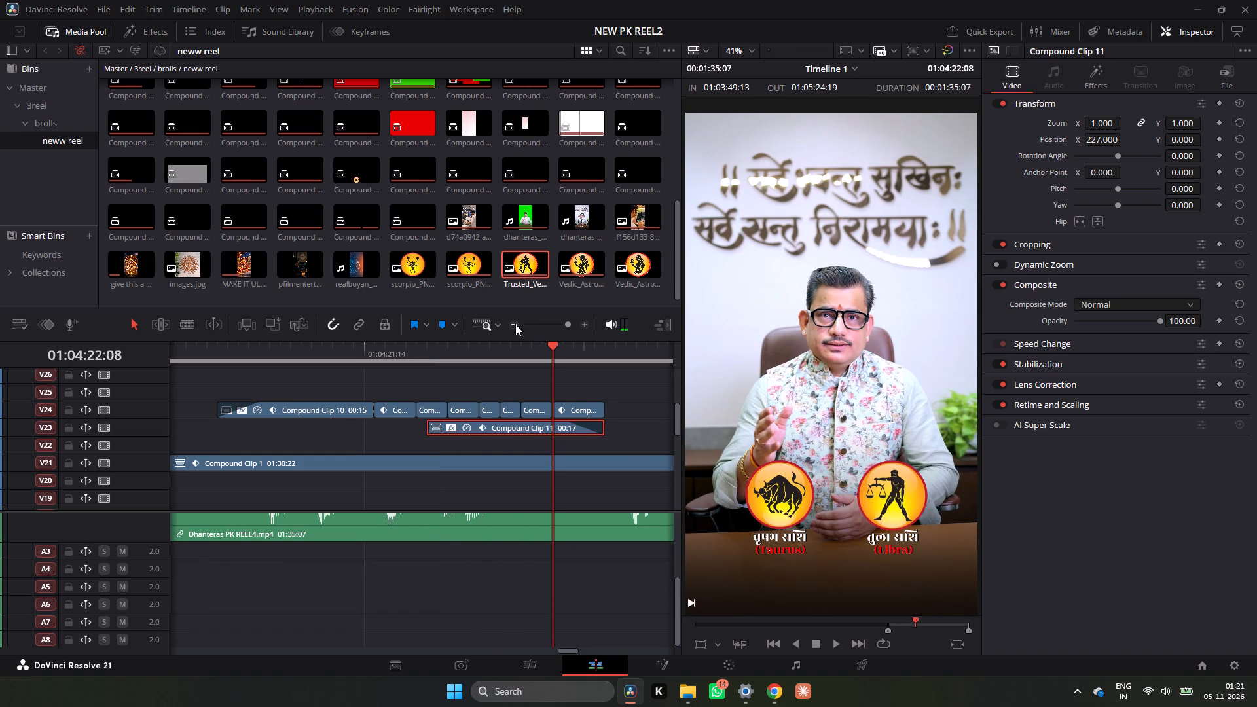
{"action": "left_click", "coordinate": [517, 329]}
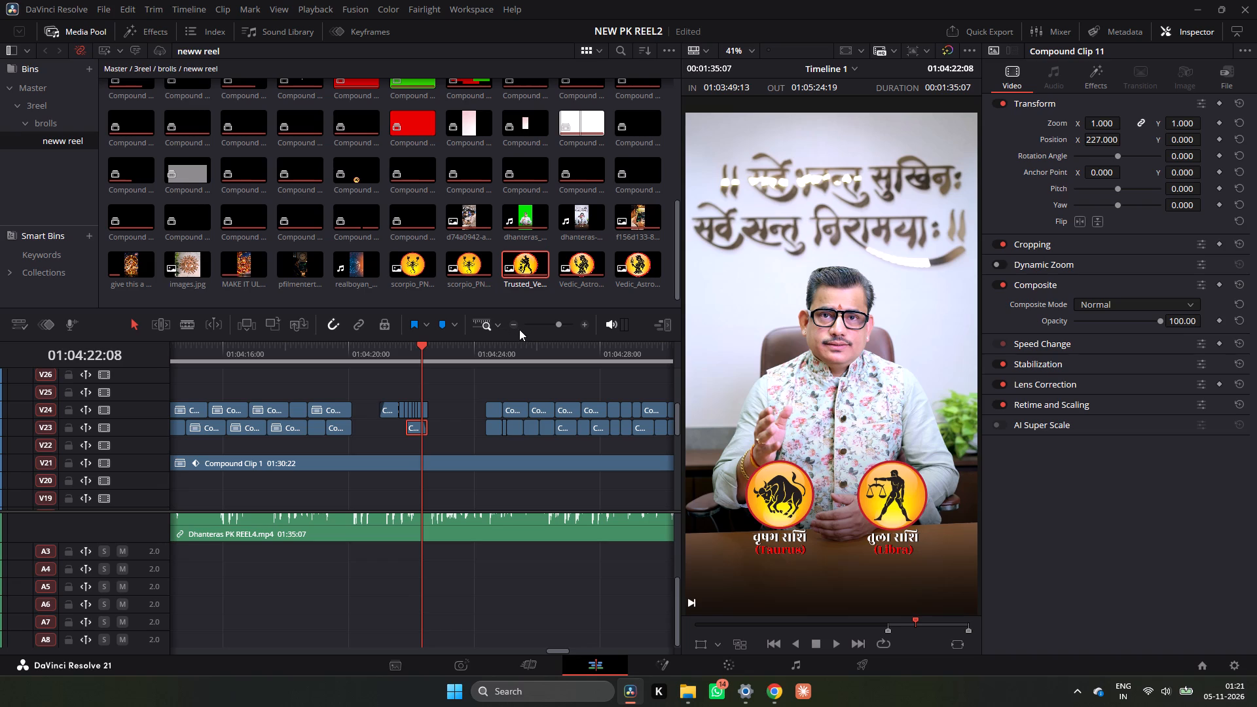
{"action": "triple_click", "coordinate": [514, 323]}
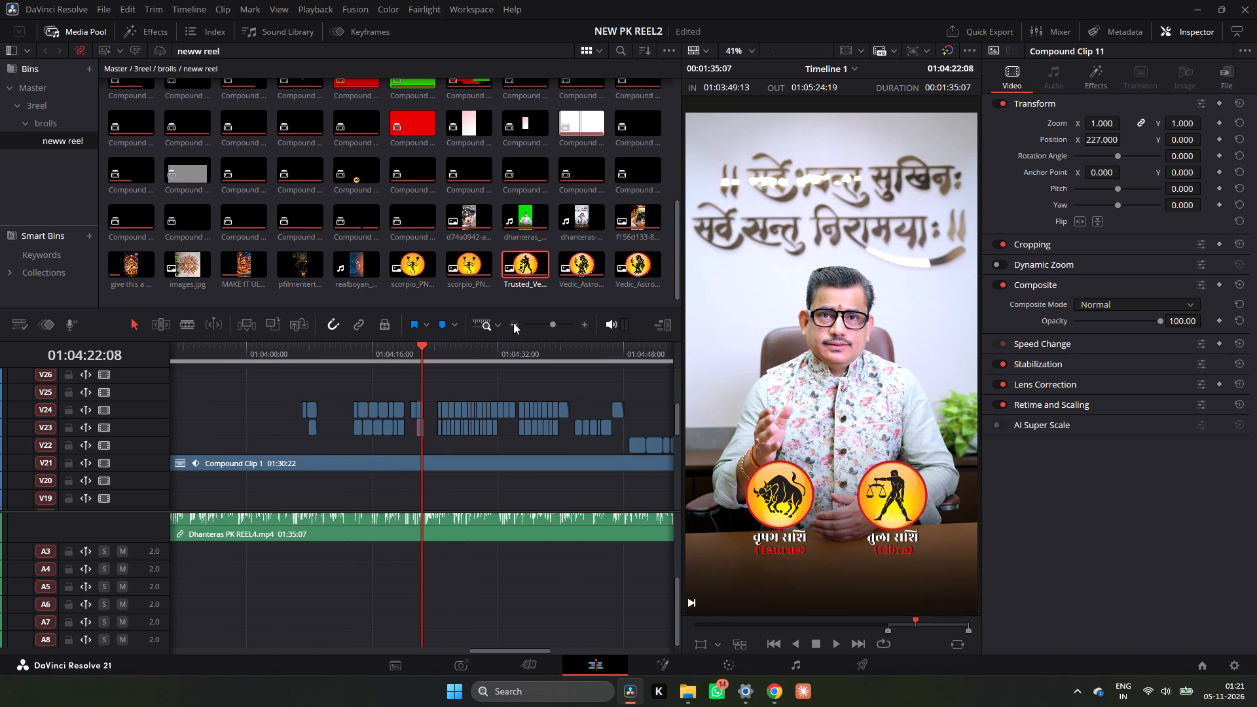
{"action": "left_click", "coordinate": [512, 353]}
{"action": "left_click", "coordinate": [519, 356]}
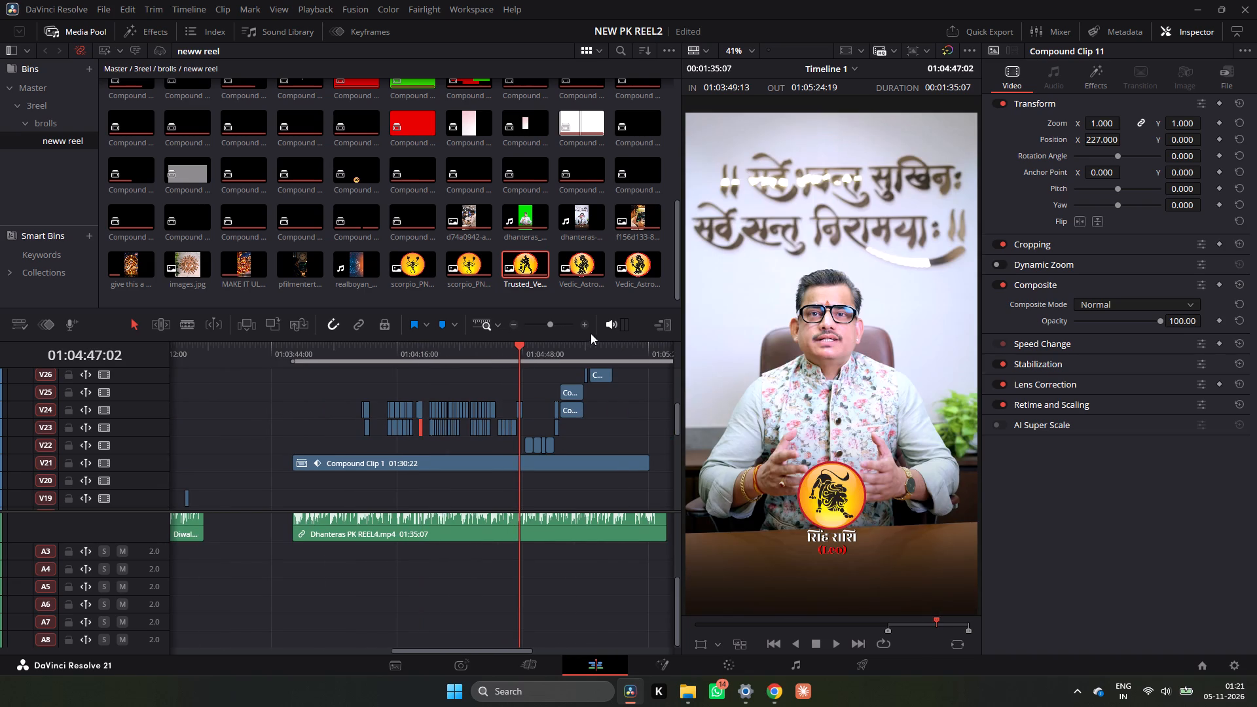
{"action": "left_click", "coordinate": [589, 323]}
{"action": "left_click", "coordinate": [589, 323]}
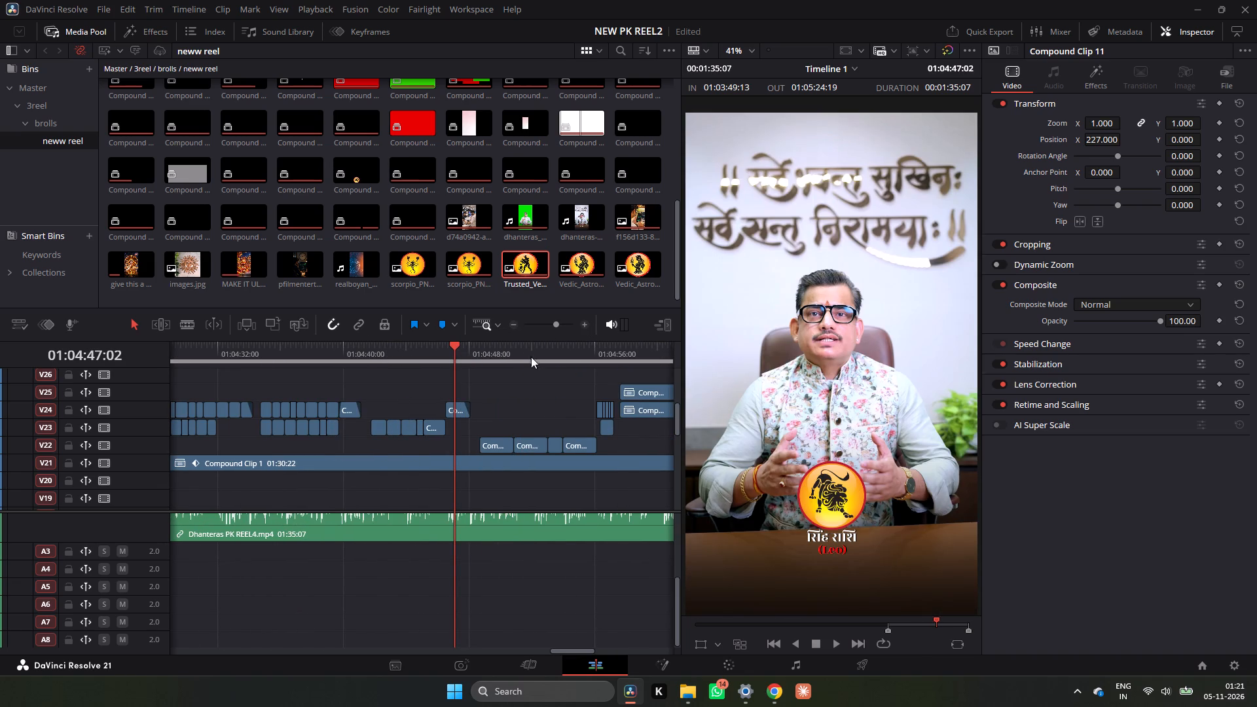
{"action": "scroll", "coordinate": [566, 400], "scroll_direction": "down", "scroll_amount": 1, "text": "ctrl"}
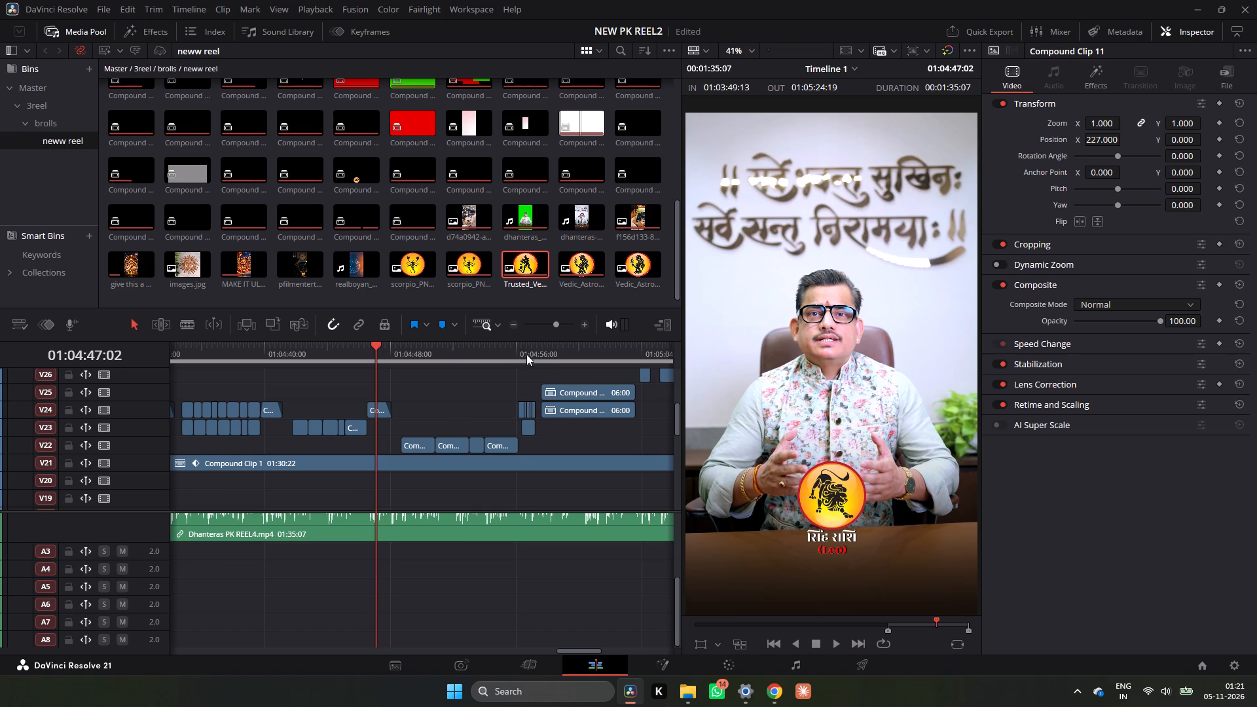
{"action": "left_click", "coordinate": [520, 352]}
{"action": "key", "text": "space"}
{"action": "key", "text": "space"}
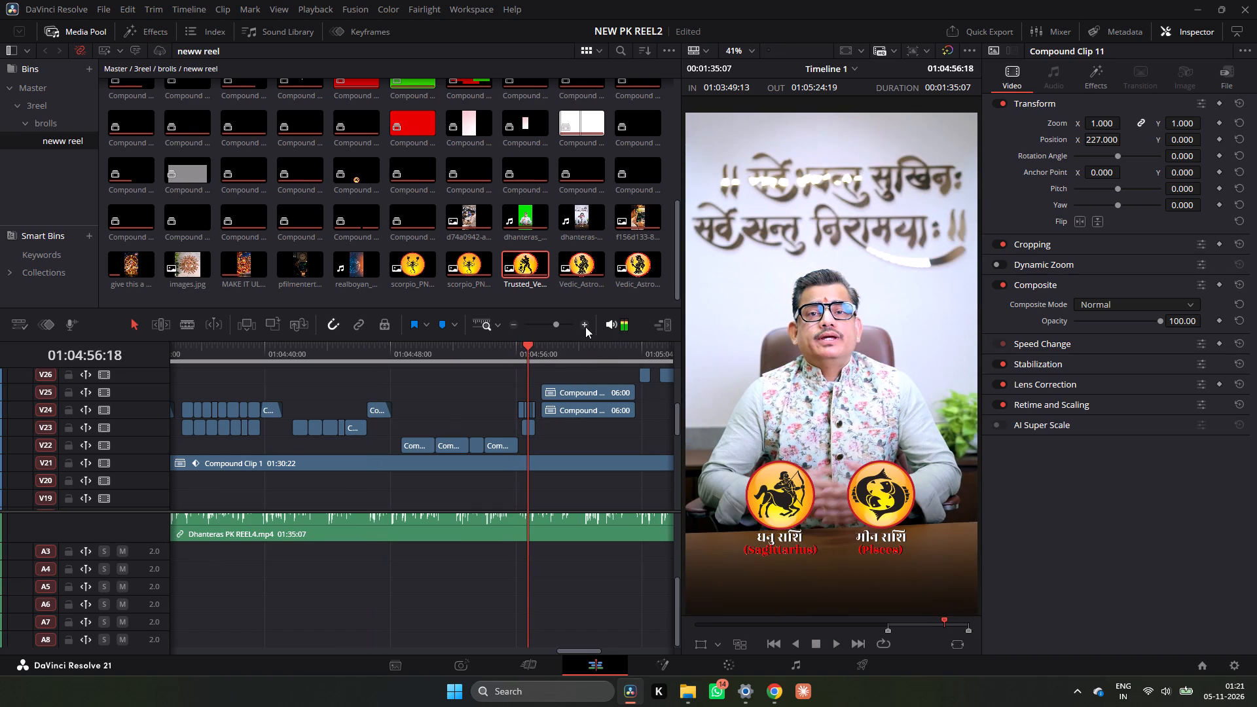
{"action": "triple_click", "coordinate": [585, 326]}
{"action": "left_click", "coordinate": [365, 424]}
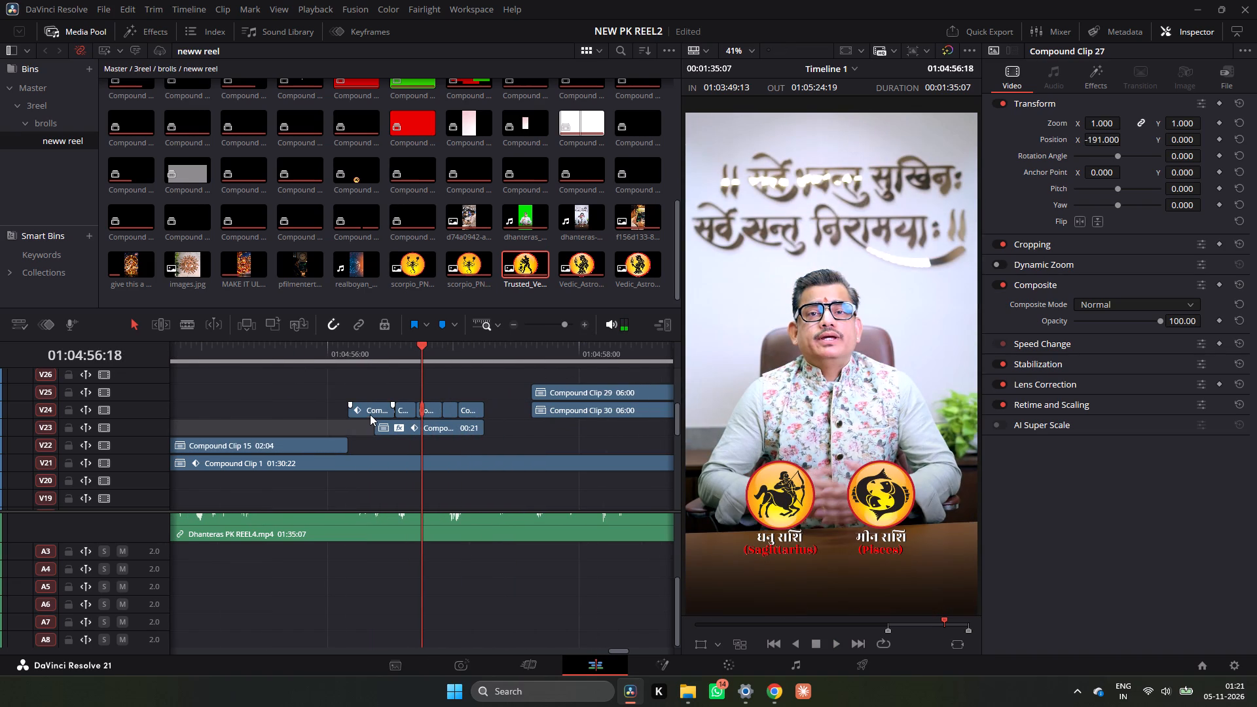
{"action": "left_click", "coordinate": [370, 414]}
{"action": "key", "text": "ctrl+c"}
{"action": "key", "text": "ctrl+c"}
{"action": "key", "text": "ctrl+c"}
{"action": "key", "text": "ctrl+c"}
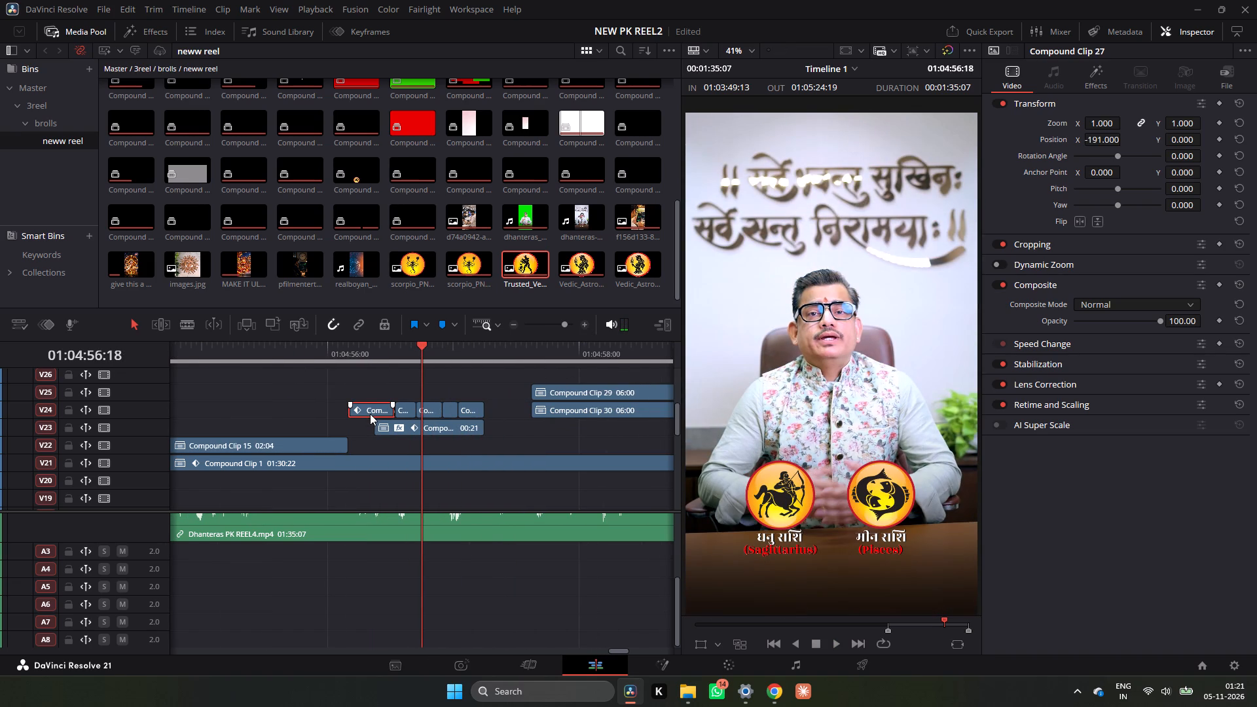
Check the earlier emblem overlays from about 01:04:46 back to the Taurus and Libra pair around 01:04:21.
{"action": "scroll", "coordinate": [376, 416], "scroll_direction": "up", "scroll_amount": 17, "text": "ctrl"}
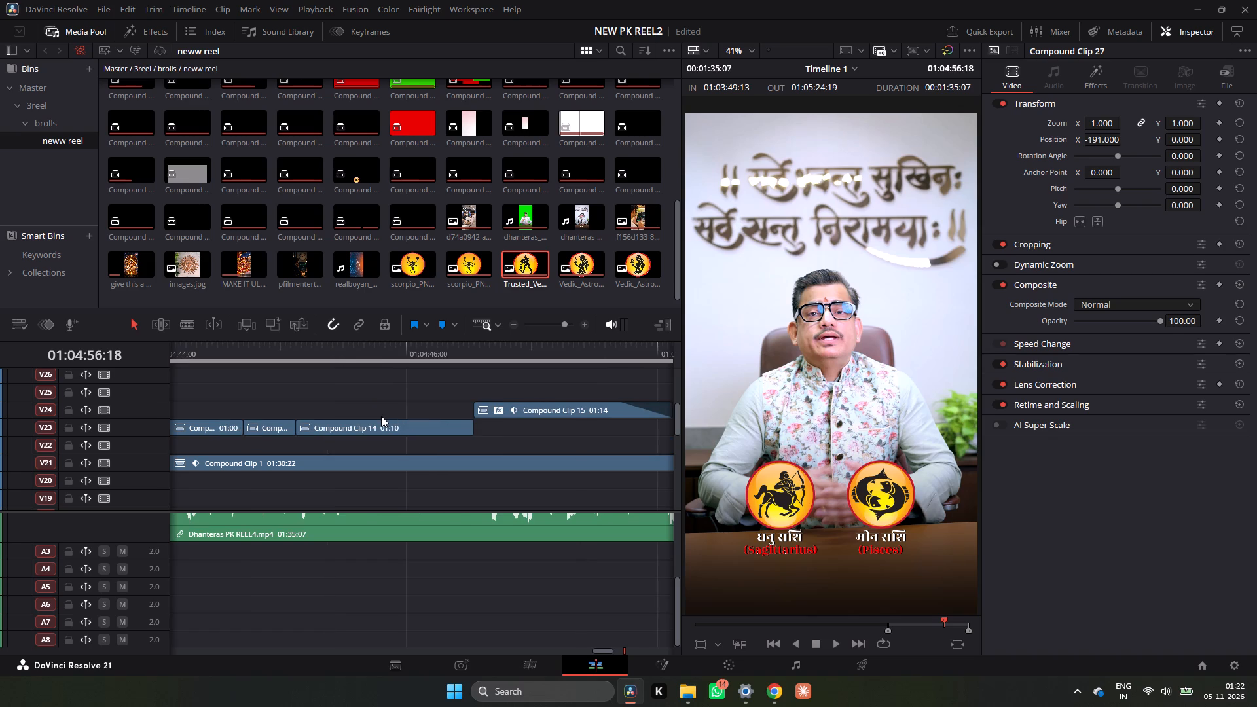
{"action": "left_click", "coordinate": [483, 348]}
{"action": "key", "text": "space"}
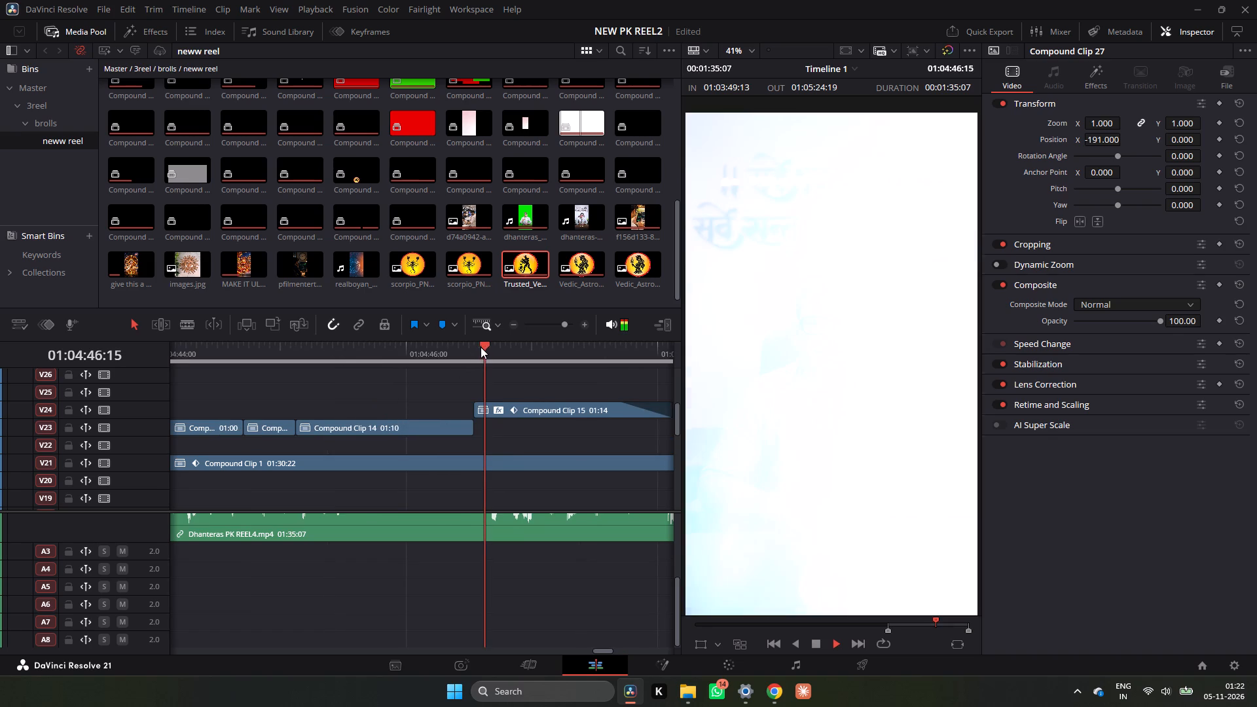
{"action": "key", "text": "space"}
{"action": "scroll", "coordinate": [464, 371], "scroll_direction": "up", "scroll_amount": 9, "text": "ctrl"}
{"action": "left_click", "coordinate": [361, 350]}
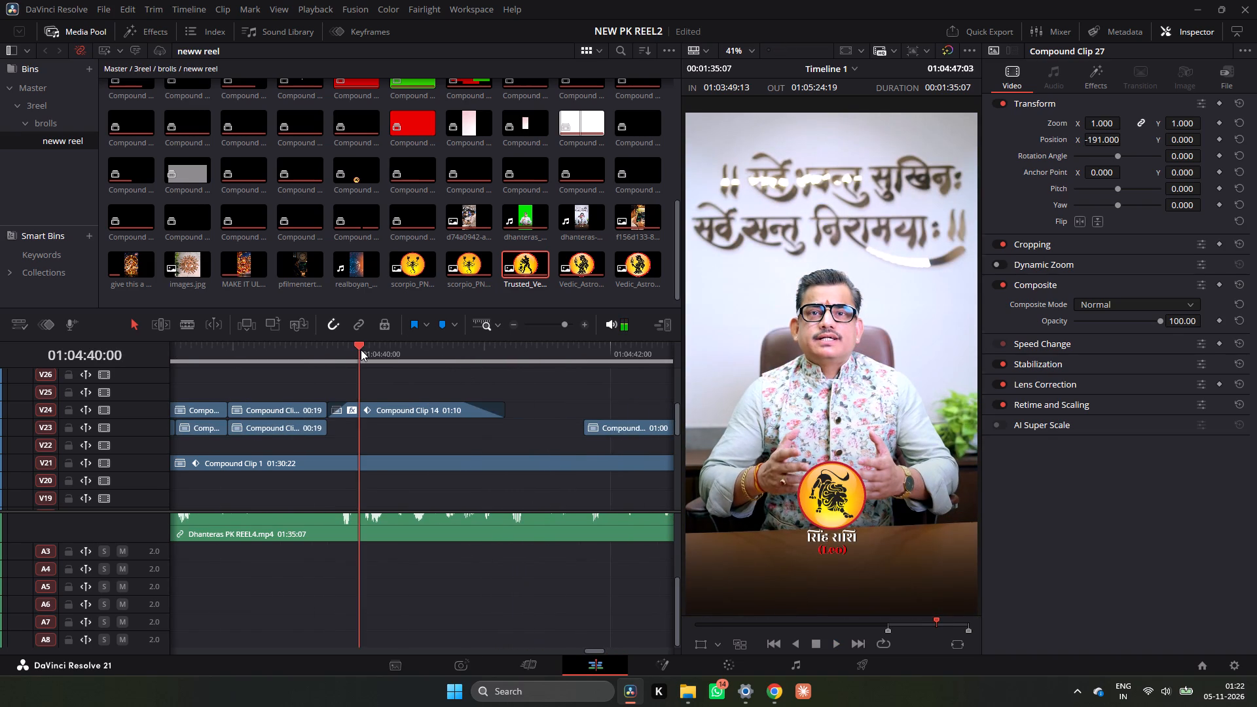
{"action": "scroll", "coordinate": [361, 349], "scroll_direction": "up", "scroll_amount": 13, "text": "ctrl"}
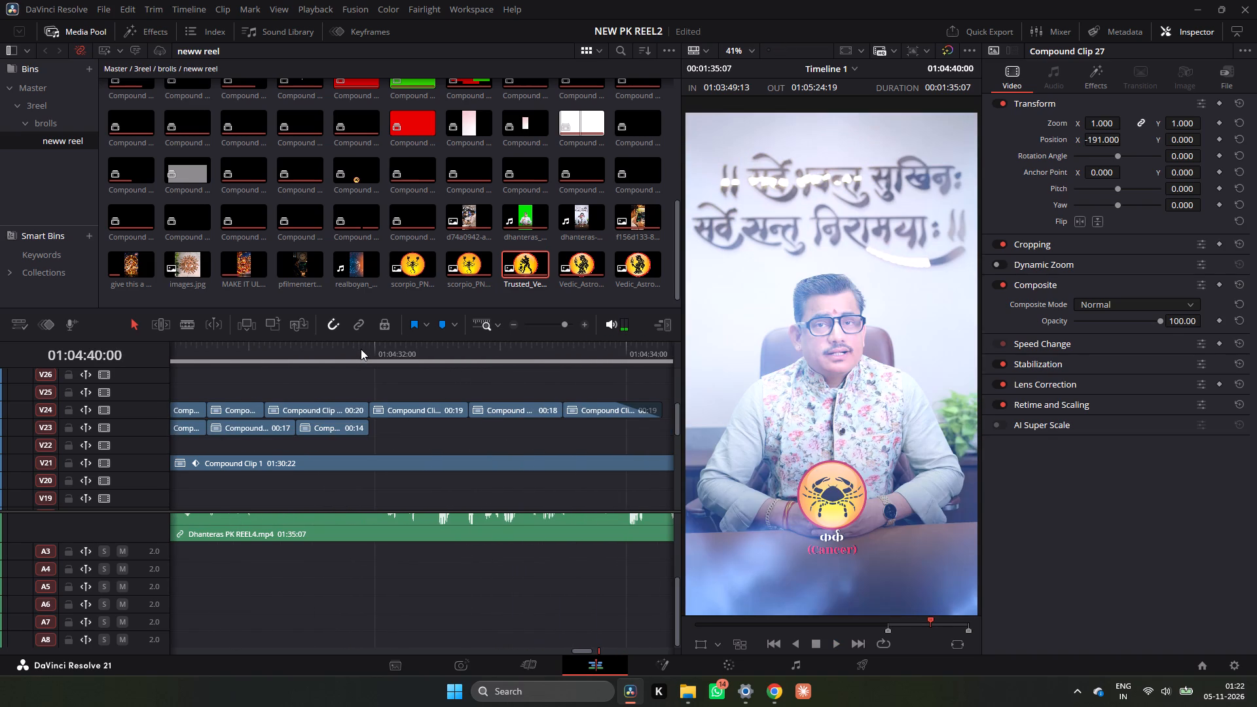
{"action": "left_click", "coordinate": [359, 350]}
{"action": "left_click", "coordinate": [393, 357]}
{"action": "key", "text": "space"}
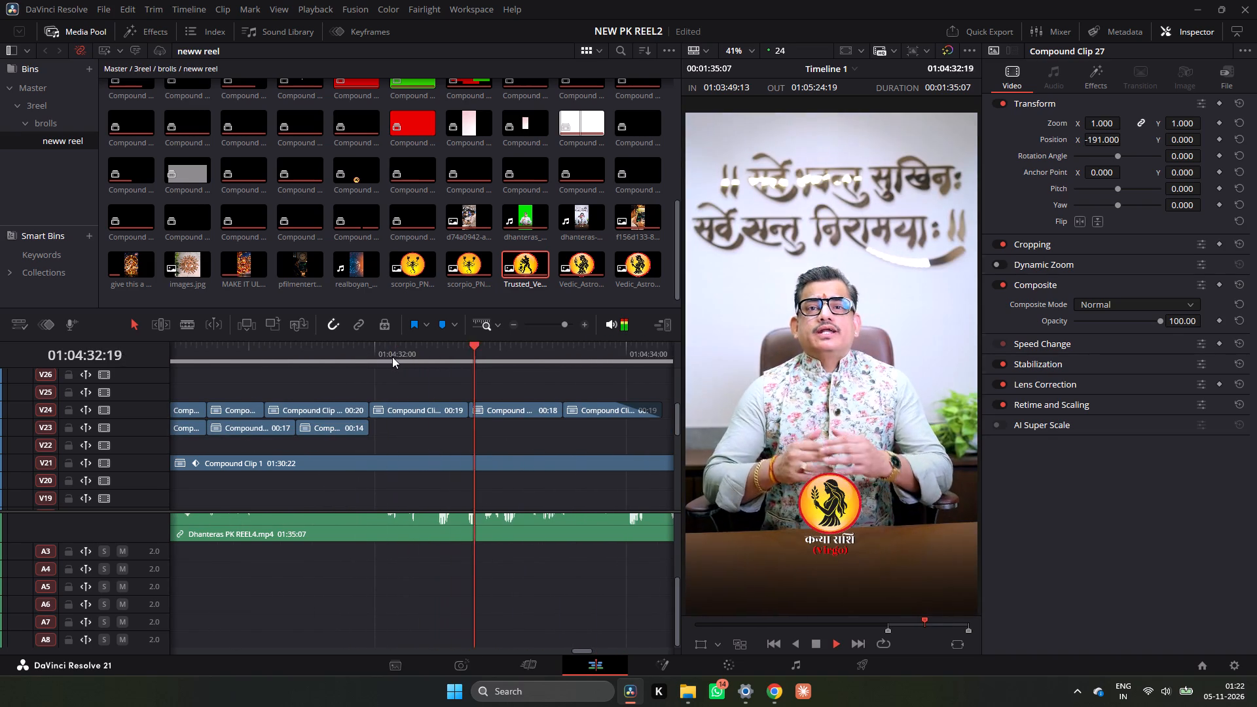
{"action": "key", "text": "space"}
{"action": "scroll", "coordinate": [391, 358], "scroll_direction": "up", "scroll_amount": 12, "text": "ctrl"}
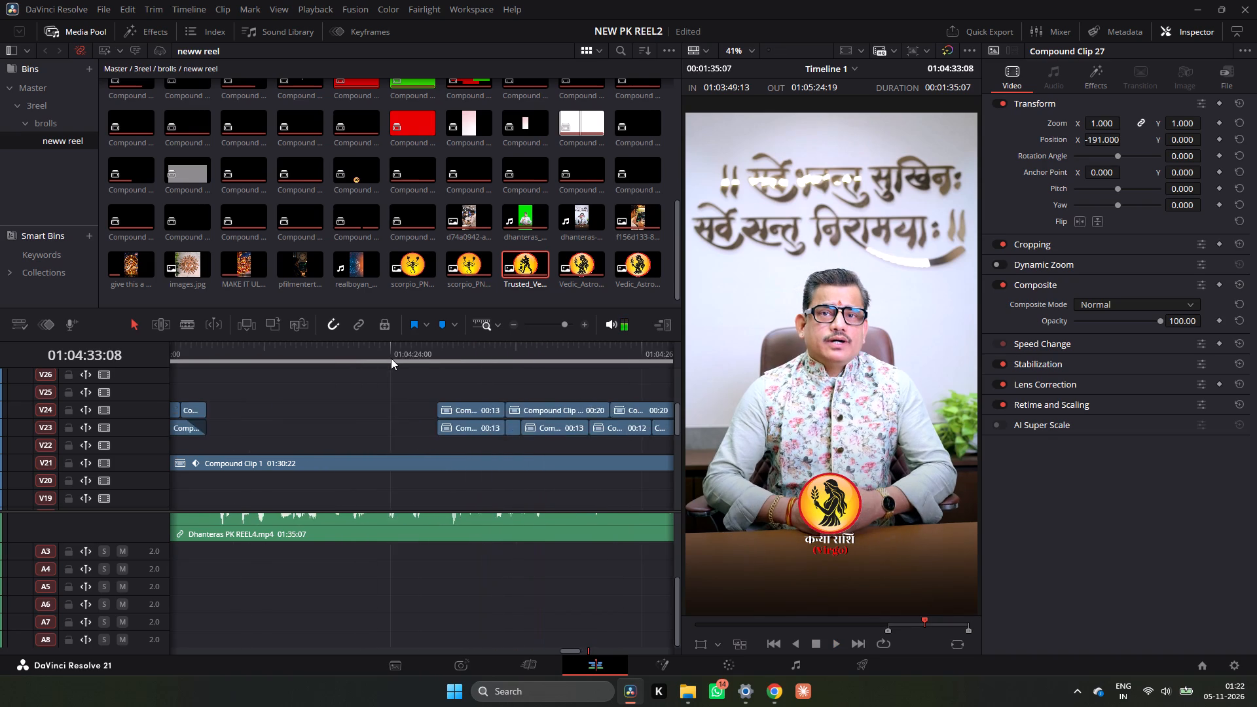
{"action": "scroll", "coordinate": [391, 358], "scroll_direction": "up", "scroll_amount": 6, "text": "ctrl"}
{"action": "left_click_drag", "start_coordinate": [383, 356], "coordinate": [445, 359]}
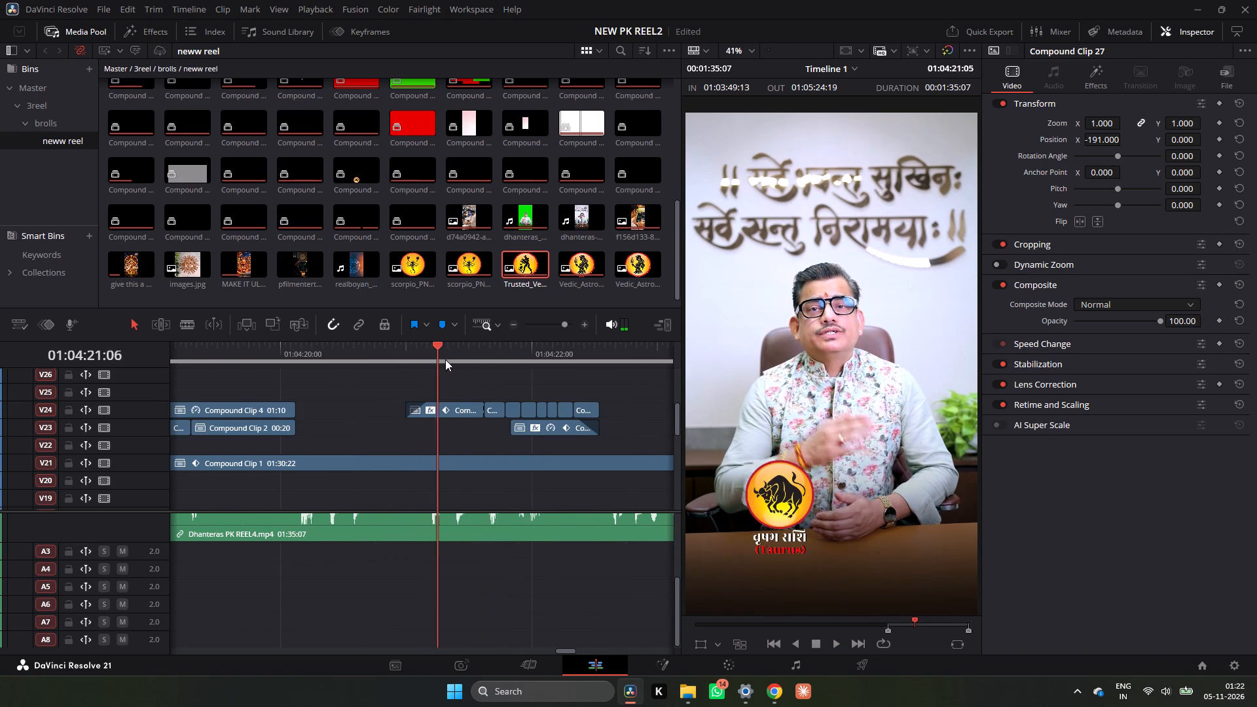
{"action": "left_click_drag", "start_coordinate": [445, 359], "coordinate": [439, 381]}
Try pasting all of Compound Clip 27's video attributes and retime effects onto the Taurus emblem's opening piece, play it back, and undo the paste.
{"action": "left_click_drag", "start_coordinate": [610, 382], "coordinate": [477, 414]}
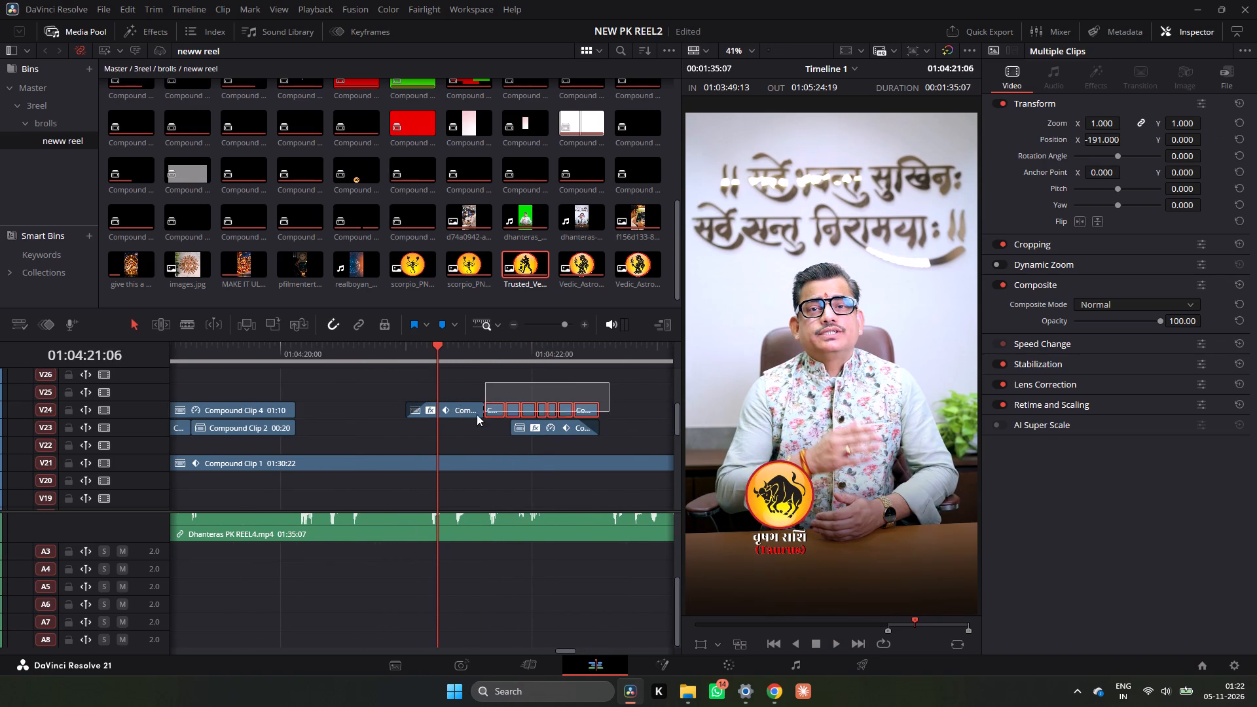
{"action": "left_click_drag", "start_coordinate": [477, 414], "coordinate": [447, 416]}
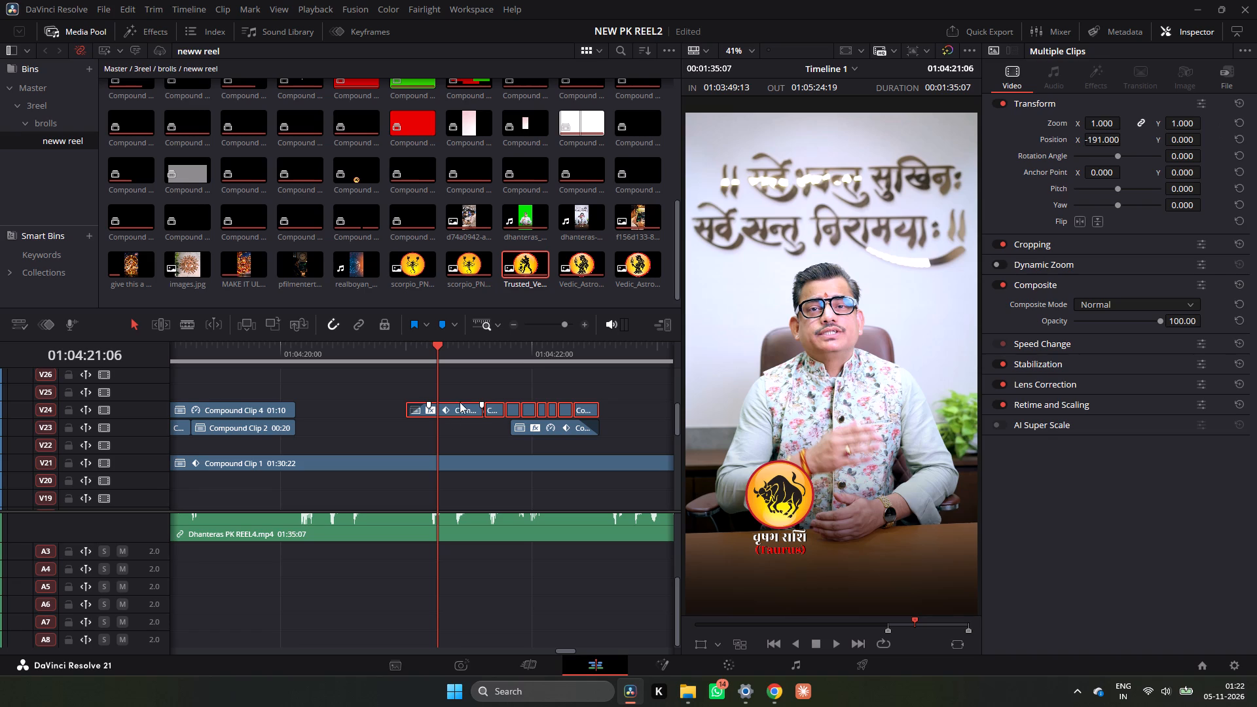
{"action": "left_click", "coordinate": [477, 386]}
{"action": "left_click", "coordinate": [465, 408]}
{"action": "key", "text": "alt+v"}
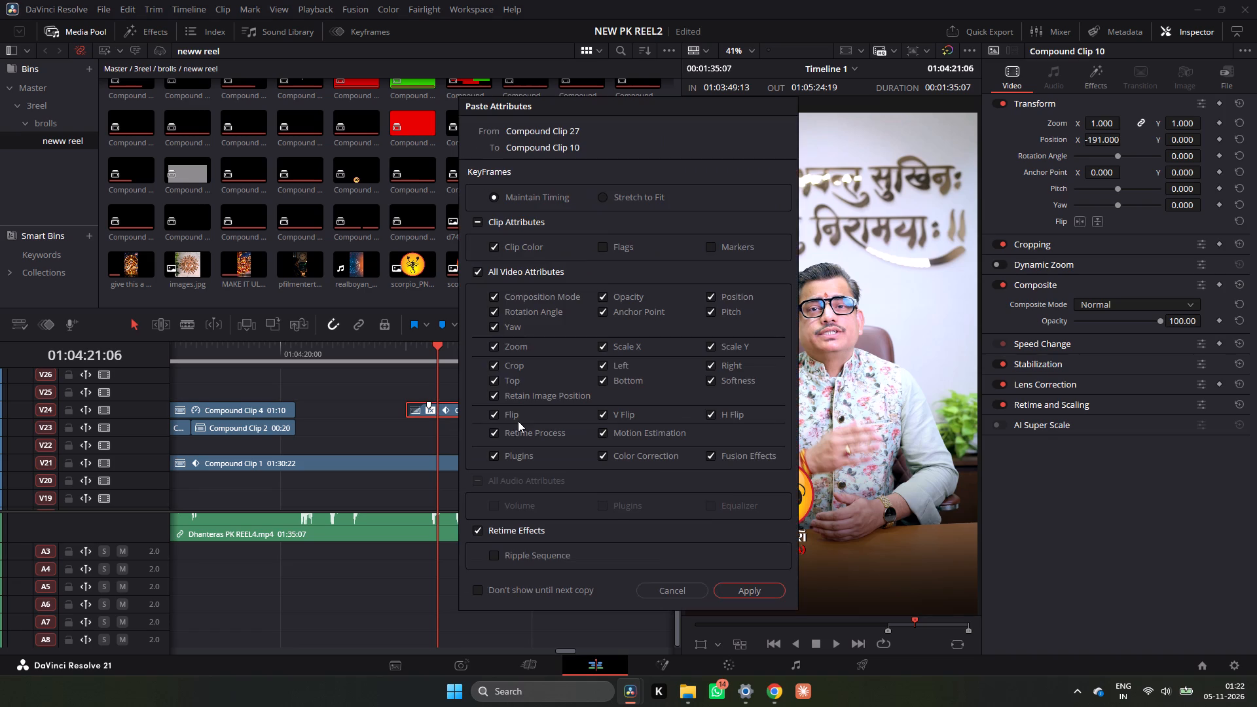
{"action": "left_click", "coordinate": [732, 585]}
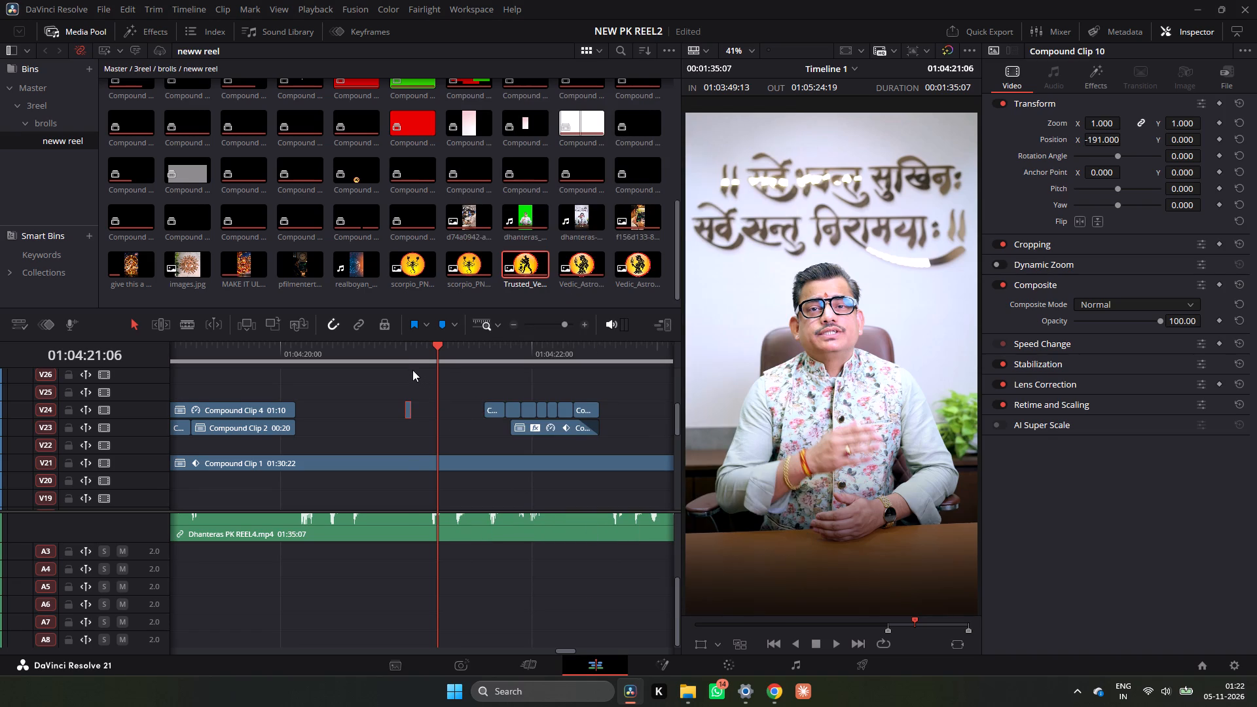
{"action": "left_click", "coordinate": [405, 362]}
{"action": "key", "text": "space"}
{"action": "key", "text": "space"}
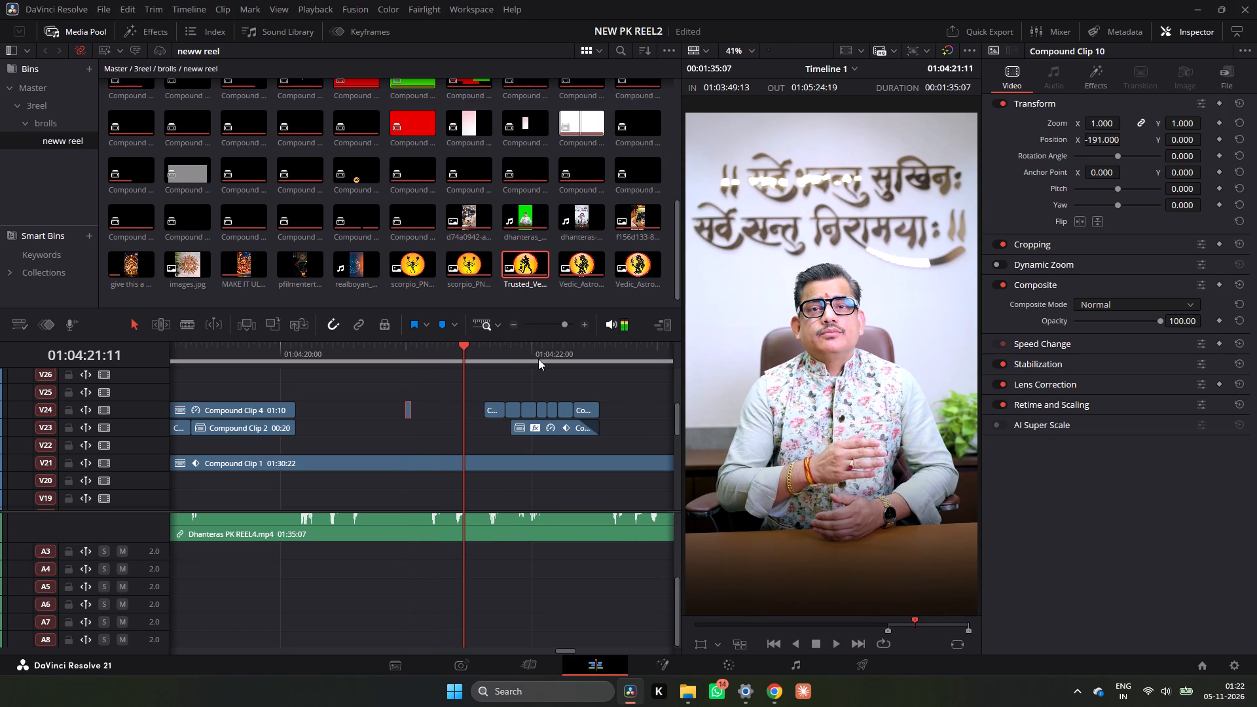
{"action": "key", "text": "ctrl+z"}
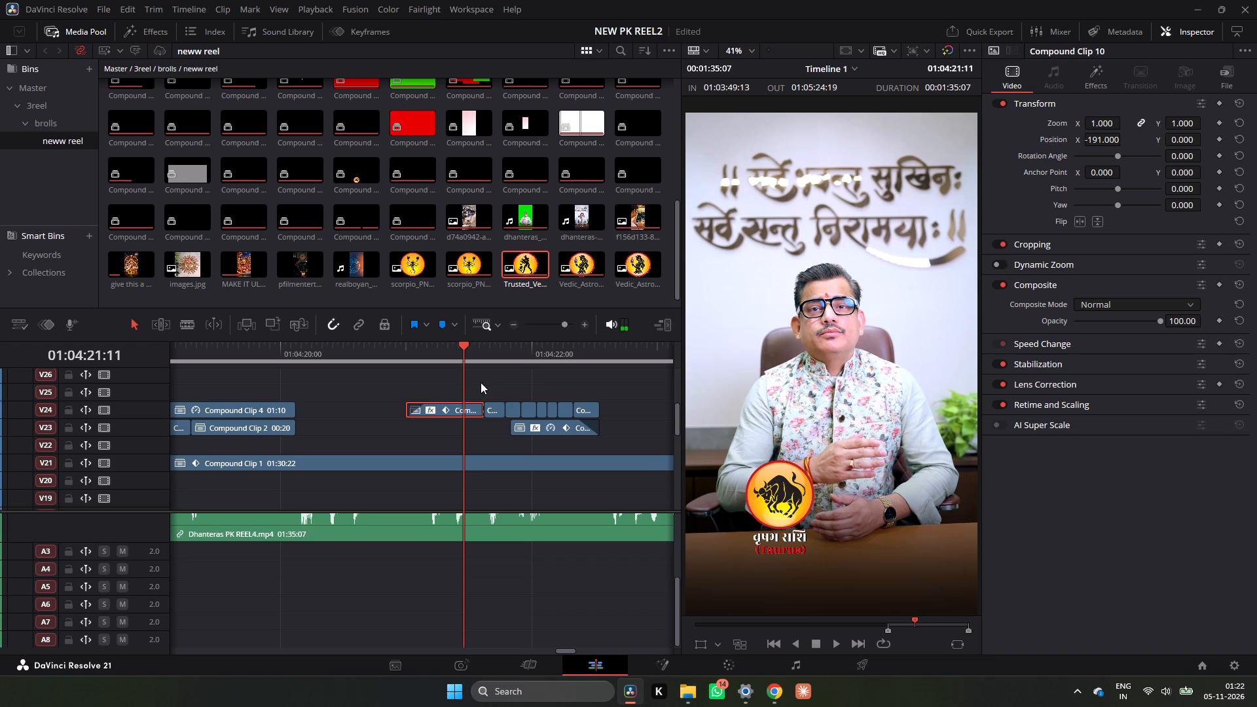
Add a Position Y keyframe to the Transform effect on the Taurus emblem's opening piece at 01:04:21:00.
{"action": "double_click", "coordinate": [456, 410]}
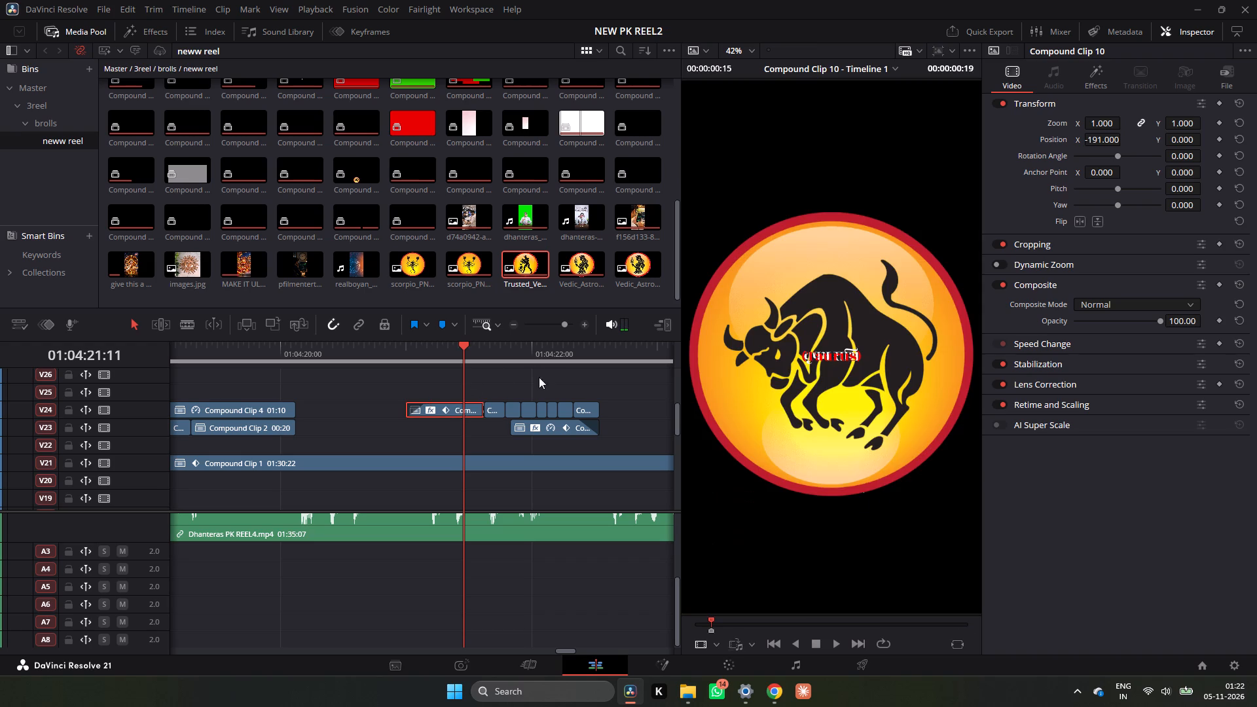
{"action": "left_click", "coordinate": [592, 365]}
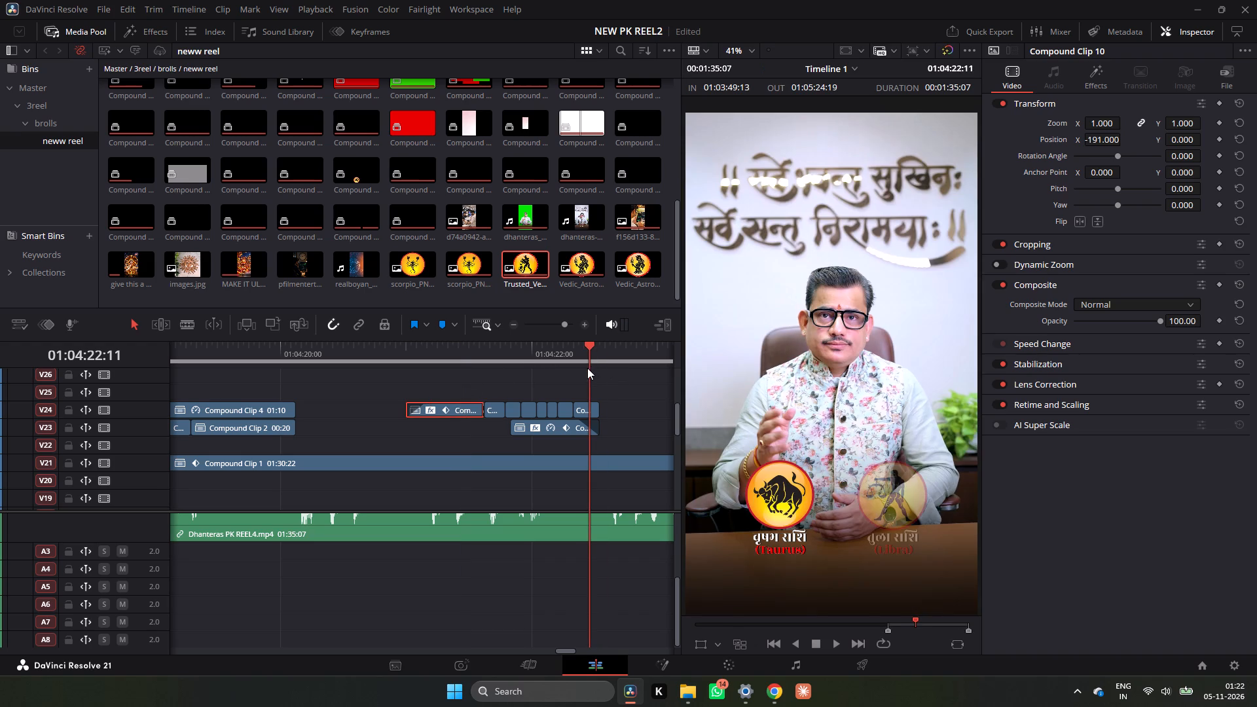
{"action": "left_click_drag", "start_coordinate": [428, 353], "coordinate": [412, 355]}
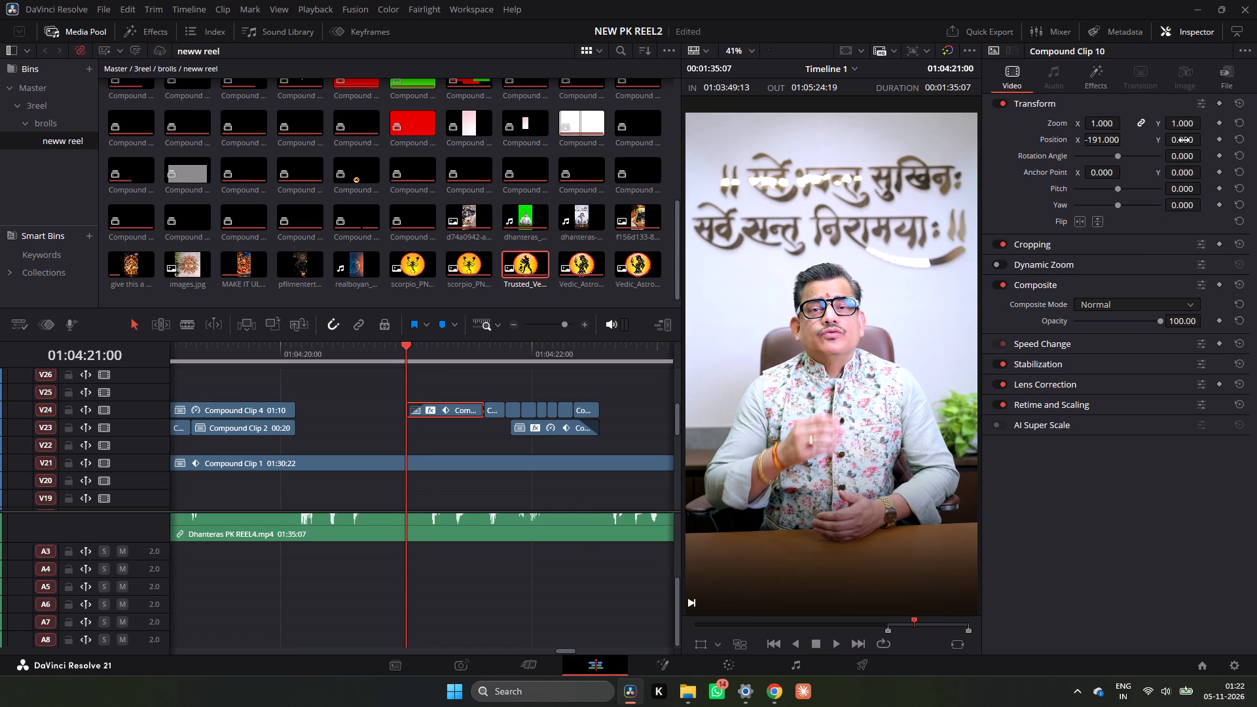
{"action": "left_click", "coordinate": [1096, 73]}
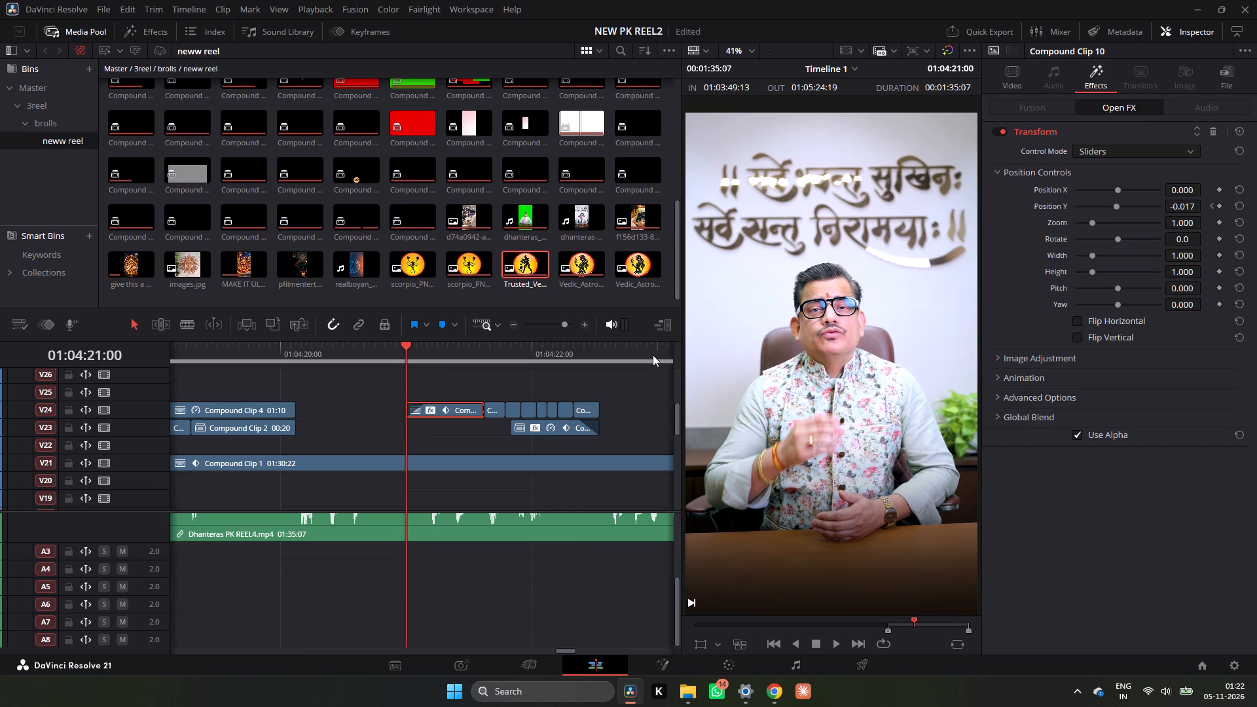
{"action": "left_click_drag", "start_coordinate": [408, 346], "coordinate": [401, 351]}
{"action": "left_click", "coordinate": [1219, 208]}
Play back the Taurus entrance and keyframe the Transform effect's Position Y at about -0.005 at 01:04:21:05.
{"action": "left_click", "coordinate": [433, 353]}
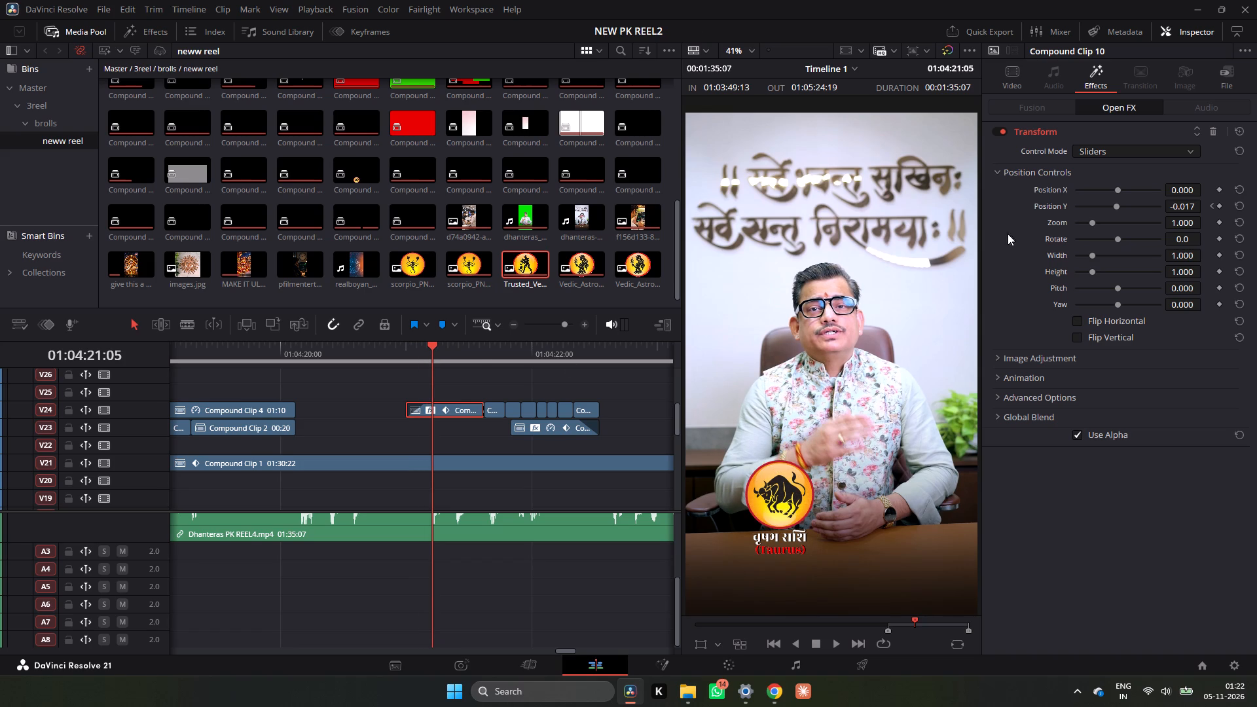
{"action": "left_click_drag", "start_coordinate": [421, 348], "coordinate": [409, 351]}
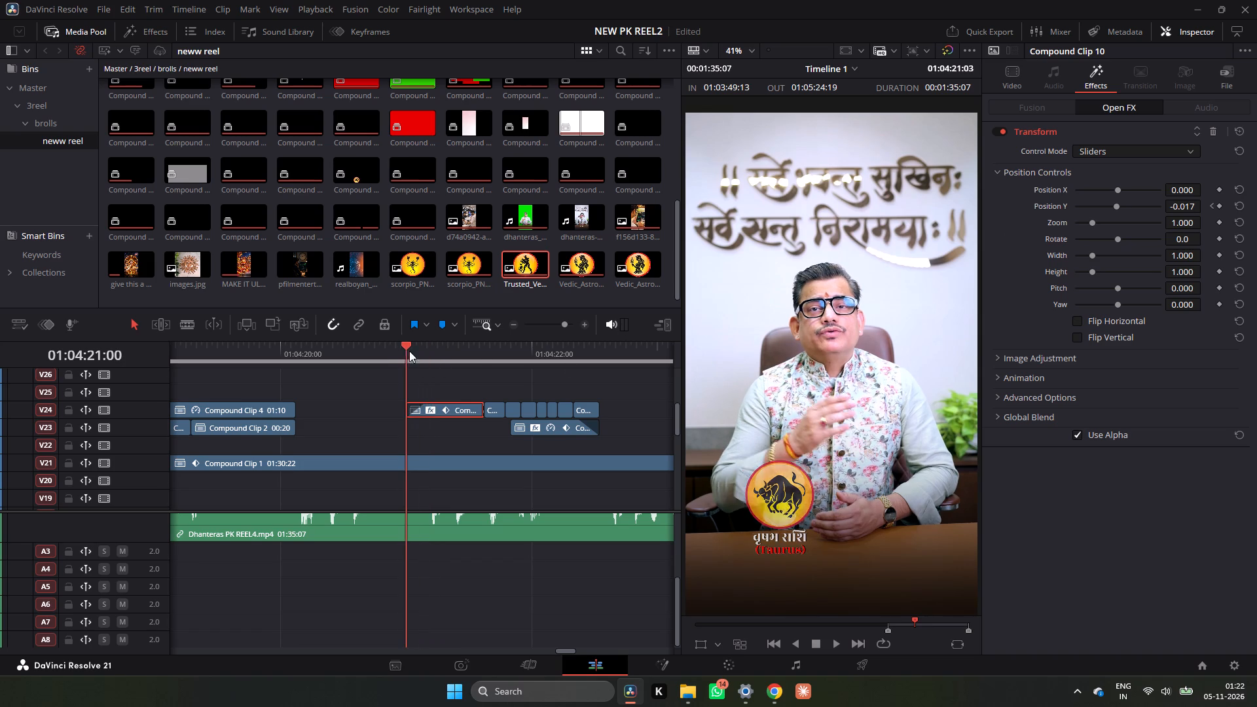
{"action": "left_click_drag", "start_coordinate": [409, 351], "coordinate": [405, 352]}
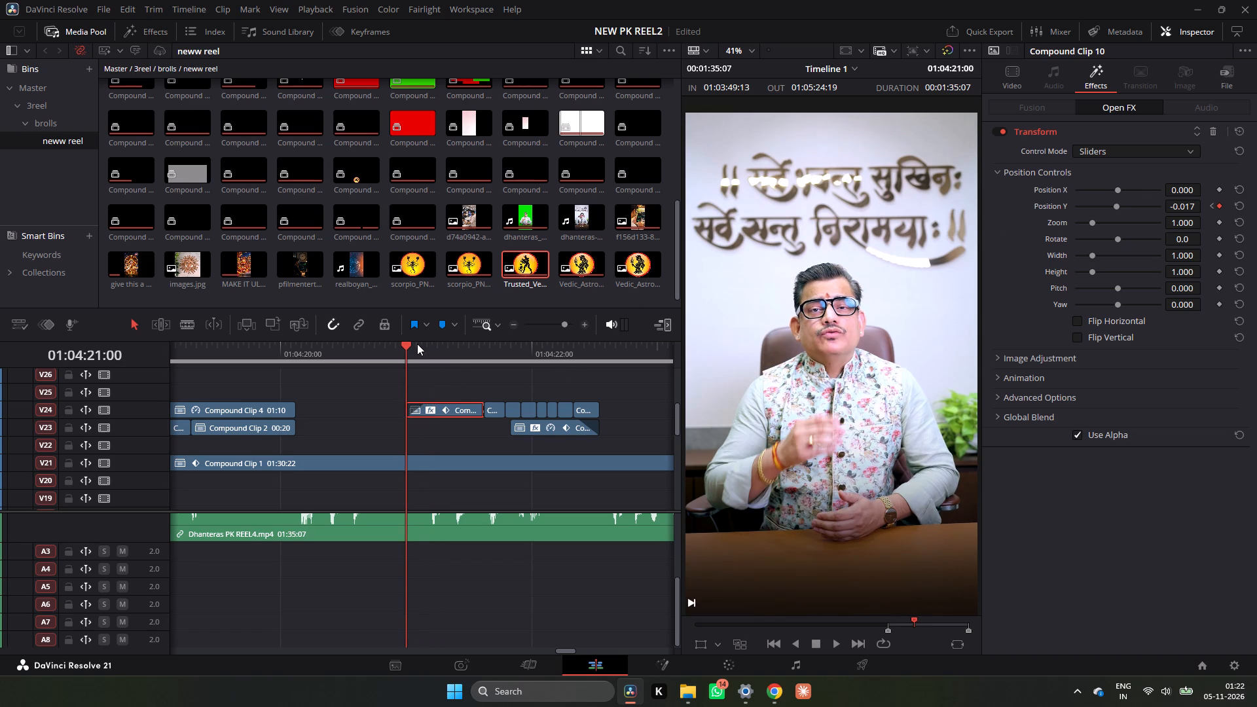
{"action": "type", "text": "vv"}
{"action": "key", "text": "space"}
{"action": "key", "text": "space"}
{"action": "left_click_drag", "start_coordinate": [372, 357], "coordinate": [378, 359]}
{"action": "left_click", "coordinate": [406, 360]}
{"action": "key", "text": "space"}
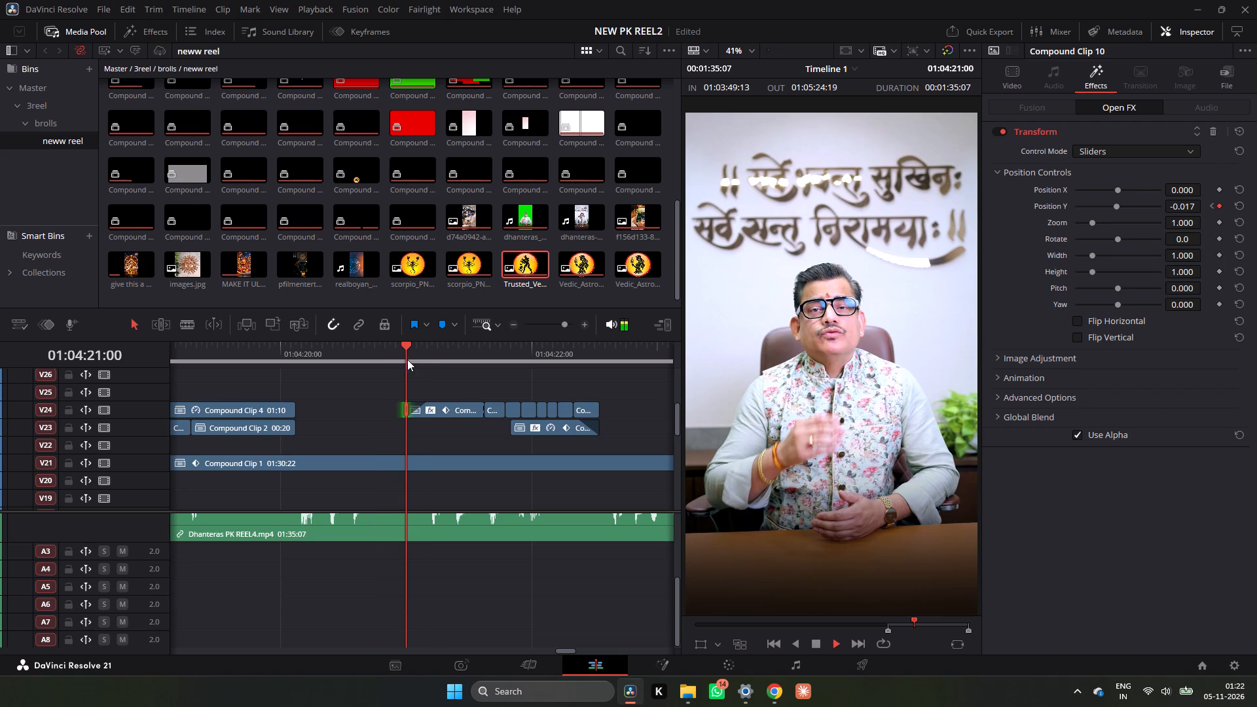
{"action": "key", "text": "space"}
{"action": "left_click_drag", "start_coordinate": [465, 345], "coordinate": [428, 360]}
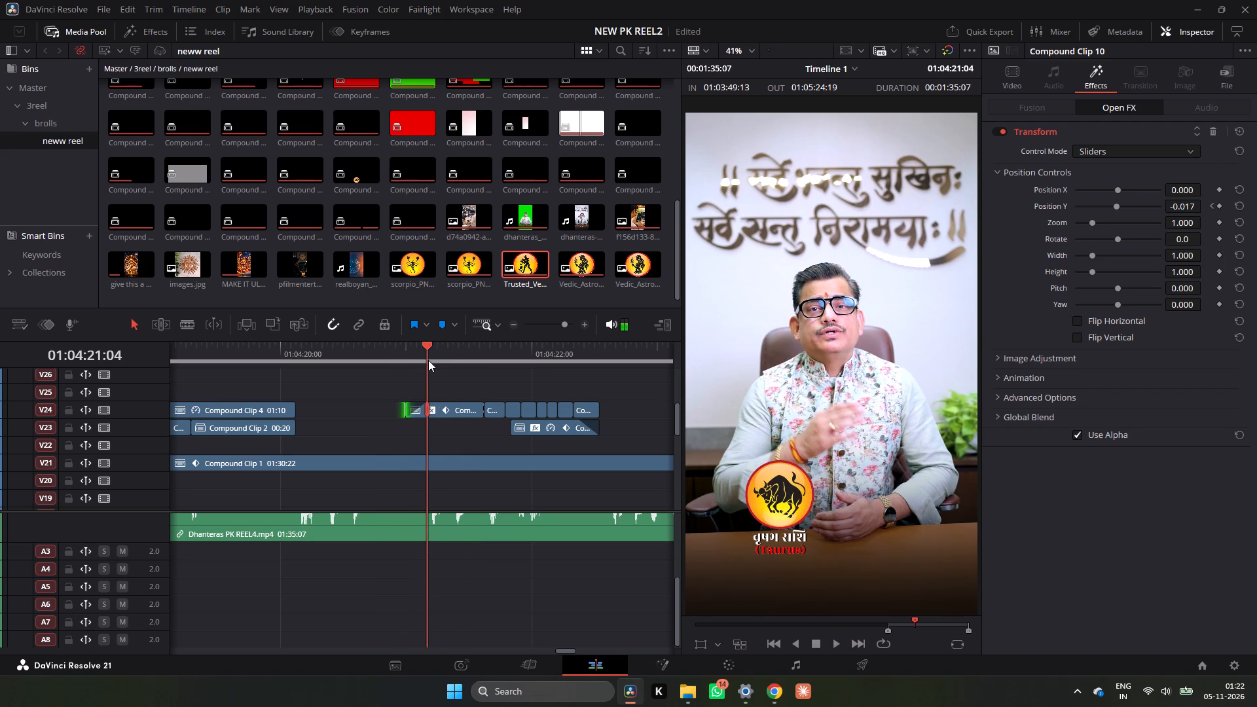
{"action": "left_click_drag", "start_coordinate": [428, 360], "coordinate": [430, 360]}
{"action": "left_click_drag", "start_coordinate": [1183, 208], "coordinate": [1174, 215]}
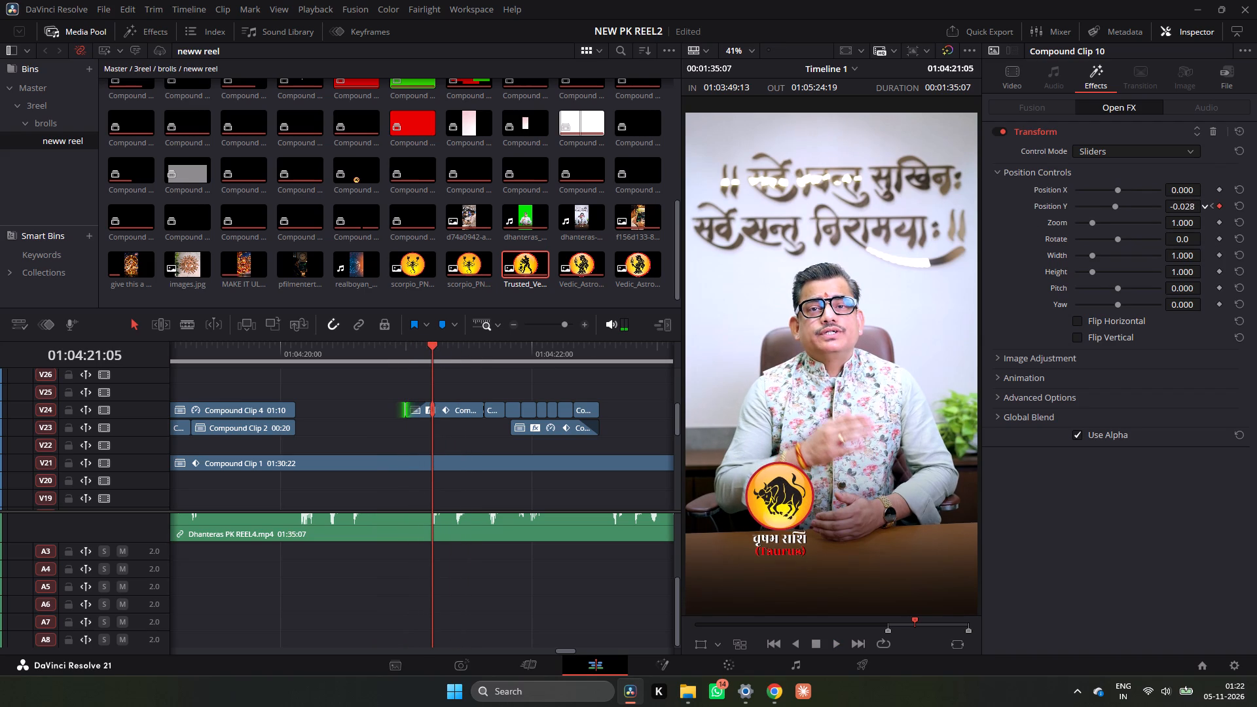
{"action": "left_click_drag", "start_coordinate": [1174, 215], "coordinate": [1238, 304]}
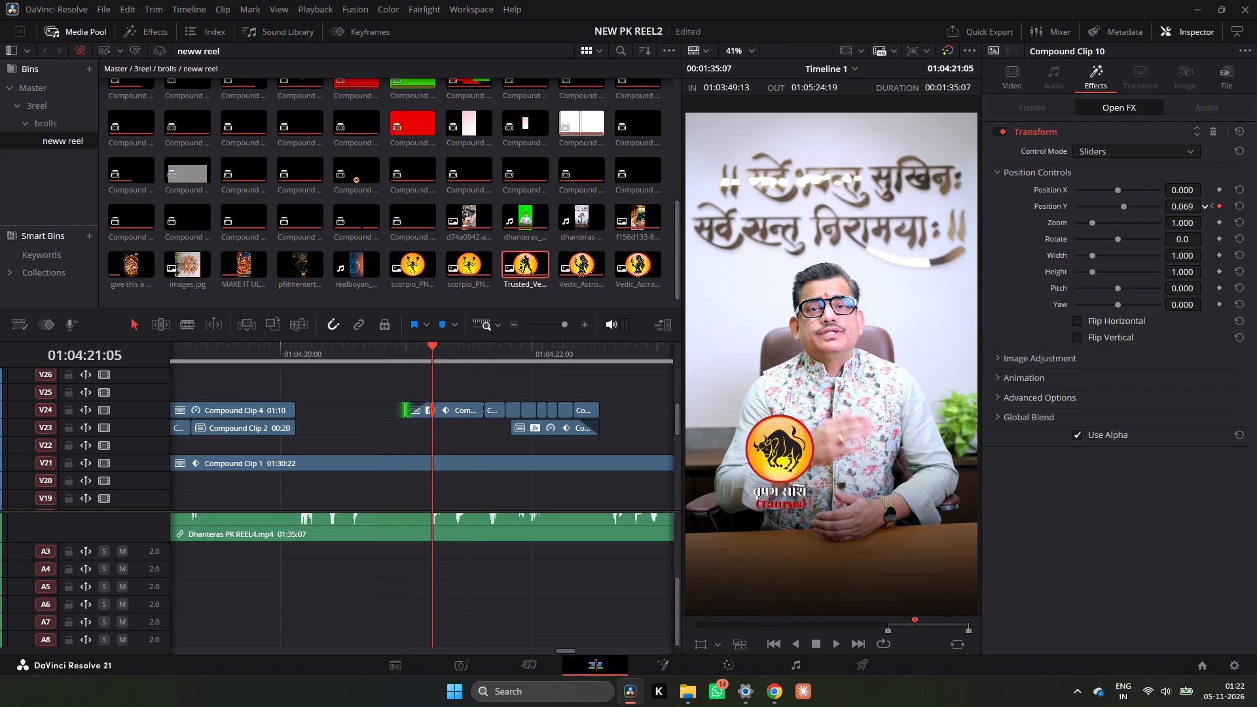
{"action": "left_click_drag", "start_coordinate": [1238, 304], "coordinate": [1192, 325]}
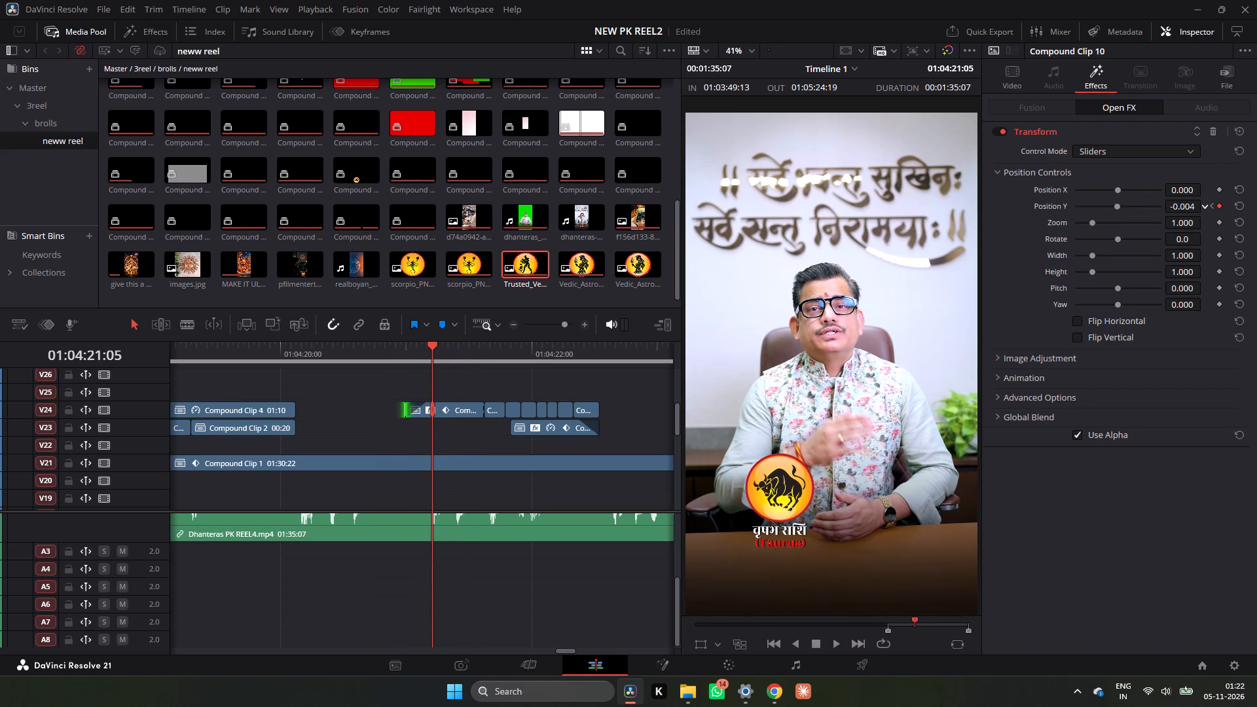
{"action": "left_click_drag", "start_coordinate": [1192, 325], "coordinate": [1191, 325]}
Play back the Taurus emblem's entrance repeatedly from around 01:04:21:00 to check the new vertical movement.
{"action": "left_click", "coordinate": [415, 357]}
{"action": "left_click", "coordinate": [412, 355]}
{"action": "key", "text": "space"}
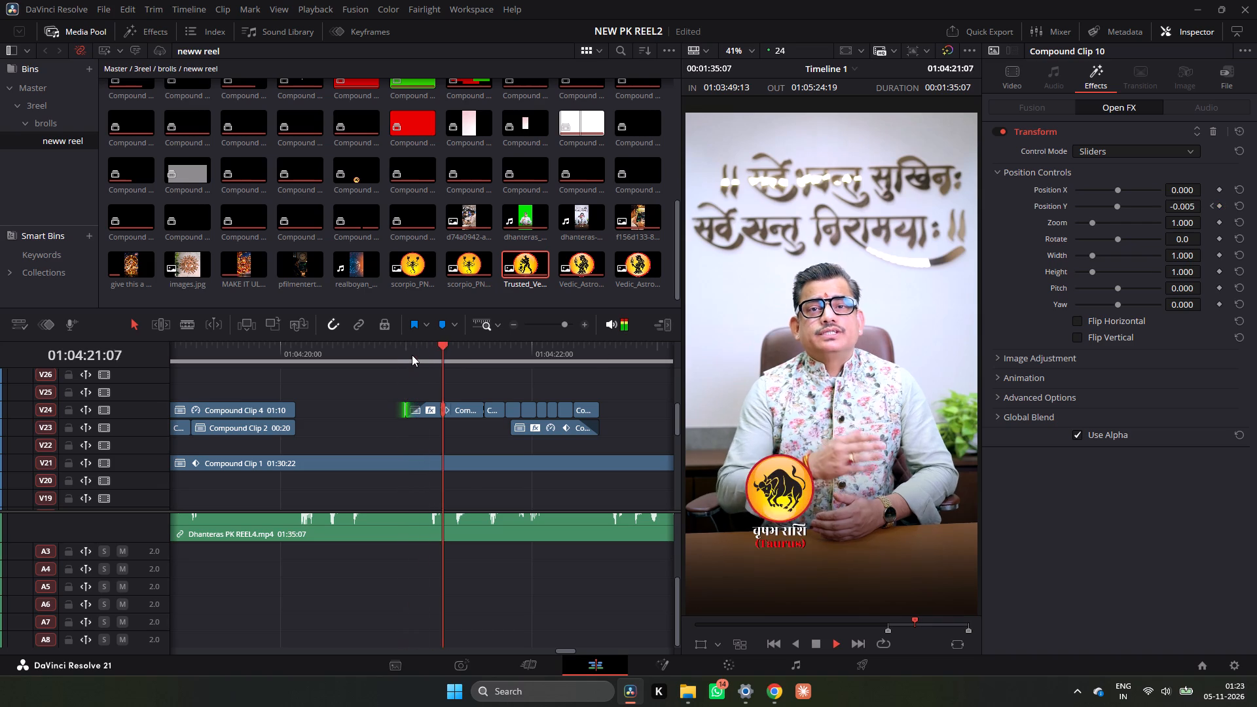
{"action": "left_click", "coordinate": [412, 355]}
{"action": "left_click", "coordinate": [412, 355]}
{"action": "left_click", "coordinate": [412, 355]}
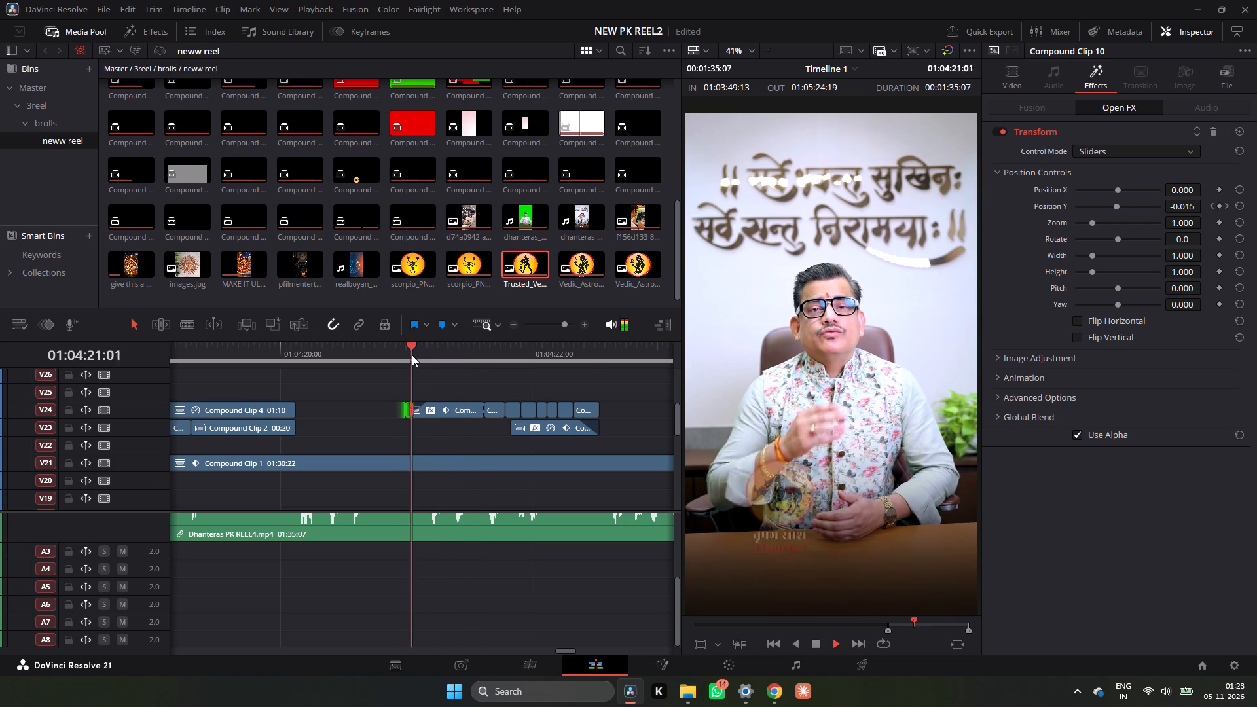
{"action": "key", "text": "space"}
{"action": "left_click", "coordinate": [398, 354]}
{"action": "key", "text": "space"}
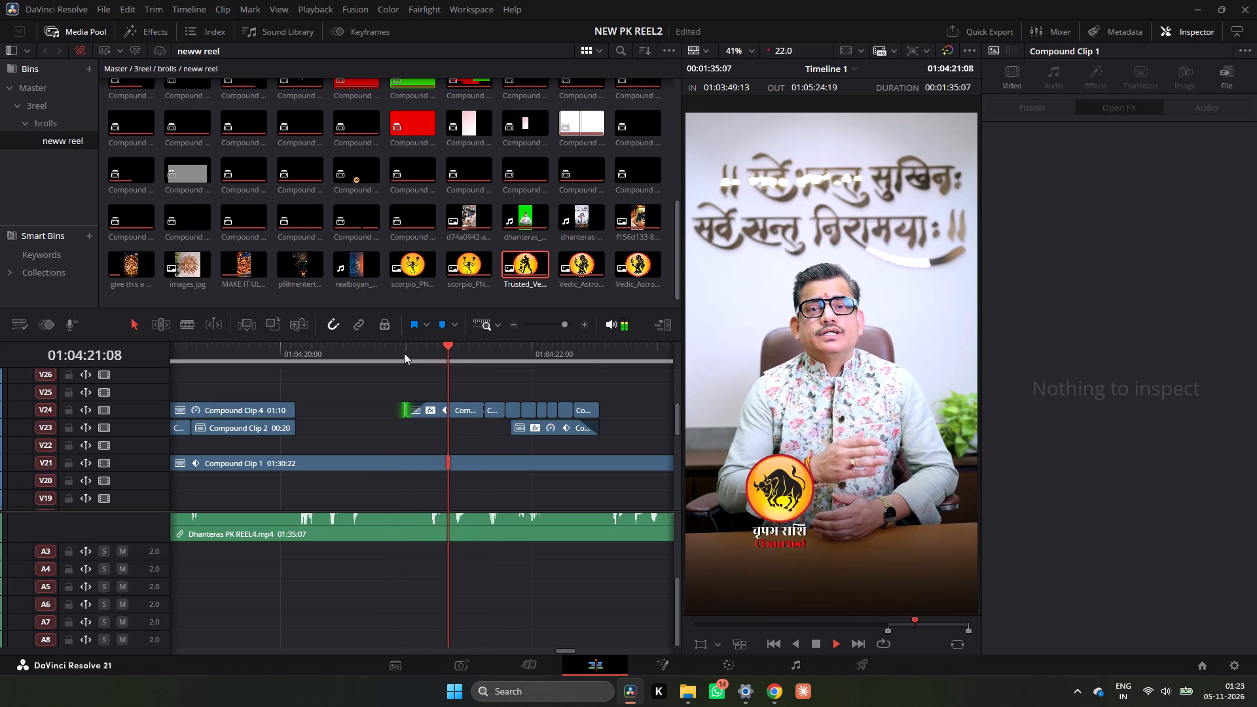
{"action": "key", "text": "space"}
{"action": "left_click", "coordinate": [404, 353]}
{"action": "key", "text": "space"}
{"action": "key", "text": "space"}
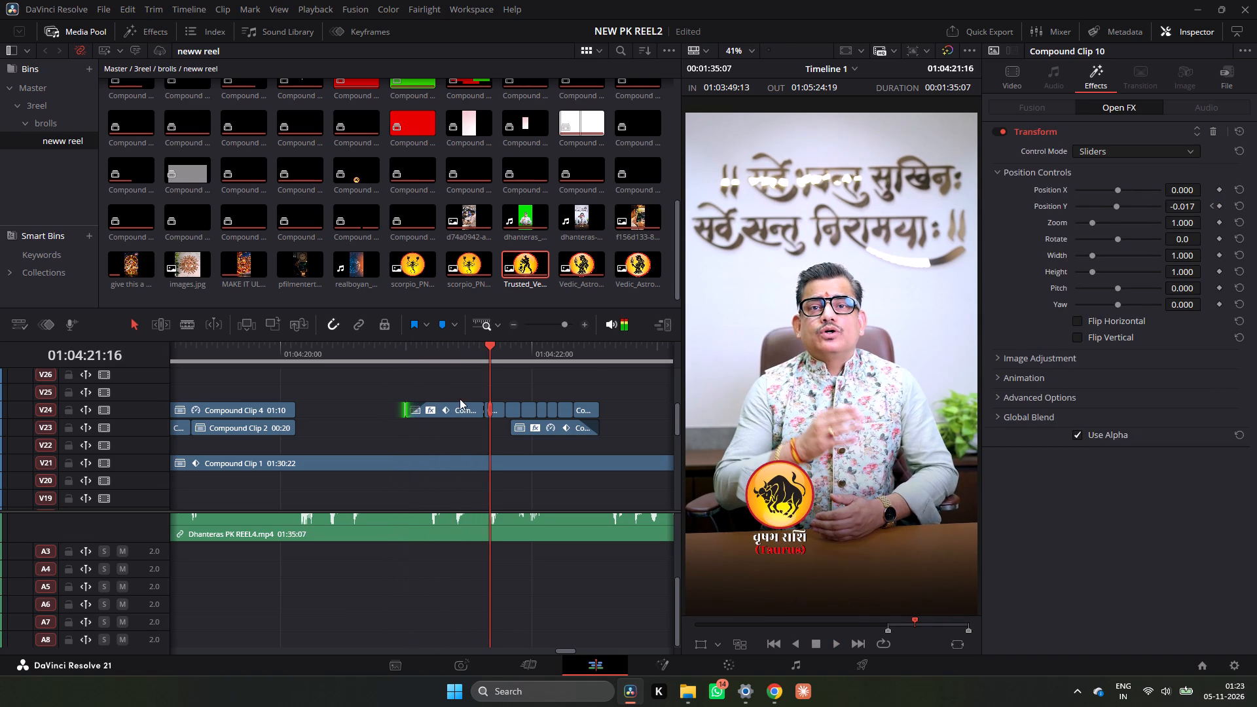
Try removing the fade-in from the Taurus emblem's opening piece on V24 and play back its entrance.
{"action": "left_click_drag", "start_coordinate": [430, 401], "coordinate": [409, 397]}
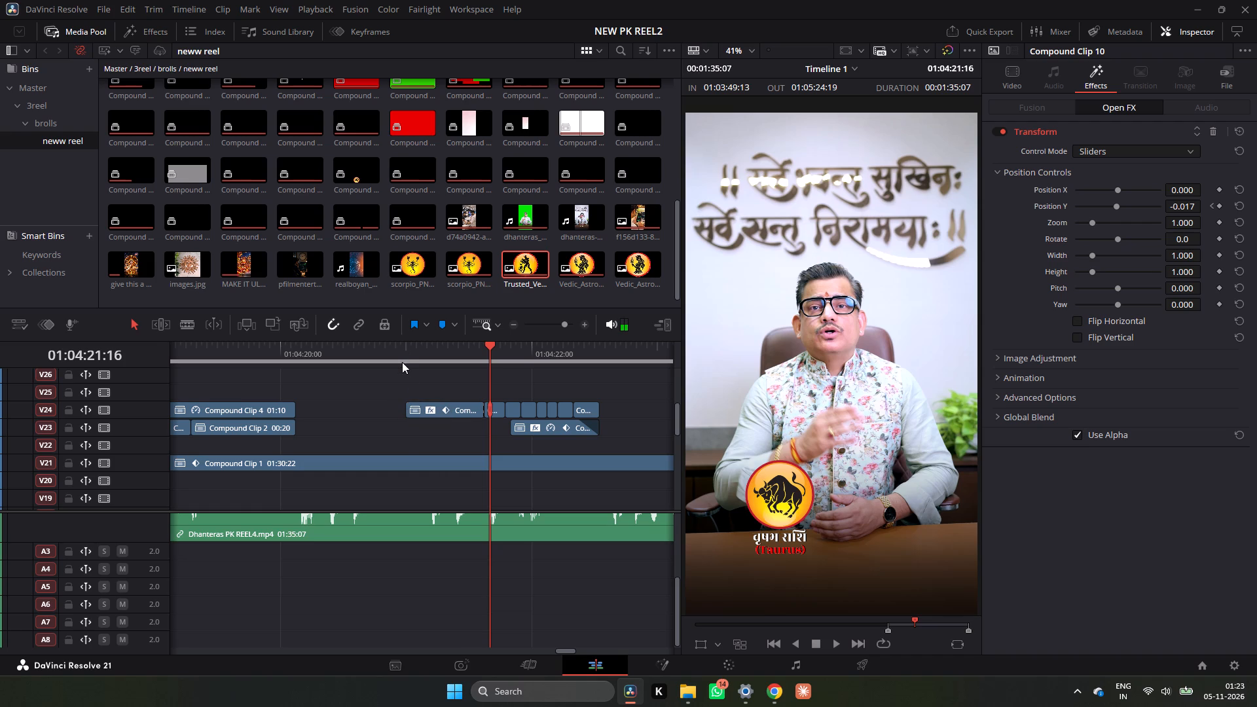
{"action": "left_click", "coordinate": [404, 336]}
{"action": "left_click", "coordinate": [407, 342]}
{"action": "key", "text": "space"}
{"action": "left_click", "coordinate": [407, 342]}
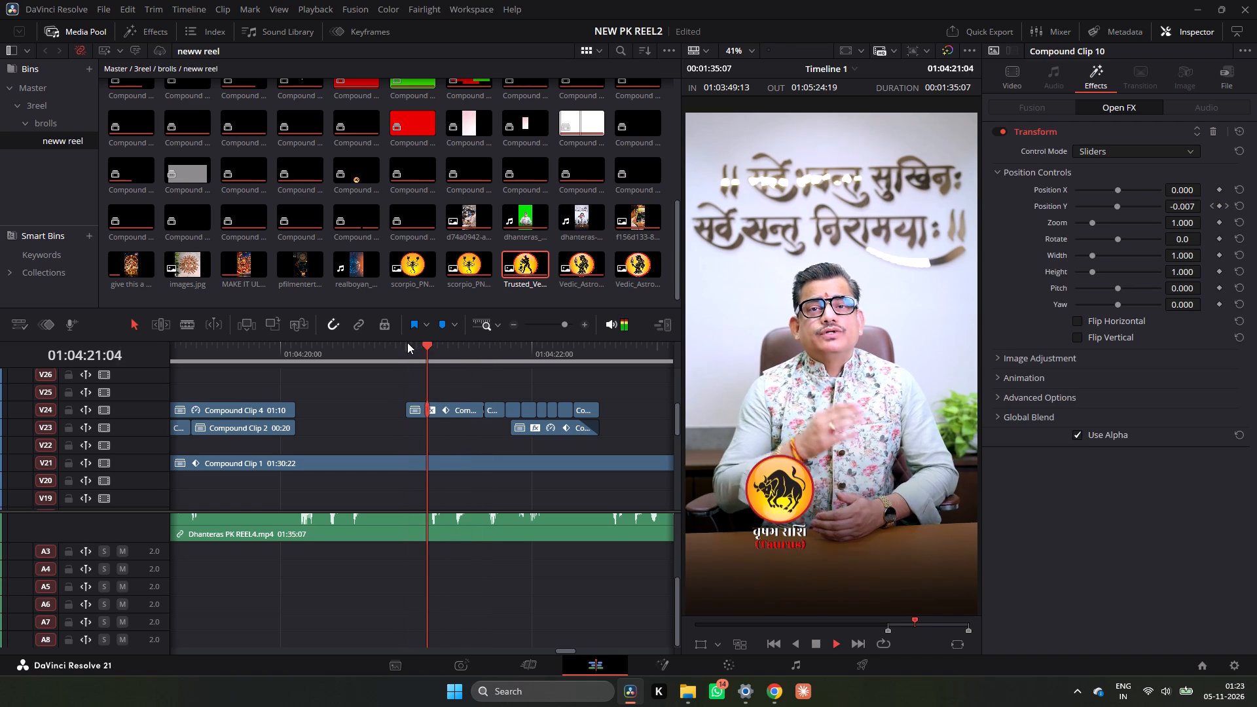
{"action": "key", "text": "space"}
Add a very short fade-in to the Taurus emblem's opening piece on V24 and replay the entrance from 01:04:21:00.
{"action": "left_click_drag", "start_coordinate": [407, 405], "coordinate": [419, 404]}
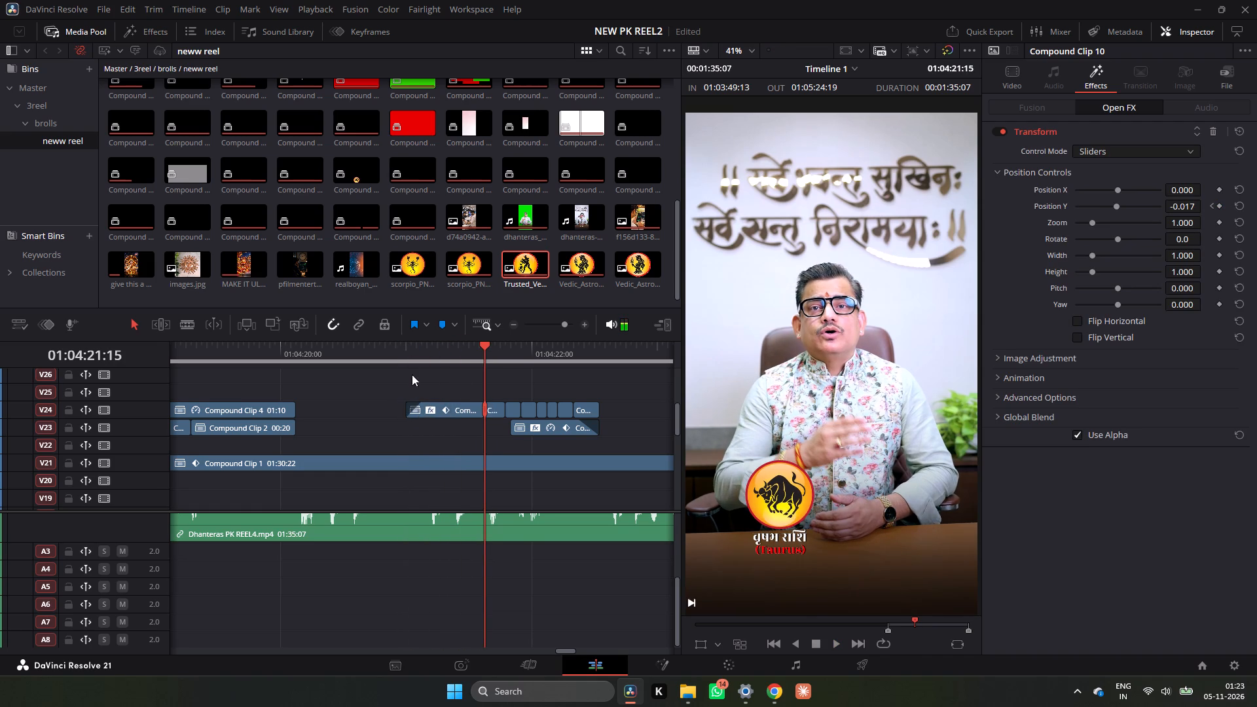
{"action": "left_click", "coordinate": [403, 357]}
{"action": "key", "text": "space"}
{"action": "left_click", "coordinate": [403, 355]}
{"action": "left_click", "coordinate": [403, 355]}
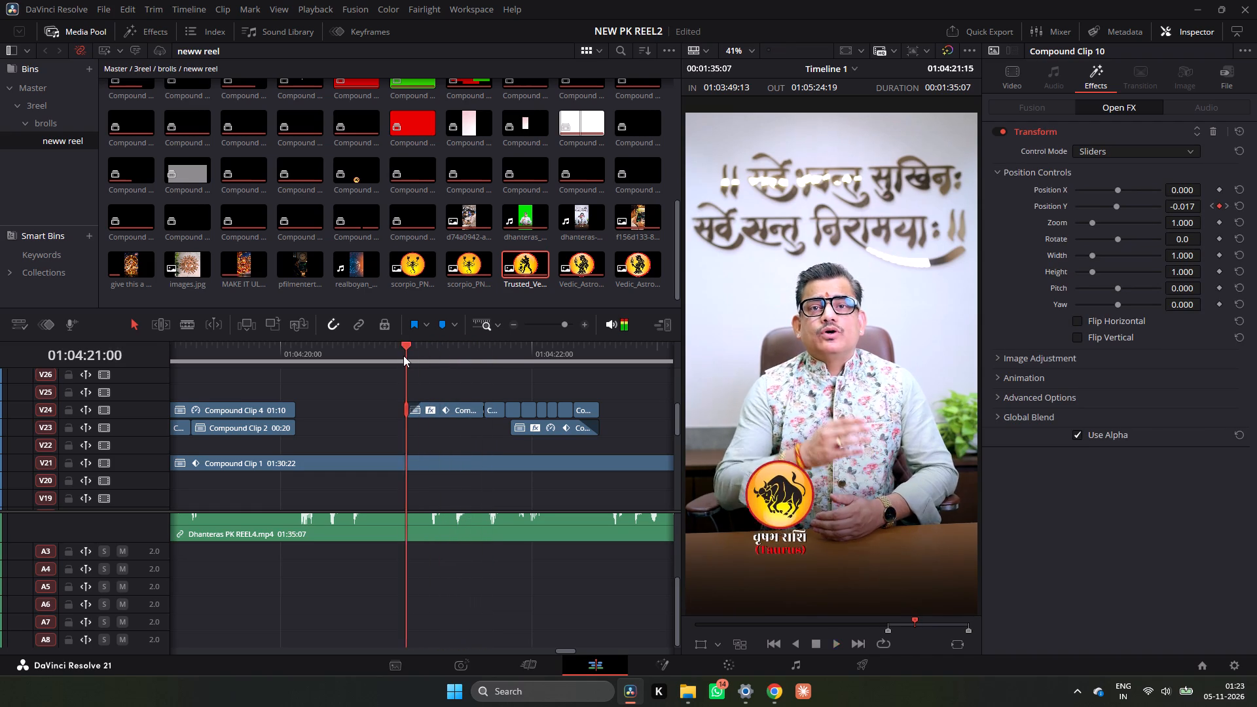
Play back the Taurus emblem's entrance and hold on V24 several times, from 01:04:21:00 and again from around 01:04:21:10.
{"action": "key", "text": "space"}
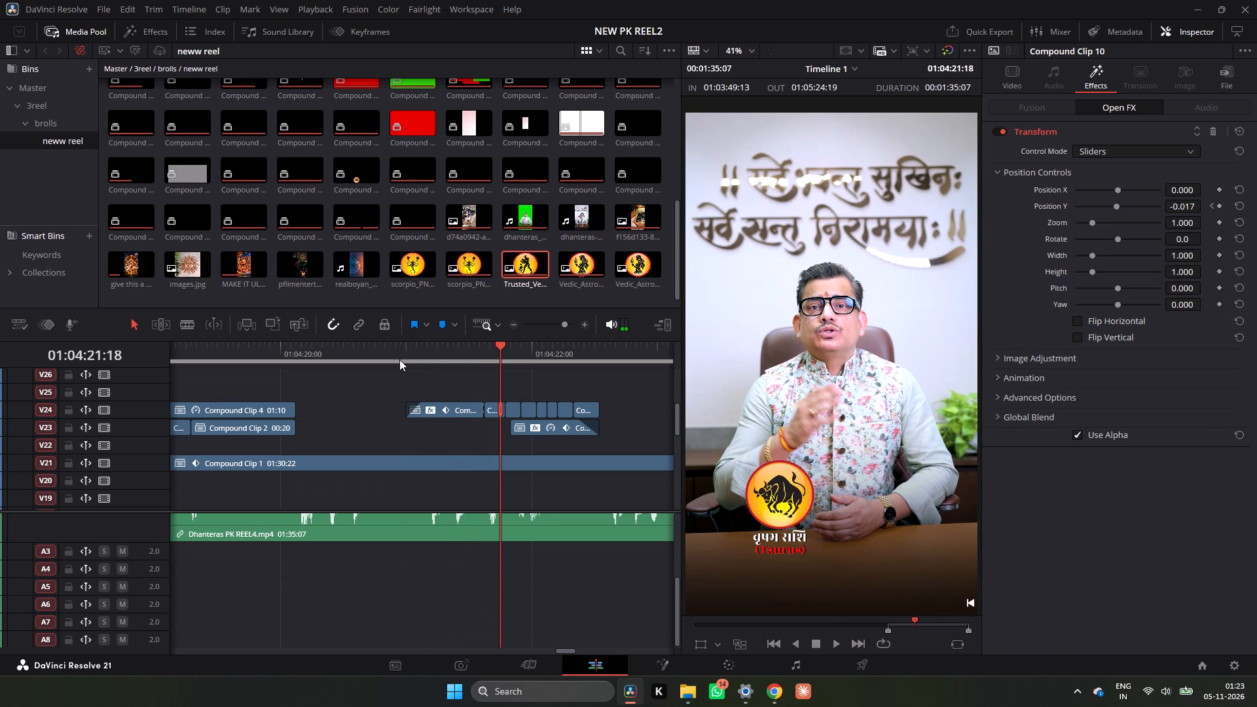
{"action": "key", "text": "space"}
{"action": "key", "text": "space"}
{"action": "left_click", "coordinate": [515, 357]}
{"action": "left_click", "coordinate": [478, 354]}
{"action": "left_click", "coordinate": [460, 354]}
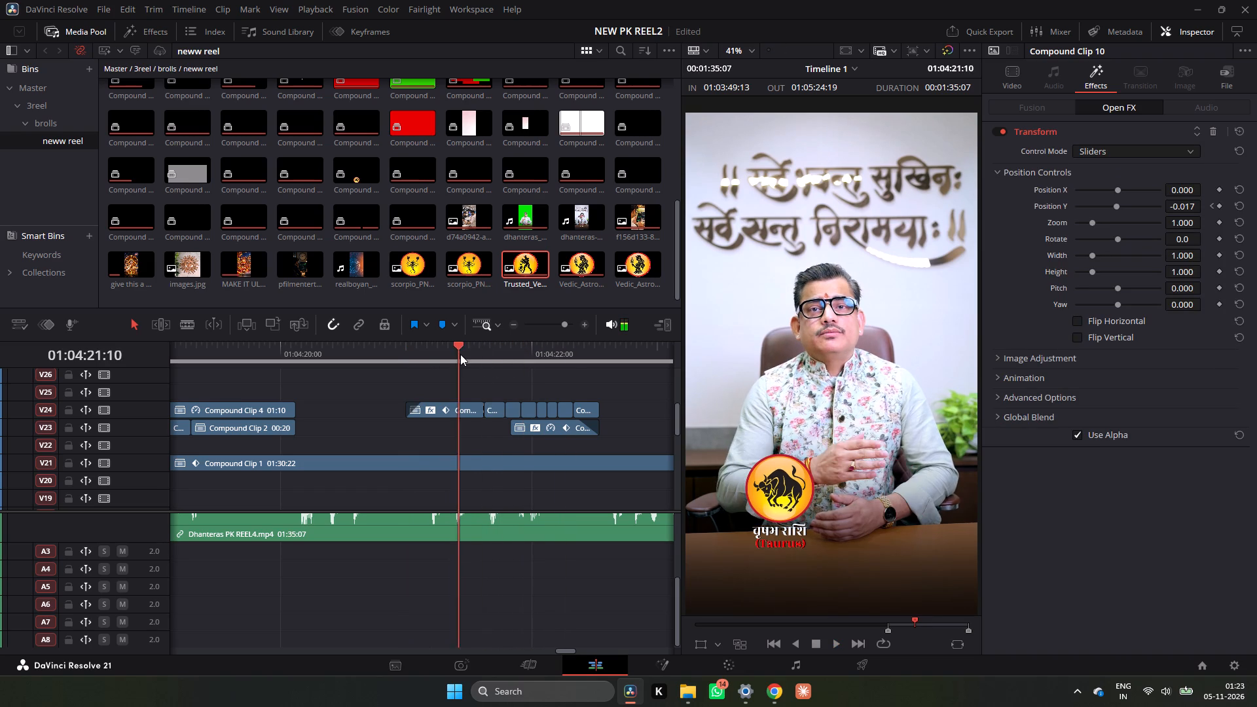
{"action": "key", "text": "space"}
{"action": "left_click", "coordinate": [460, 354]}
{"action": "key", "text": "space"}
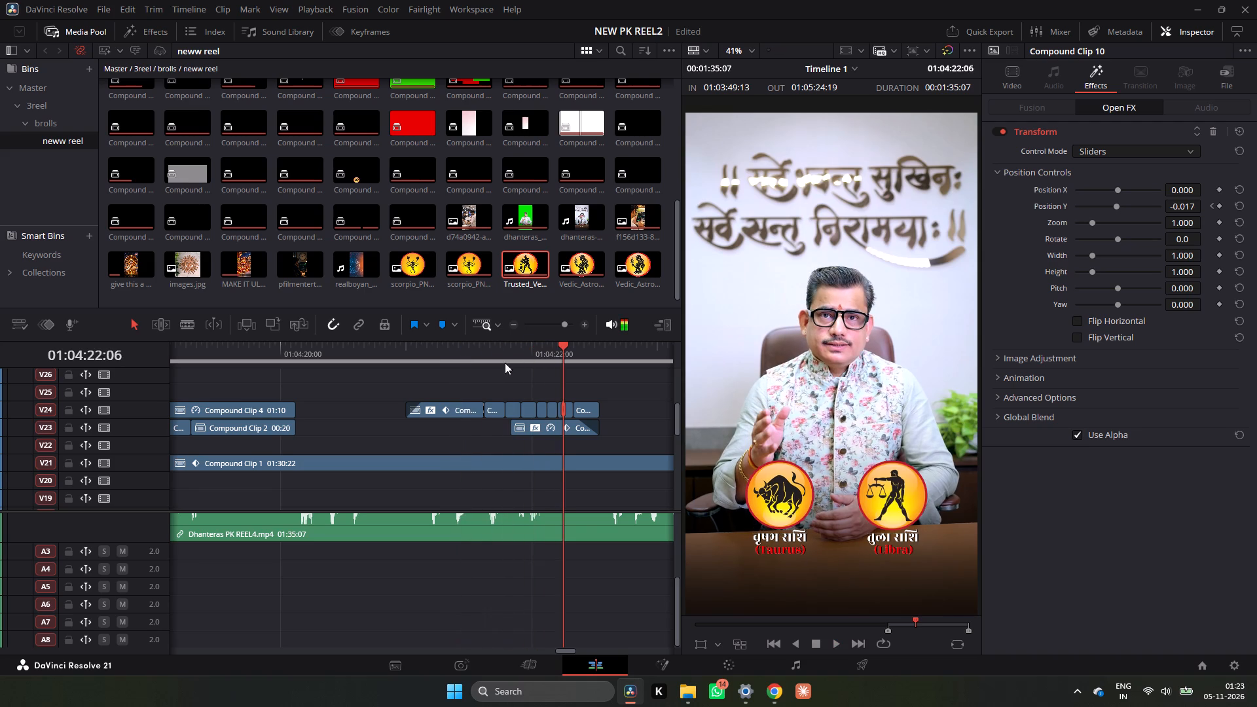
Delete all the short repeated Taurus pieces on V24 that follow the emblem's opening piece.
{"action": "left_click_drag", "start_coordinate": [612, 388], "coordinate": [490, 409]}
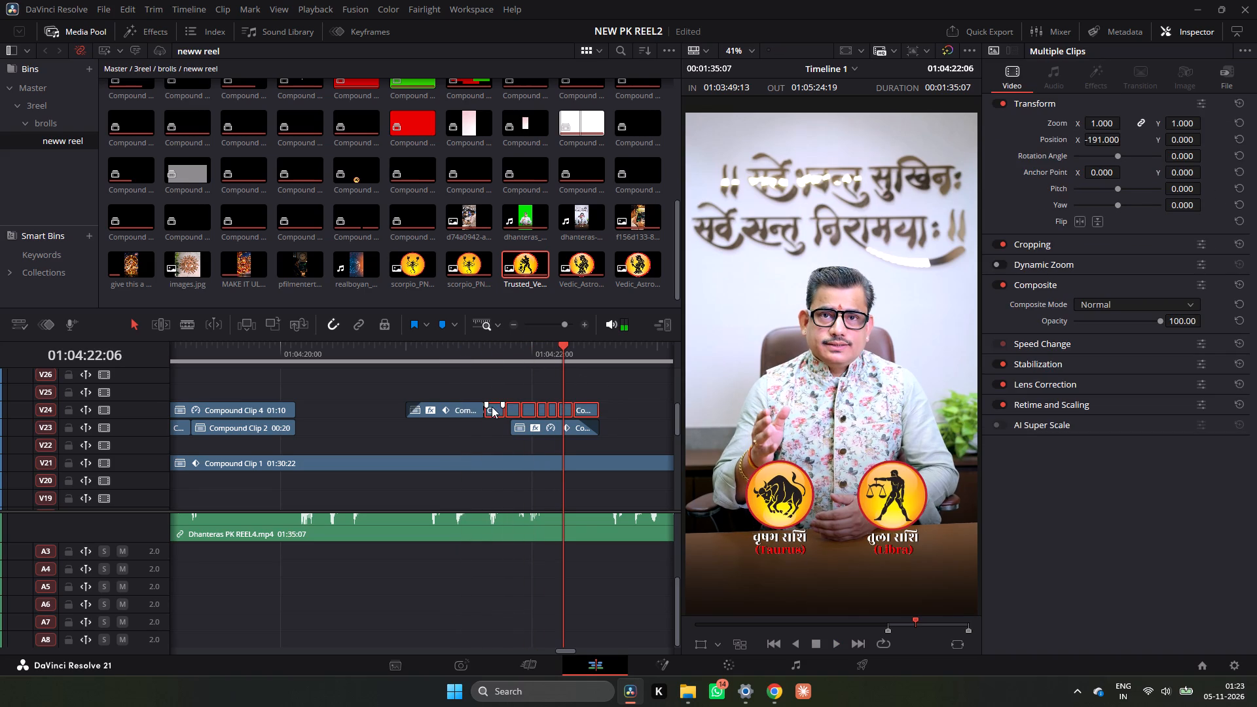
{"action": "key", "text": "BackSpace"}
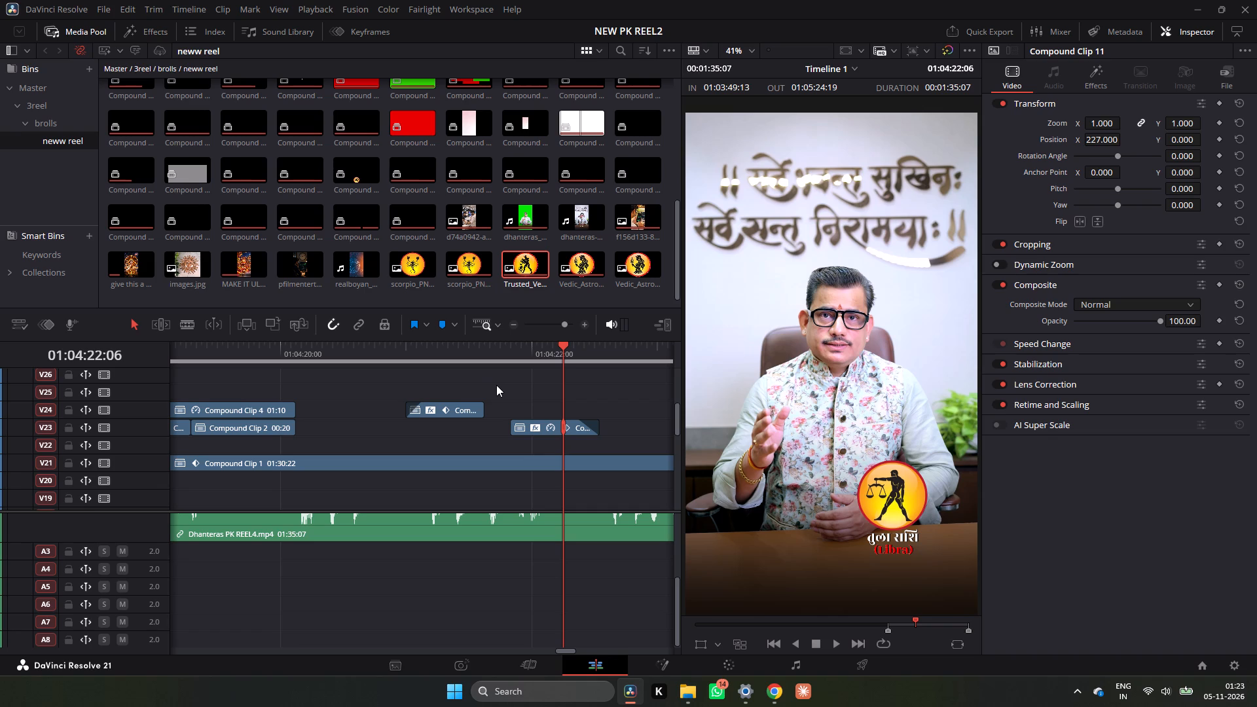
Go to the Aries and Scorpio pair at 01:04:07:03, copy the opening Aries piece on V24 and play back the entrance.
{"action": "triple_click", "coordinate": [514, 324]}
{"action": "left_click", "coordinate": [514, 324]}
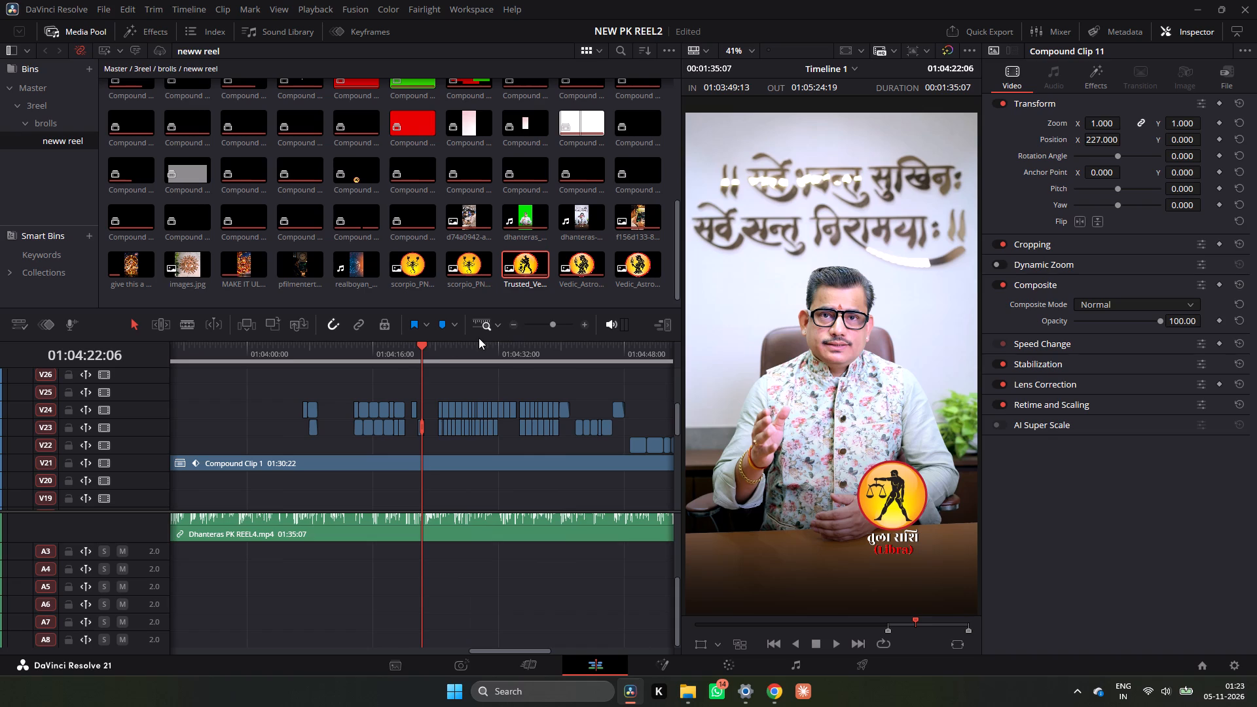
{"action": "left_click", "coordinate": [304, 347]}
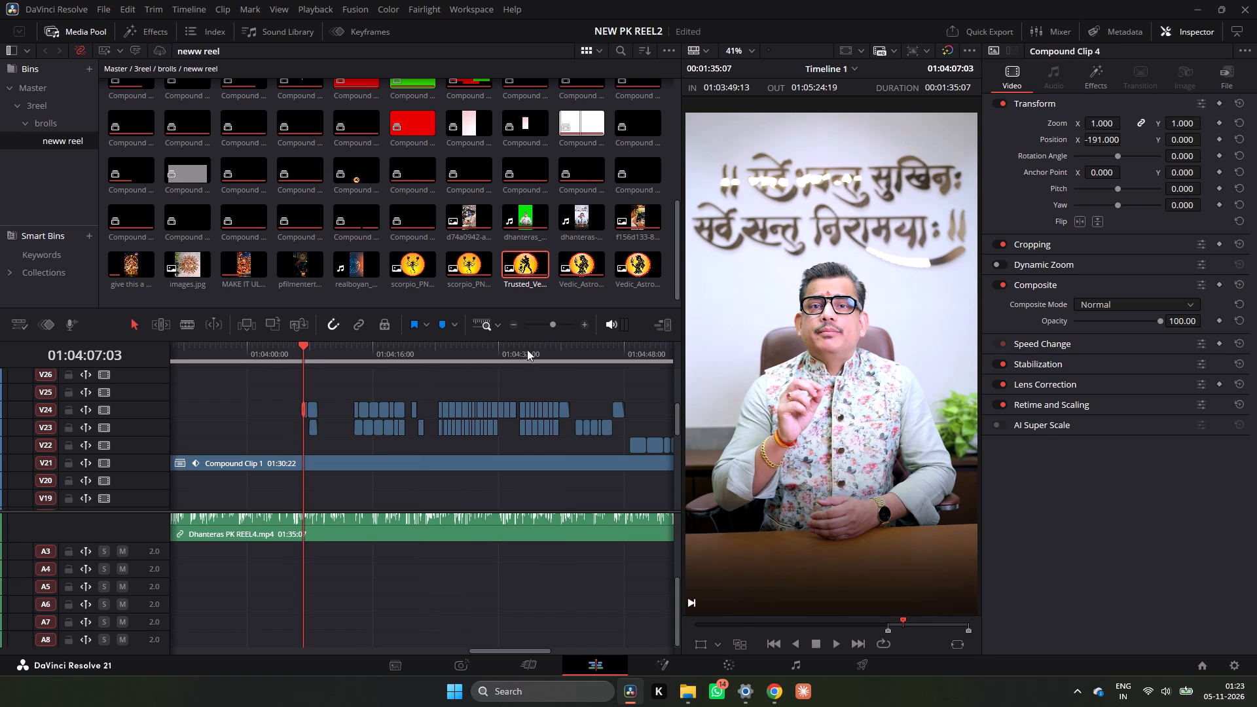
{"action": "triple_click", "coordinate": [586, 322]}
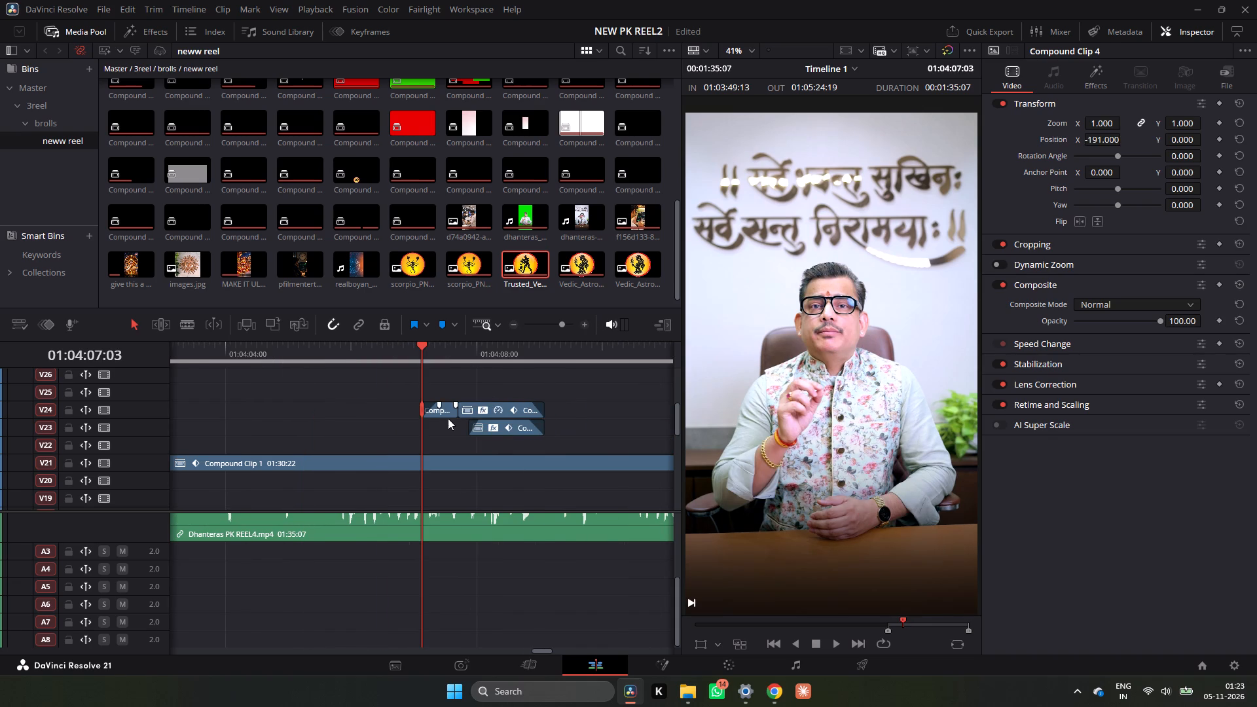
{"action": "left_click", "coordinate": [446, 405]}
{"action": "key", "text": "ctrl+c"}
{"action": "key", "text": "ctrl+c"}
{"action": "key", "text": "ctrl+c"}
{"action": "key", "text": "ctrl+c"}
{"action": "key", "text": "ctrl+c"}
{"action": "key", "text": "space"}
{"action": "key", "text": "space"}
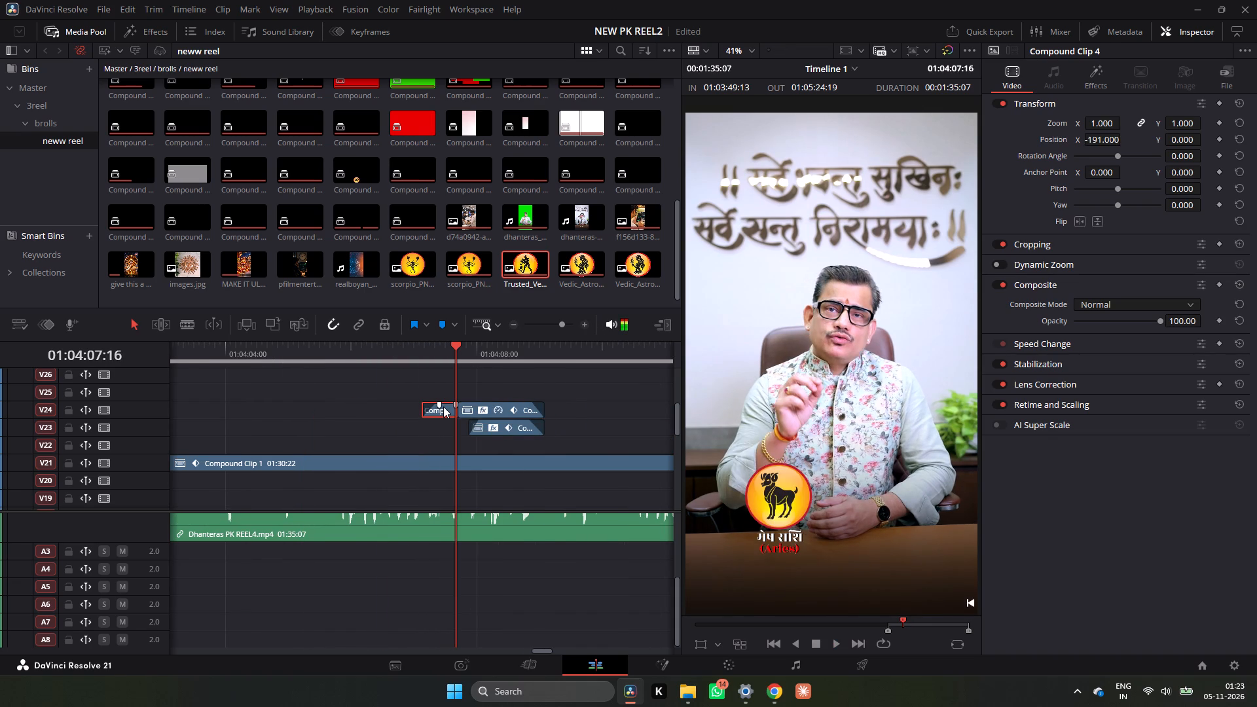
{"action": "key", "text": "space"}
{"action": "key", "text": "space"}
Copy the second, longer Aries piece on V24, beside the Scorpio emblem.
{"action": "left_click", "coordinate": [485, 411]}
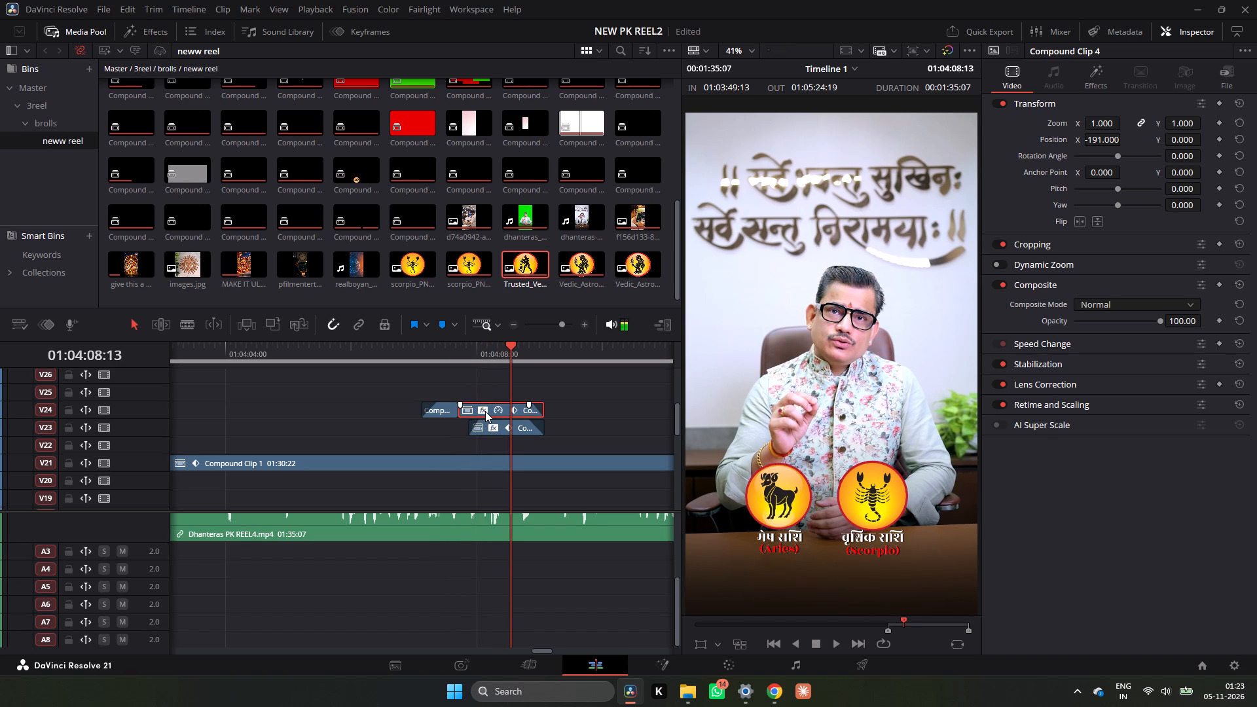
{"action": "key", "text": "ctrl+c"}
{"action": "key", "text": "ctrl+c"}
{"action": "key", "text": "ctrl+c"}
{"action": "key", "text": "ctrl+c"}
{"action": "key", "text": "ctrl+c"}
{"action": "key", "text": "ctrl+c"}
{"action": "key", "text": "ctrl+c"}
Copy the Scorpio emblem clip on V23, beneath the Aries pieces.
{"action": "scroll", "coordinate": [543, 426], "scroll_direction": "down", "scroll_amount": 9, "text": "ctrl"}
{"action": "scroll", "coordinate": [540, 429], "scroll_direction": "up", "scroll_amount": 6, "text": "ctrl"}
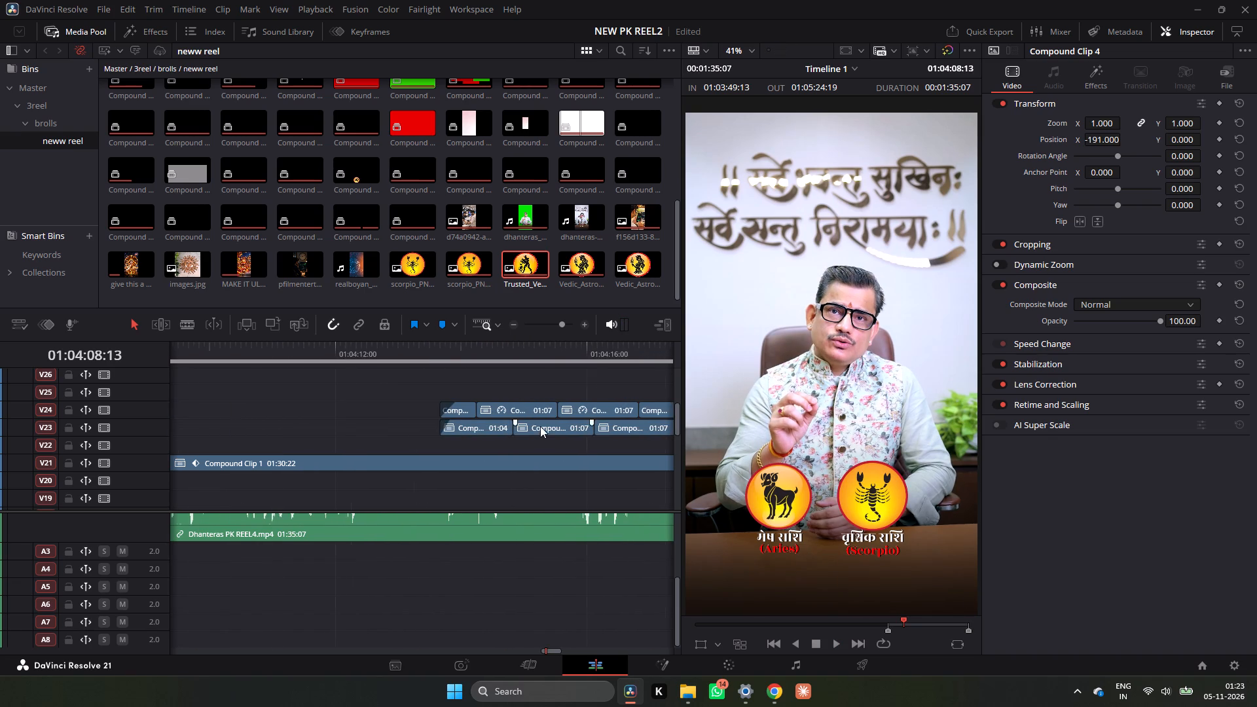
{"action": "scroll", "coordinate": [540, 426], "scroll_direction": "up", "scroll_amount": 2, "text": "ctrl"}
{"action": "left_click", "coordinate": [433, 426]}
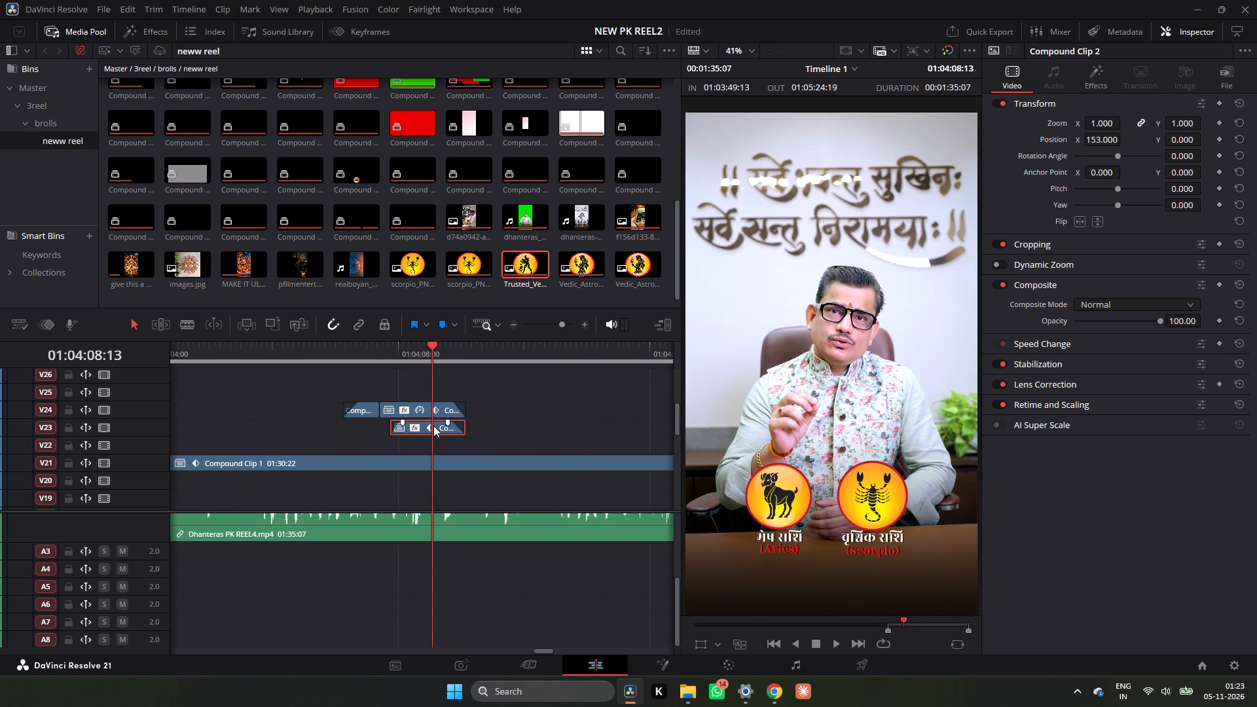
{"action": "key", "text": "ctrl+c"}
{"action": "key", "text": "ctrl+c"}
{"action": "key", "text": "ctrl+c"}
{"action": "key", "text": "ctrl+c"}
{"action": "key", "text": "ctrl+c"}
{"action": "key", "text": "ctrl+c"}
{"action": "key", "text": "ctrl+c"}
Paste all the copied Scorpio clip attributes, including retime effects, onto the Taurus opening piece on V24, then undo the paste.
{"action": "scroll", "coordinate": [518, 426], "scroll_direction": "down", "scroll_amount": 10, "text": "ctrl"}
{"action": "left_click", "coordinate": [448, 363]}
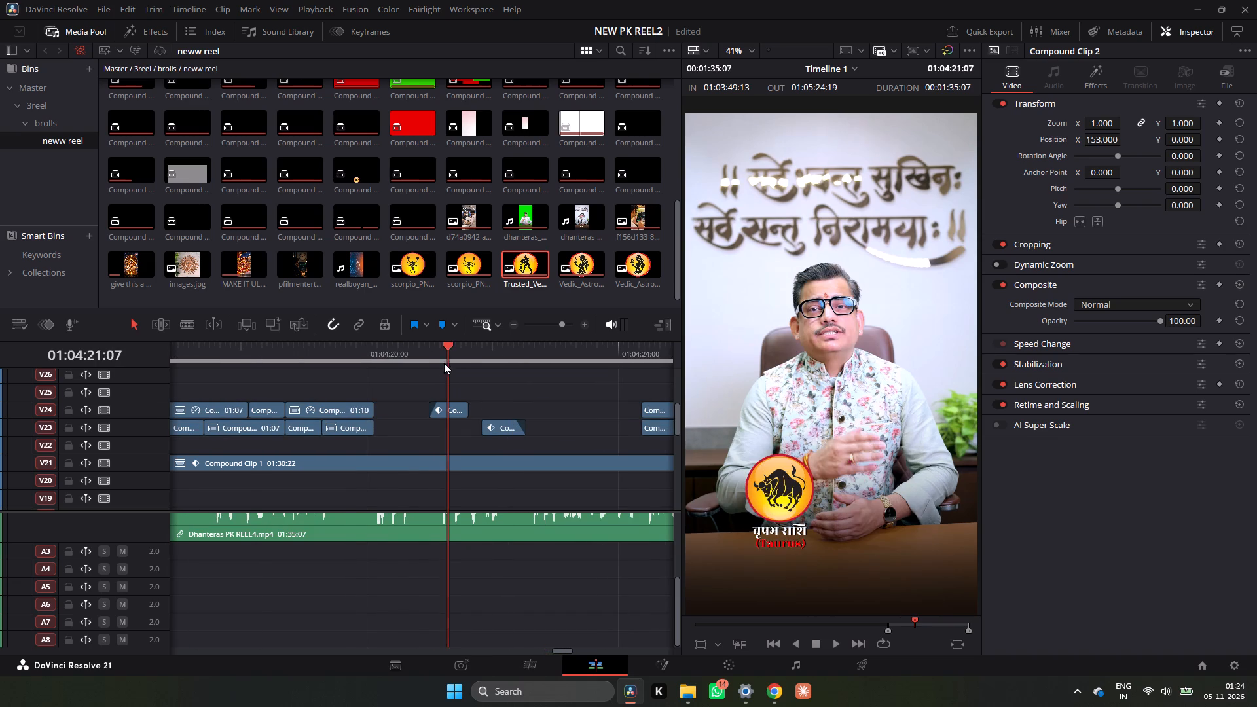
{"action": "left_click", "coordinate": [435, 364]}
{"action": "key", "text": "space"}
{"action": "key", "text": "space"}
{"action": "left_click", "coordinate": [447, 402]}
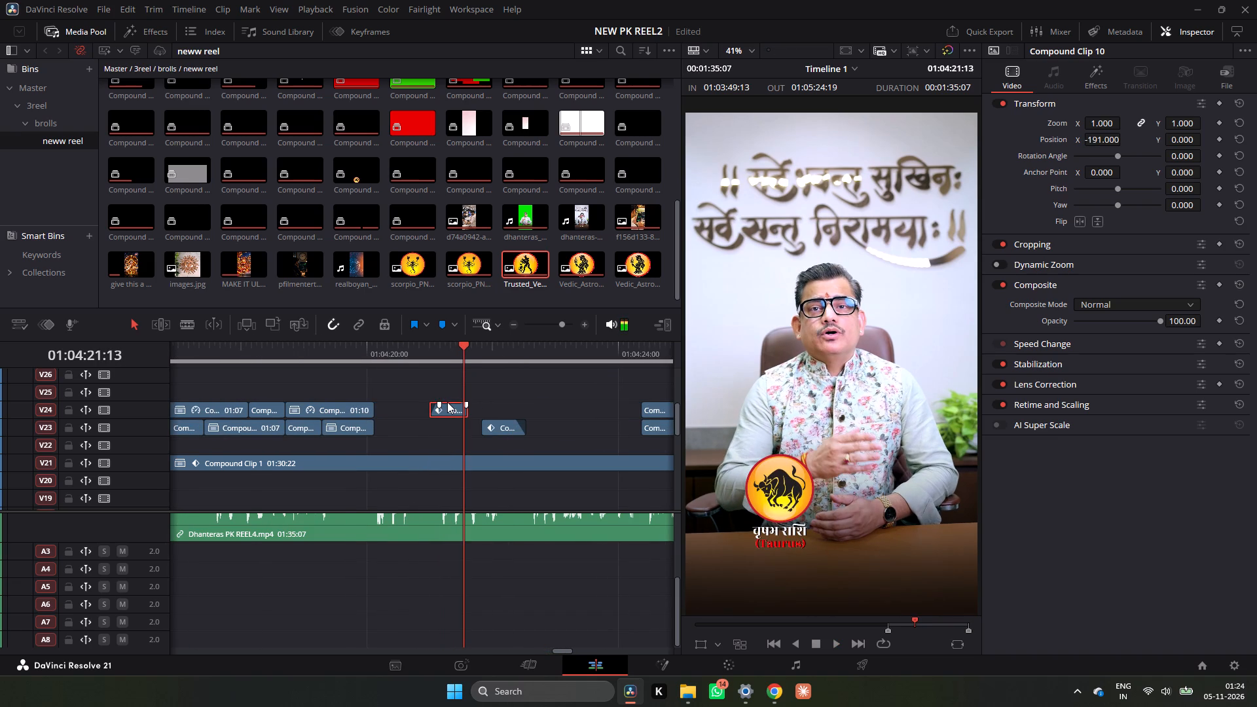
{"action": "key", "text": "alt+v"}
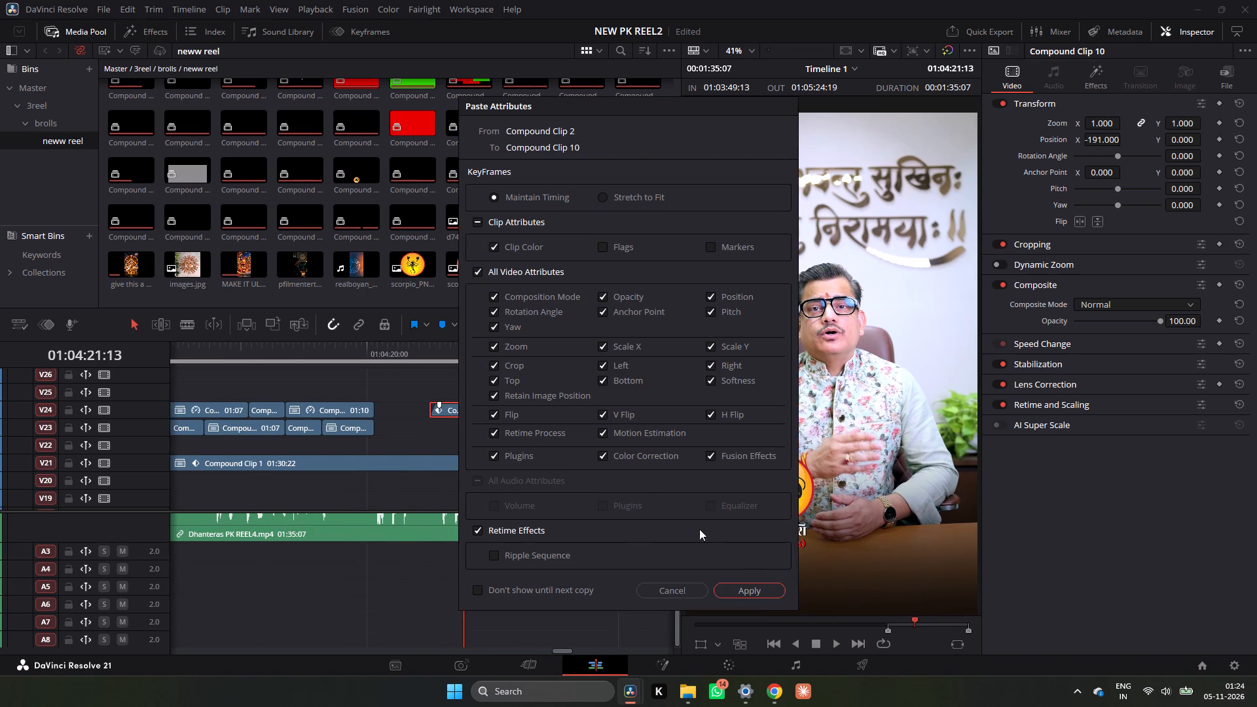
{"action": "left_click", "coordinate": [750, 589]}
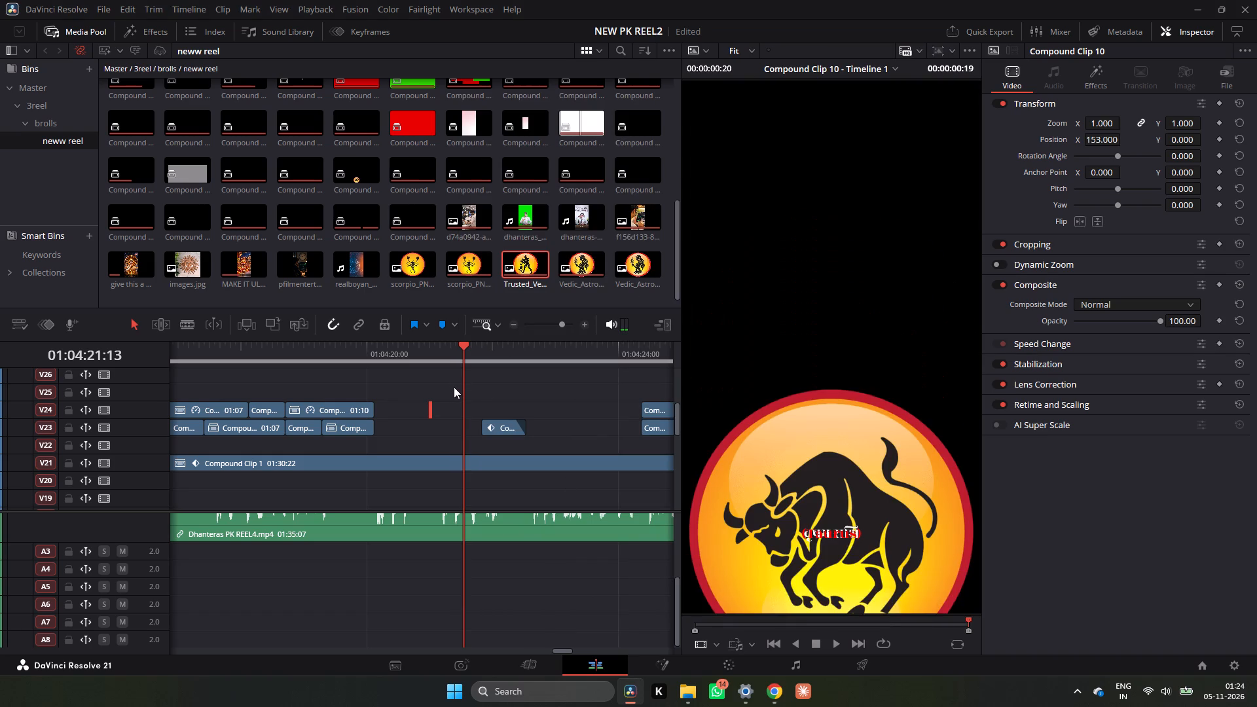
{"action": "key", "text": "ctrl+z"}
Play back the Taurus emblem's entrance repeatedly from around 01:04:21:00 to check its movement.
{"action": "left_click", "coordinate": [435, 357]}
{"action": "key", "text": "space"}
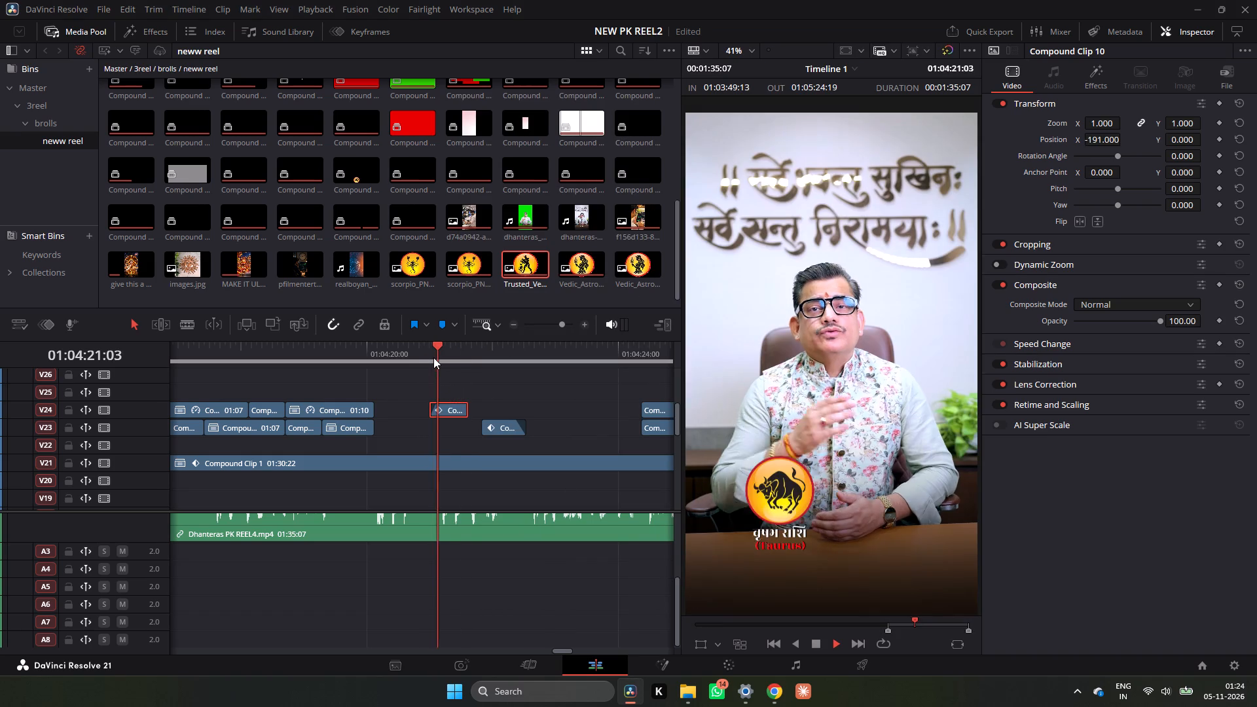
{"action": "left_click", "coordinate": [433, 359]}
{"action": "key", "text": "space"}
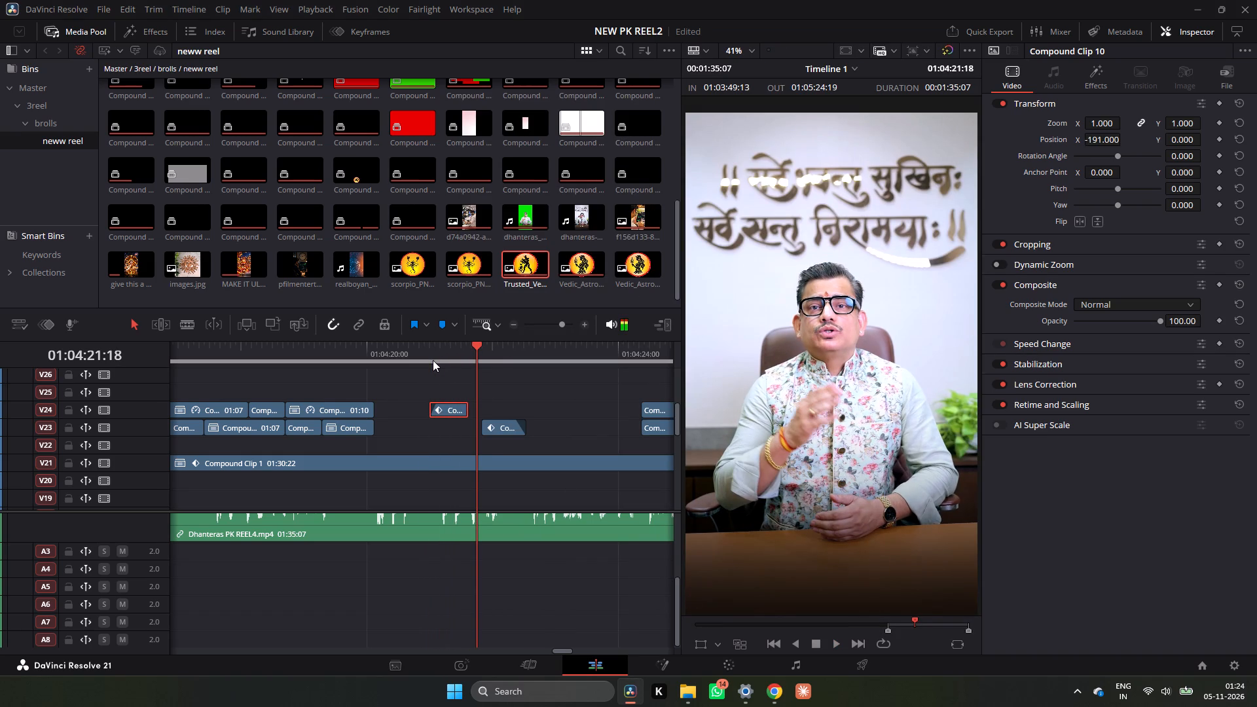
{"action": "key", "text": "space"}
{"action": "key", "text": "space"}
{"action": "left_click", "coordinate": [428, 348]}
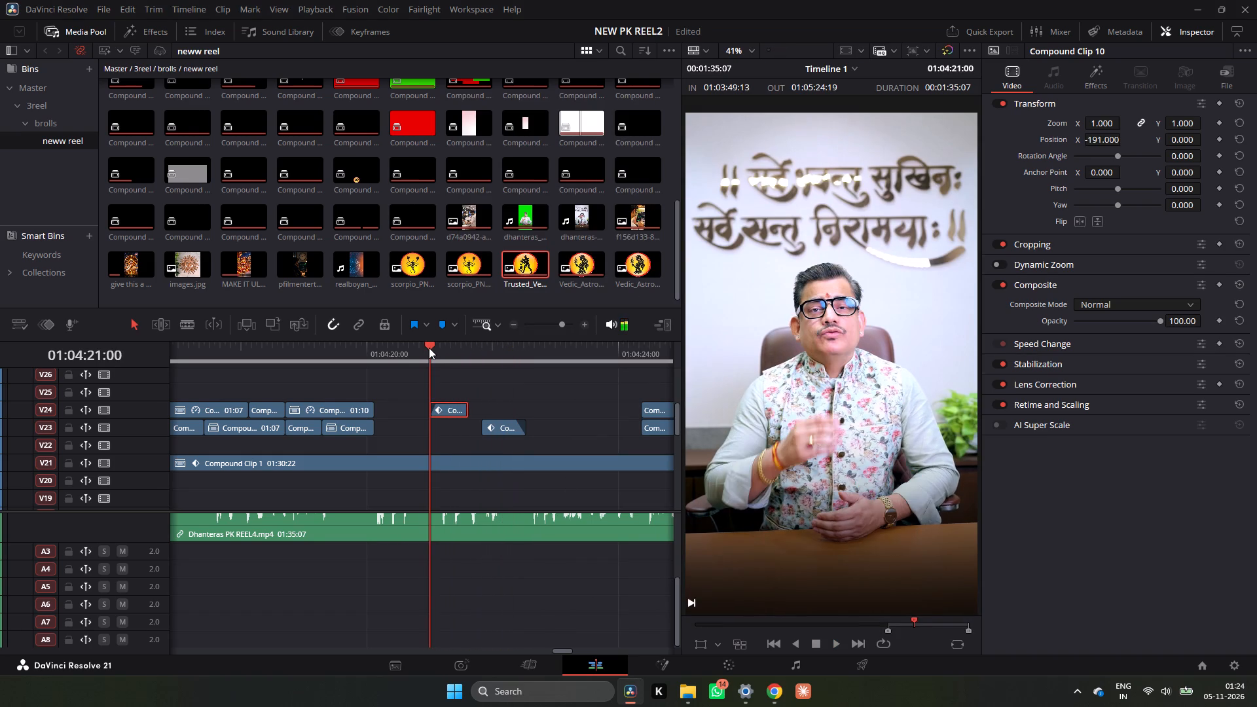
{"action": "key", "text": "space"}
{"action": "key", "text": "space"}
{"action": "left_click", "coordinate": [433, 344]}
{"action": "key", "text": "space"}
{"action": "key", "text": "space"}
{"action": "key", "text": "space"}
{"action": "key", "text": "space"}
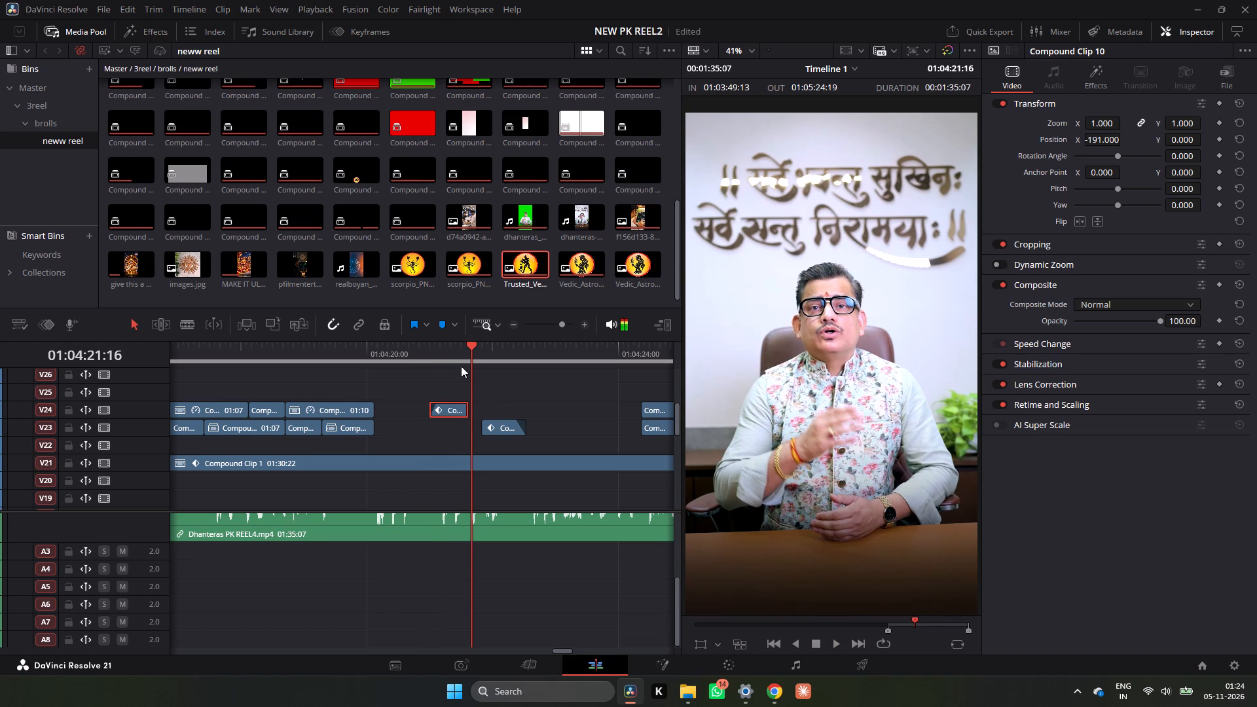
Find where the Taurus entrance settles and split its V24 piece at 01:04:21:09.
{"action": "left_click_drag", "start_coordinate": [460, 354], "coordinate": [451, 353]}
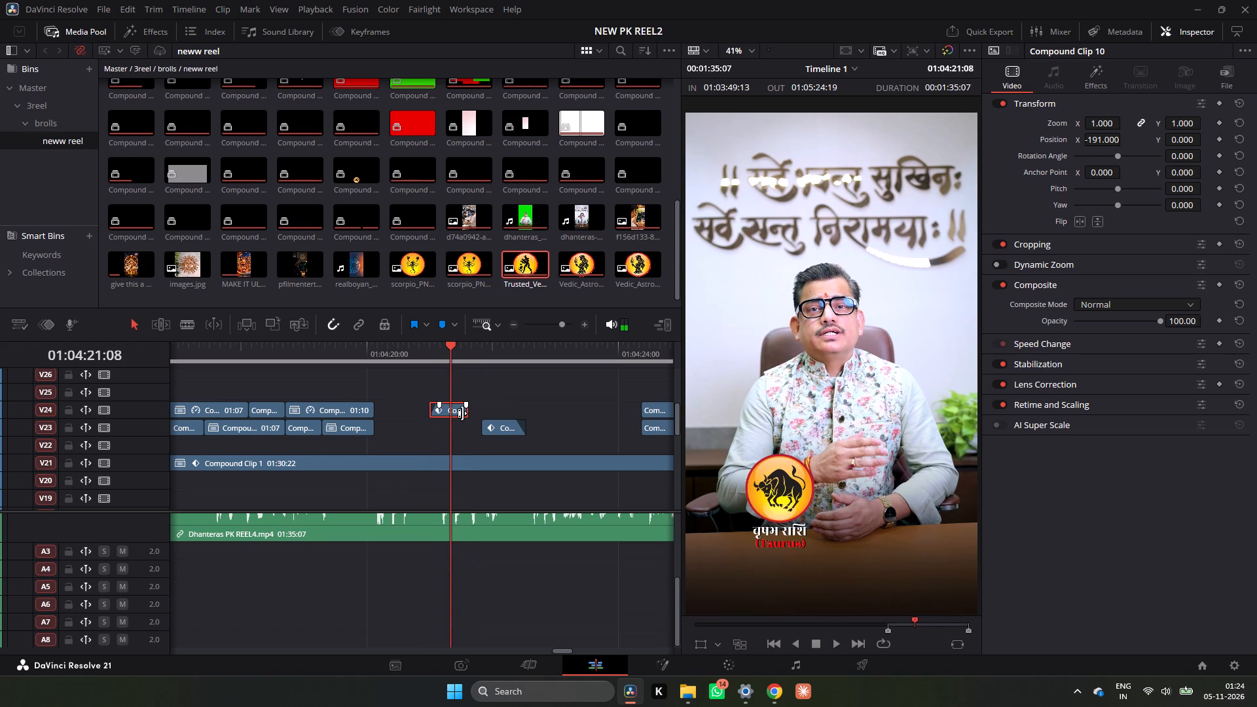
{"action": "key", "text": "space"}
{"action": "key", "text": "space"}
{"action": "left_click_drag", "start_coordinate": [462, 358], "coordinate": [454, 359]}
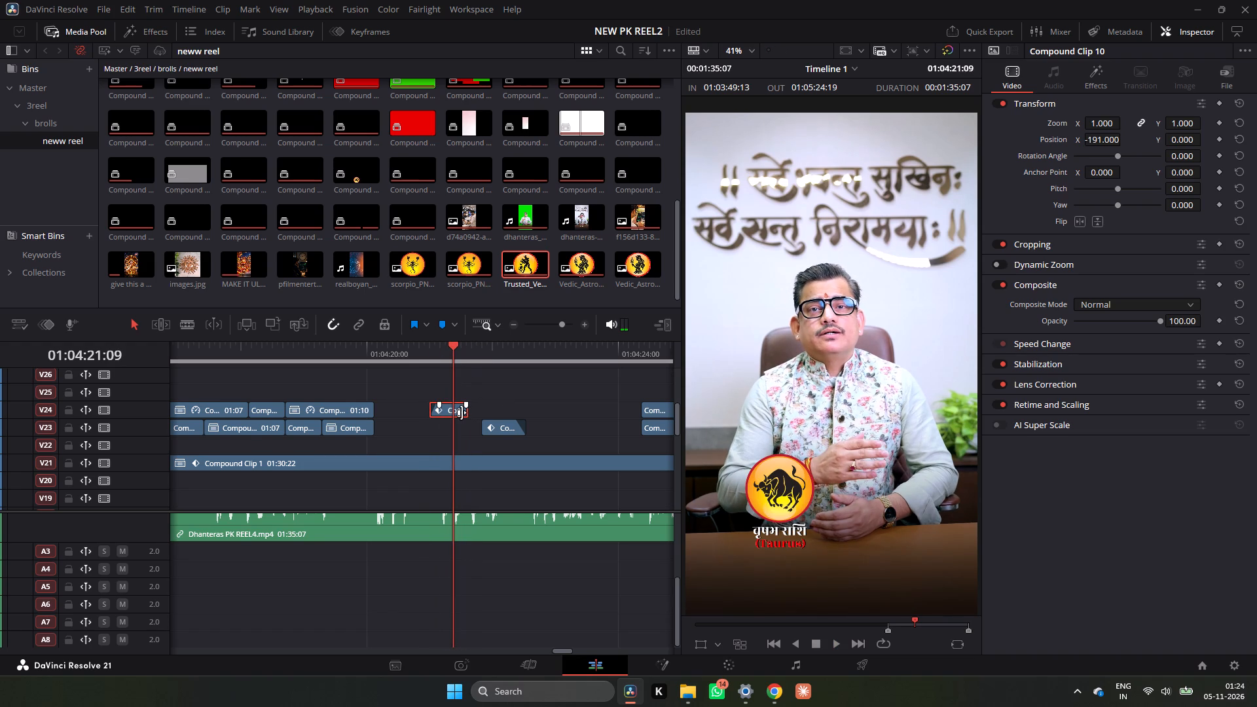
{"action": "left_click", "coordinate": [462, 412]}
{"action": "double_click", "coordinate": [578, 325]}
{"action": "left_click", "coordinate": [446, 411]}
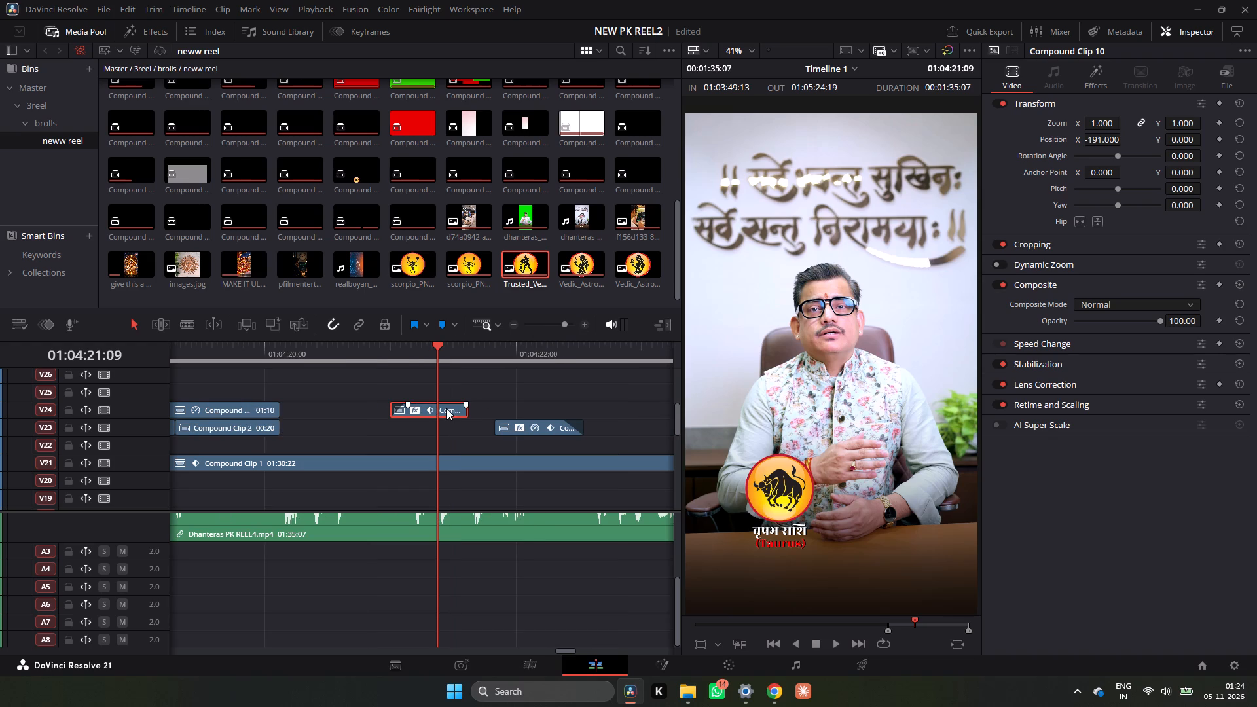
{"action": "key", "text": "ctrl+b"}
Duplicate the trailing Taurus piece three times along V24 and extend the last copy to the end of the Libra clip.
{"action": "left_click", "coordinate": [450, 412]}
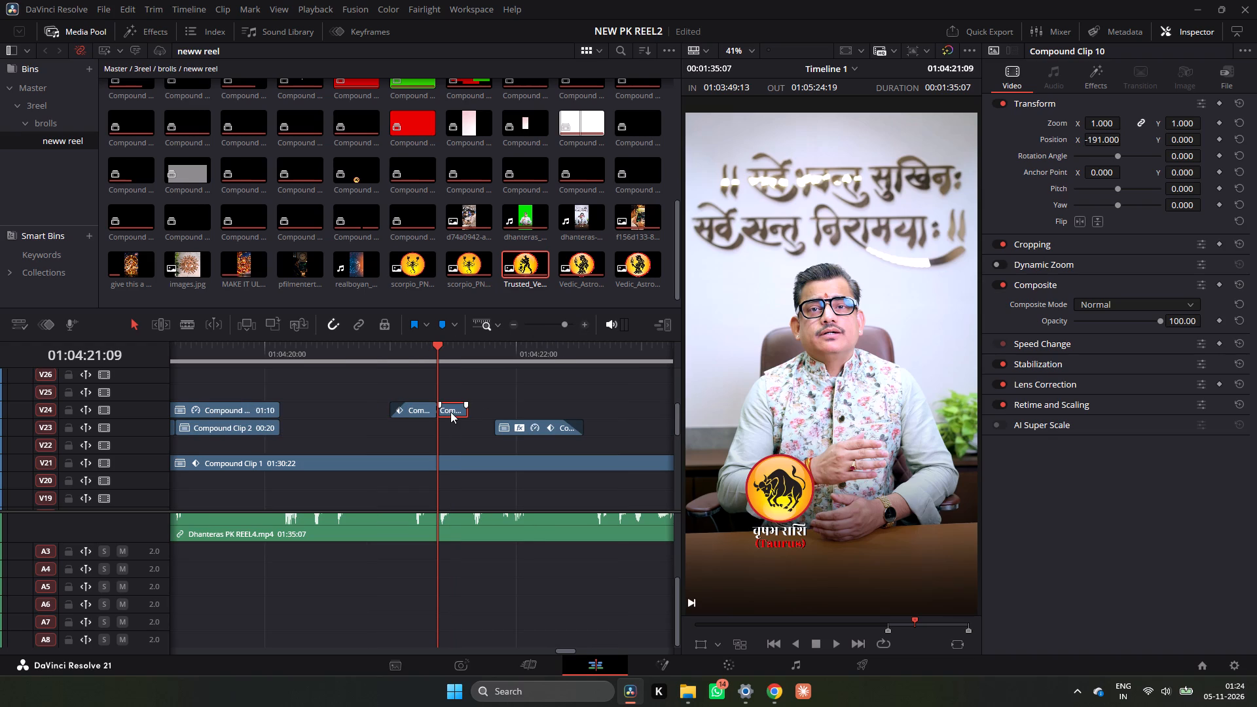
{"action": "left_click_drag", "start_coordinate": [450, 411], "coordinate": [481, 409], "text": "alt"}
{"action": "left_click_drag", "start_coordinate": [481, 409], "coordinate": [519, 412], "text": "alt"}
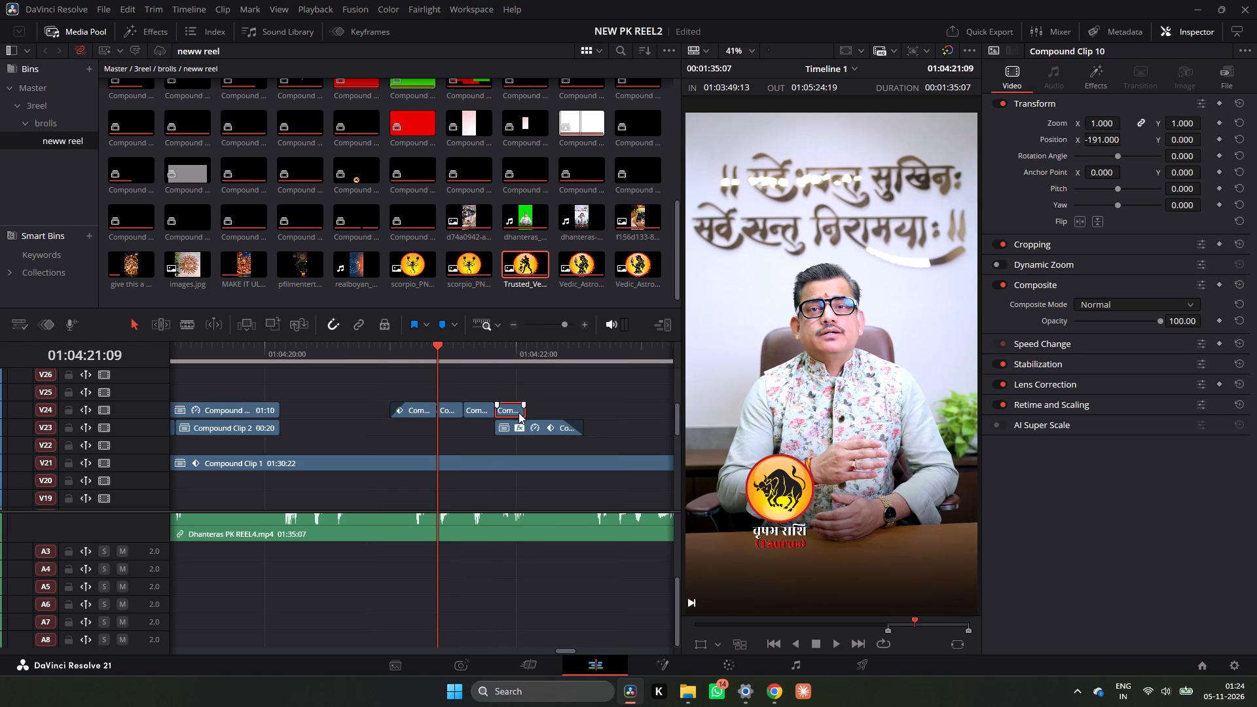
{"action": "left_click_drag", "start_coordinate": [519, 412], "coordinate": [542, 412], "text": "alt"}
{"action": "left_click_drag", "start_coordinate": [542, 412], "coordinate": [587, 413], "text": "alt"}
Play back the rebuilt Taurus and Libra pair from the Taurus entrance through to the exit.
{"action": "left_click", "coordinate": [494, 366]}
{"action": "key", "text": "space"}
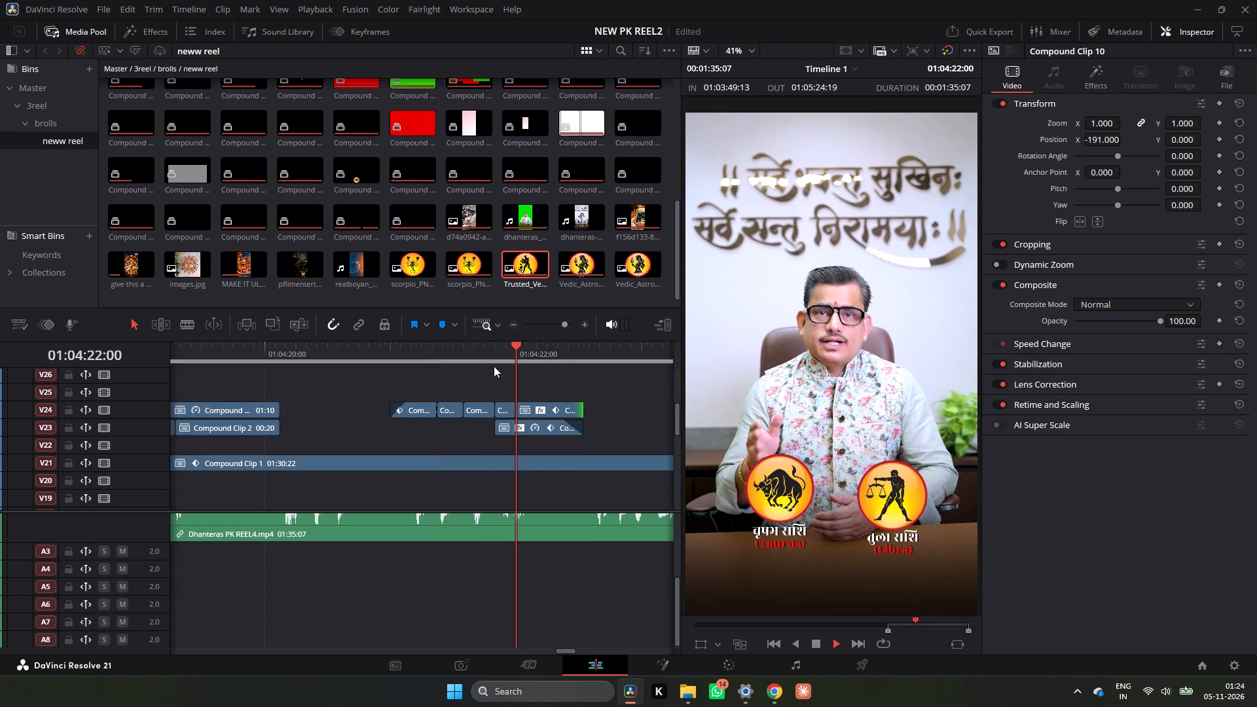
{"action": "key", "text": "space"}
{"action": "left_click", "coordinate": [426, 364]}
{"action": "key", "text": "space"}
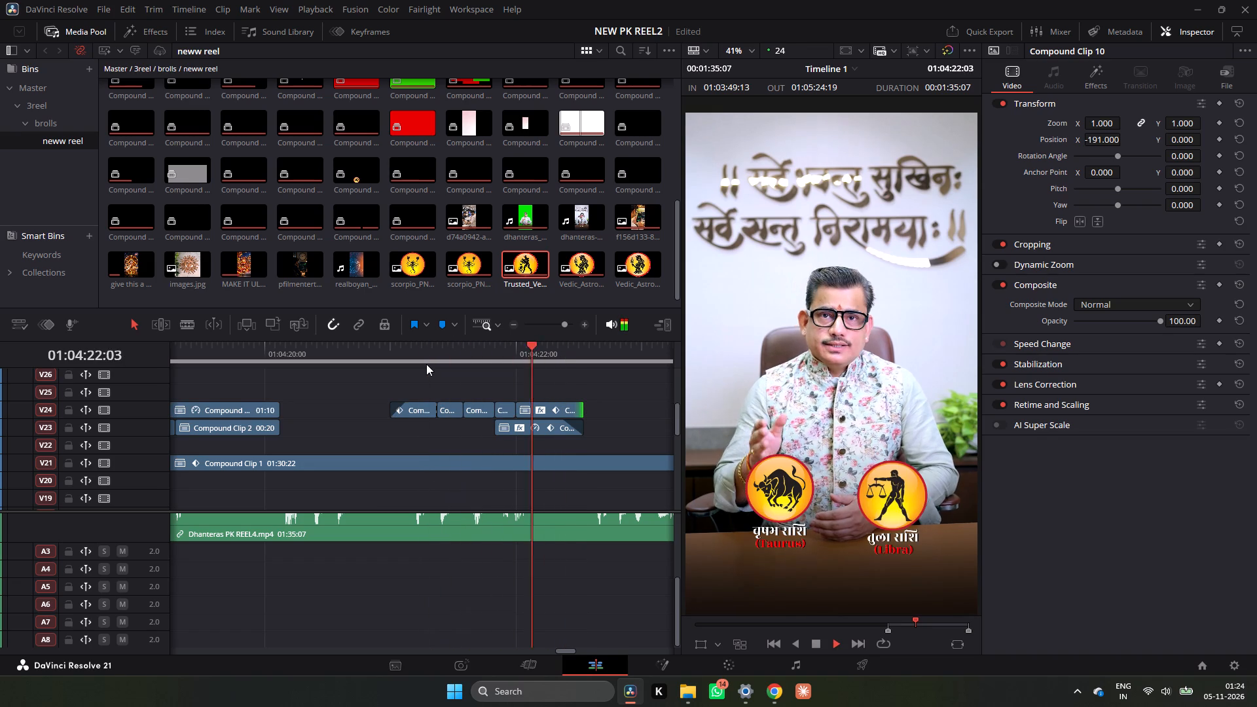
{"action": "left_click", "coordinate": [372, 364]}
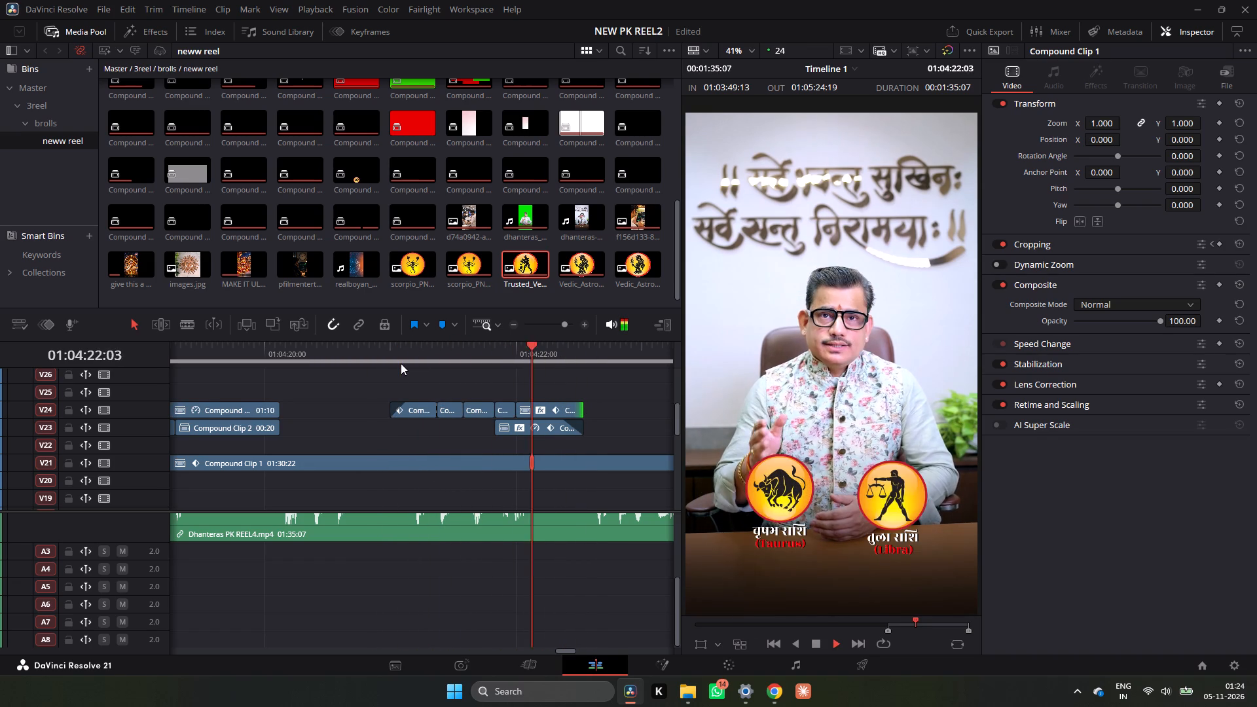
{"action": "key", "text": "space"}
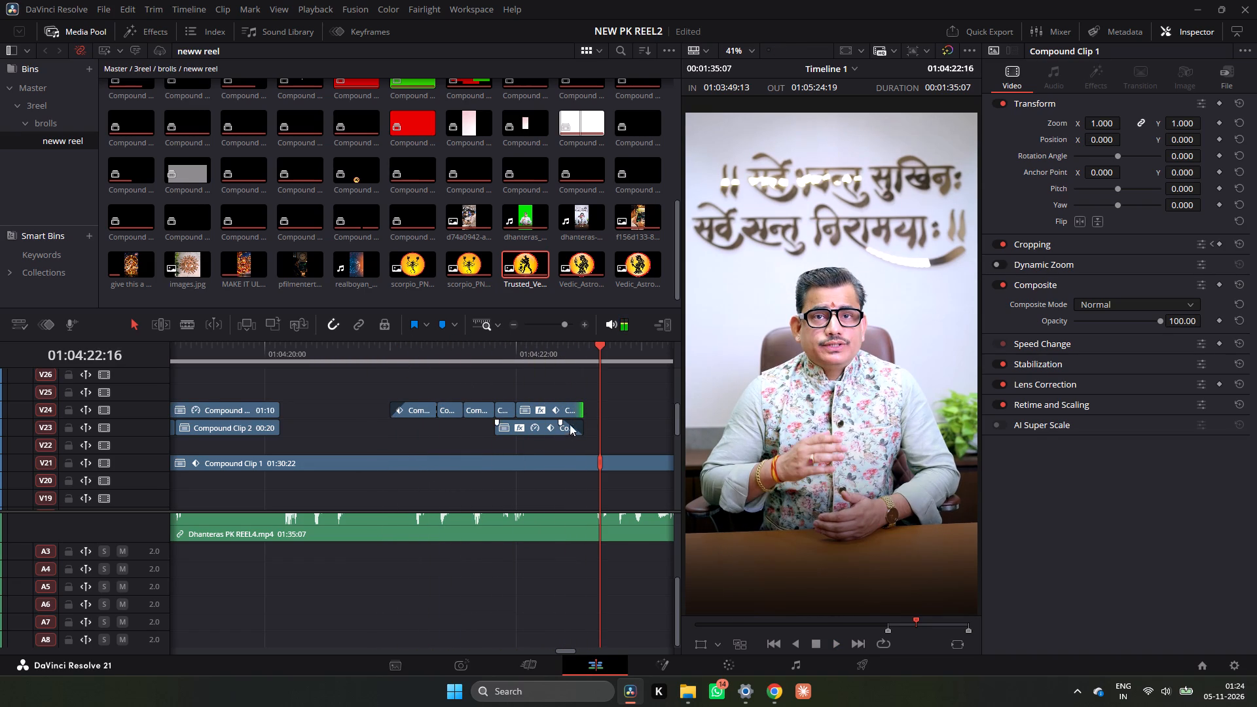
Play back the Taurus and Libra pair from around 01:04:21:20 to check its hold and exit.
{"action": "left_click", "coordinate": [568, 430]}
{"action": "left_click", "coordinate": [500, 362]}
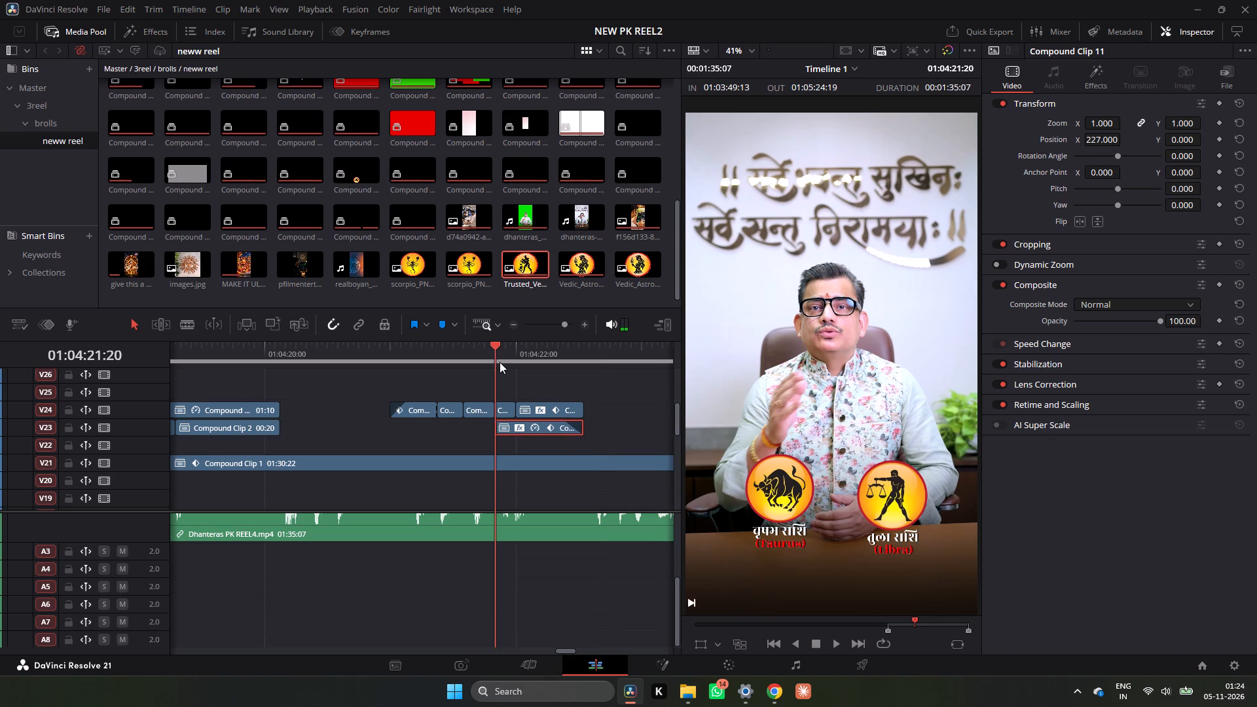
{"action": "key", "text": "space"}
{"action": "left_click", "coordinate": [473, 357]}
{"action": "key", "text": "space"}
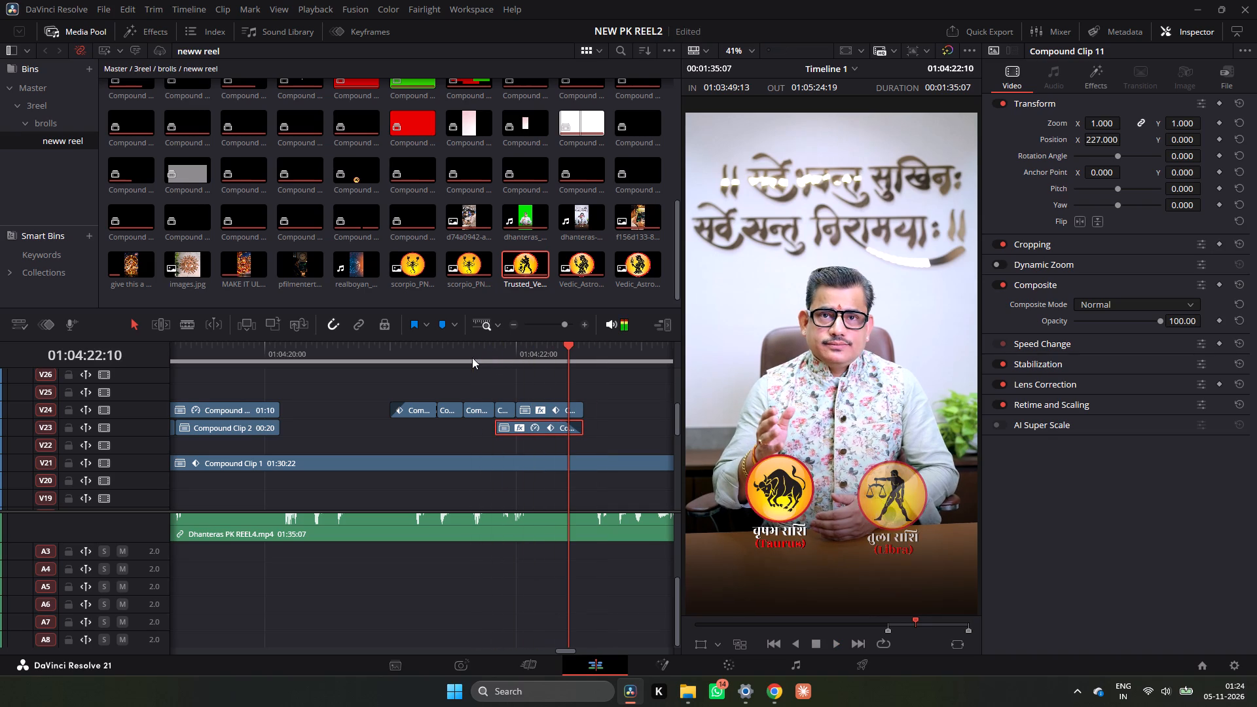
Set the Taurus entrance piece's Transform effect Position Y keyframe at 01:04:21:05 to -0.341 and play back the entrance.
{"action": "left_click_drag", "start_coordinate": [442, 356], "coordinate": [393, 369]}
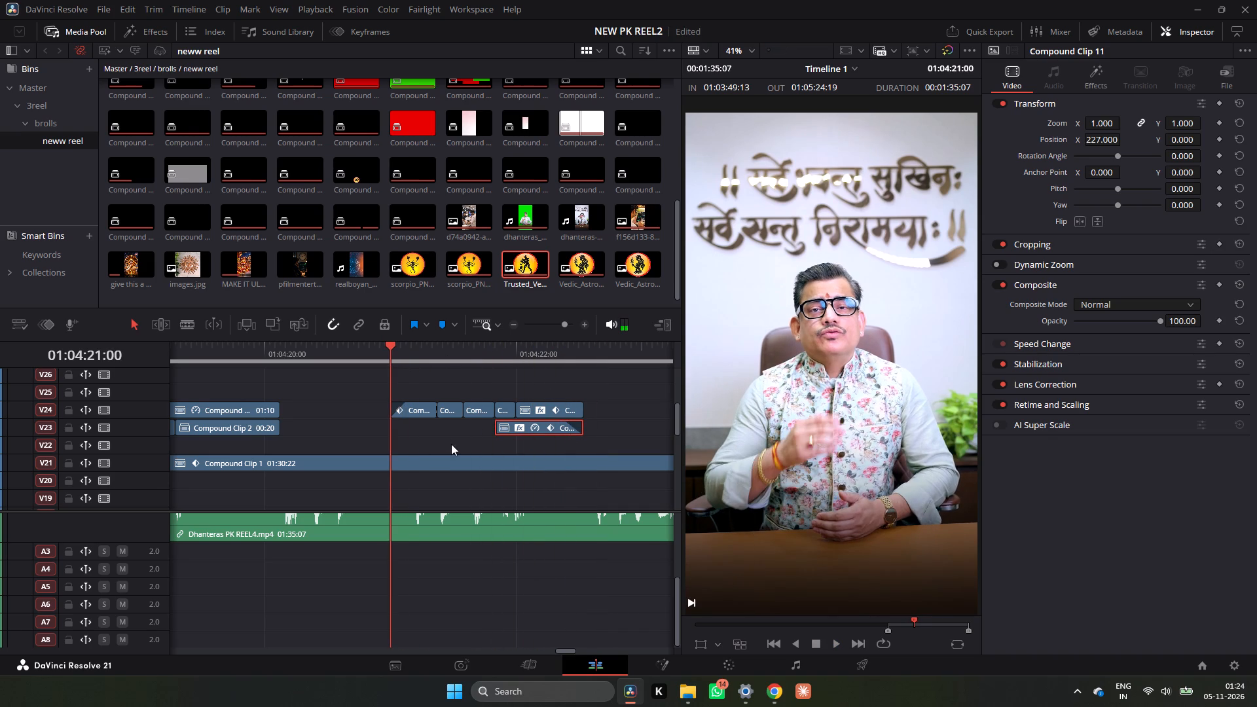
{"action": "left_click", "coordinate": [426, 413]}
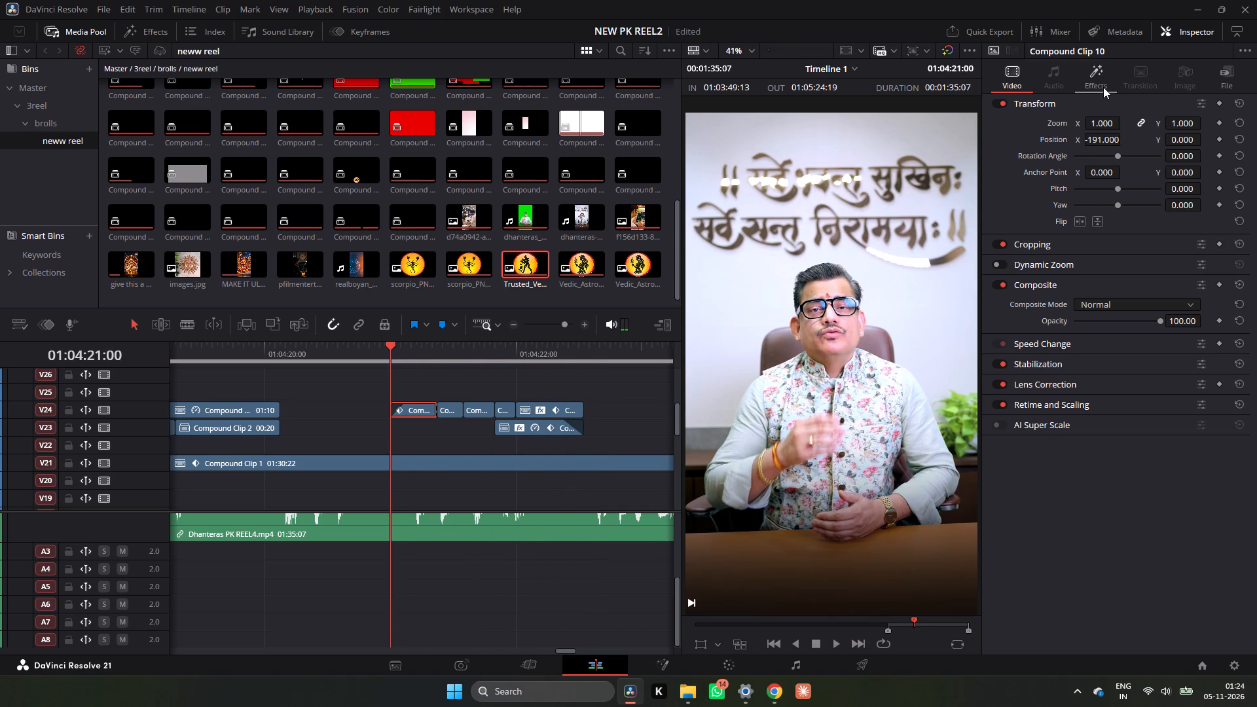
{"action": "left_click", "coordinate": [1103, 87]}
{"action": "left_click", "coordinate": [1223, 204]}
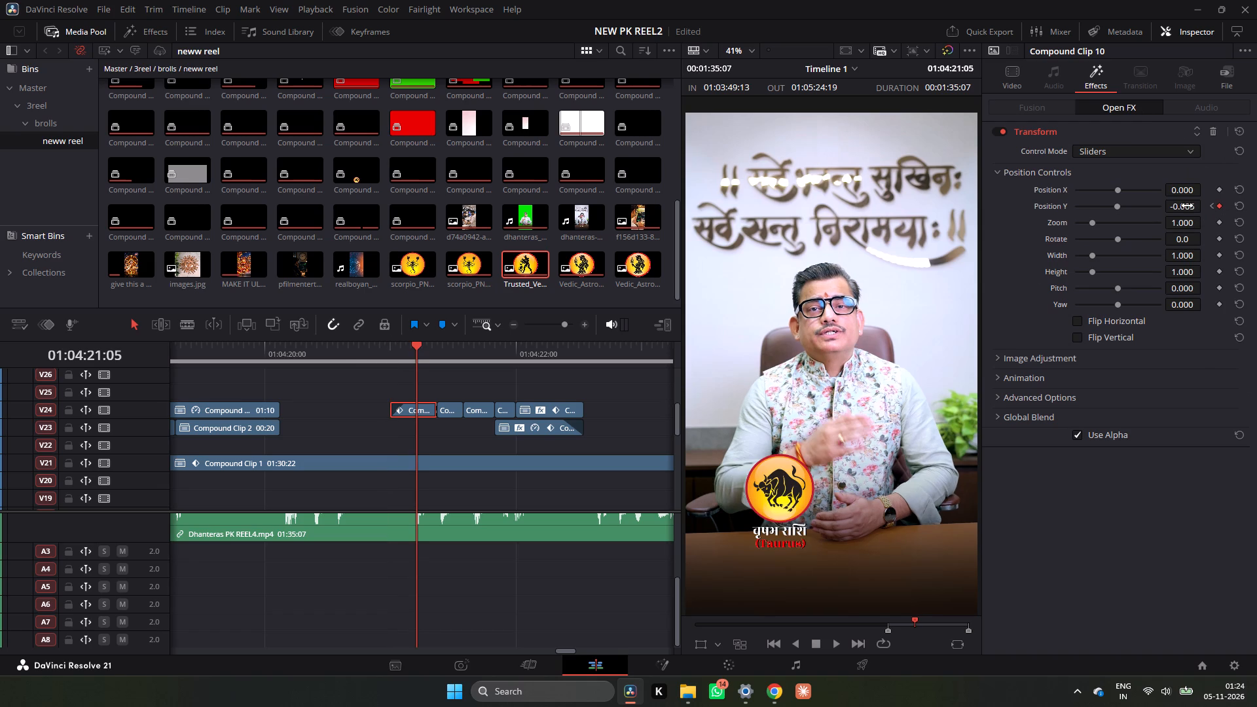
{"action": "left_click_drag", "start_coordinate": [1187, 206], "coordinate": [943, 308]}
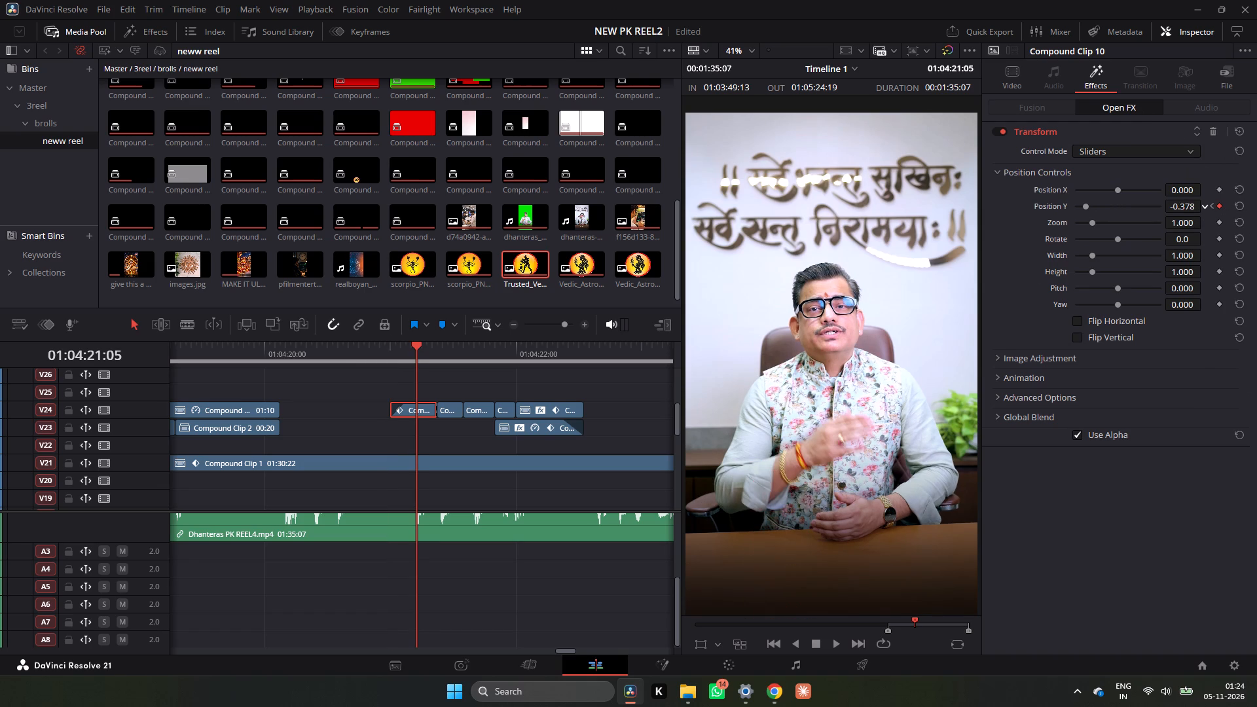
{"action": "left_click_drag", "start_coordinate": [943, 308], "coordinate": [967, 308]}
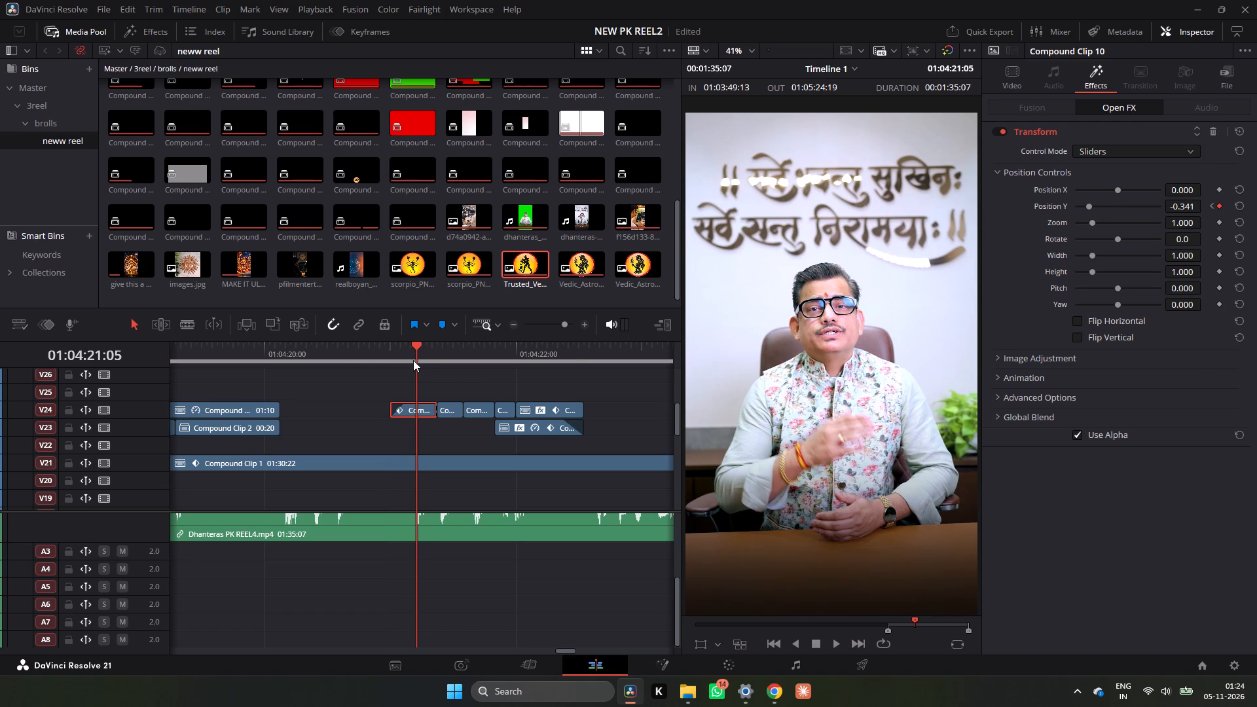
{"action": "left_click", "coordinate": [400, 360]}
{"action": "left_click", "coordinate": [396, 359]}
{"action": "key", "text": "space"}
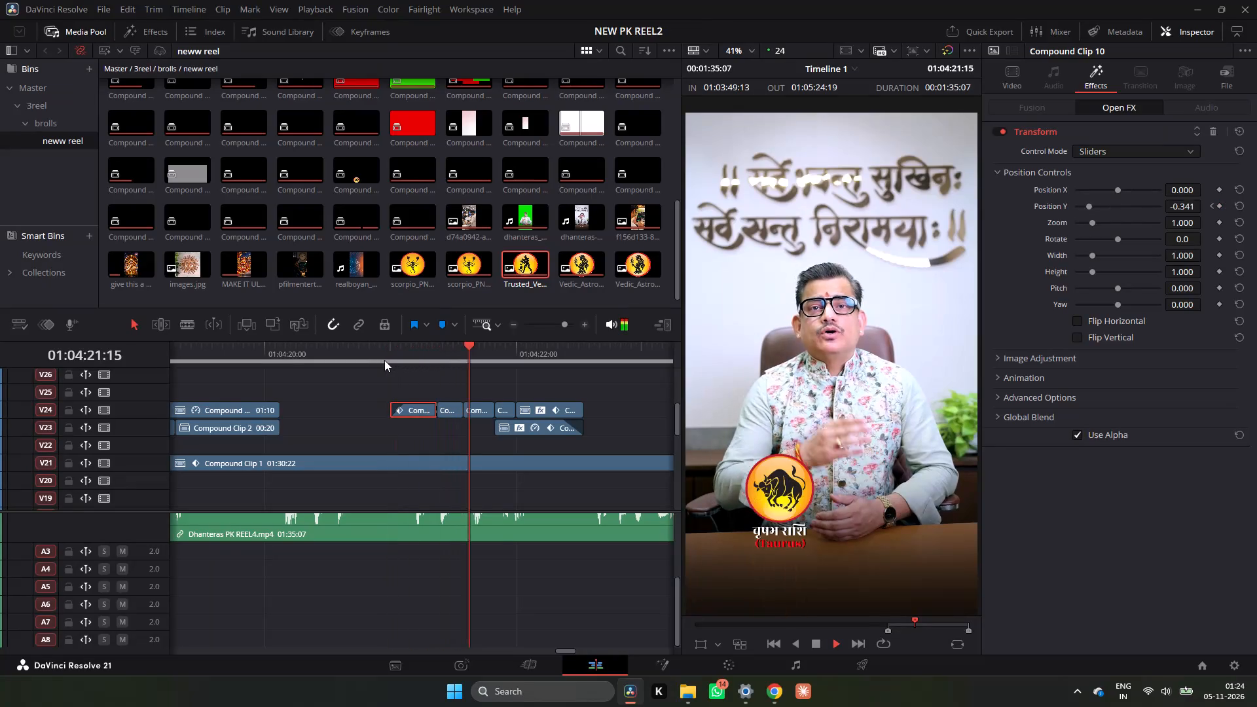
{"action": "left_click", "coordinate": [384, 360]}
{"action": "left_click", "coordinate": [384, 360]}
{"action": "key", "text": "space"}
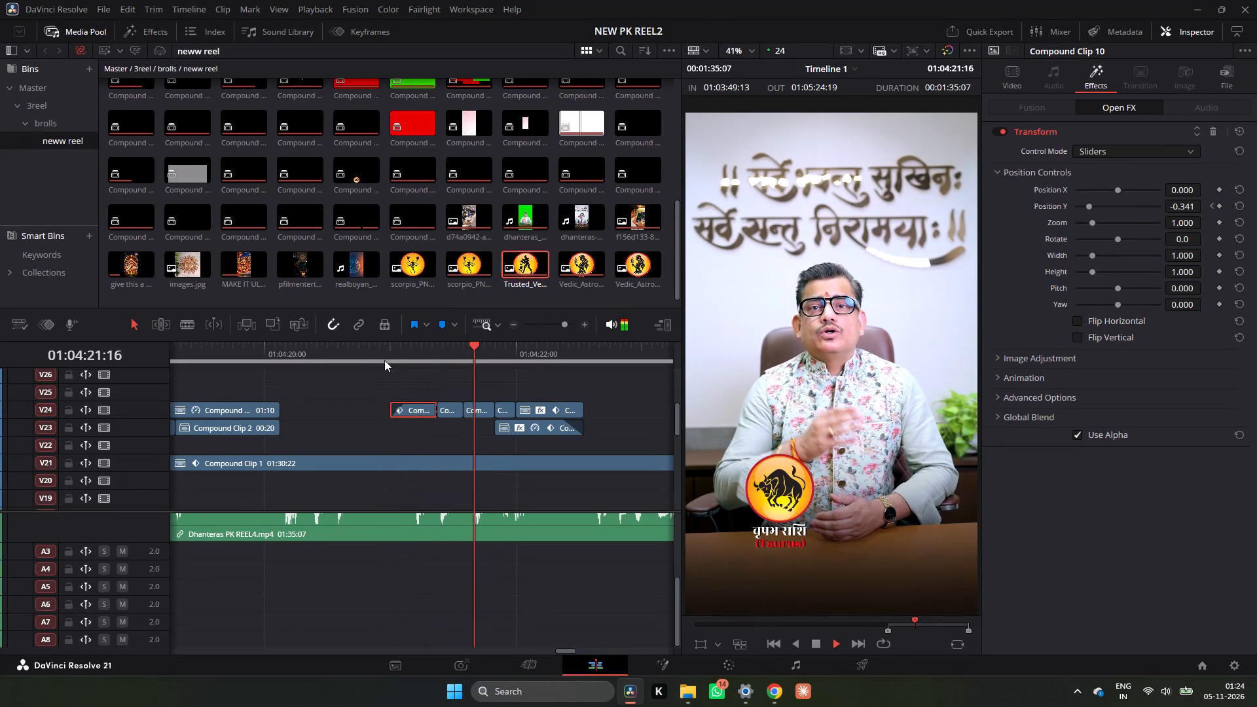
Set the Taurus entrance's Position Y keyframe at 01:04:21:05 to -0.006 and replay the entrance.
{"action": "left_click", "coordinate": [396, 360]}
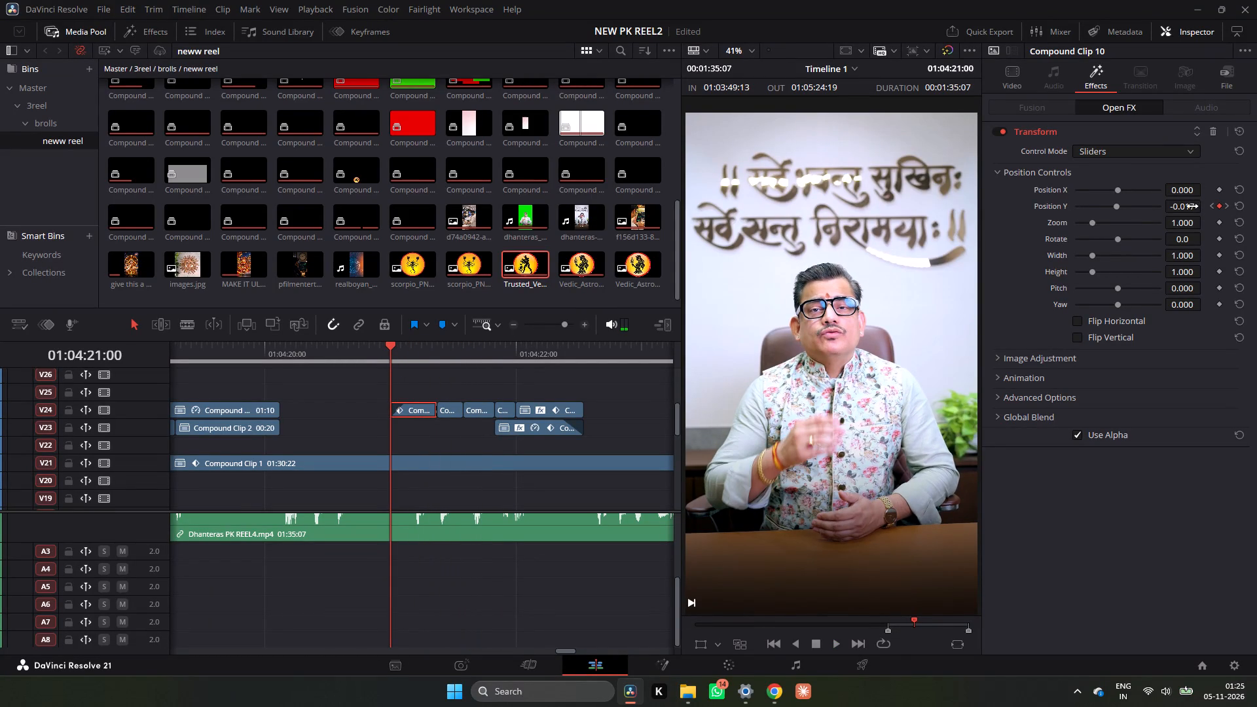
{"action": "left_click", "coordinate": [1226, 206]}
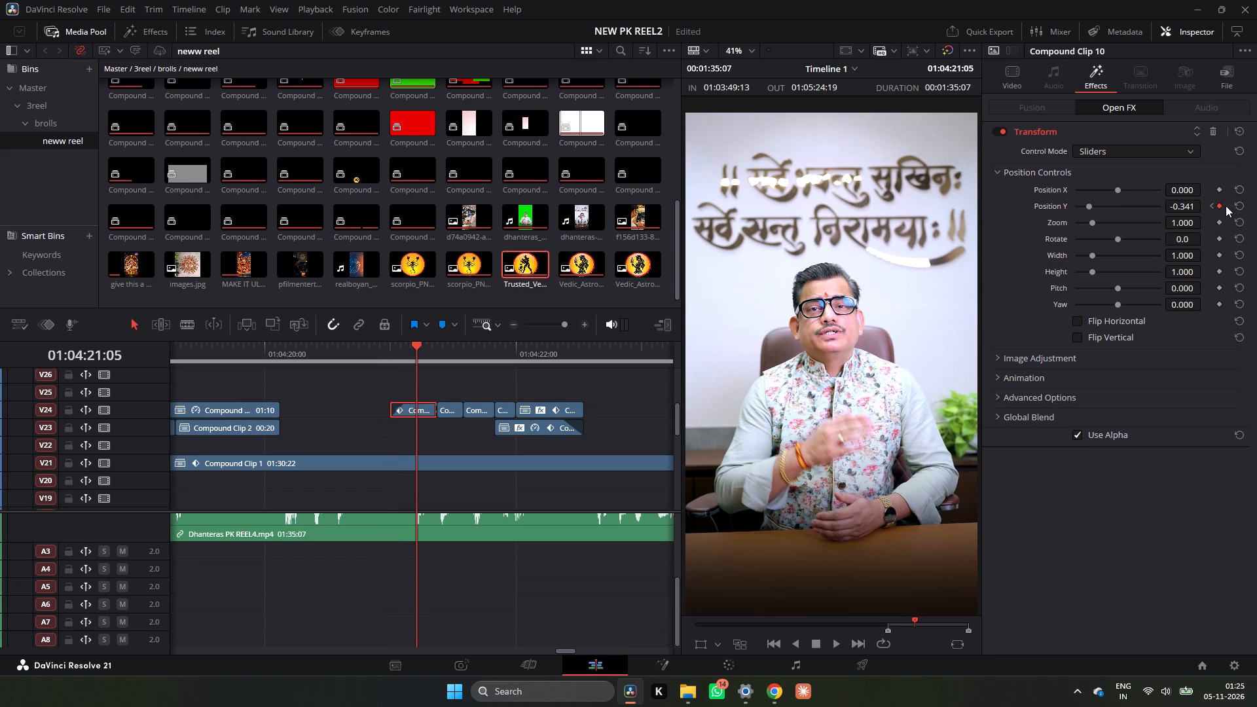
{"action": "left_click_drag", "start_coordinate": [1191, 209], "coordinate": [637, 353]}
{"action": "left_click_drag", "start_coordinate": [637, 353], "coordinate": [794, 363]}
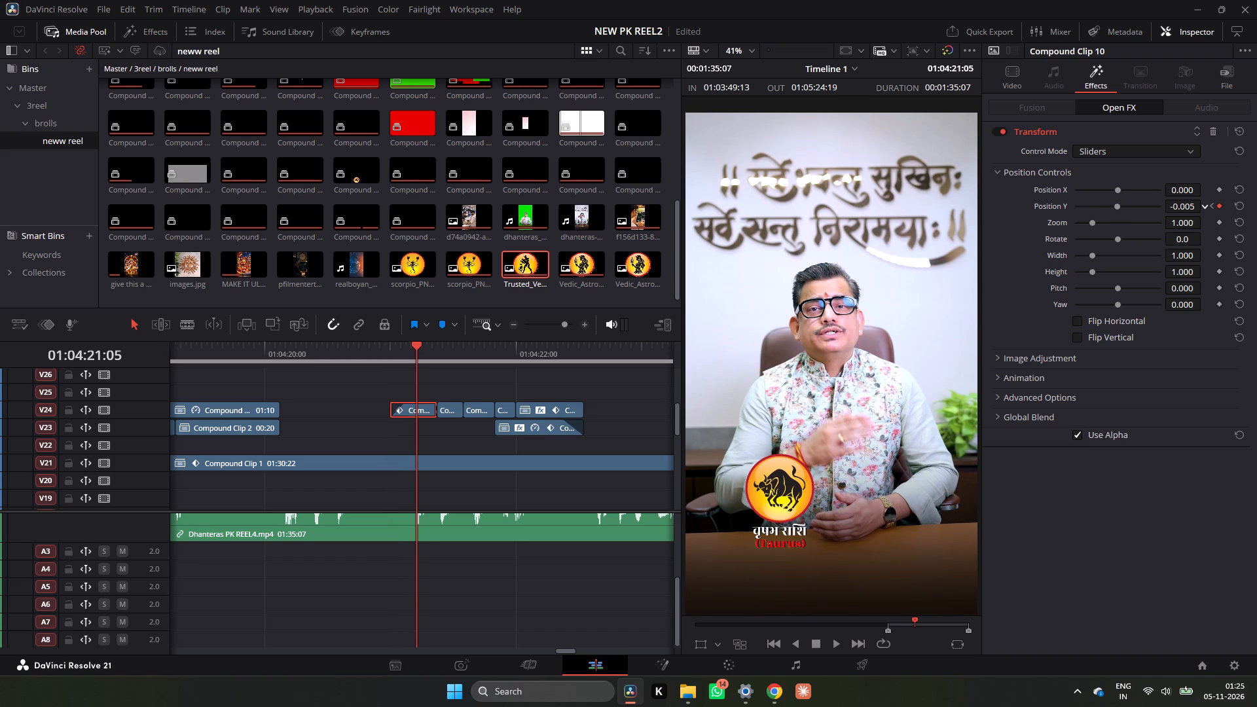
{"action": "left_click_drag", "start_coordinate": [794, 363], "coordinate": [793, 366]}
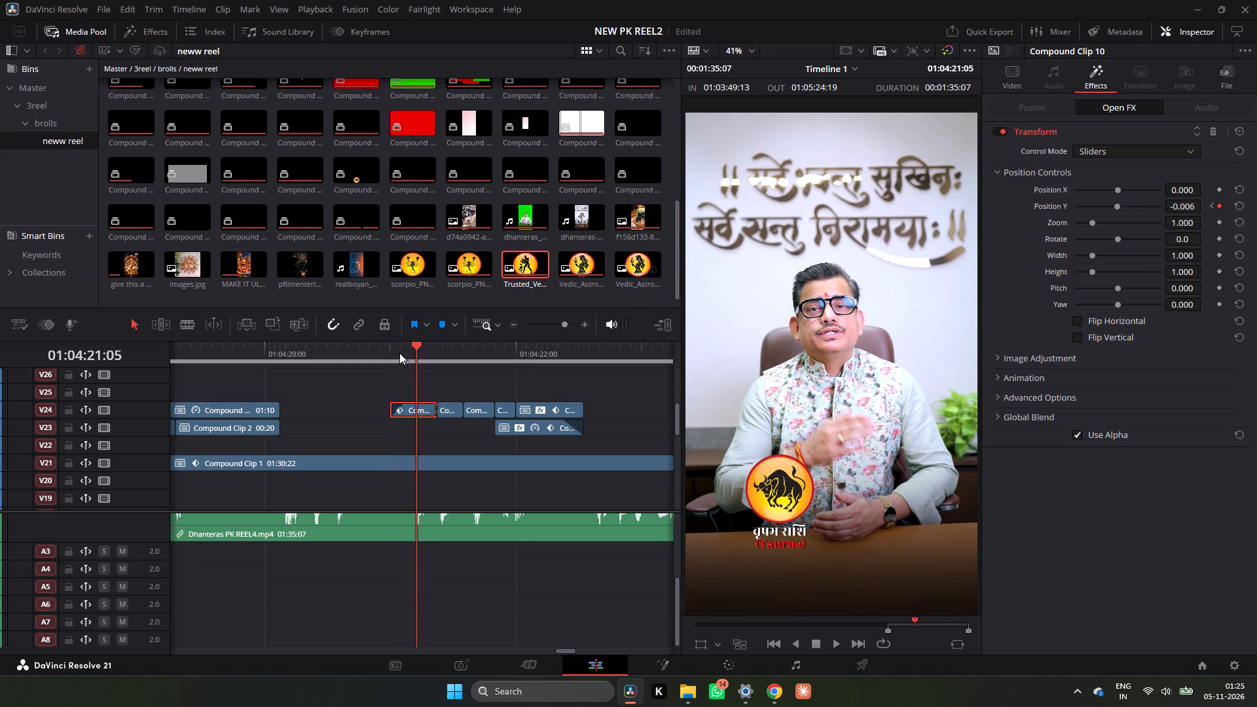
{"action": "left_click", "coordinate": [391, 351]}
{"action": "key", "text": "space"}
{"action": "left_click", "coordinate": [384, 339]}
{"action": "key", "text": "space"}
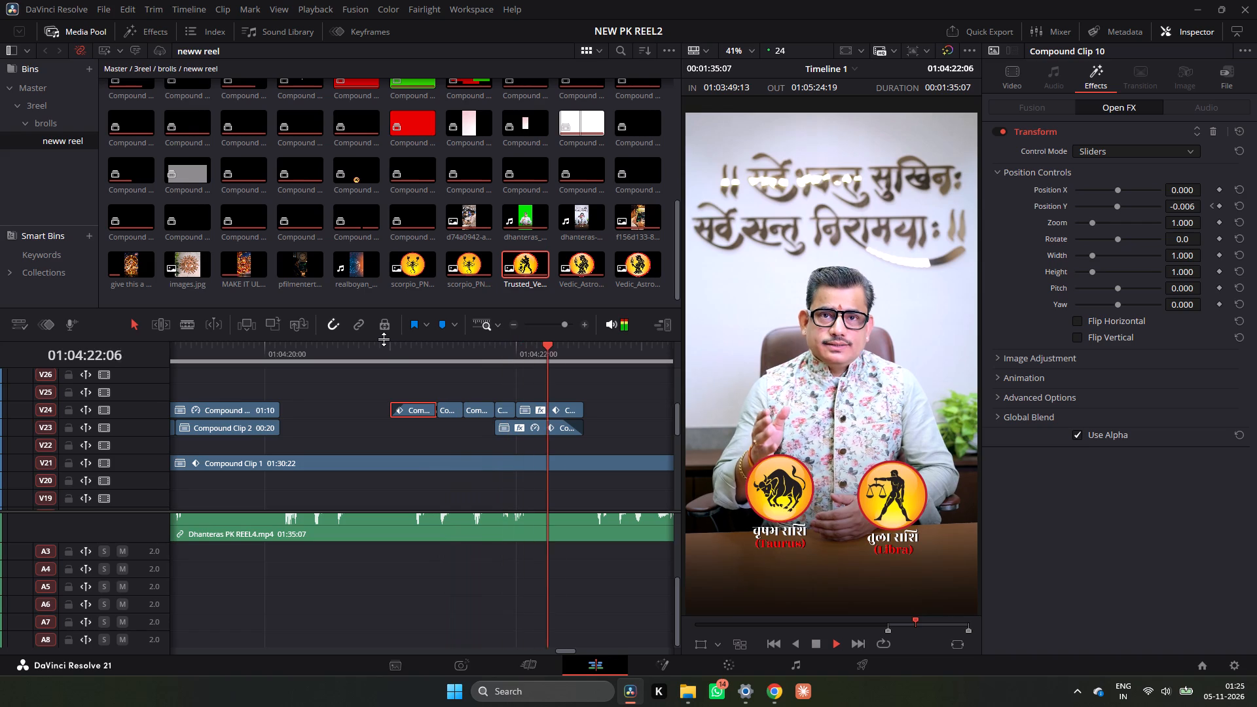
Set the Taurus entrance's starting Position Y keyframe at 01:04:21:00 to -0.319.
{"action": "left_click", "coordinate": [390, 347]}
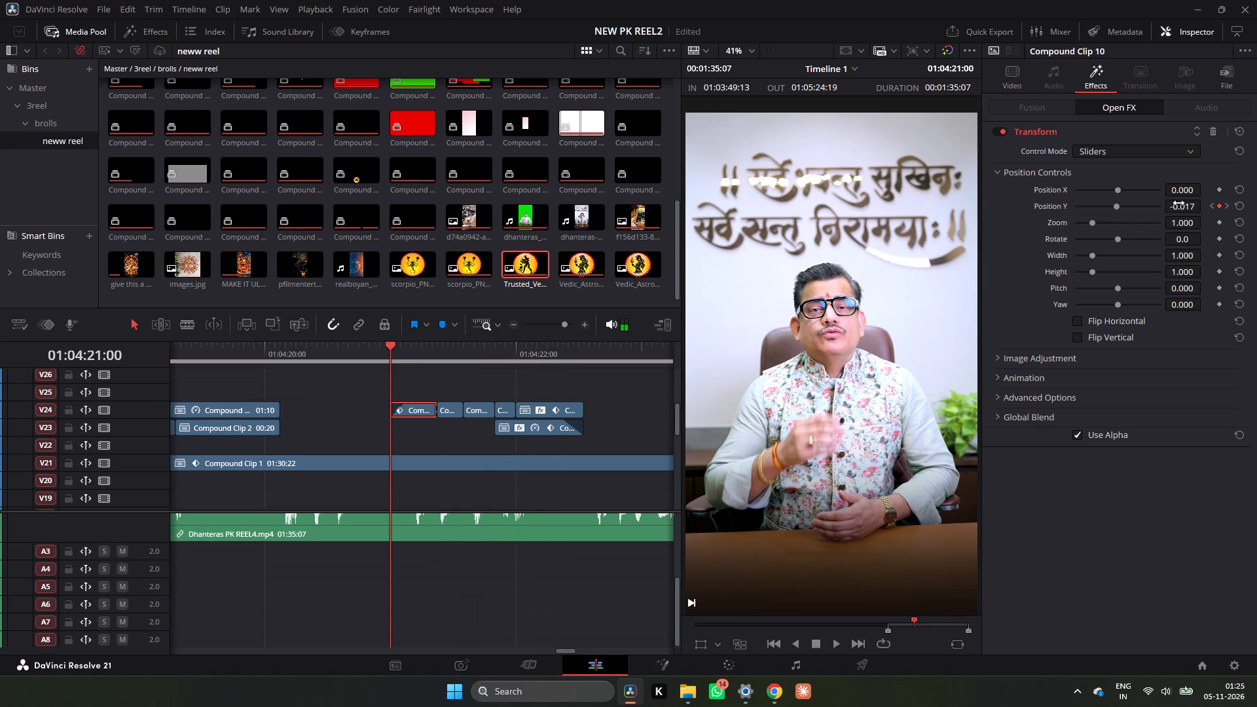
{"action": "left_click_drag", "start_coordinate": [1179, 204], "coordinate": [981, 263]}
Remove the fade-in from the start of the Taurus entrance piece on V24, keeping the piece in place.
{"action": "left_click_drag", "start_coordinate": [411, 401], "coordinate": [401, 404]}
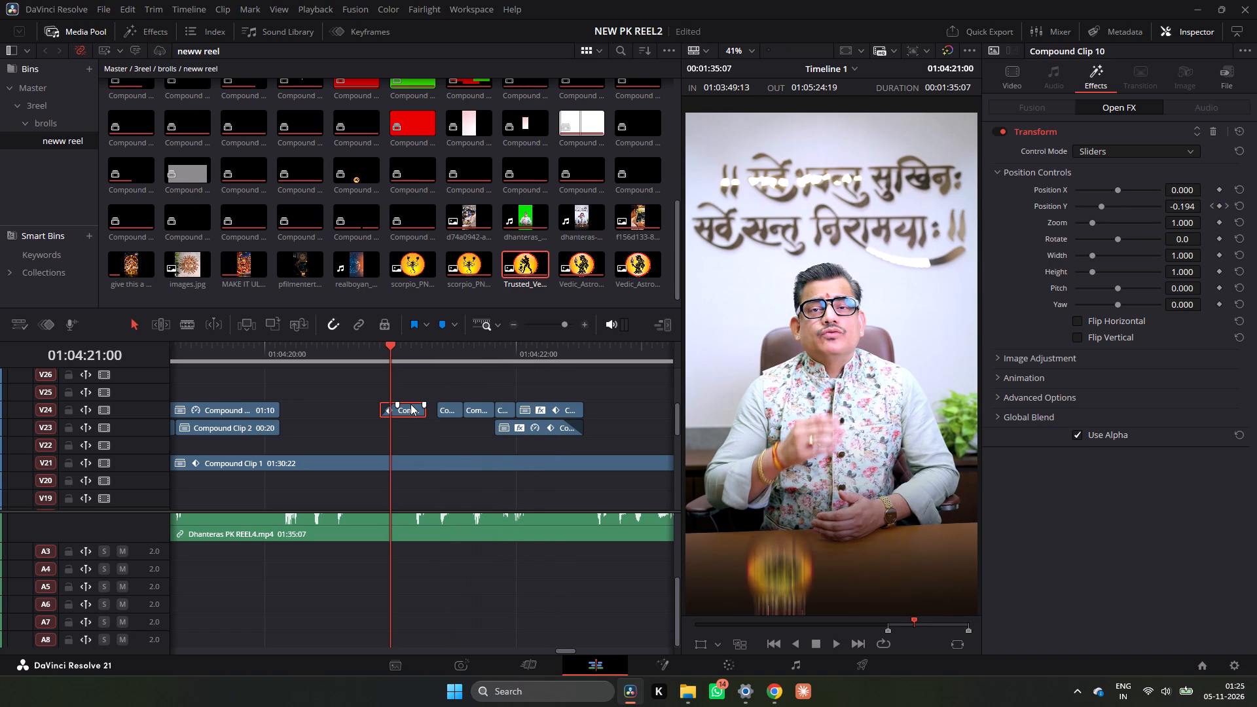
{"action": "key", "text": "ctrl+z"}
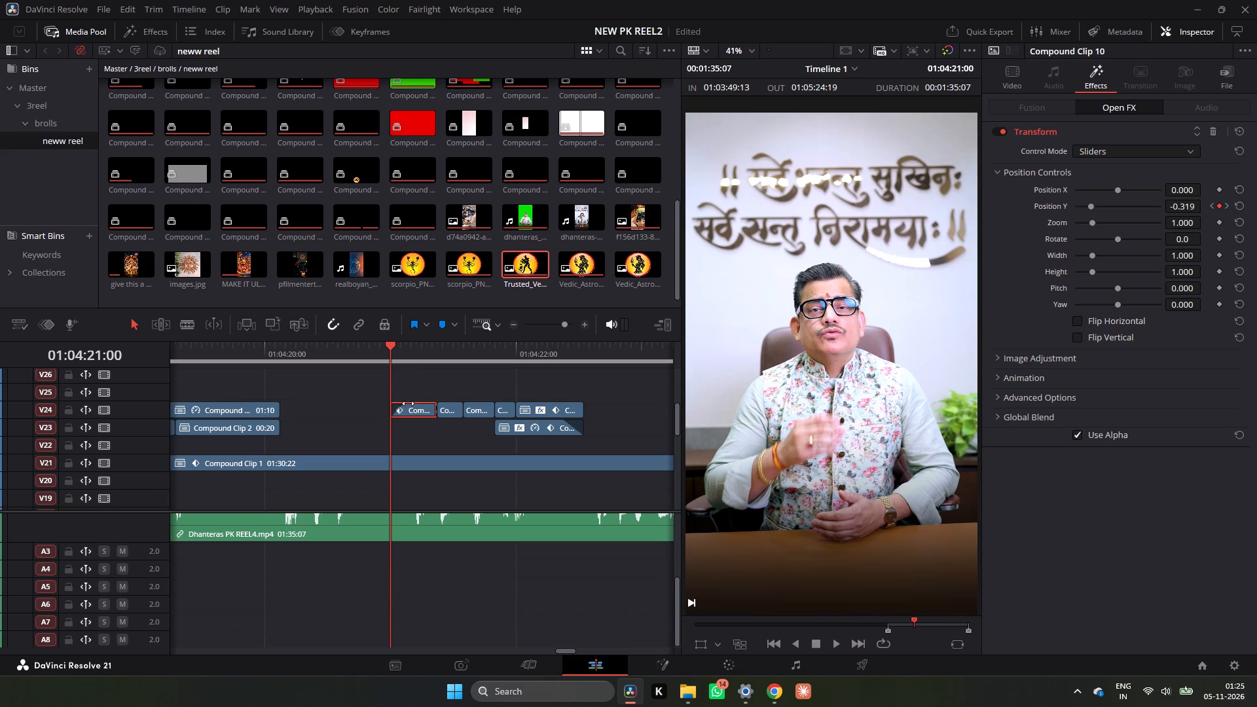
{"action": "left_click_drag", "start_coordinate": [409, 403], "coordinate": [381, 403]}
Set the Taurus entrance's Position Y keyframe at 01:04:21:00 to -0.413 so the emblem starts below the frame.
{"action": "left_click", "coordinate": [422, 412]}
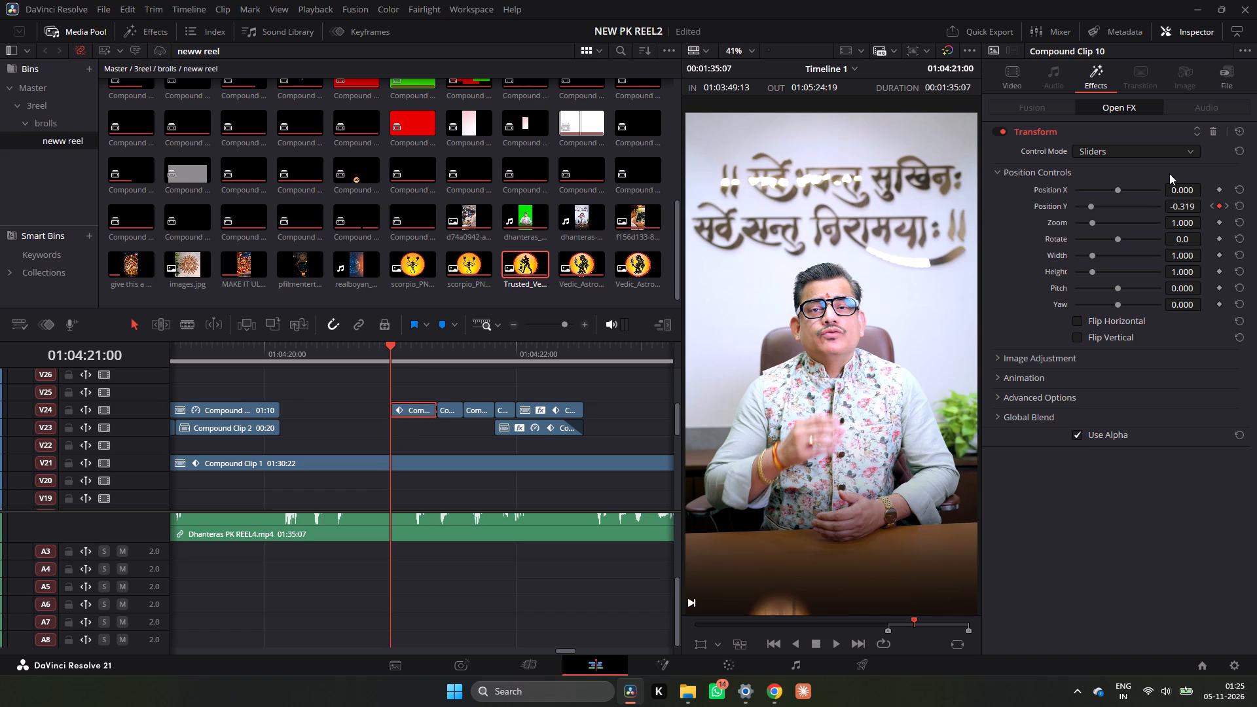
{"action": "left_click_drag", "start_coordinate": [1193, 208], "coordinate": [1188, 213]}
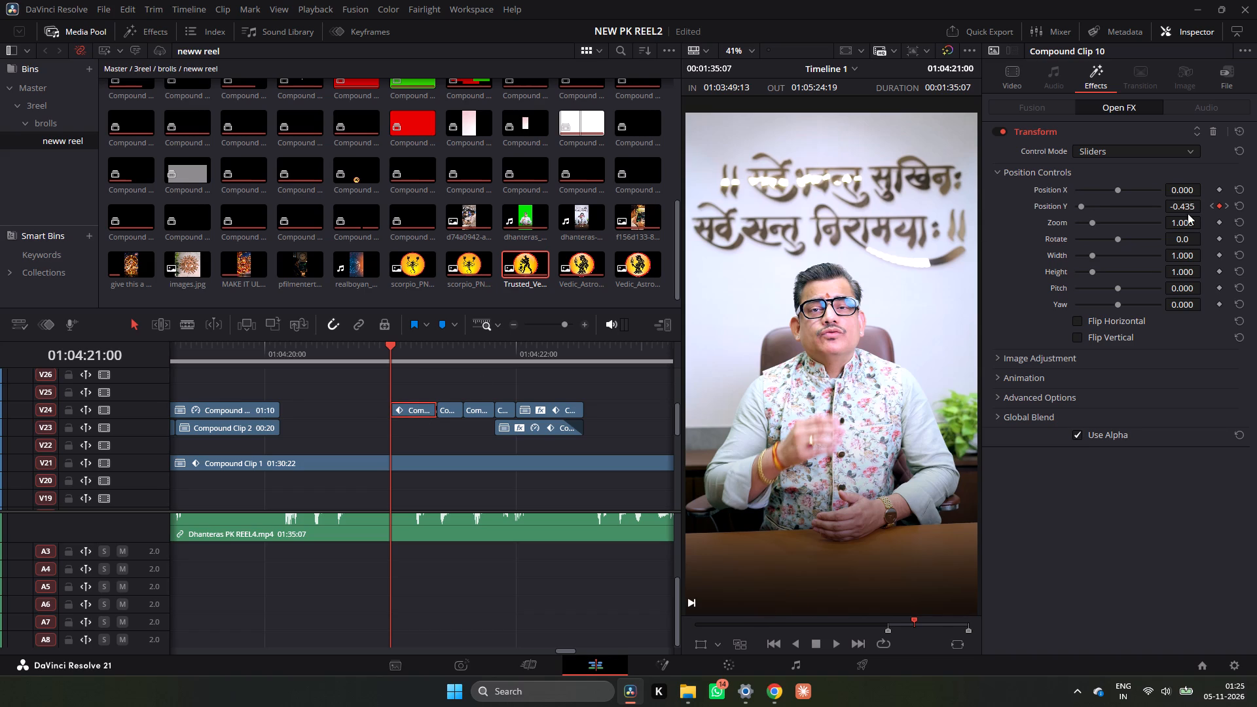
{"action": "left_click_drag", "start_coordinate": [1188, 213], "coordinate": [1118, 258]}
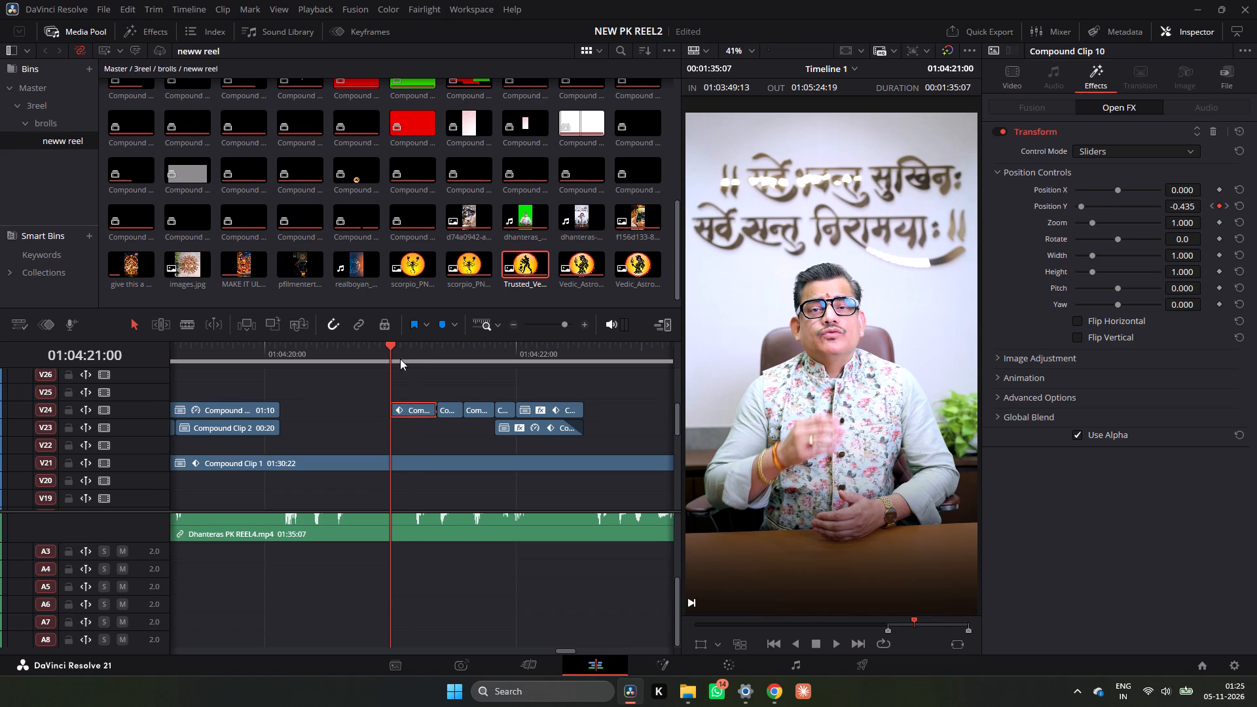
{"action": "left_click", "coordinate": [407, 358]}
{"action": "left_click_drag", "start_coordinate": [407, 357], "coordinate": [386, 363]}
{"action": "left_click_drag", "start_coordinate": [1189, 213], "coordinate": [1195, 213]}
{"action": "left_click_drag", "start_coordinate": [1185, 210], "coordinate": [1214, 210]}
{"action": "left_click_drag", "start_coordinate": [1214, 210], "coordinate": [590, 397]}
{"action": "left_click_drag", "start_coordinate": [590, 397], "coordinate": [582, 398]}
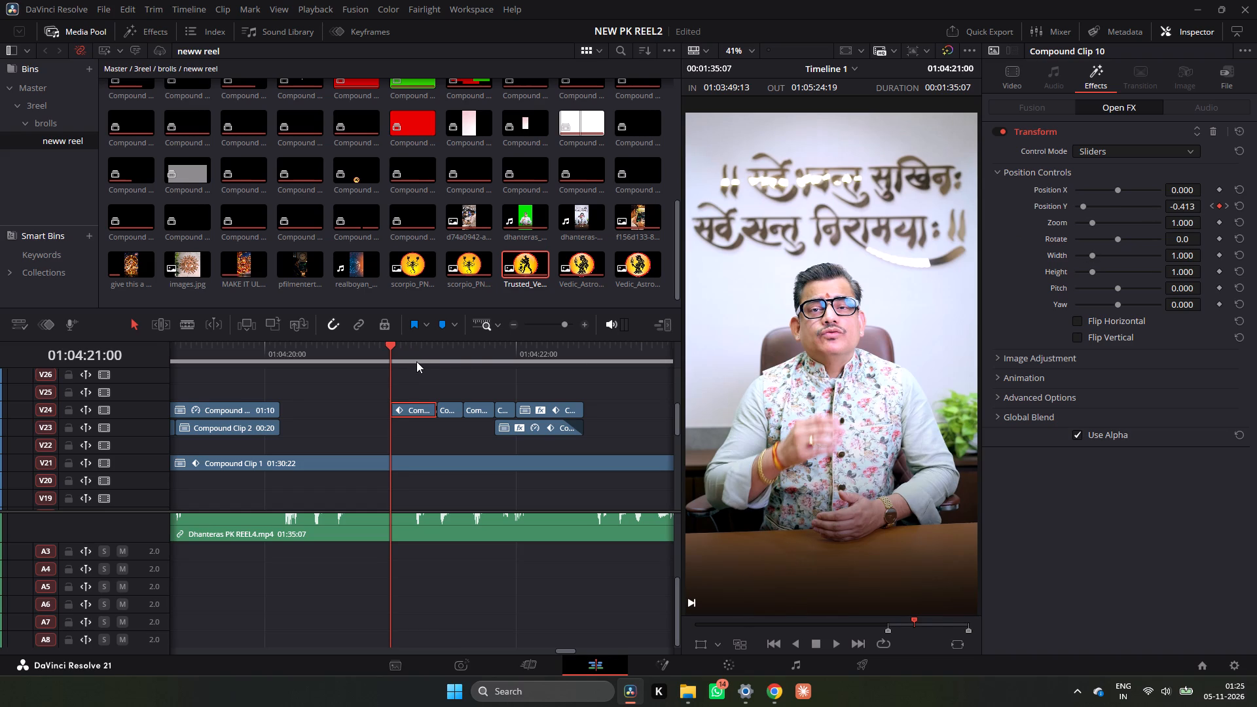
Shorten the Taurus rise by keyframing Position Y to -0.008 at 01:04:21:02 and deleting the keyframe at 01:04:21:05.
{"action": "left_click", "coordinate": [399, 348]}
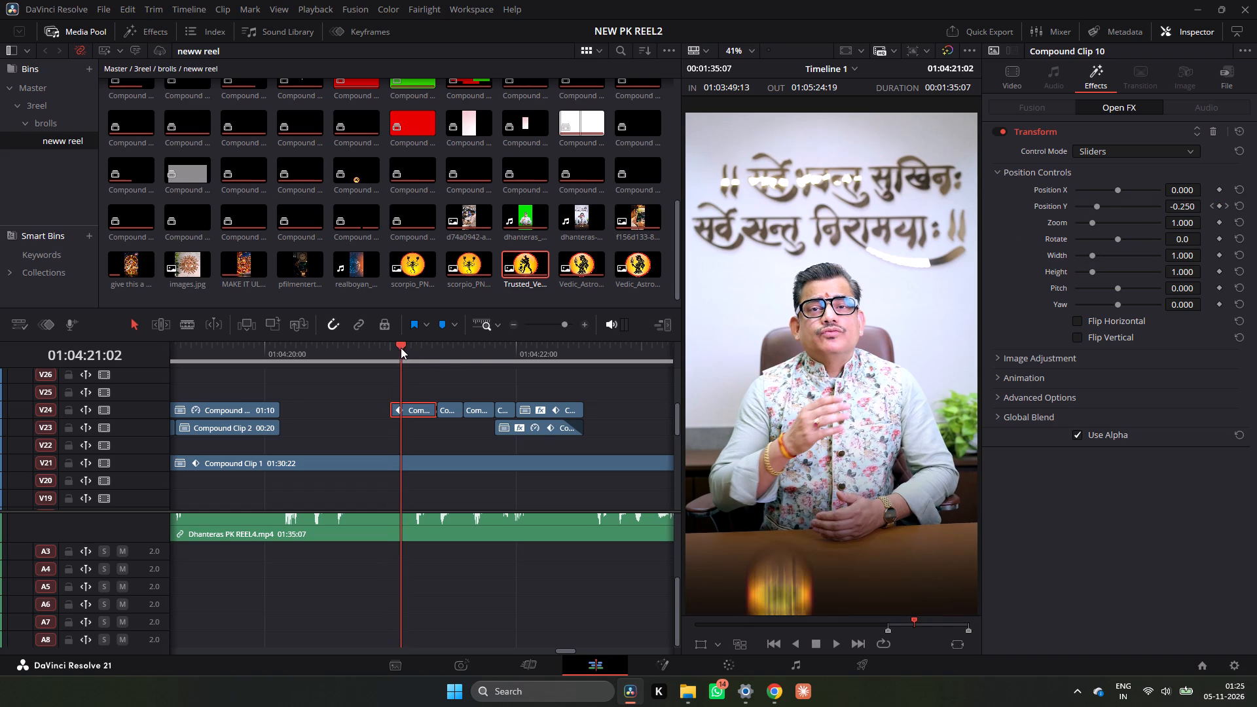
{"action": "left_click_drag", "start_coordinate": [1185, 208], "coordinate": [644, 353]}
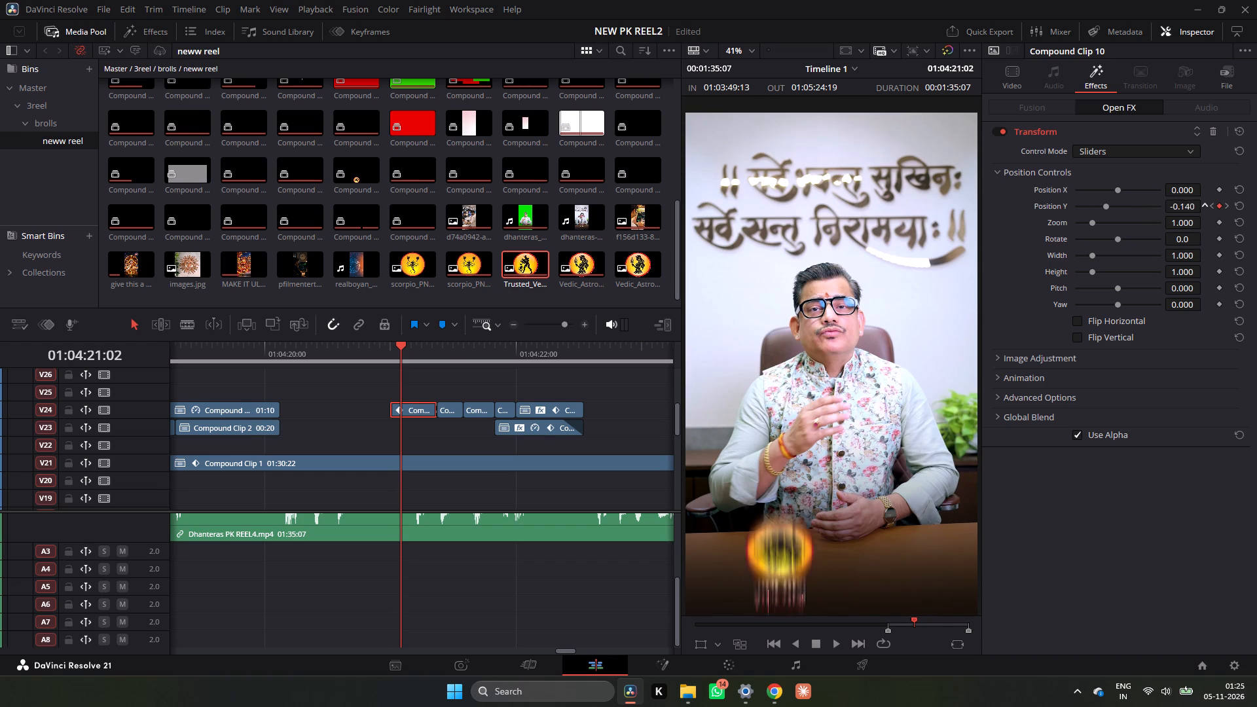
{"action": "left_click_drag", "start_coordinate": [644, 353], "coordinate": [723, 359]}
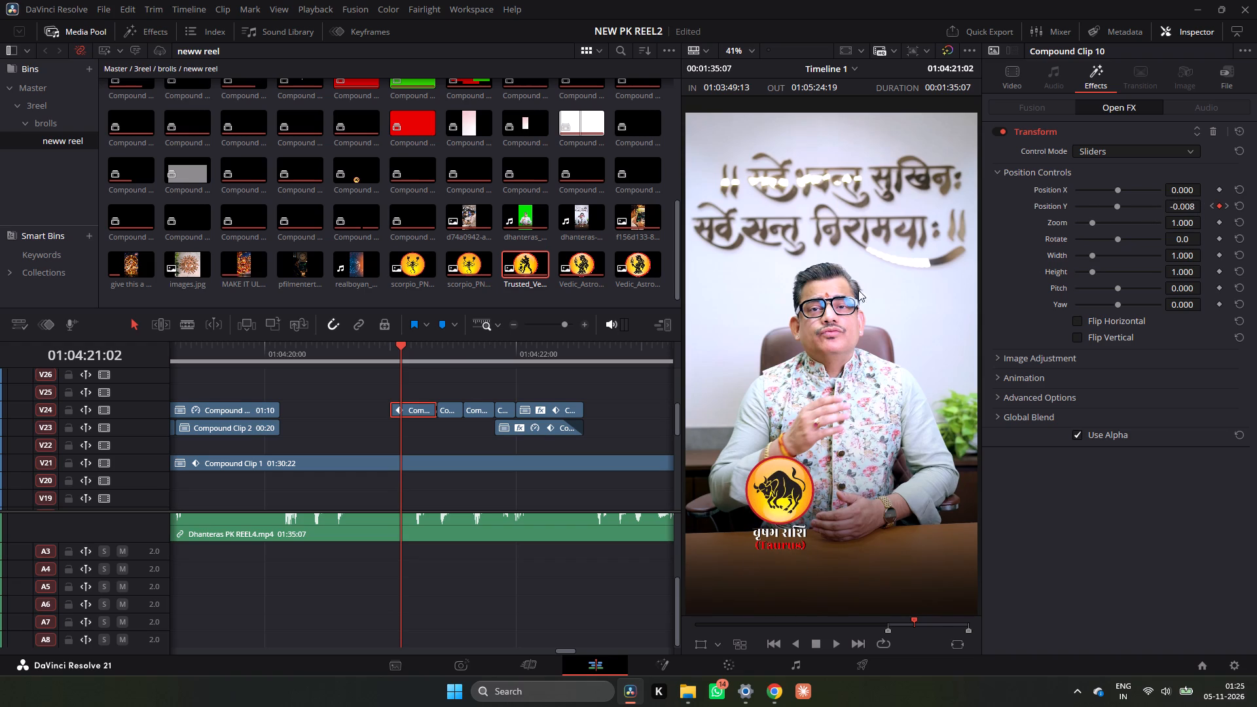
{"action": "left_click", "coordinate": [1225, 206]}
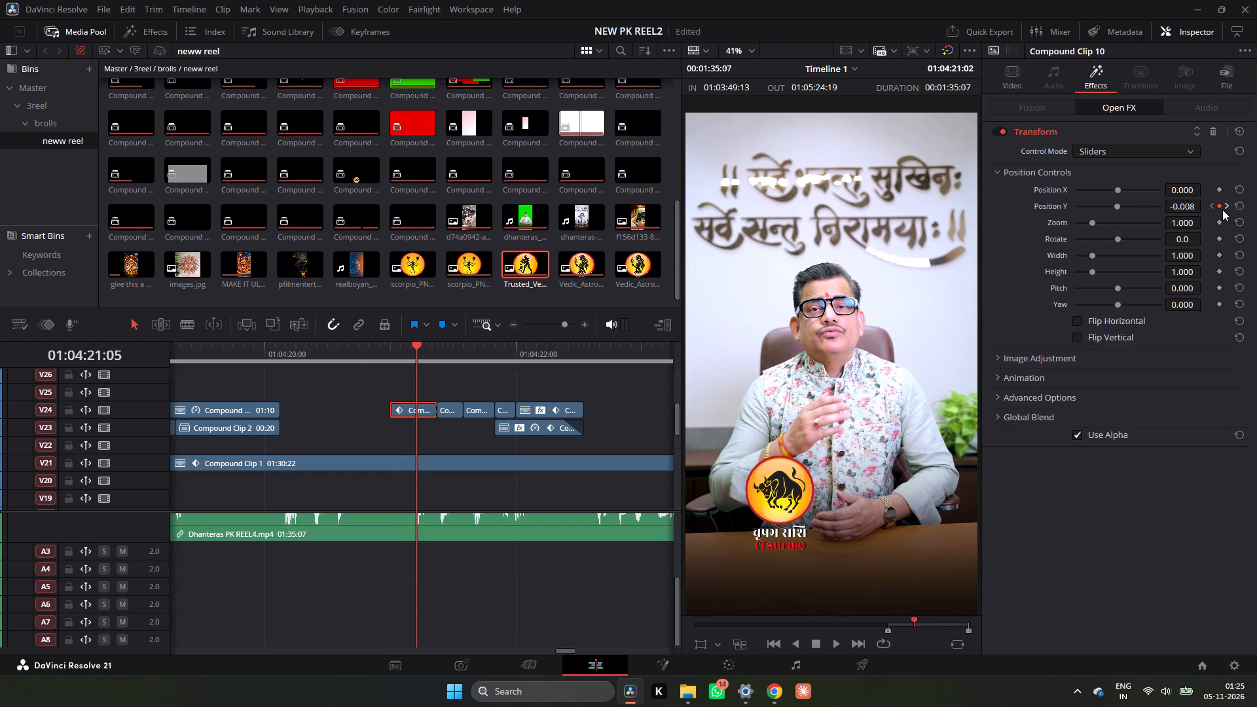
{"action": "left_click", "coordinate": [1220, 205]}
Play back the shortened Taurus entrance repeatedly from 01:04:21:00 to check its speed.
{"action": "left_click", "coordinate": [401, 351]}
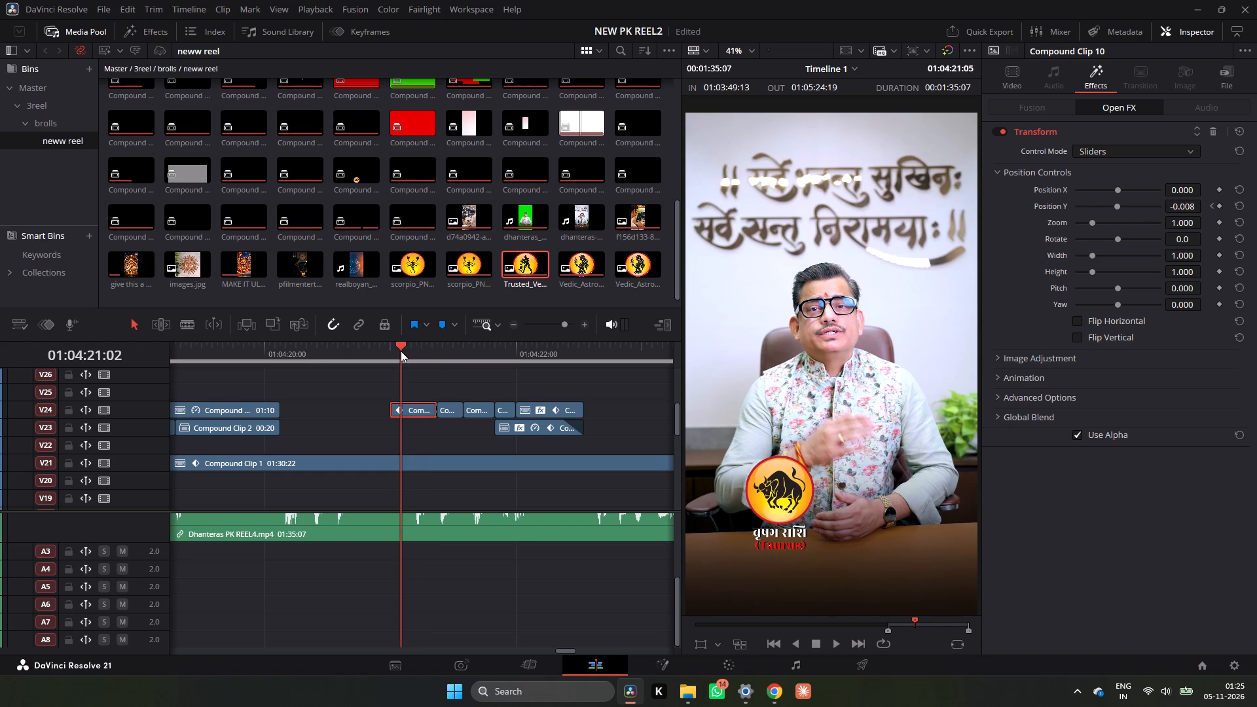
{"action": "left_click", "coordinate": [391, 350]}
{"action": "key", "text": "space"}
{"action": "left_click", "coordinate": [390, 348]}
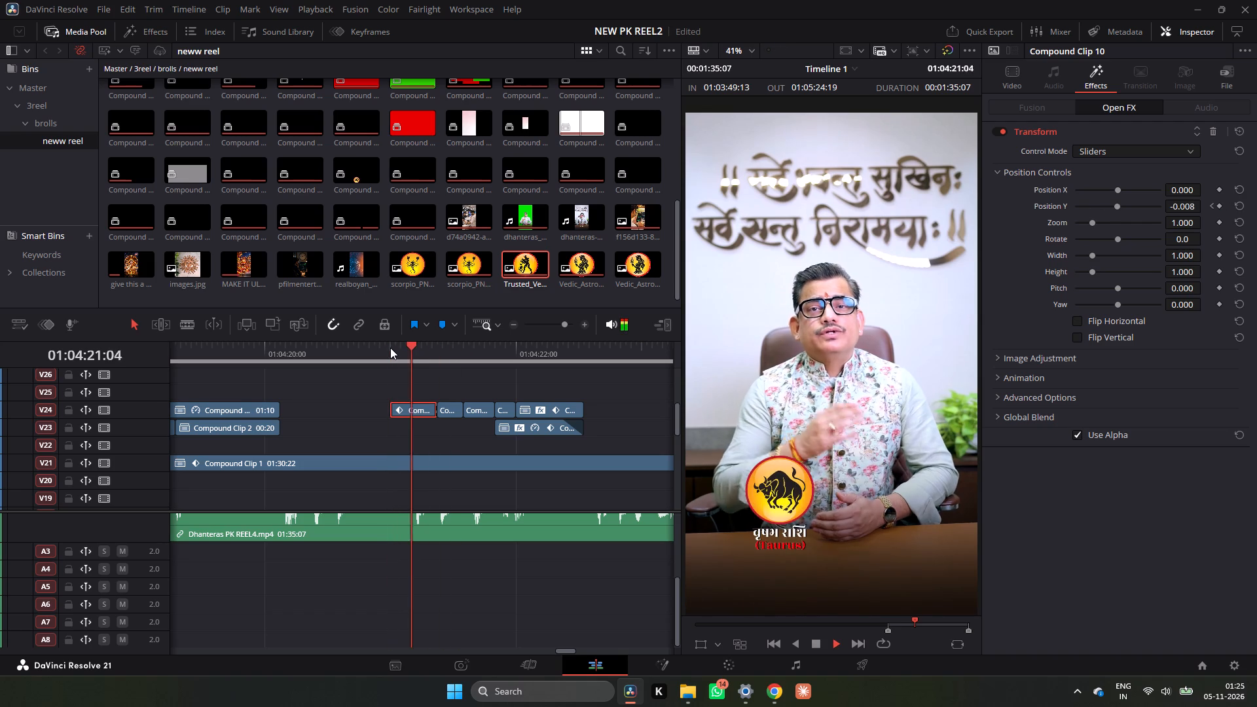
{"action": "key", "text": "space"}
{"action": "left_click", "coordinate": [390, 348]}
{"action": "key", "text": "space"}
{"action": "key", "text": "space"}
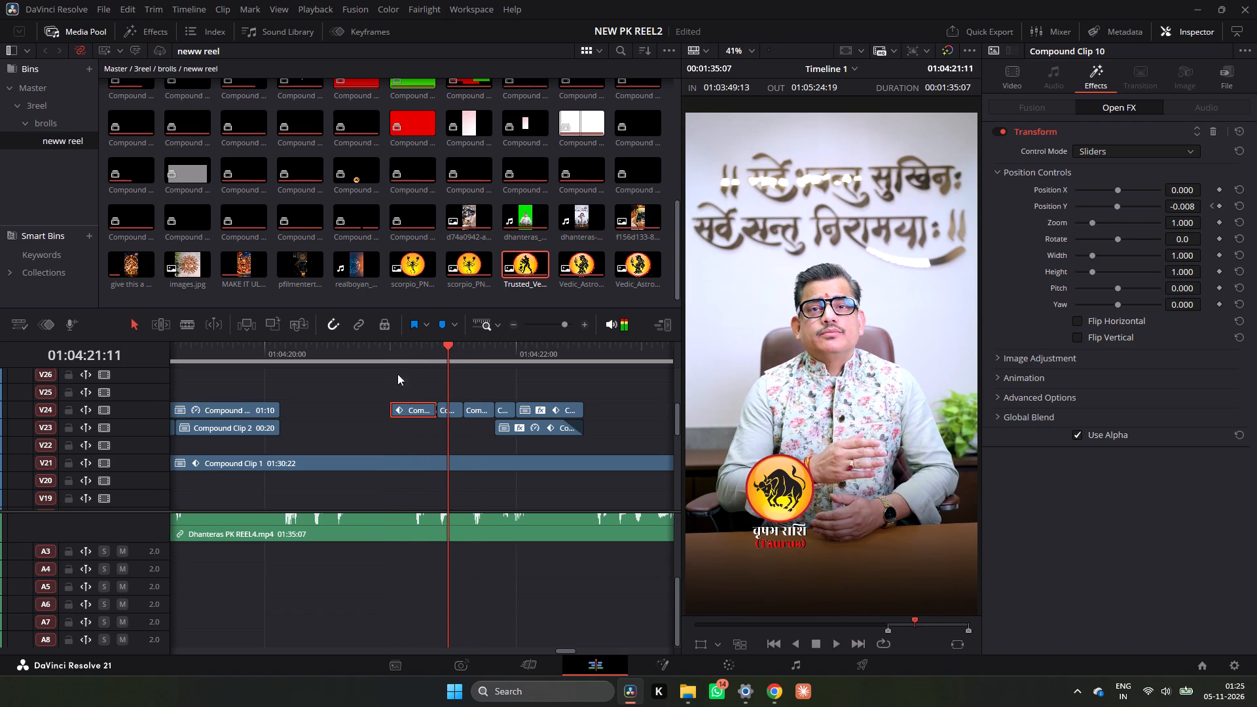
Add a short fade-in to the start of the Taurus entrance piece and replay the entrance from 01:04:21:00.
{"action": "left_click_drag", "start_coordinate": [394, 405], "coordinate": [410, 405]}
{"action": "left_click", "coordinate": [387, 355]}
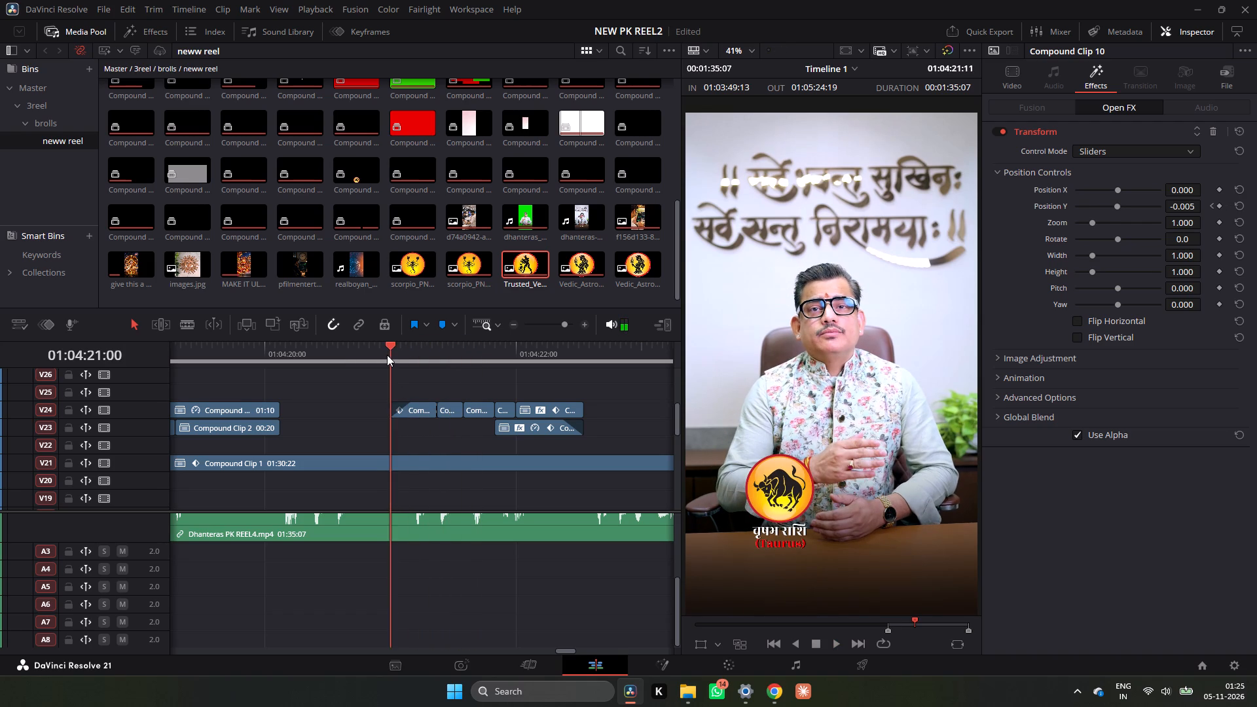
{"action": "key", "text": "space"}
{"action": "left_click", "coordinate": [387, 355]}
{"action": "key", "text": "space"}
{"action": "left_click", "coordinate": [387, 355]}
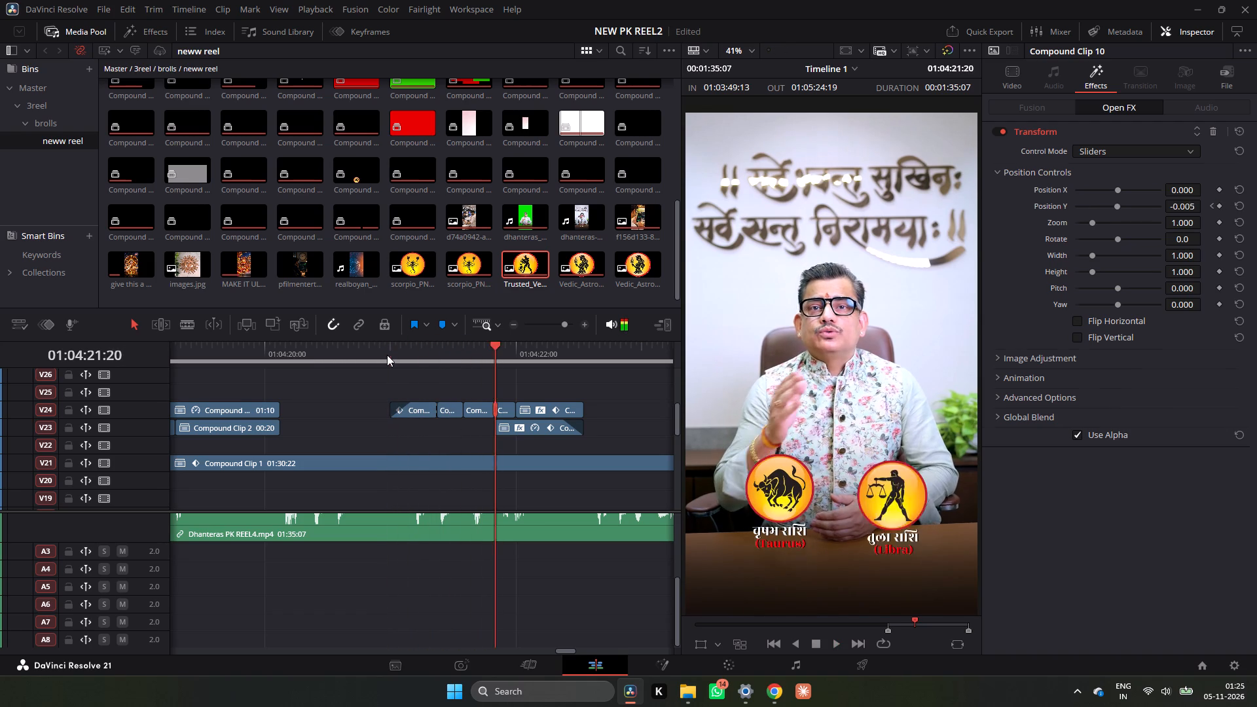
Play back the Taurus and Libra pair, and review the Gemini and Virgo emblems from about 01:04:31:23.
{"action": "key", "text": "space"}
{"action": "key", "text": "space"}
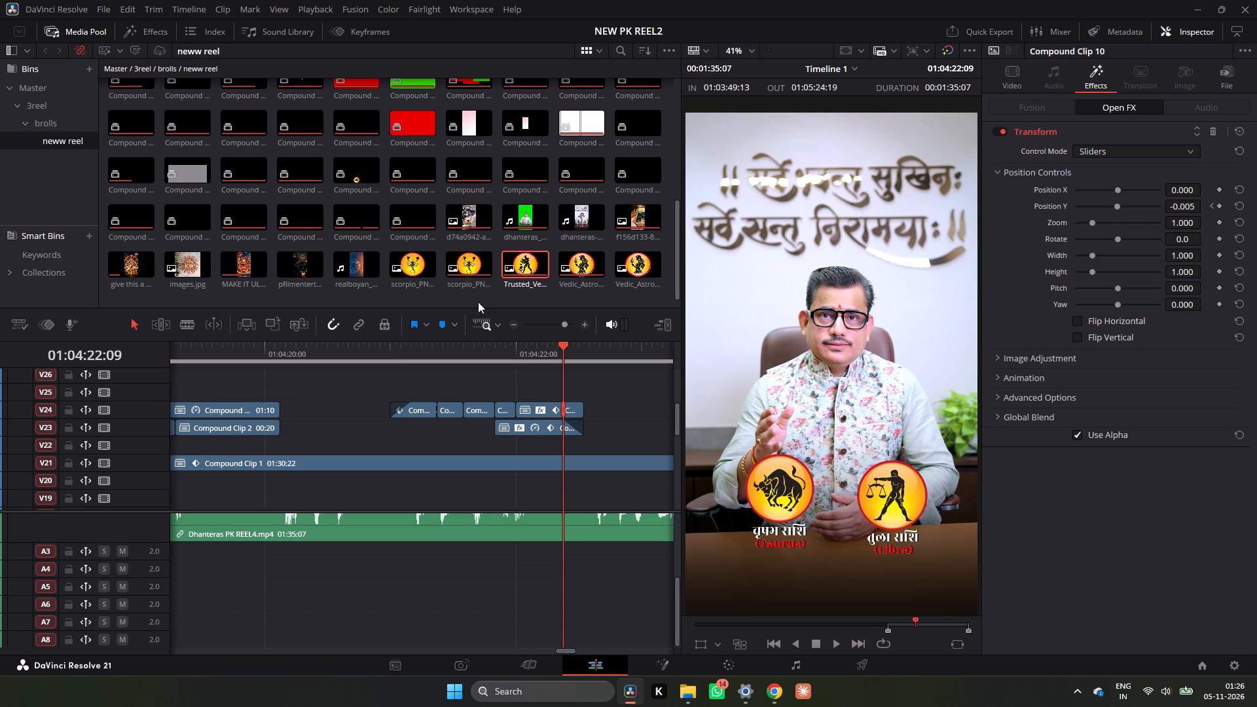
{"action": "double_click", "coordinate": [513, 327]}
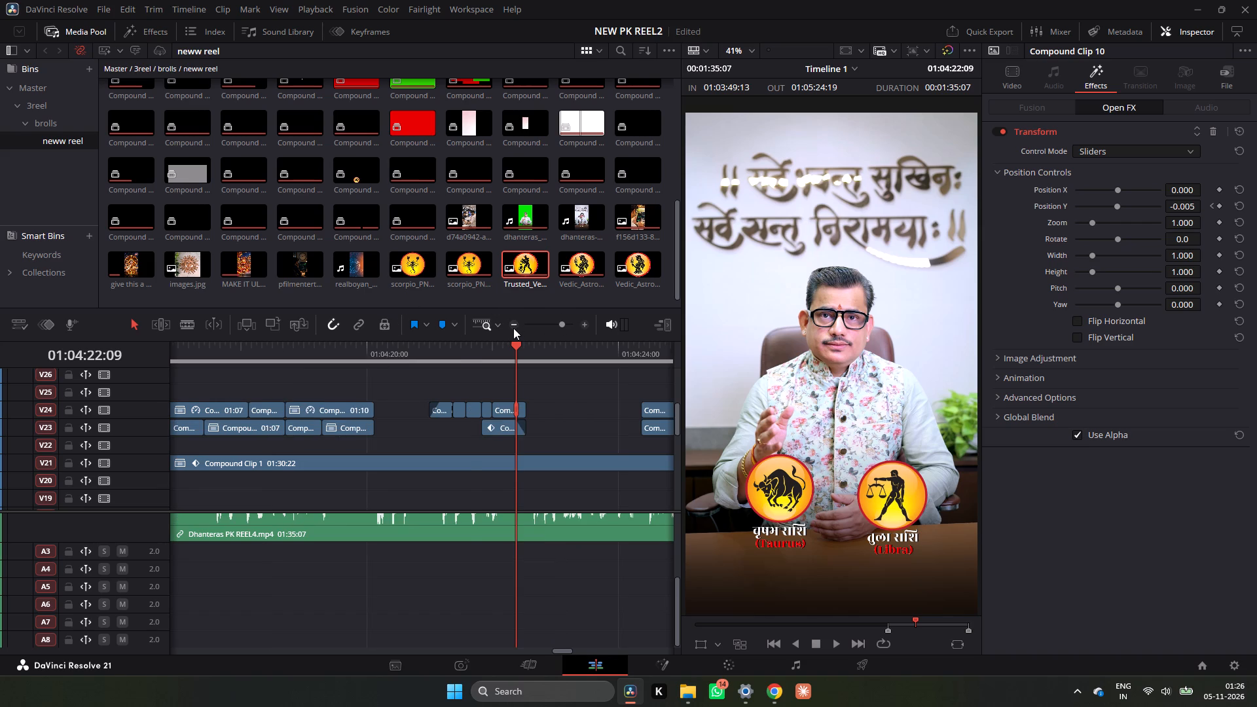
{"action": "left_click", "coordinate": [514, 328]}
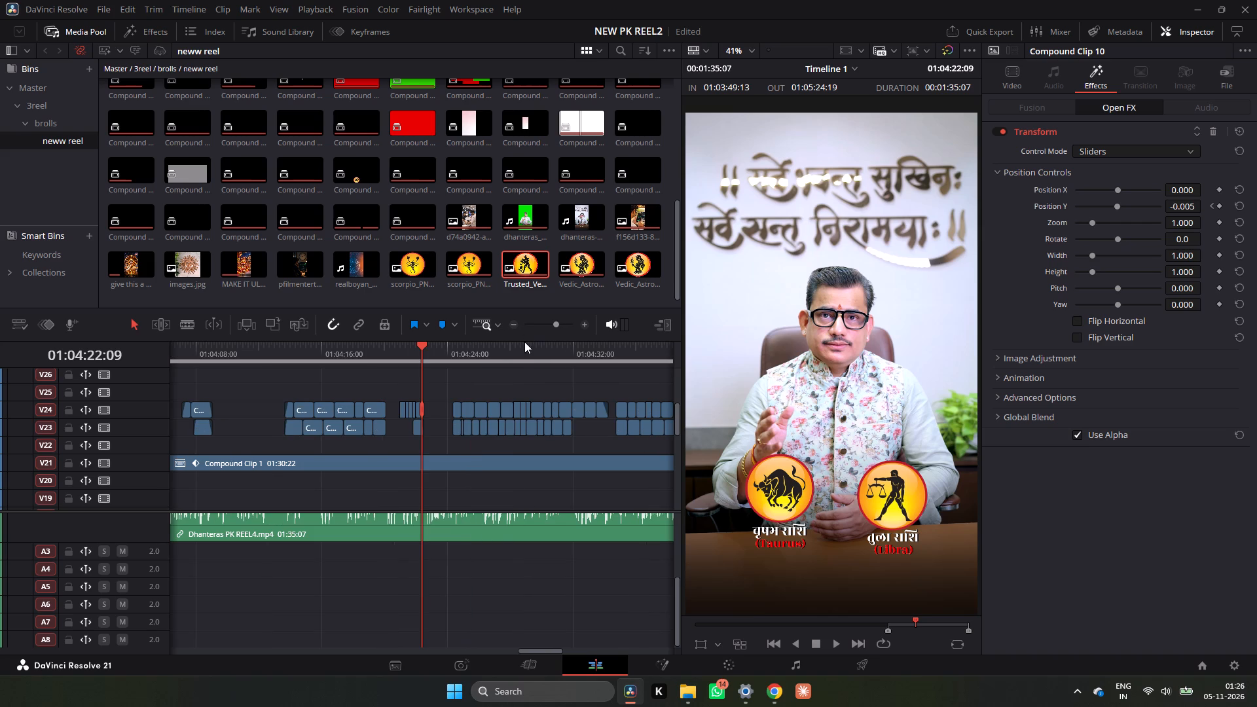
{"action": "left_click_drag", "start_coordinate": [464, 354], "coordinate": [608, 366]}
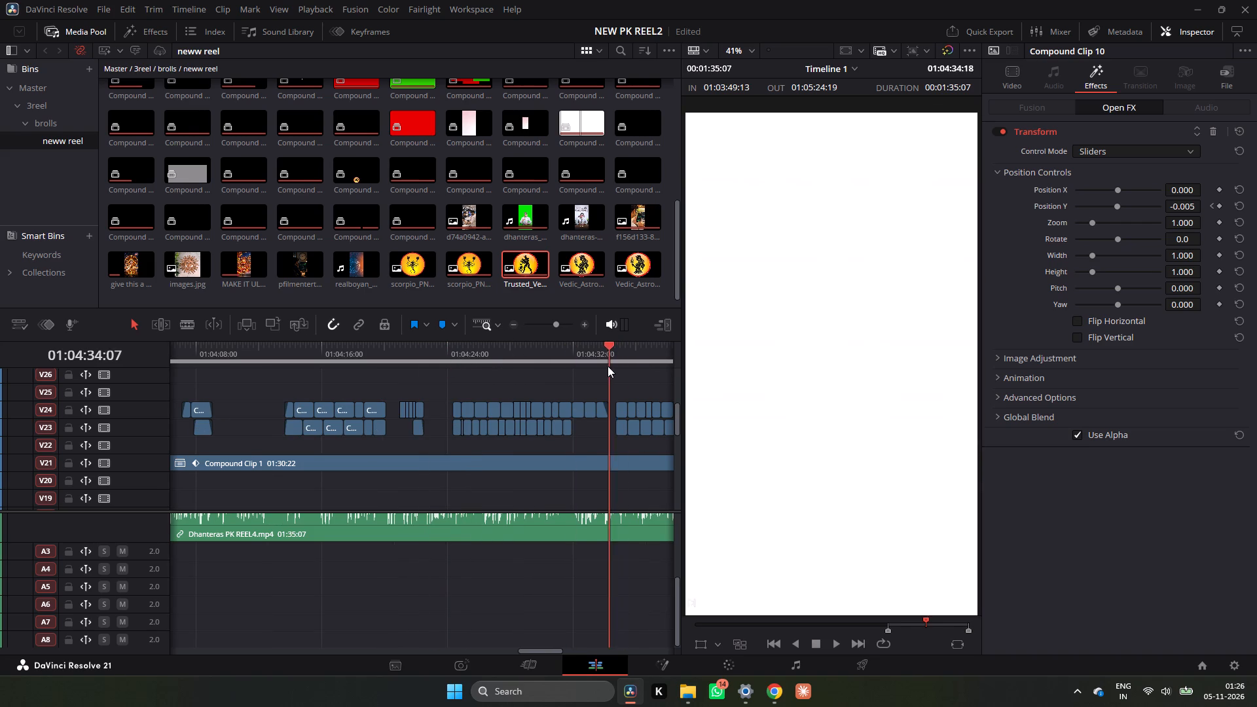
{"action": "left_click_drag", "start_coordinate": [608, 366], "coordinate": [574, 373]}
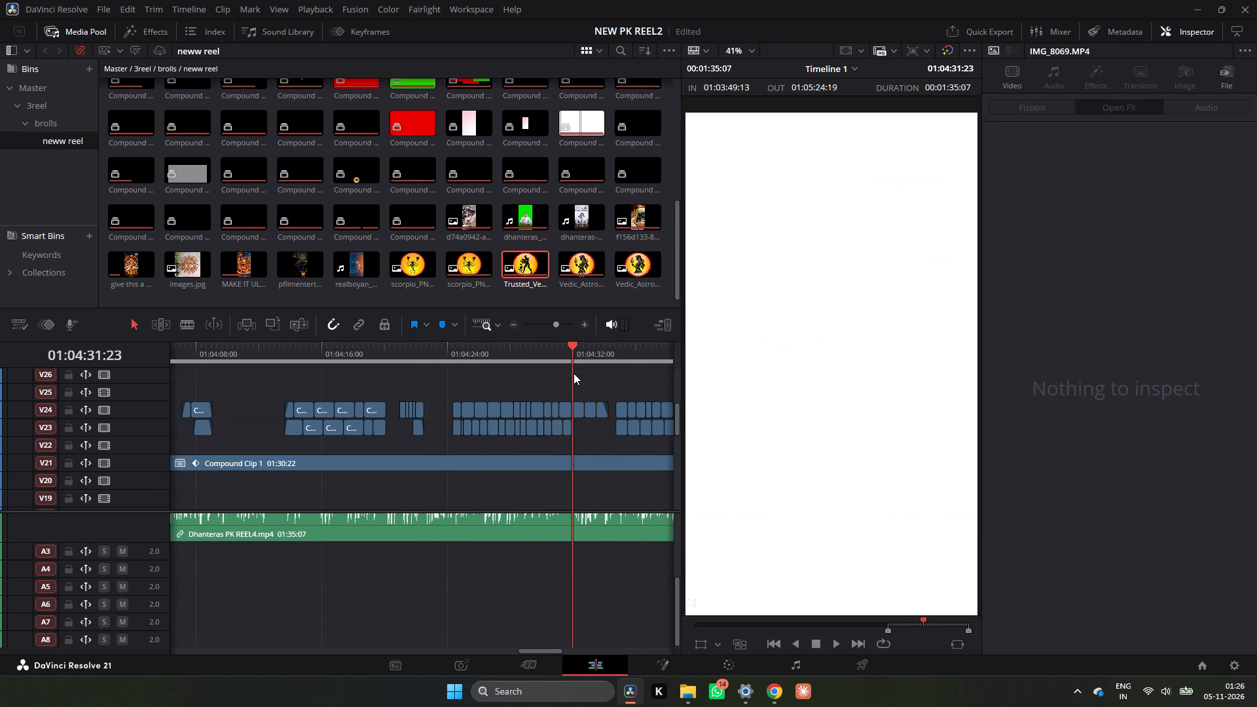
{"action": "key", "text": "space"}
{"action": "key", "text": "space"}
{"action": "key", "text": "space"}
{"action": "key", "text": "space"}
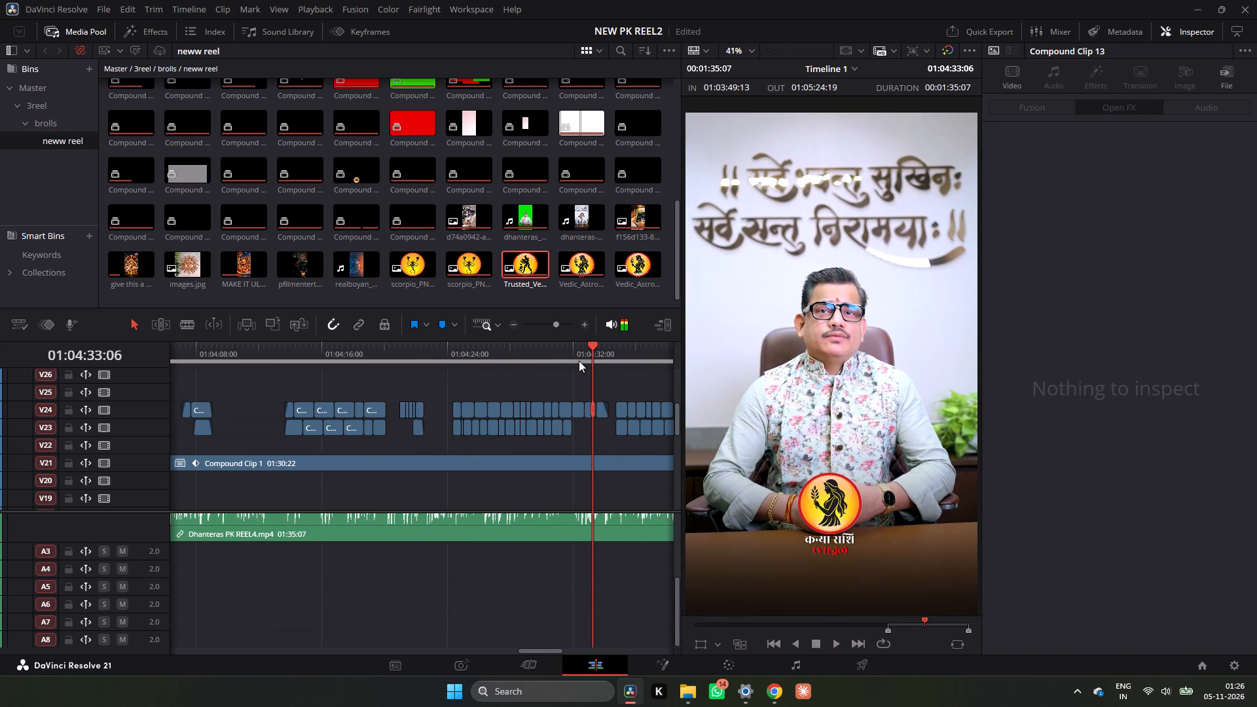
{"action": "key", "text": "space"}
{"action": "key", "text": "space"}
{"action": "key", "text": "space"}
{"action": "key", "text": "space"}
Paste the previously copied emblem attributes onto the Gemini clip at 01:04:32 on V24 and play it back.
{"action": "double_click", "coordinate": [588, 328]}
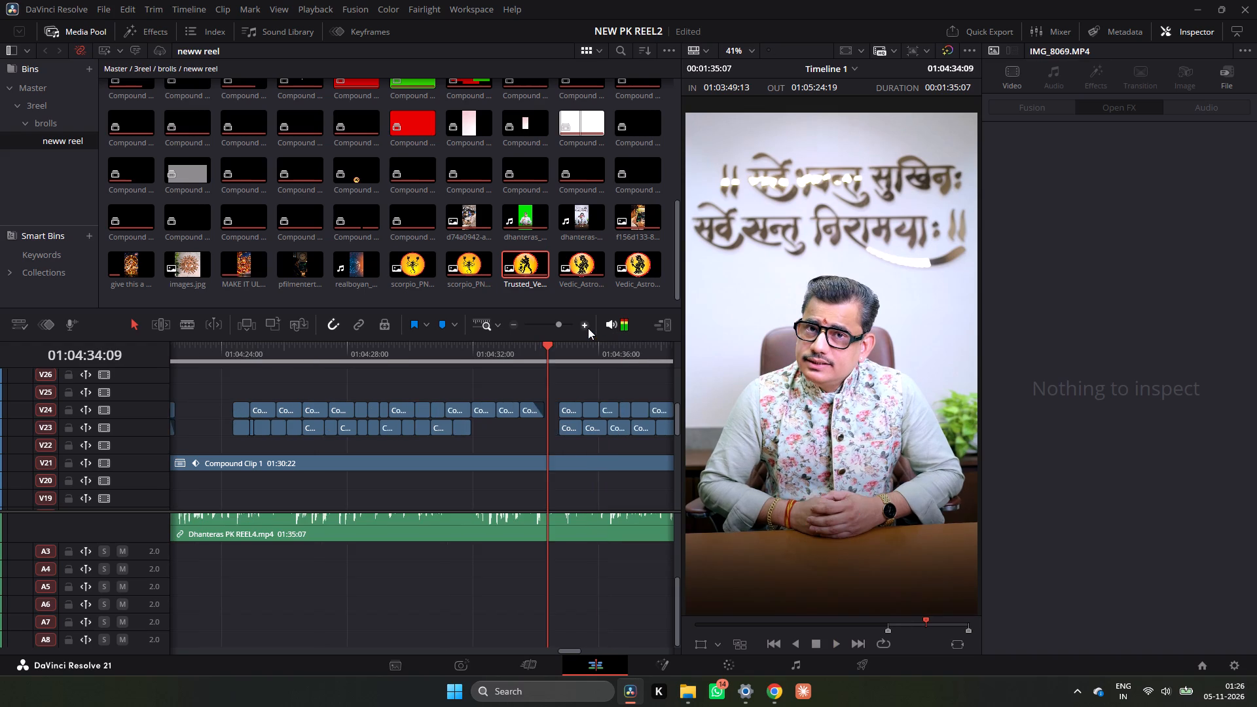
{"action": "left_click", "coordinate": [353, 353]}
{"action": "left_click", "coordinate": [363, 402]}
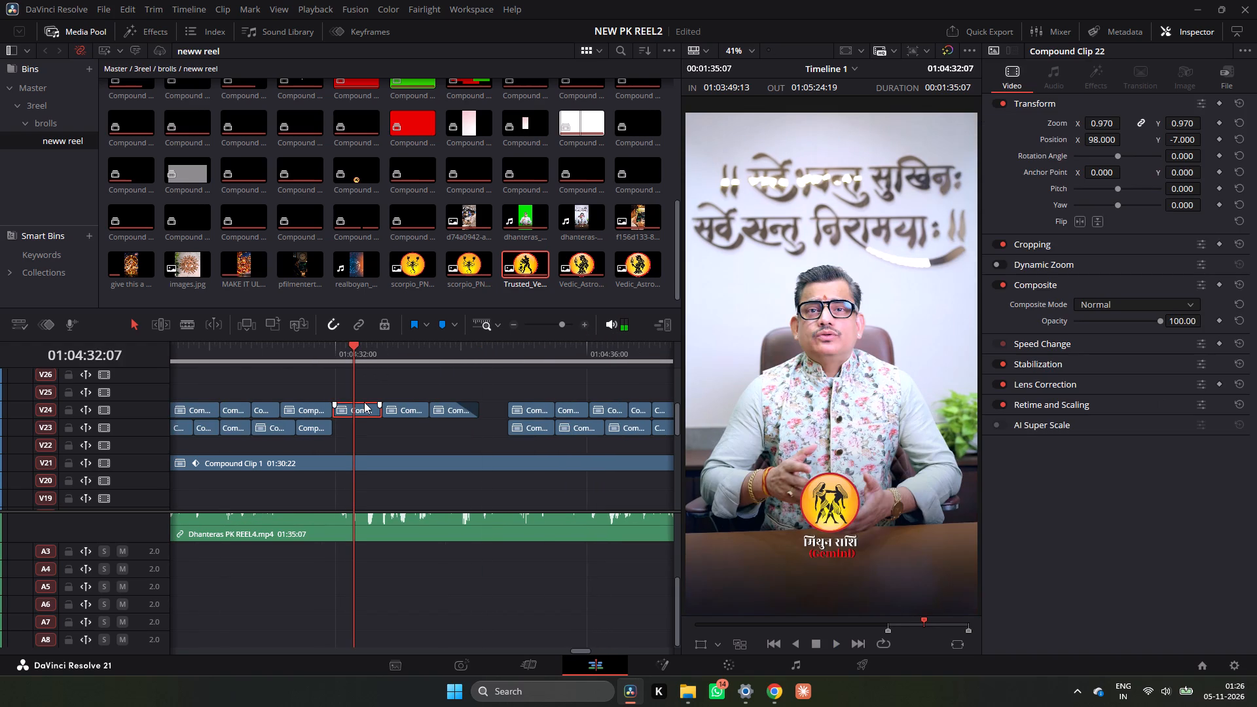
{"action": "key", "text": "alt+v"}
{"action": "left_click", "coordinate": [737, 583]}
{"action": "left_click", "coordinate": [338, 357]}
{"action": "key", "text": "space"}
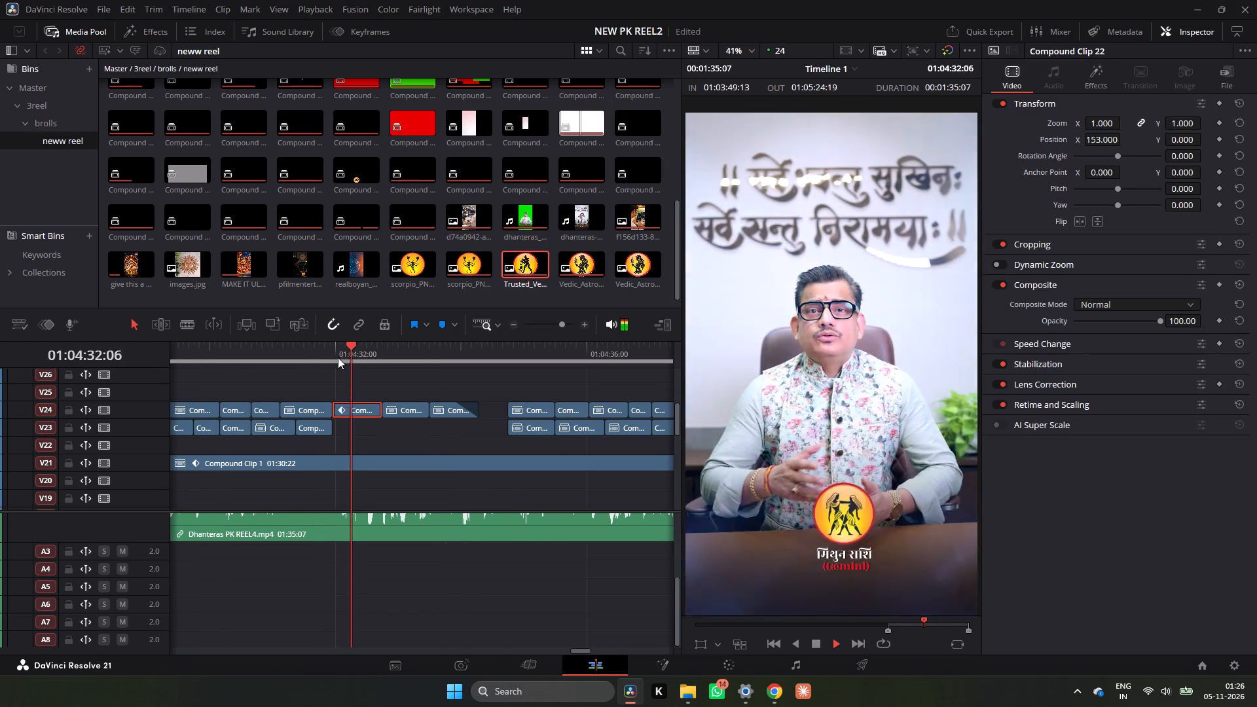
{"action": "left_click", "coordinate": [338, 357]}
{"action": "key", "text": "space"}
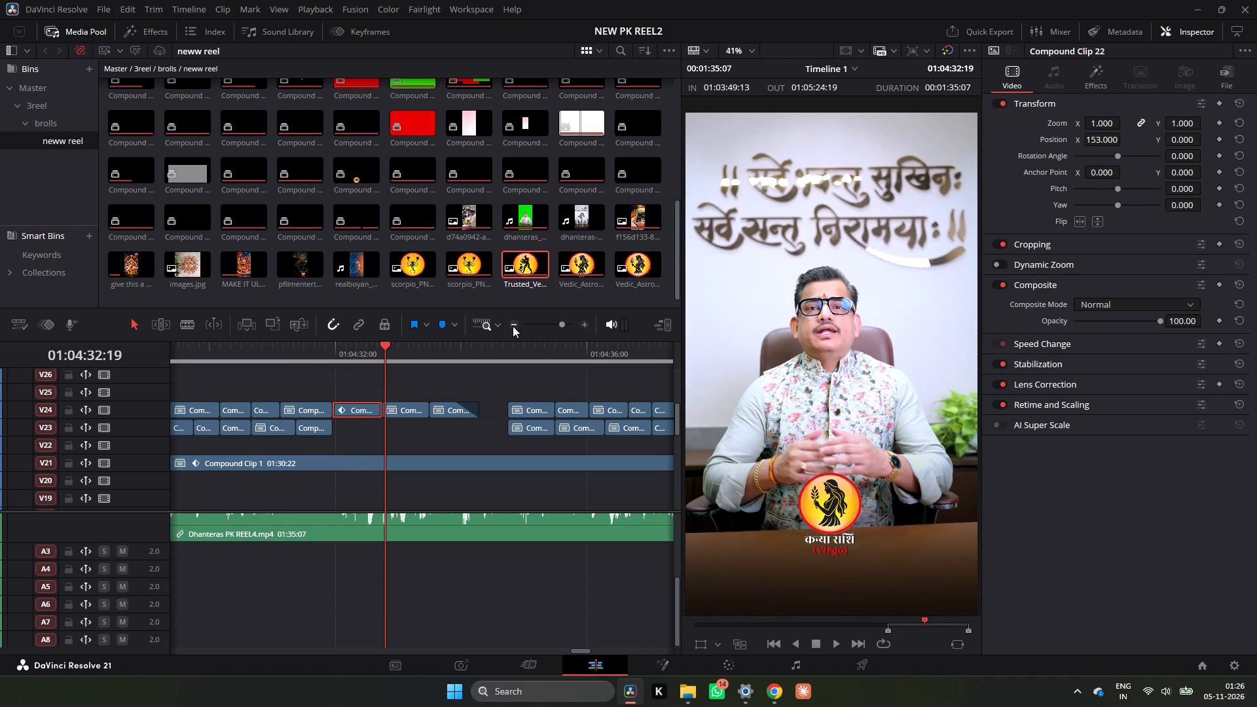
Copy the first emblem clip near 01:04:07 on V24 and paste its video attributes and retime effects onto the Gemini clip at 01:04:32.
{"action": "triple_click", "coordinate": [513, 326]}
{"action": "left_click", "coordinate": [512, 326]}
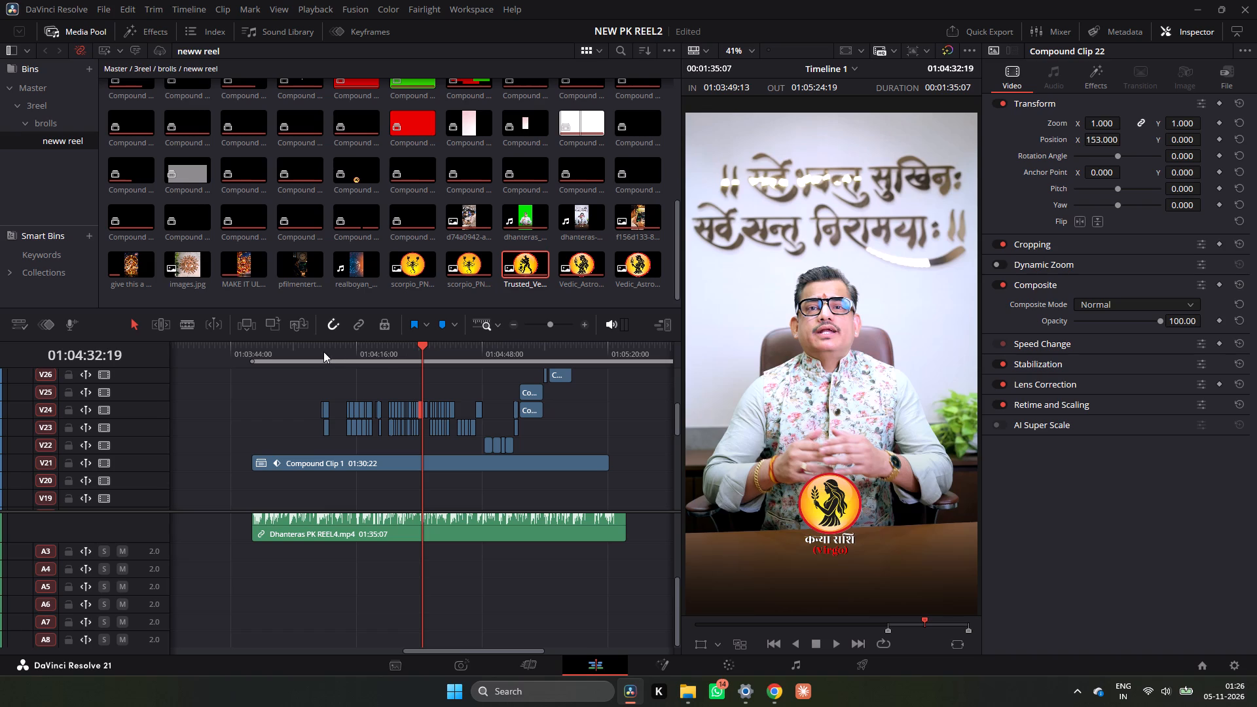
{"action": "left_click", "coordinate": [319, 352]}
{"action": "triple_click", "coordinate": [583, 321]}
{"action": "left_click", "coordinate": [585, 321]}
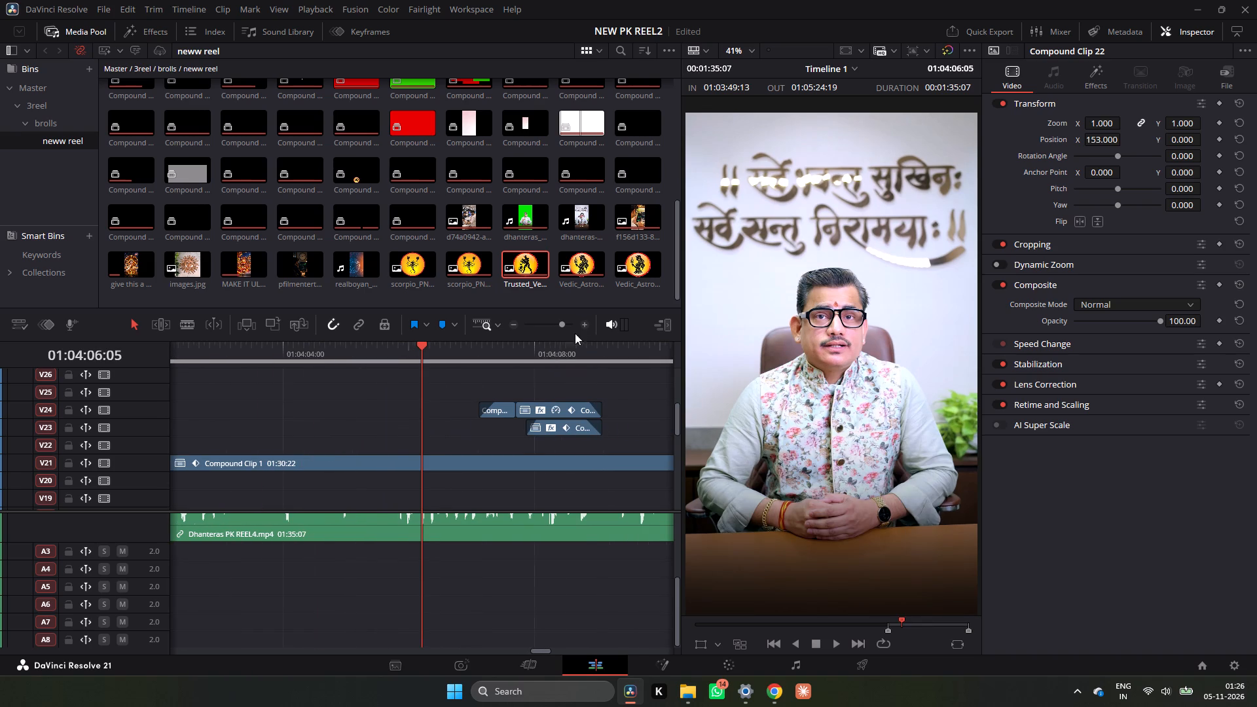
{"action": "left_click", "coordinate": [504, 407]}
{"action": "key", "text": "ctrl+c"}
{"action": "key", "text": "ctrl+c"}
{"action": "key", "text": "ctrl+c"}
{"action": "key", "text": "ctrl+c"}
{"action": "key", "text": "ctrl+c"}
{"action": "key", "text": "ctrl+c"}
{"action": "key", "text": "ctrl+c"}
{"action": "scroll", "coordinate": [562, 405], "scroll_direction": "down", "scroll_amount": 9, "text": "ctrl"}
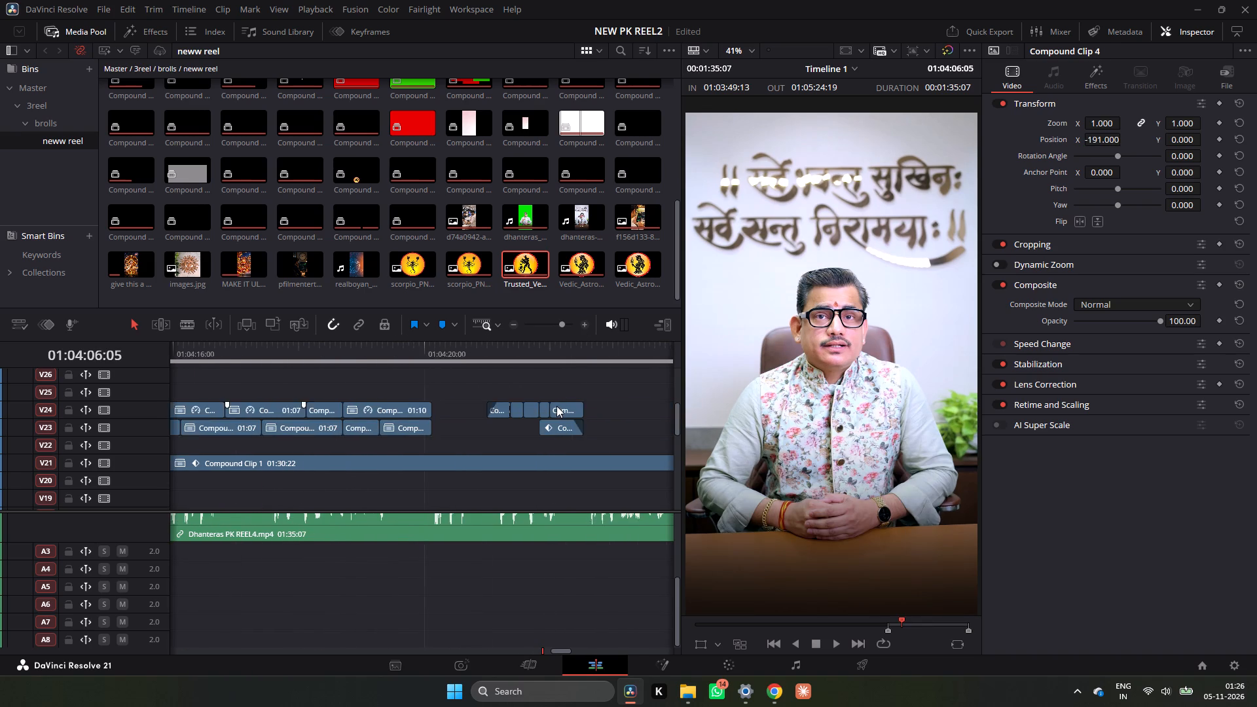
{"action": "scroll", "coordinate": [556, 406], "scroll_direction": "down", "scroll_amount": 14, "text": "ctrl"}
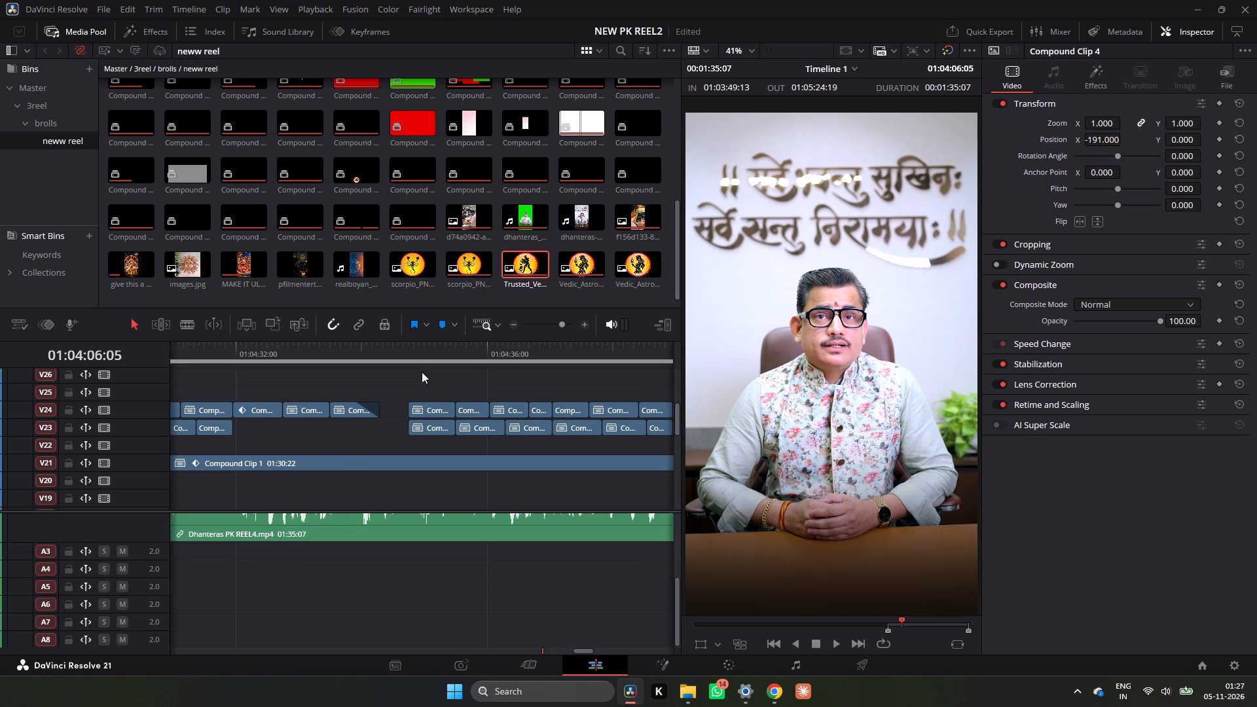
{"action": "left_click_drag", "start_coordinate": [383, 363], "coordinate": [247, 370]}
{"action": "left_click", "coordinate": [263, 408]}
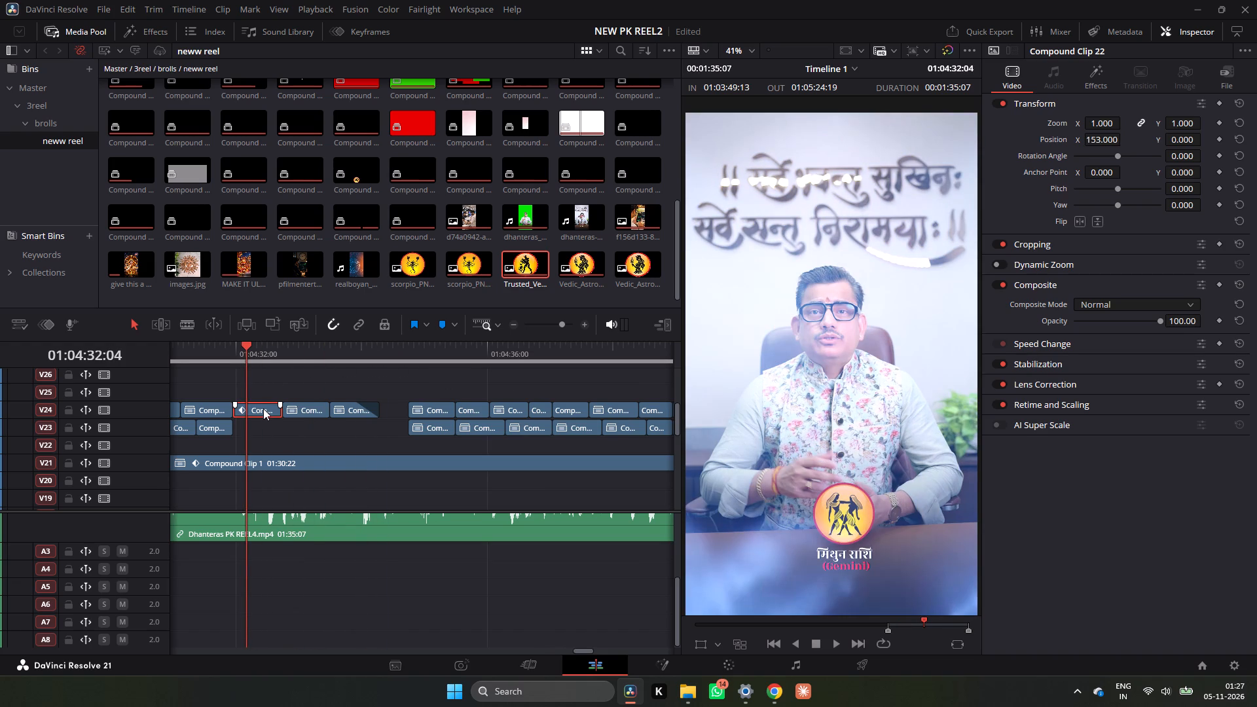
{"action": "key", "text": "alt+v"}
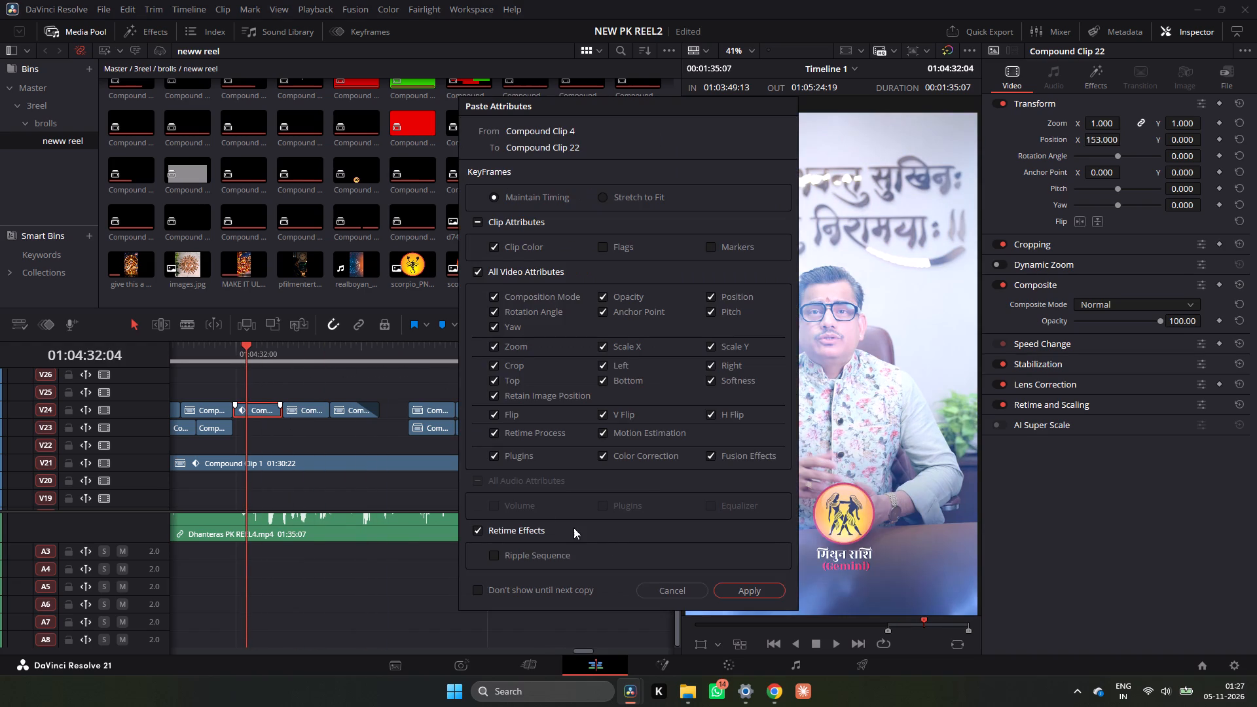
{"action": "left_click", "coordinate": [733, 583]}
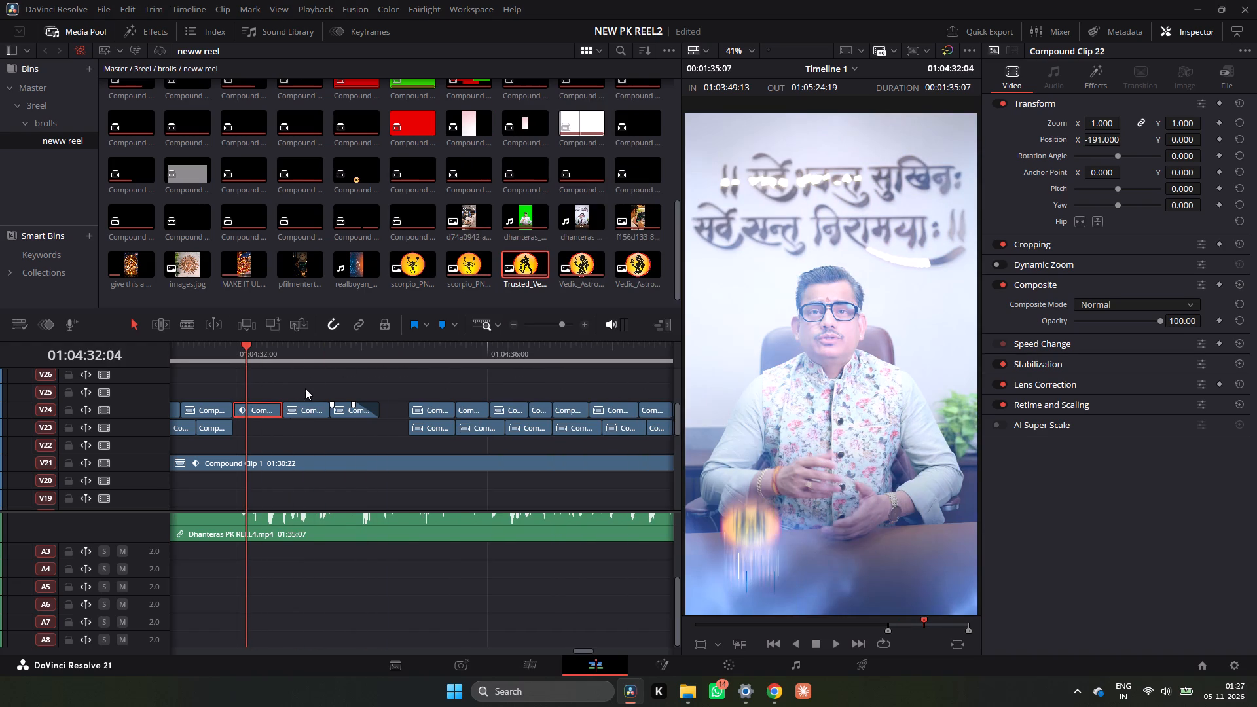
Play back the Gemini emblem's entrance repeatedly from the start of its clip around 01:04:32.
{"action": "left_click", "coordinate": [234, 353]}
{"action": "key", "text": "space"}
{"action": "left_click", "coordinate": [234, 353]}
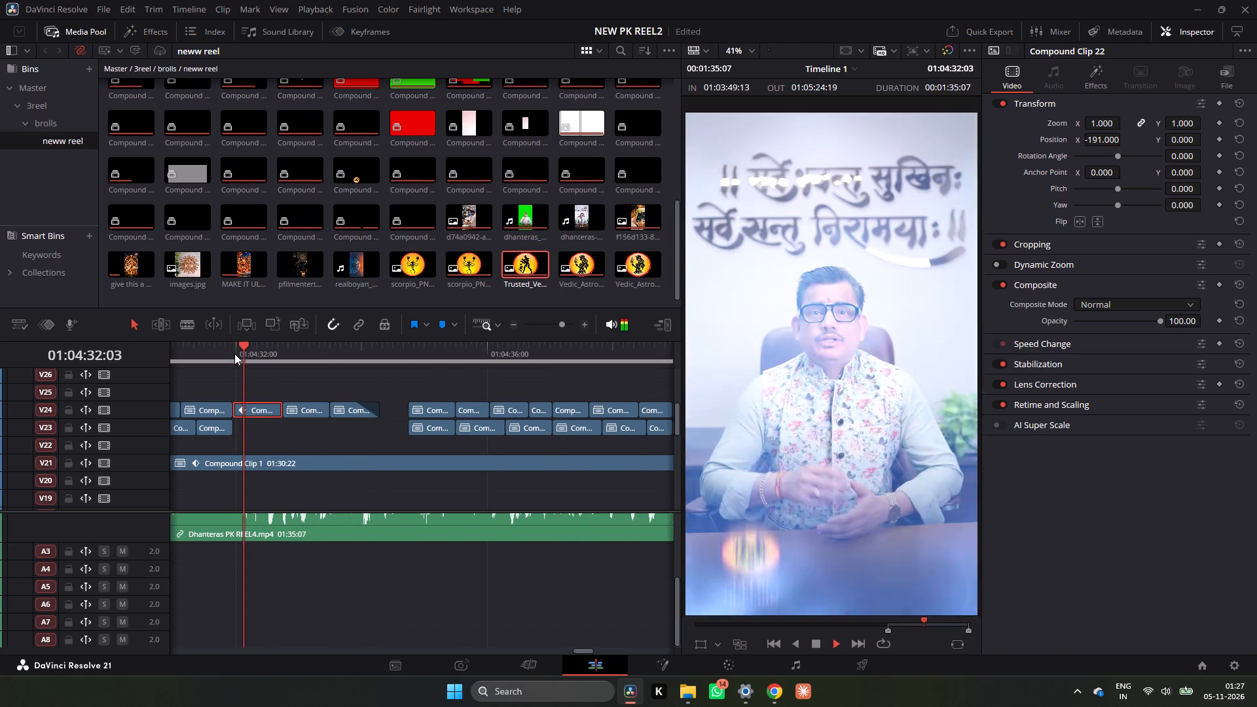
{"action": "key", "text": "space"}
{"action": "left_click", "coordinate": [243, 356]}
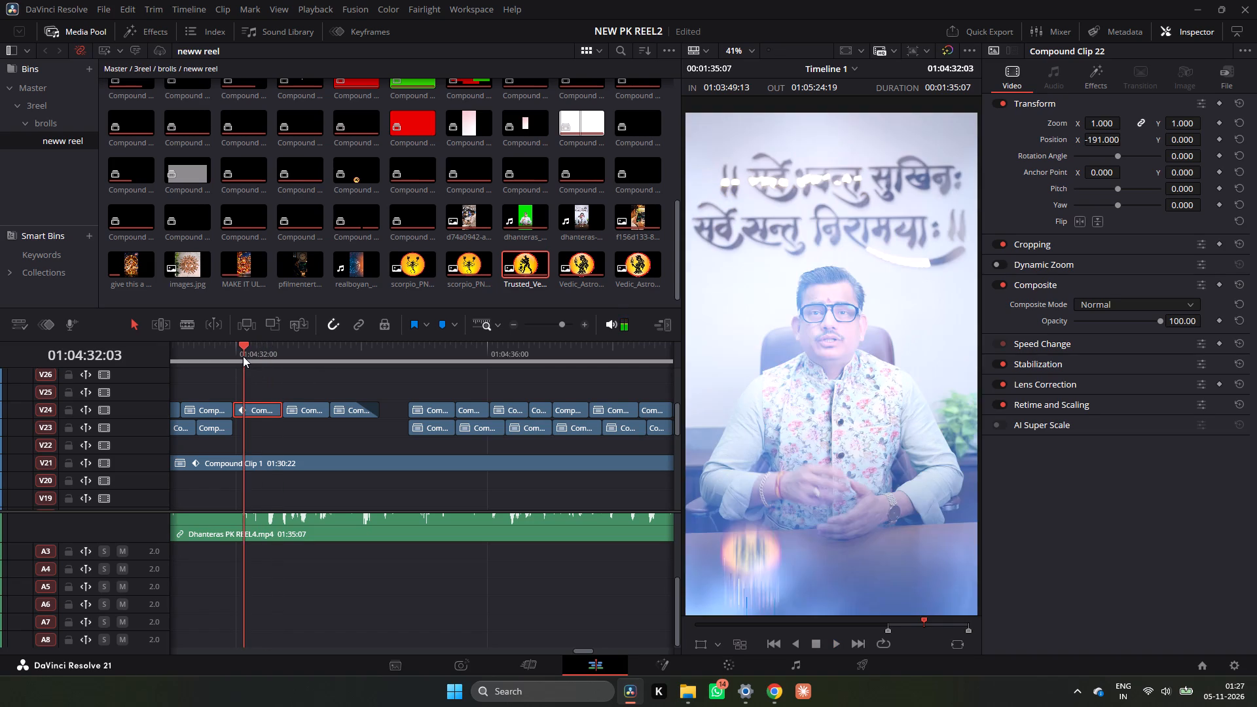
{"action": "key", "text": "space"}
{"action": "key", "text": "space"}
Reposition the Gemini emblem to Position X -77 and Y 110, with its rotation angle reset to 0.
{"action": "left_click_drag", "start_coordinate": [1091, 145], "coordinate": [1133, 139]}
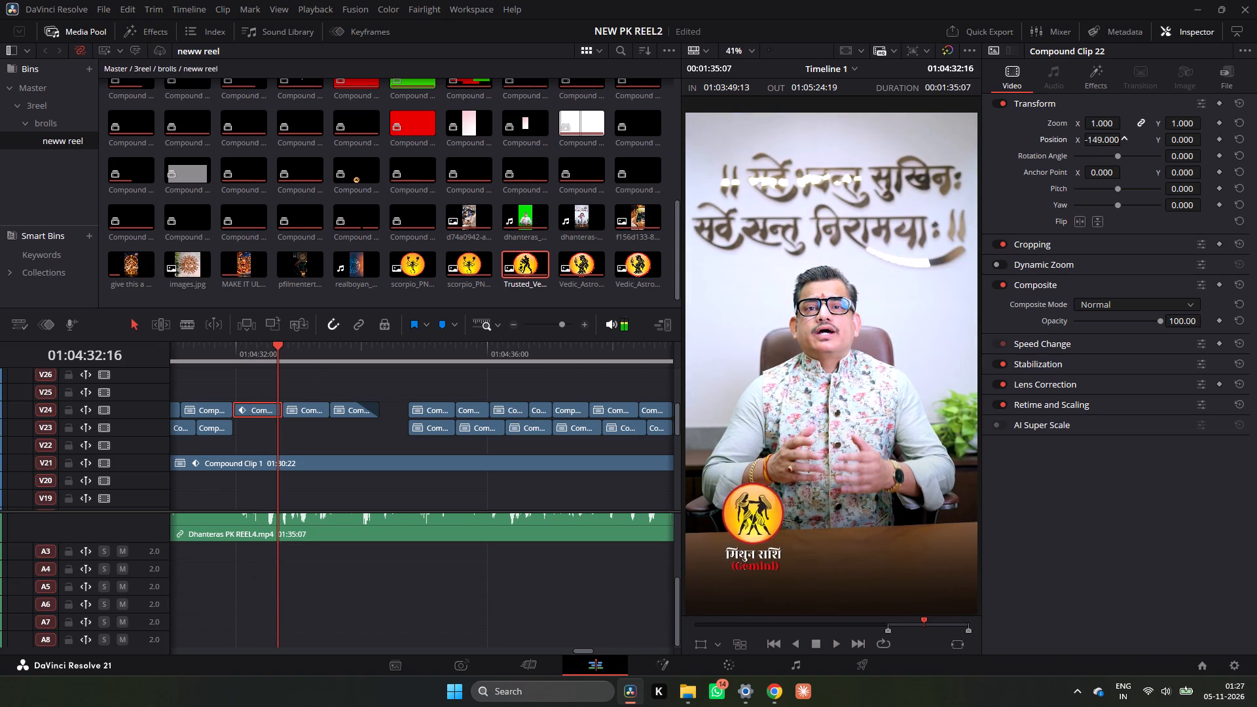
{"action": "left_click_drag", "start_coordinate": [1133, 139], "coordinate": [1166, 133]}
{"action": "left_click_drag", "start_coordinate": [1178, 136], "coordinate": [1207, 141]}
{"action": "left_click_drag", "start_coordinate": [1175, 158], "coordinate": [1154, 166]}
{"action": "left_click_drag", "start_coordinate": [1188, 138], "coordinate": [1209, 143]}
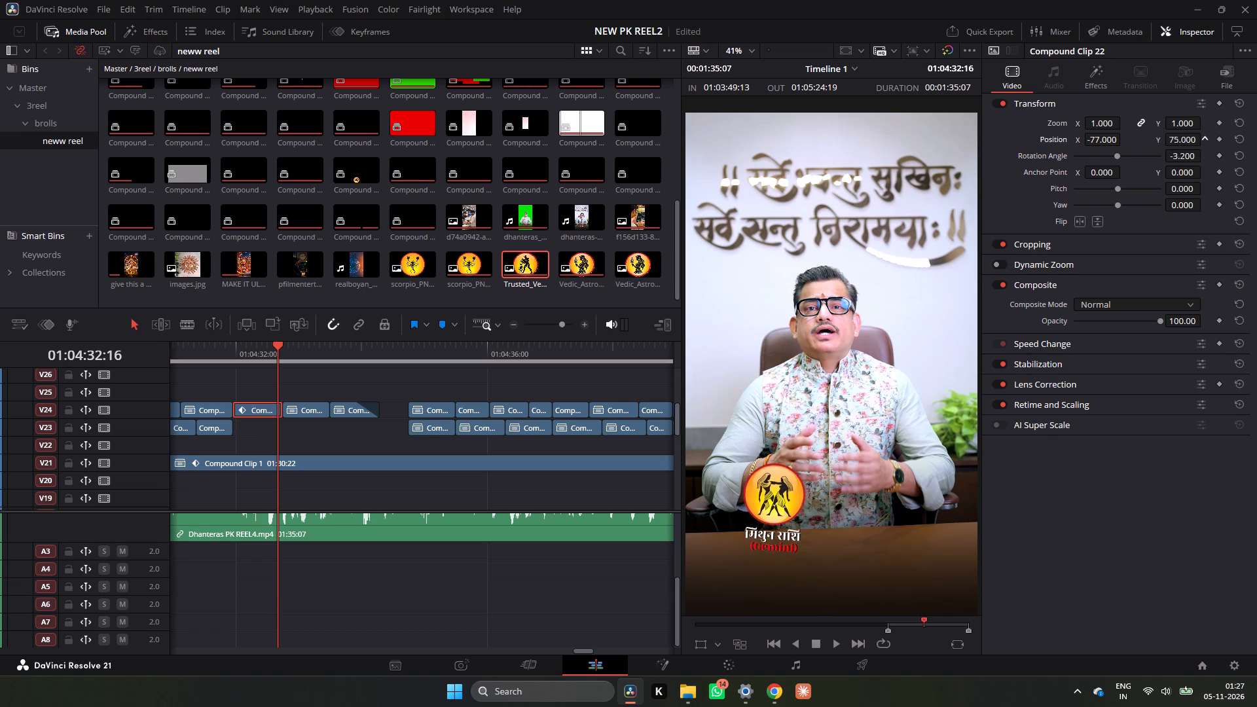
{"action": "left_click_drag", "start_coordinate": [1209, 143], "coordinate": [1230, 148]}
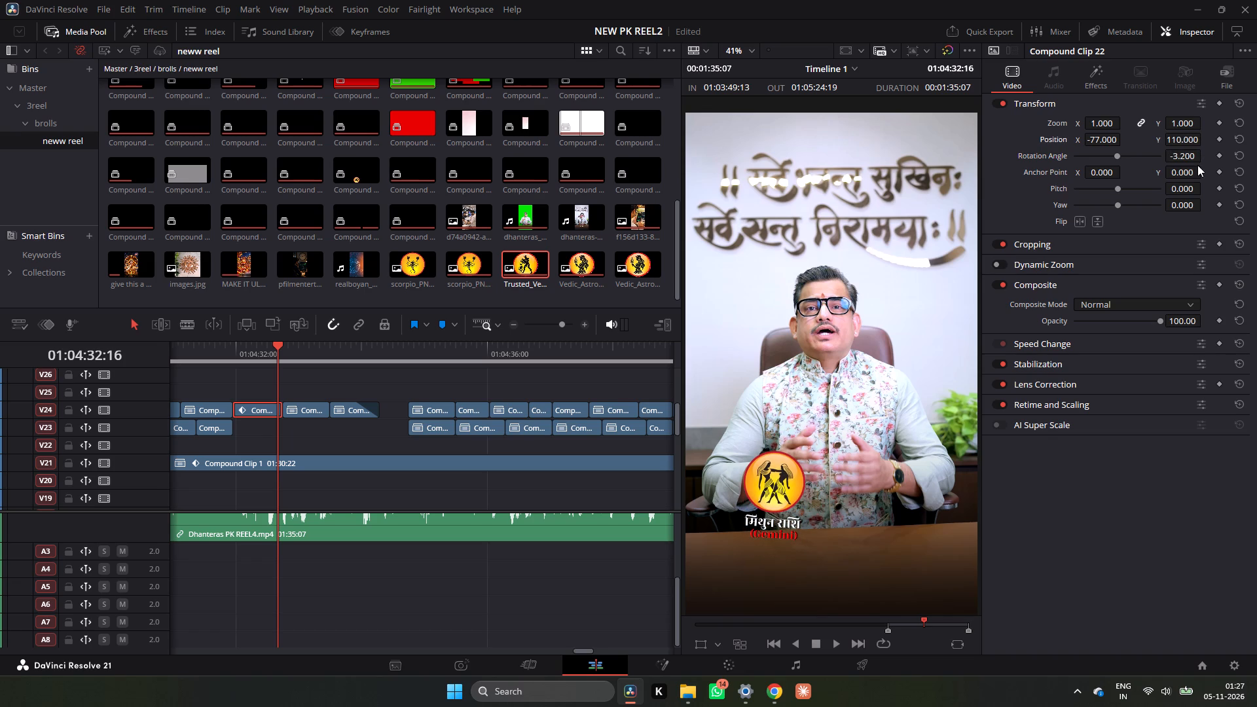
{"action": "left_click_drag", "start_coordinate": [1184, 159], "coordinate": [672, 353]}
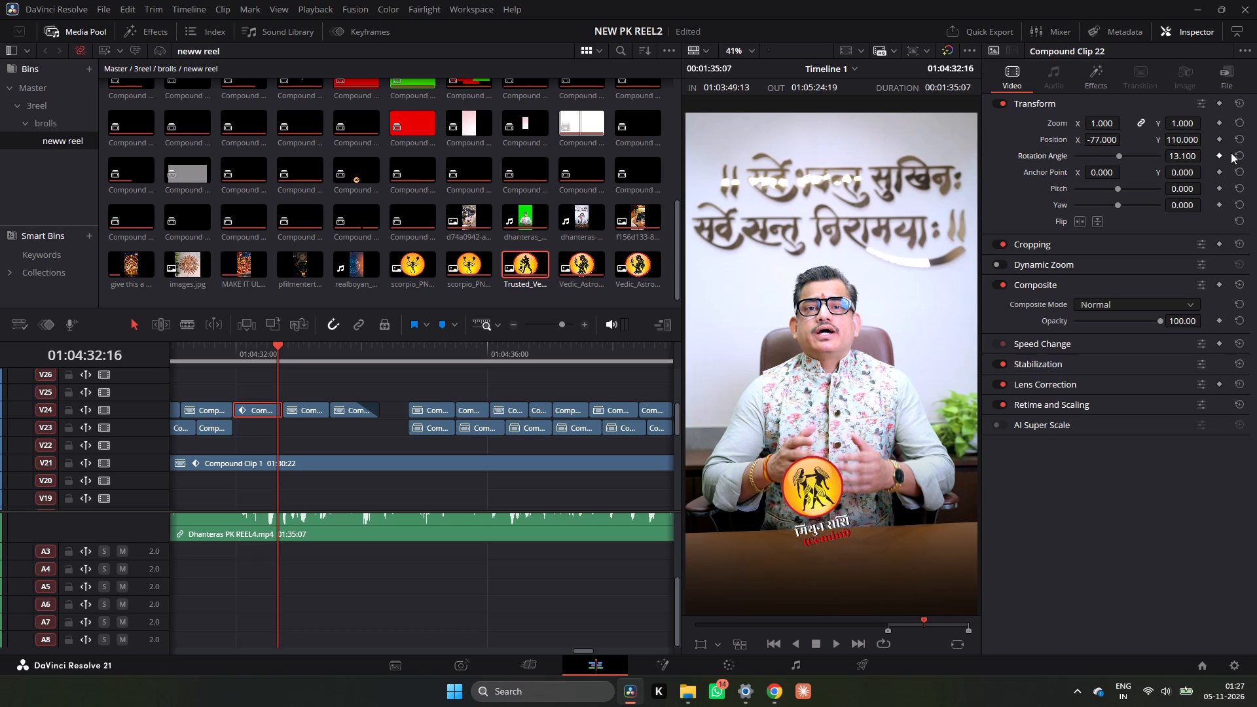
{"action": "left_click", "coordinate": [1243, 153]}
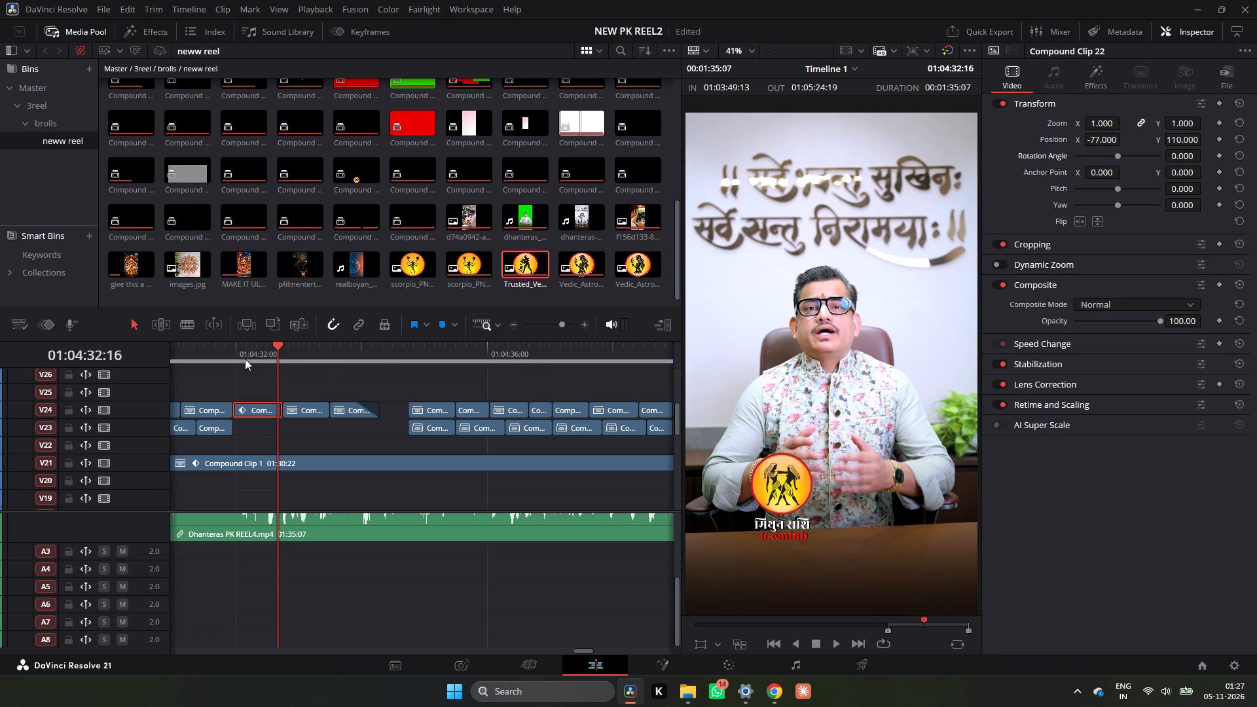
Play back the repositioned Gemini emblem and the following Virgo emblem from about 01:04:32:03 through 01:04:34.
{"action": "left_click", "coordinate": [243, 356]}
{"action": "key", "text": "space"}
{"action": "key", "text": "space"}
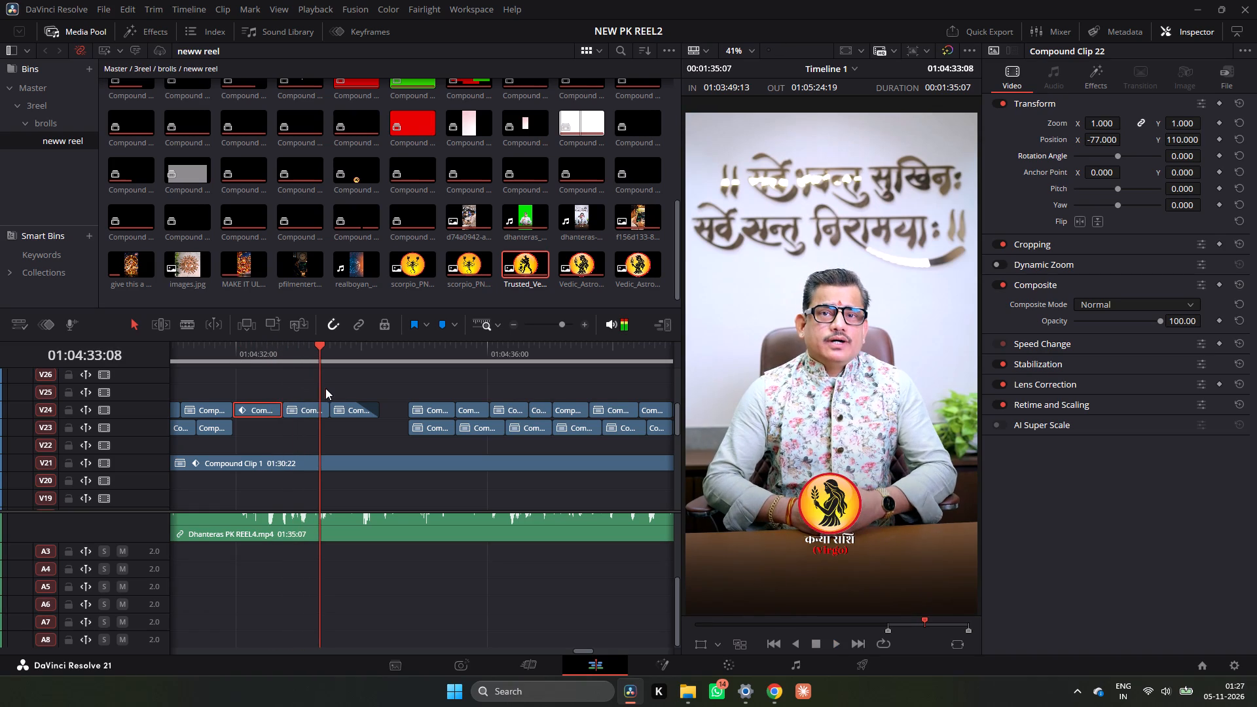
{"action": "key", "text": "space"}
{"action": "key", "text": "space"}
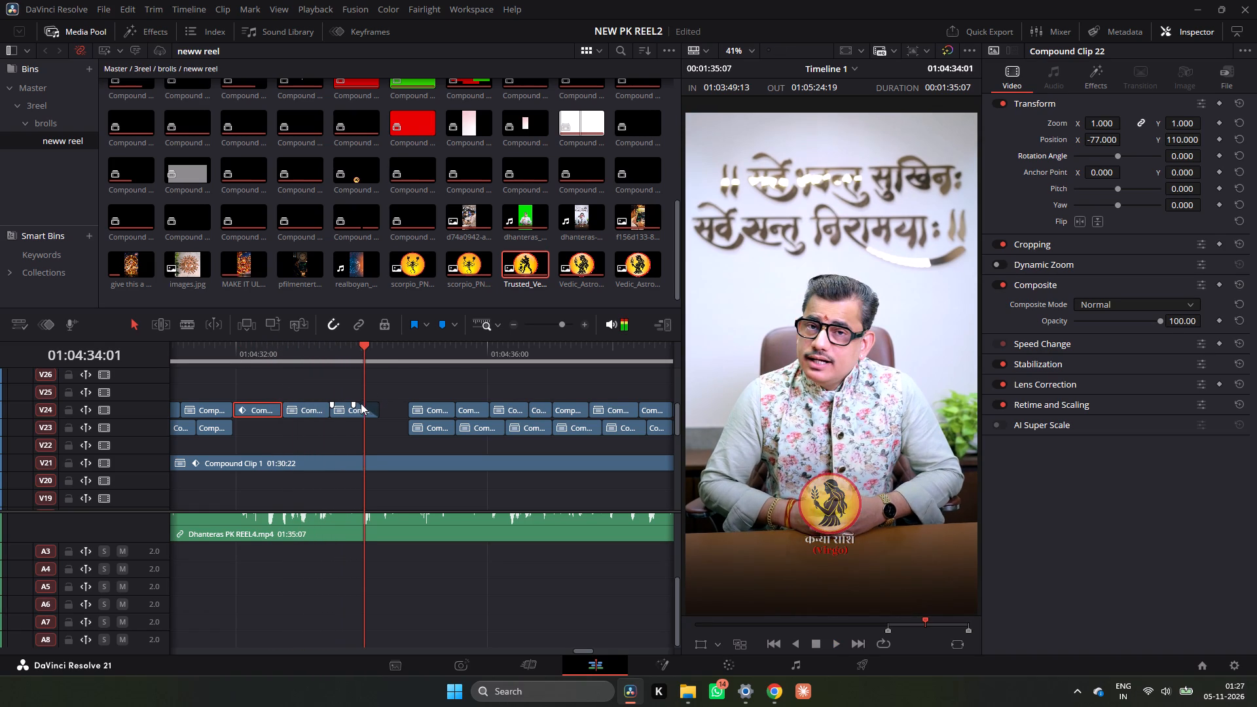
Remove the fade-out from the last Virgo piece on V24 and combine both Virgo pieces into a new compound clip.
{"action": "left_click_drag", "start_coordinate": [354, 403], "coordinate": [414, 399]}
{"action": "left_click_drag", "start_coordinate": [381, 390], "coordinate": [312, 418]}
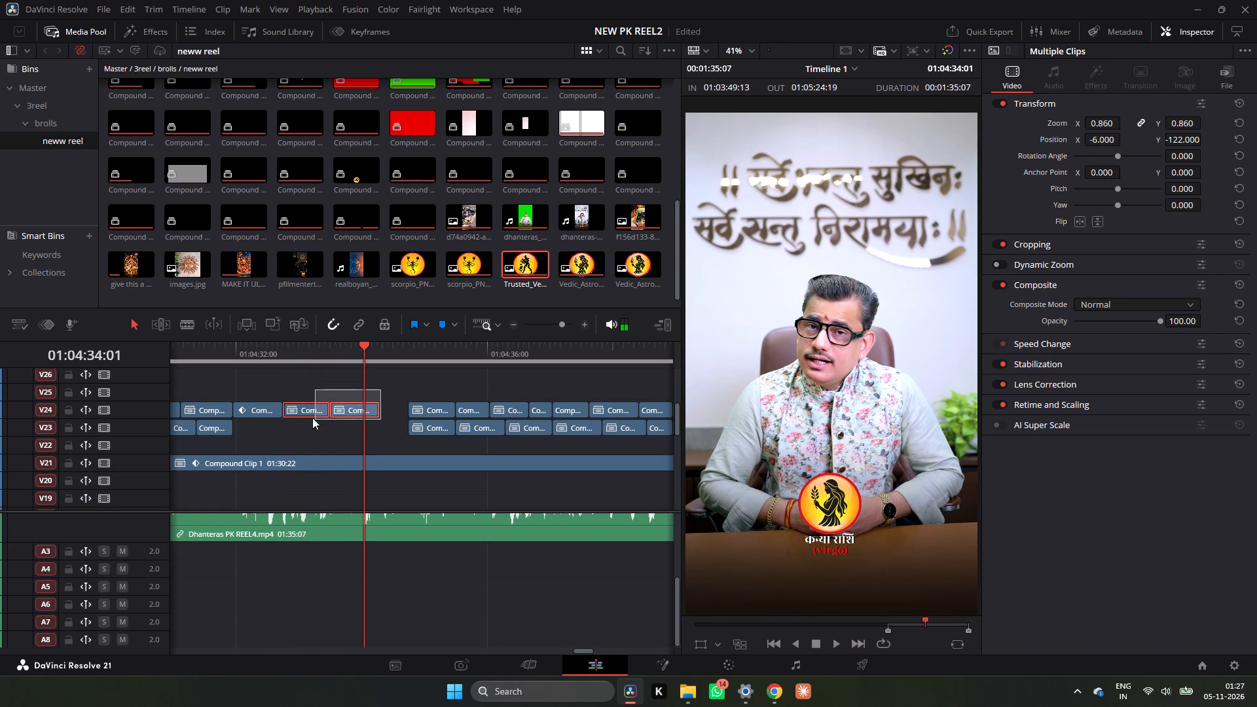
{"action": "left_click_drag", "start_coordinate": [312, 418], "coordinate": [313, 405]}
{"action": "right_click", "coordinate": [318, 408]}
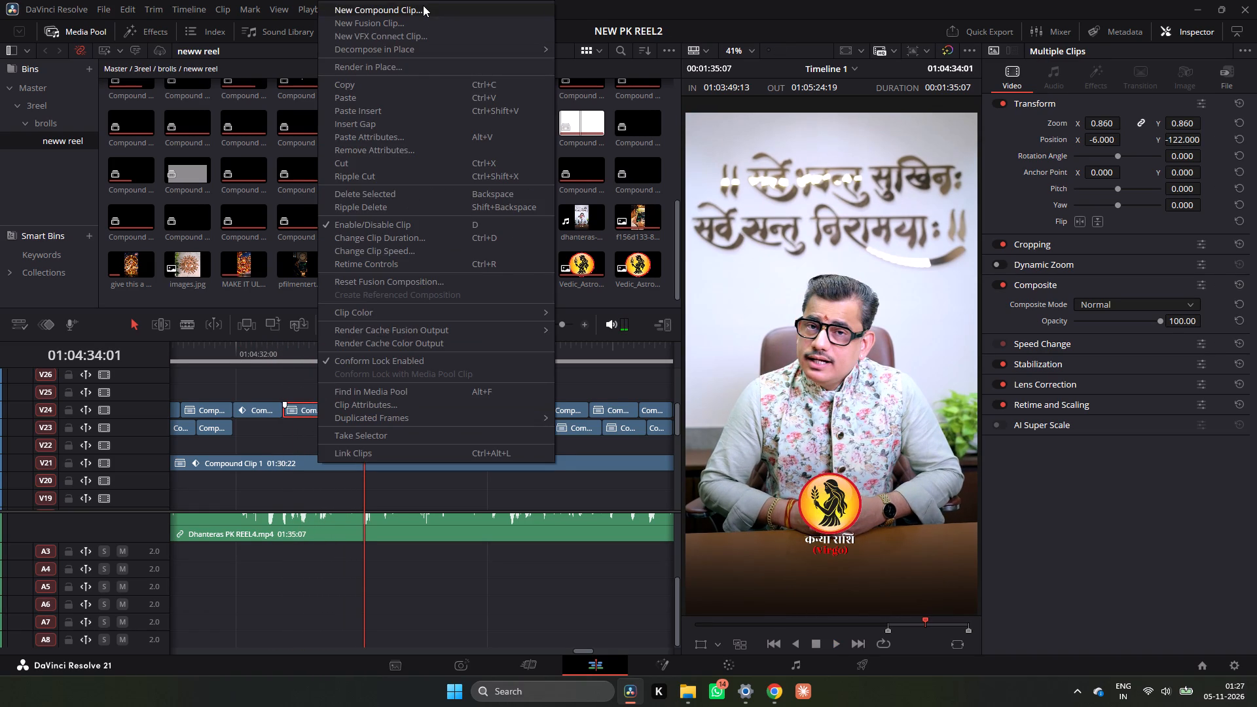
{"action": "left_click", "coordinate": [423, 5]}
{"action": "left_click", "coordinate": [728, 386]}
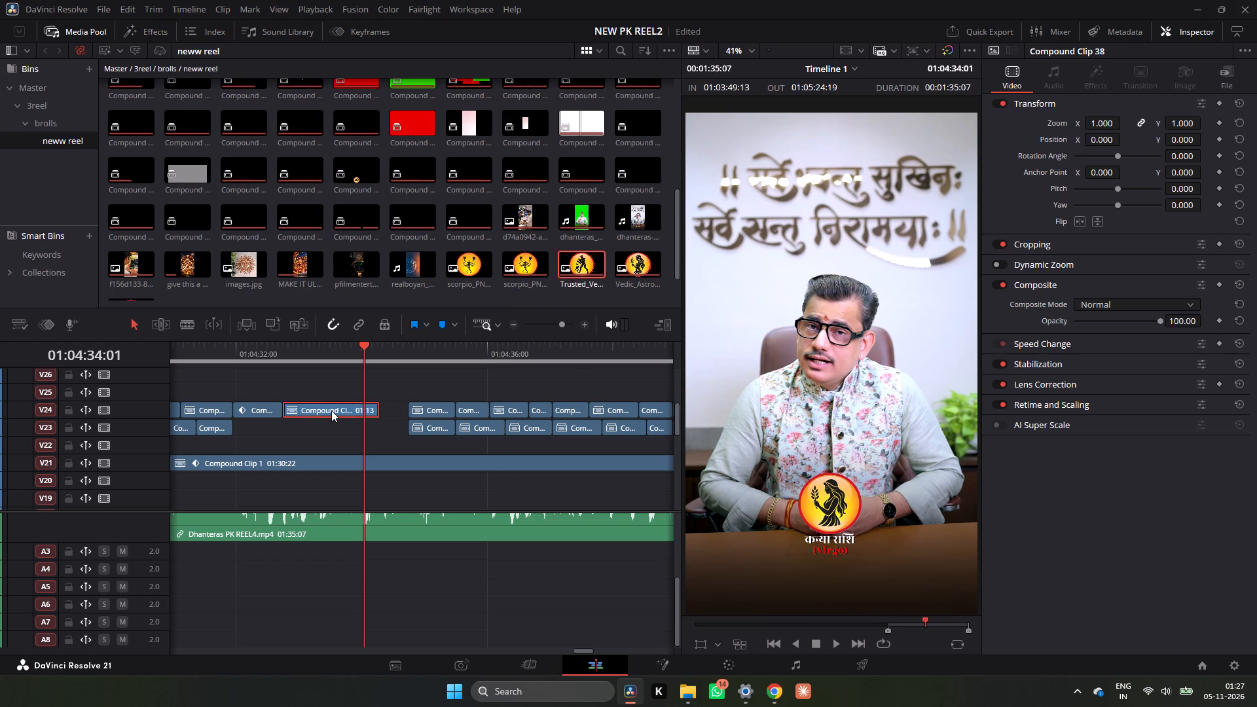
Move the Virgo compound clip down to V23 and paste the copied emblem entrance attributes onto it.
{"action": "left_click_drag", "start_coordinate": [333, 405], "coordinate": [335, 424]}
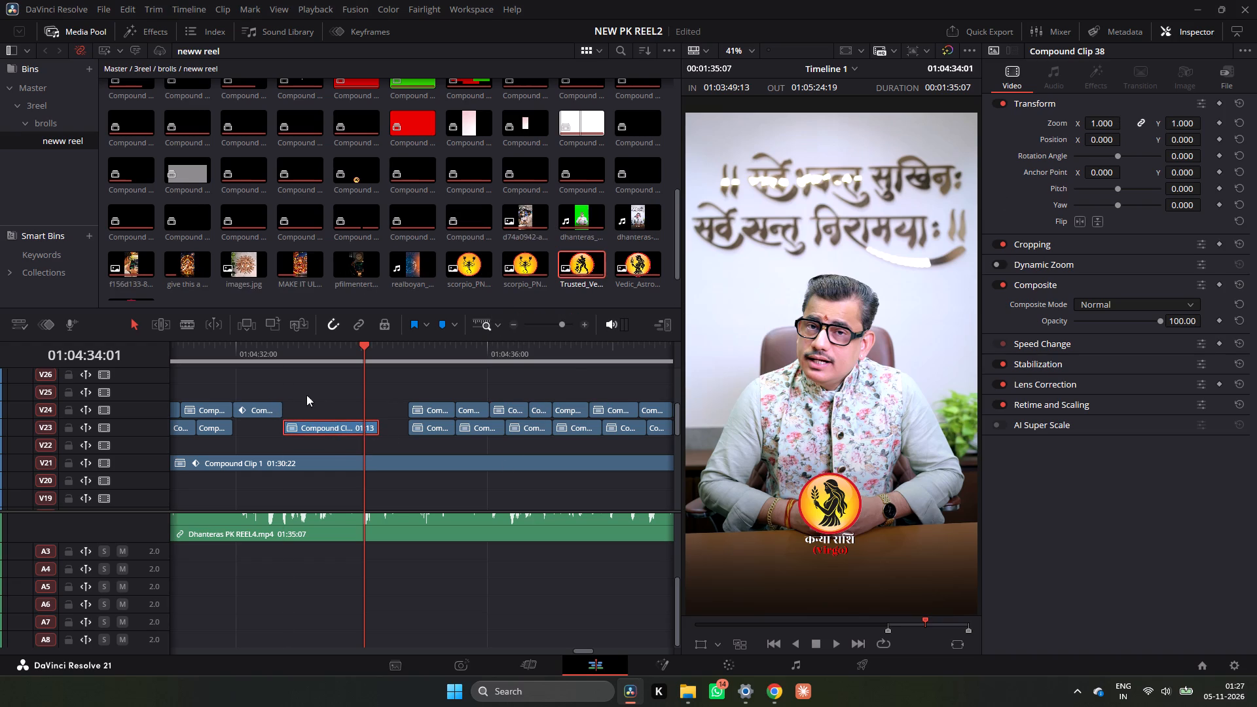
{"action": "left_click", "coordinate": [286, 360]}
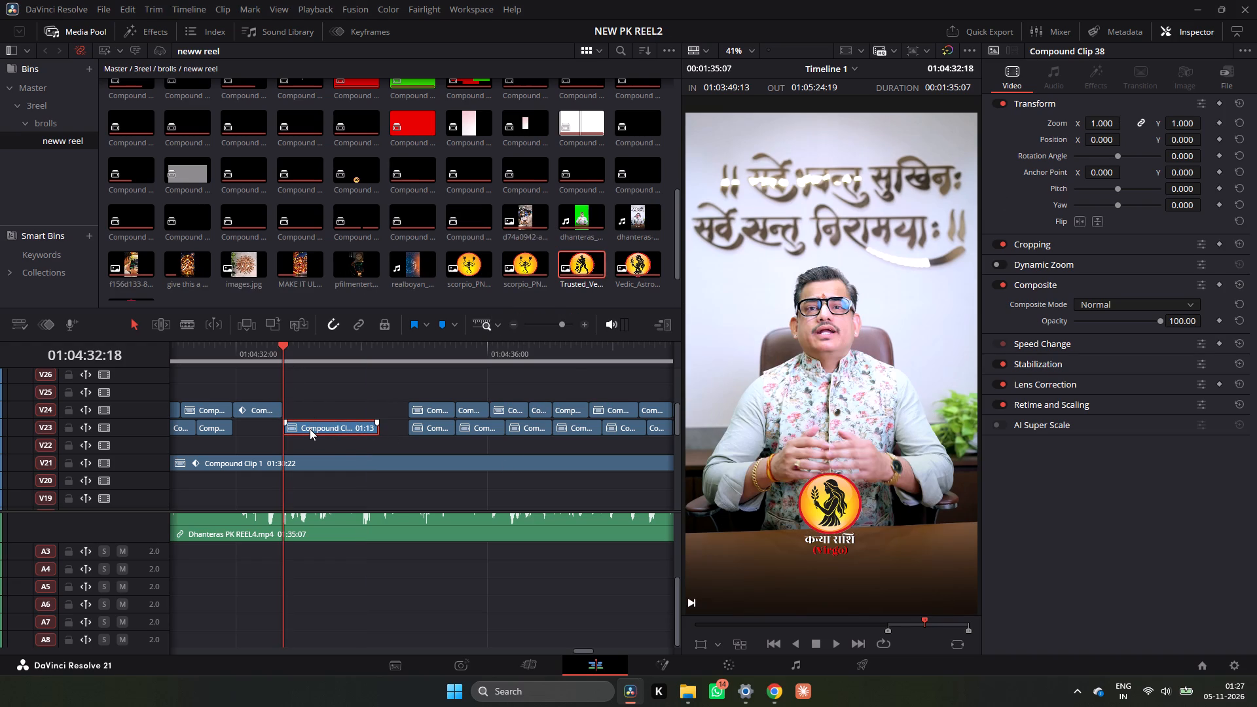
{"action": "key", "text": "alt+v"}
{"action": "left_click", "coordinate": [742, 587]}
Play back the Gemini emblem and the Virgo emblem's new entrance several times from about 01:04:32 to 01:04:33:11.
{"action": "left_click", "coordinate": [249, 352]}
{"action": "key", "text": "space"}
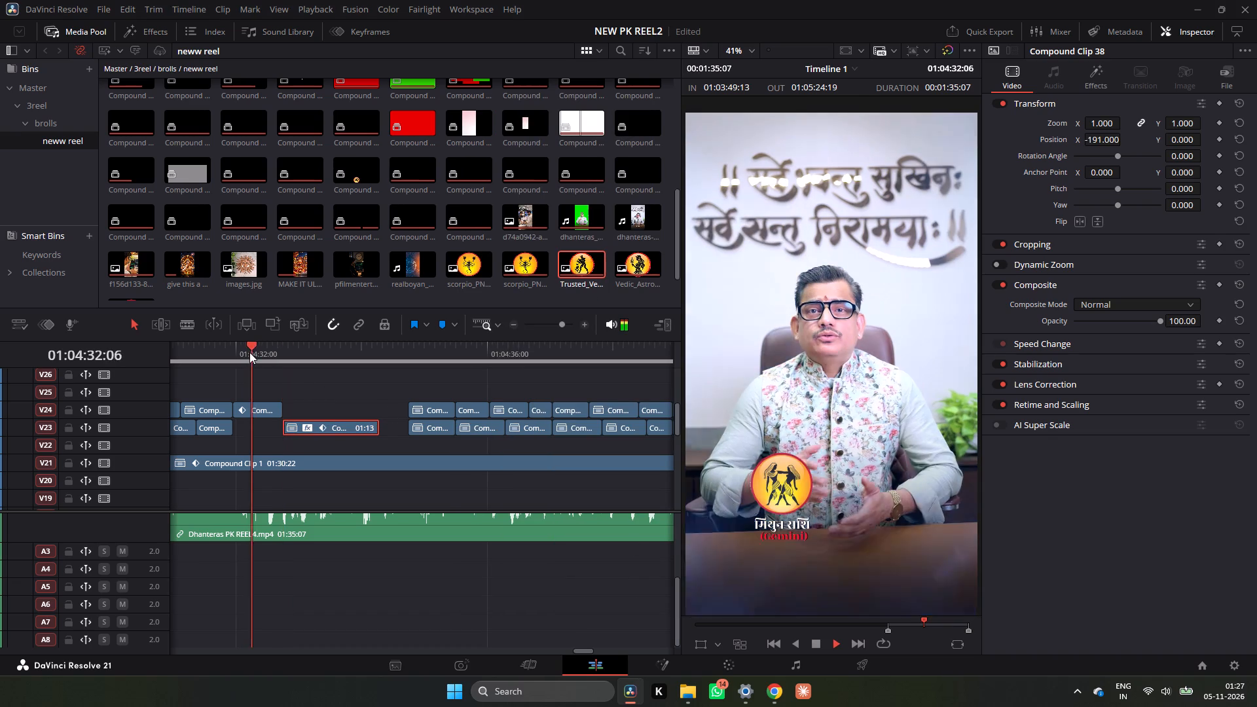
{"action": "left_click", "coordinate": [249, 352]}
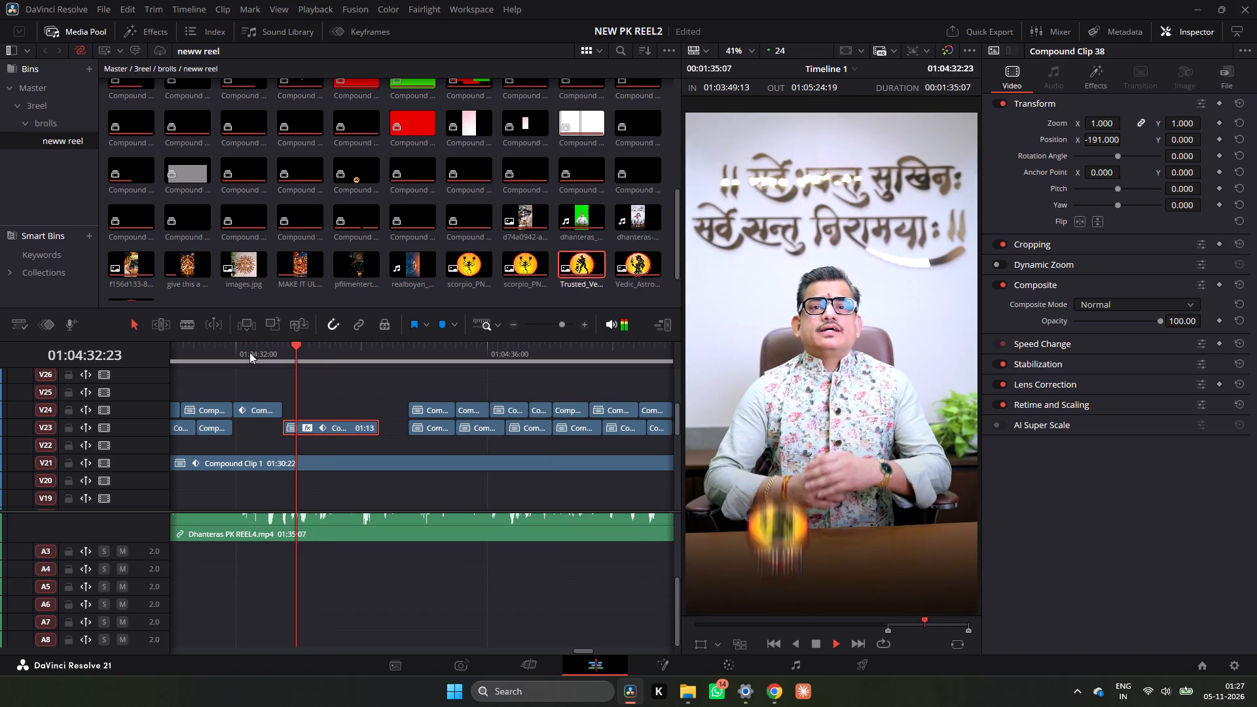
{"action": "left_click", "coordinate": [234, 350]}
{"action": "left_click", "coordinate": [232, 351]}
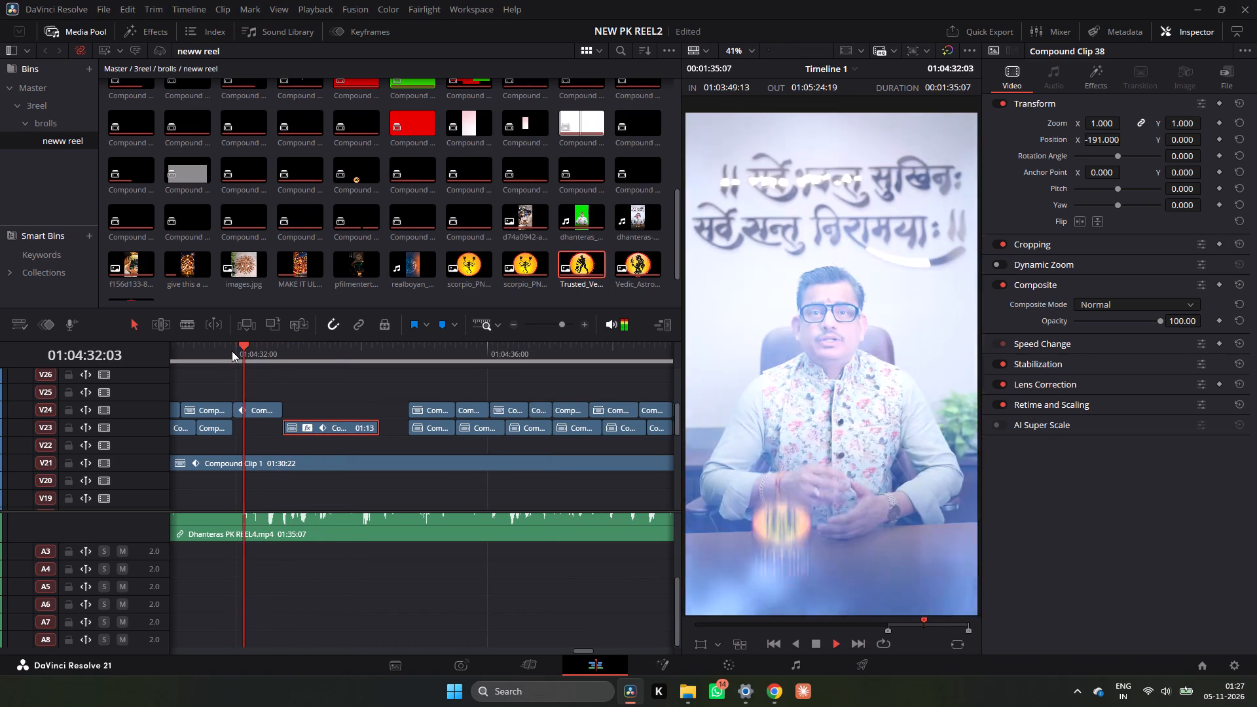
{"action": "left_click", "coordinate": [232, 348]}
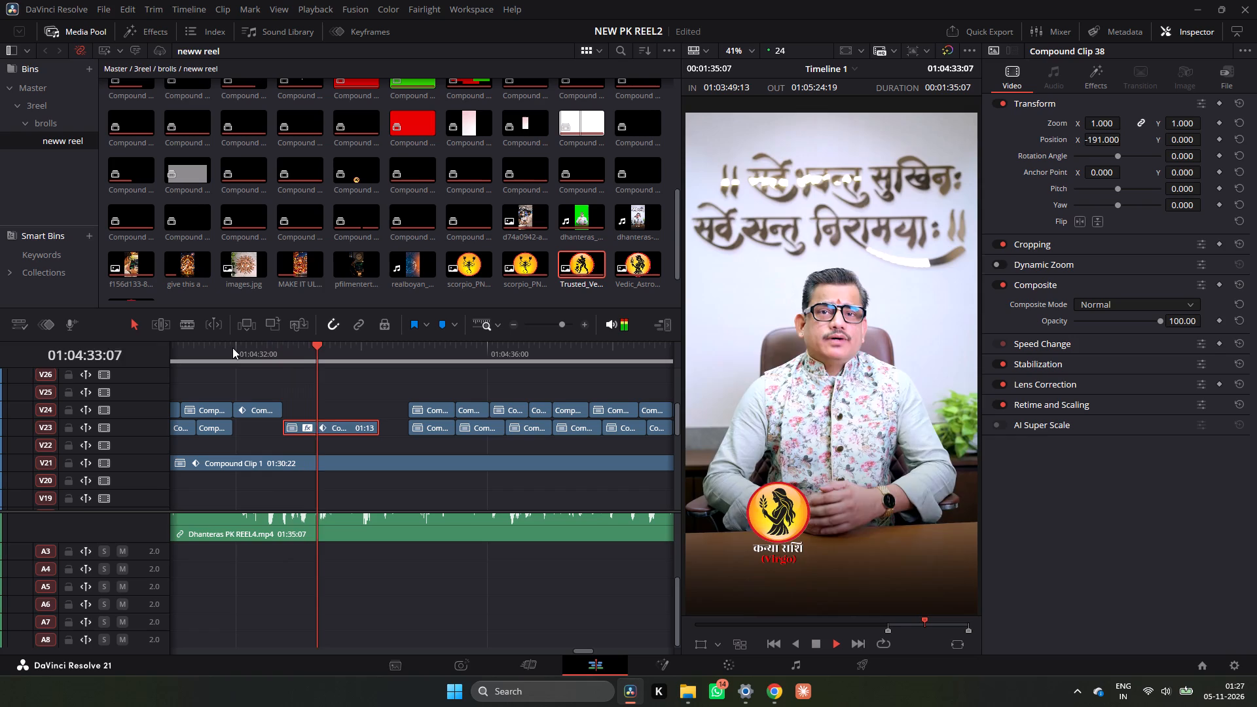
{"action": "left_click", "coordinate": [232, 348]}
{"action": "key", "text": "space"}
{"action": "left_click", "coordinate": [232, 347]}
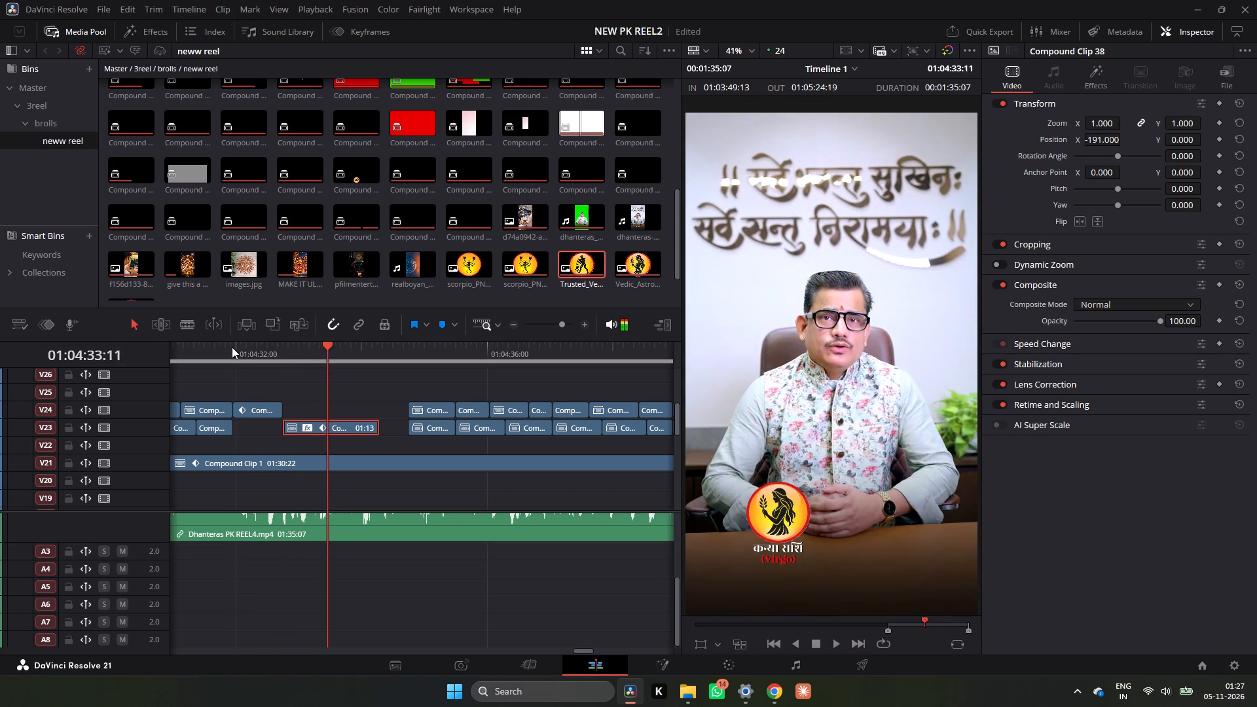
{"action": "key", "text": "space"}
{"action": "key", "text": "space"}
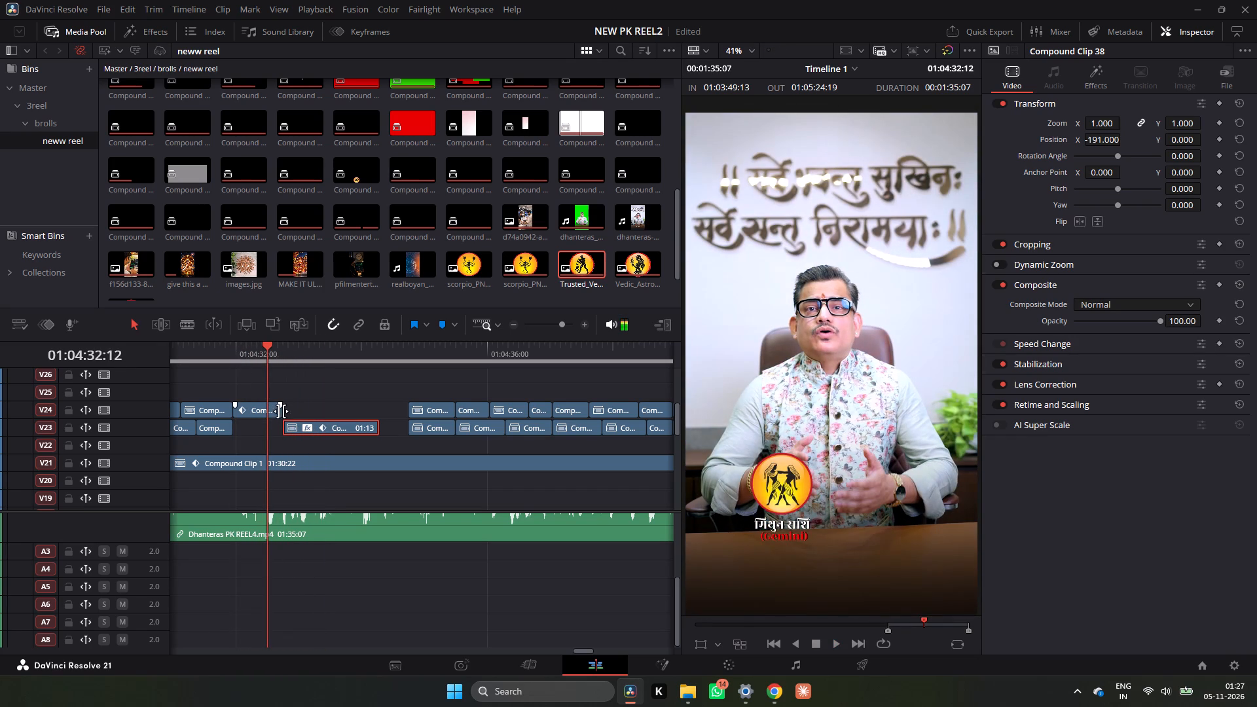
Split the Gemini clip on V24 at 01:04:32:12 and repeat its short tail piece along V24 up to the Virgo clip's end.
{"action": "left_click", "coordinate": [270, 410]}
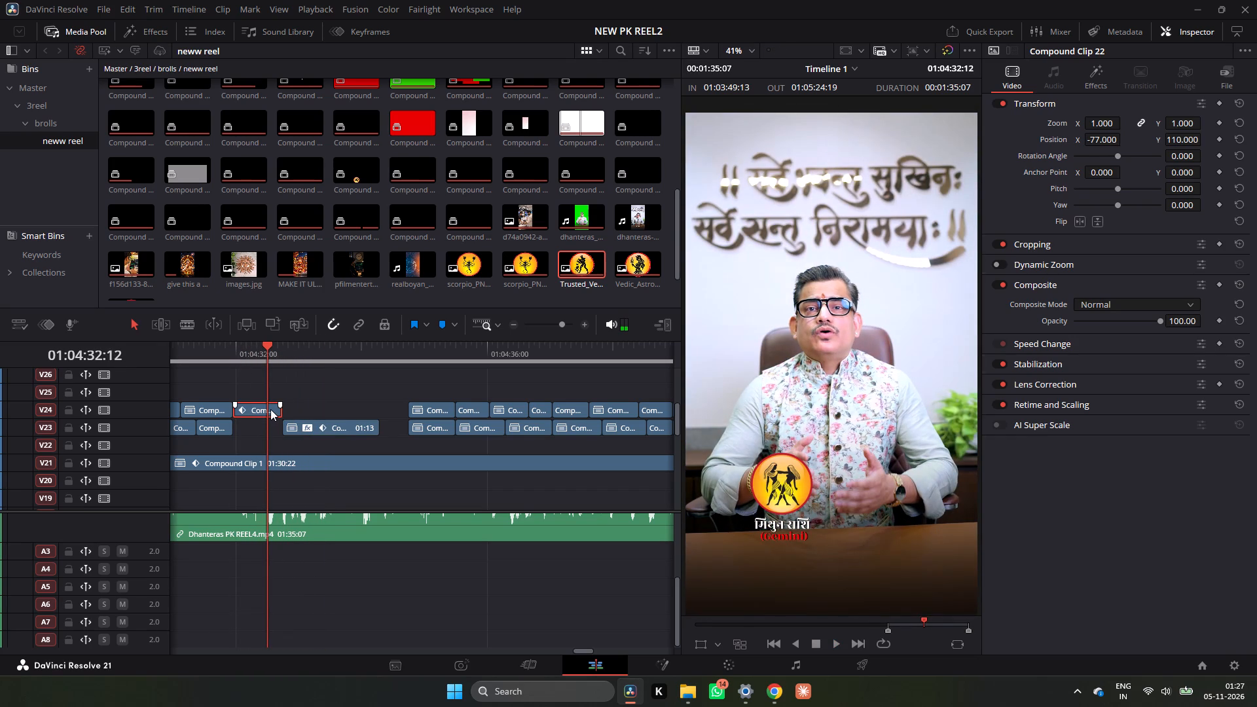
{"action": "key", "text": "ctrl+b"}
{"action": "left_click", "coordinate": [274, 410]}
{"action": "left_click_drag", "start_coordinate": [274, 410], "coordinate": [292, 410], "text": "alt"}
{"action": "left_click_drag", "start_coordinate": [292, 410], "coordinate": [303, 412], "text": "alt"}
{"action": "left_click_drag", "start_coordinate": [303, 412], "coordinate": [321, 415], "text": "alt"}
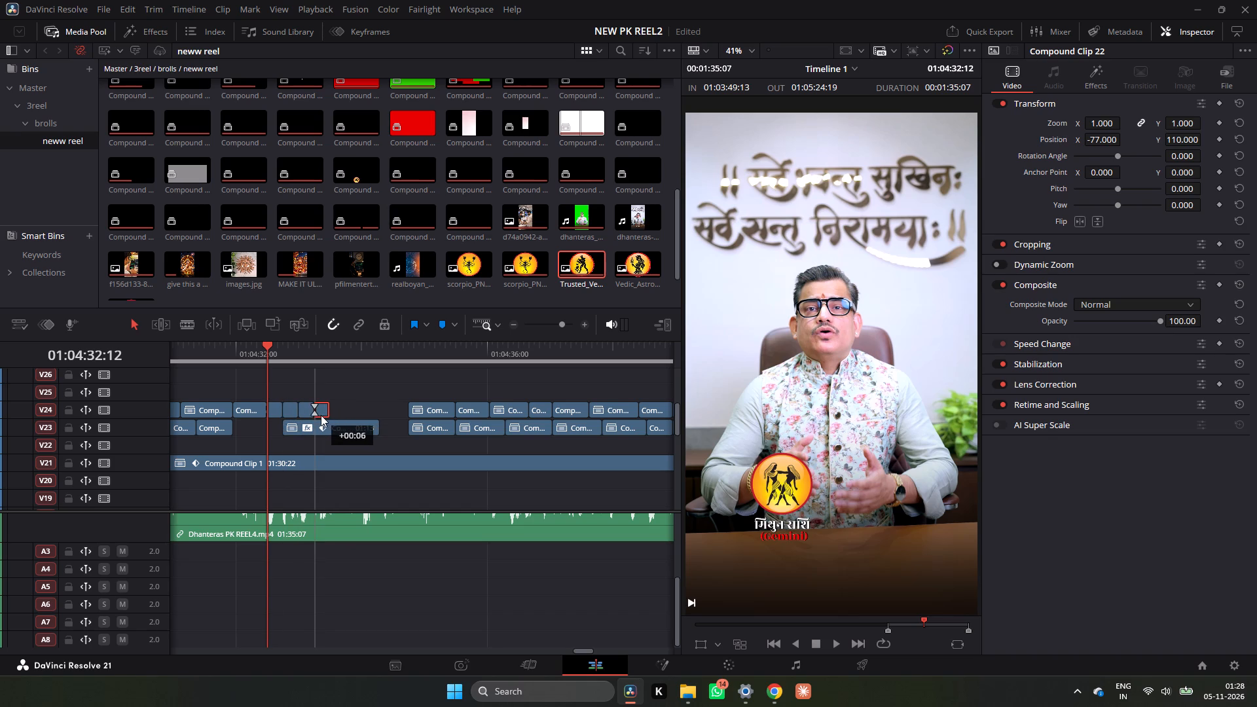
{"action": "left_click_drag", "start_coordinate": [321, 415], "coordinate": [319, 415], "text": "alt"}
{"action": "left_click_drag", "start_coordinate": [319, 415], "coordinate": [319, 414], "text": "alt"}
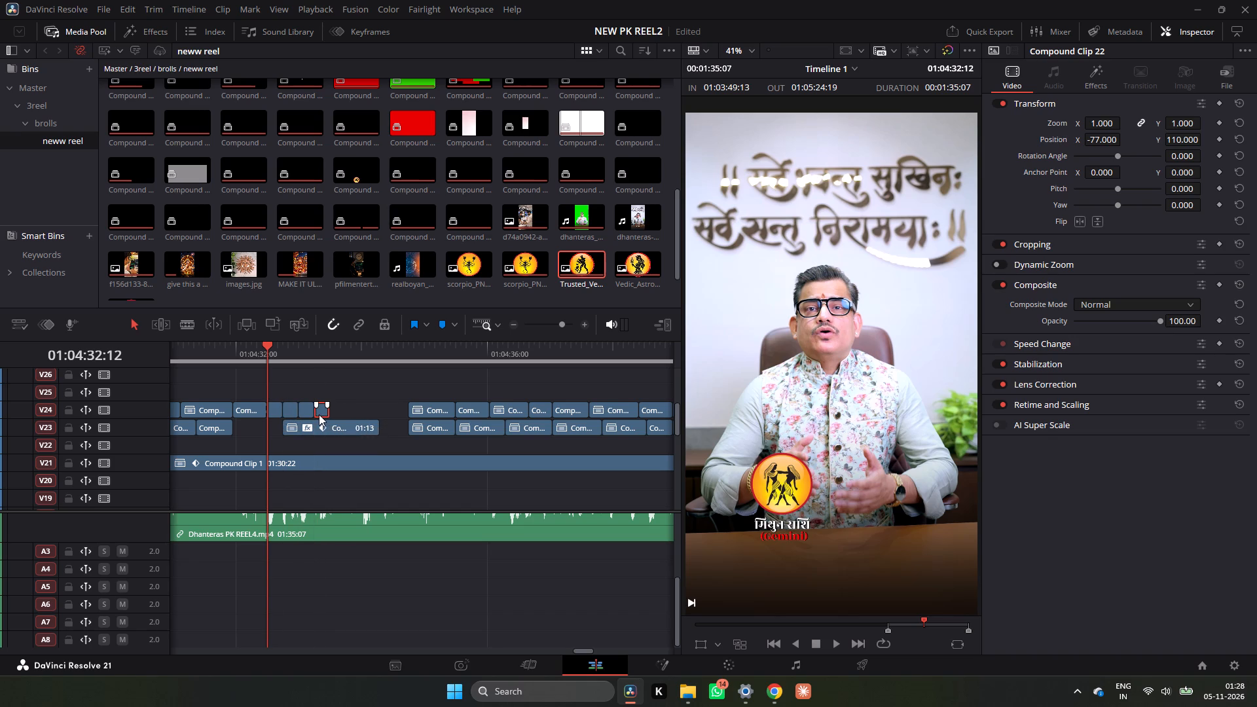
{"action": "left_click_drag", "start_coordinate": [319, 414], "coordinate": [339, 415], "text": "alt"}
{"action": "left_click_drag", "start_coordinate": [339, 415], "coordinate": [345, 415], "text": "alt"}
{"action": "left_click_drag", "start_coordinate": [345, 415], "coordinate": [352, 415], "text": "alt"}
{"action": "left_click_drag", "start_coordinate": [352, 415], "coordinate": [360, 415], "text": "alt"}
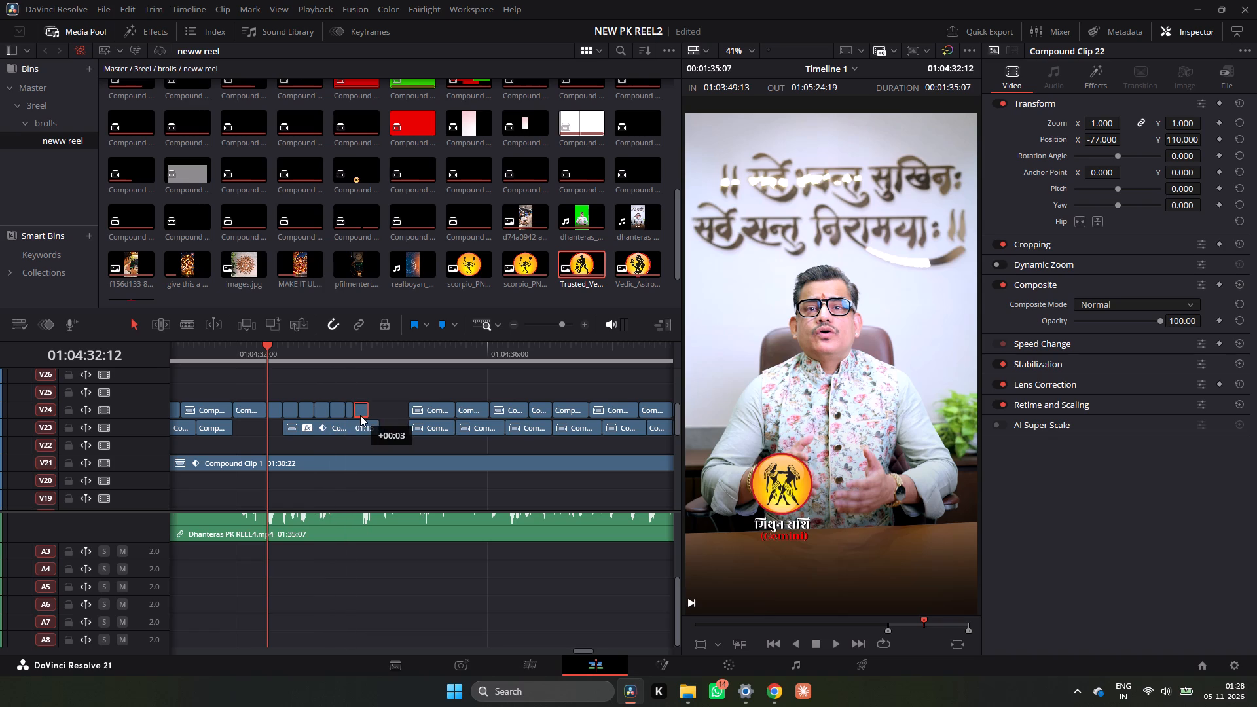
{"action": "left_click_drag", "start_coordinate": [360, 414], "coordinate": [370, 414], "text": "alt"}
{"action": "left_click", "coordinate": [371, 413], "text": "alt"}
Combine the repeated Gemini pieces on V24, except the first two short ones, into a new compound clip.
{"action": "left_click_drag", "start_coordinate": [397, 400], "coordinate": [308, 410]}
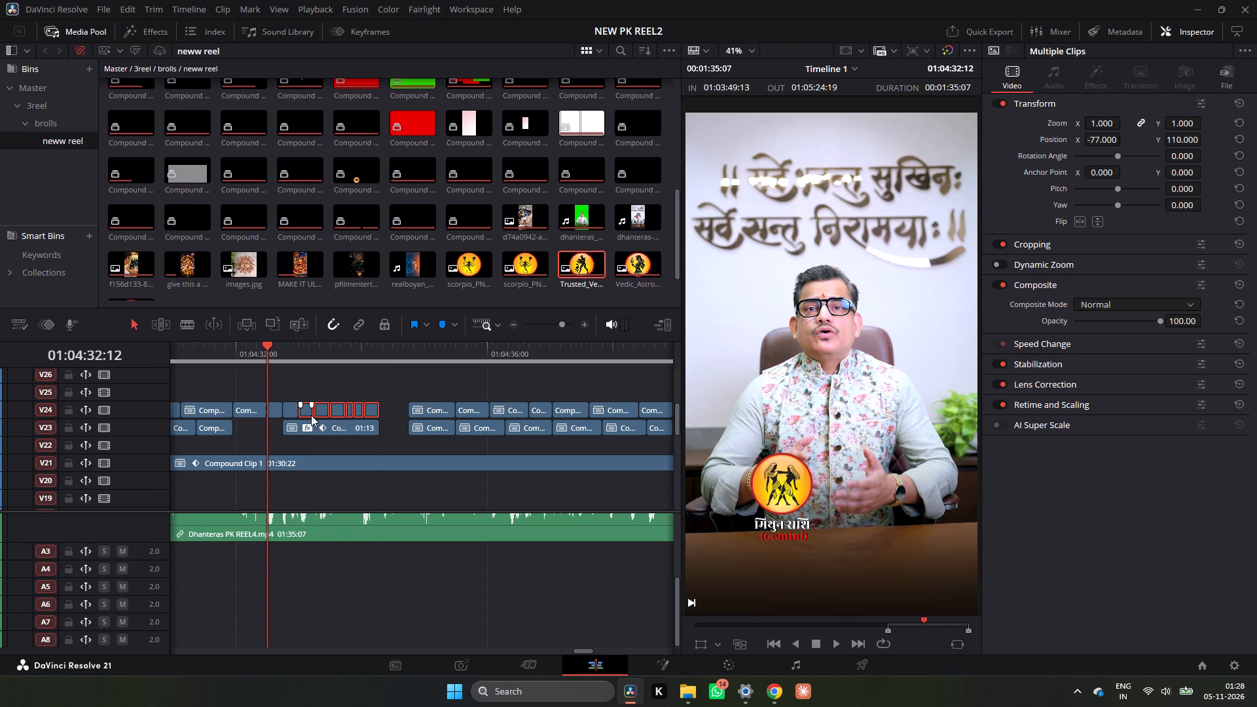
{"action": "right_click", "coordinate": [317, 416]}
{"action": "left_click", "coordinate": [474, 7]}
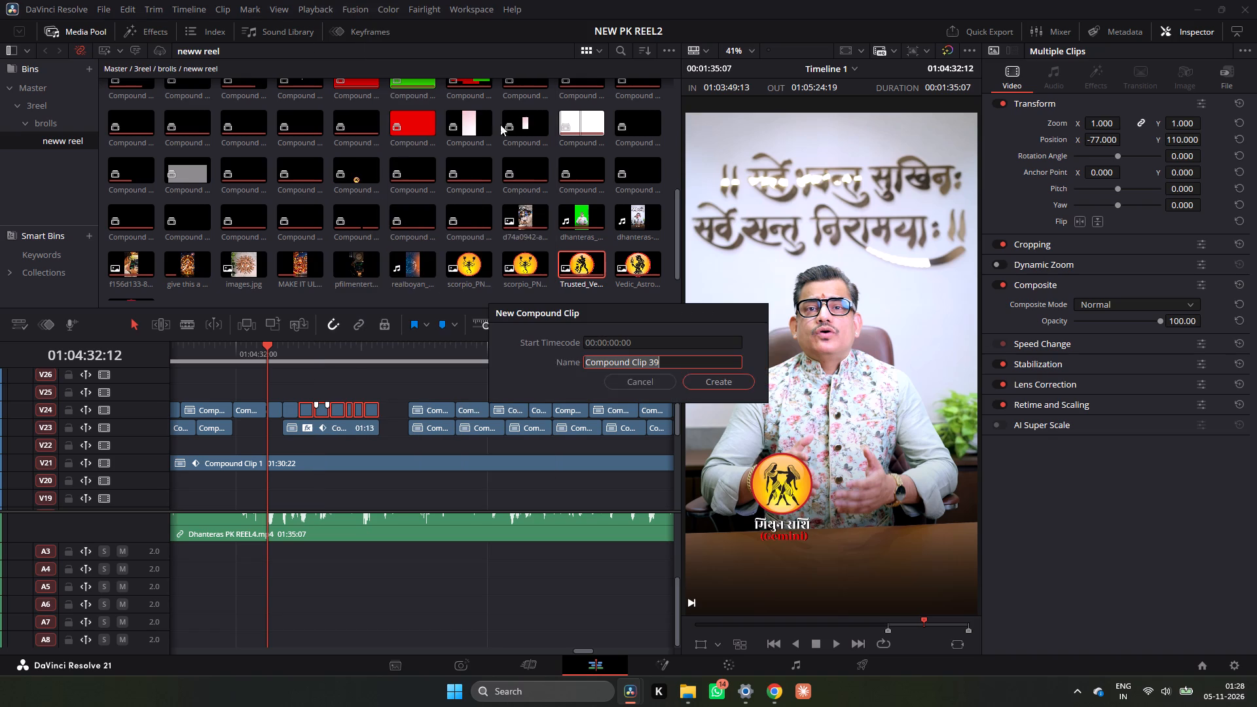
{"action": "left_click", "coordinate": [708, 388]}
{"action": "left_click", "coordinate": [279, 369]}
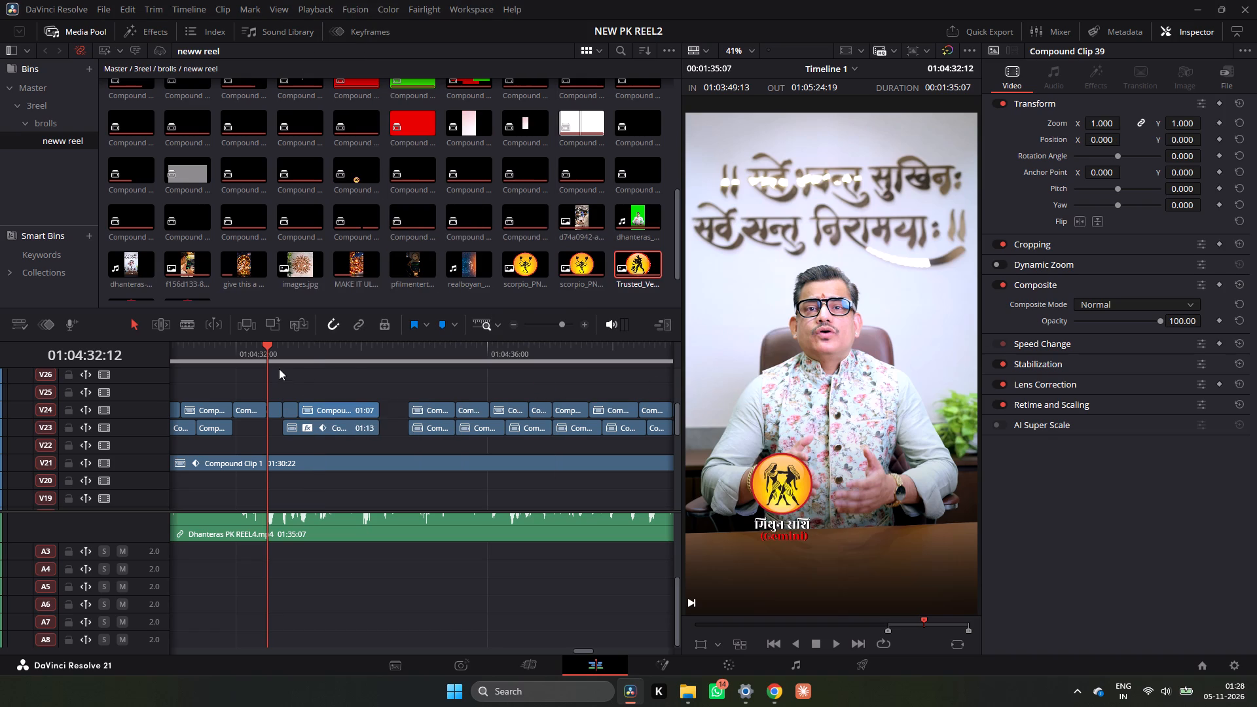
Play back the overlapping emblems, and reposition the Virgo clip on V23 beside Gemini at Position X 158 and Y 100.
{"action": "left_click", "coordinate": [247, 357]}
{"action": "key", "text": "space"}
{"action": "left_click", "coordinate": [239, 353]}
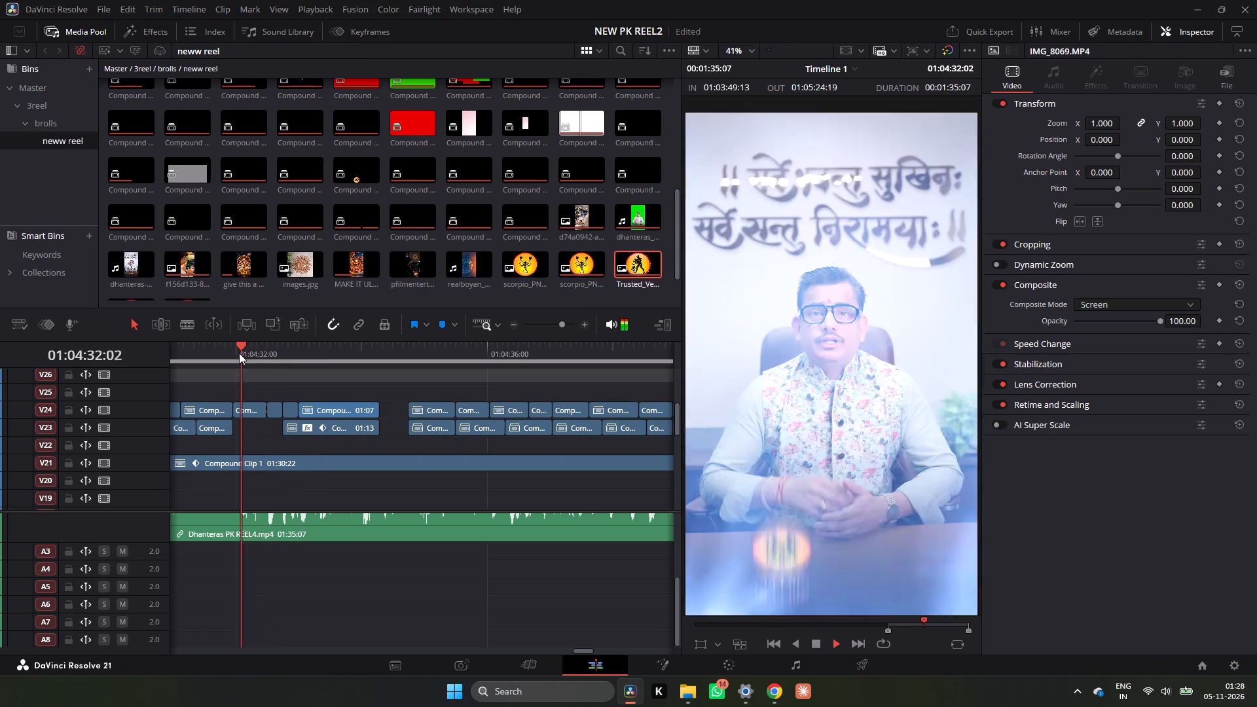
{"action": "key", "text": "space"}
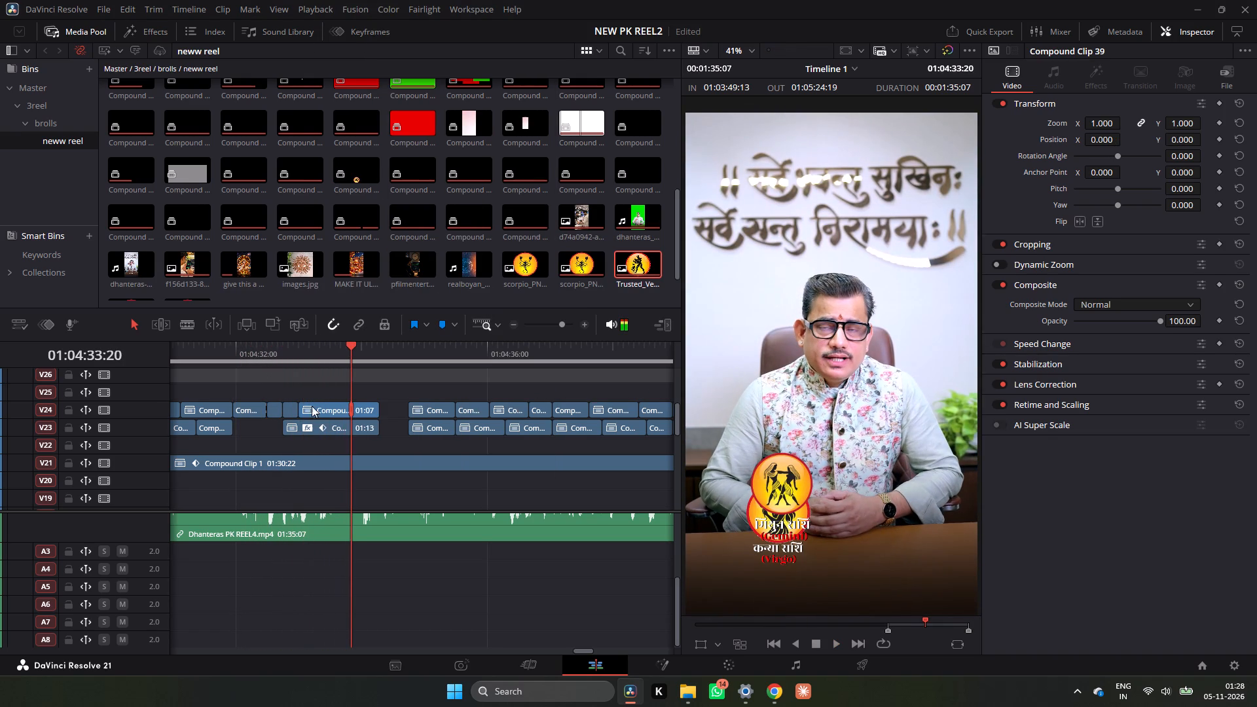
{"action": "left_click", "coordinate": [346, 427]}
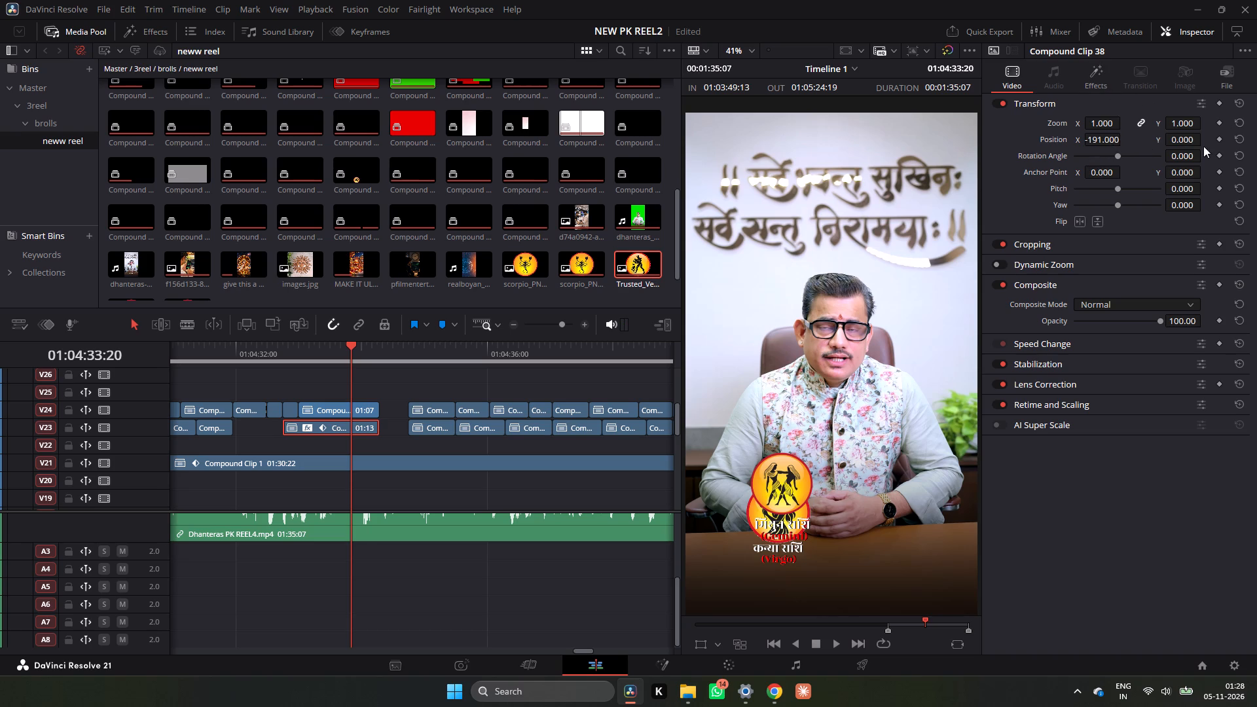
{"action": "left_click_drag", "start_coordinate": [1180, 142], "coordinate": [616, 368]}
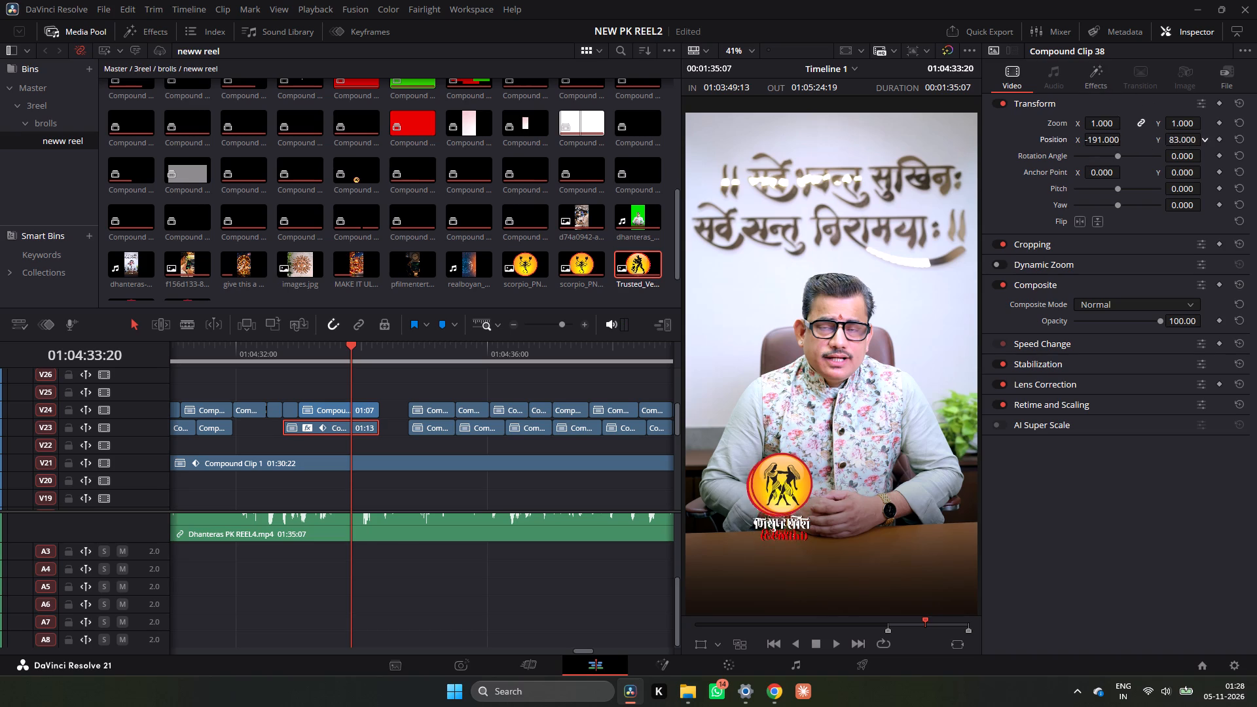
{"action": "left_click_drag", "start_coordinate": [616, 368], "coordinate": [633, 366]}
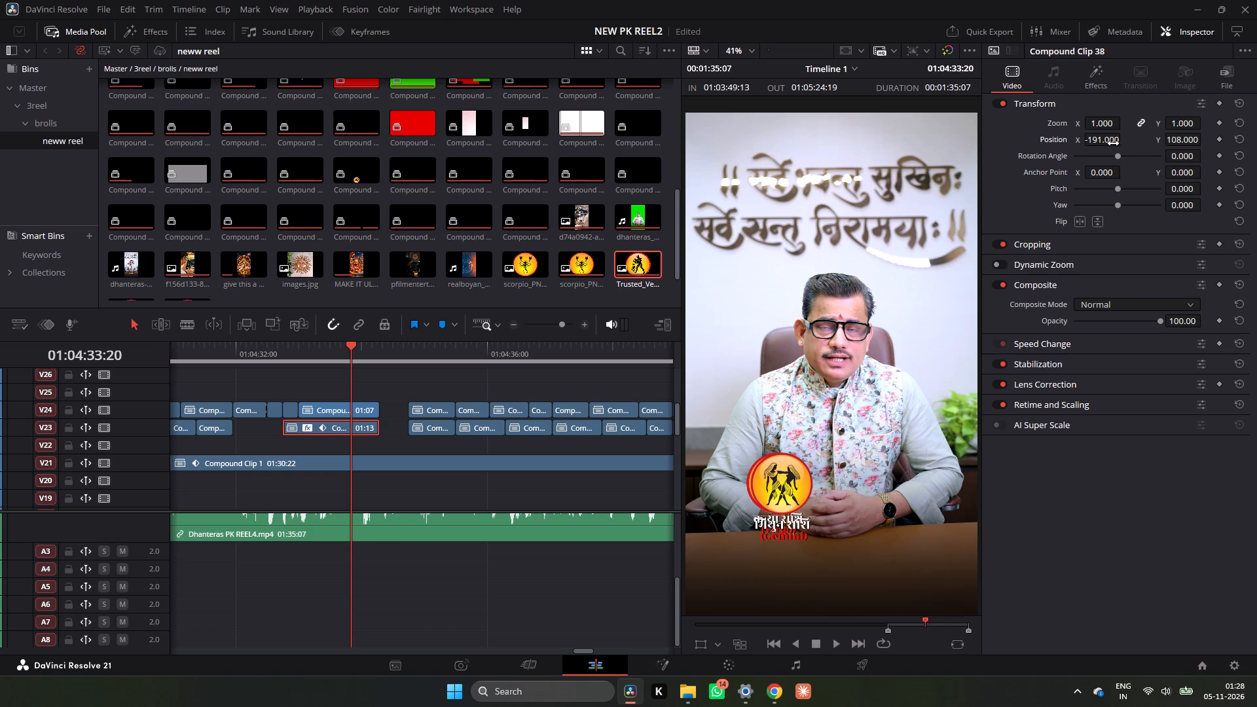
{"action": "left_click_drag", "start_coordinate": [1099, 138], "coordinate": [1106, 144]}
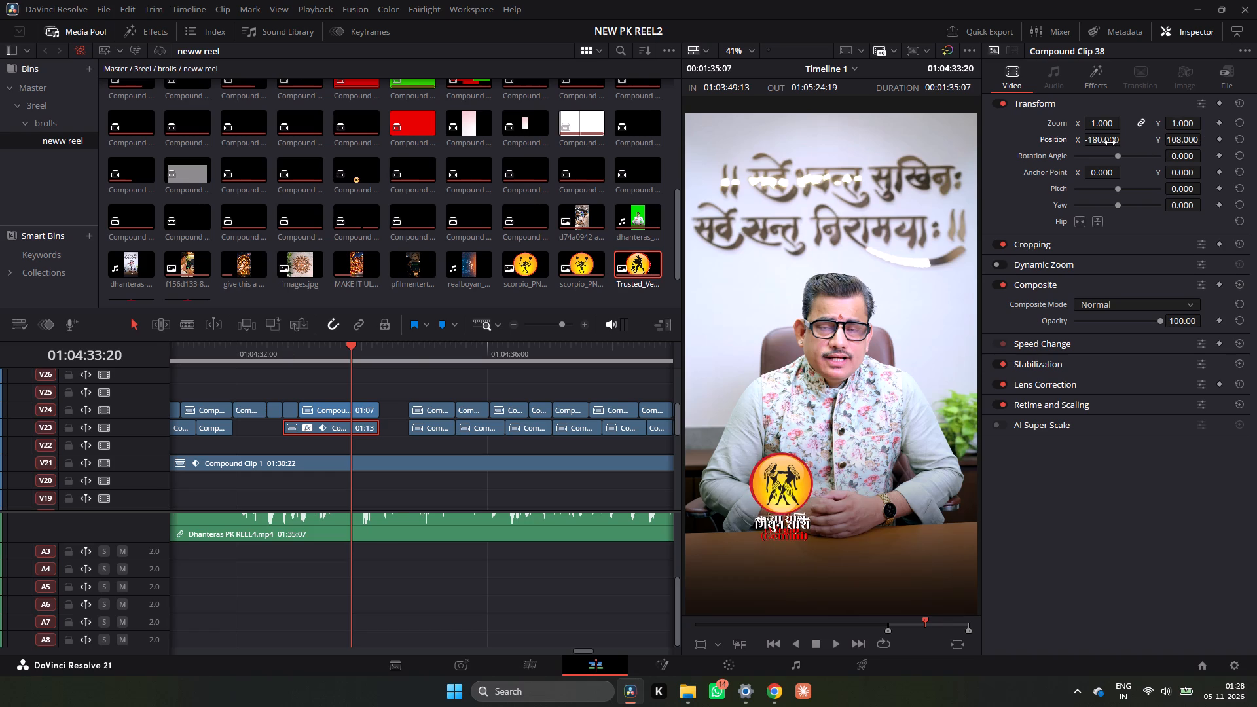
{"action": "left_click_drag", "start_coordinate": [1109, 143], "coordinate": [771, 363]}
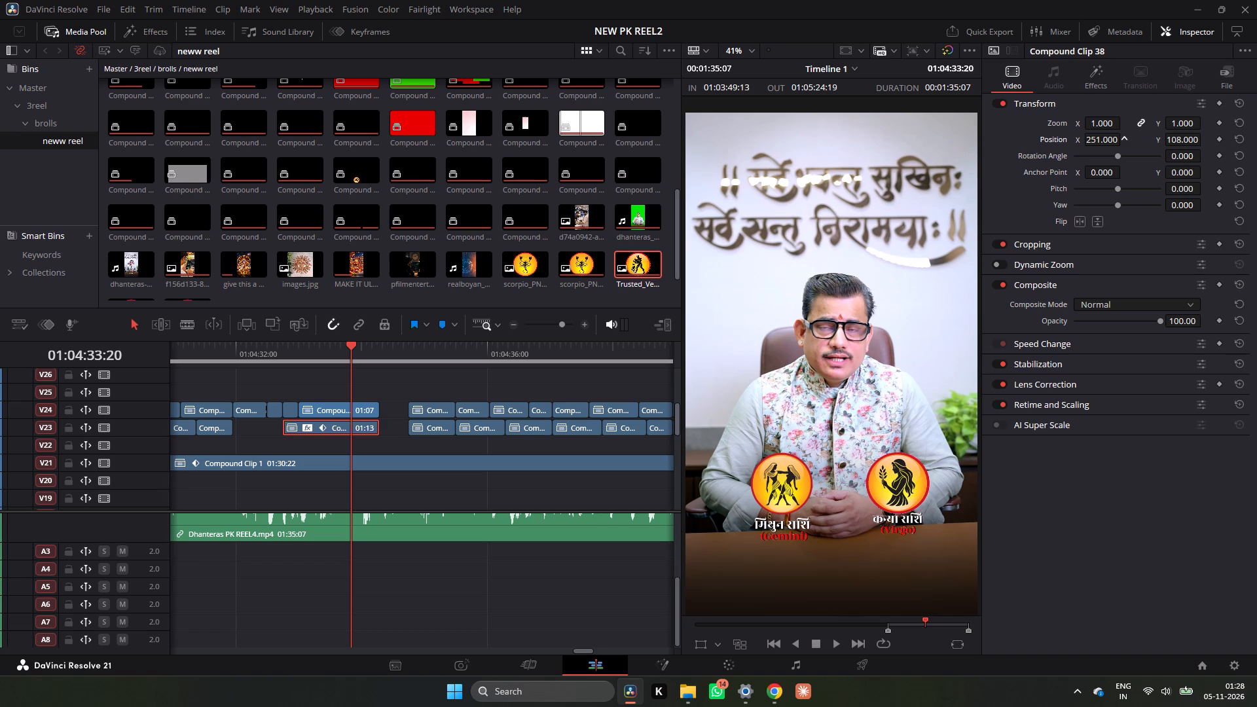
{"action": "left_click_drag", "start_coordinate": [771, 363], "coordinate": [710, 383]}
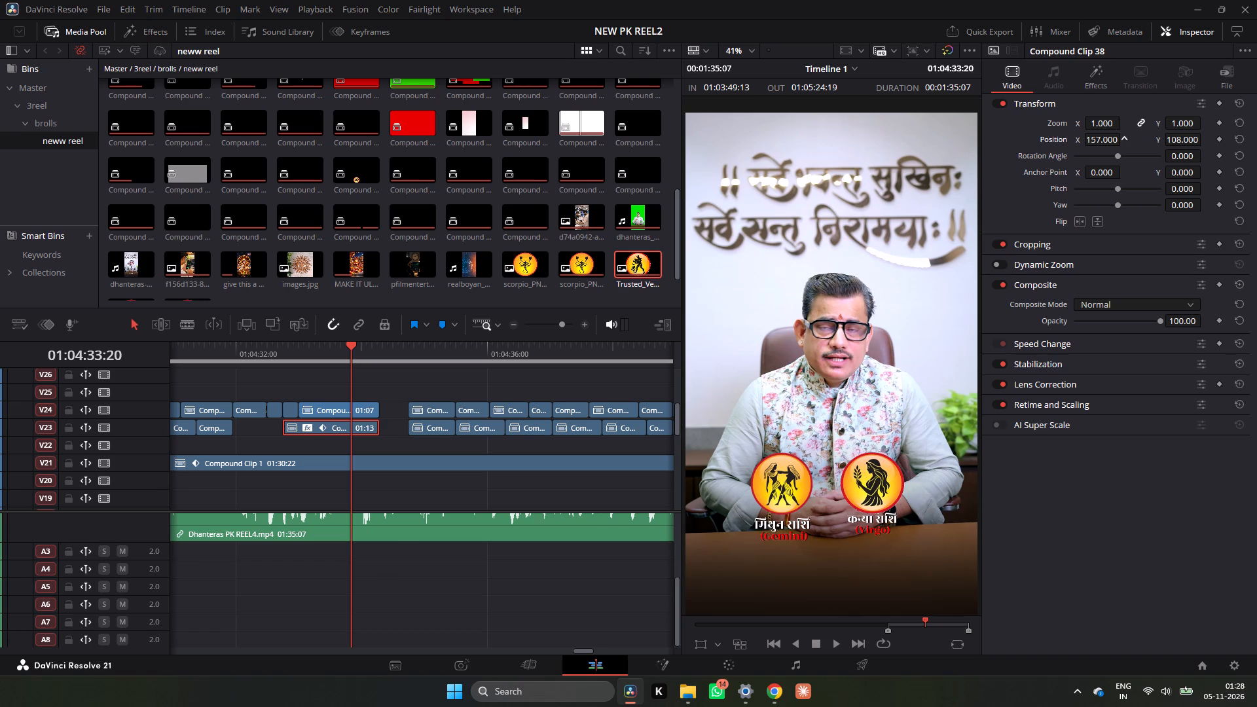
{"action": "left_click_drag", "start_coordinate": [710, 383], "coordinate": [710, 384]}
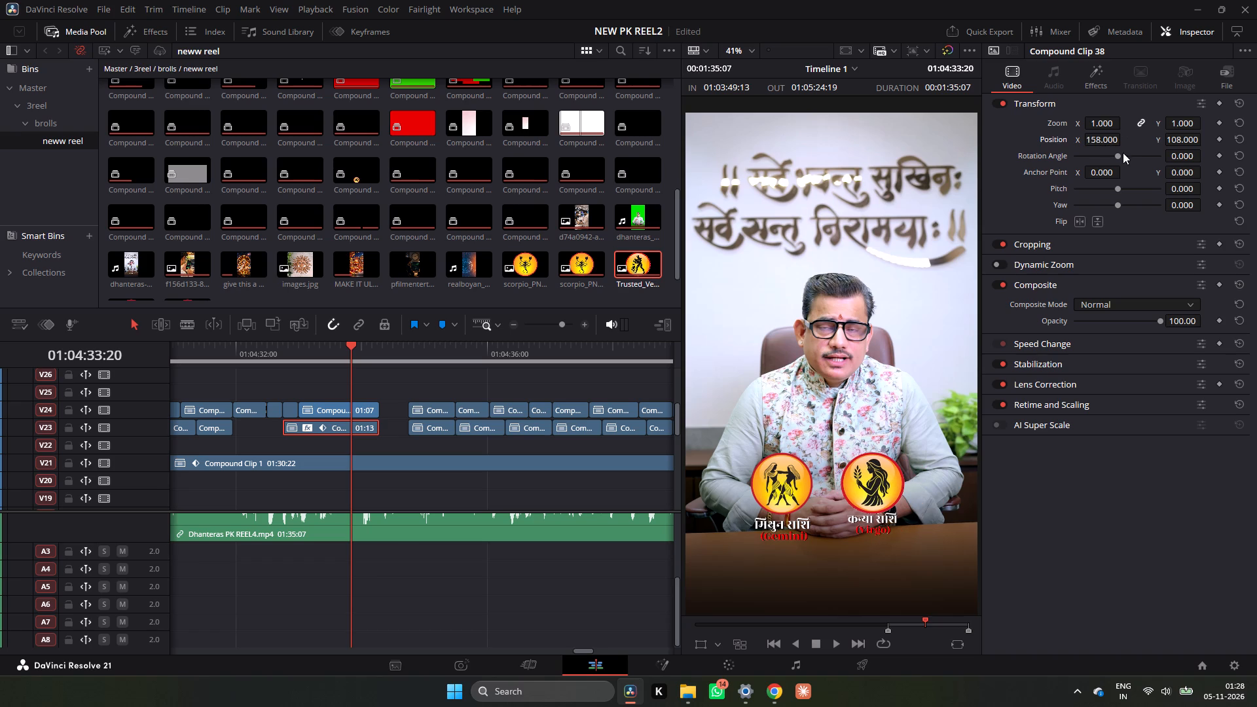
{"action": "left_click_drag", "start_coordinate": [1186, 142], "coordinate": [1178, 164]}
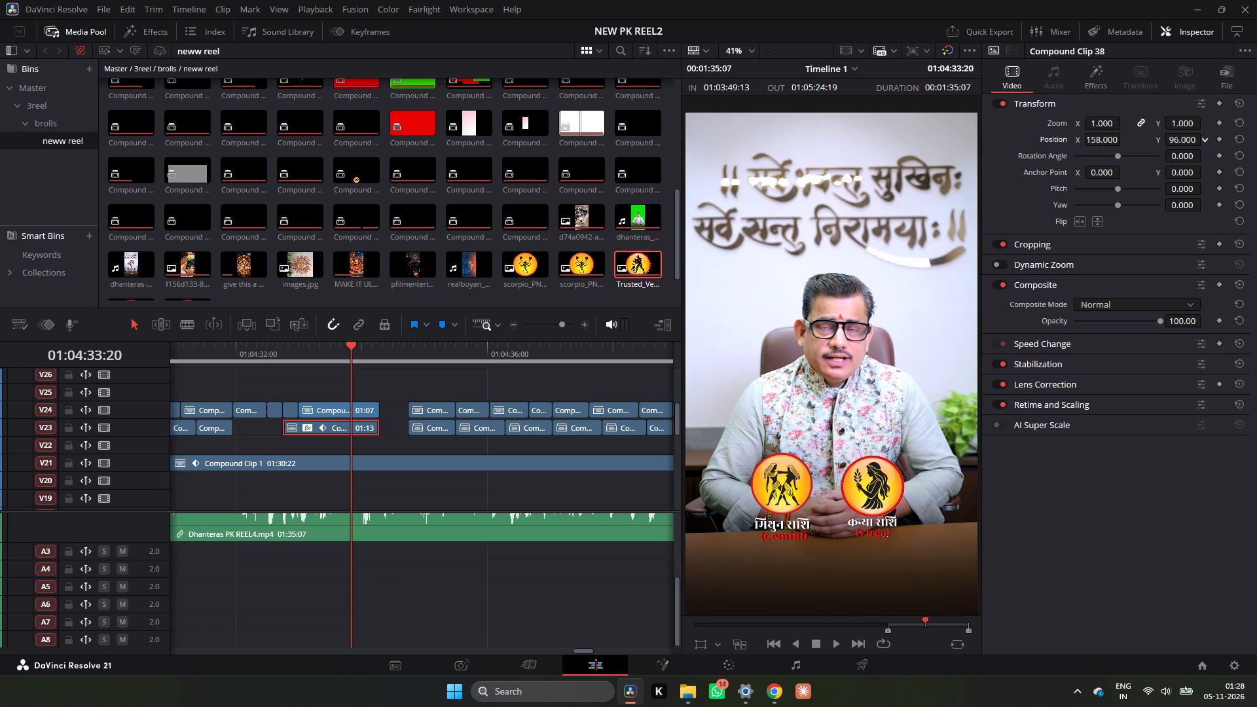
{"action": "left_click_drag", "start_coordinate": [1178, 164], "coordinate": [1181, 161]}
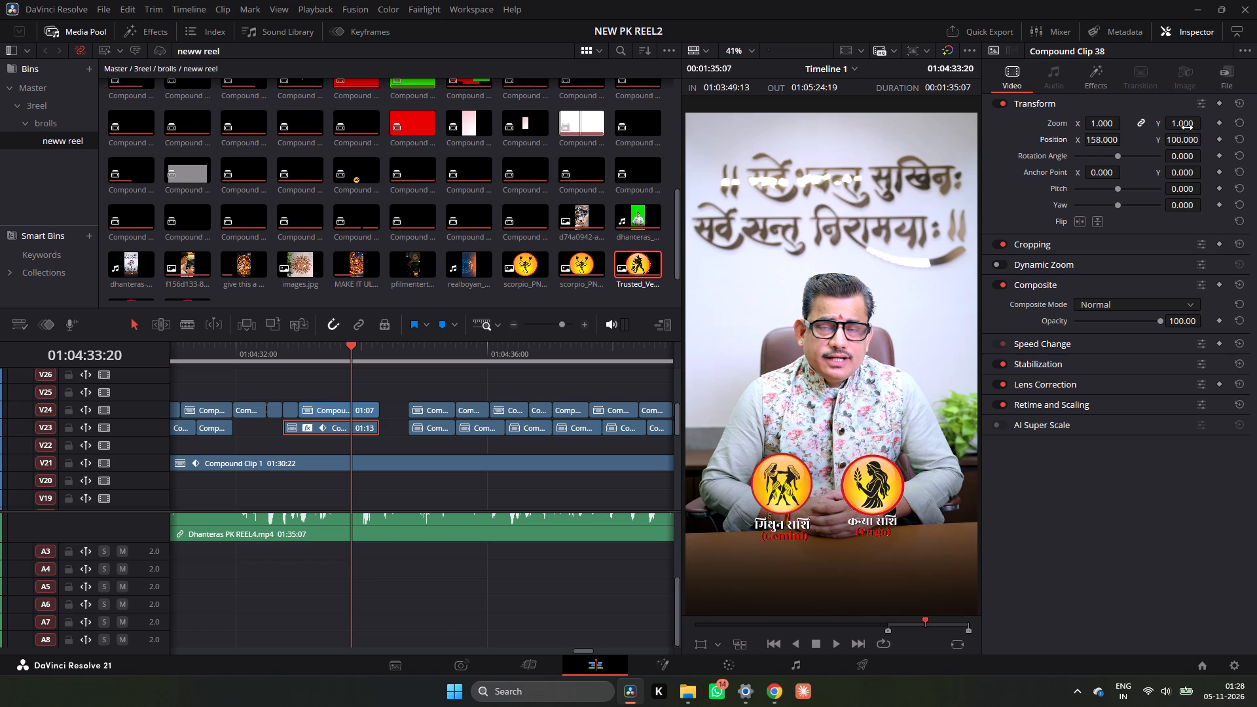
Fine-tune the Virgo emblem to Zoom 1.010 and Position Y 102, checking it against Gemini in full-screen view and playback.
{"action": "left_click", "coordinate": [1187, 126]}
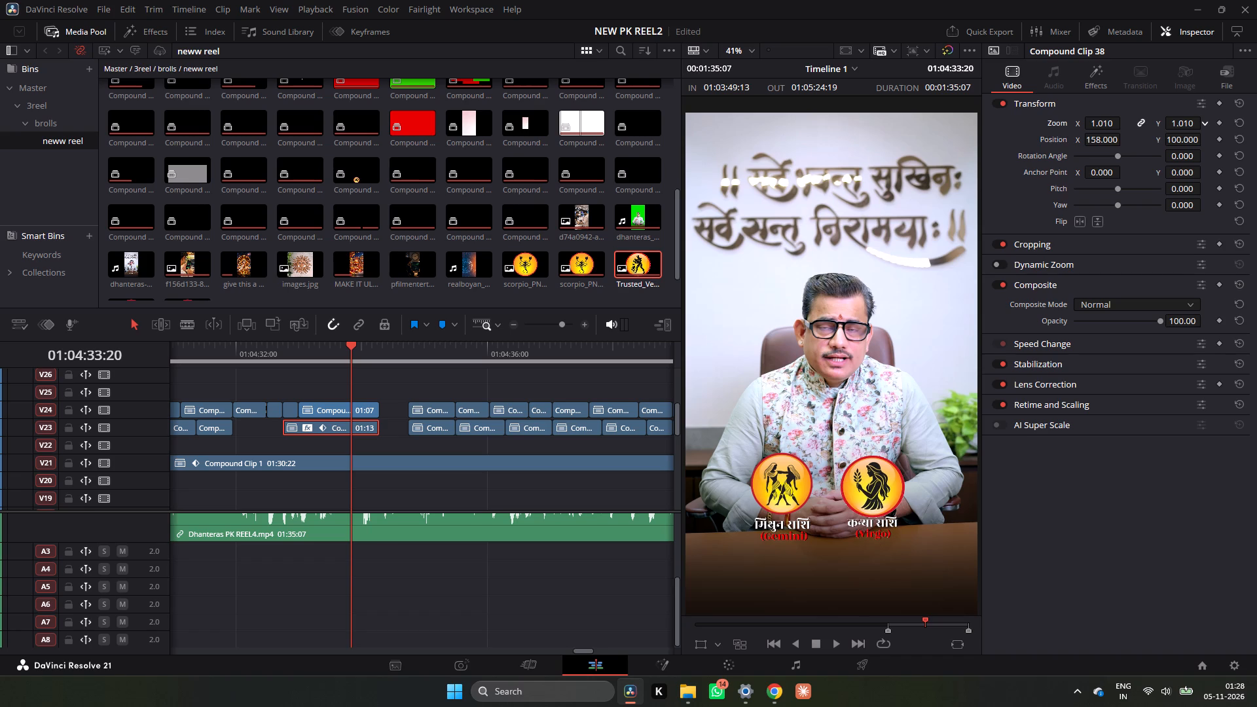
{"action": "key", "text": "p"}
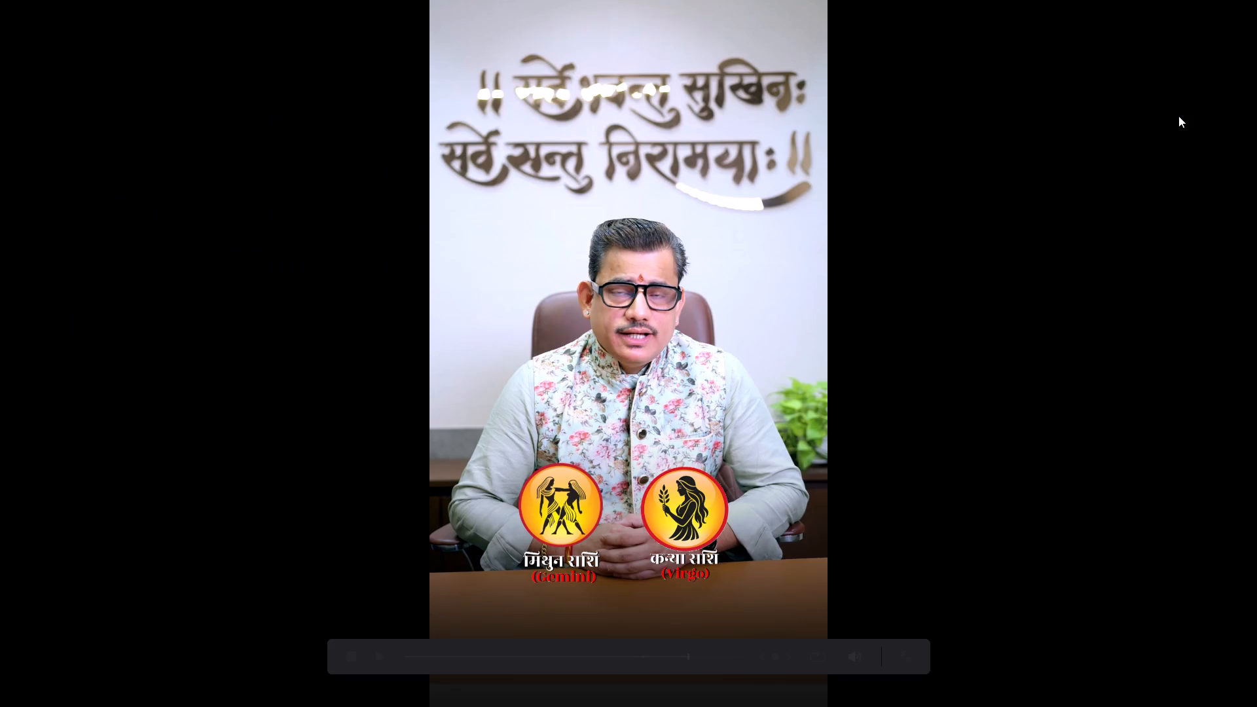
{"action": "key", "text": "p"}
{"action": "key", "text": "p"}
{"action": "key", "text": "p"}
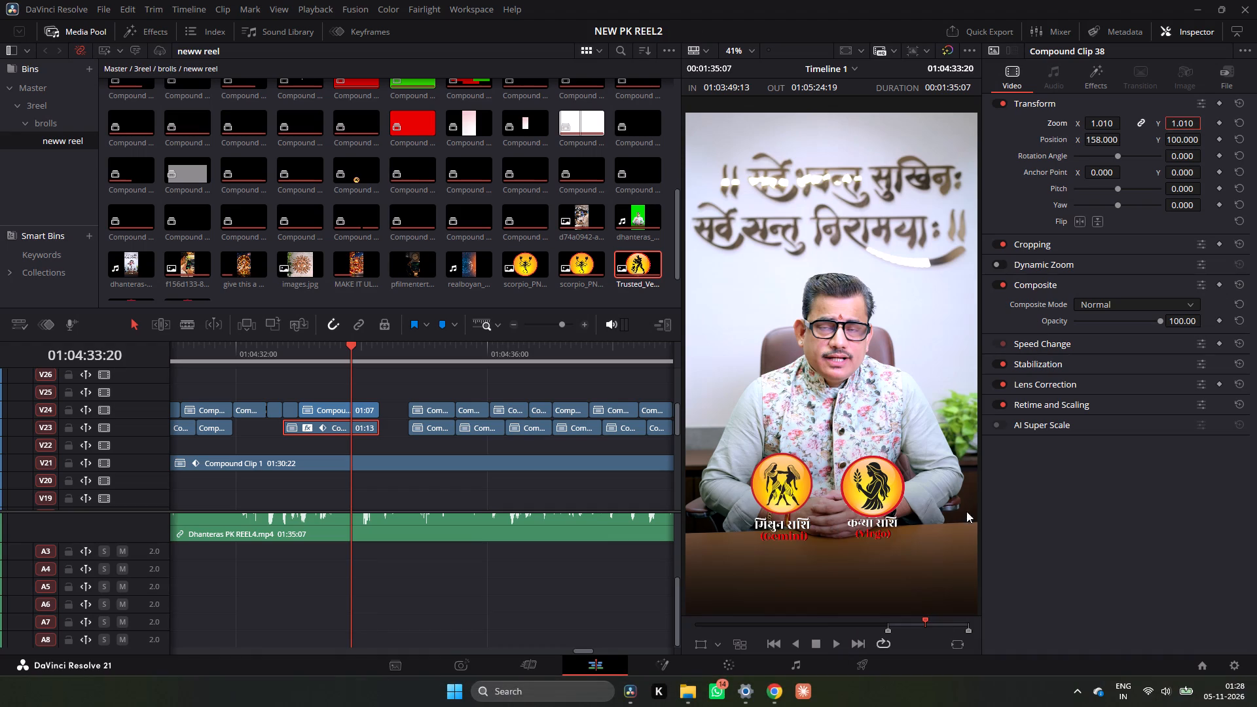
{"action": "left_click", "coordinate": [1186, 144]}
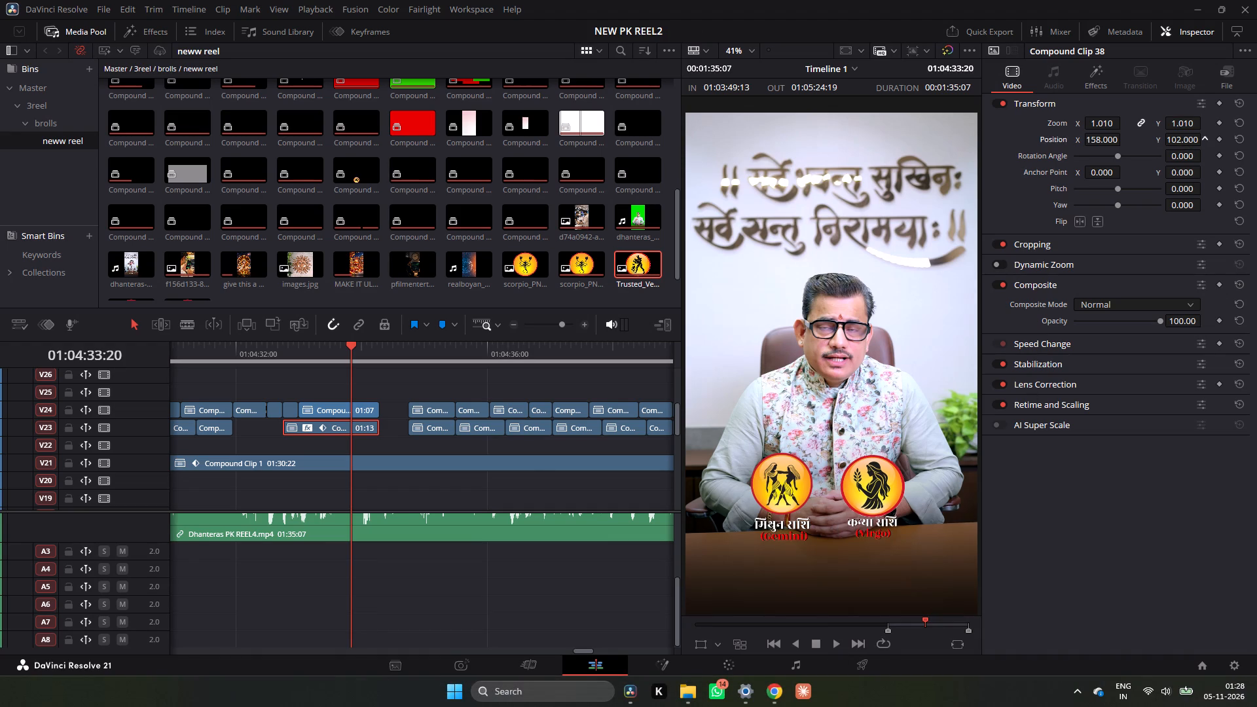
{"action": "key", "text": "p"}
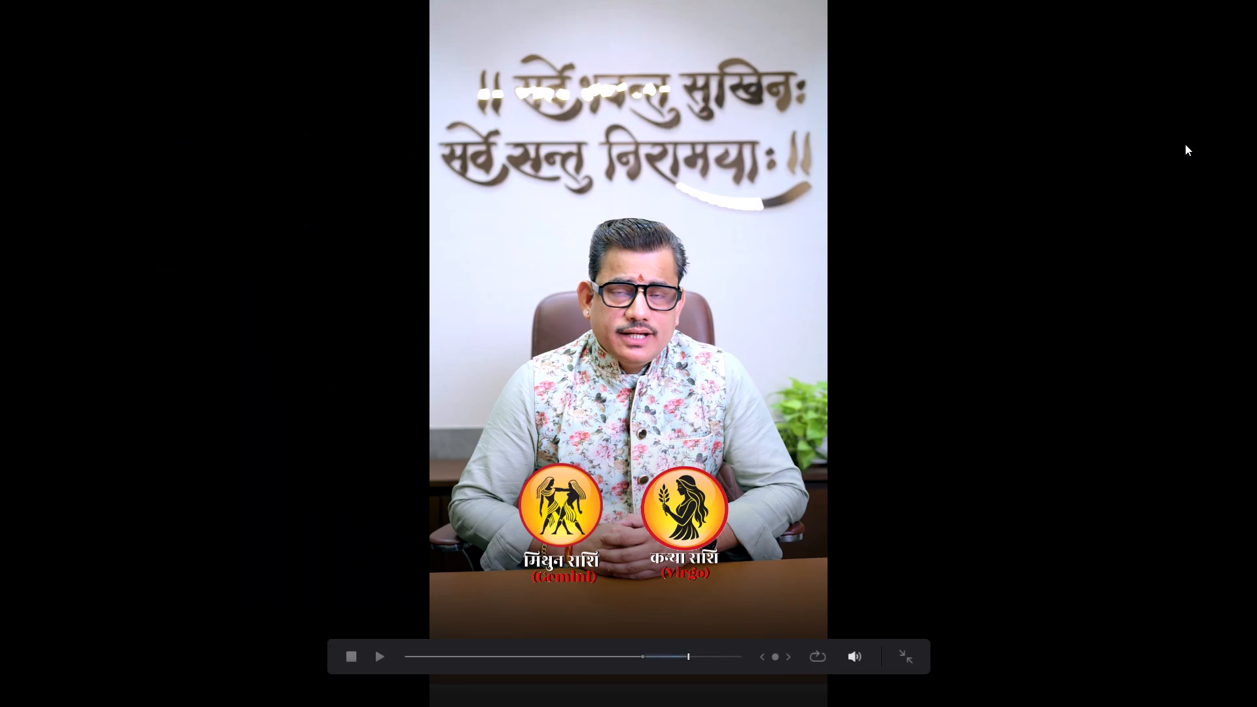
{"action": "key", "text": "p"}
{"action": "left_click", "coordinate": [285, 366]}
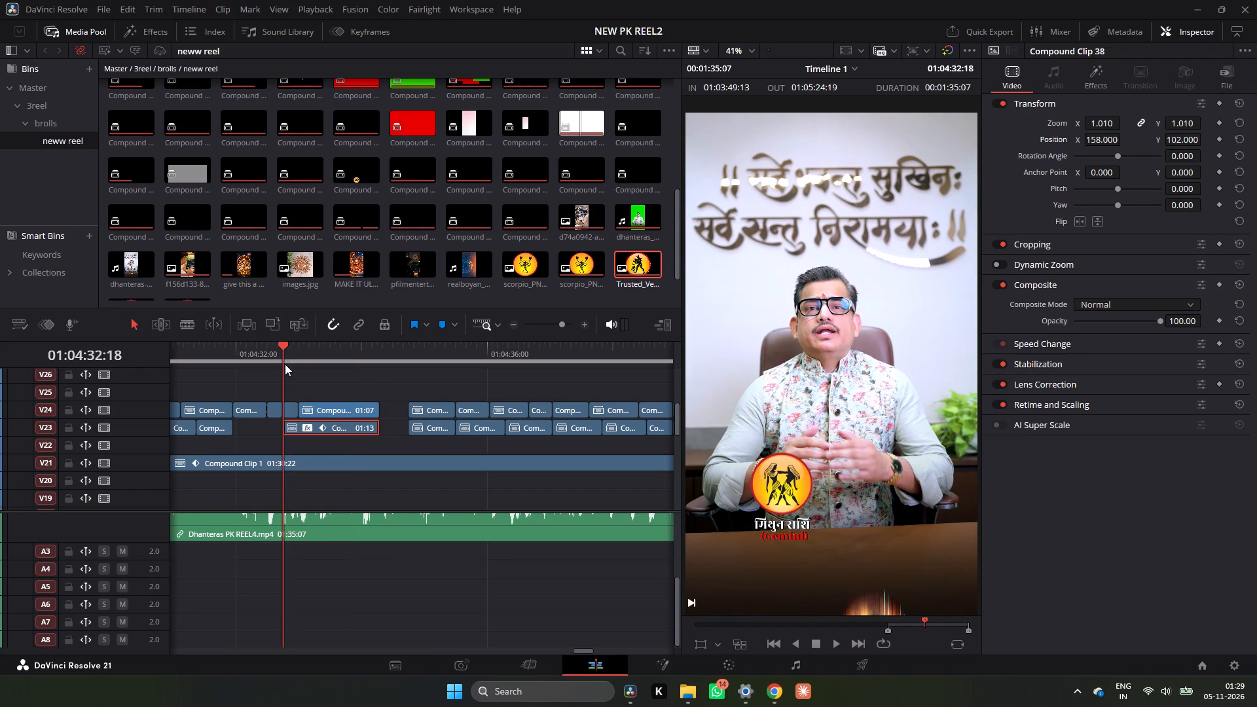
{"action": "key", "text": "space"}
{"action": "key", "text": "space"}
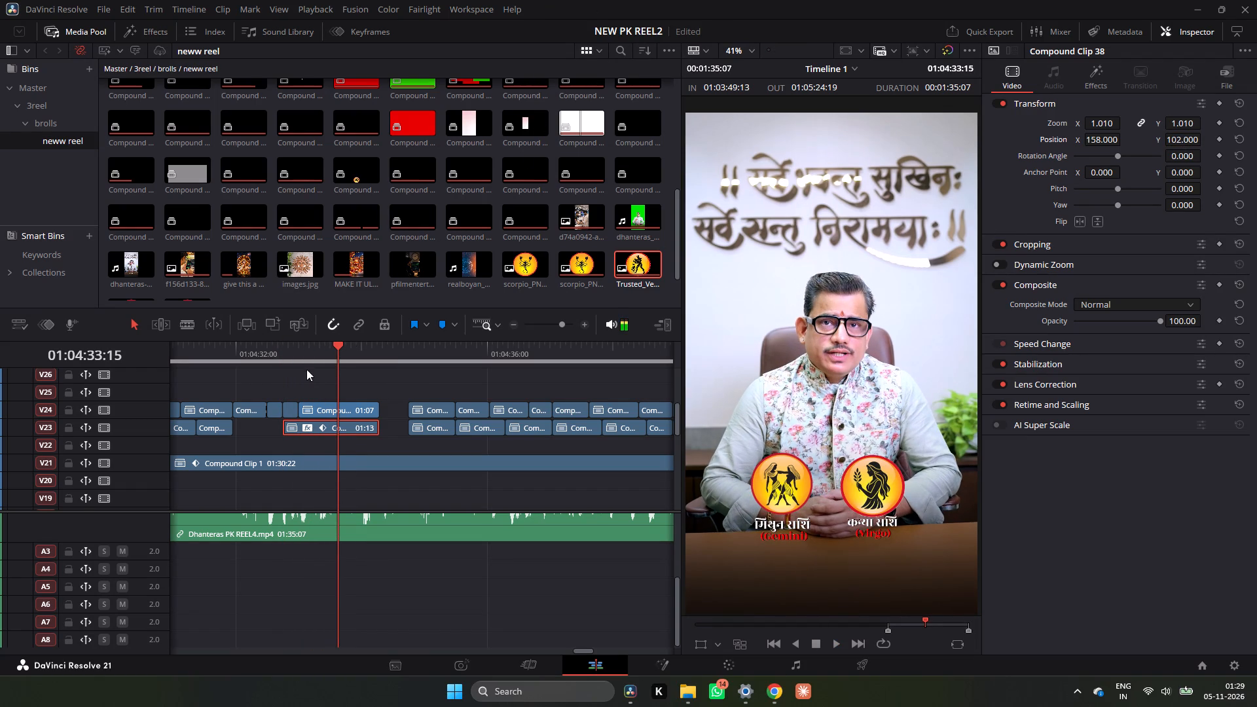
Add a short fade-in to the start of the Virgo clip on V23, and play back its entrance before and after.
{"action": "left_click", "coordinate": [233, 350]}
{"action": "key", "text": "space"}
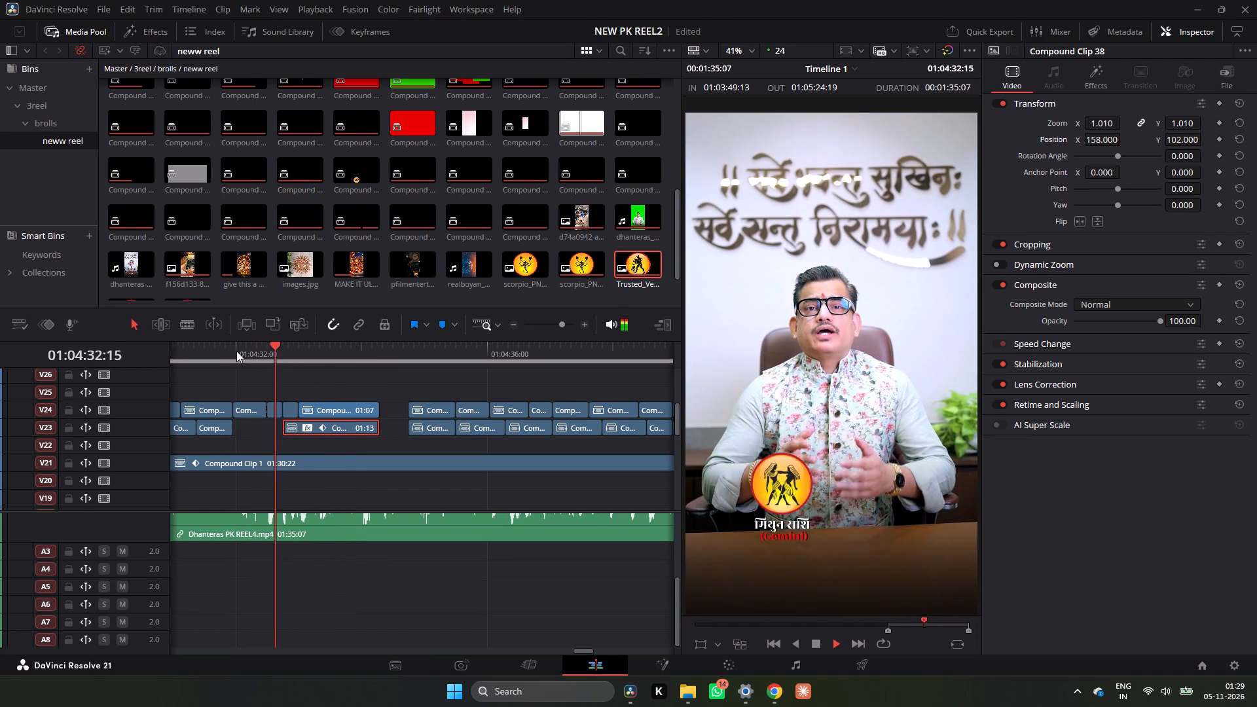
{"action": "left_click", "coordinate": [236, 351]}
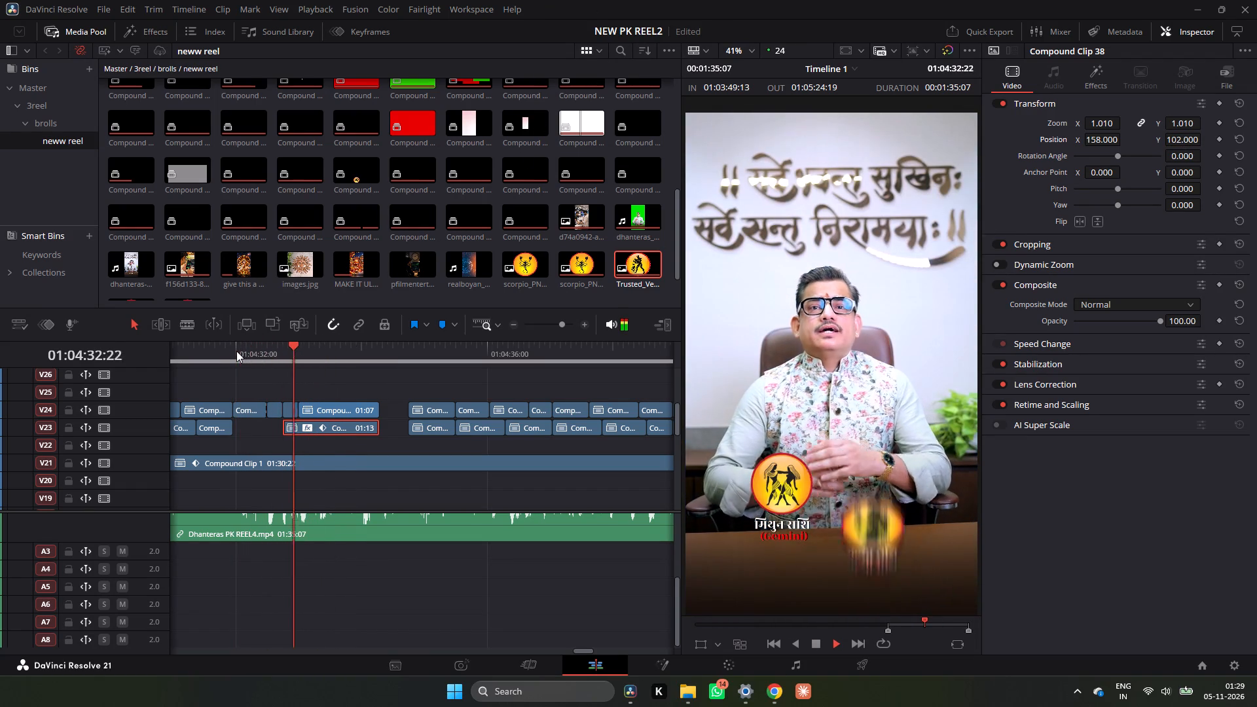
{"action": "key", "text": "space"}
{"action": "left_click_drag", "start_coordinate": [292, 357], "coordinate": [284, 364]}
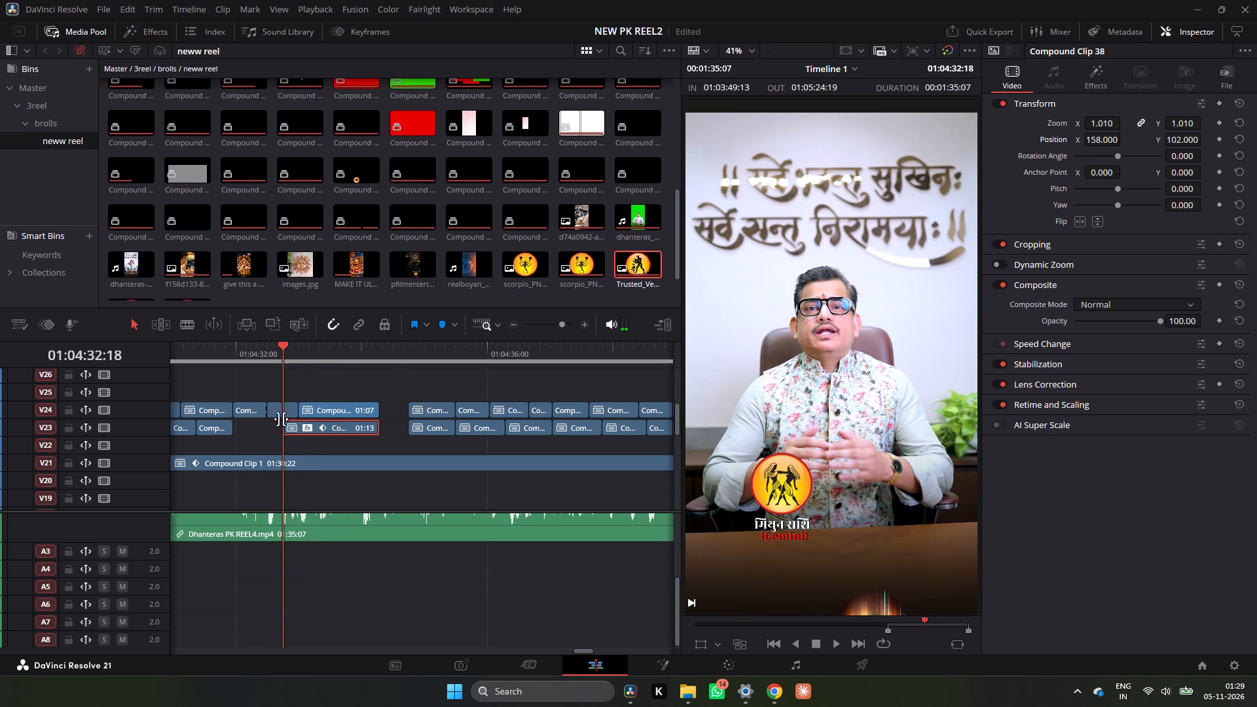
{"action": "left_click_drag", "start_coordinate": [285, 423], "coordinate": [300, 424]}
{"action": "key", "text": "space"}
{"action": "key", "text": "space"}
{"action": "left_click", "coordinate": [281, 352]}
{"action": "key", "text": "space"}
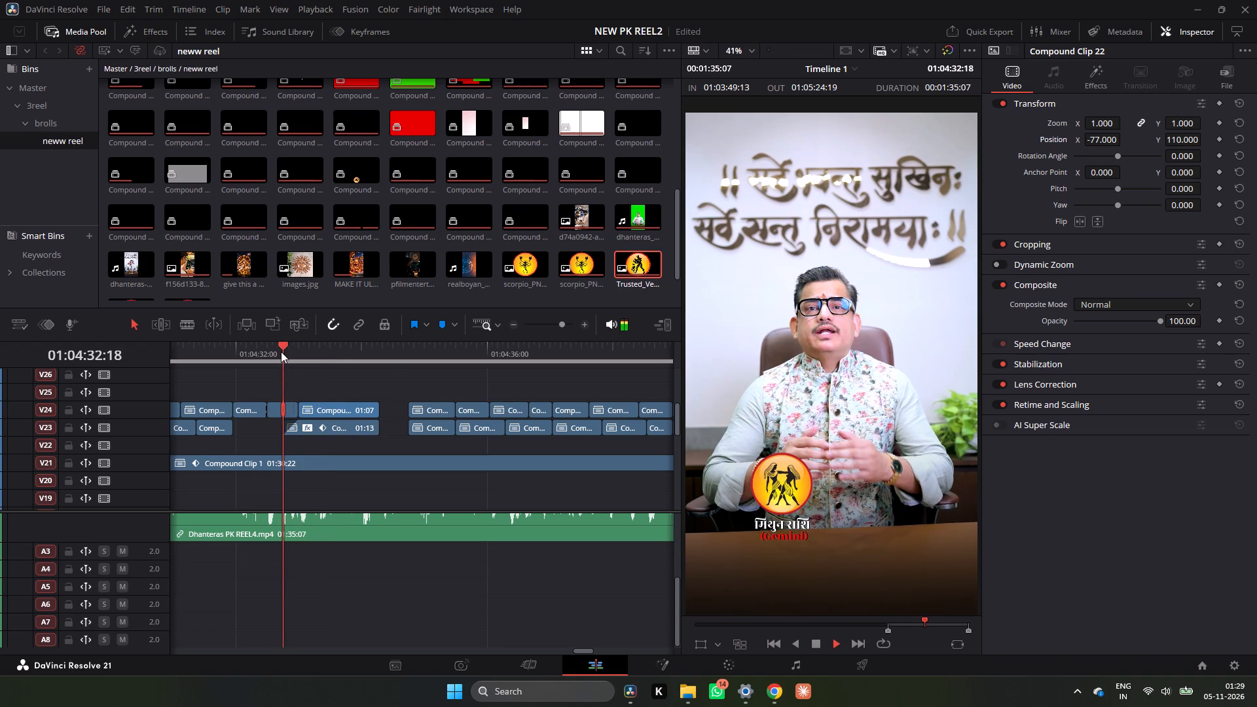
{"action": "key", "text": "space"}
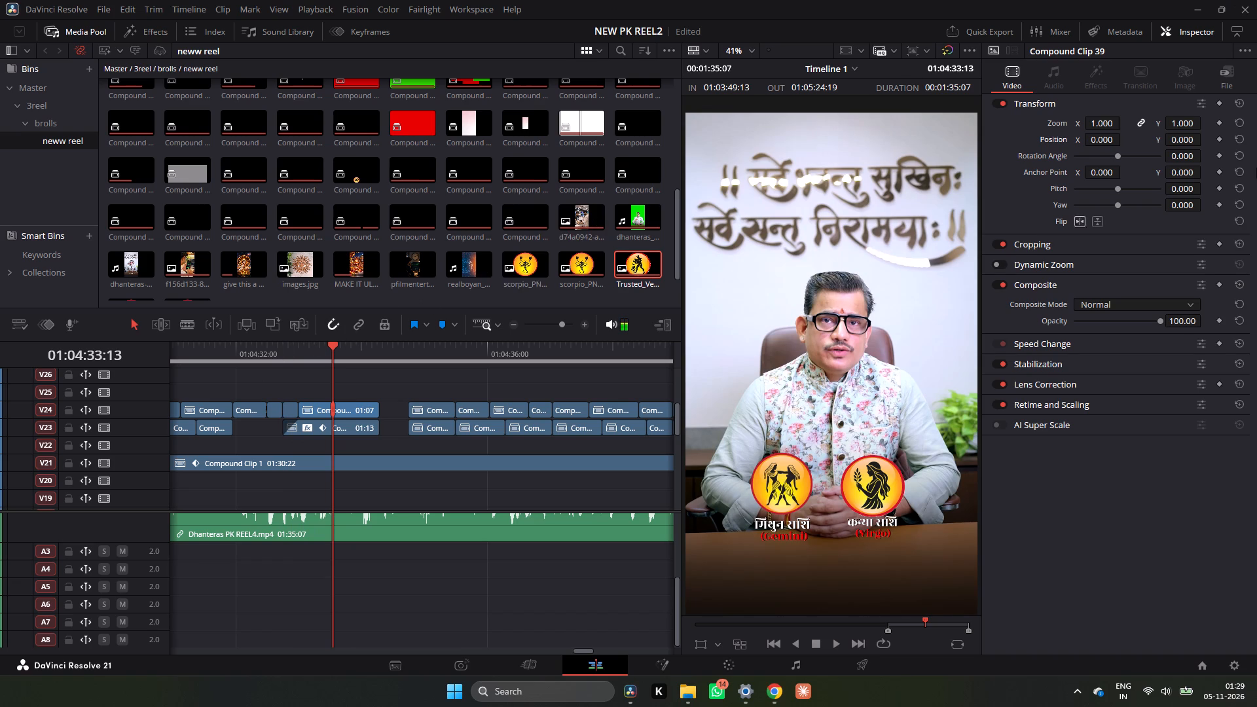
Move the Virgo clip's ending Transform-effect Position Y keyframe one frame earlier, to 01:04:32:23, removing the one at 01:04:33:00.
{"action": "left_click_drag", "start_coordinate": [297, 354], "coordinate": [283, 360]}
{"action": "left_click", "coordinate": [305, 433]}
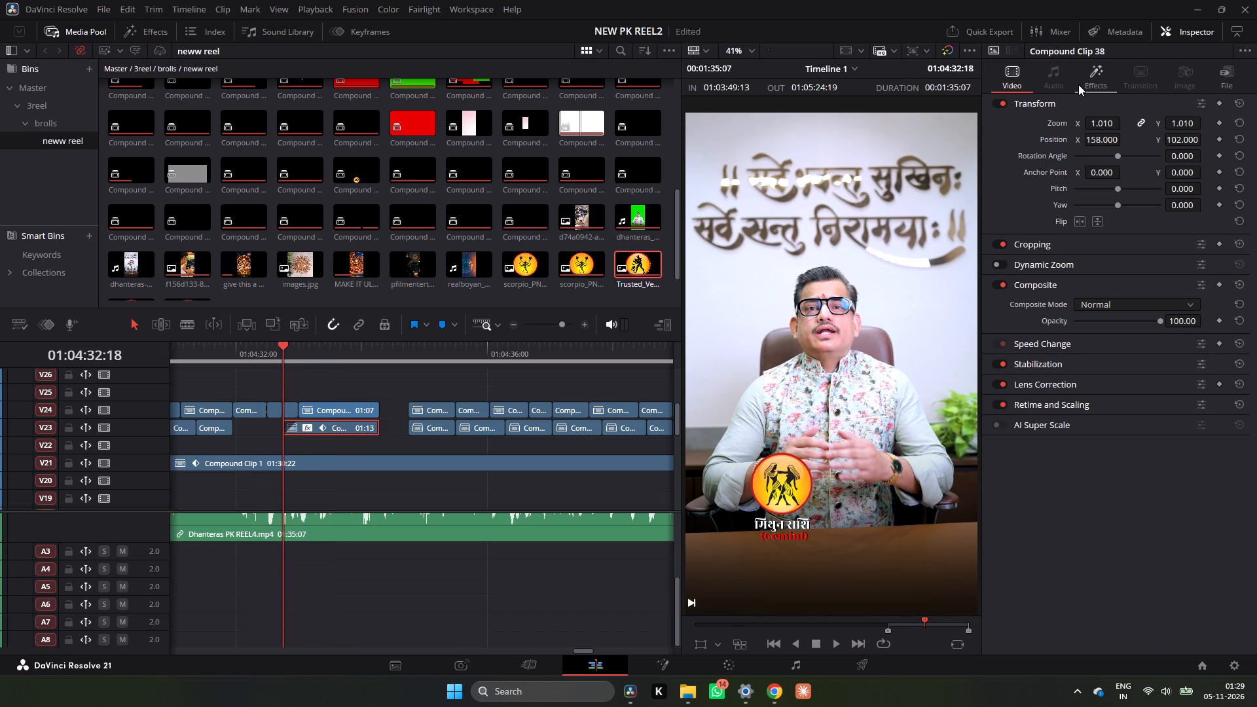
{"action": "left_click", "coordinate": [1078, 84]}
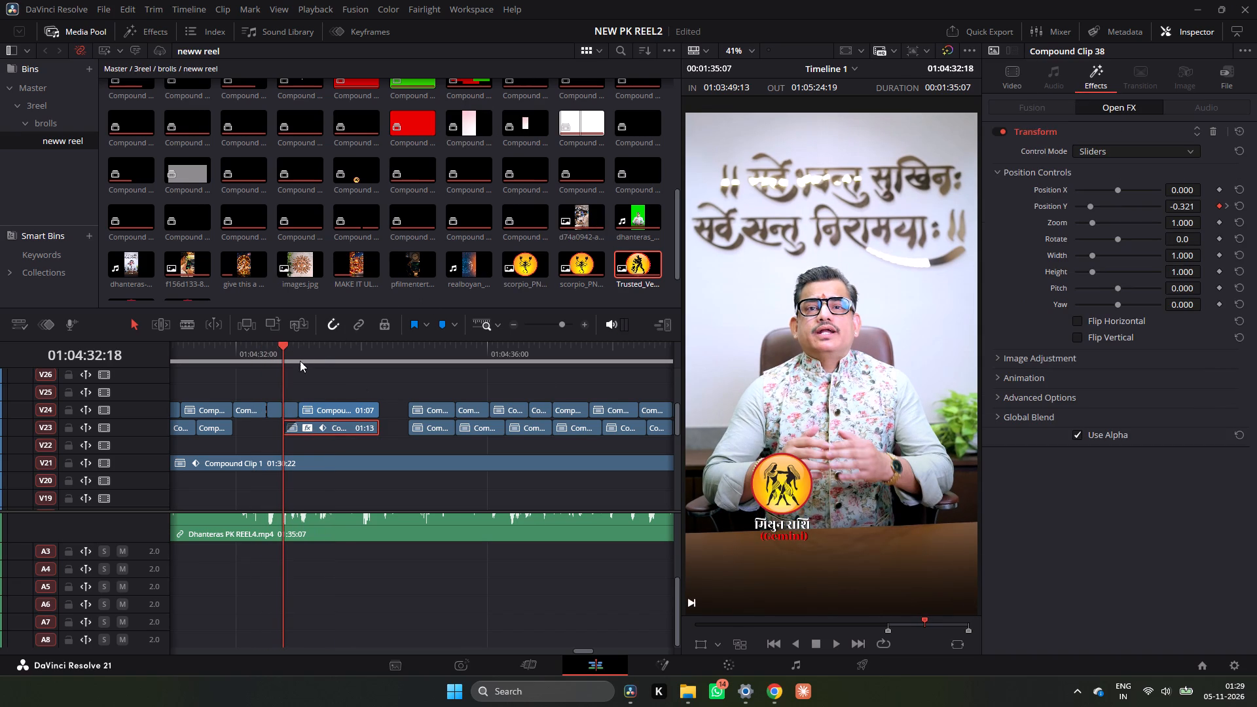
{"action": "left_click", "coordinate": [1228, 205]}
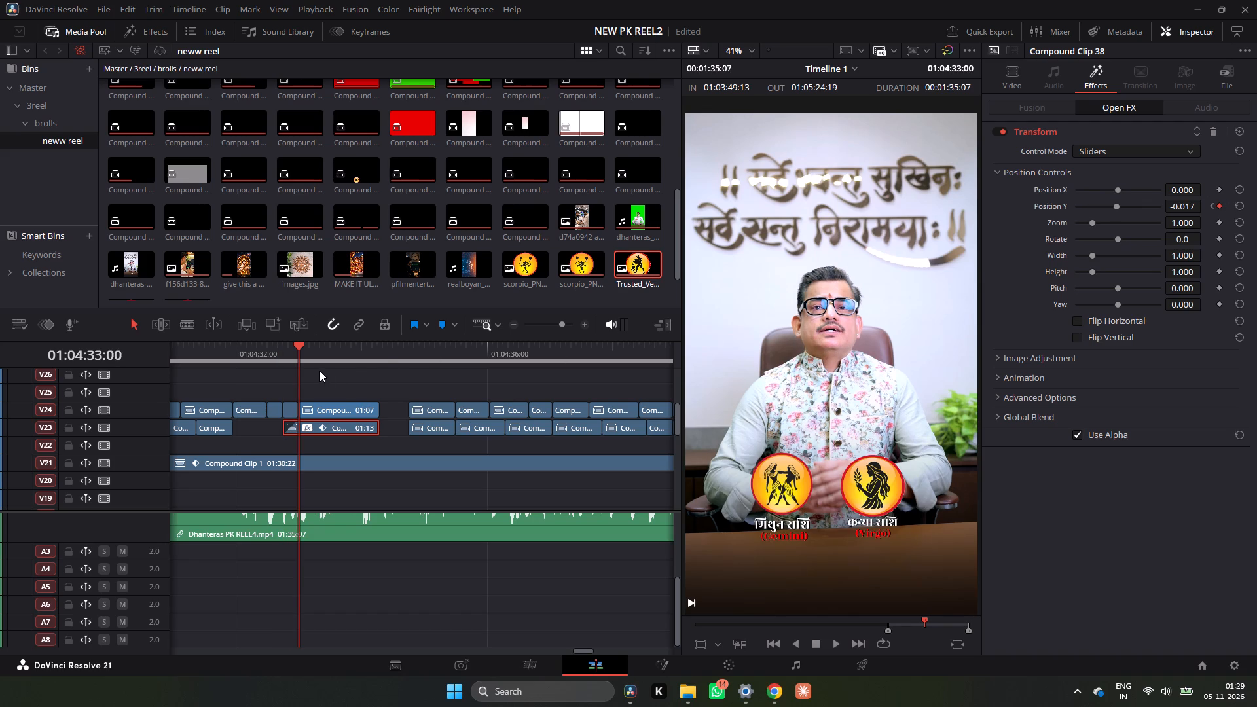
{"action": "key", "text": "Left"}
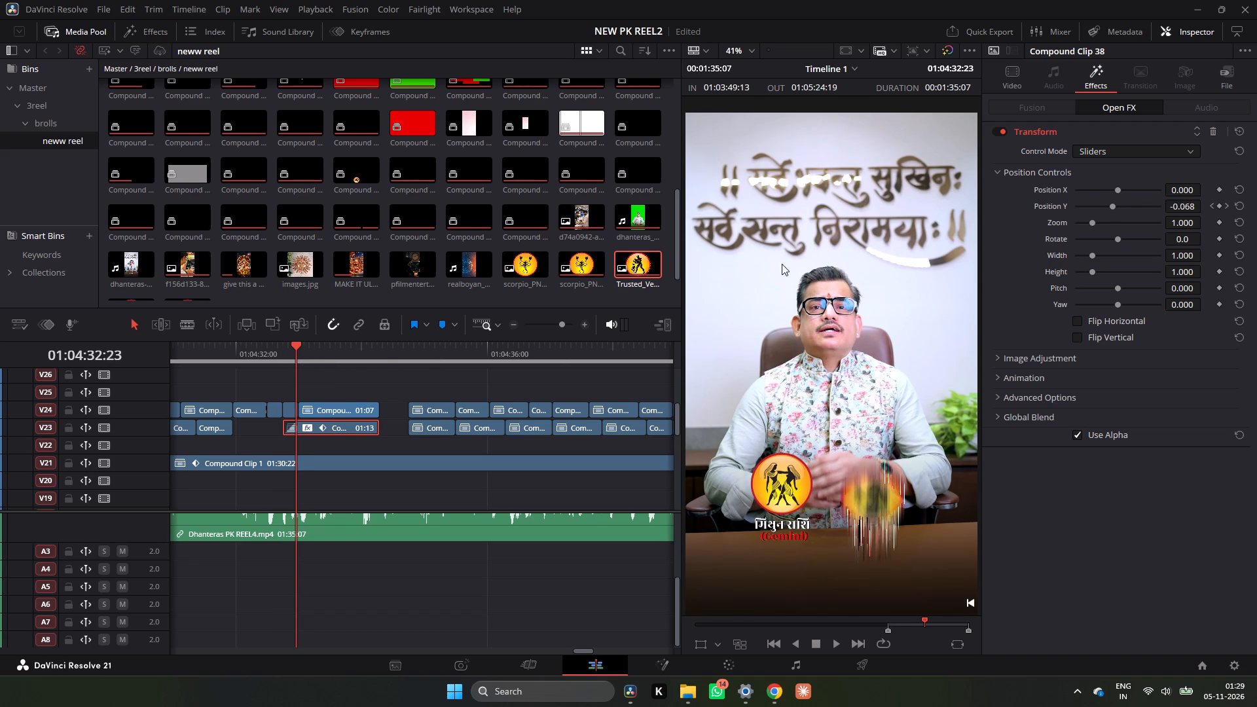
{"action": "left_click", "coordinate": [1218, 204]}
{"action": "key", "text": "Right"}
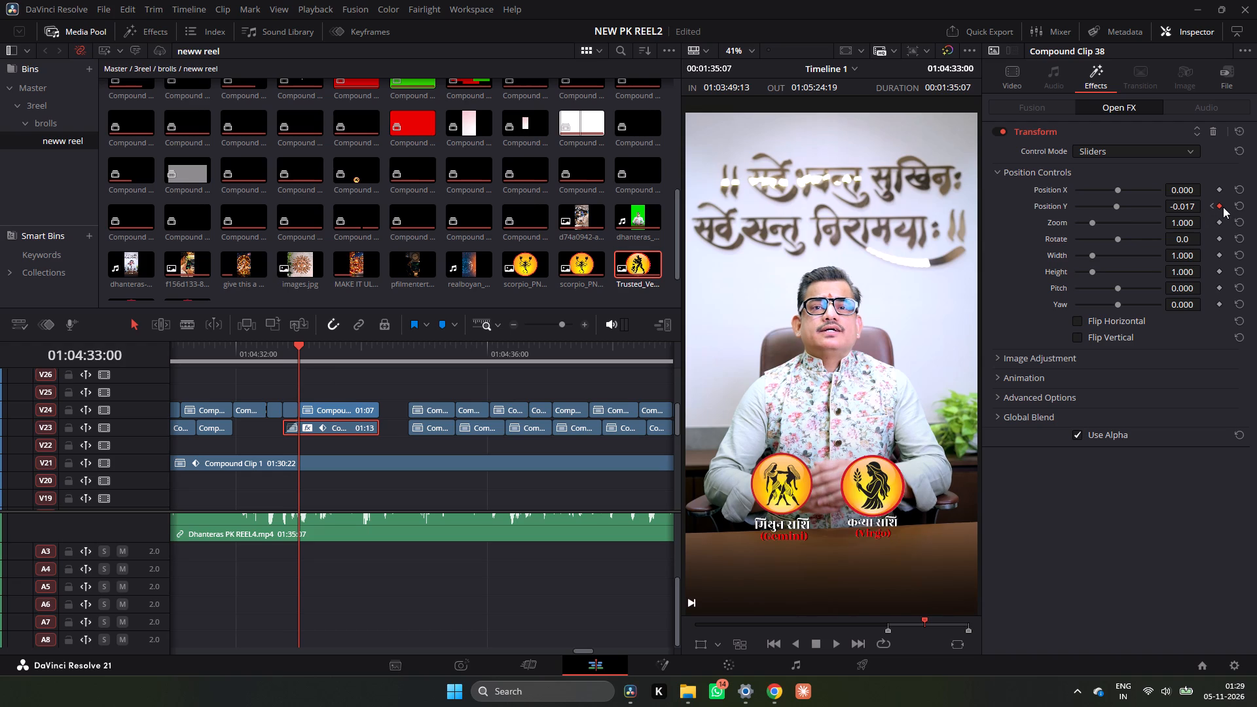
{"action": "left_click", "coordinate": [1220, 207]}
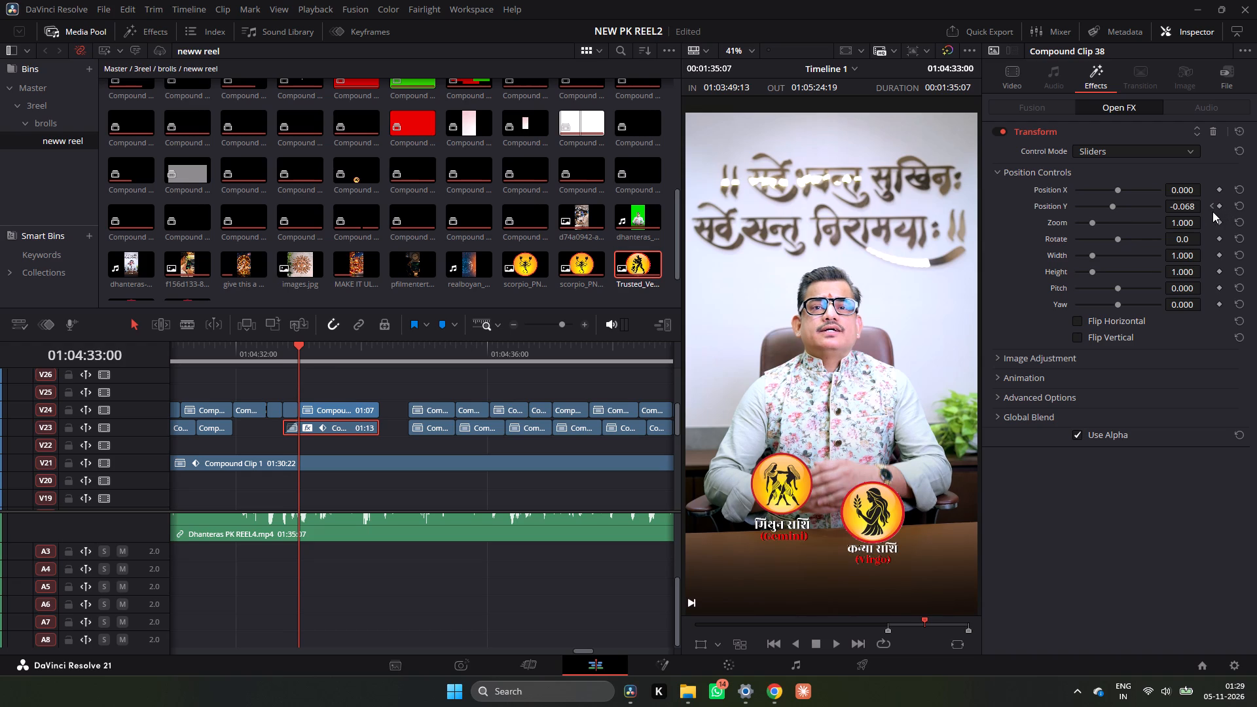
Set the Virgo clip's Transform-effect Position Y to -0.017 at 01:04:32:23, and play back the emblem's entrance.
{"action": "key", "text": "Left"}
{"action": "left_click_drag", "start_coordinate": [1181, 206], "coordinate": [1182, 210]}
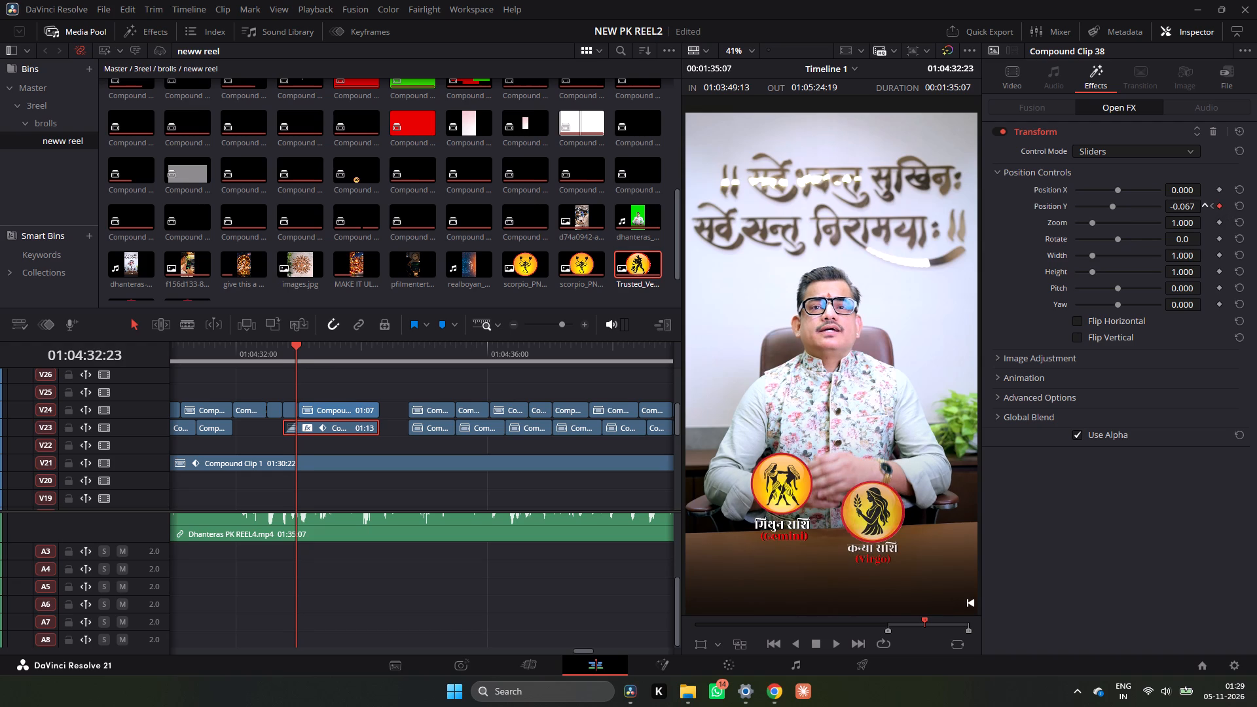
{"action": "left_click_drag", "start_coordinate": [1182, 210], "coordinate": [1151, 227]}
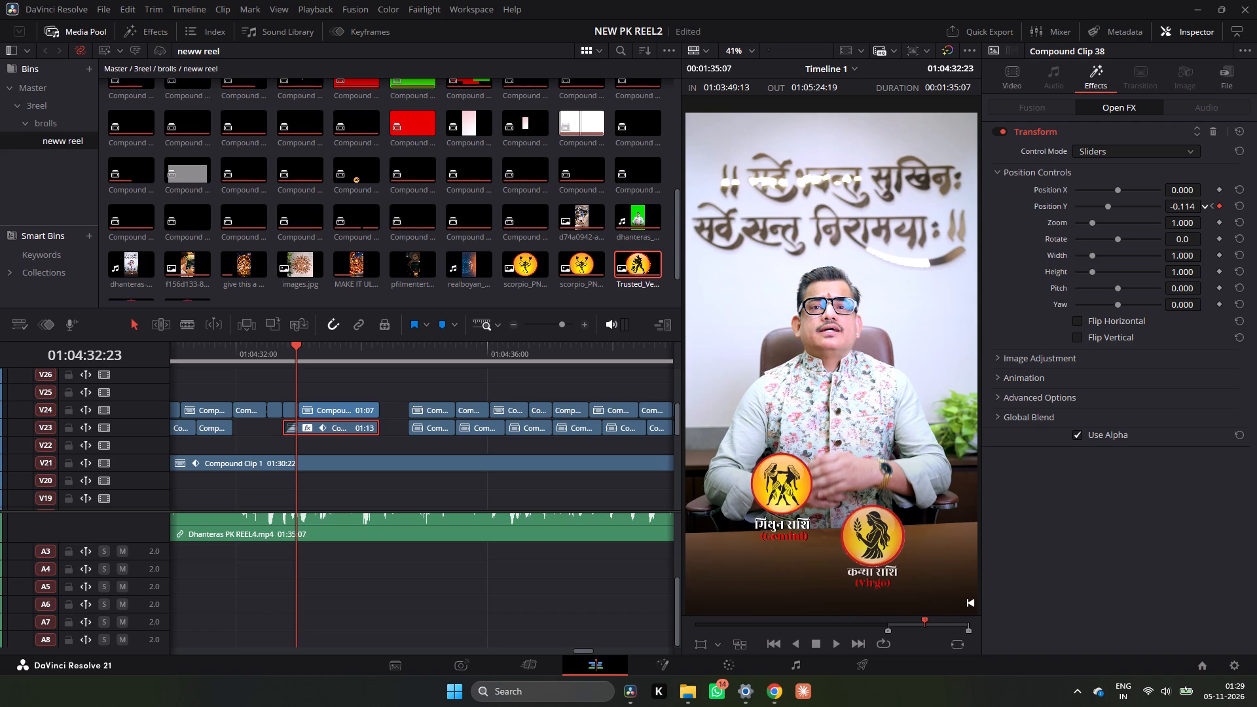
{"action": "left_click_drag", "start_coordinate": [1151, 227], "coordinate": [1170, 226]}
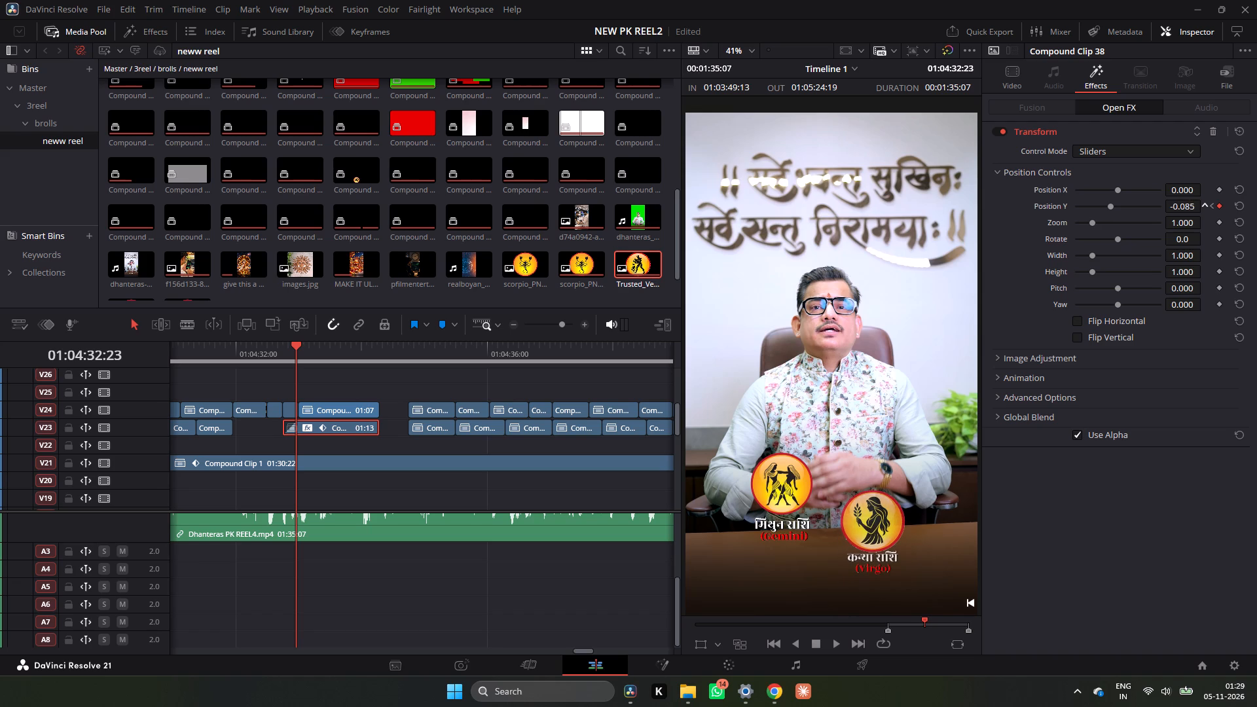
{"action": "left_click_drag", "start_coordinate": [1170, 226], "coordinate": [1201, 228]}
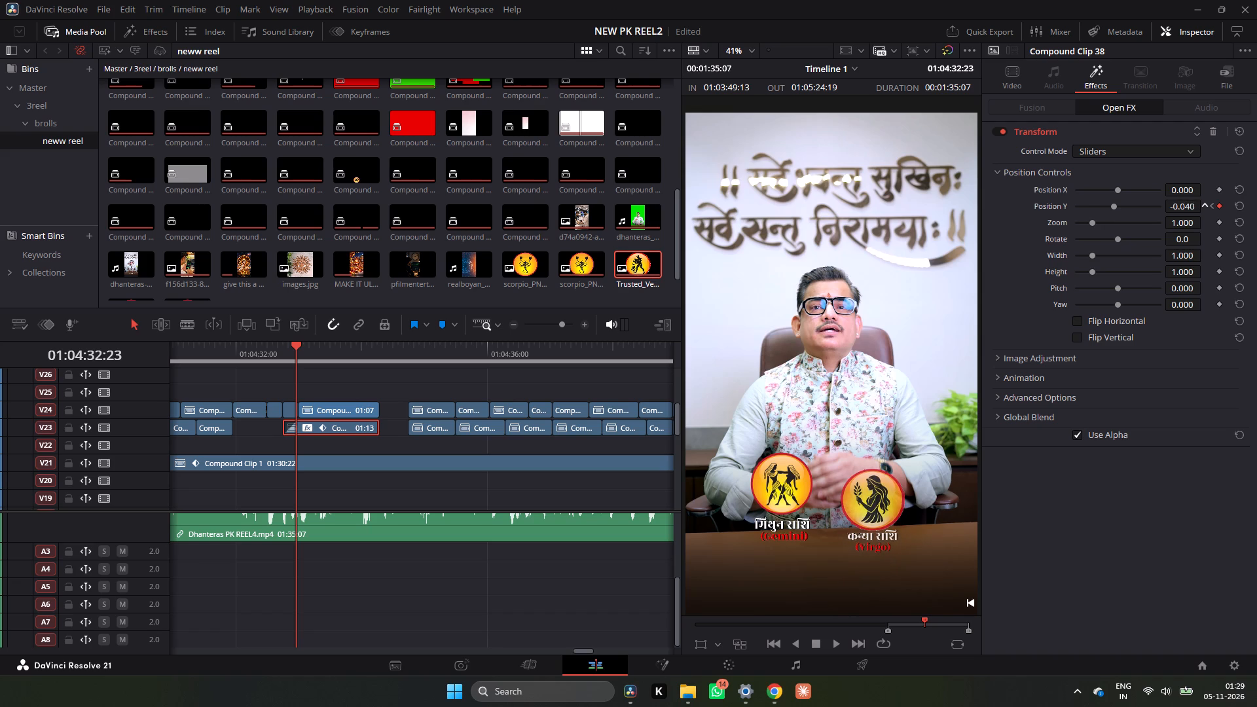
{"action": "left_click_drag", "start_coordinate": [1201, 228], "coordinate": [1215, 232]}
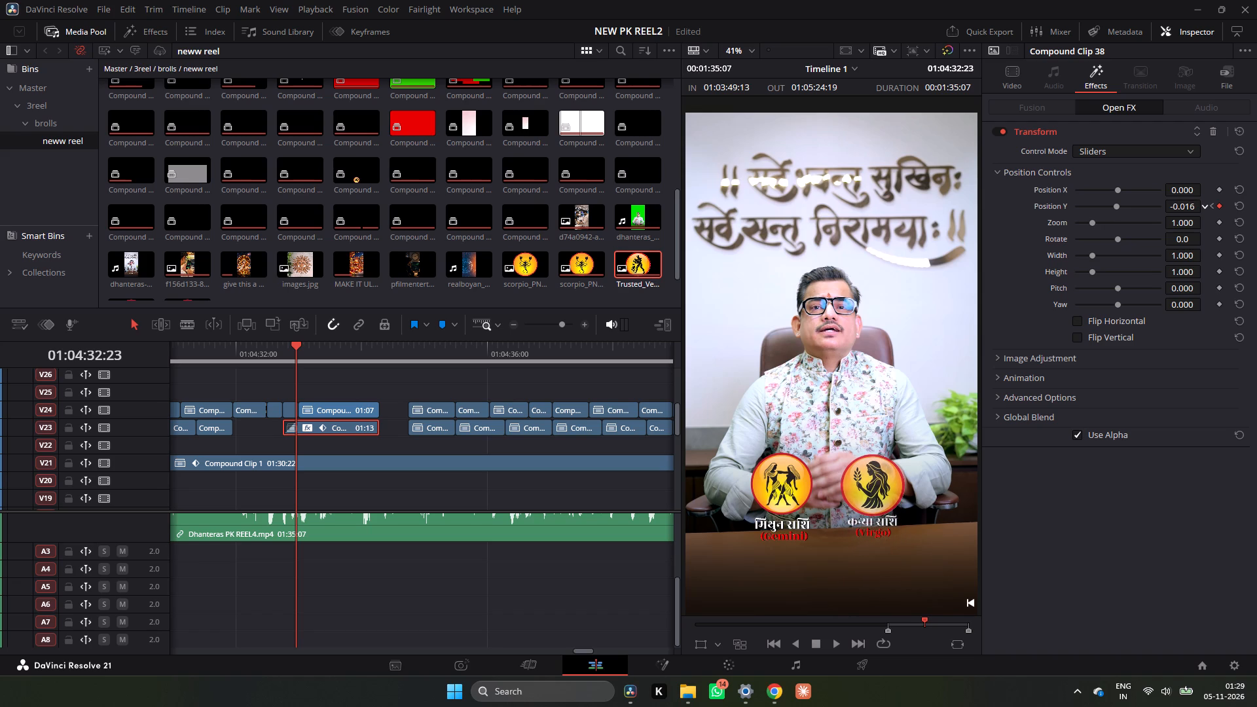
{"action": "left_click_drag", "start_coordinate": [1215, 232], "coordinate": [1214, 232]}
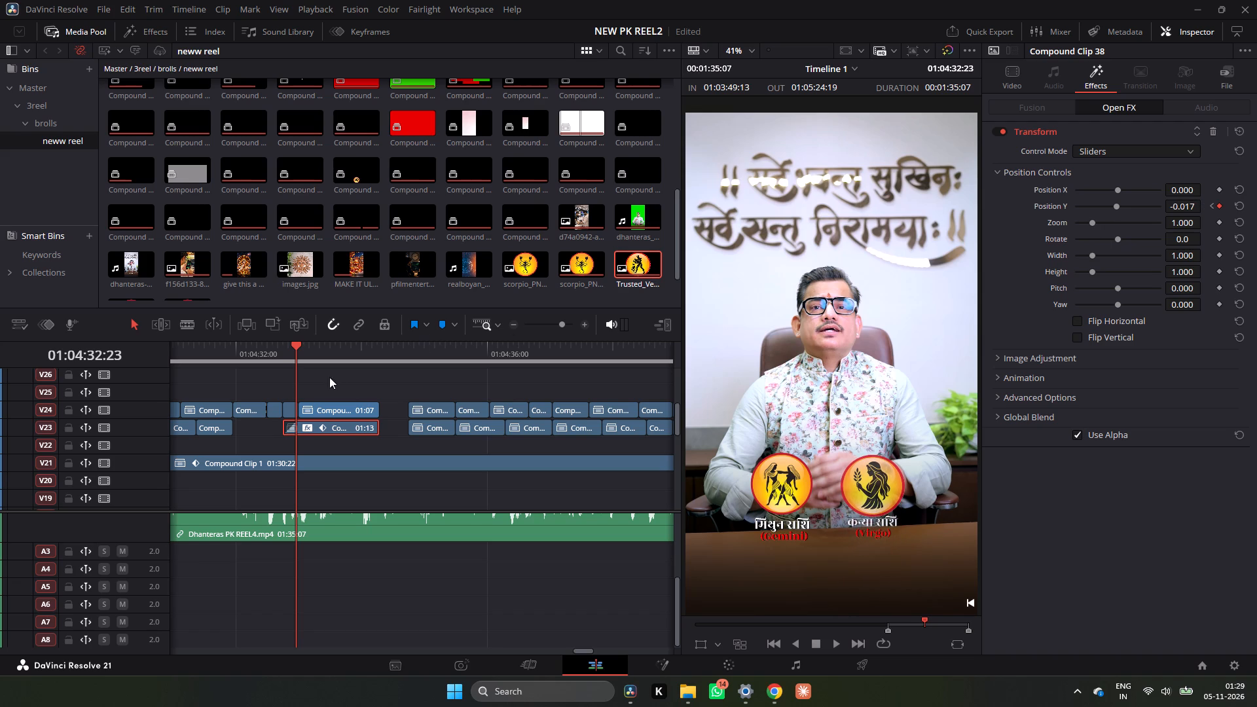
{"action": "left_click", "coordinate": [278, 357]}
{"action": "key", "text": "space"}
{"action": "left_click", "coordinate": [278, 355]}
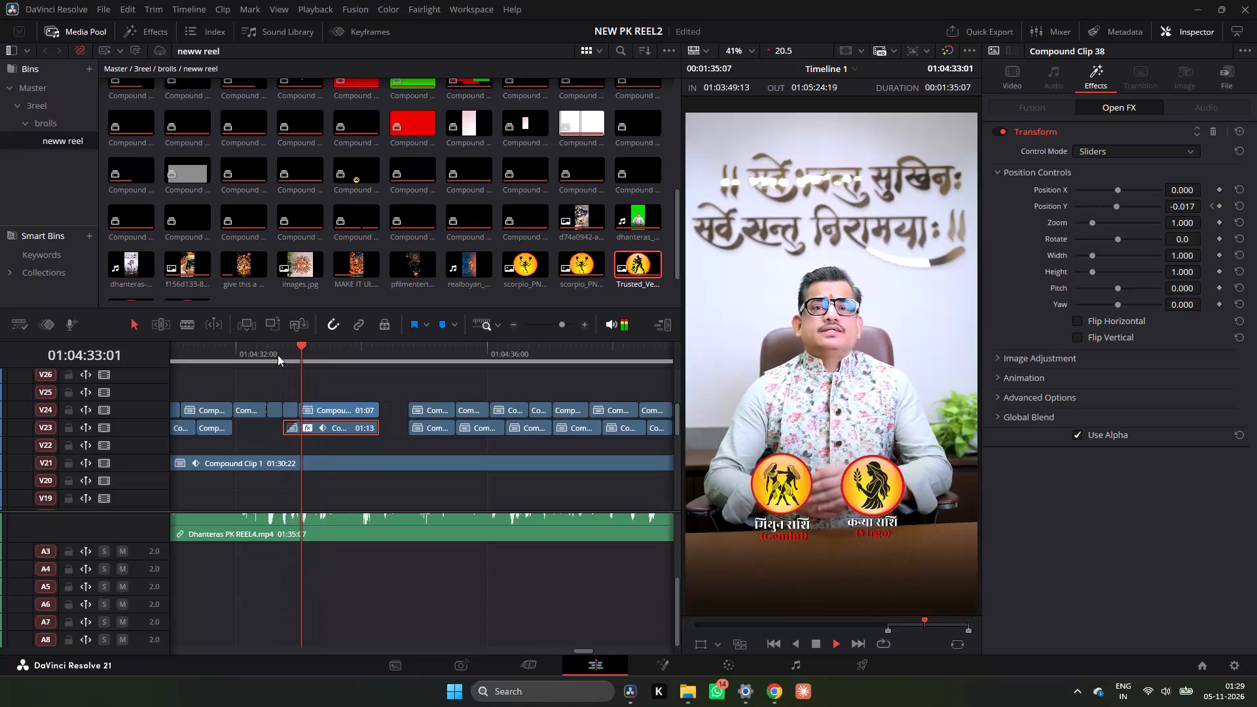
{"action": "key", "text": "space"}
{"action": "left_click", "coordinate": [233, 352]}
{"action": "key", "text": "space"}
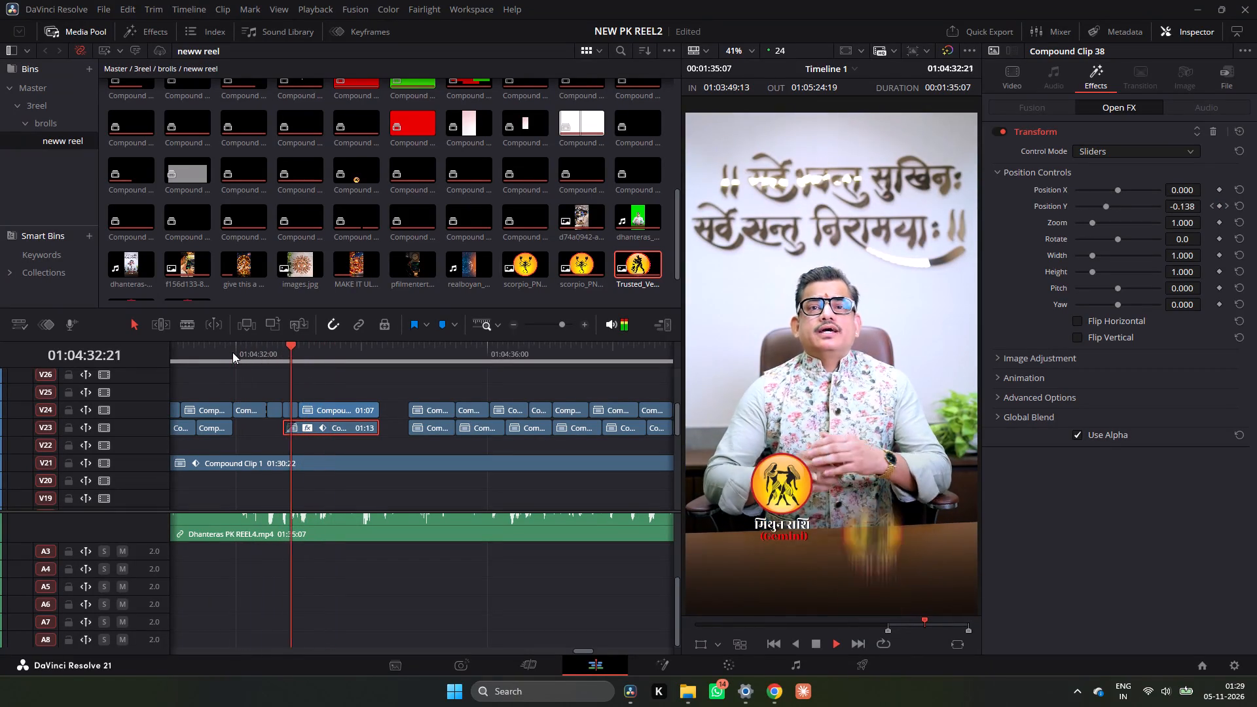
{"action": "key", "text": "space"}
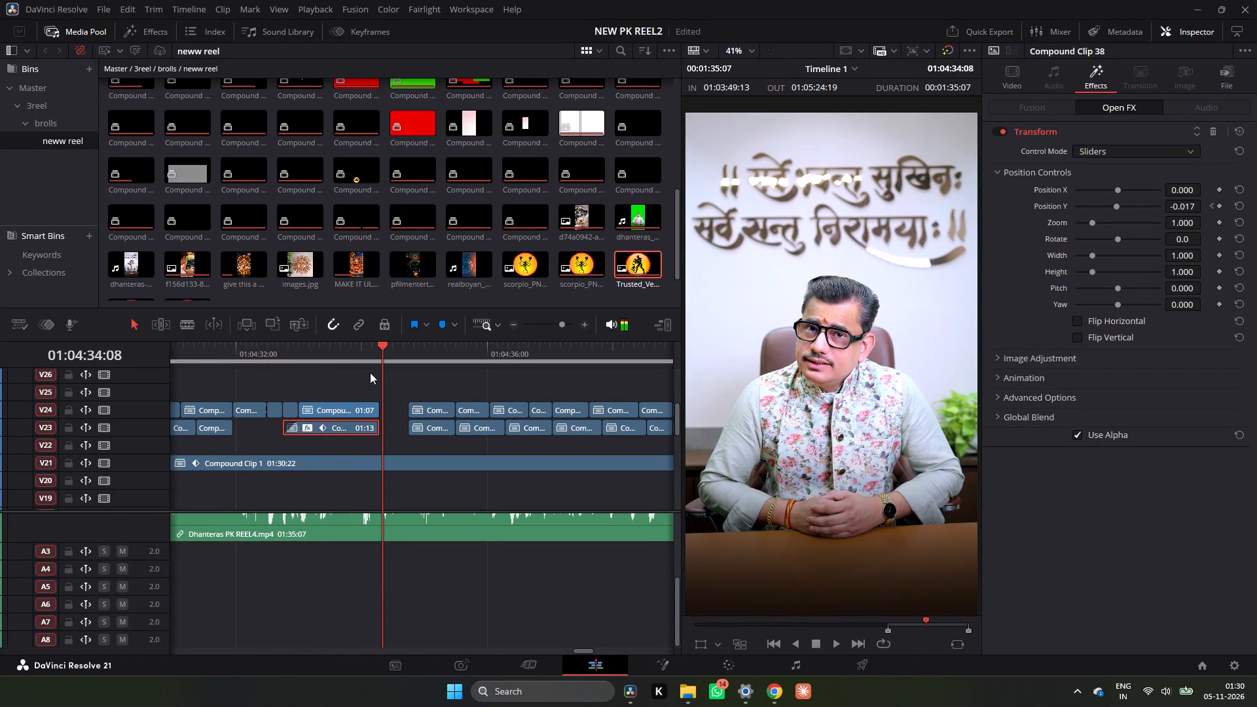
Apply a Transform effect to the Gemini compound clip on V24 and keyframe its Position Y at 0.000 at 01:04:34:01.
{"action": "left_click_drag", "start_coordinate": [367, 367], "coordinate": [359, 369]}
{"action": "left_click", "coordinate": [366, 411]}
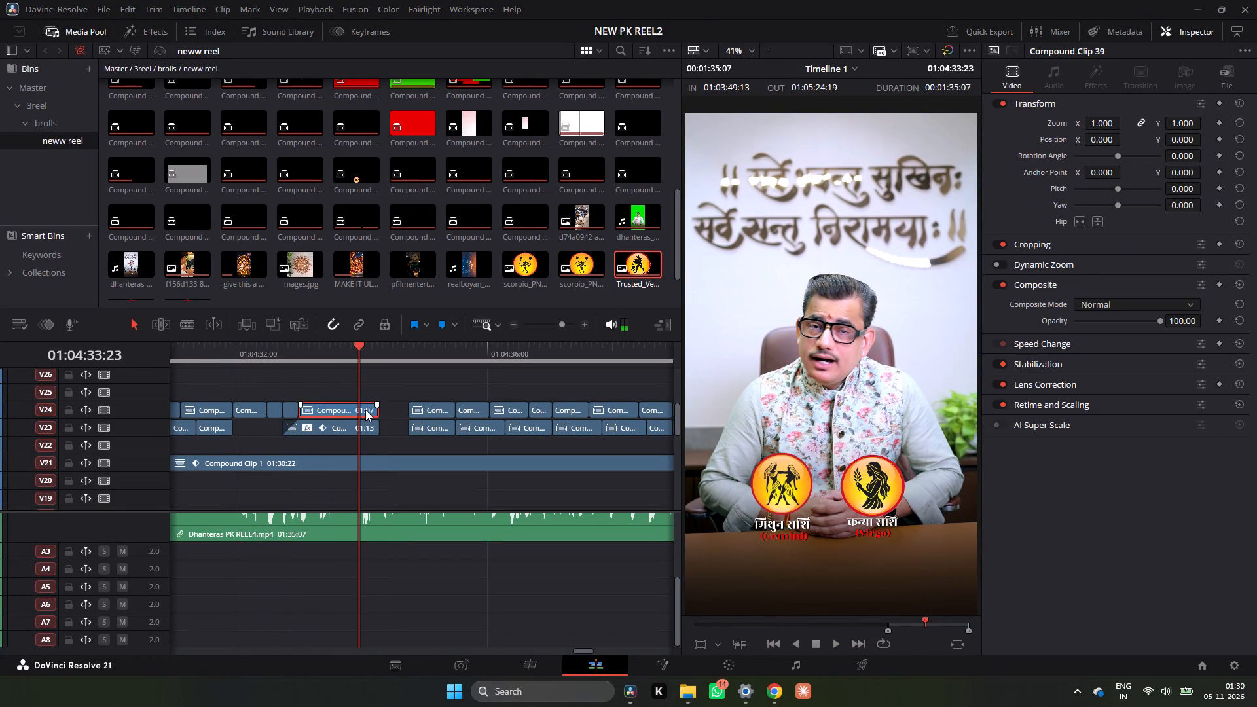
{"action": "left_click_drag", "start_coordinate": [359, 365], "coordinate": [365, 365]}
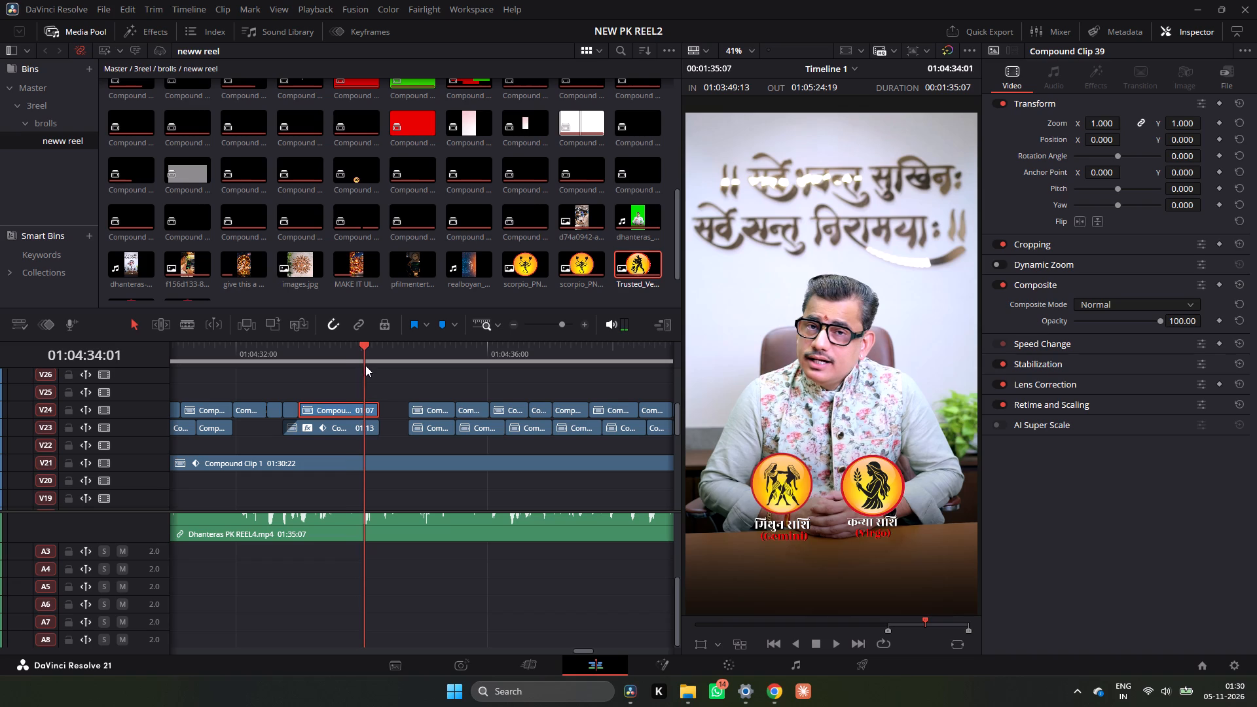
{"action": "left_click", "coordinate": [1102, 86]}
{"action": "key", "text": "shift+c"}
{"action": "key", "text": "shift+space"}
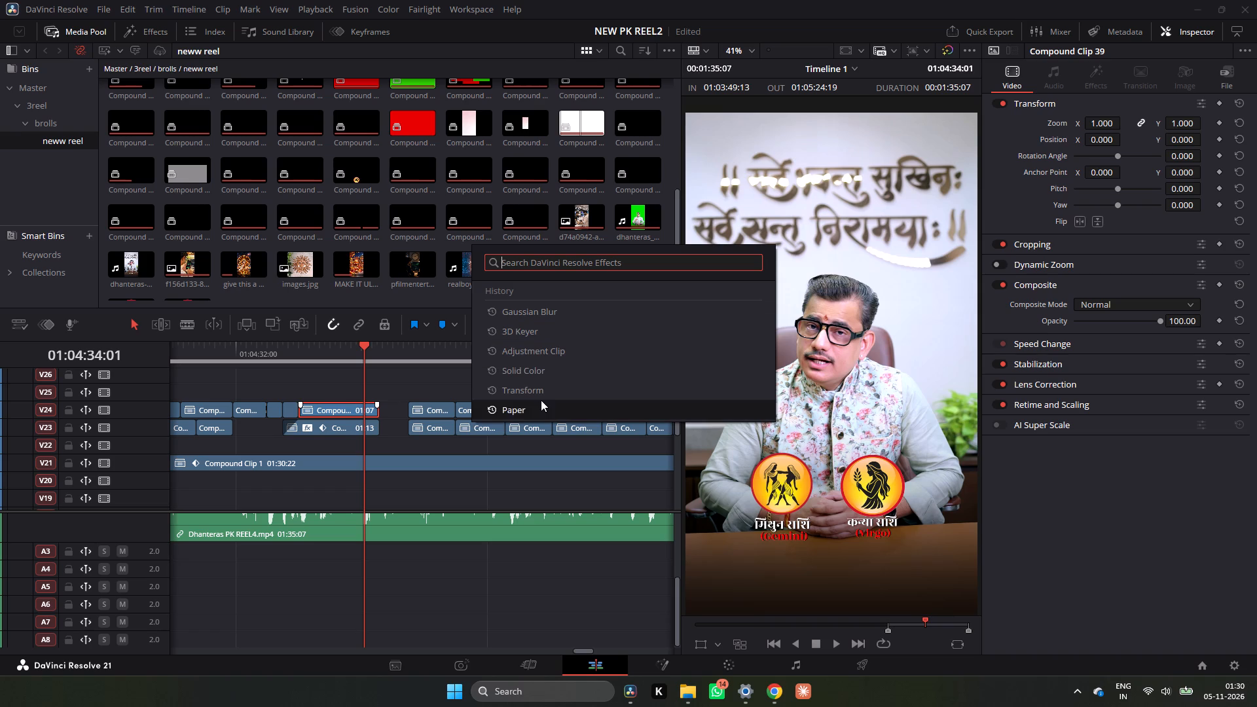
{"action": "left_click", "coordinate": [541, 393]}
{"action": "left_click", "coordinate": [591, 374]}
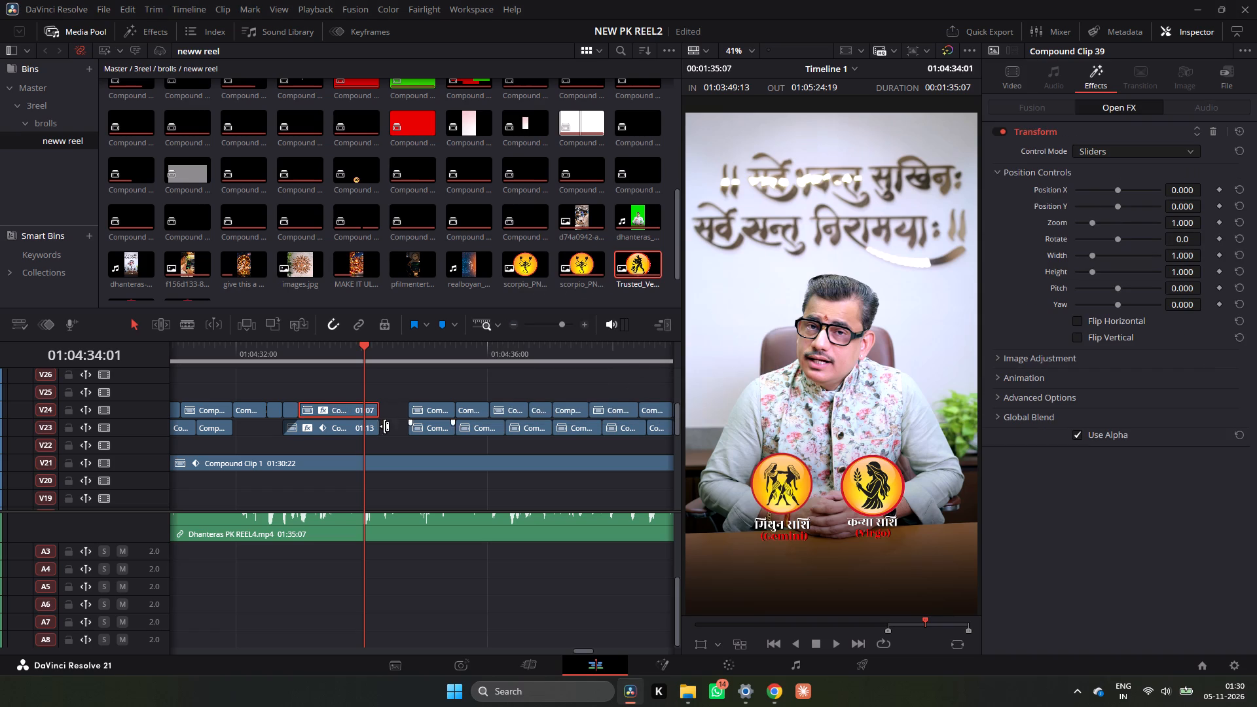
{"action": "left_click", "coordinate": [1219, 209]}
{"action": "left_click_drag", "start_coordinate": [1188, 209], "coordinate": [1109, 247]}
{"action": "key", "text": "ctrl+z"}
Keyframe the Gemini clip's Transform-effect Position Y at -0.318 on its last frame, 01:04:34:06, so the emblem drops out of view.
{"action": "left_click_drag", "start_coordinate": [369, 352], "coordinate": [376, 361]}
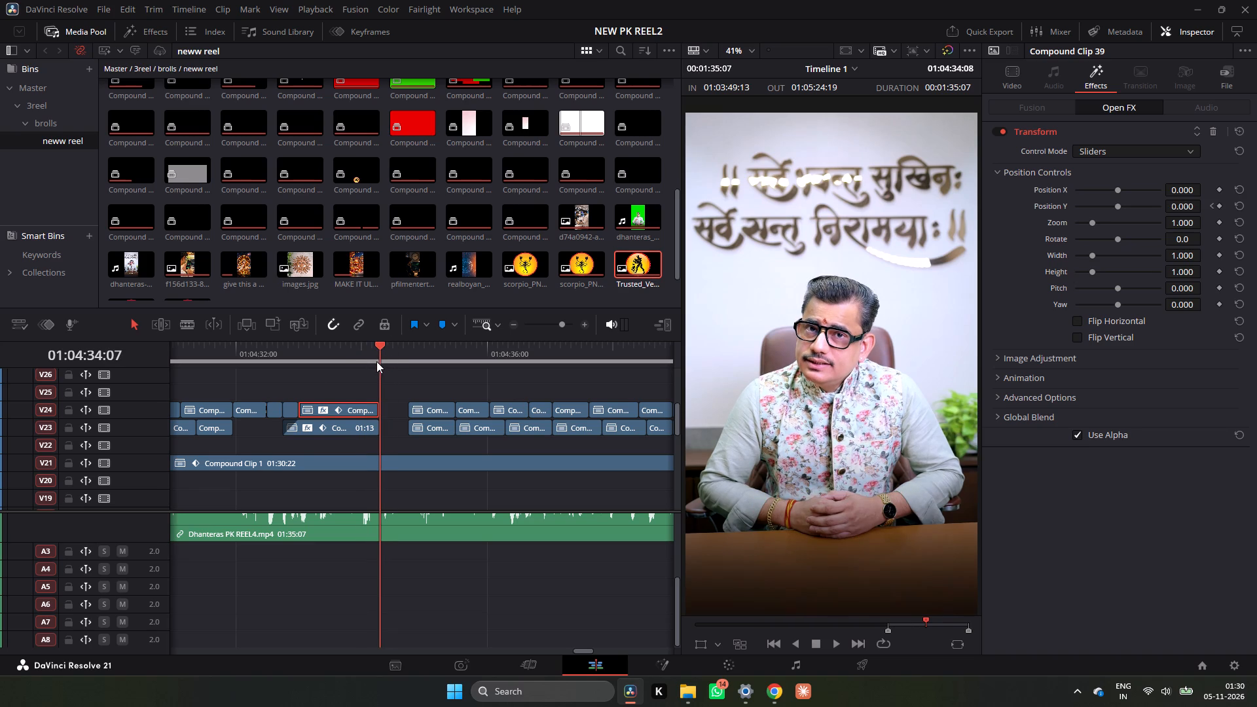
{"action": "left_click_drag", "start_coordinate": [376, 361], "coordinate": [376, 361]}
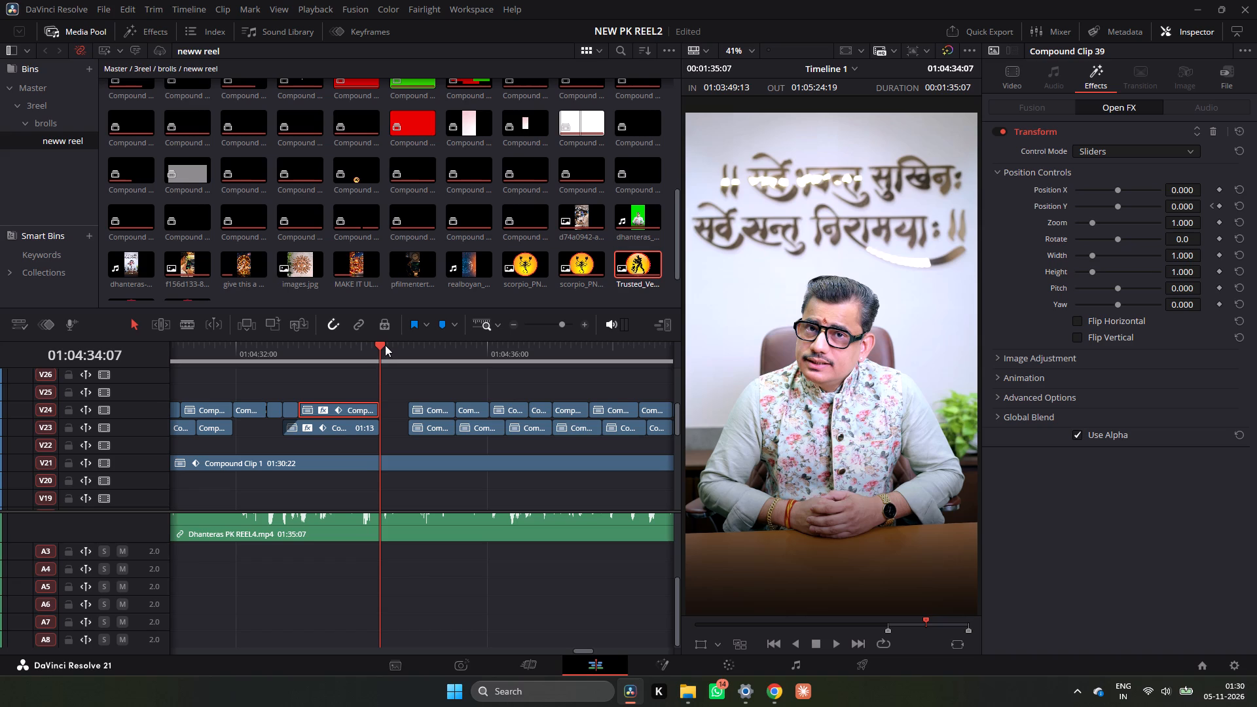
{"action": "key", "text": "Left"}
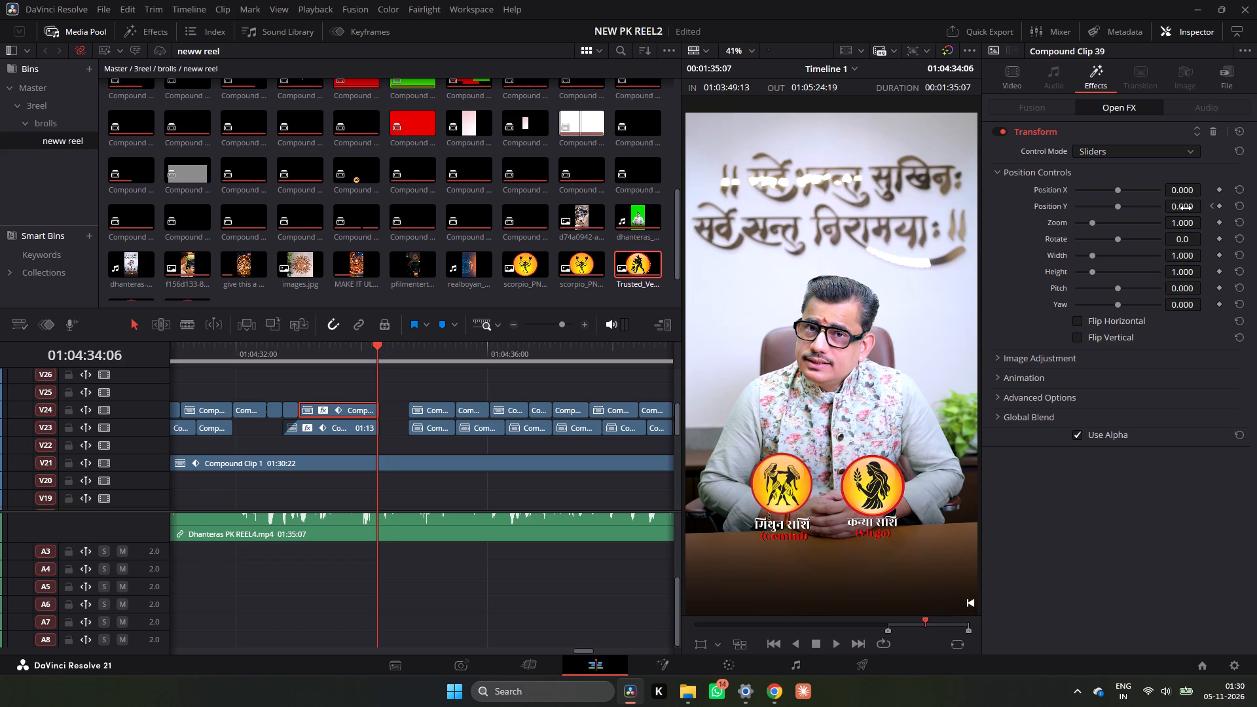
{"action": "left_click_drag", "start_coordinate": [1186, 208], "coordinate": [979, 337]}
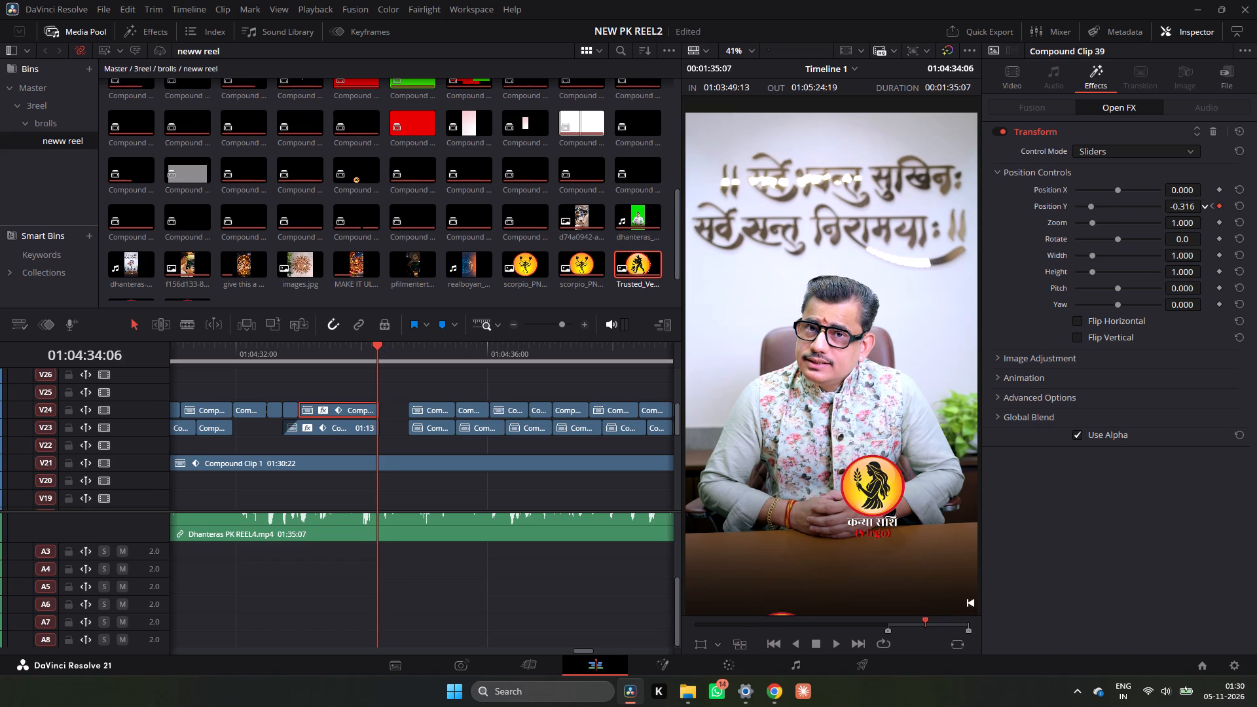
{"action": "left_click_drag", "start_coordinate": [979, 337], "coordinate": [977, 338]}
Set the Gemini clip's Transform-effect Motion Blur to 1.000 and move the playhead back to 01:04:33:07.
{"action": "left_click", "coordinate": [1067, 381]}
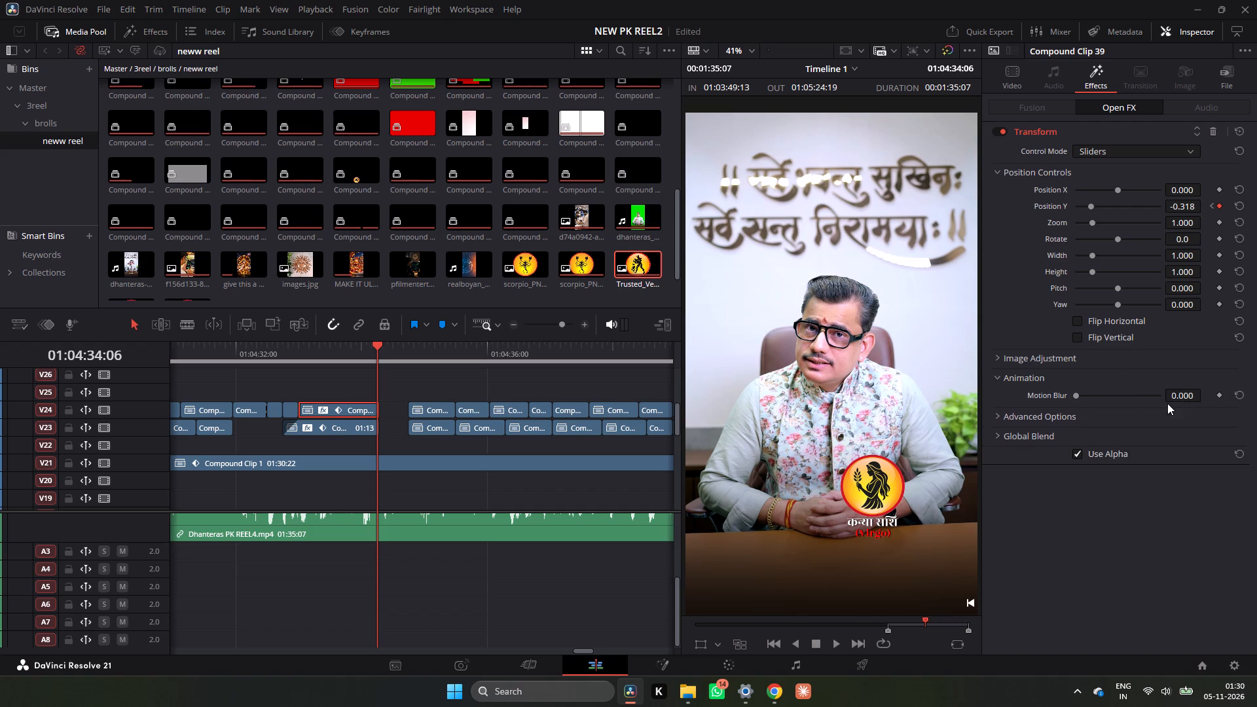
{"action": "left_click_drag", "start_coordinate": [1167, 401], "coordinate": [1115, 389]}
{"action": "left_click", "coordinate": [319, 358]}
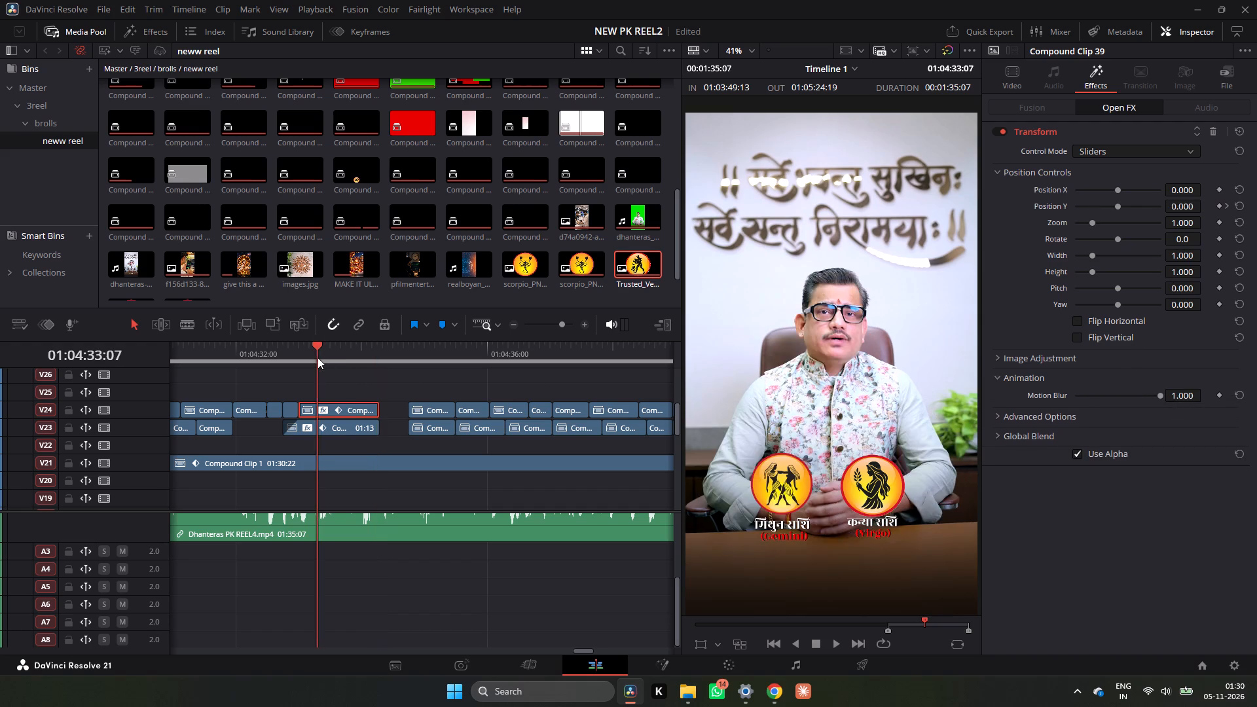
Play back and step frame by frame through the Gemini emblem's drop-out around 01:04:34:00 to check its timing.
{"action": "key", "text": "space"}
{"action": "left_click", "coordinate": [318, 356]}
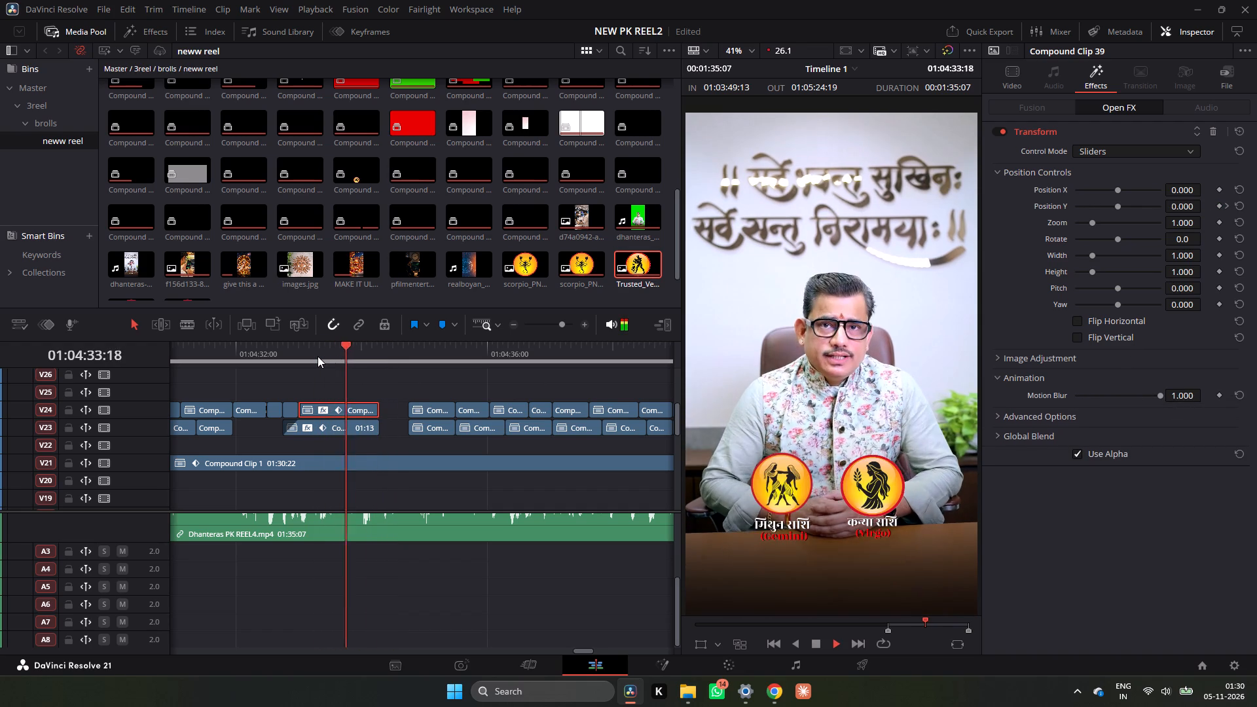
{"action": "key", "text": "space"}
{"action": "left_click", "coordinate": [318, 354]}
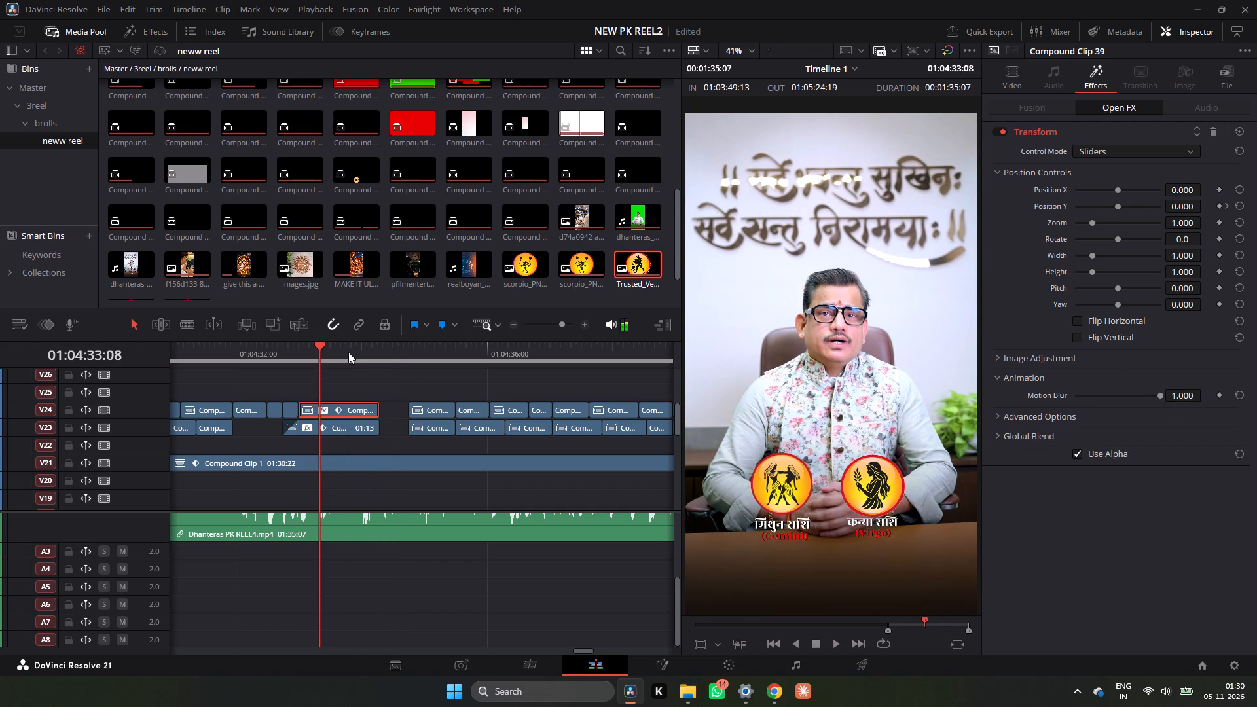
{"action": "left_click", "coordinate": [352, 352]}
{"action": "key", "text": "space"}
{"action": "key", "text": "space"}
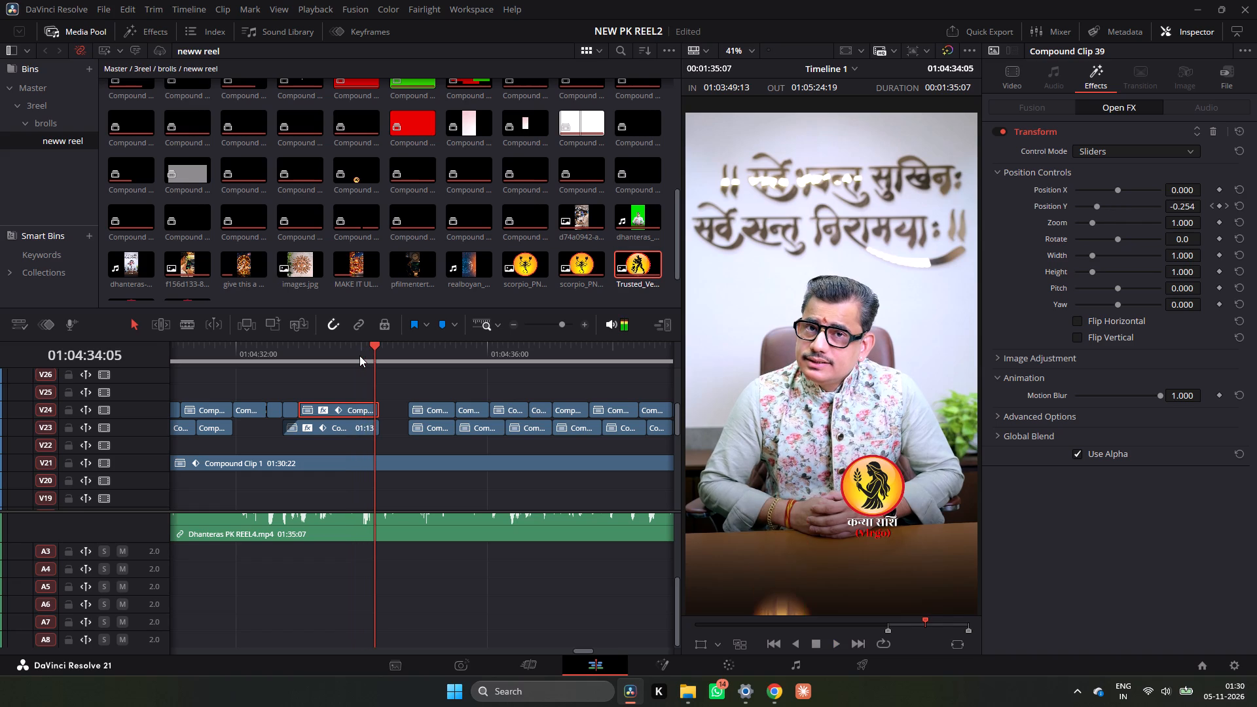
{"action": "left_click", "coordinate": [584, 323]}
{"action": "left_click_drag", "start_coordinate": [392, 363], "coordinate": [347, 357]}
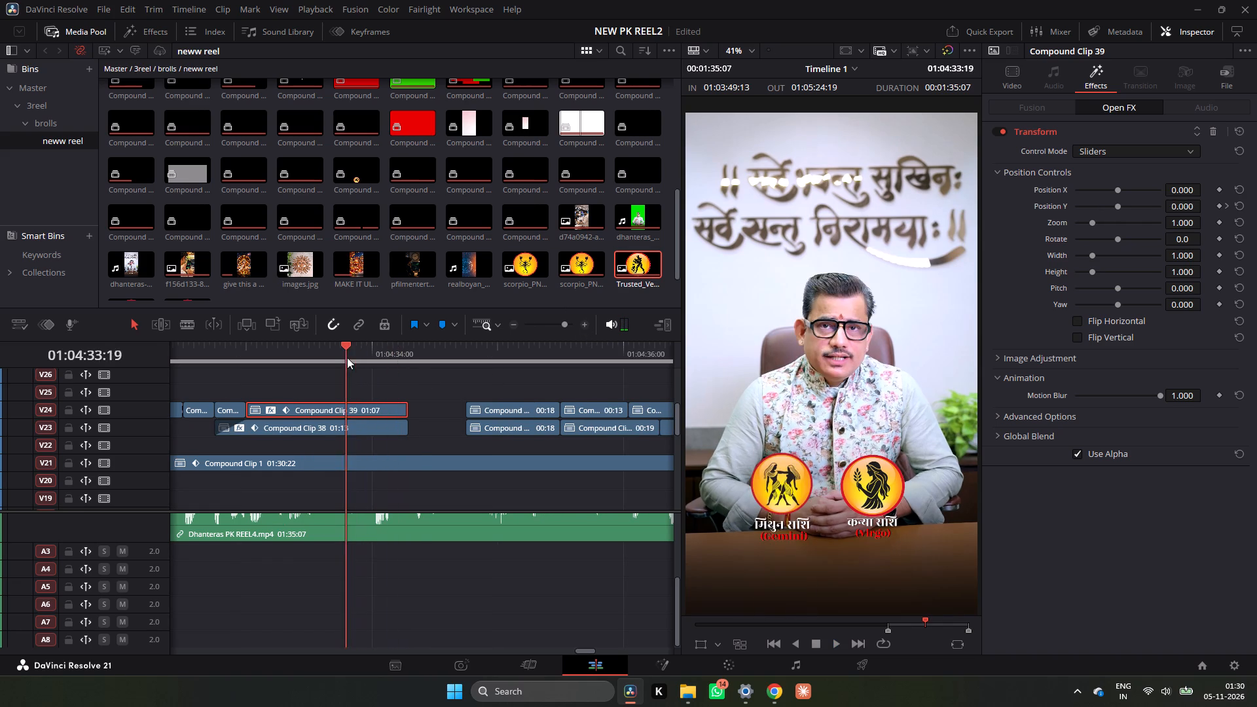
{"action": "left_click_drag", "start_coordinate": [347, 357], "coordinate": [375, 385]}
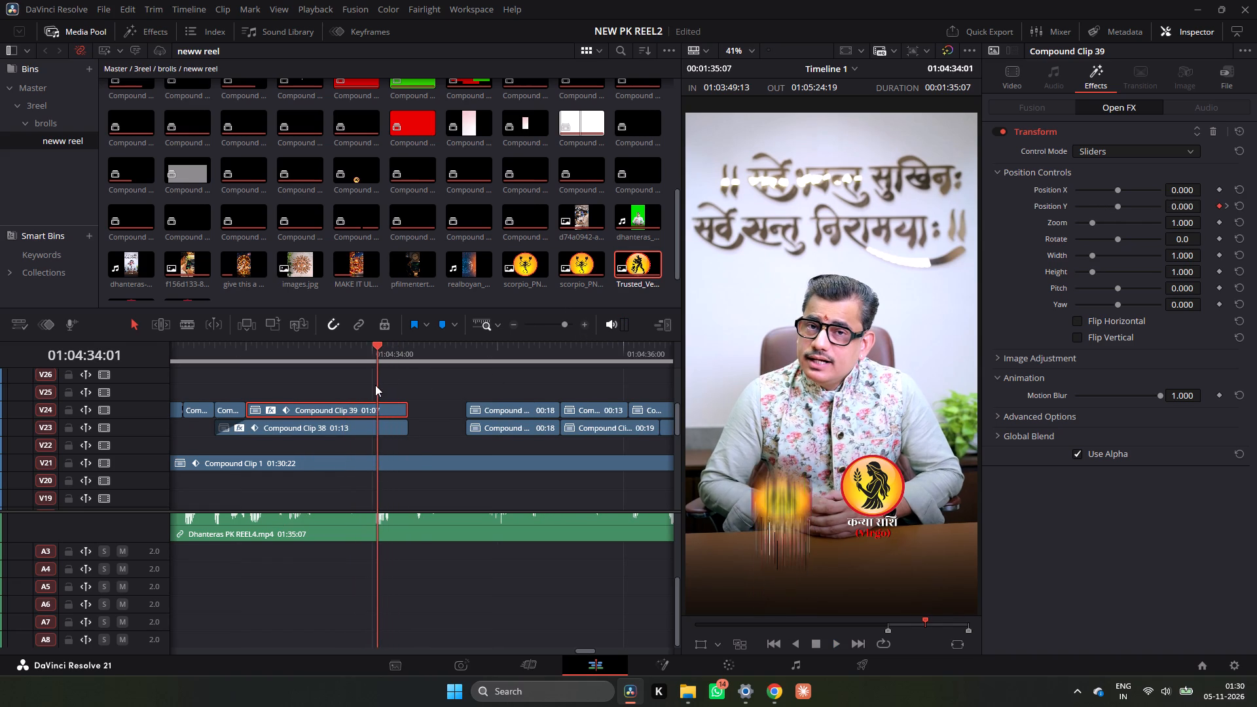
{"action": "left_click_drag", "start_coordinate": [375, 385], "coordinate": [365, 384]}
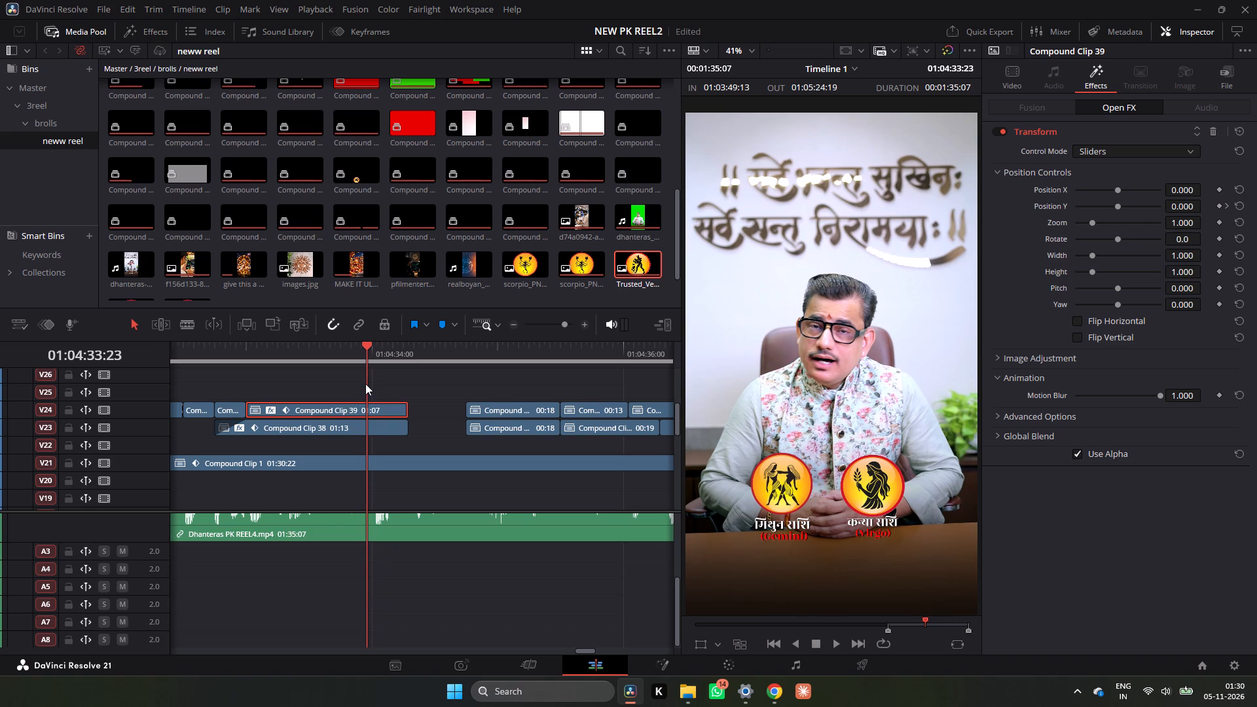
{"action": "key", "text": "Right"}
{"action": "key", "text": "Right"}
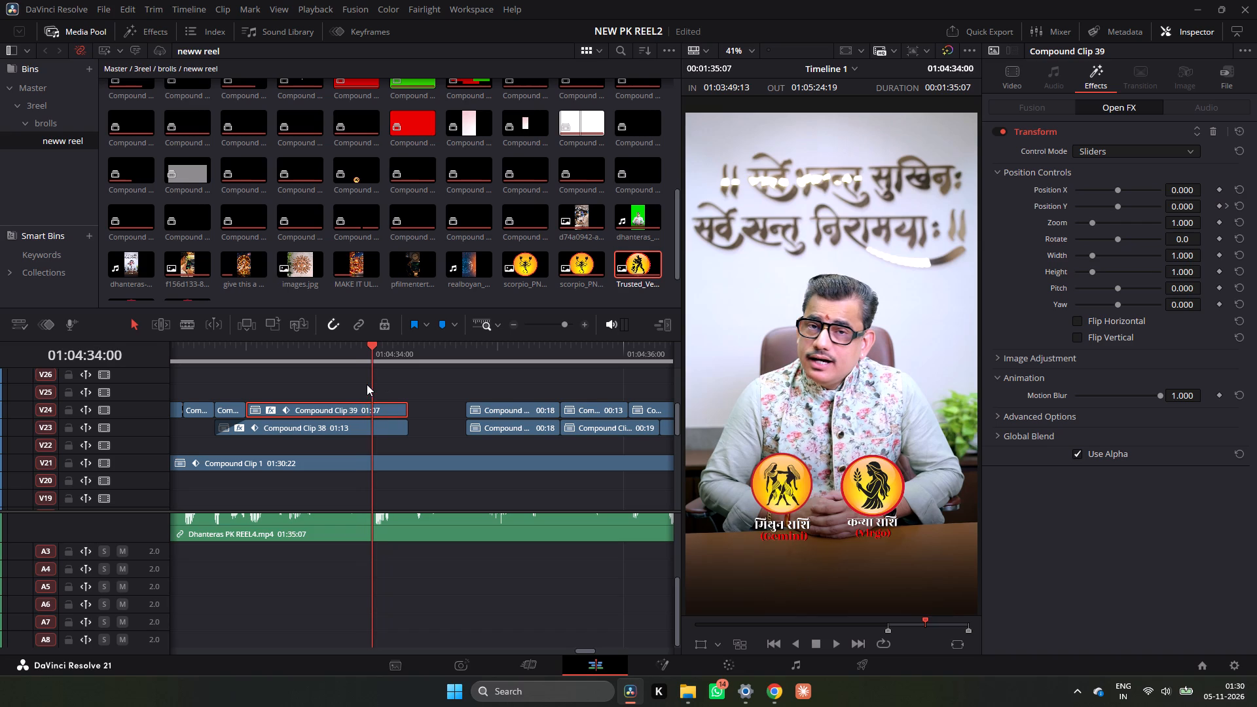
{"action": "key", "text": "Right"}
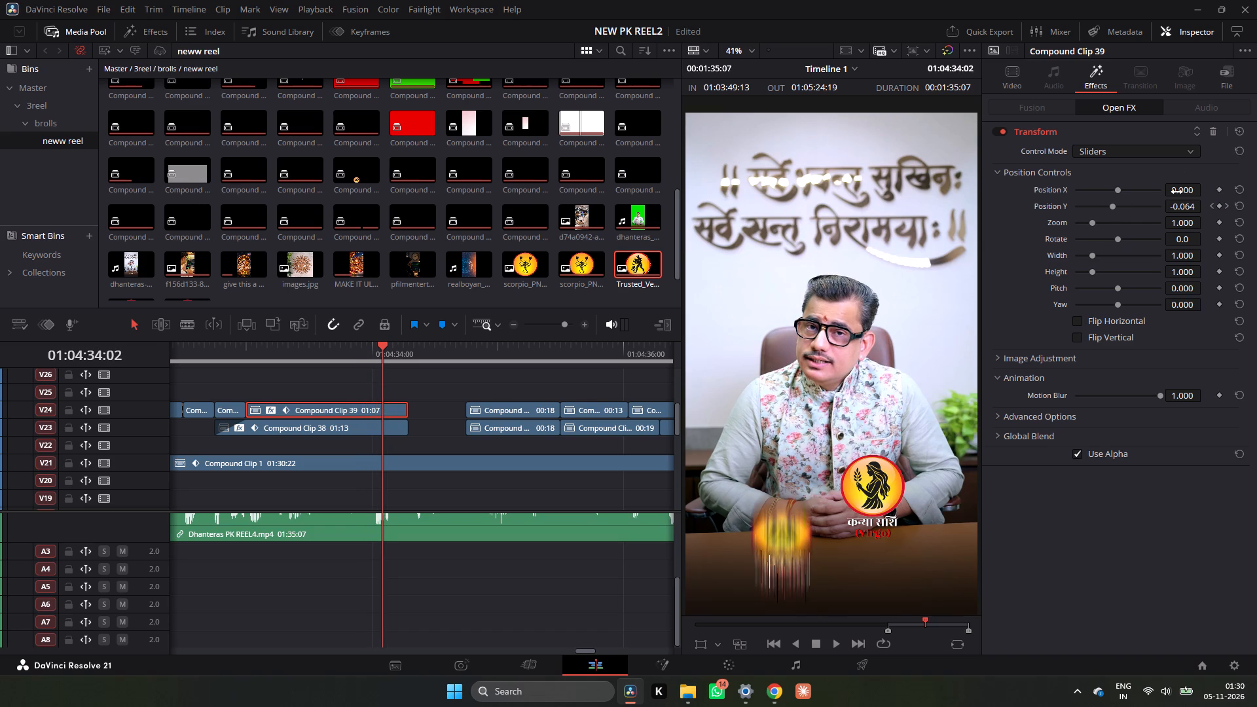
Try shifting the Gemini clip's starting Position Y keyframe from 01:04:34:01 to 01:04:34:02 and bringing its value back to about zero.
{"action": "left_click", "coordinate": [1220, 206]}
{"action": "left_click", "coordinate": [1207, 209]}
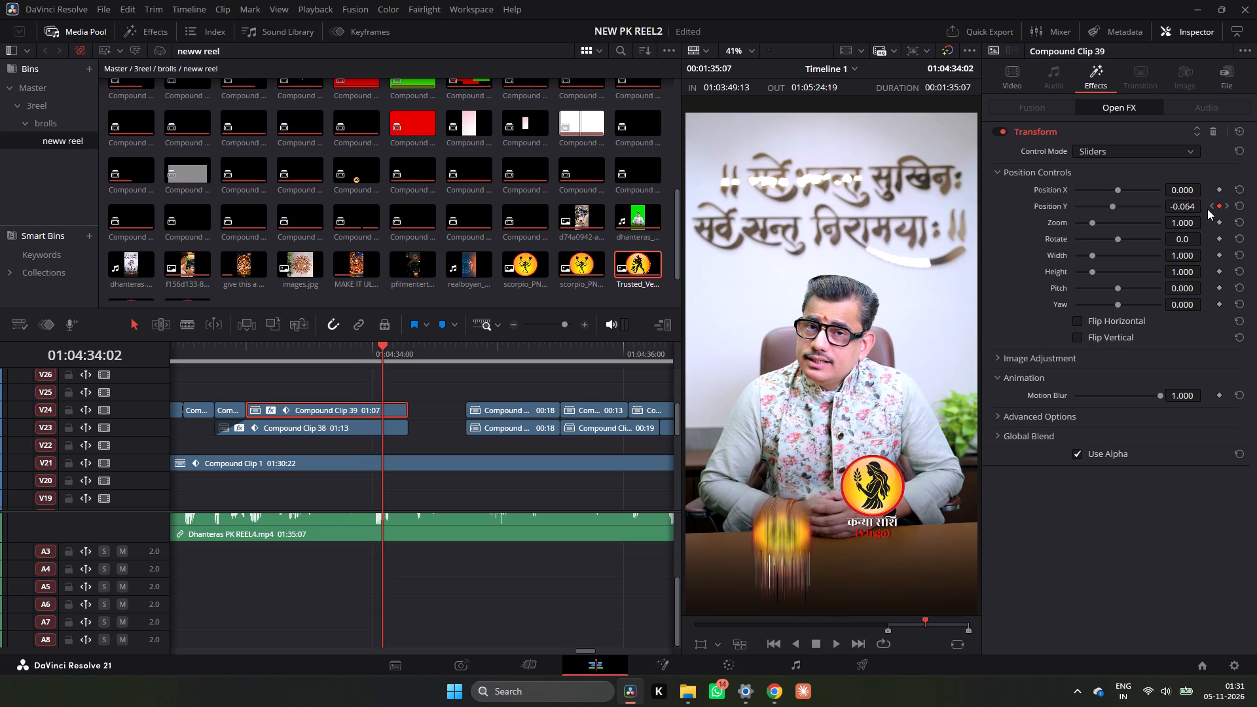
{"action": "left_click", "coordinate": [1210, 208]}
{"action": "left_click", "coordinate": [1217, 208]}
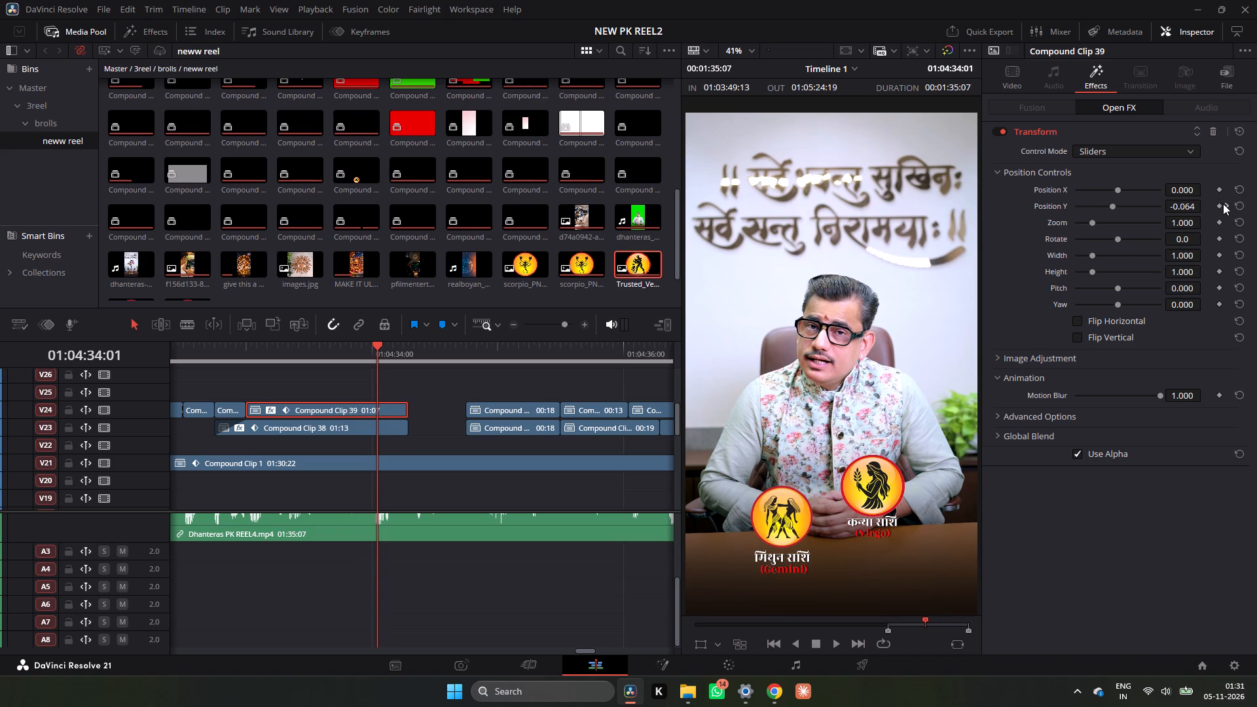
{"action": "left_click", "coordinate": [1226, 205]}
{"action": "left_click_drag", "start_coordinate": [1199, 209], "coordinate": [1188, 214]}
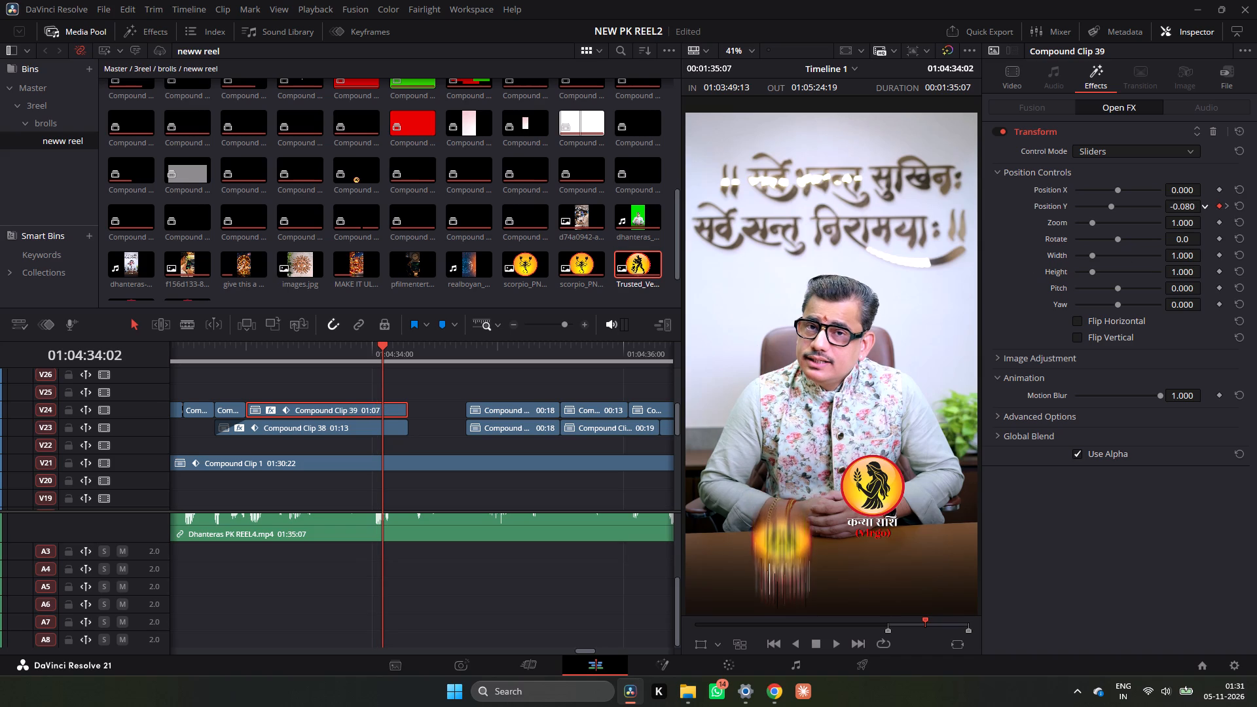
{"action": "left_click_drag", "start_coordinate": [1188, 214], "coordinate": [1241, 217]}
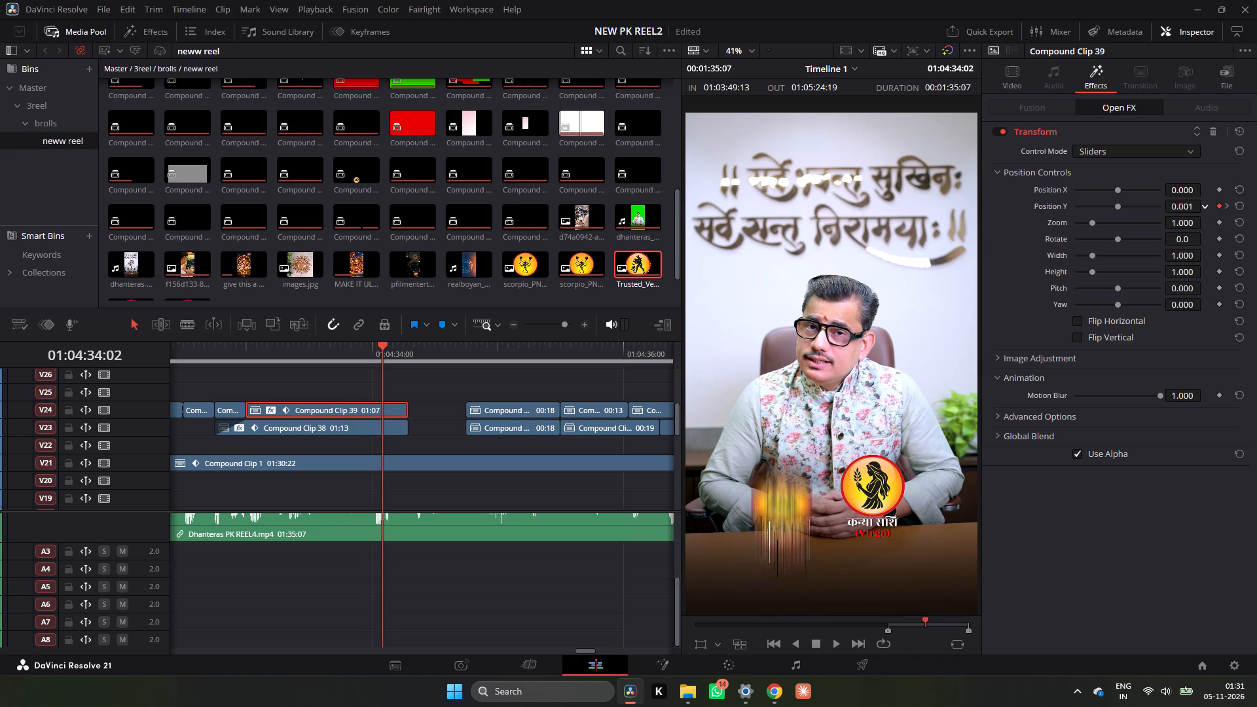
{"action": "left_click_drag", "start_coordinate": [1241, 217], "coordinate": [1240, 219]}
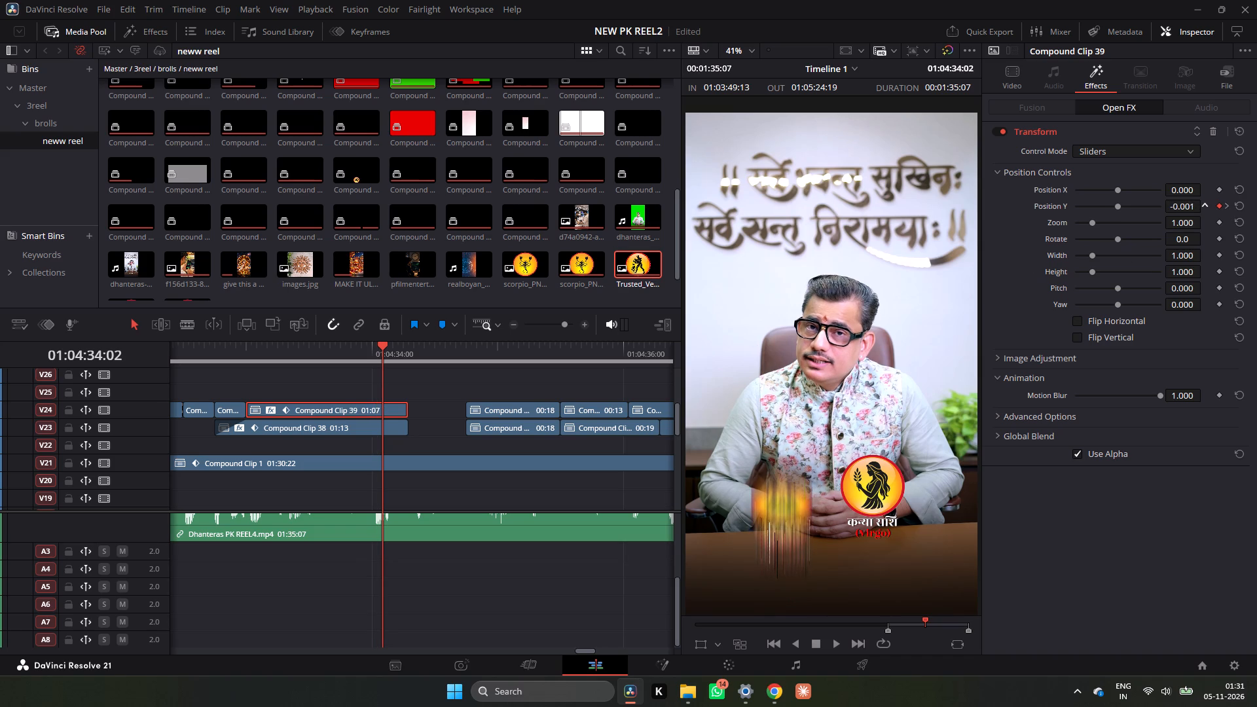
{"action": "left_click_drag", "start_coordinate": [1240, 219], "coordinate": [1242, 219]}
Reset the Gemini clip's Transform-effect Position Y and keyframe it at 0.000 at 01:04:34:02.
{"action": "left_click", "coordinate": [1241, 204]}
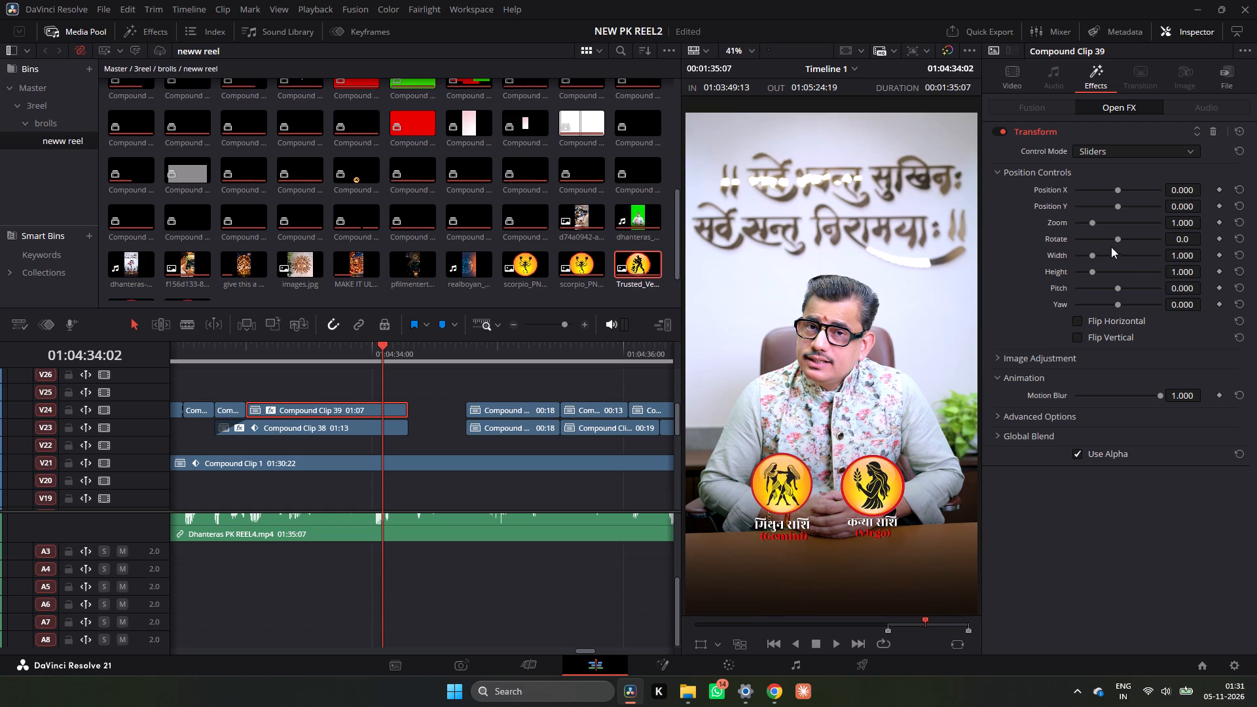
{"action": "left_click", "coordinate": [1217, 208]}
Keyframe the Gemini clip's Transform-effect Position Y at -0.326 on its last frame, 01:04:34:06.
{"action": "left_click_drag", "start_coordinate": [396, 359], "coordinate": [410, 357]}
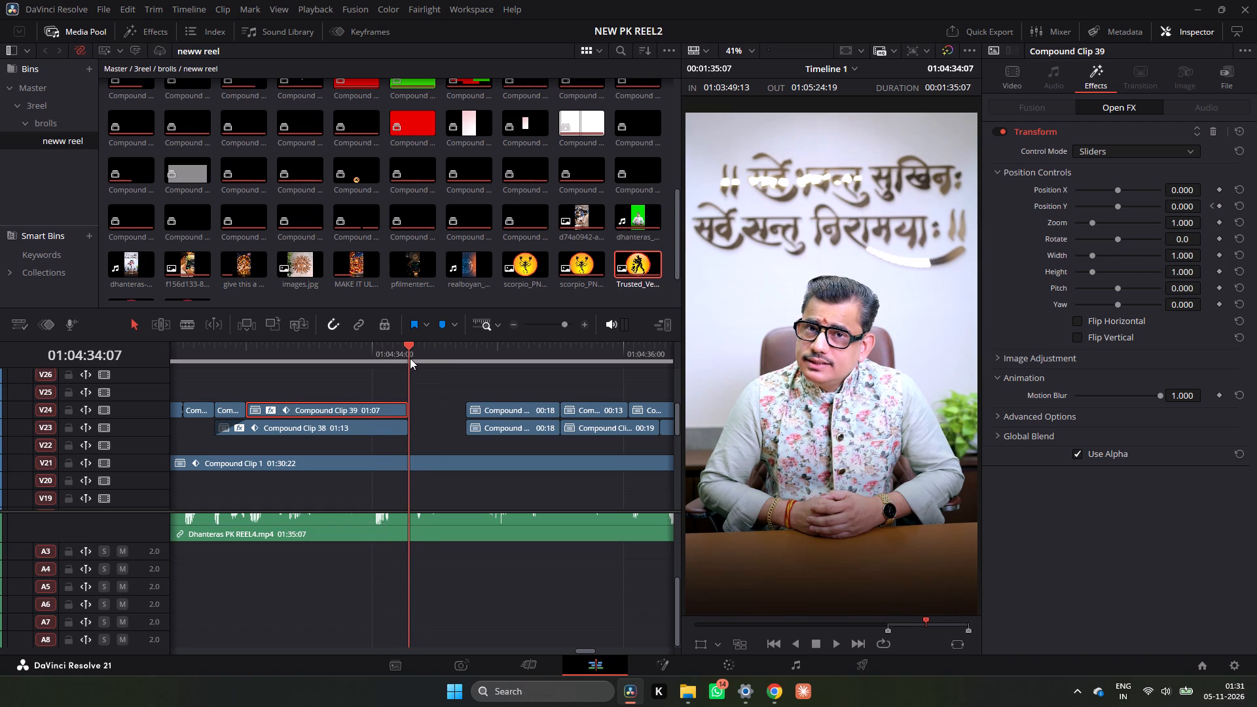
{"action": "key", "text": "Left"}
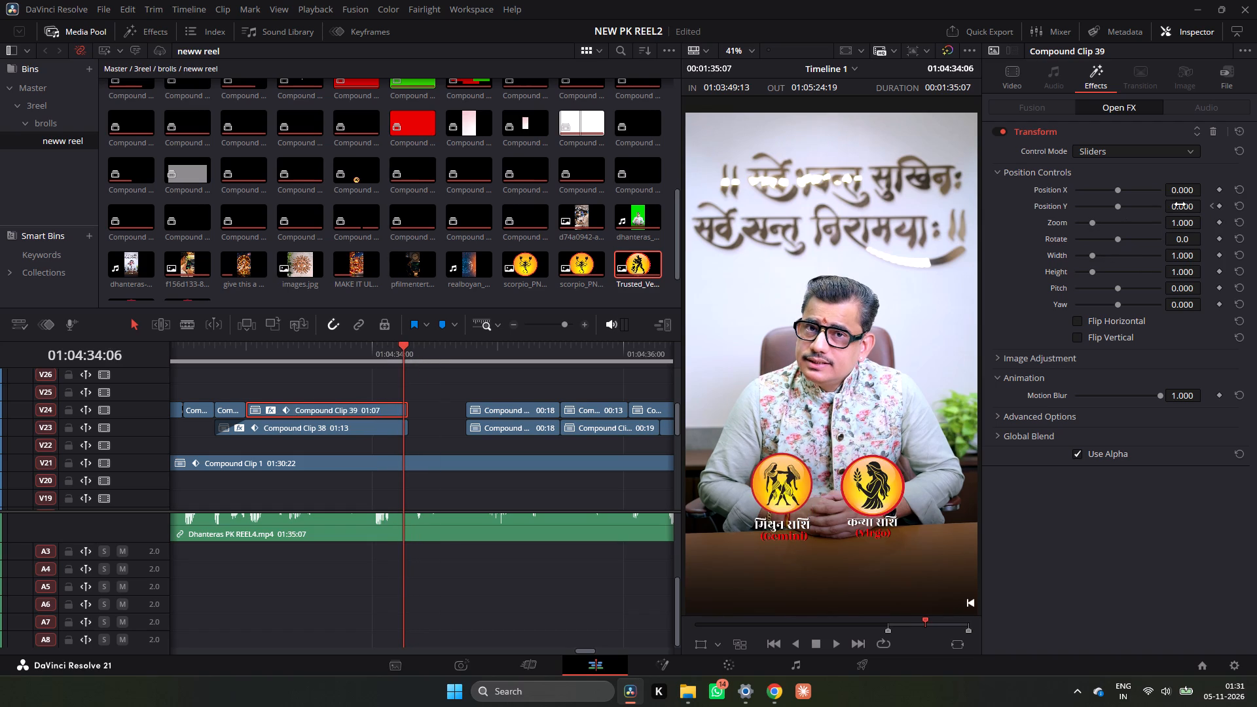
{"action": "left_click_drag", "start_coordinate": [1182, 206], "coordinate": [1006, 289]}
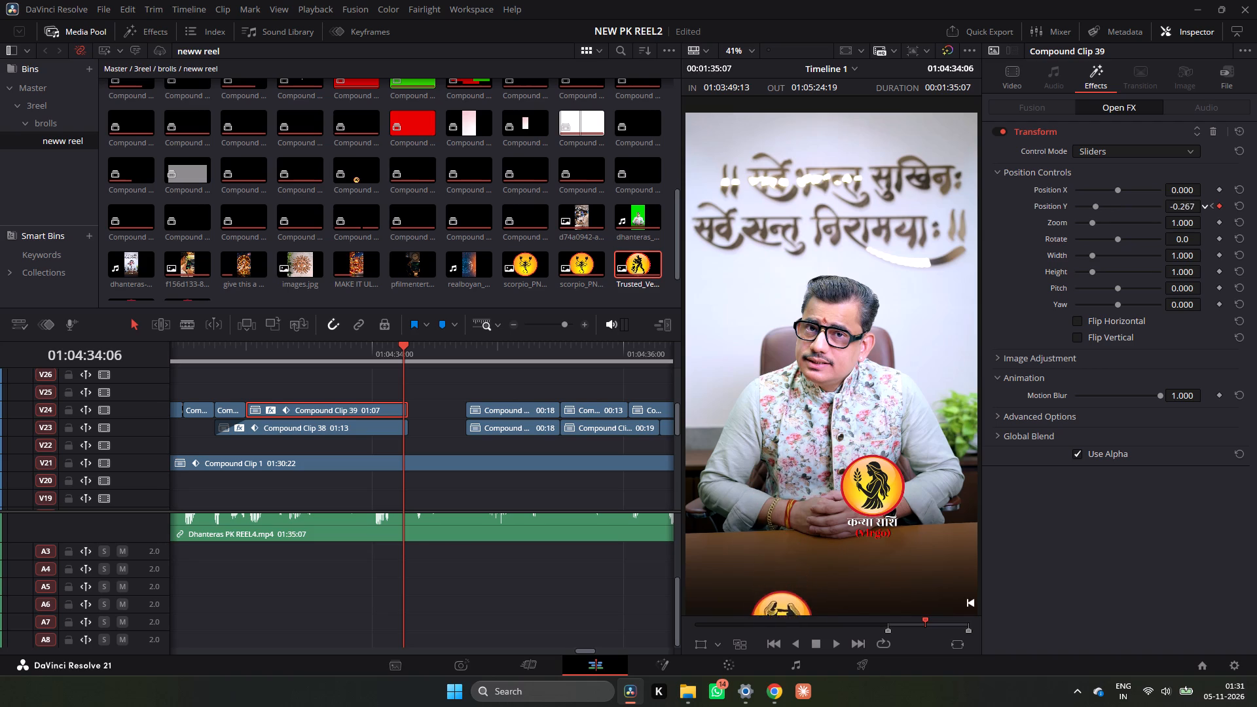
{"action": "left_click_drag", "start_coordinate": [1006, 289], "coordinate": [968, 313]}
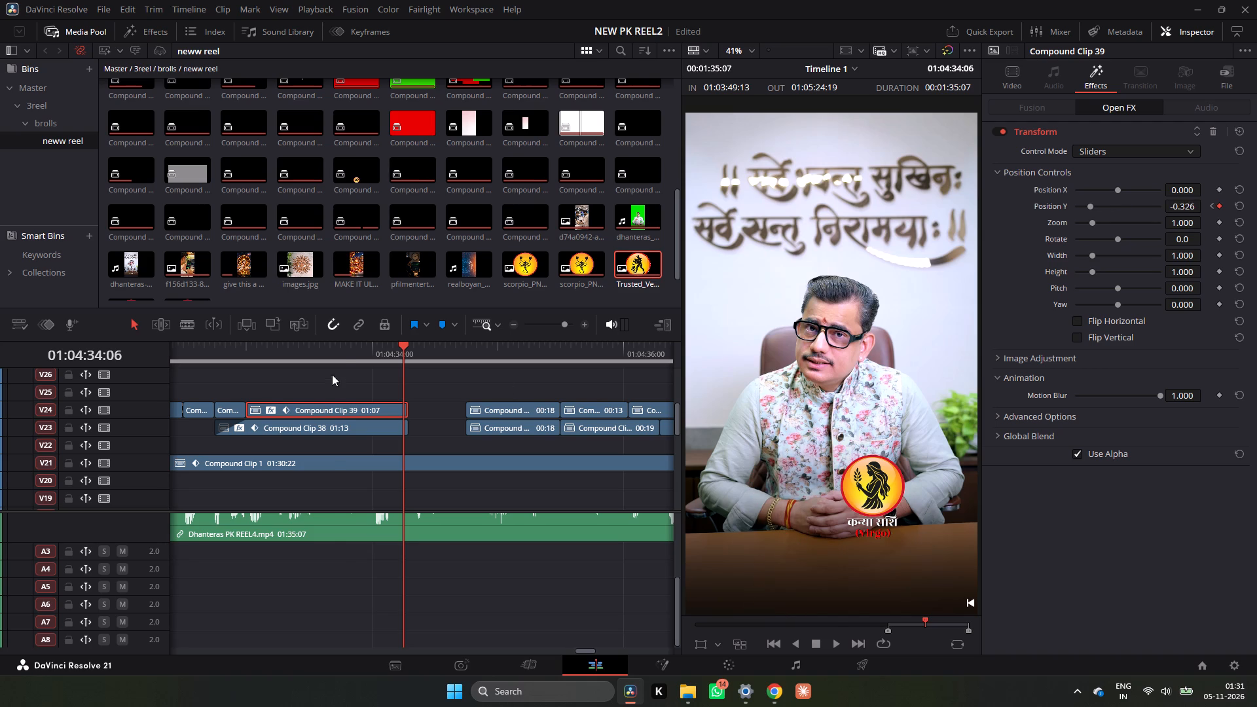
Add a short fade-out to the end of the Gemini clip on V24 and play back its exit.
{"action": "left_click", "coordinate": [337, 356]}
{"action": "key", "text": "space"}
{"action": "left_click", "coordinate": [337, 355]}
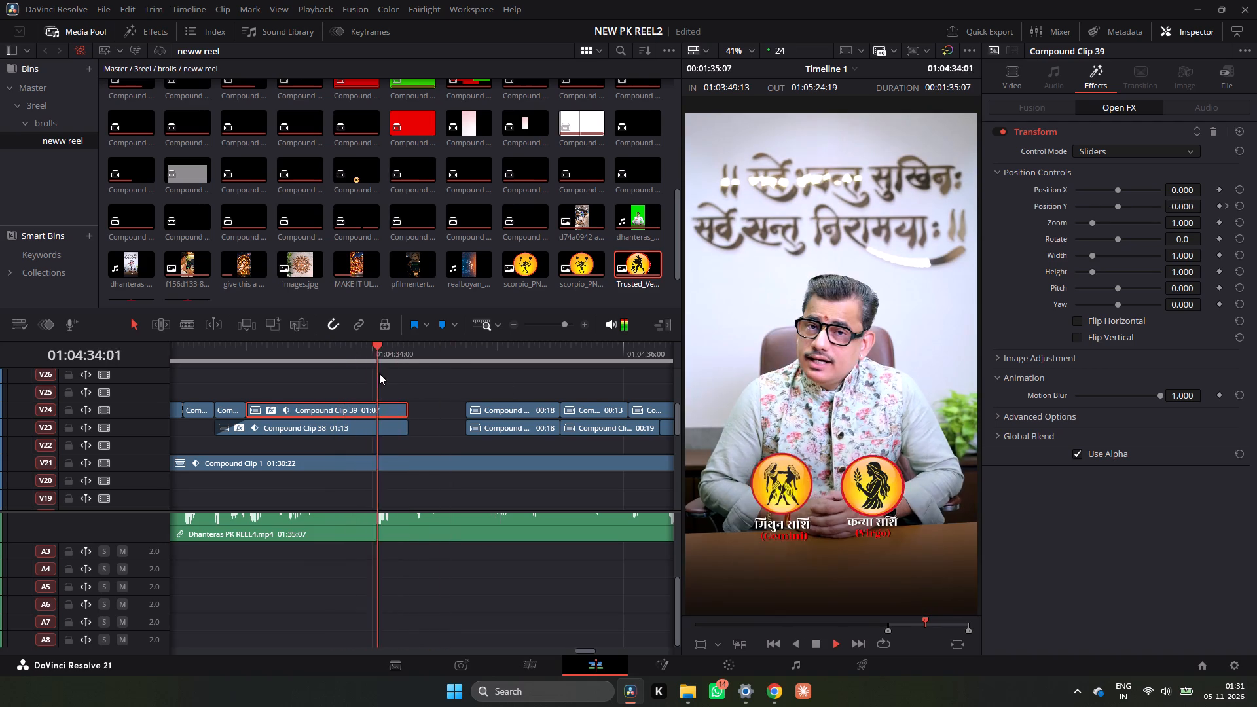
{"action": "key", "text": "space"}
{"action": "left_click_drag", "start_coordinate": [406, 403], "coordinate": [383, 402]}
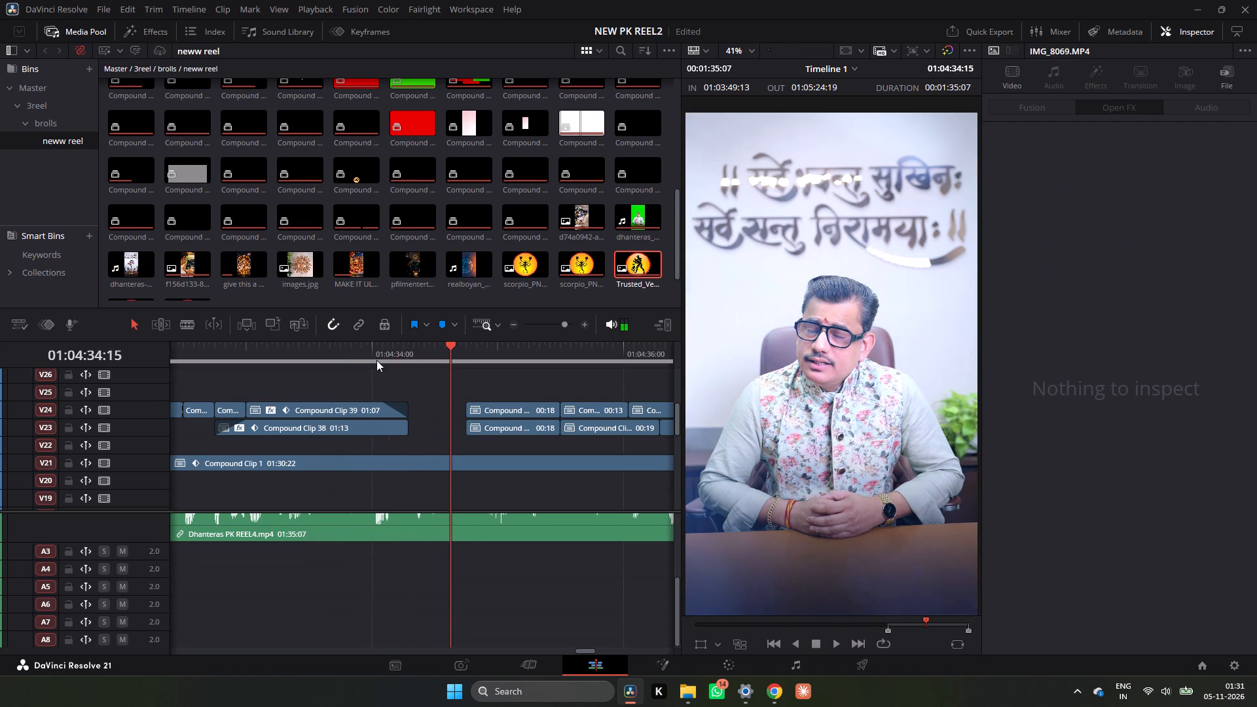
{"action": "left_click", "coordinate": [376, 357]}
{"action": "key", "text": "space"}
{"action": "left_click", "coordinate": [376, 355]}
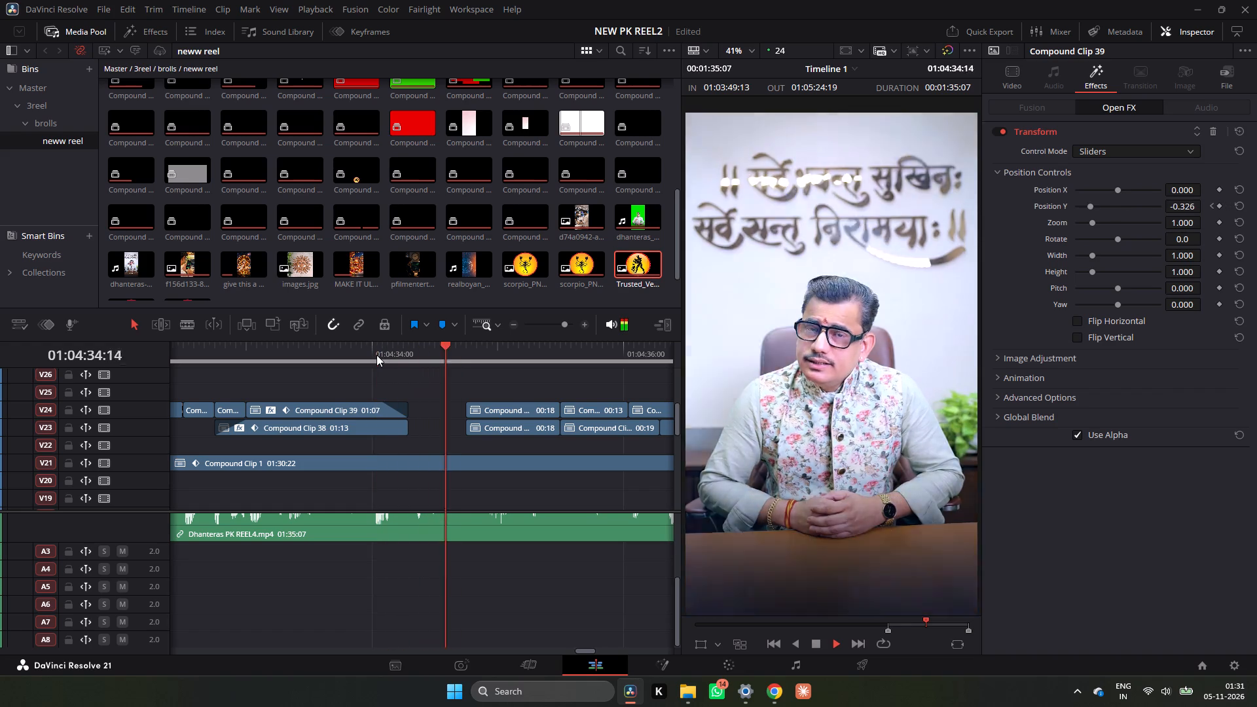
{"action": "left_click", "coordinate": [376, 355]}
{"action": "key", "text": "space"}
Keyframe the Virgo clip's Transform-effect Position Y at -0.017 at 01:04:34:02, matching the frame of Gemini's exit-start keyframe.
{"action": "left_click", "coordinate": [393, 428]}
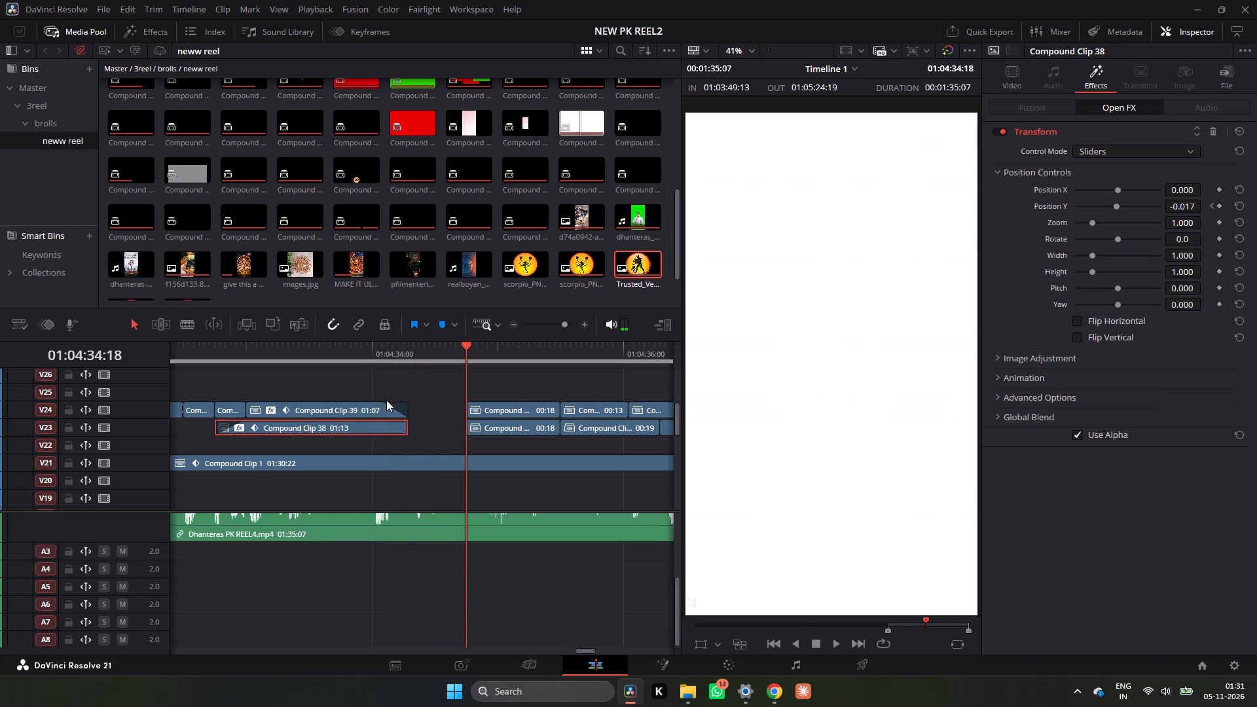
{"action": "left_click", "coordinate": [403, 340]}
{"action": "left_click_drag", "start_coordinate": [401, 352], "coordinate": [386, 356]}
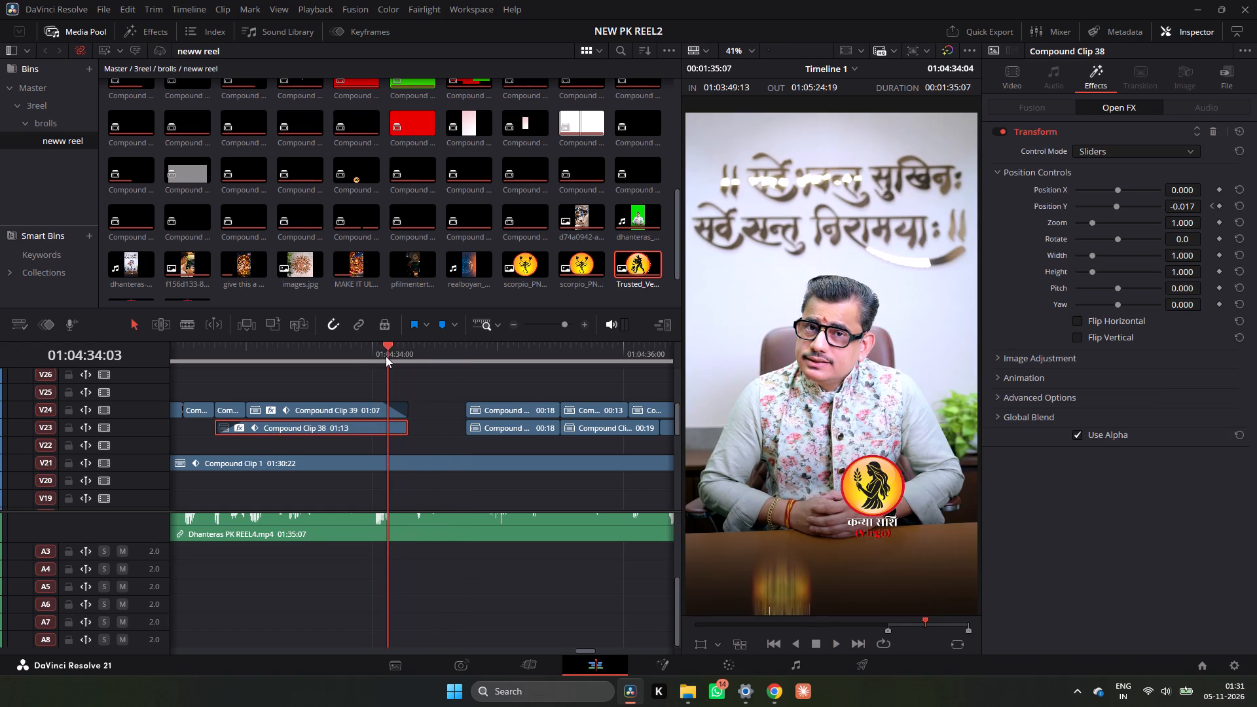
{"action": "left_click_drag", "start_coordinate": [386, 356], "coordinate": [380, 357]}
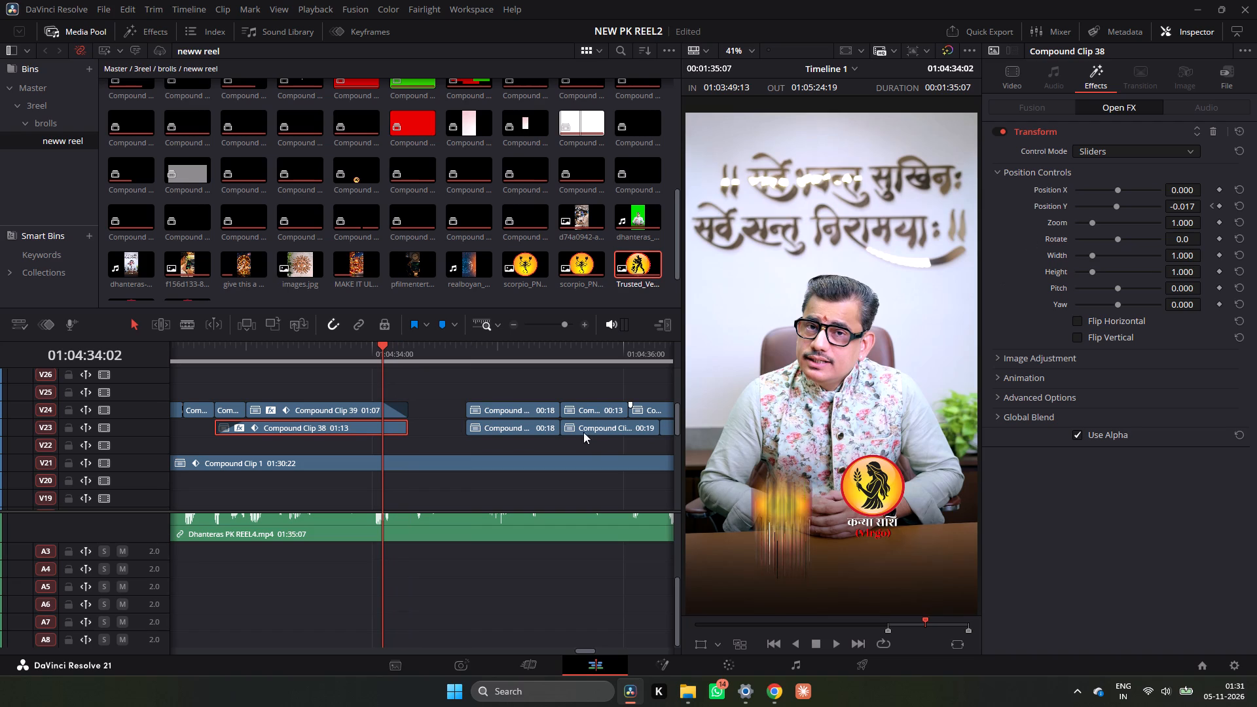
{"action": "left_click", "coordinate": [1209, 208]}
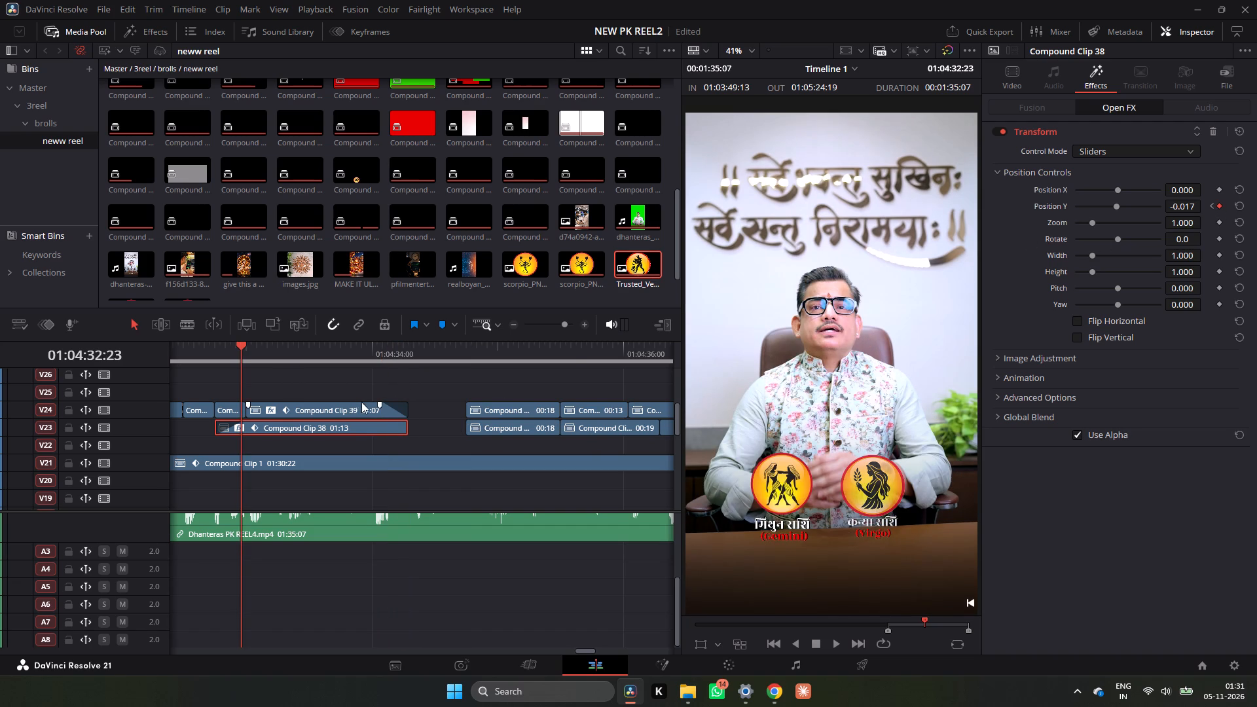
{"action": "left_click", "coordinate": [365, 404]}
{"action": "left_click", "coordinate": [1227, 208]}
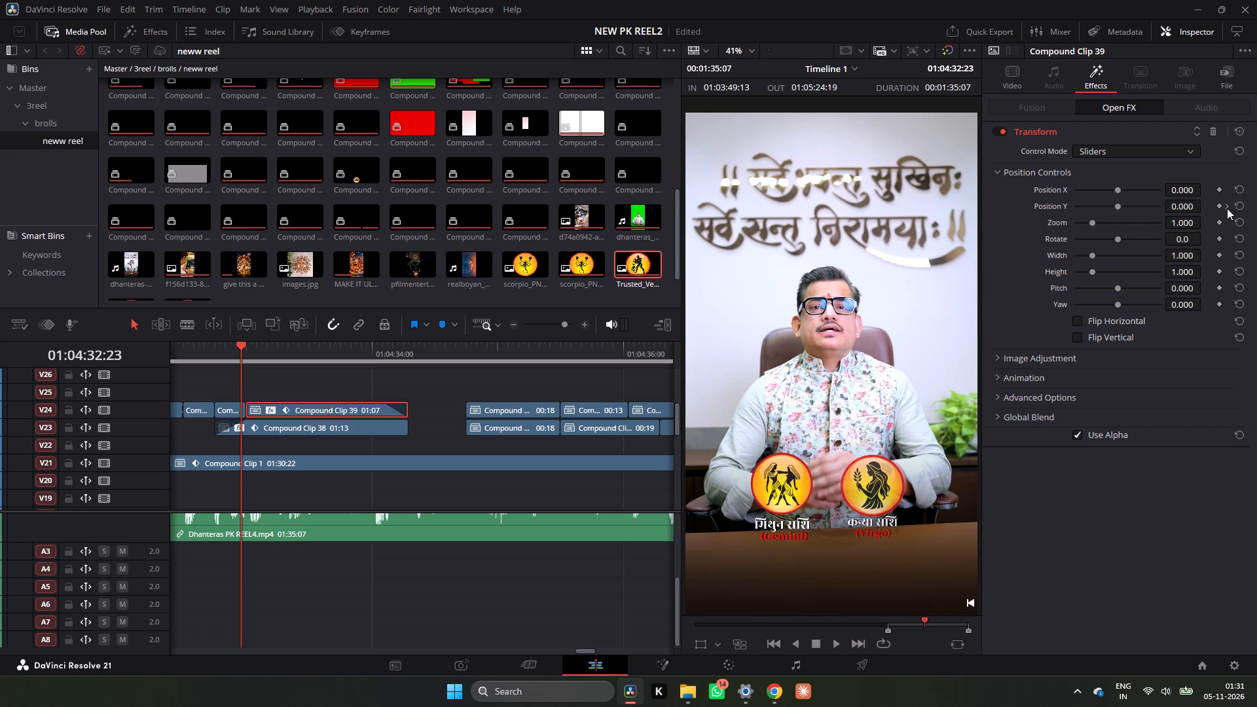
{"action": "left_click", "coordinate": [393, 431]}
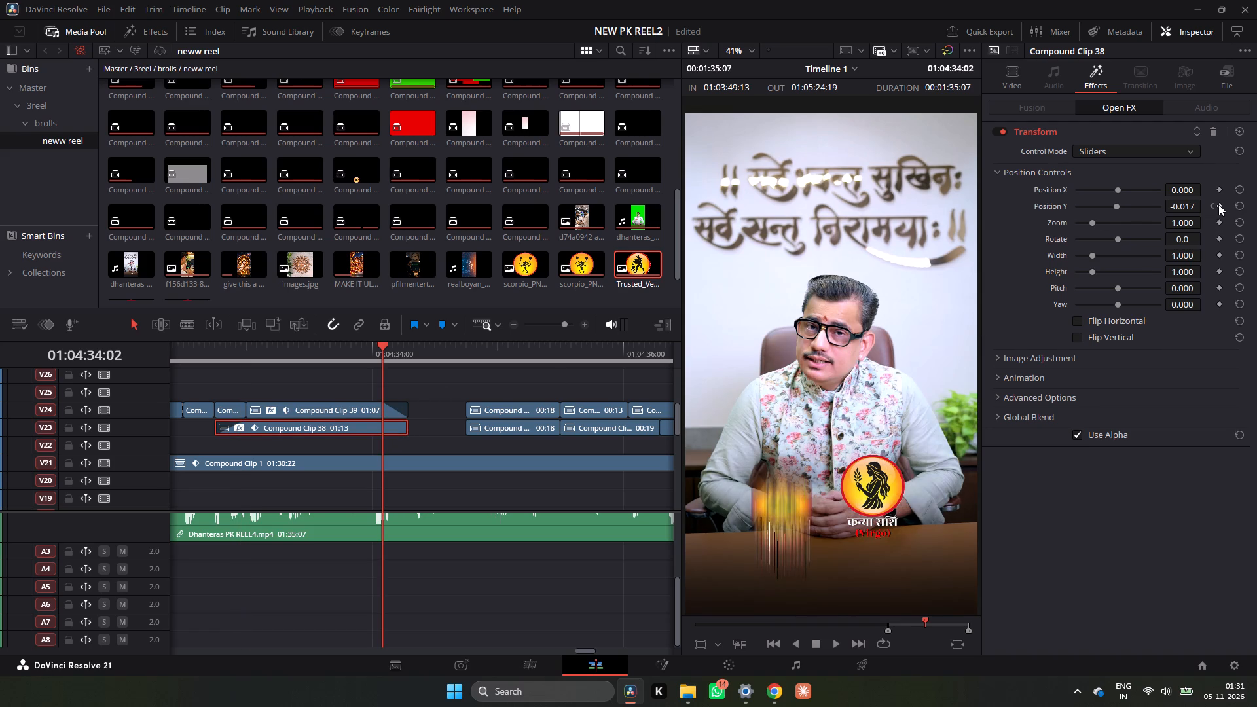
{"action": "left_click", "coordinate": [1218, 204]}
Keyframe the Virgo clip's Transform-effect Position Y at -0.333 on its last frame, 01:04:34:06, so the emblem drops out of view.
{"action": "left_click_drag", "start_coordinate": [393, 362], "coordinate": [407, 361]}
{"action": "key", "text": "Left"}
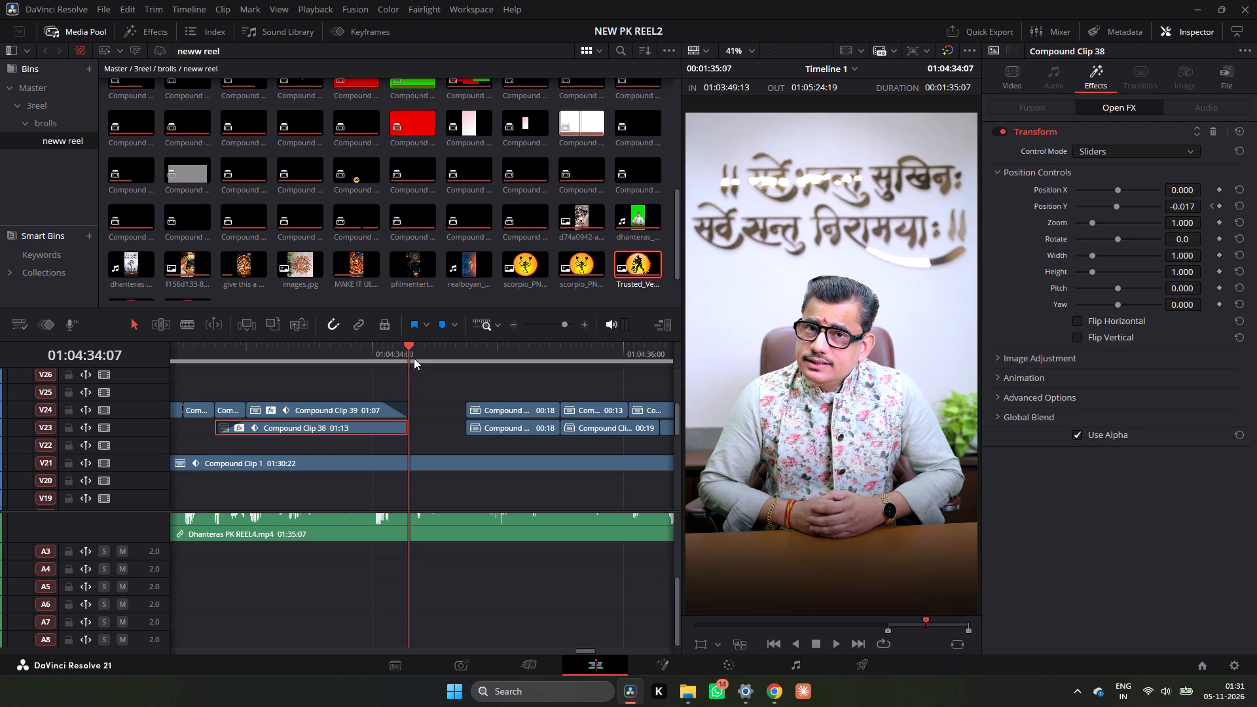
{"action": "left_click_drag", "start_coordinate": [1183, 208], "coordinate": [1061, 242]}
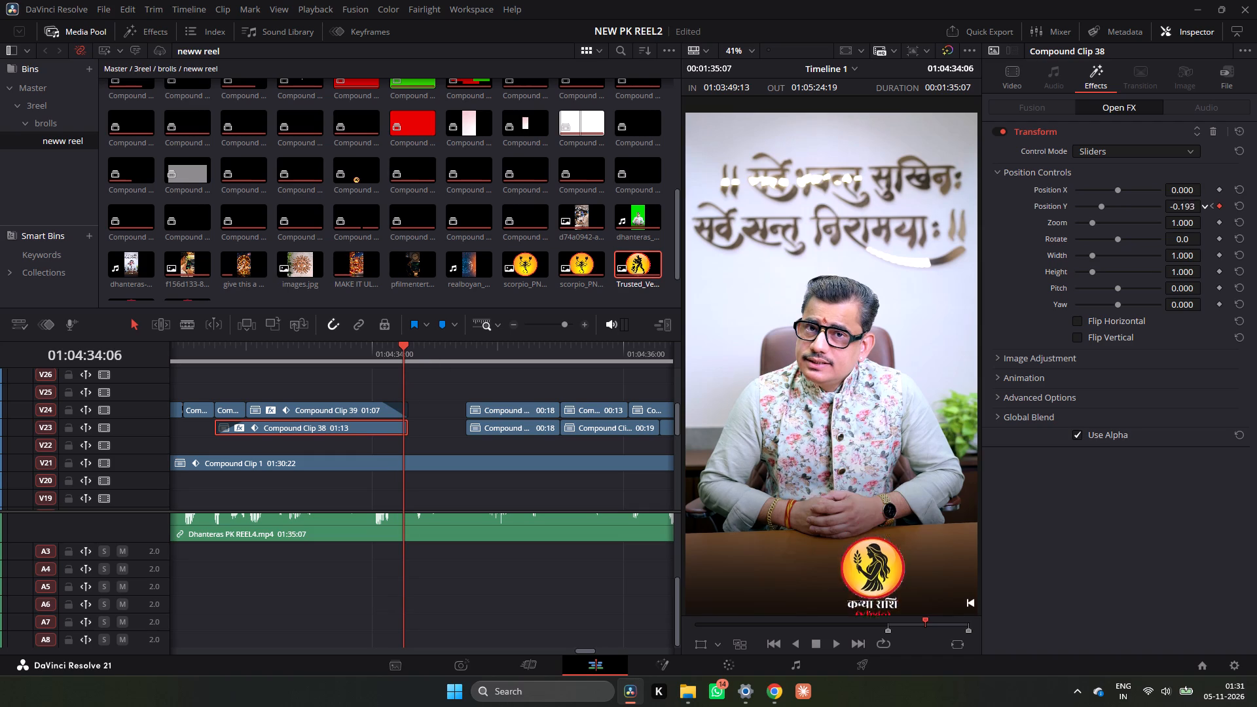
{"action": "left_click_drag", "start_coordinate": [1061, 242], "coordinate": [976, 291]}
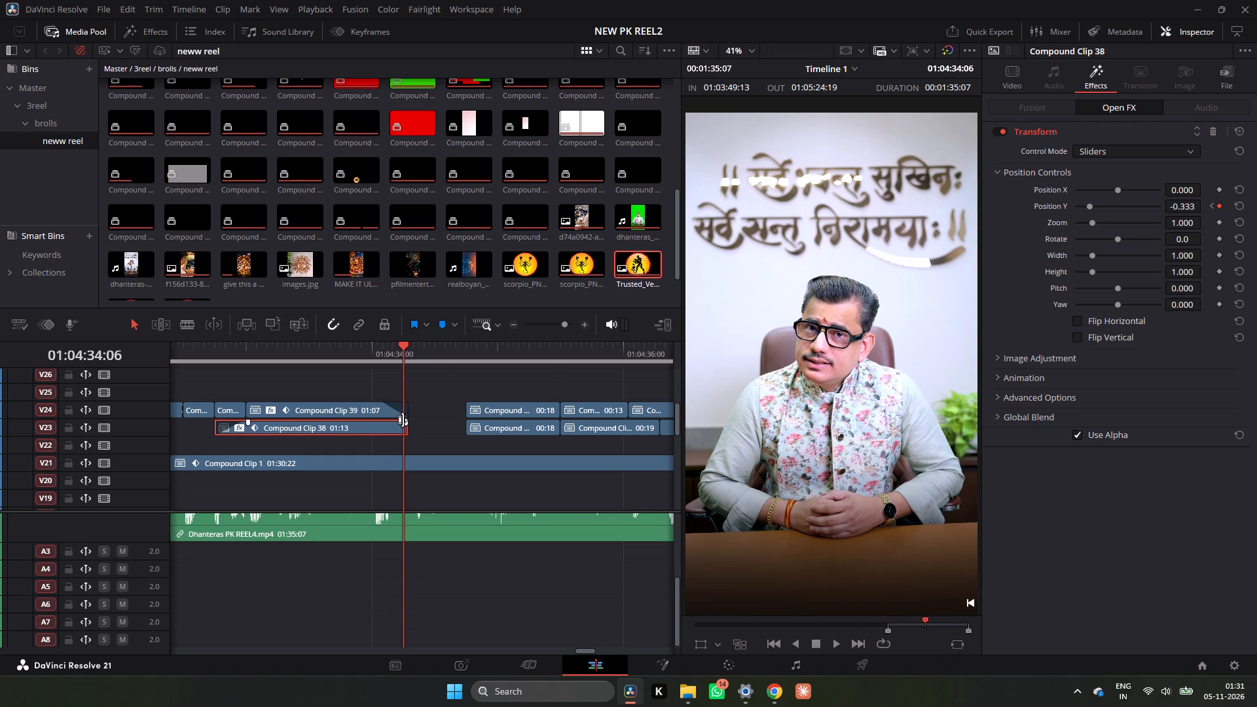
Add a short fade-out to the end of the Virgo clip on V23 and play back both emblems' exit.
{"action": "left_click_drag", "start_coordinate": [405, 422], "coordinate": [376, 422]}
{"action": "left_click", "coordinate": [380, 367]}
{"action": "key", "text": "space"}
{"action": "key", "text": "space"}
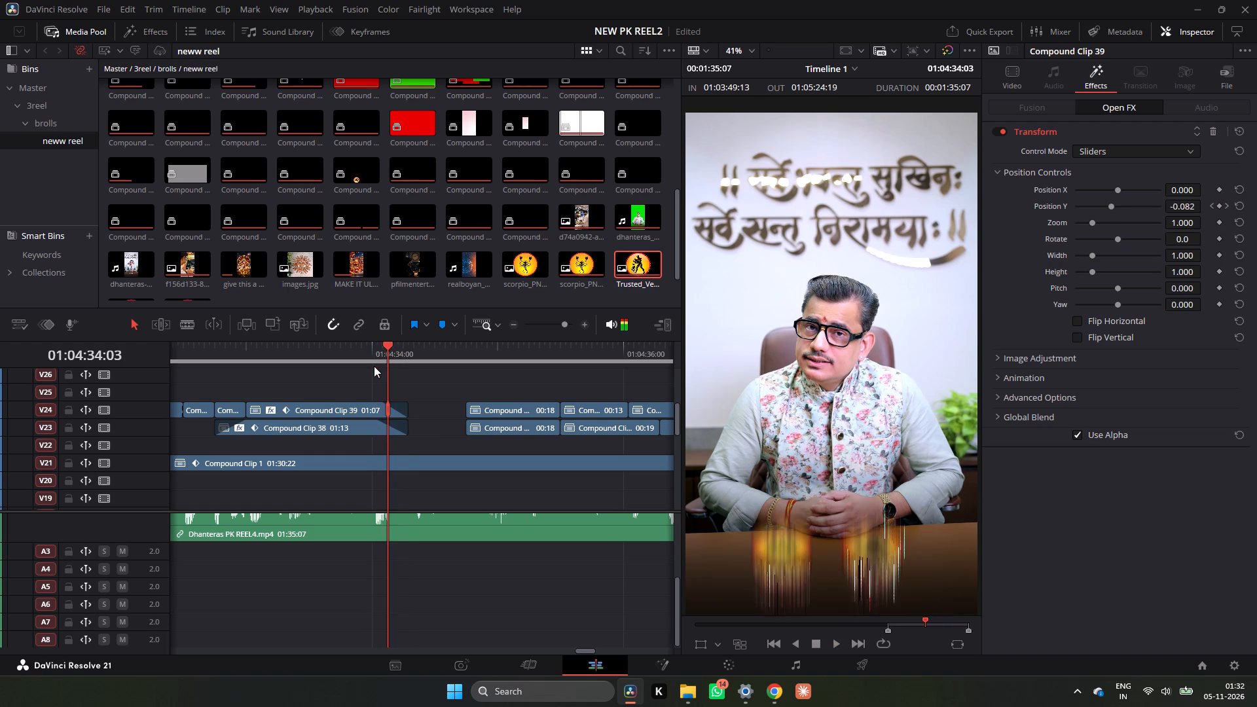
{"action": "key", "text": "space"}
{"action": "key", "text": "space"}
{"action": "left_click", "coordinate": [318, 359]}
{"action": "key", "text": "space"}
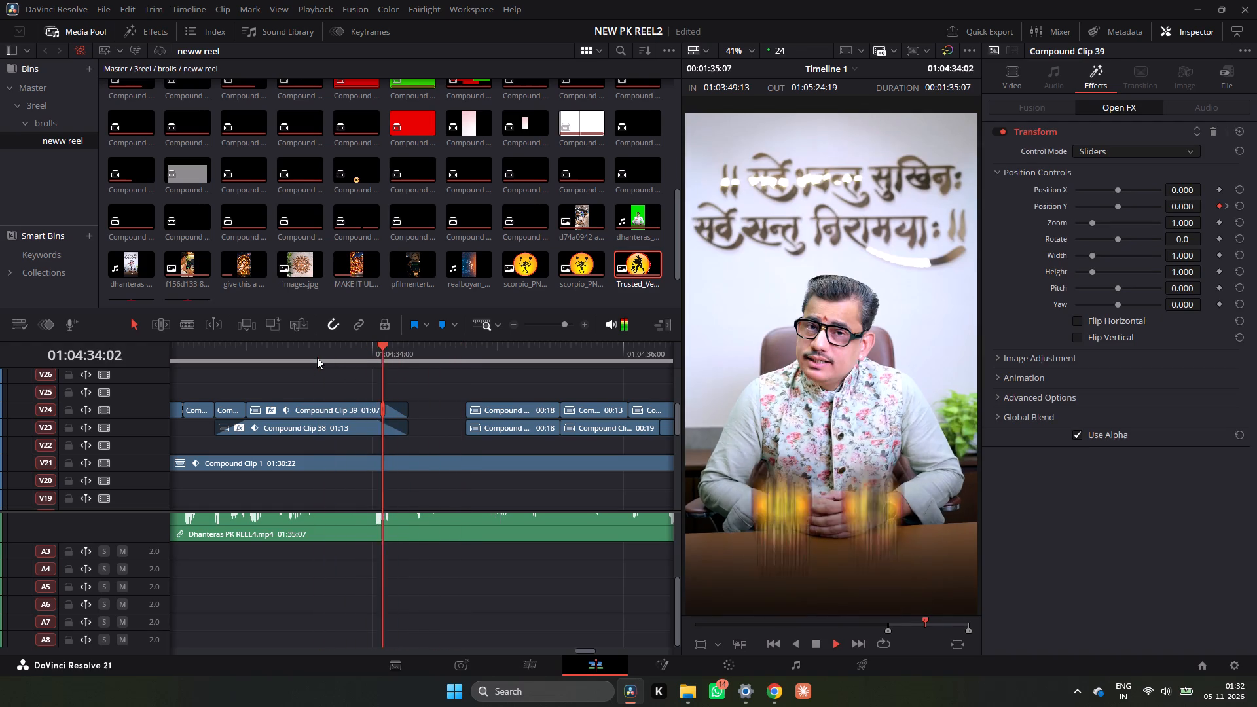
{"action": "left_click", "coordinate": [317, 357]}
{"action": "left_click", "coordinate": [318, 354]}
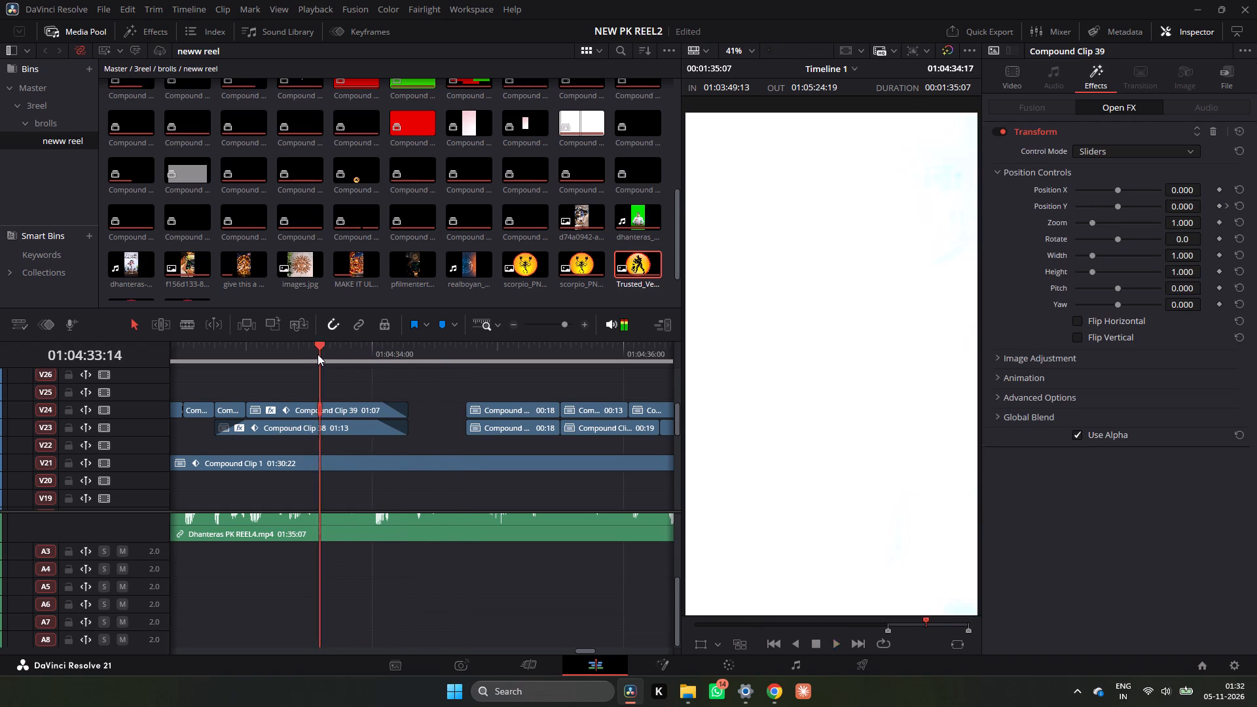
Lengthen the fade-outs at the ends of the Virgo clip on V23 and the Gemini clip on V24, checking the emblems' exit in playback.
{"action": "left_click", "coordinate": [318, 354]}
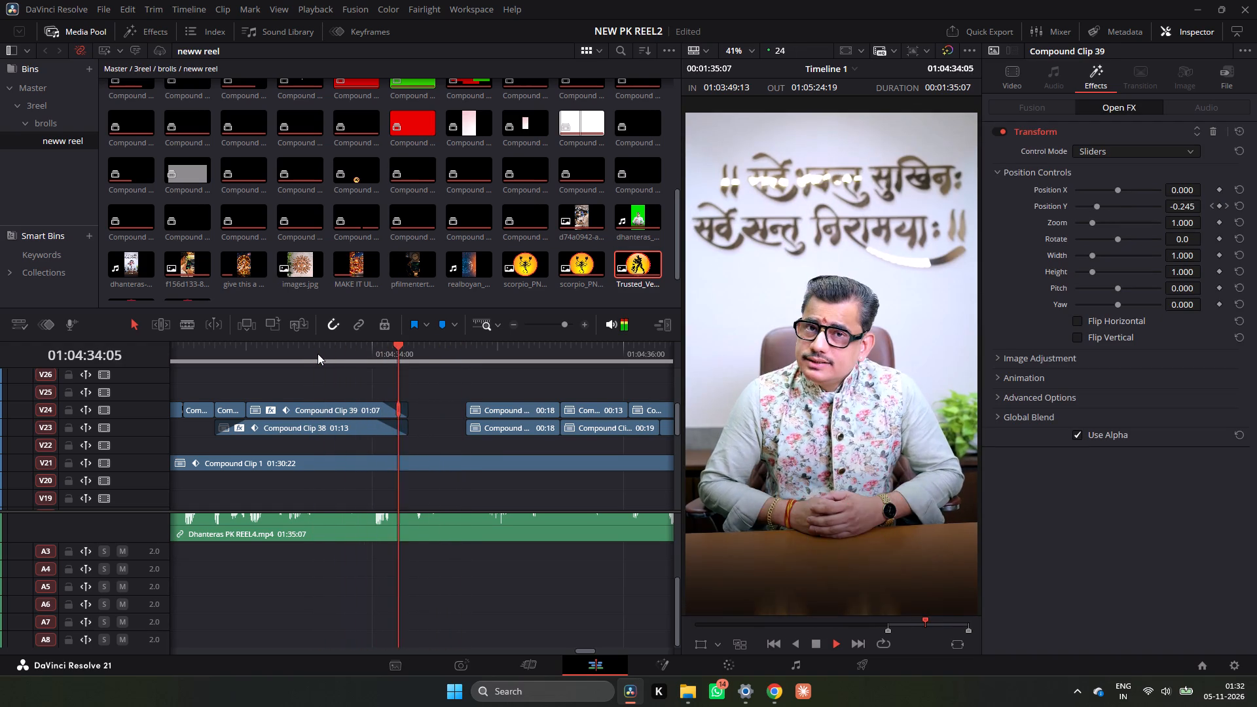
{"action": "key", "text": "space"}
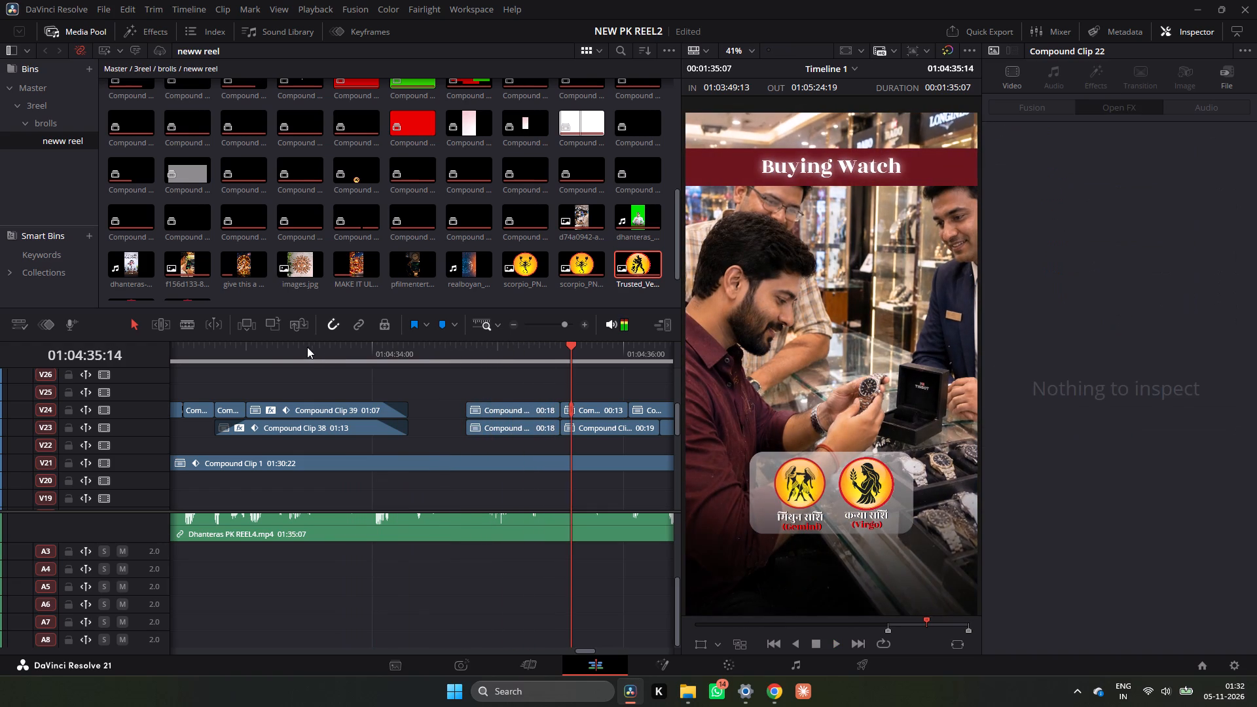
{"action": "left_click", "coordinate": [262, 348]}
{"action": "key", "text": "space"}
{"action": "key", "text": "space"}
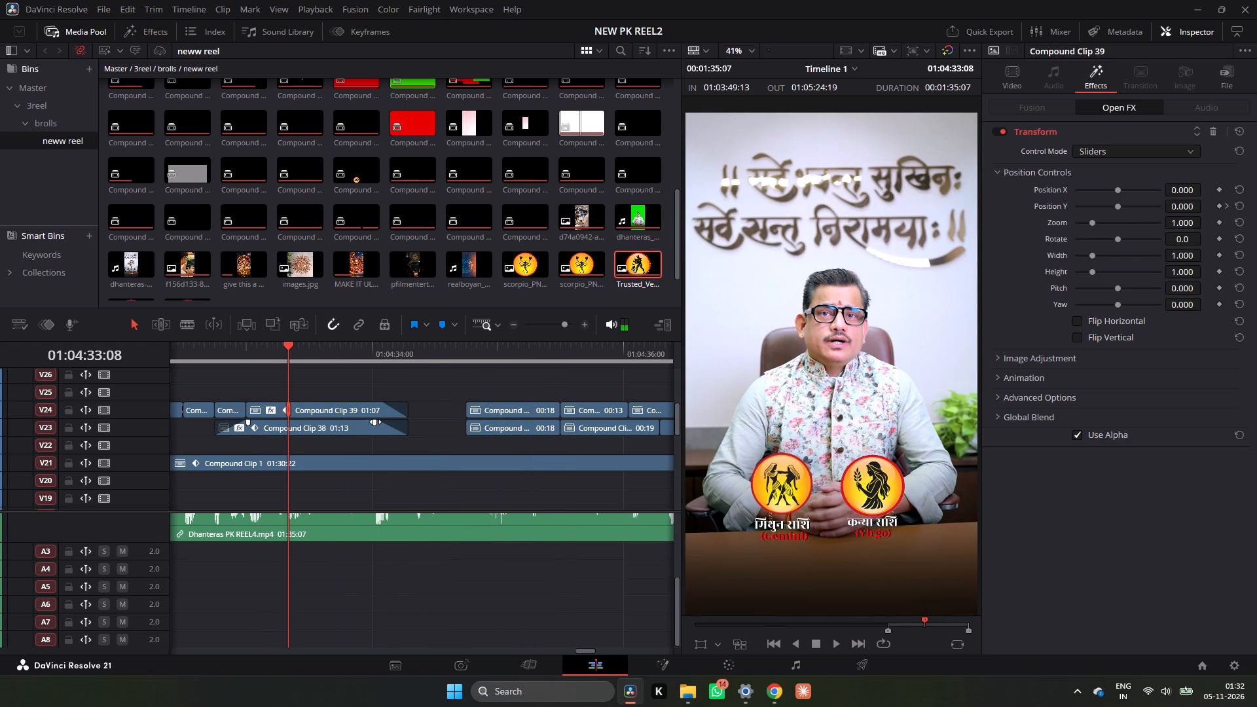
{"action": "left_click_drag", "start_coordinate": [375, 422], "coordinate": [352, 422]}
{"action": "left_click_drag", "start_coordinate": [379, 402], "coordinate": [354, 404]}
{"action": "key", "text": "space"}
{"action": "key", "text": "space"}
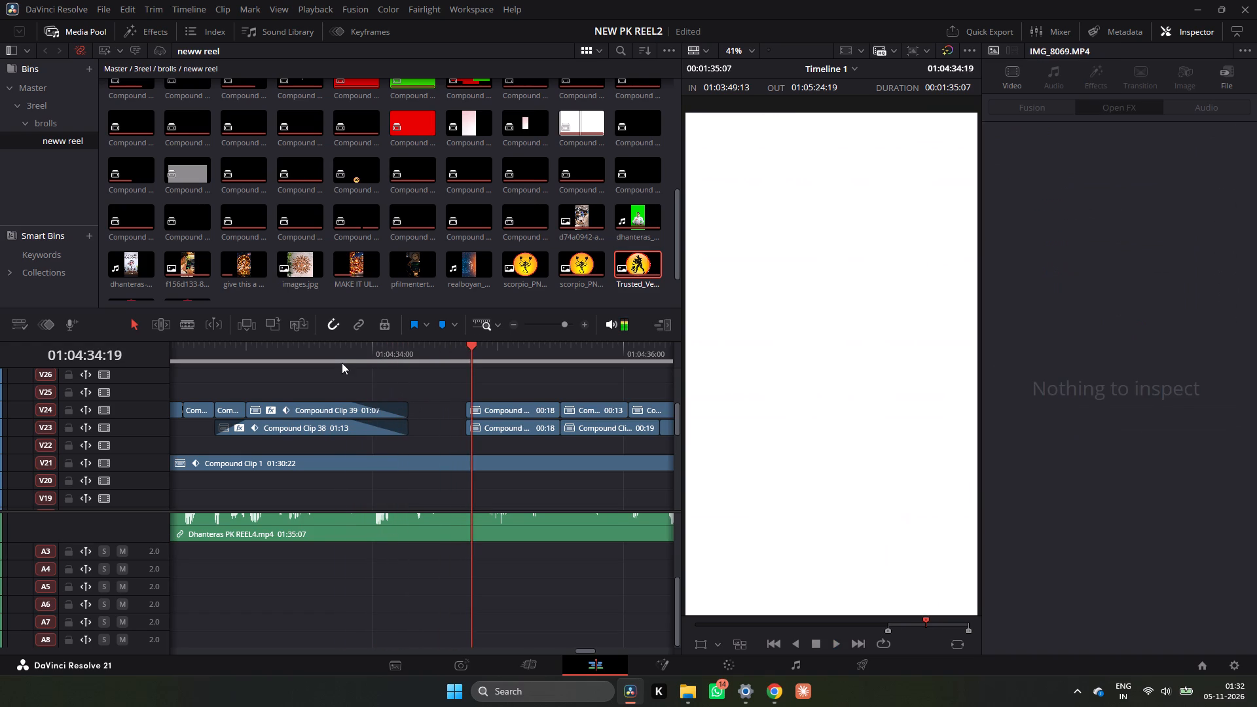
{"action": "left_click", "coordinate": [342, 363]}
{"action": "key", "text": "space"}
{"action": "left_click", "coordinate": [342, 363]}
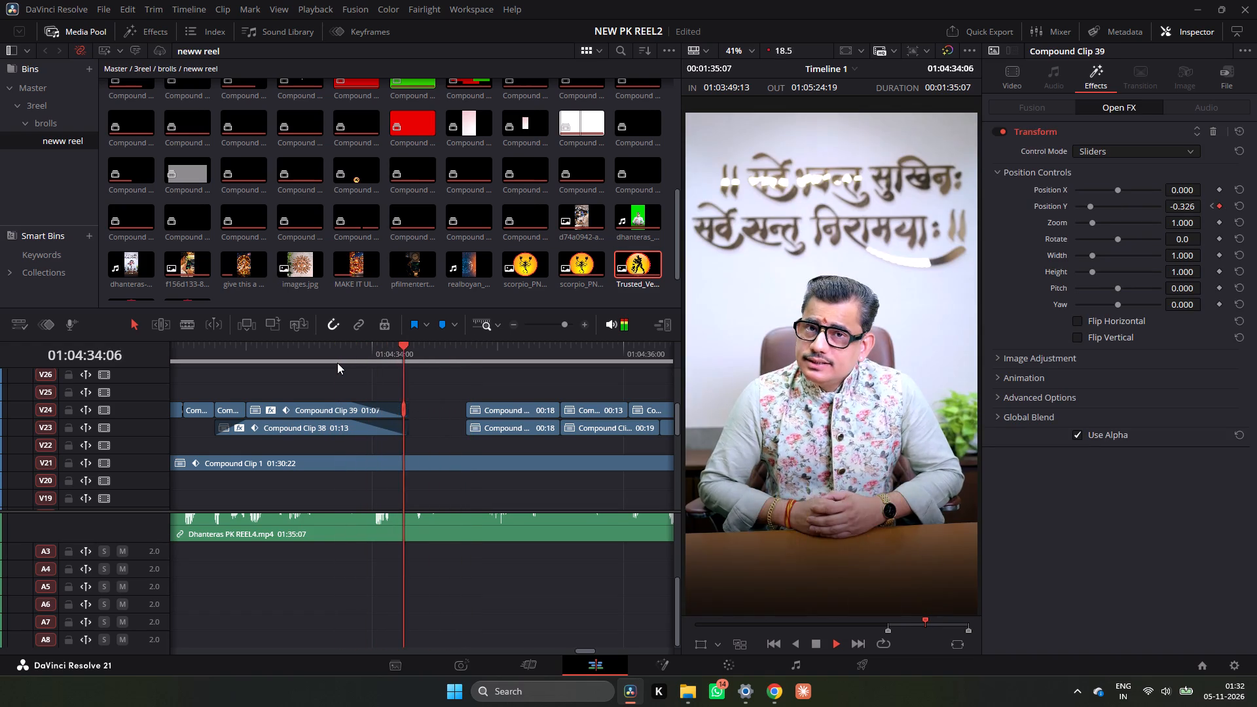
{"action": "left_click", "coordinate": [261, 355]}
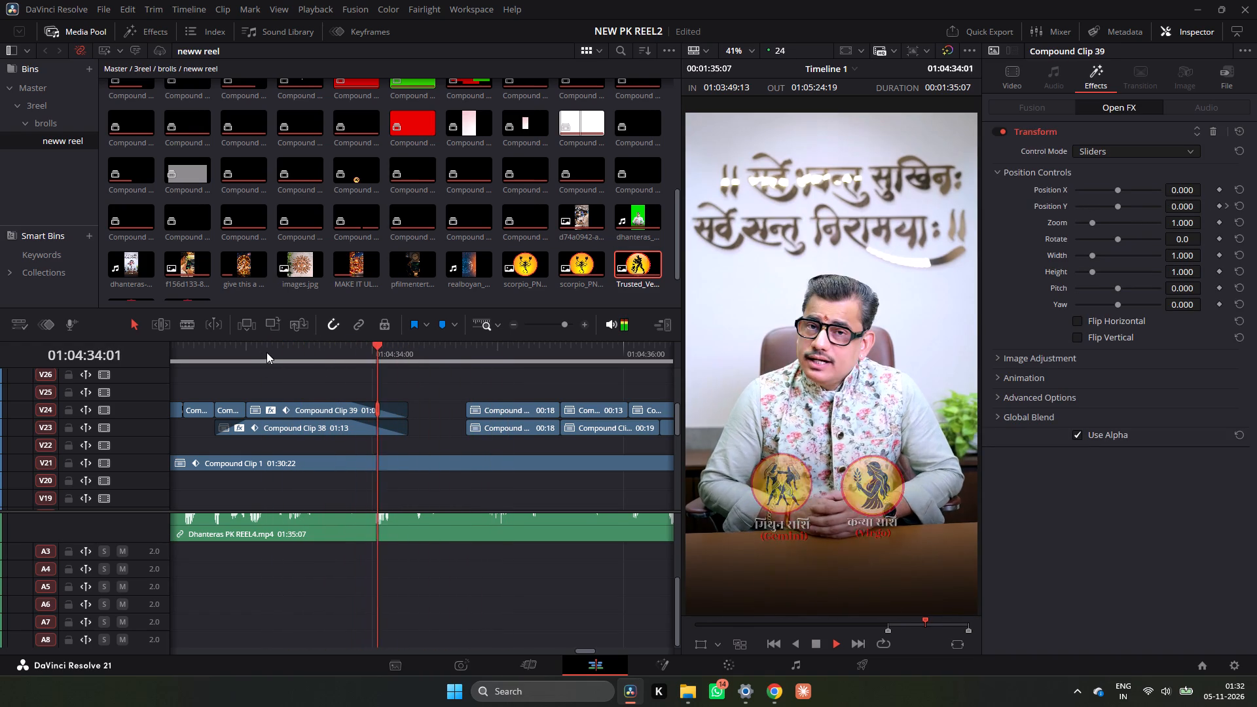
{"action": "key", "text": "space"}
{"action": "key", "text": "space"}
{"action": "key", "text": "space"}
Copy the Gemini emblem's entrance clip, Compound Clip 22, on V24 near 01:04:32:00.
{"action": "triple_click", "coordinate": [509, 325]}
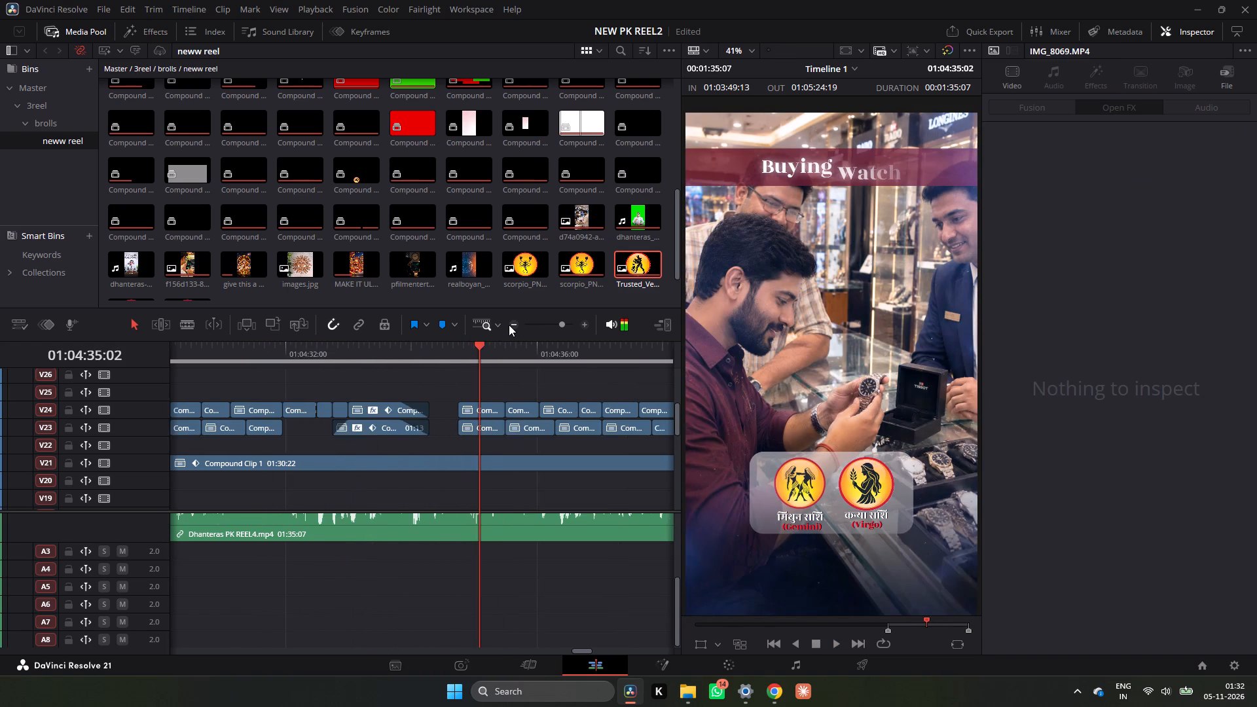
{"action": "left_click", "coordinate": [509, 325]}
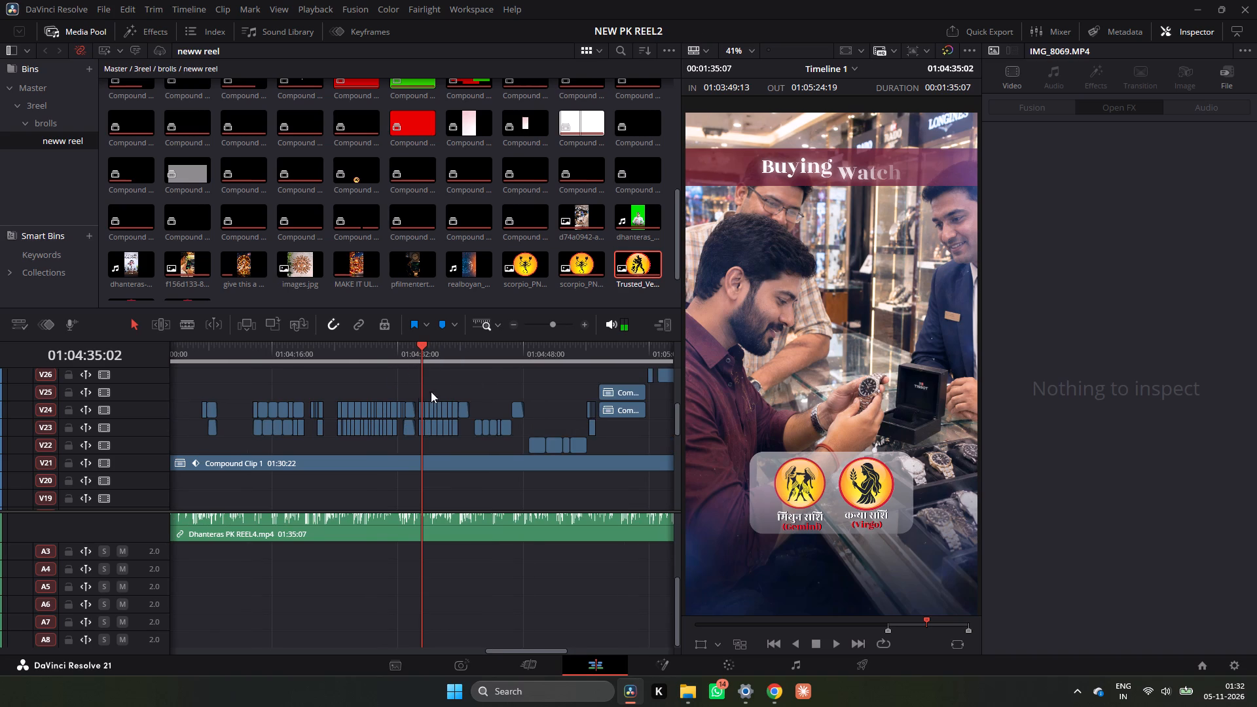
{"action": "triple_click", "coordinate": [585, 321]}
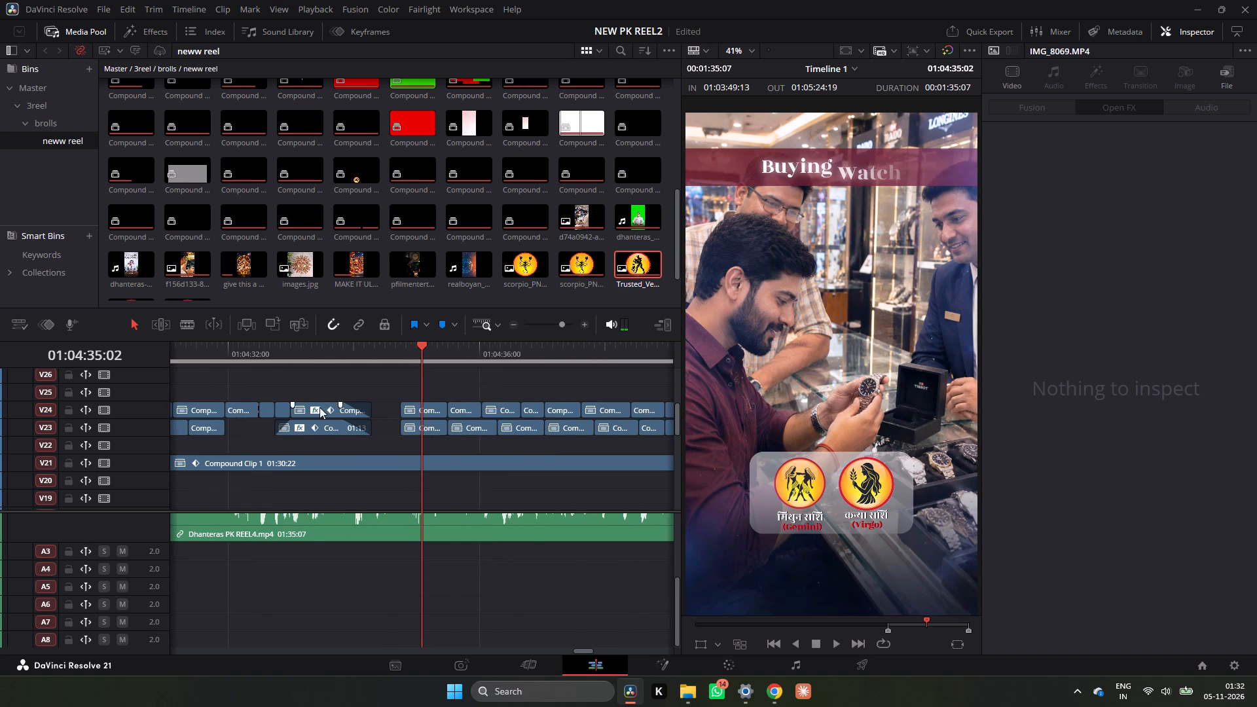
{"action": "left_click", "coordinate": [246, 414]}
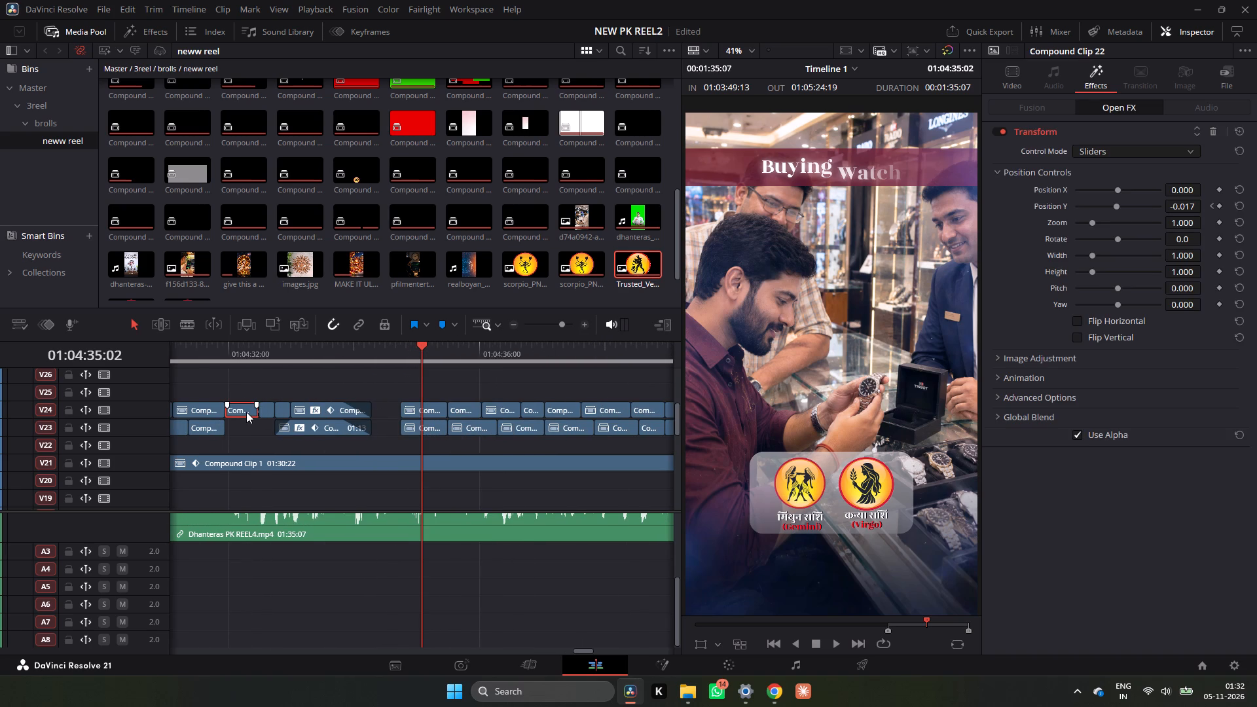
{"action": "key", "text": "ctrl+c"}
{"action": "key", "text": "ctrl+c"}
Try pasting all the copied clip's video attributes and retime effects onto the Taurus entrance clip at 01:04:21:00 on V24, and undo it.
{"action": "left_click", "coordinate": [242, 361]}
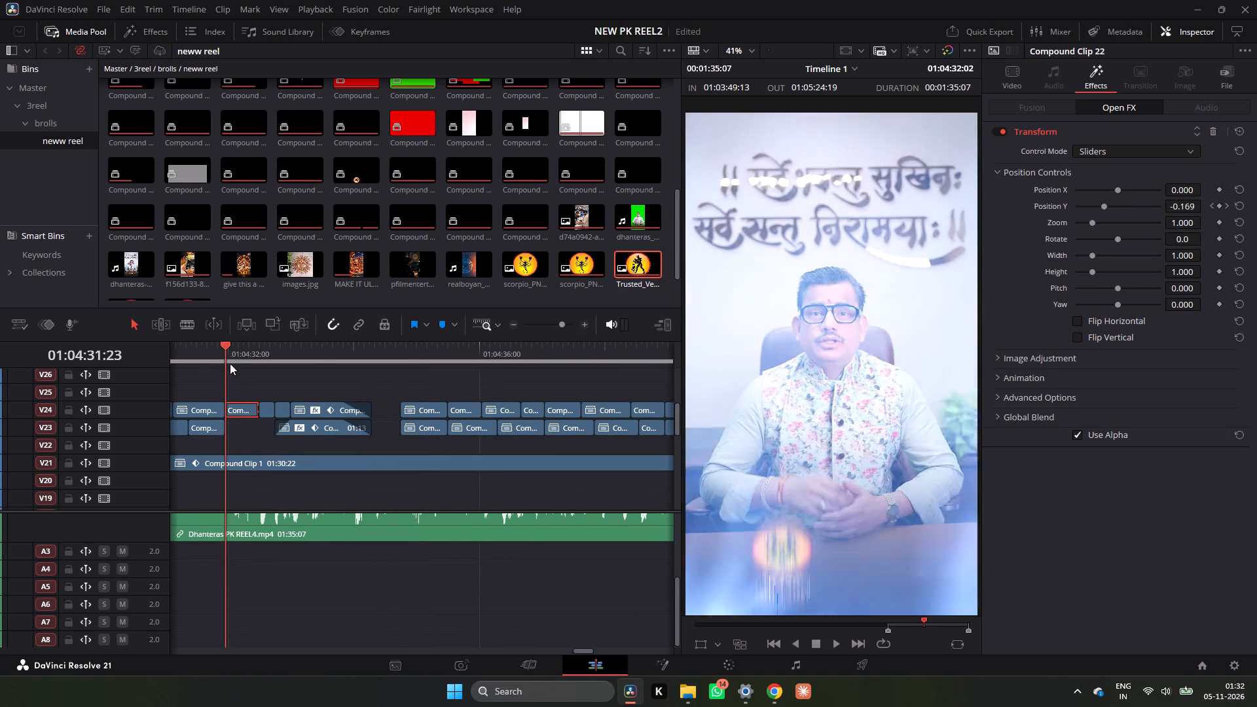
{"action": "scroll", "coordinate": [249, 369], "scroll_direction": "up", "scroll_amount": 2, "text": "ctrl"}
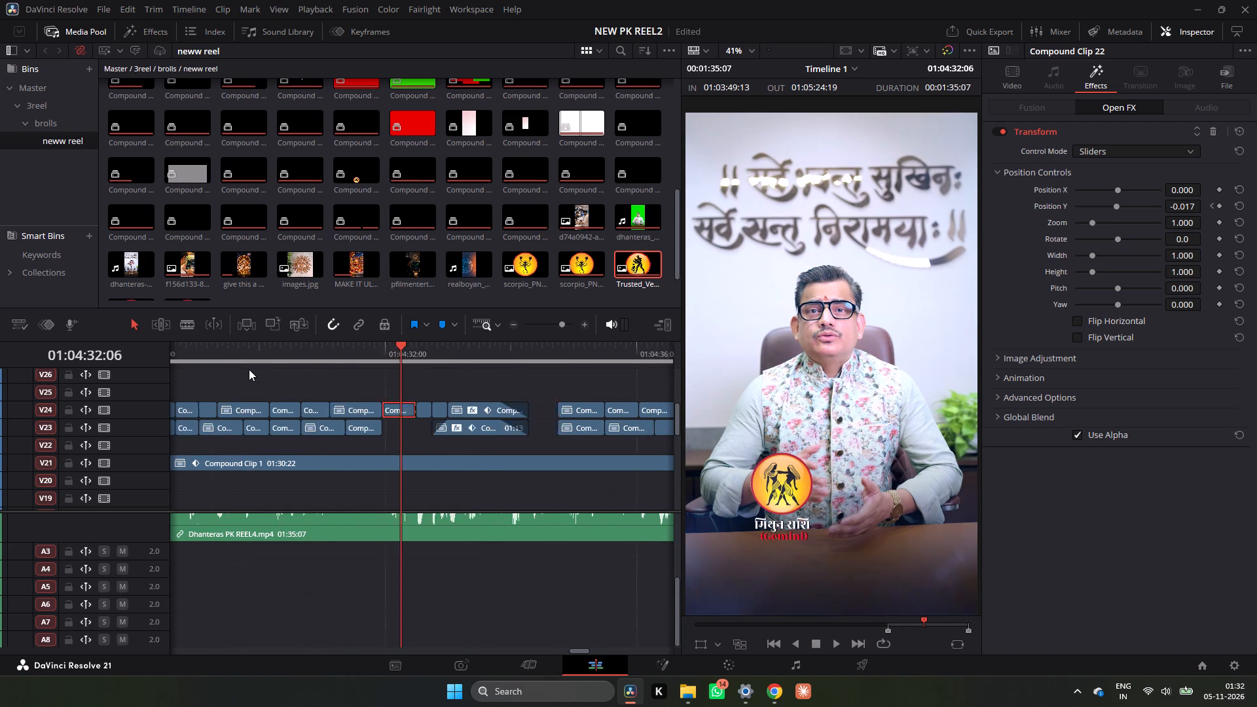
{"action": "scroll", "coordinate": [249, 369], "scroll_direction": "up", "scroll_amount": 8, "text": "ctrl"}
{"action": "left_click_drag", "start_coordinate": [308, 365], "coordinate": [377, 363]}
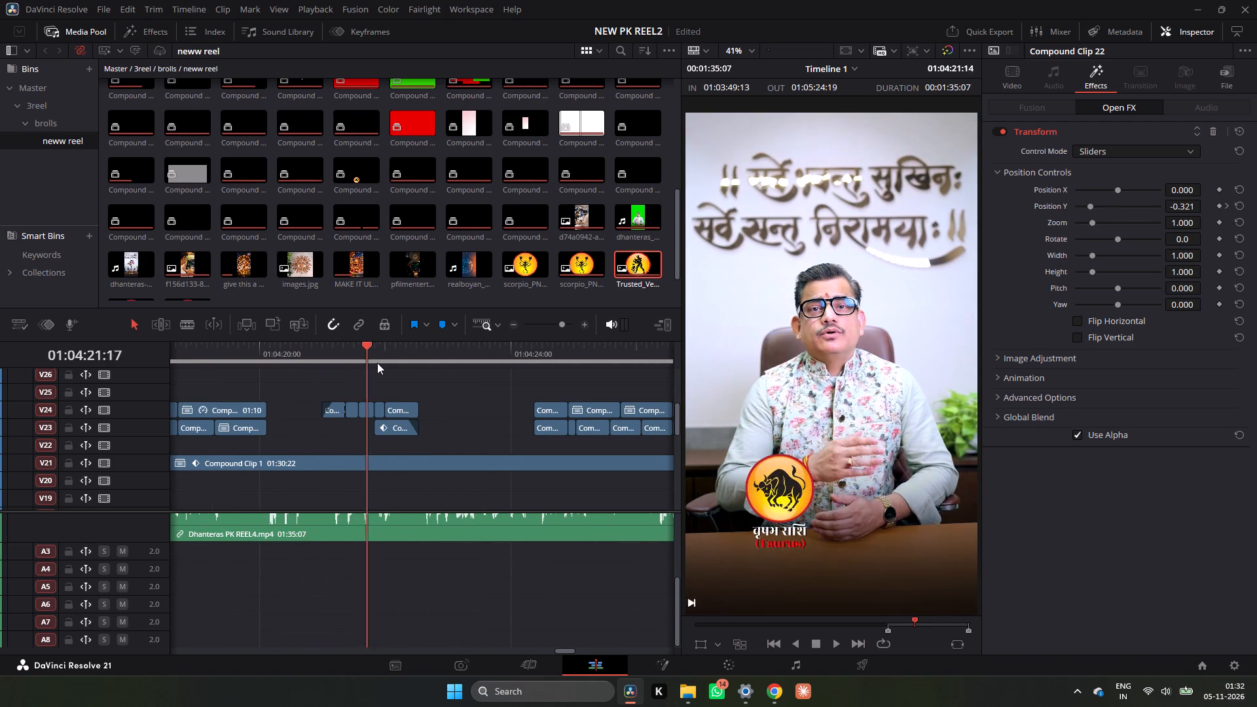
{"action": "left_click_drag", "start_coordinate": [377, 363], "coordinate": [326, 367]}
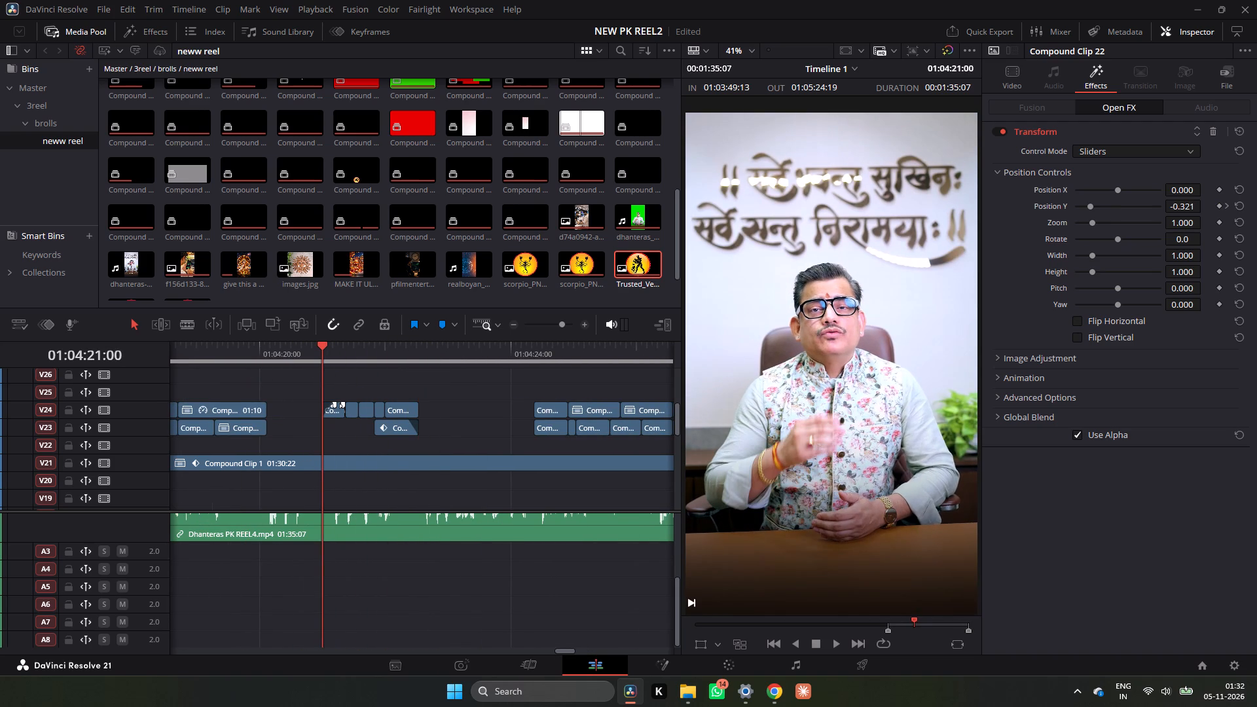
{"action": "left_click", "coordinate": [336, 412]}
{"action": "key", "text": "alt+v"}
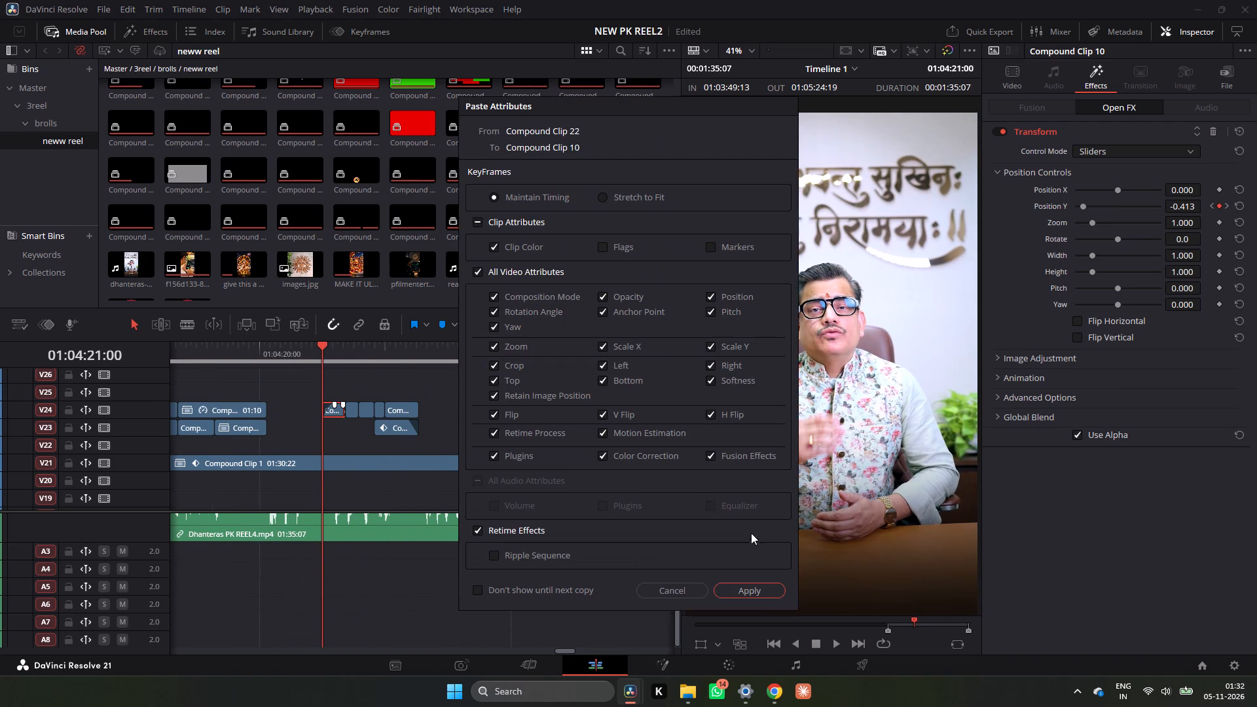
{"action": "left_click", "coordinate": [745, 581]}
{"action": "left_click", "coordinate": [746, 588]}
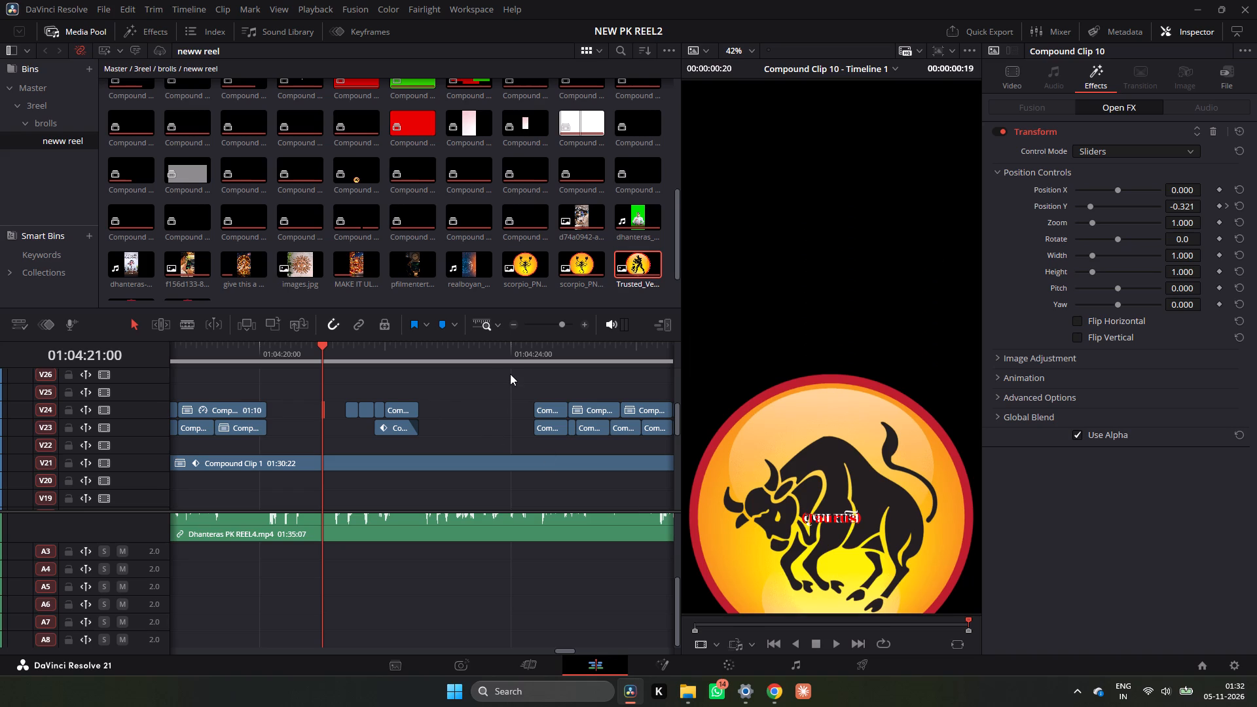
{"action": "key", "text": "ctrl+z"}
Play back the Taurus and Libra emblem section from about 01:04:21:00 to review how the emblems enter and leave.
{"action": "key", "text": "space"}
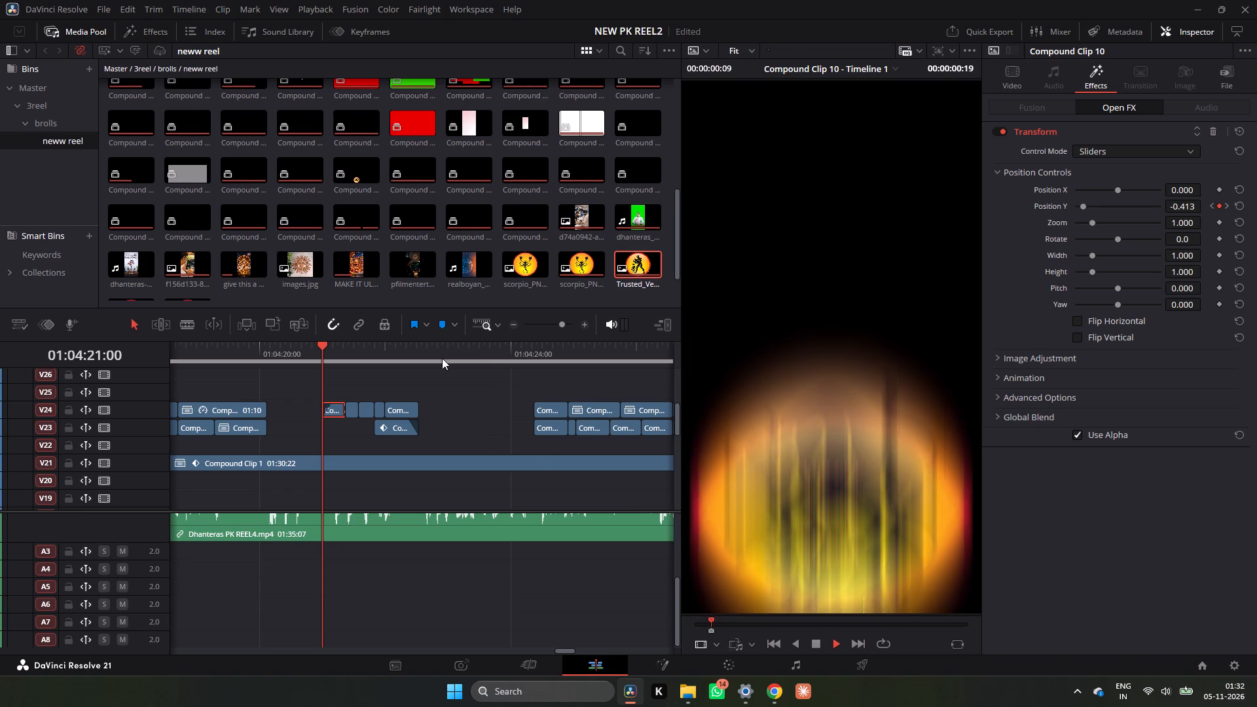
{"action": "left_click", "coordinate": [424, 365]}
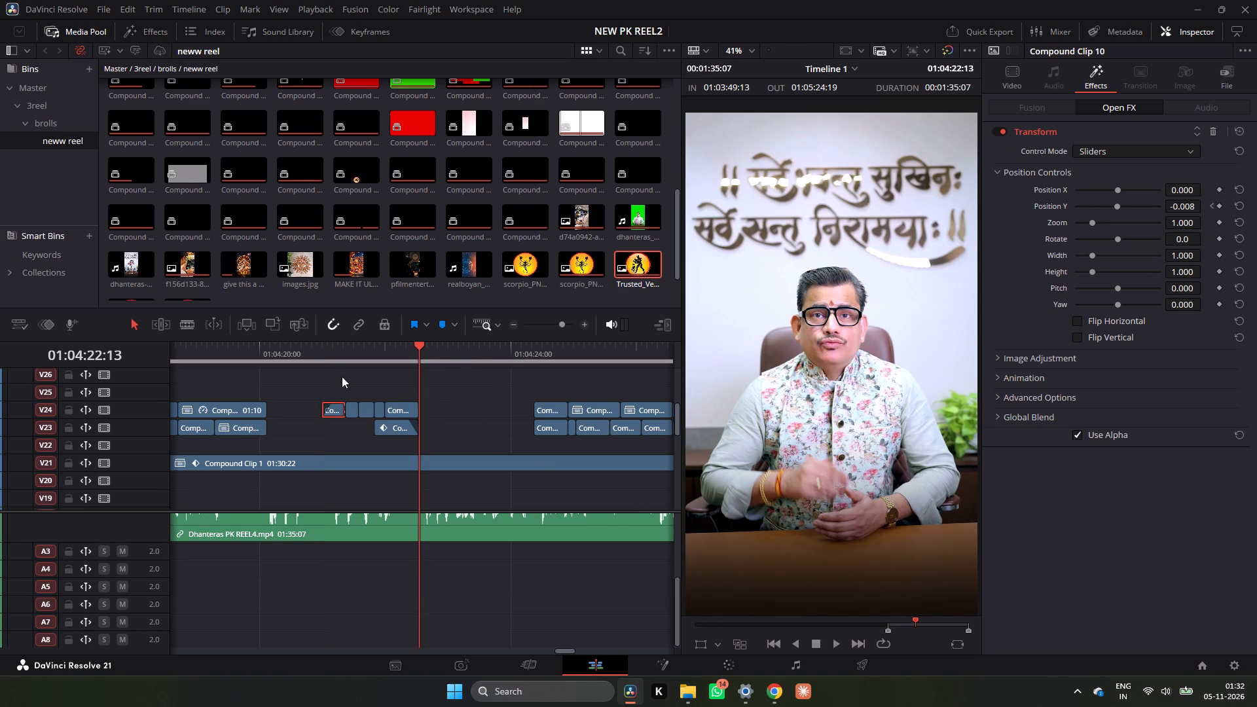
{"action": "left_click", "coordinate": [333, 357]}
{"action": "left_click", "coordinate": [399, 388]}
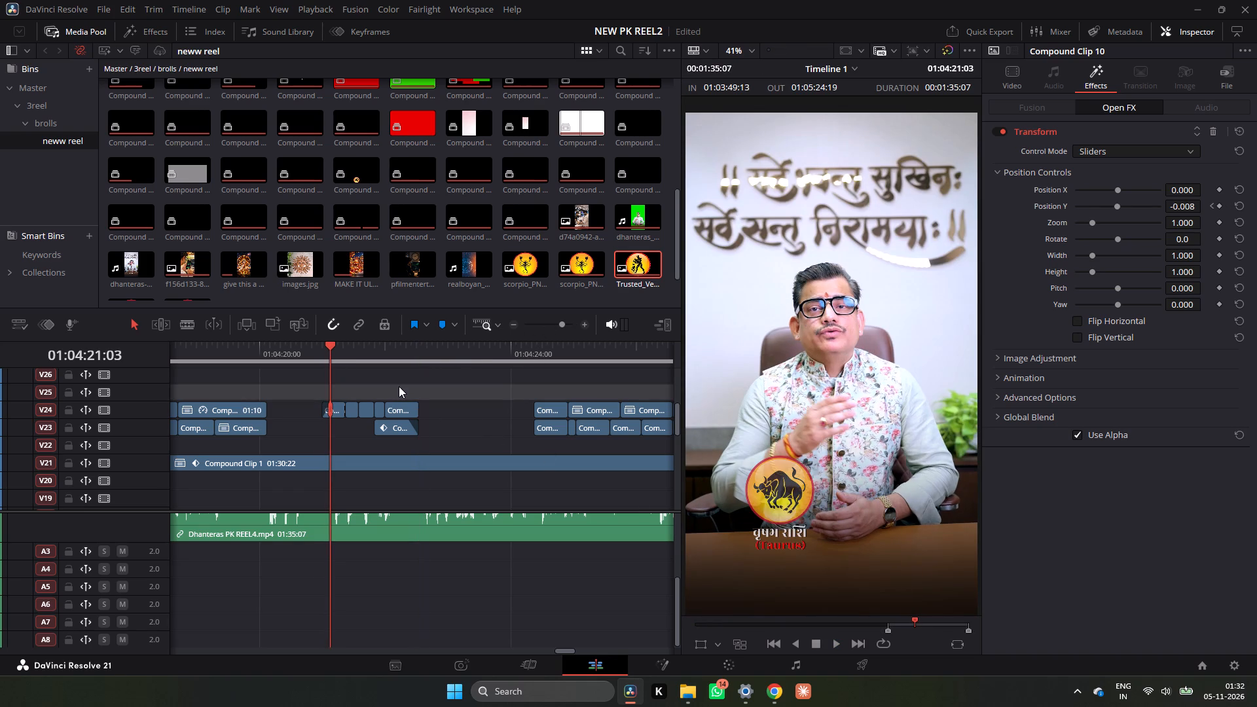
{"action": "left_click", "coordinate": [327, 359]}
{"action": "key", "text": "space"}
{"action": "left_click", "coordinate": [325, 357]}
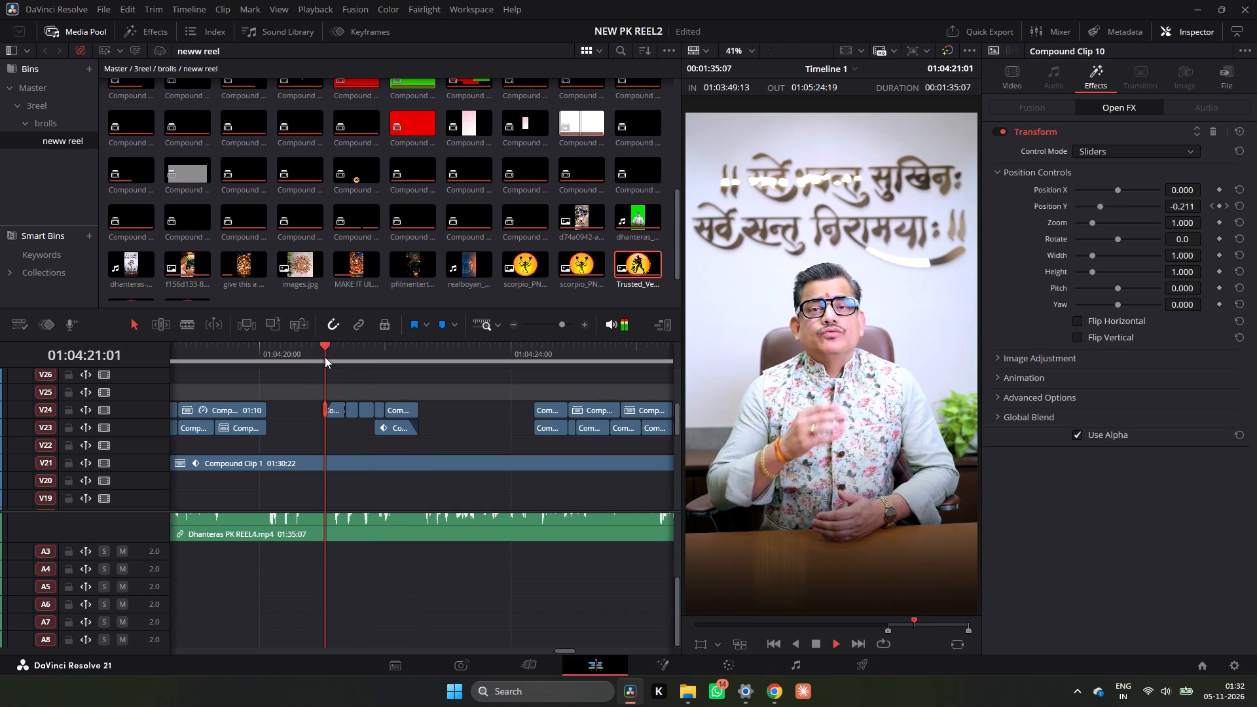
{"action": "key", "text": "space"}
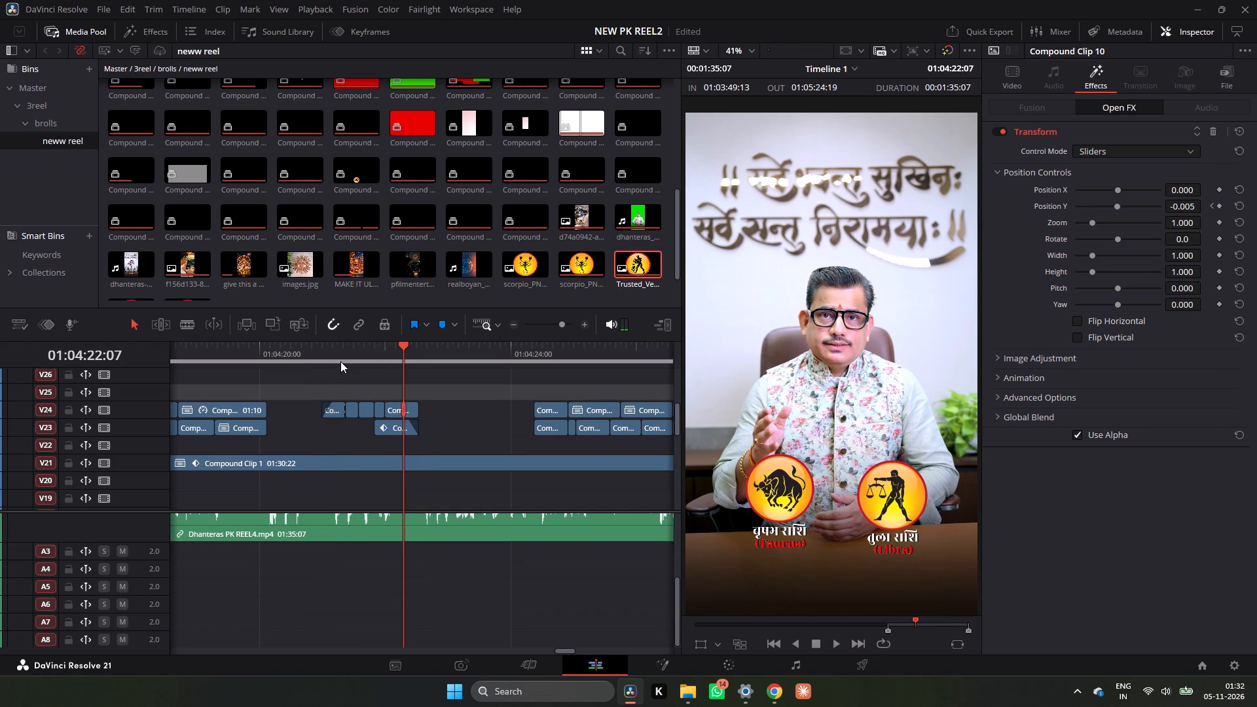
{"action": "left_click_drag", "start_coordinate": [340, 358], "coordinate": [330, 354]}
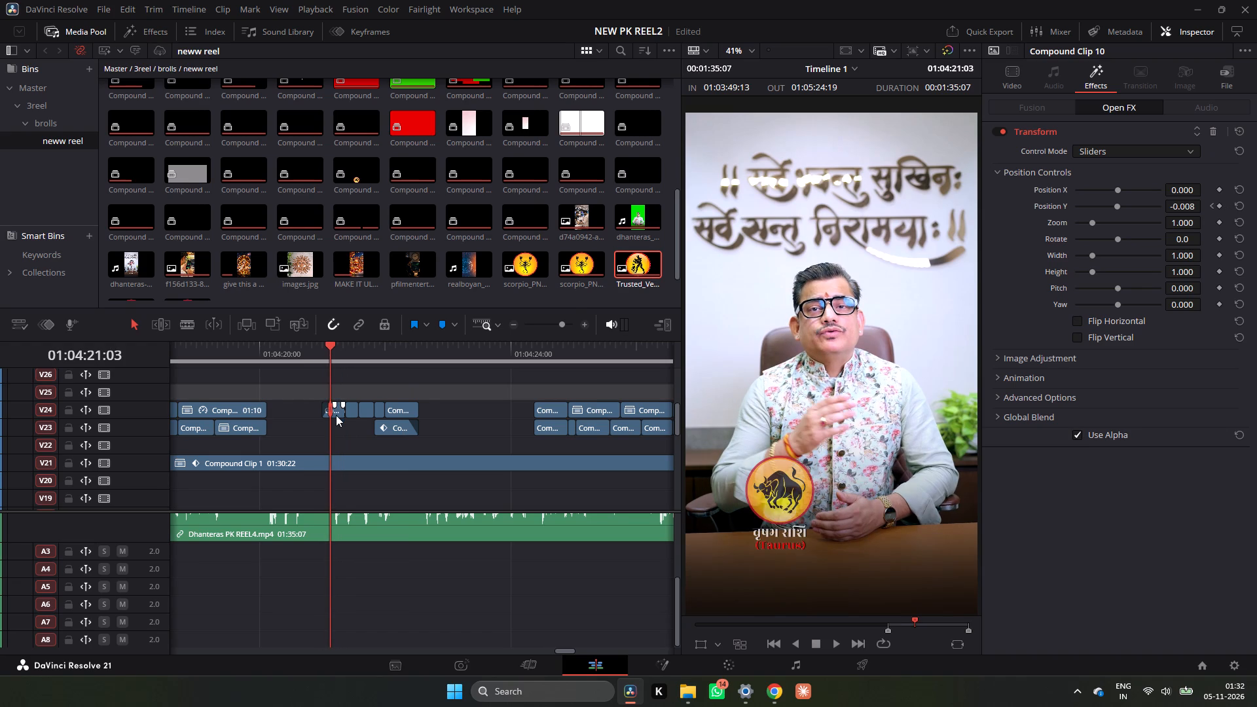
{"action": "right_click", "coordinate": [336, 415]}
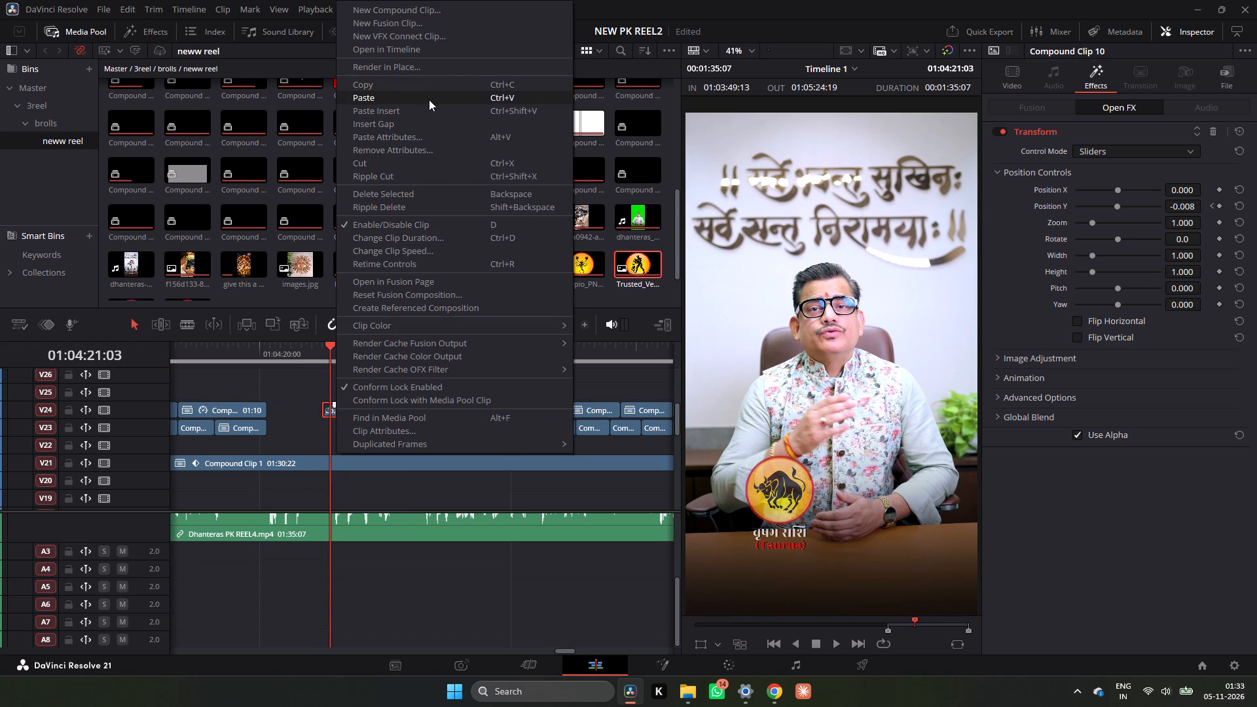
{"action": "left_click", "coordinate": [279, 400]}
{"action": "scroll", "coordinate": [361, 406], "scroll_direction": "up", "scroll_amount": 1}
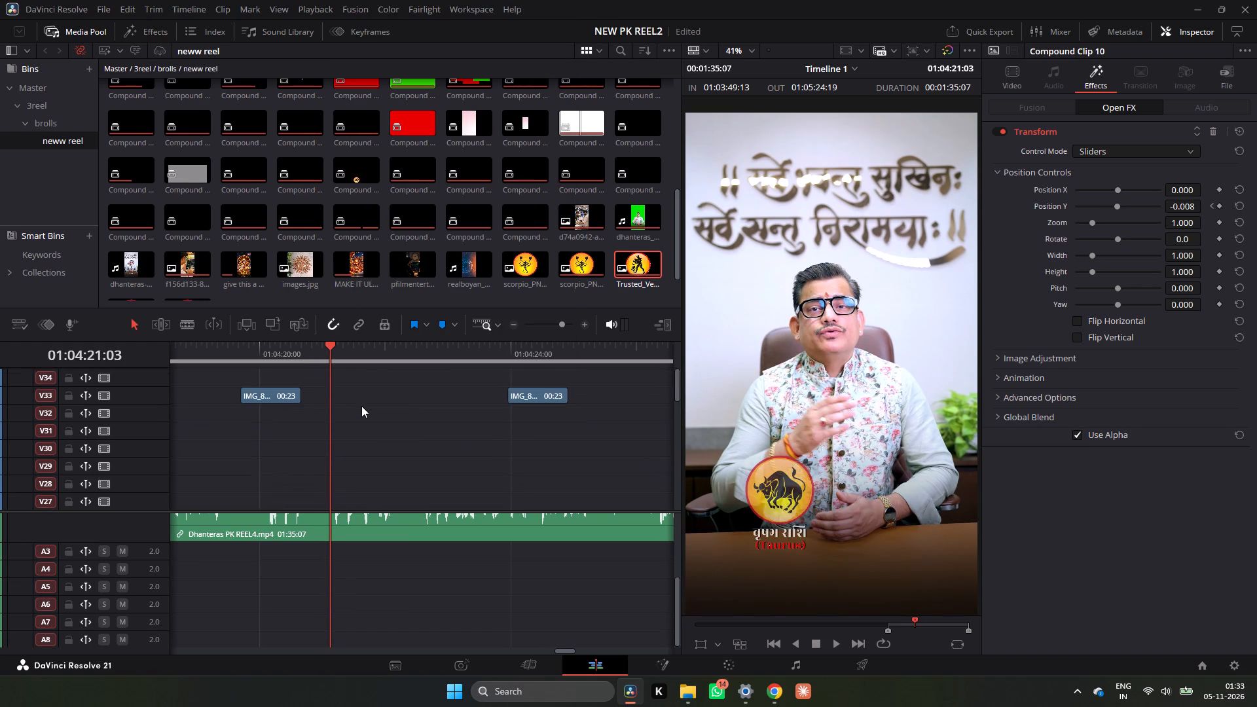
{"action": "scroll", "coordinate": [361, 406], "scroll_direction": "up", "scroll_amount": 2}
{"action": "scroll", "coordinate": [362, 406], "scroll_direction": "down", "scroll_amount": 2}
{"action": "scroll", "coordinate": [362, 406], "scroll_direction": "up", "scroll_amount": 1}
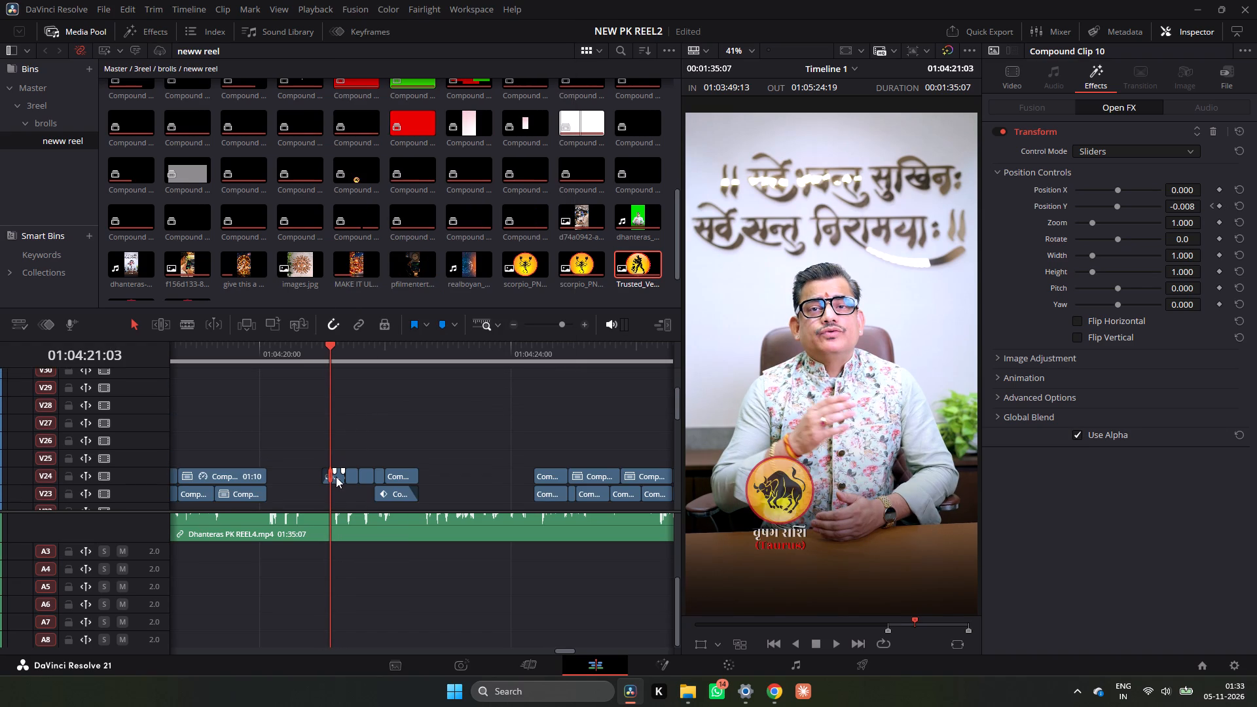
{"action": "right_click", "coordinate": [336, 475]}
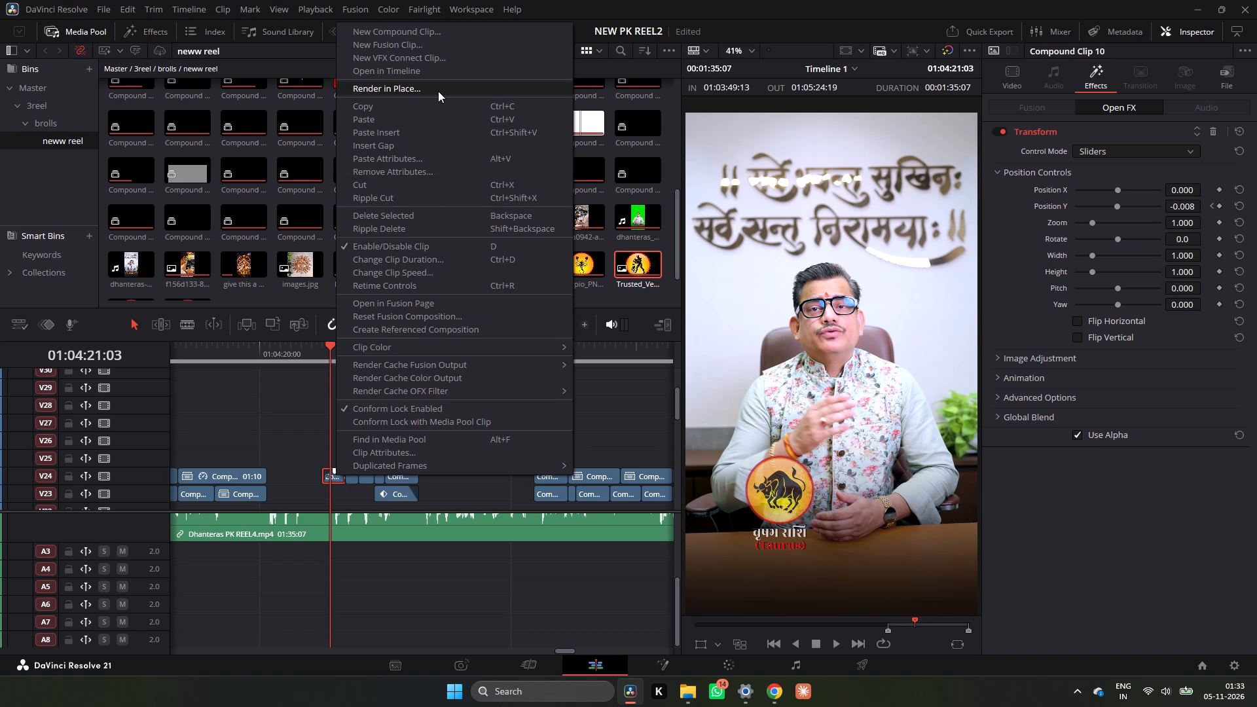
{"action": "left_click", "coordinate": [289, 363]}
Play back the Taurus and Libra emblems again from 01:04:21:00 at closer timeline zoom to compare their entrance and exit.
{"action": "left_click", "coordinate": [327, 355]}
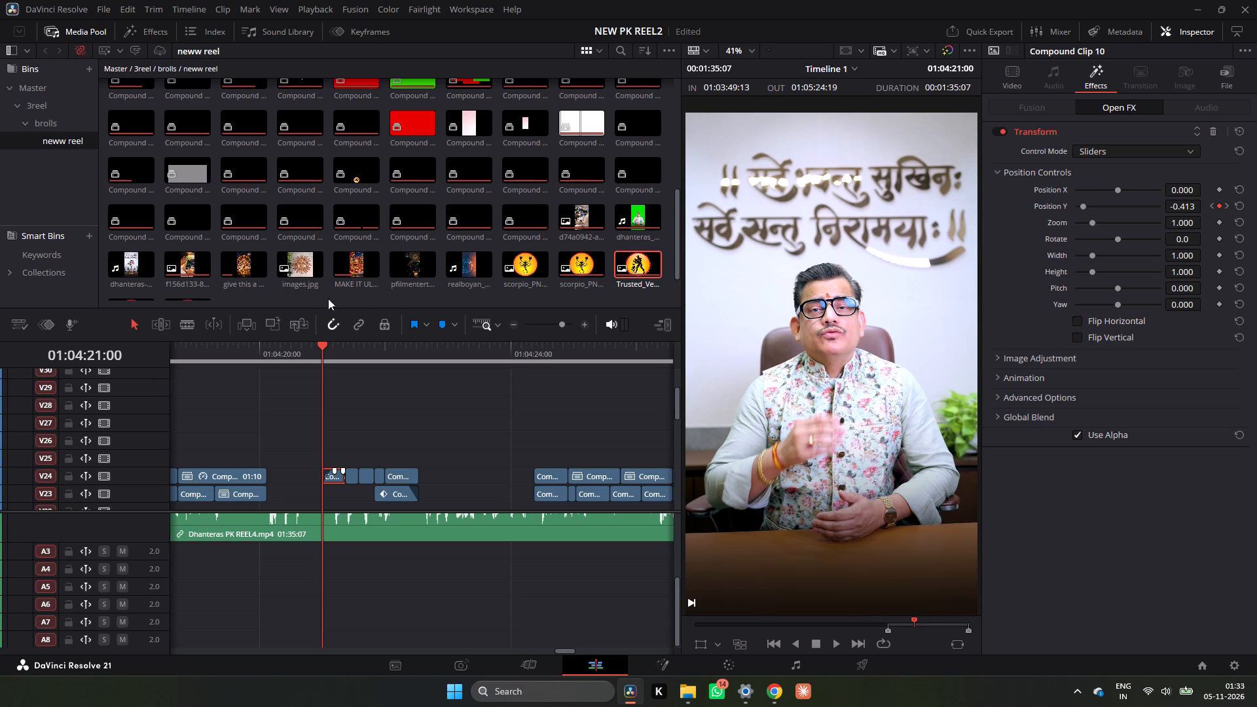
{"action": "left_click", "coordinate": [585, 322]}
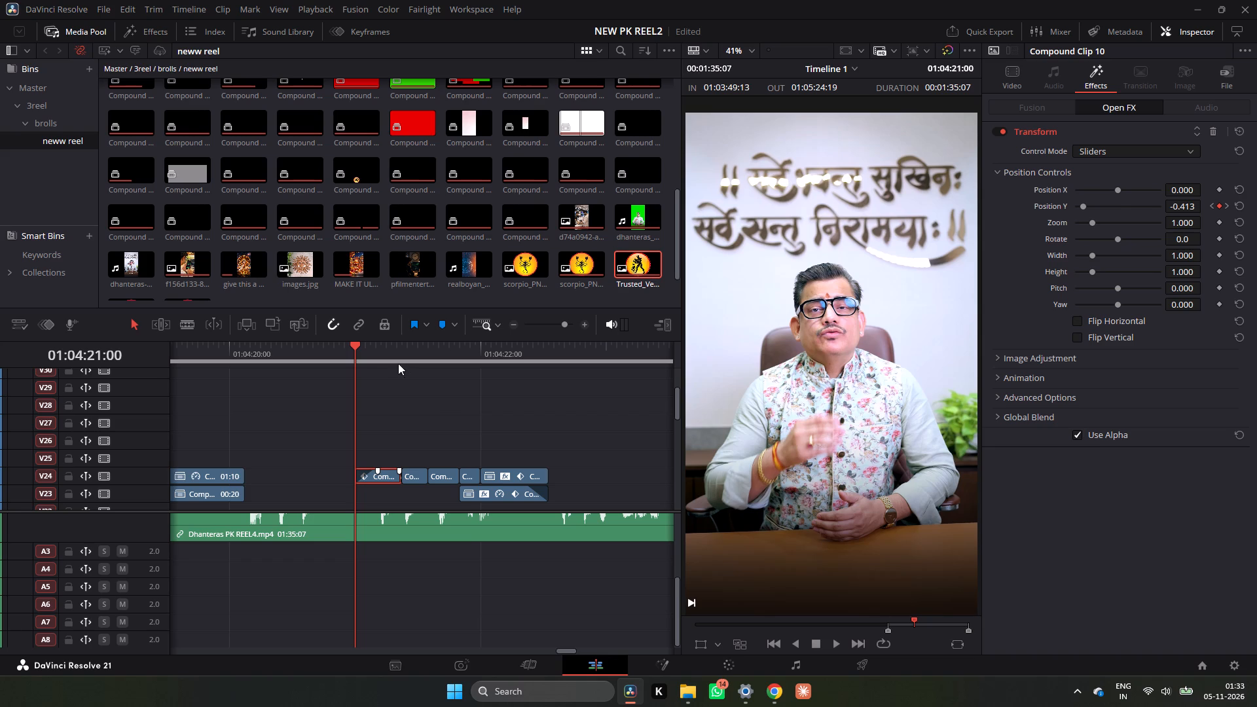
{"action": "key", "text": "space"}
{"action": "key", "text": "space"}
{"action": "key", "text": "space"}
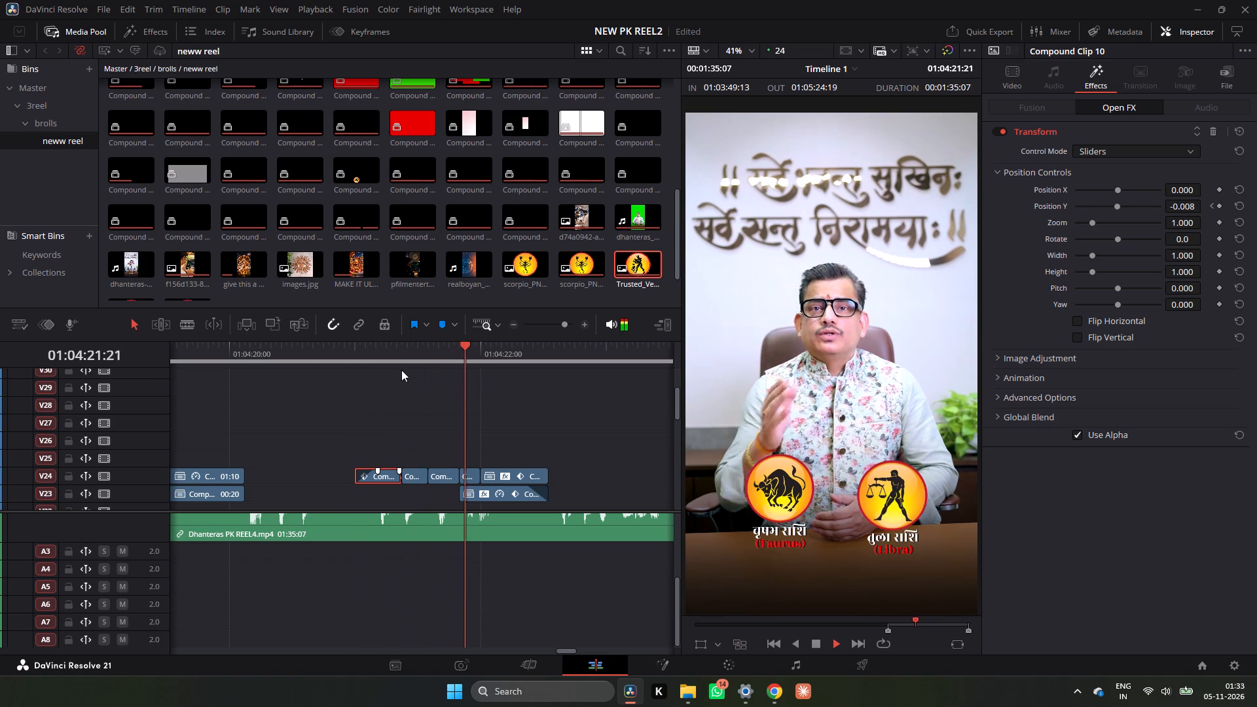
{"action": "key", "text": "space"}
{"action": "left_click", "coordinate": [384, 378]}
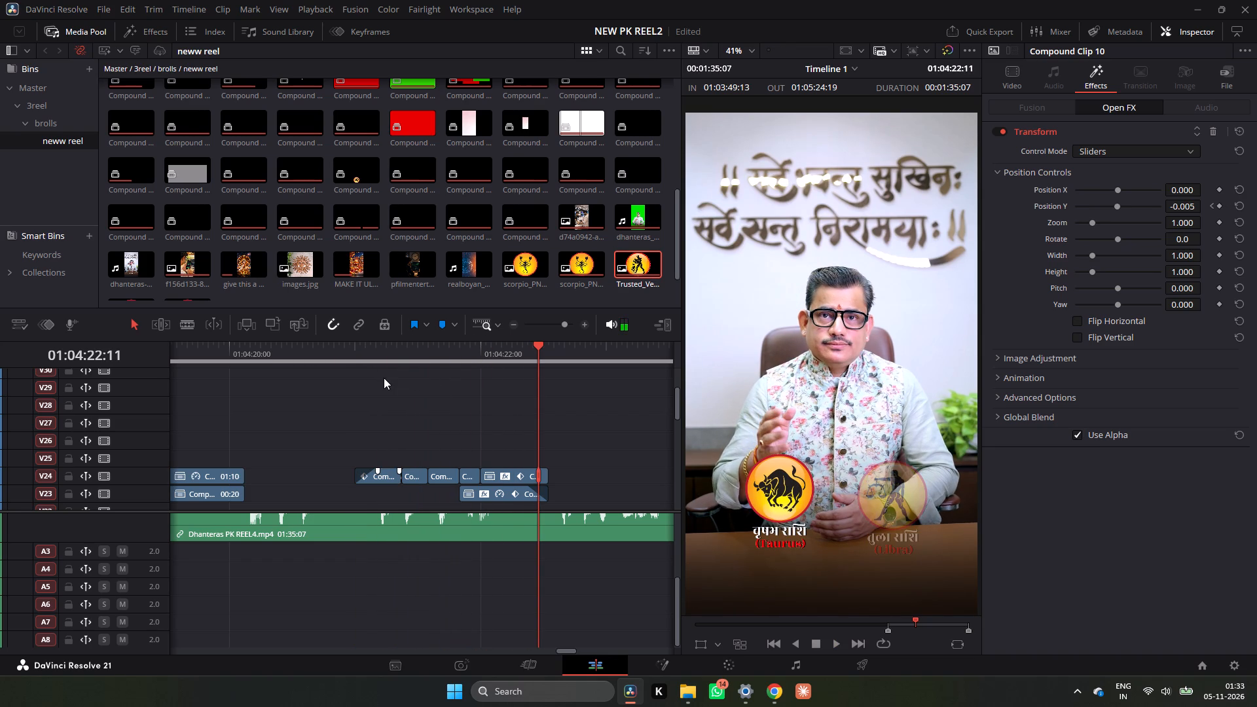
Paste all the copied Gemini clip's video attributes and retime effects onto the Libra clip, Compound Clip 11, on V23 and play it back.
{"action": "left_click", "coordinate": [473, 496]}
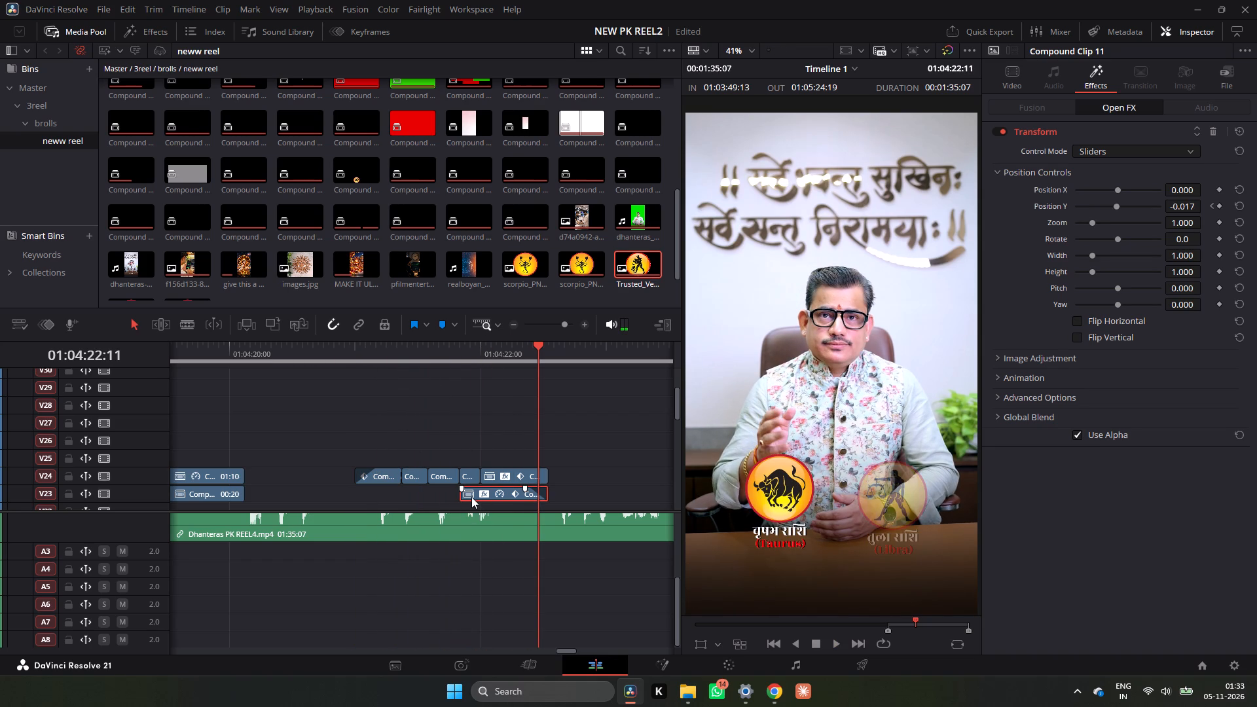
{"action": "key", "text": "alt+v"}
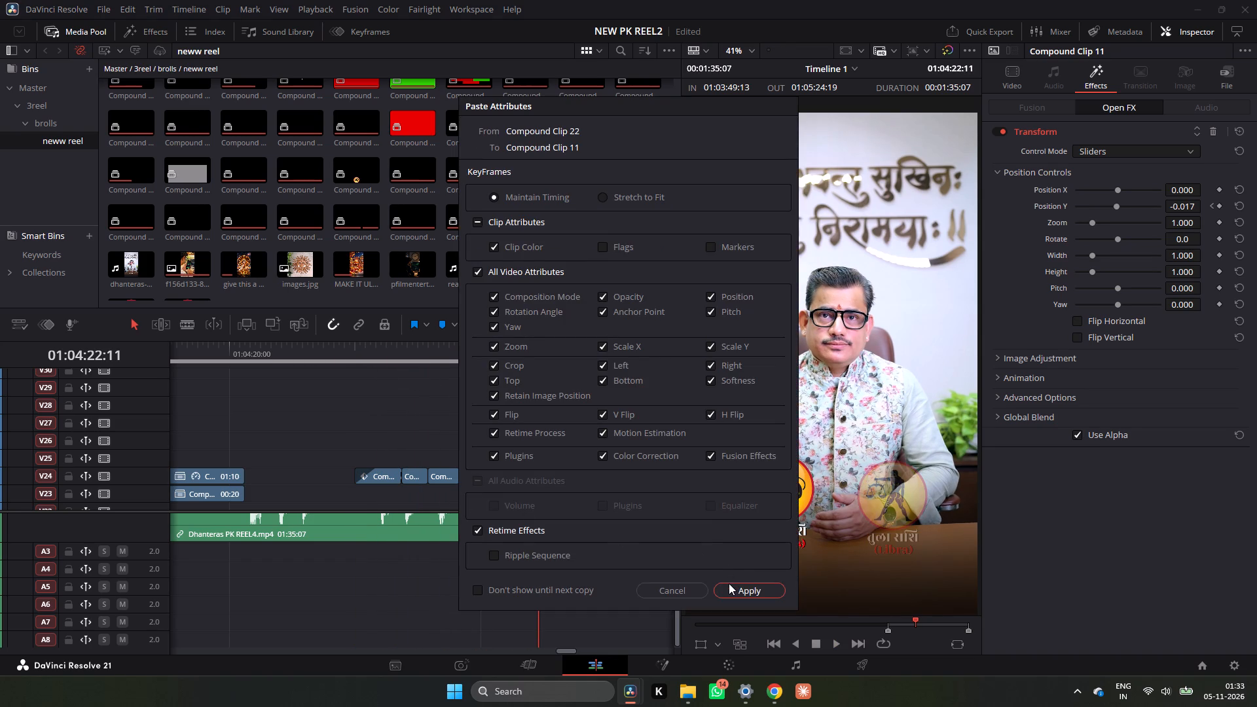
{"action": "left_click", "coordinate": [729, 583]}
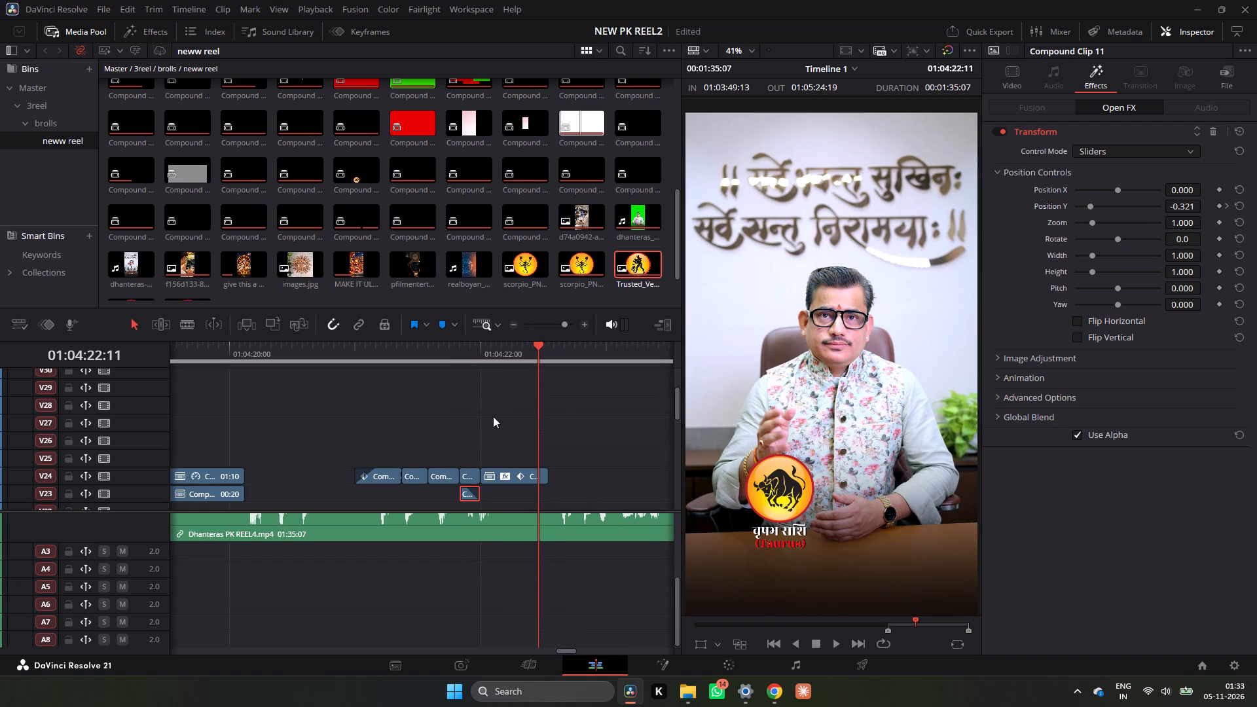
{"action": "left_click", "coordinate": [463, 370]}
{"action": "left_click", "coordinate": [457, 358]}
{"action": "key", "text": "space"}
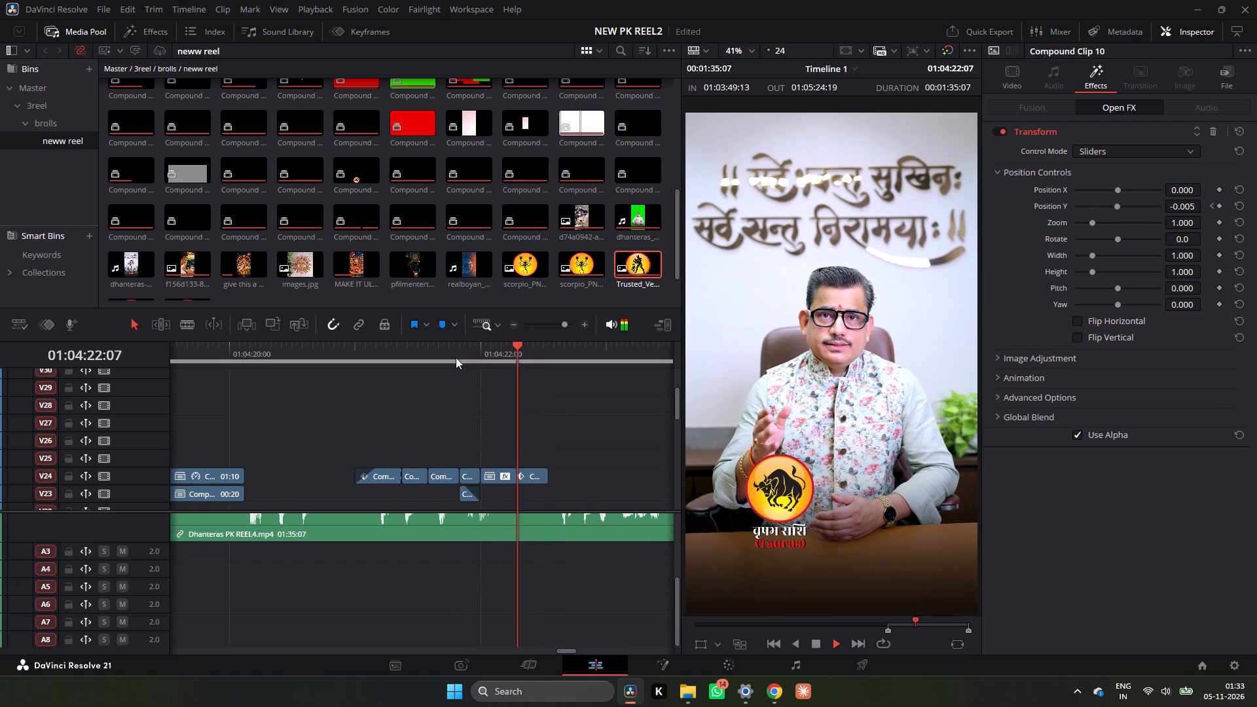
Stop playback and undo the attribute and retime paste on the Libra clip, Compound Clip 11, on V23.
{"action": "key", "text": "space"}
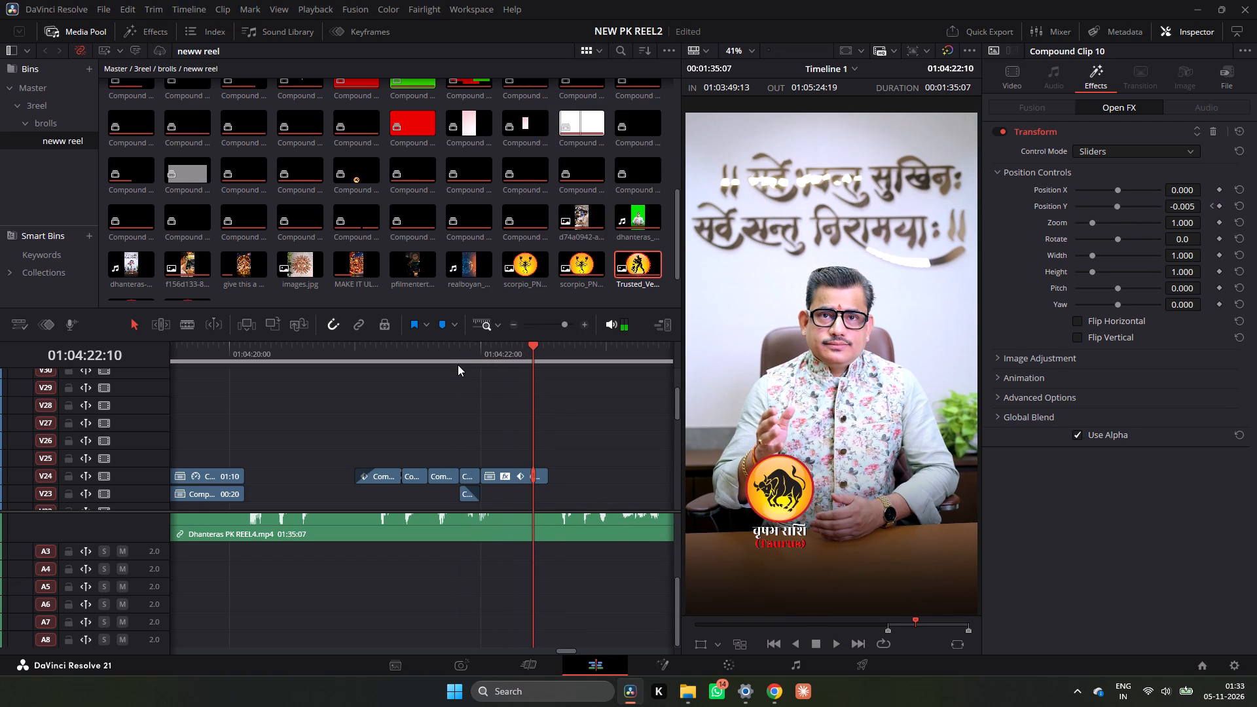
{"action": "key", "text": "ctrl+z"}
{"action": "left_click", "coordinate": [497, 491]}
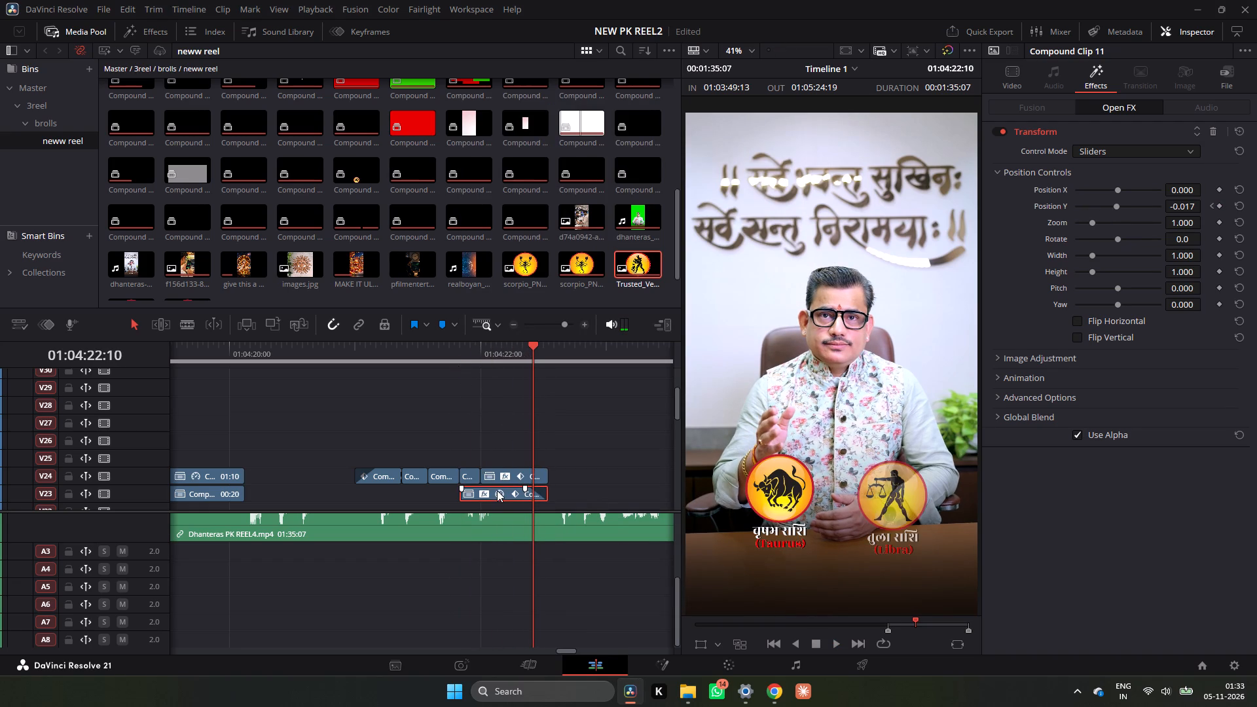
{"action": "scroll", "coordinate": [511, 442], "scroll_direction": "up", "scroll_amount": 7}
{"action": "scroll", "coordinate": [511, 437], "scroll_direction": "down", "scroll_amount": 3}
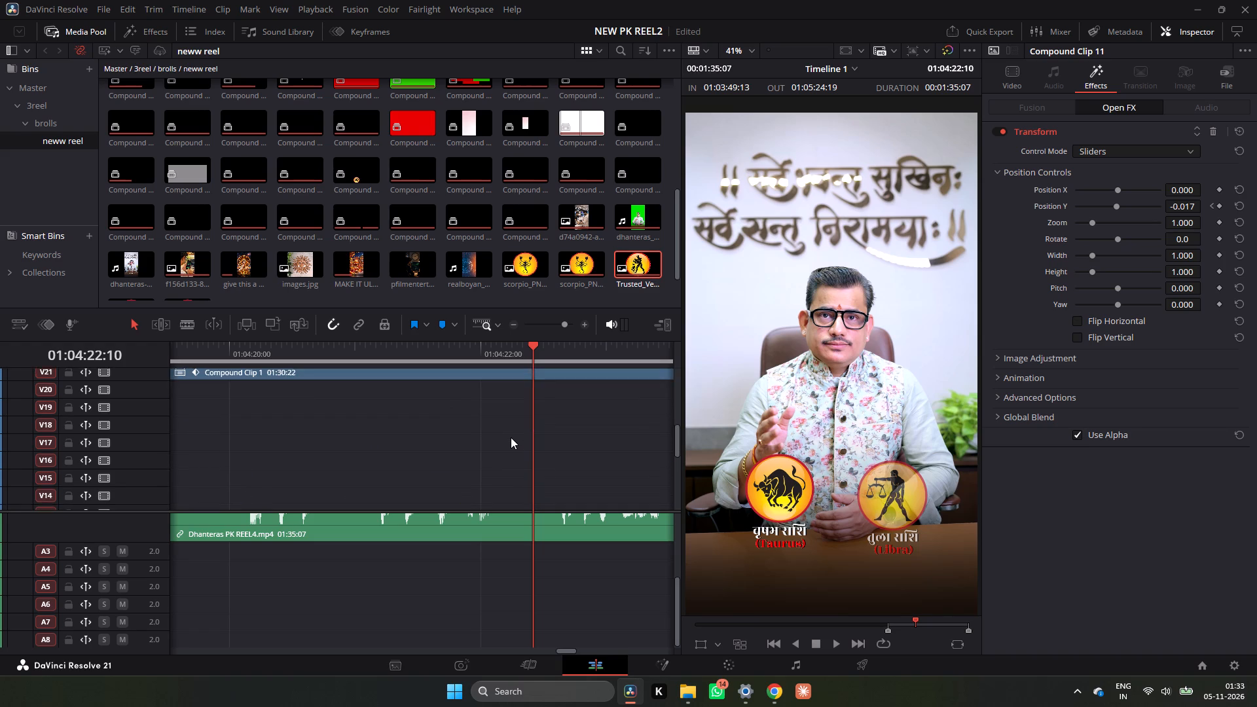
{"action": "scroll", "coordinate": [511, 437], "scroll_direction": "up", "scroll_amount": 1}
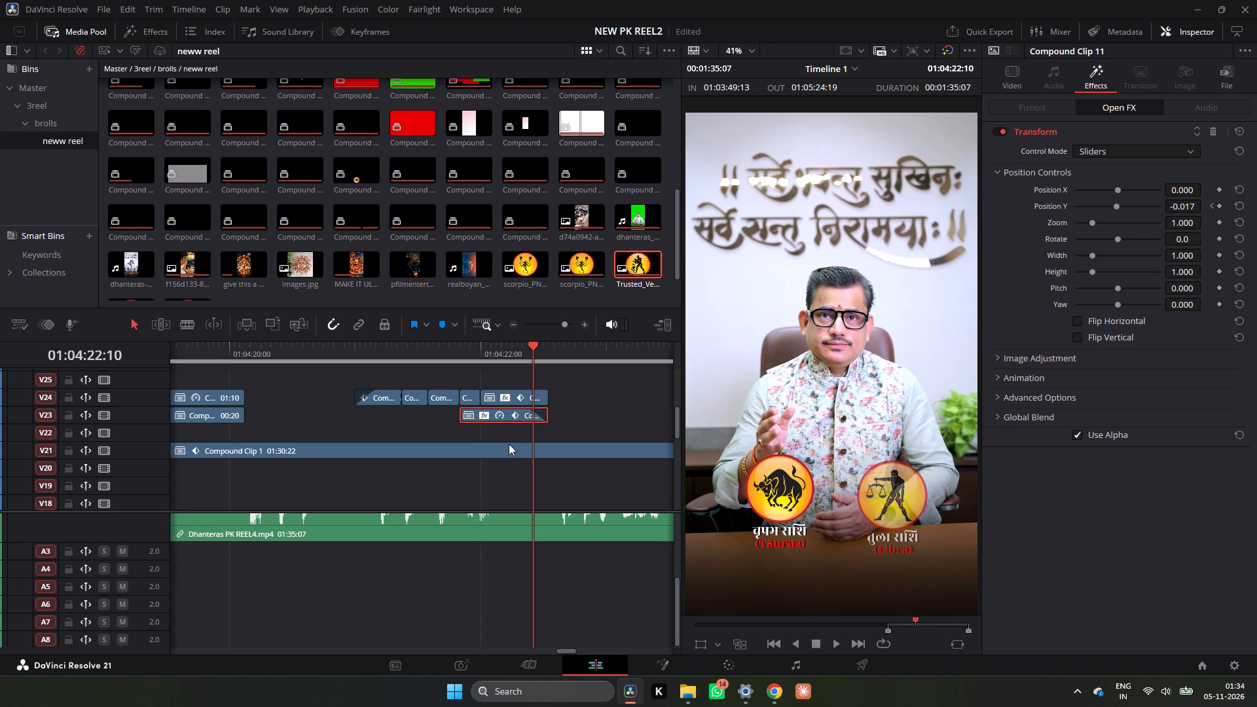
Play back the Taurus and Libra emblem section from 01:04:21:00 to review how both emblems appear.
{"action": "left_click", "coordinate": [357, 350]}
{"action": "key", "text": "space"}
{"action": "key", "text": "space"}
{"action": "key", "text": "space"}
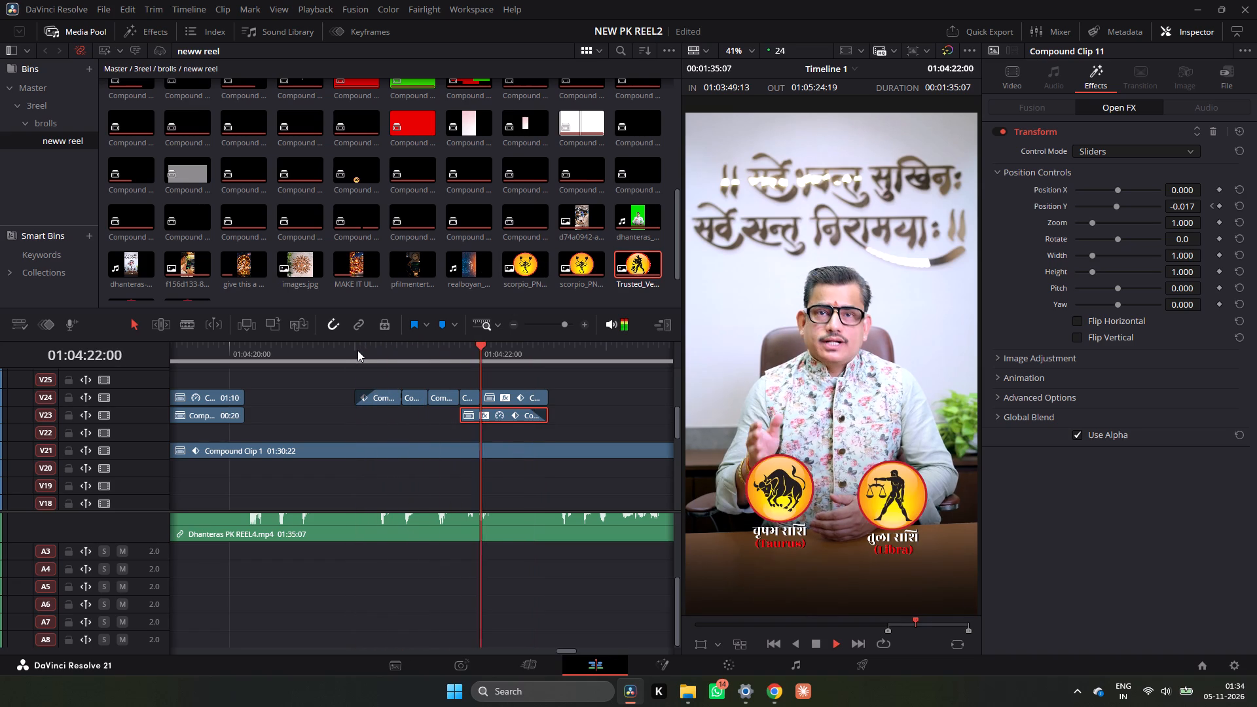
{"action": "key", "text": "space"}
{"action": "left_click", "coordinate": [359, 351]}
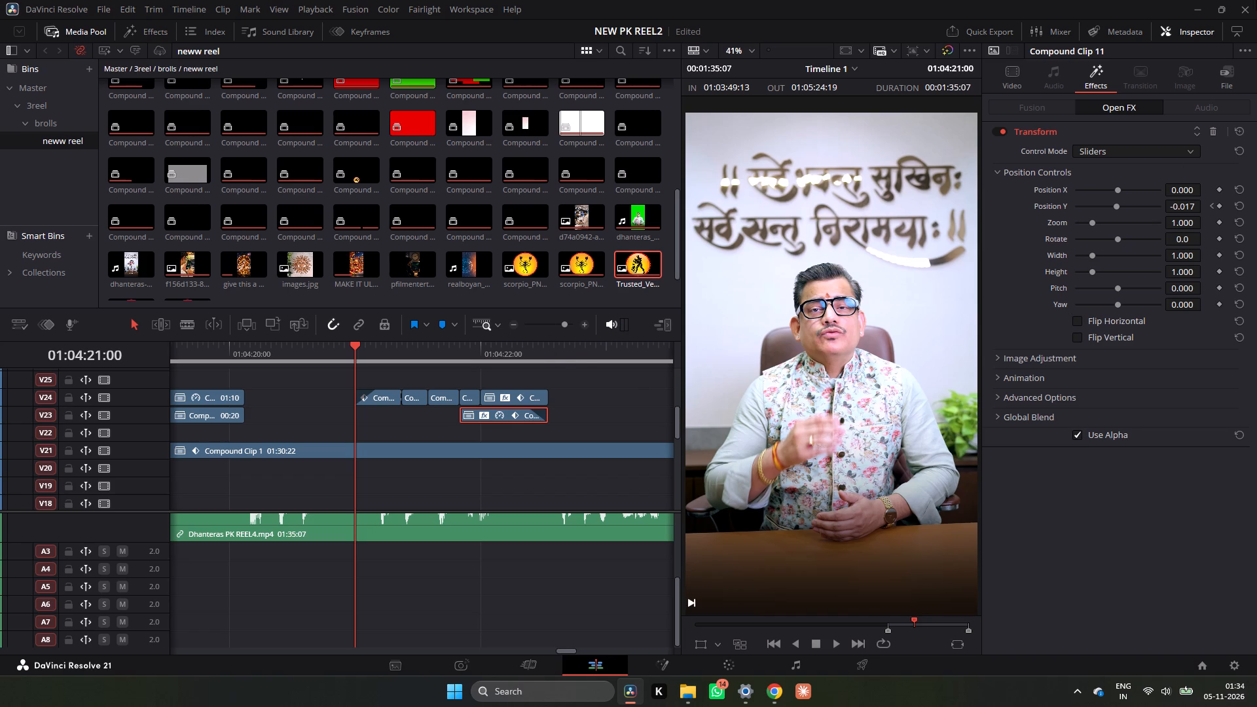
Return the playhead to the start of the reel at 01:03:49:13 and view the lower video tracks there.
{"action": "left_click", "coordinate": [513, 322]}
{"action": "left_click", "coordinate": [513, 322]}
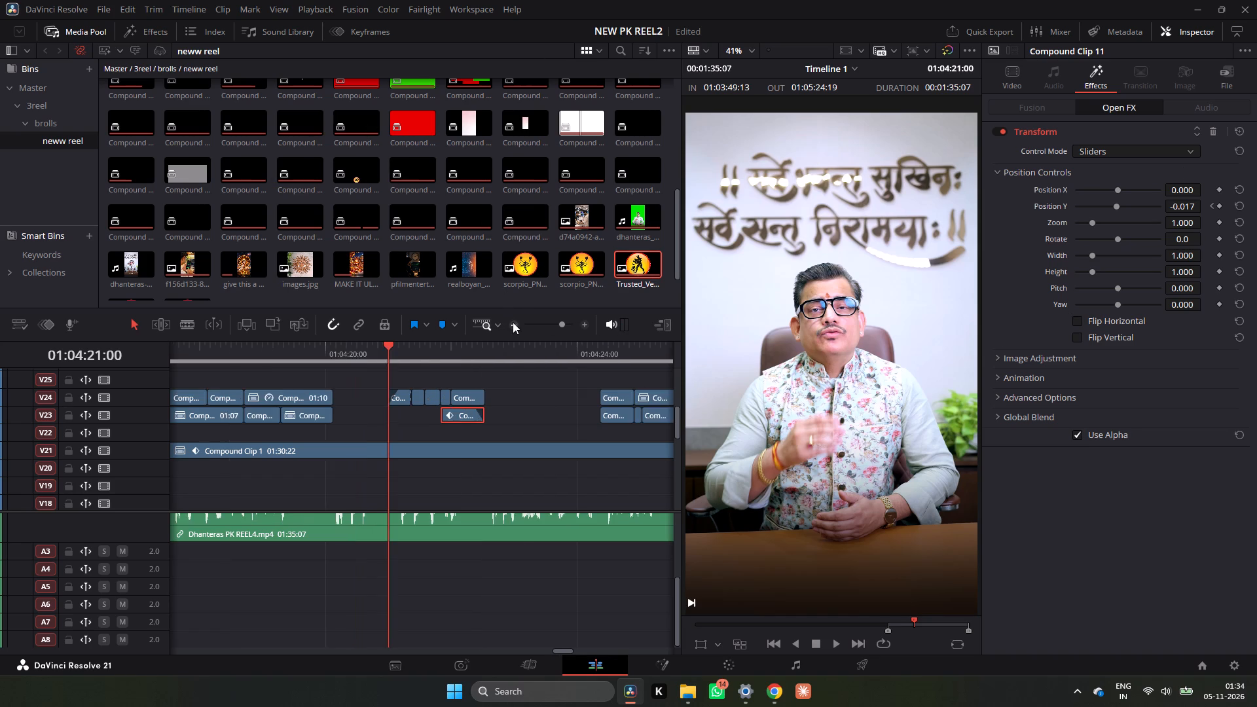
{"action": "scroll", "coordinate": [370, 359], "scroll_direction": "up", "scroll_amount": 4, "text": "ctrl"}
{"action": "left_click_drag", "start_coordinate": [368, 358], "coordinate": [354, 359]}
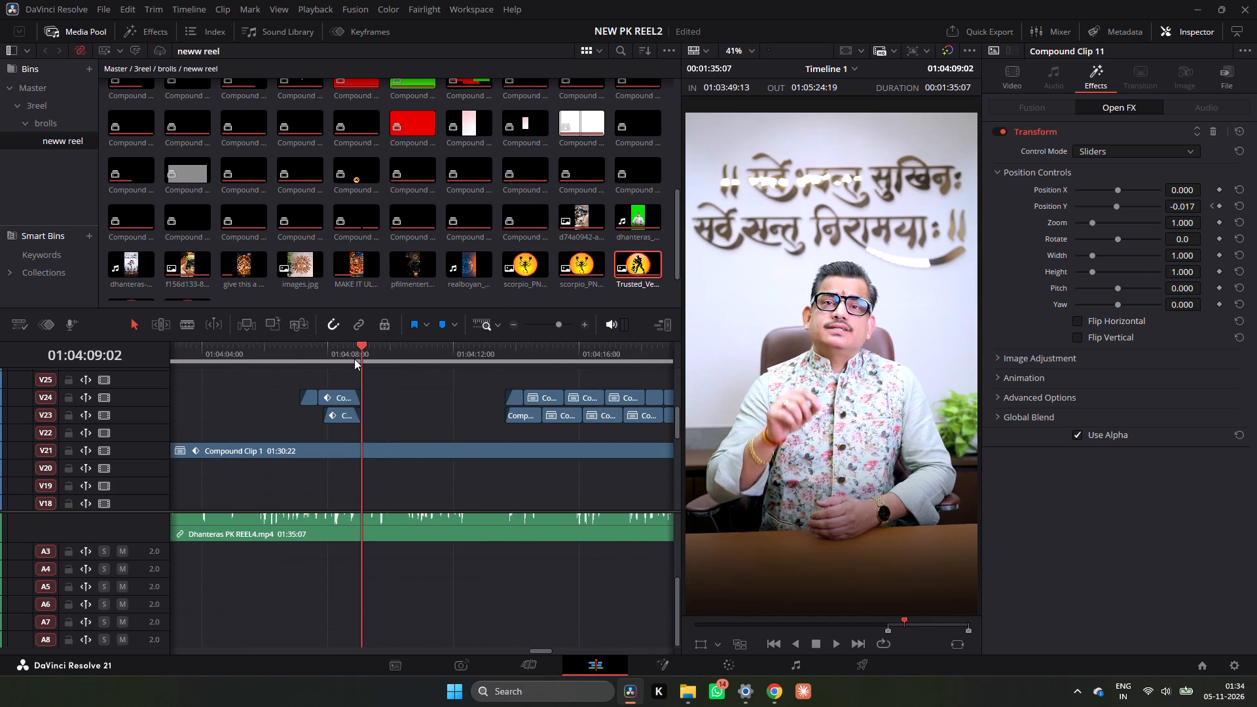
{"action": "left_click_drag", "start_coordinate": [354, 359], "coordinate": [261, 376]}
{"action": "scroll", "coordinate": [292, 372], "scroll_direction": "up", "scroll_amount": 8, "text": "ctrl"}
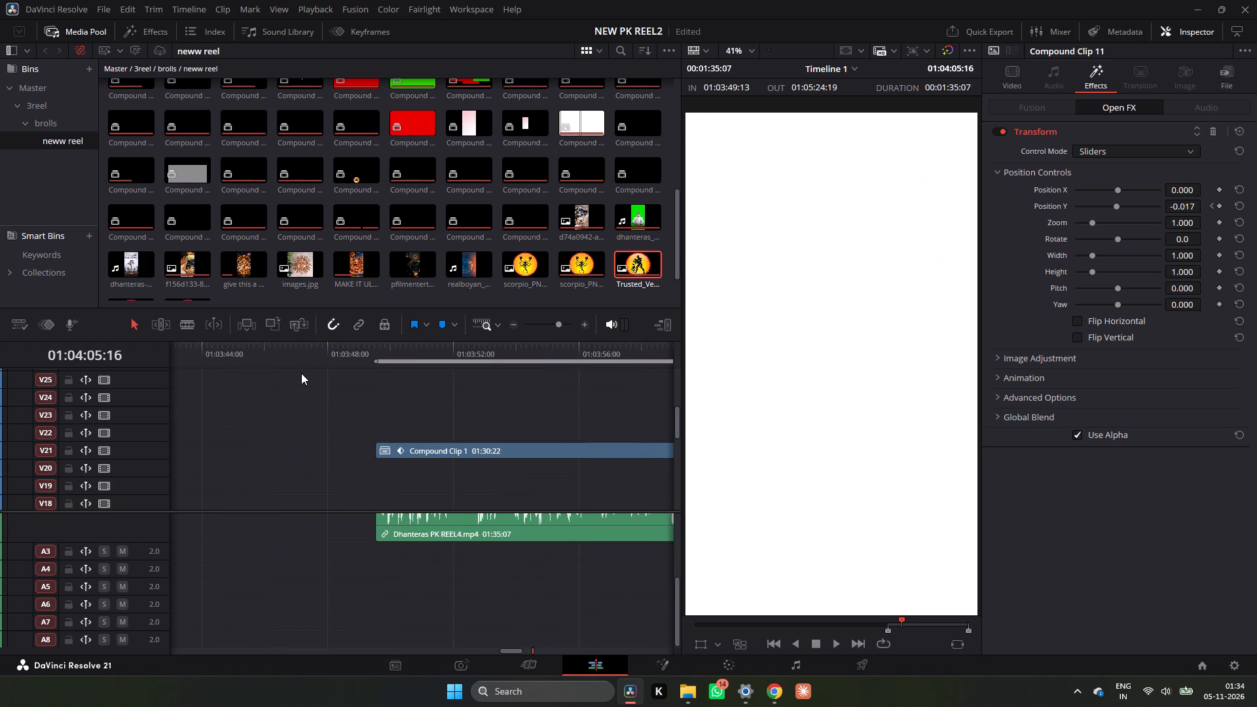
{"action": "left_click", "coordinate": [371, 353]}
{"action": "scroll", "coordinate": [429, 411], "scroll_direction": "down", "scroll_amount": 3}
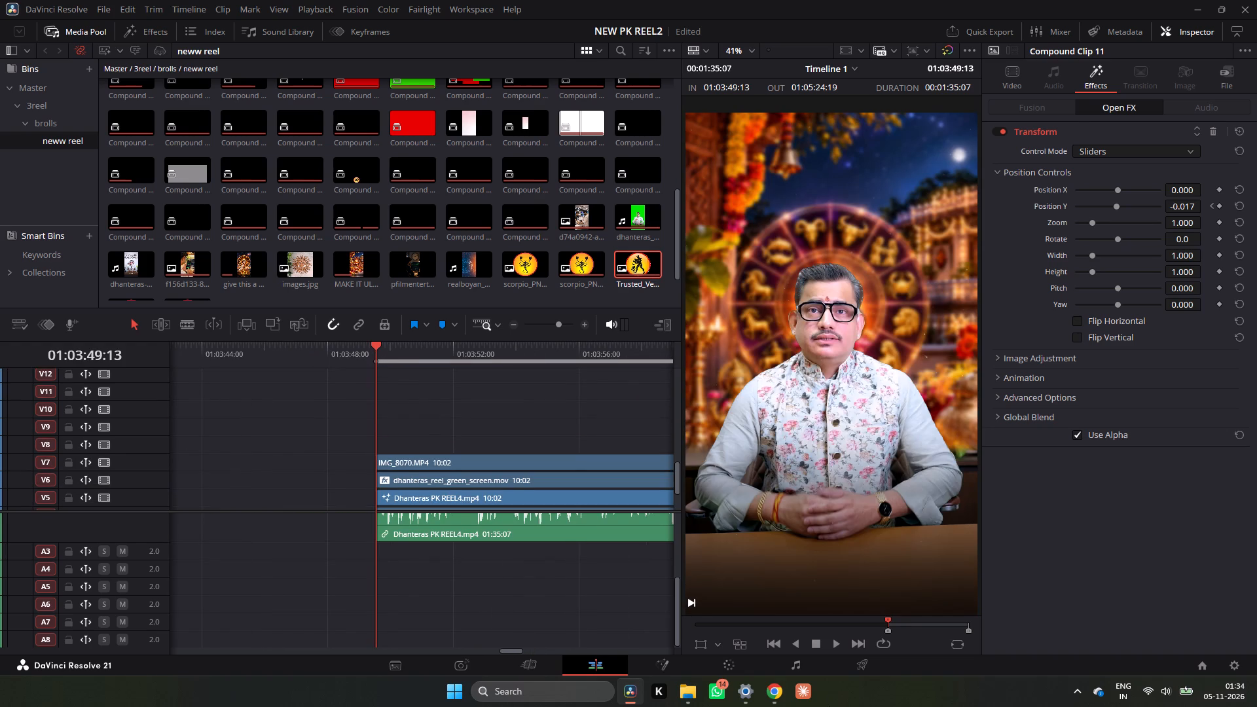
Switch to Chrome, browse the festive background pins on Pinterest and open the maroon one with hanging gold diyas.
{"action": "left_click", "coordinate": [776, 698]}
{"action": "scroll", "coordinate": [1015, 456], "scroll_direction": "down", "scroll_amount": 2}
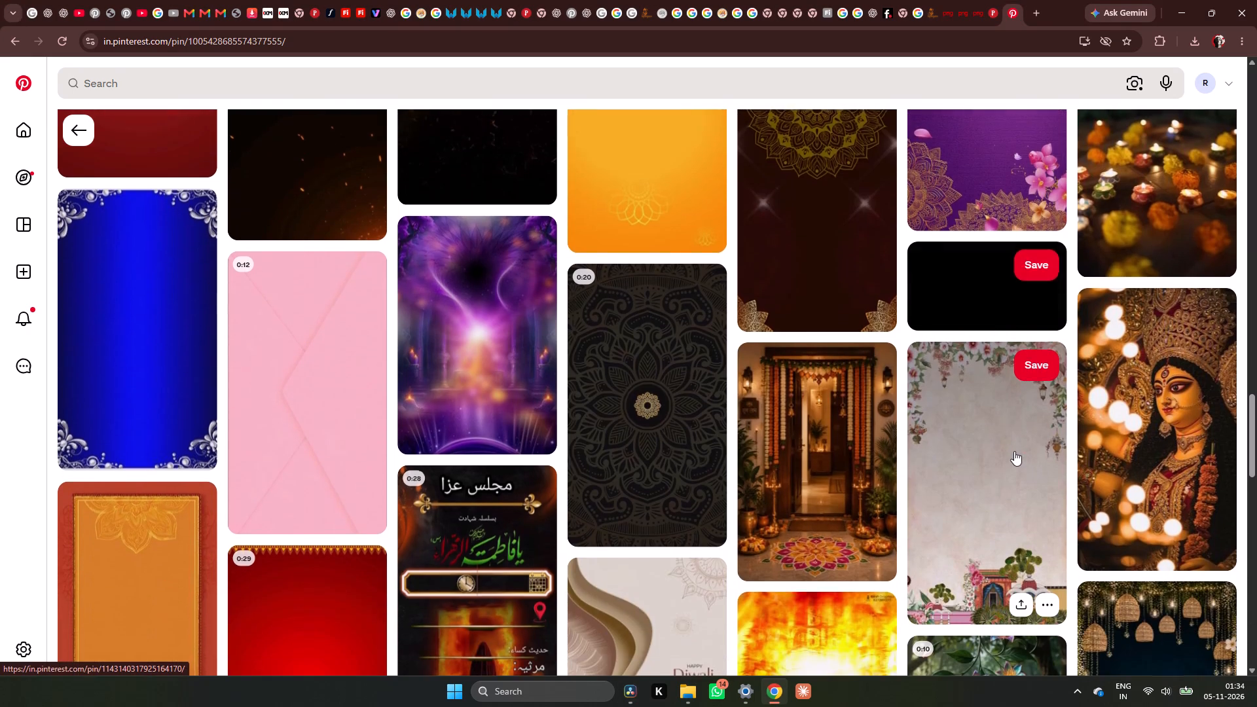
{"action": "scroll", "coordinate": [1014, 444], "scroll_direction": "down", "scroll_amount": 5}
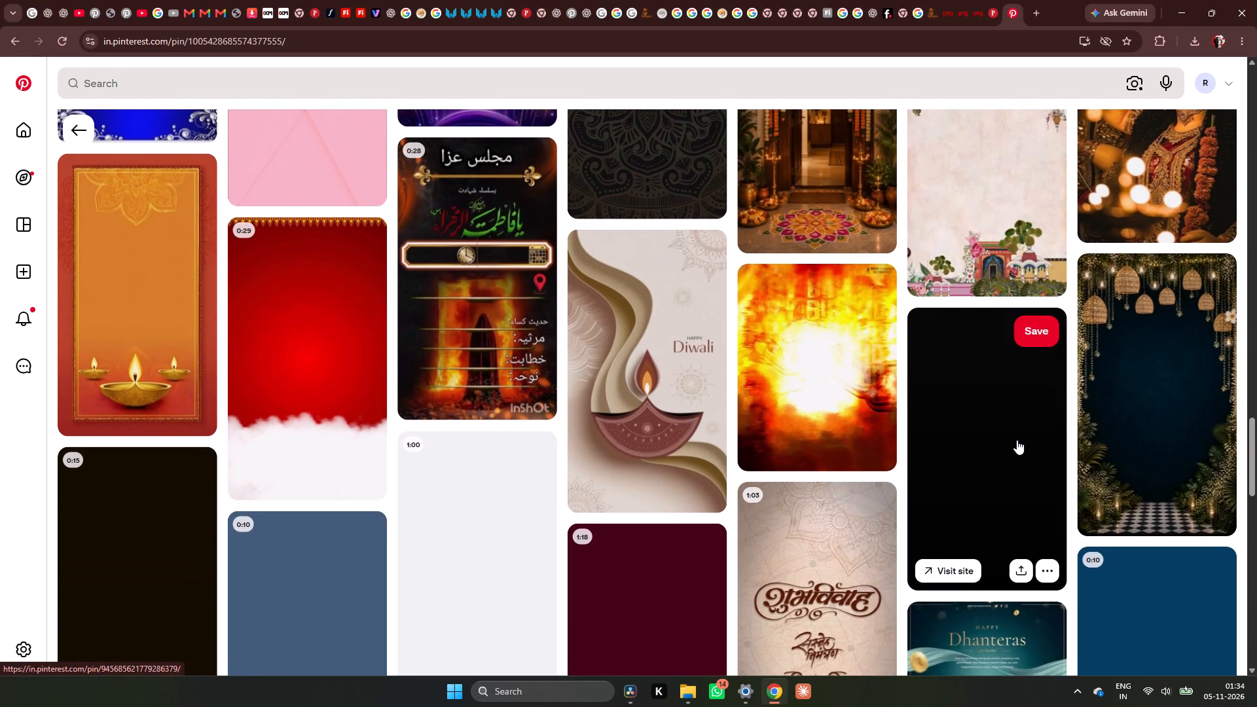
{"action": "scroll", "coordinate": [1017, 440], "scroll_direction": "down", "scroll_amount": 12}
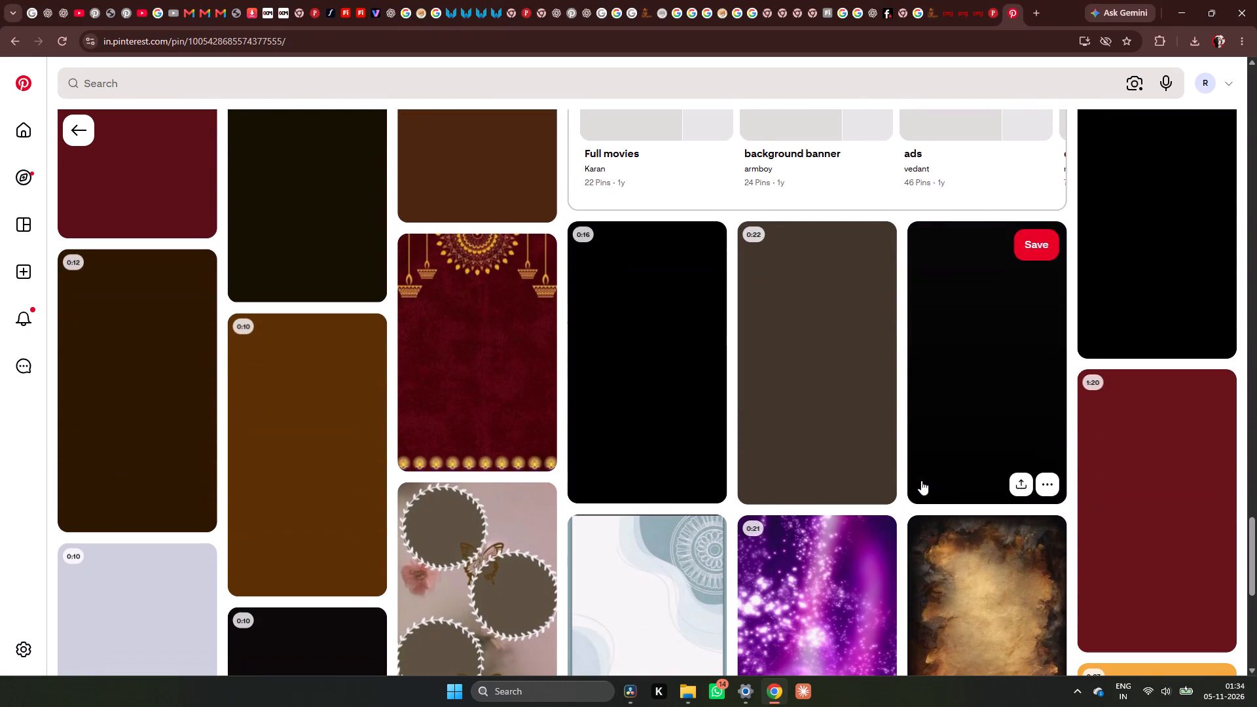
{"action": "left_click", "coordinate": [486, 401]}
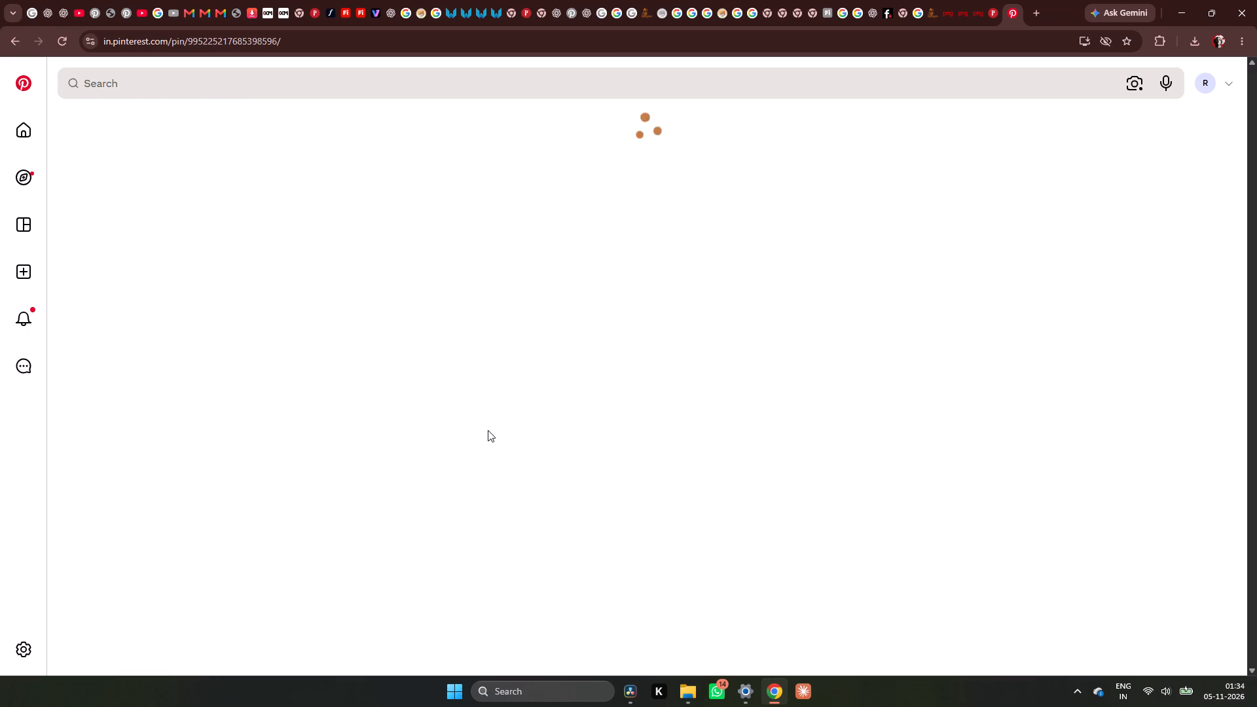
Open YouTube in a new browser tab.
{"action": "left_click", "coordinate": [1038, 13]}
{"action": "left_click", "coordinate": [486, 367]}
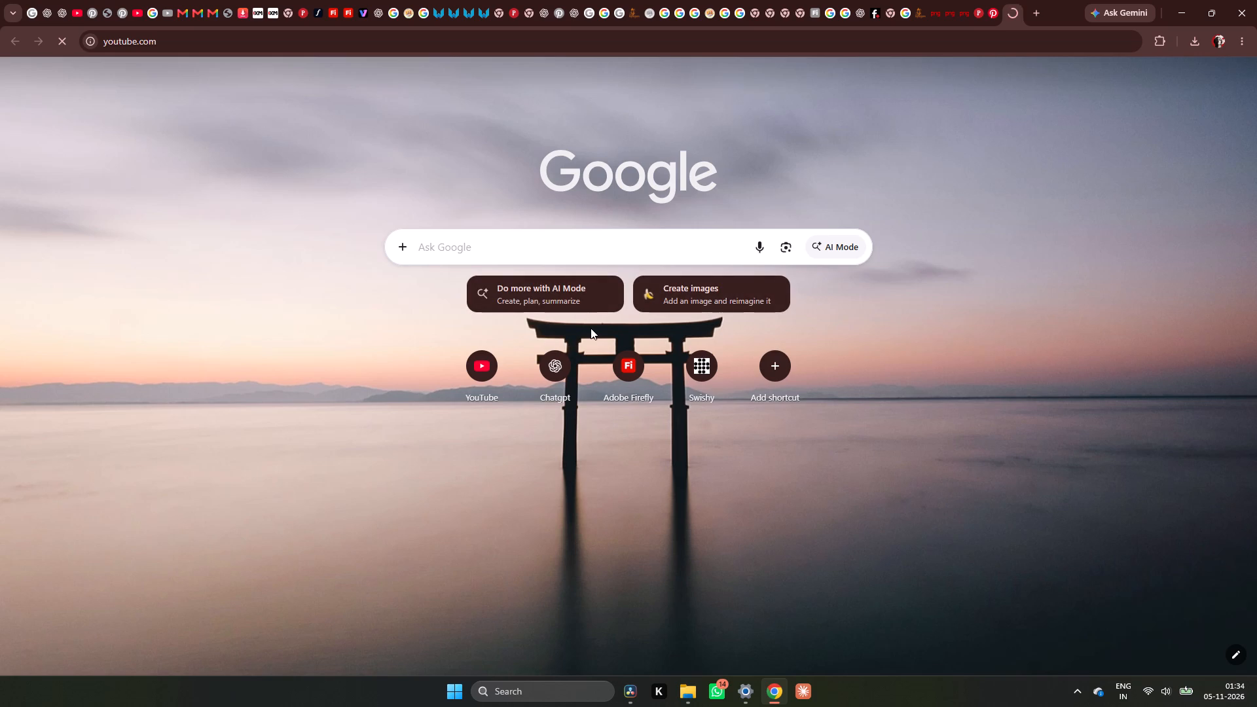
Switch to the K app.
{"action": "left_click", "coordinate": [651, 690]}
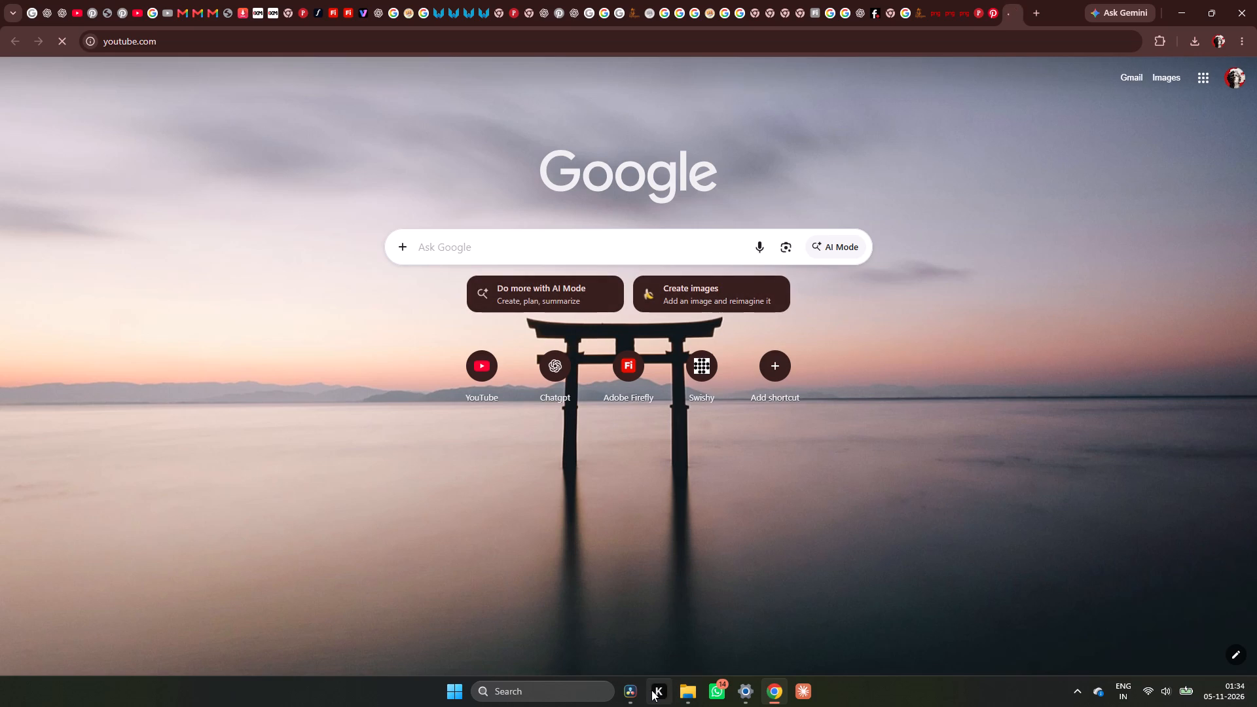
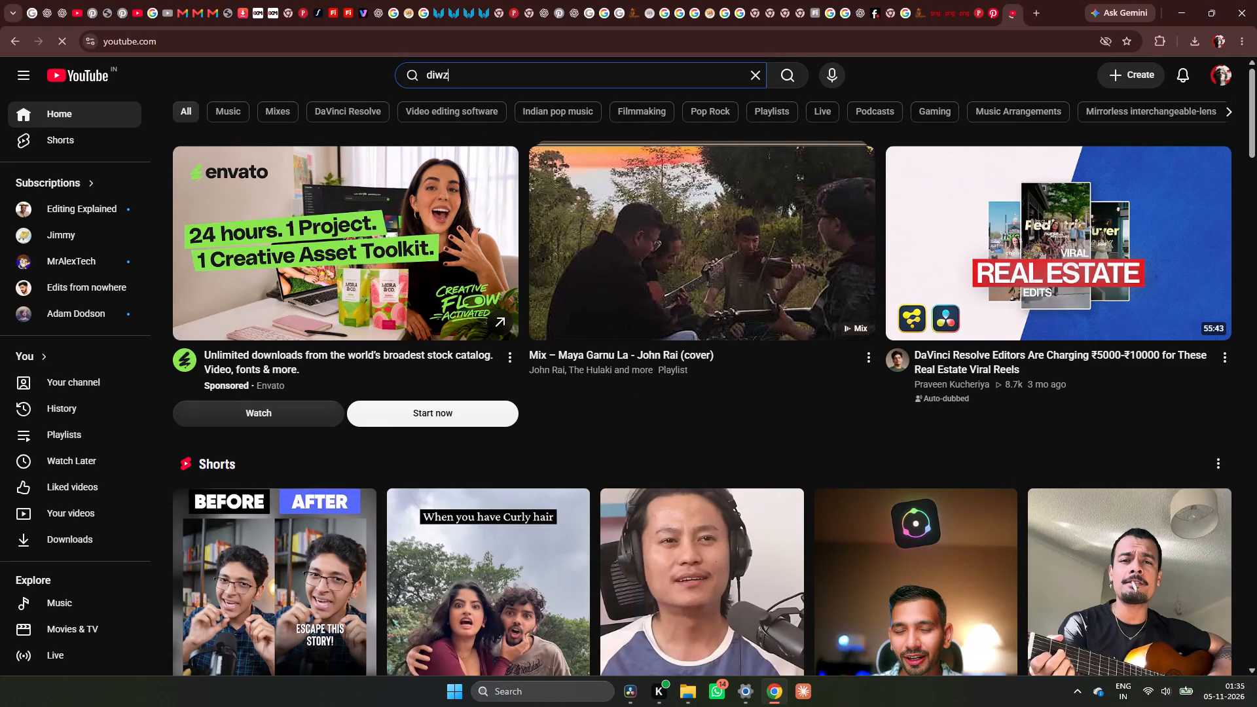
Search YouTube for "diwalii background".
{"action": "key", "text": "BackSpace"}
{"action": "key", "text": "a"}
{"action": "type", "text": "lio"}
{"action": "key", "text": "space"}
{"action": "key", "text": "BackSpace"}
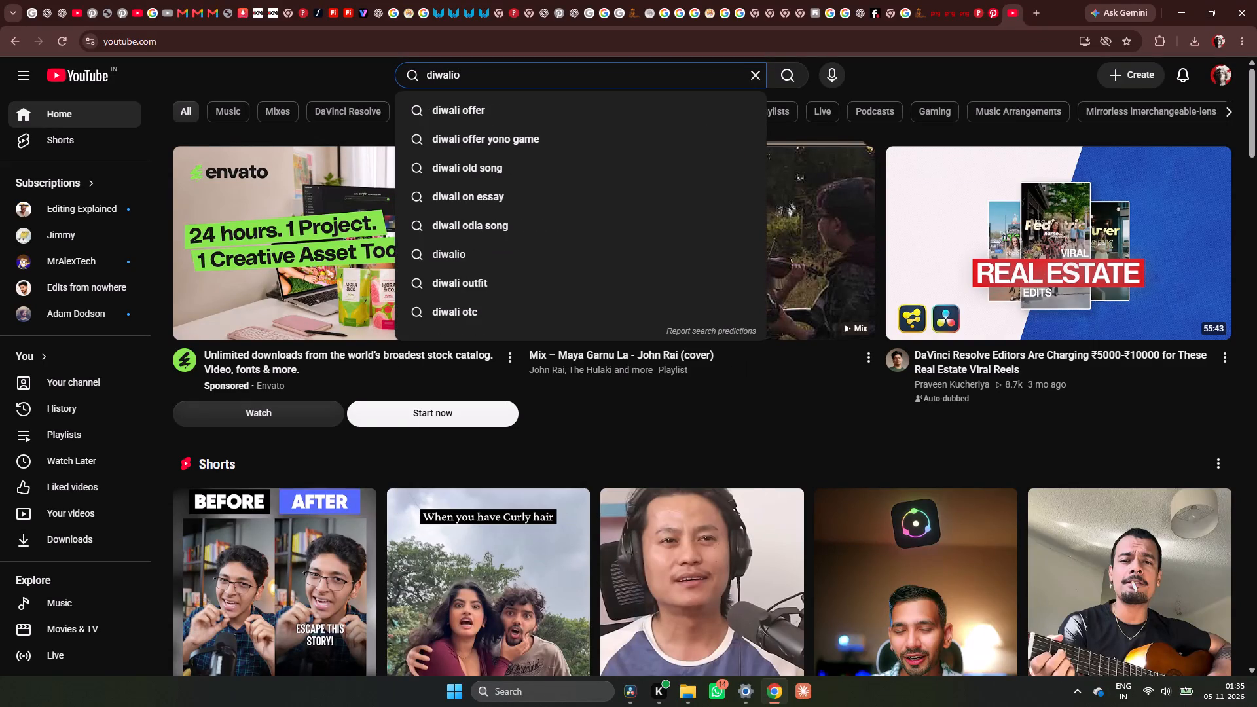
{"action": "key", "text": "BackSpace"}
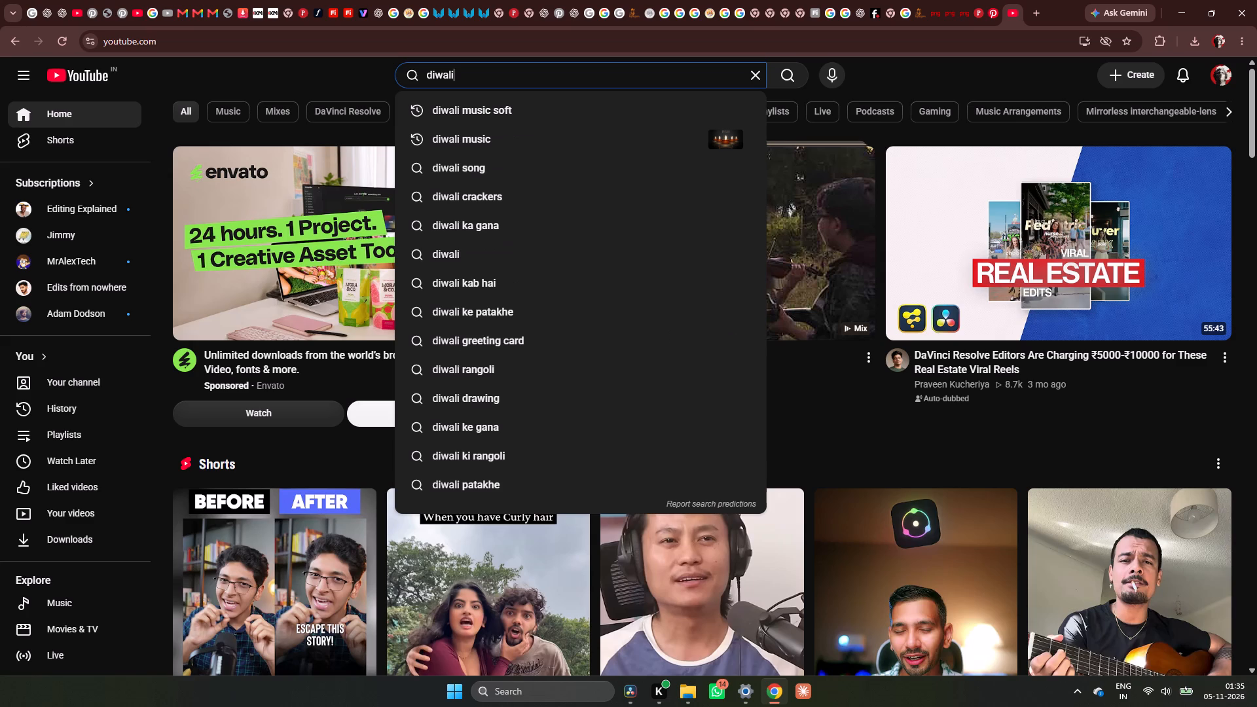
{"action": "type", "text": "i background"}
{"action": "key", "text": "space"}
{"action": "key", "text": "Return"}
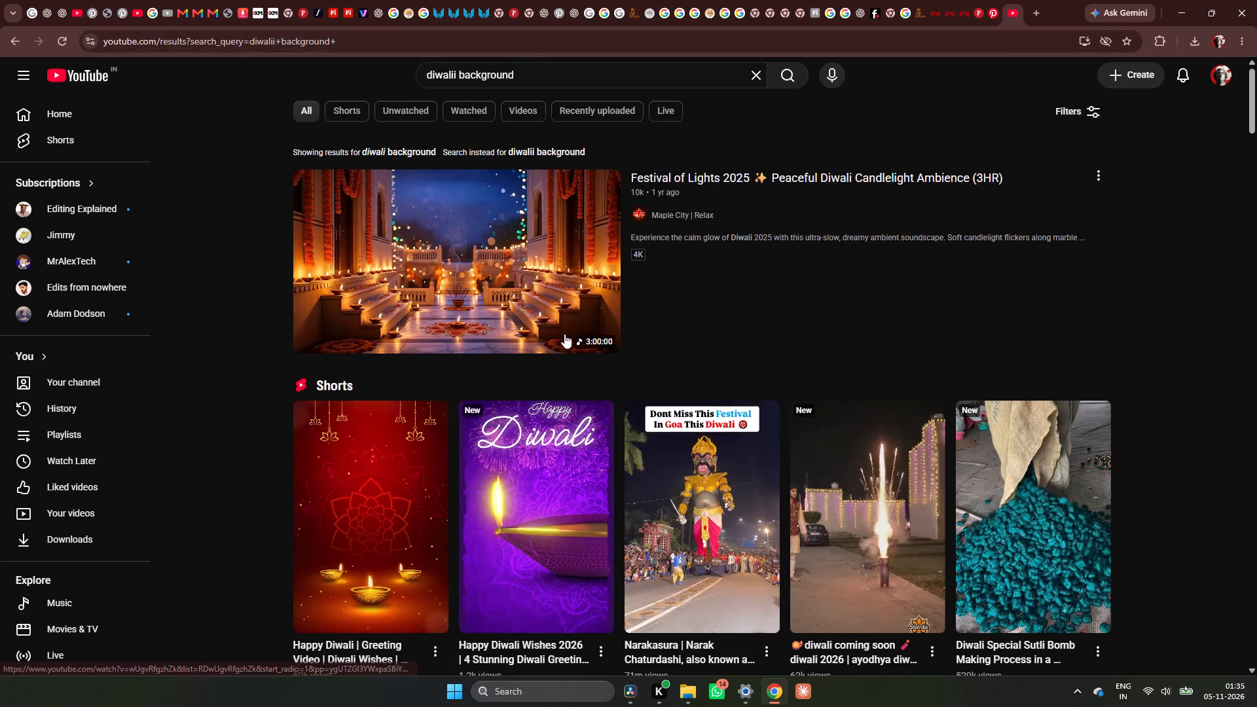
Open the red Happy Diwali greeting Short with three lamps and copy its share link.
{"action": "scroll", "coordinate": [564, 334], "scroll_direction": "down", "scroll_amount": 4}
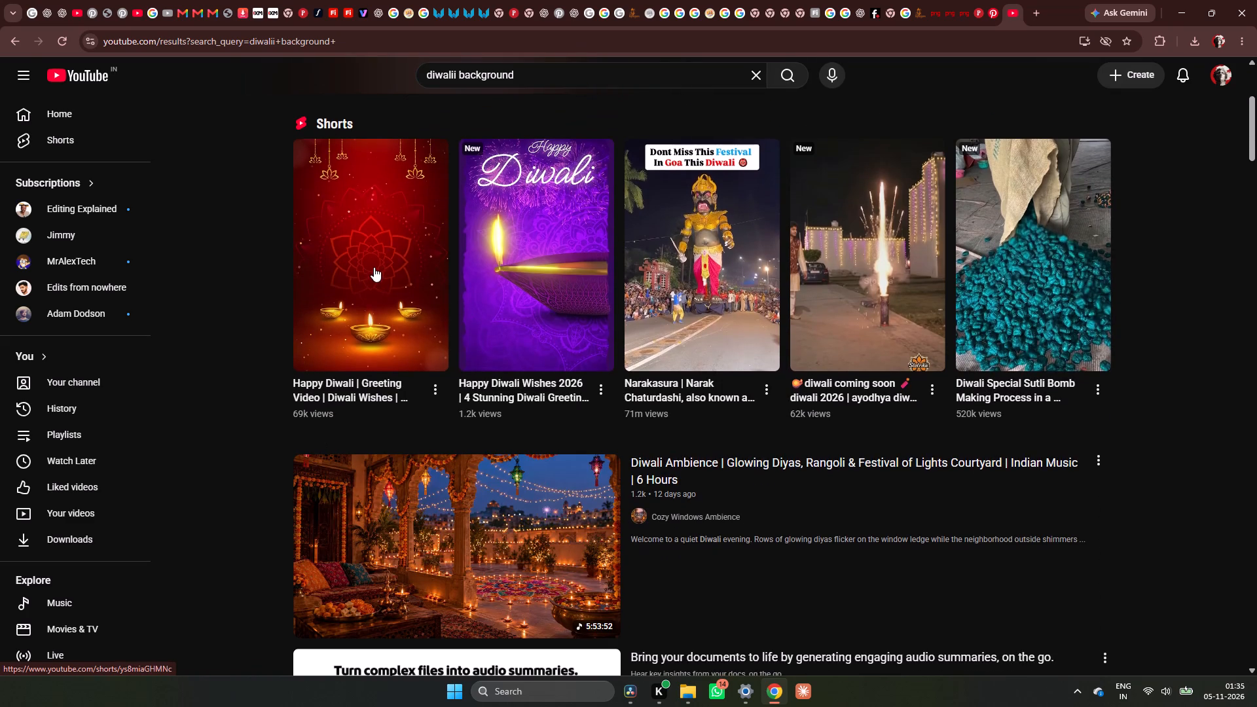
{"action": "left_click", "coordinate": [374, 267]}
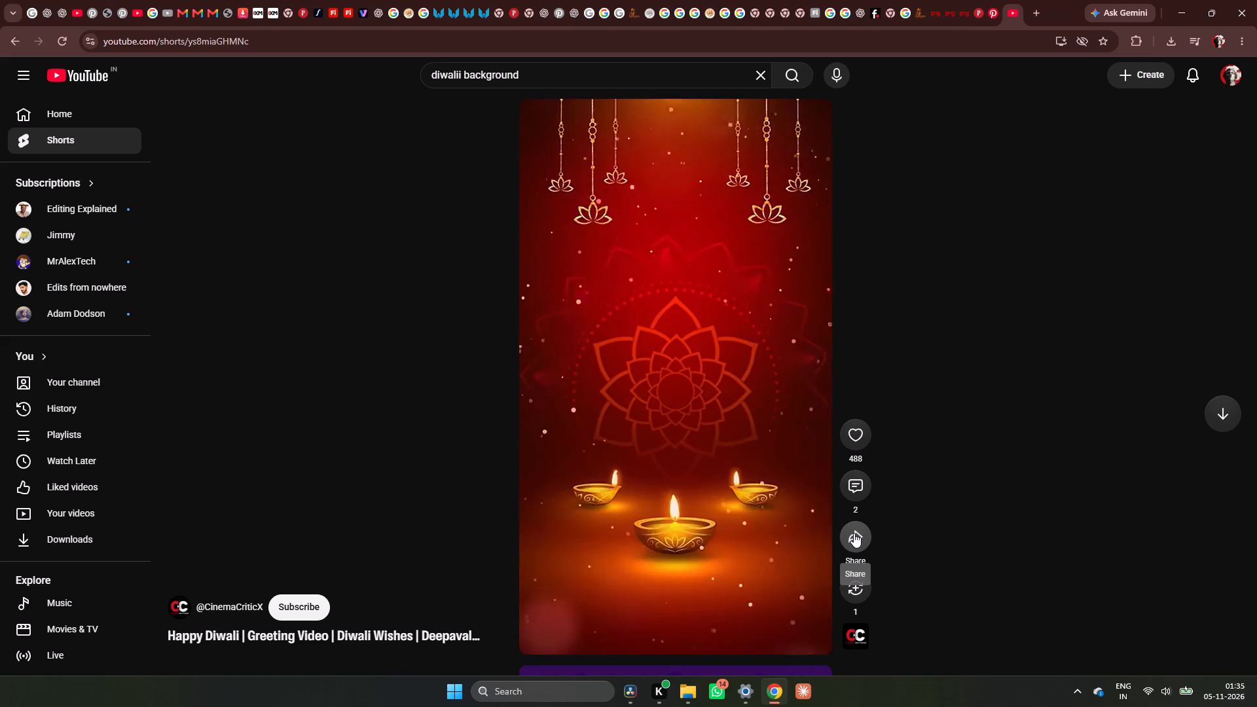
{"action": "left_click", "coordinate": [854, 533]}
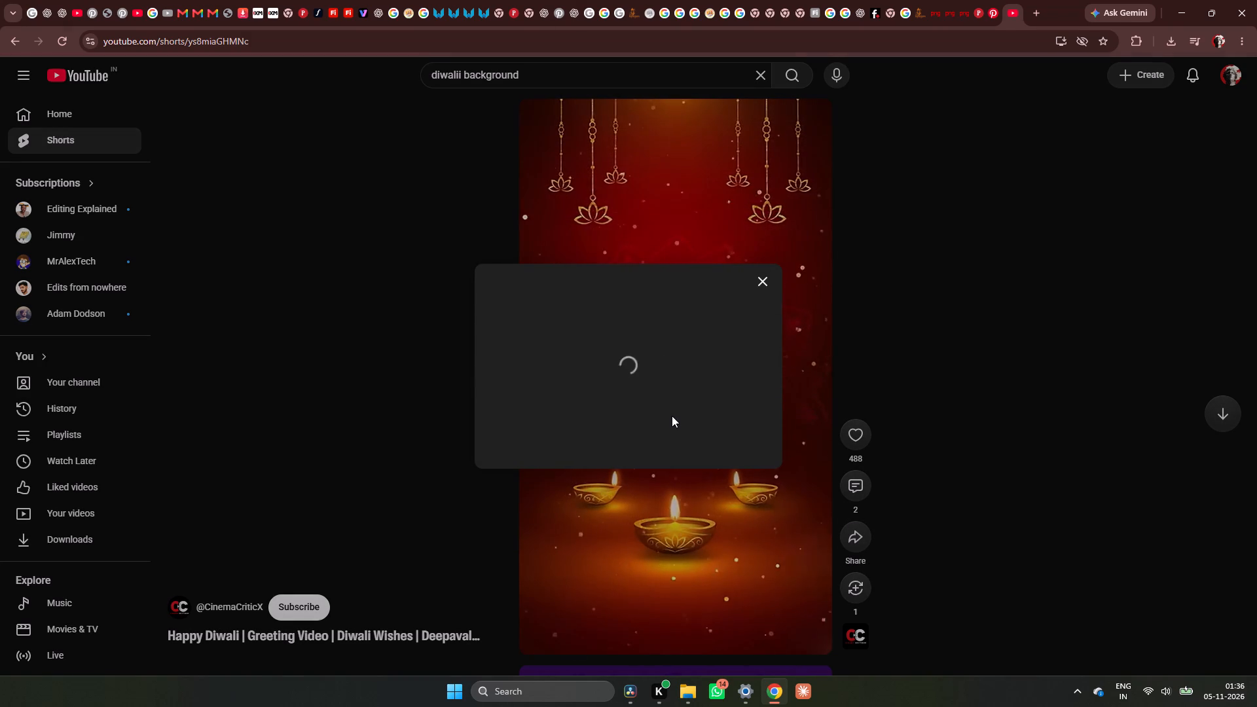
{"action": "left_click", "coordinate": [744, 407]}
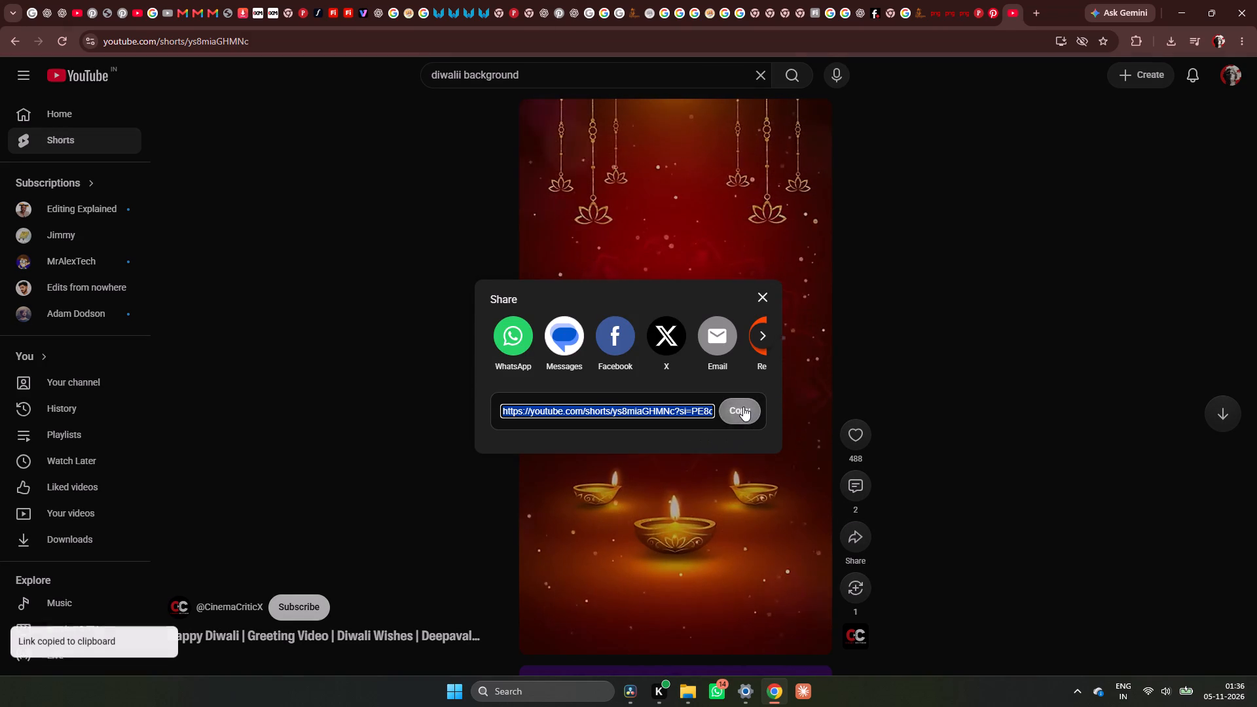
{"action": "left_click", "coordinate": [769, 292]}
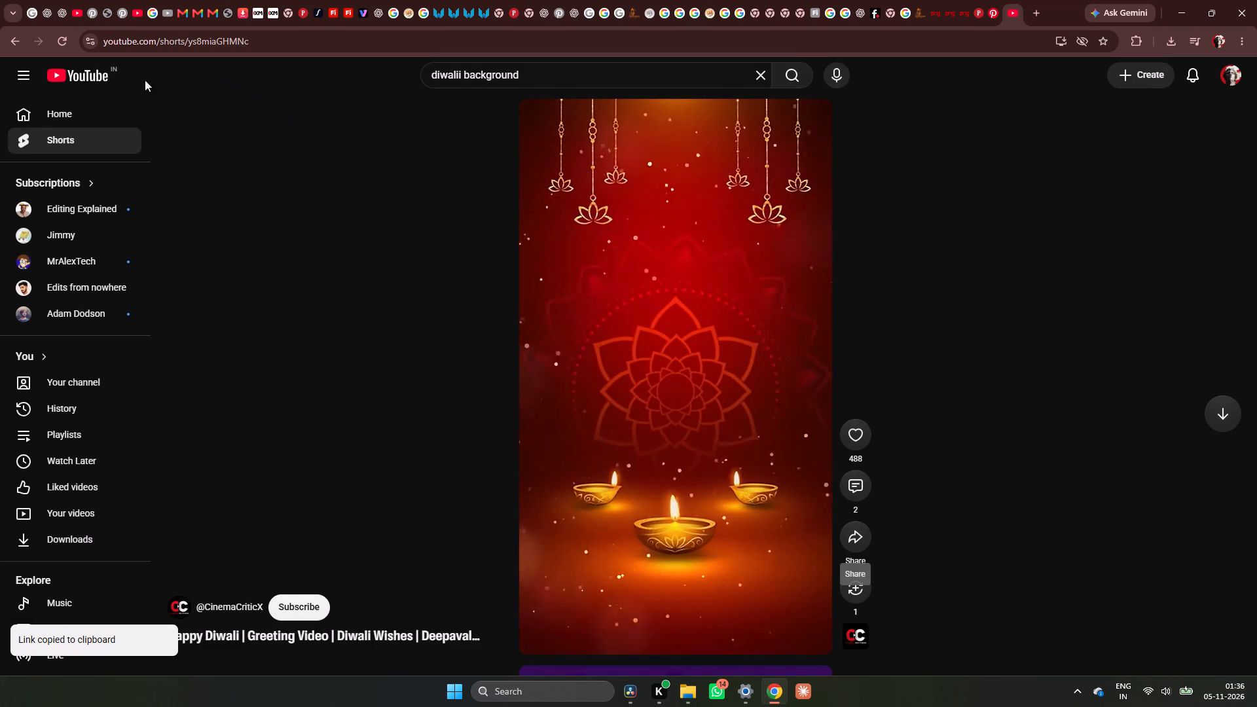
Return to the search results and look through them for more Diwali background videos.
{"action": "left_click", "coordinate": [8, 49]}
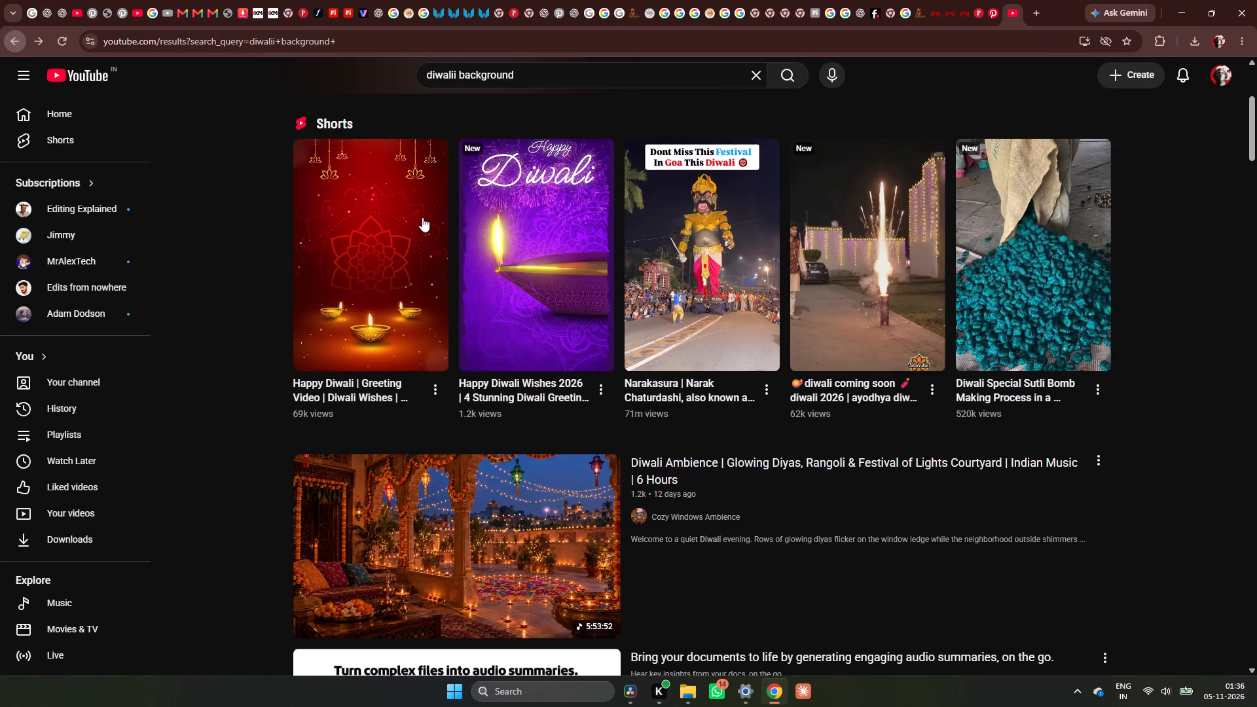
{"action": "scroll", "coordinate": [628, 313], "scroll_direction": "down", "scroll_amount": 12}
{"action": "scroll", "coordinate": [615, 337], "scroll_direction": "up", "scroll_amount": 1}
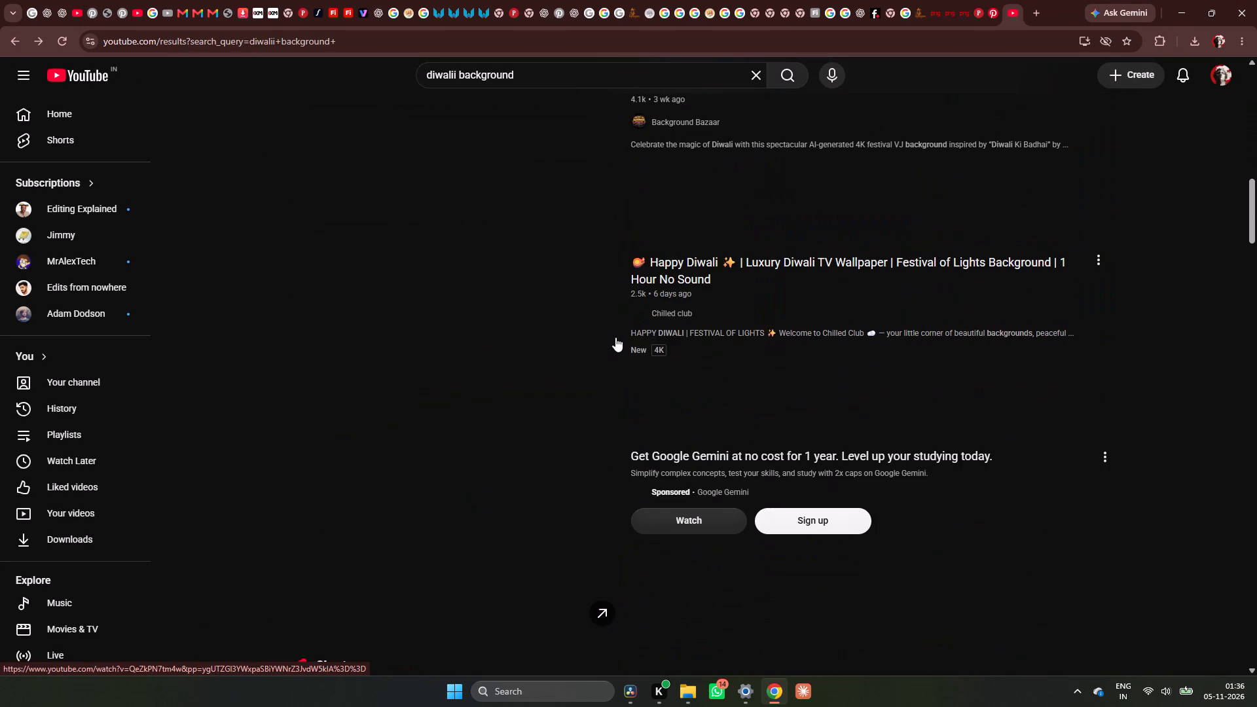
{"action": "scroll", "coordinate": [615, 337], "scroll_direction": "up", "scroll_amount": 13}
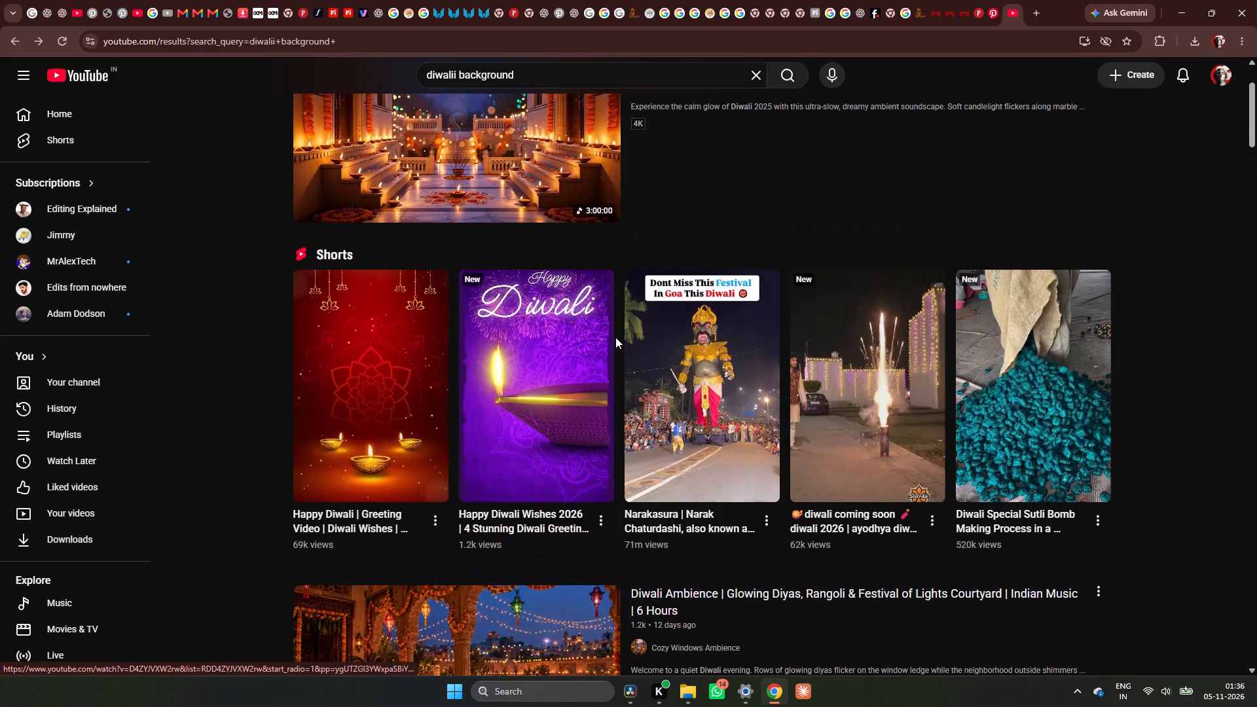
{"action": "scroll", "coordinate": [615, 337], "scroll_direction": "down", "scroll_amount": 14}
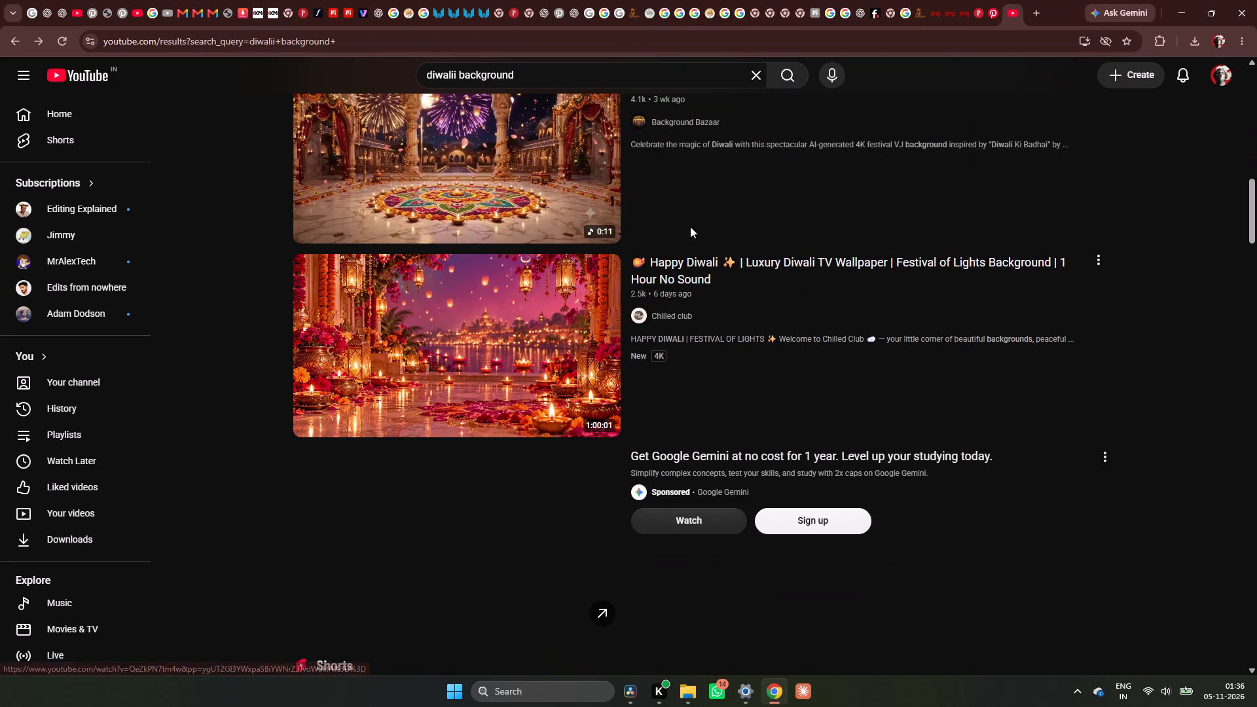
{"action": "scroll", "coordinate": [687, 229], "scroll_direction": "down", "scroll_amount": 3}
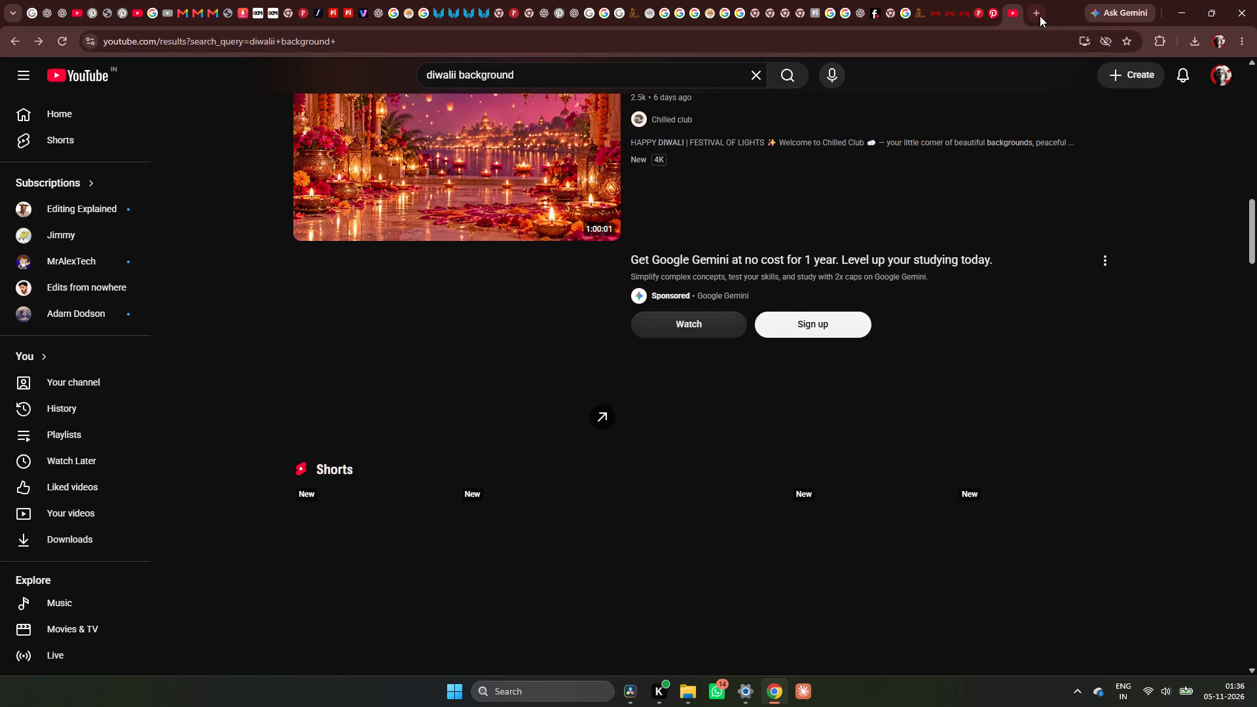
Search Google for "yt2" in a new tab to find a YouTube video downloader.
{"action": "left_click", "coordinate": [1036, 12]}
{"action": "left_click", "coordinate": [564, 242]}
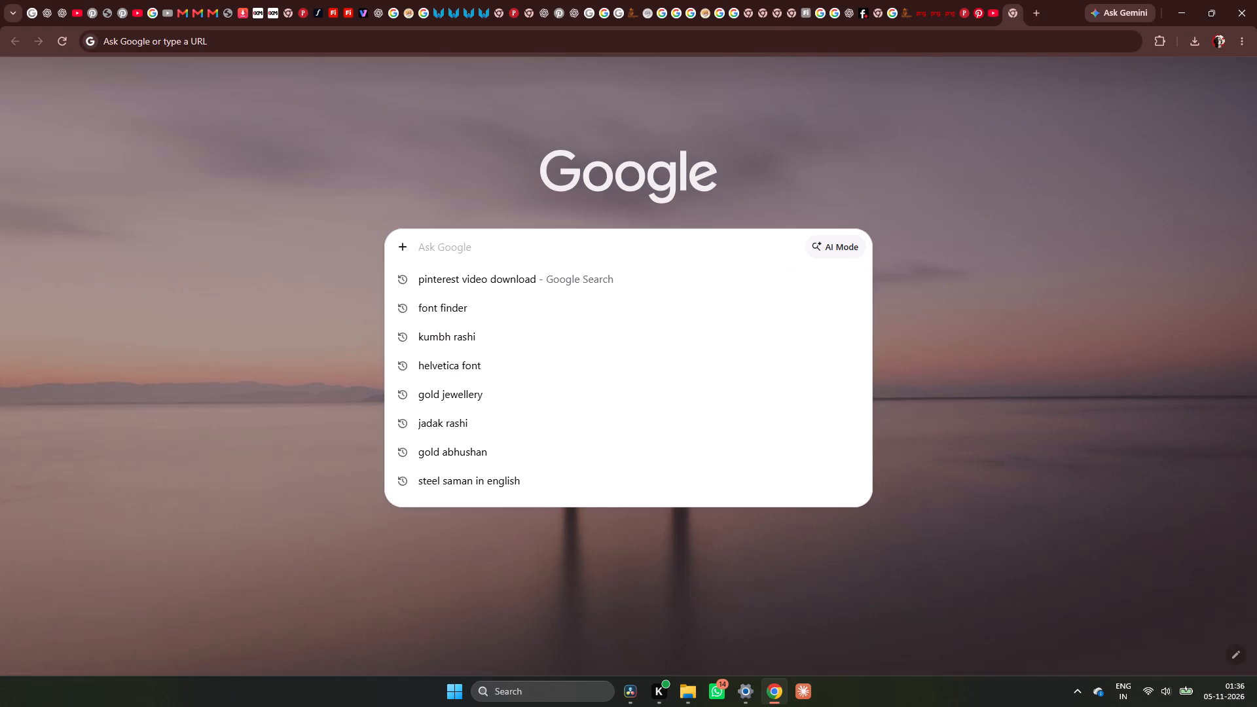
{"action": "type", "text": "yt"}
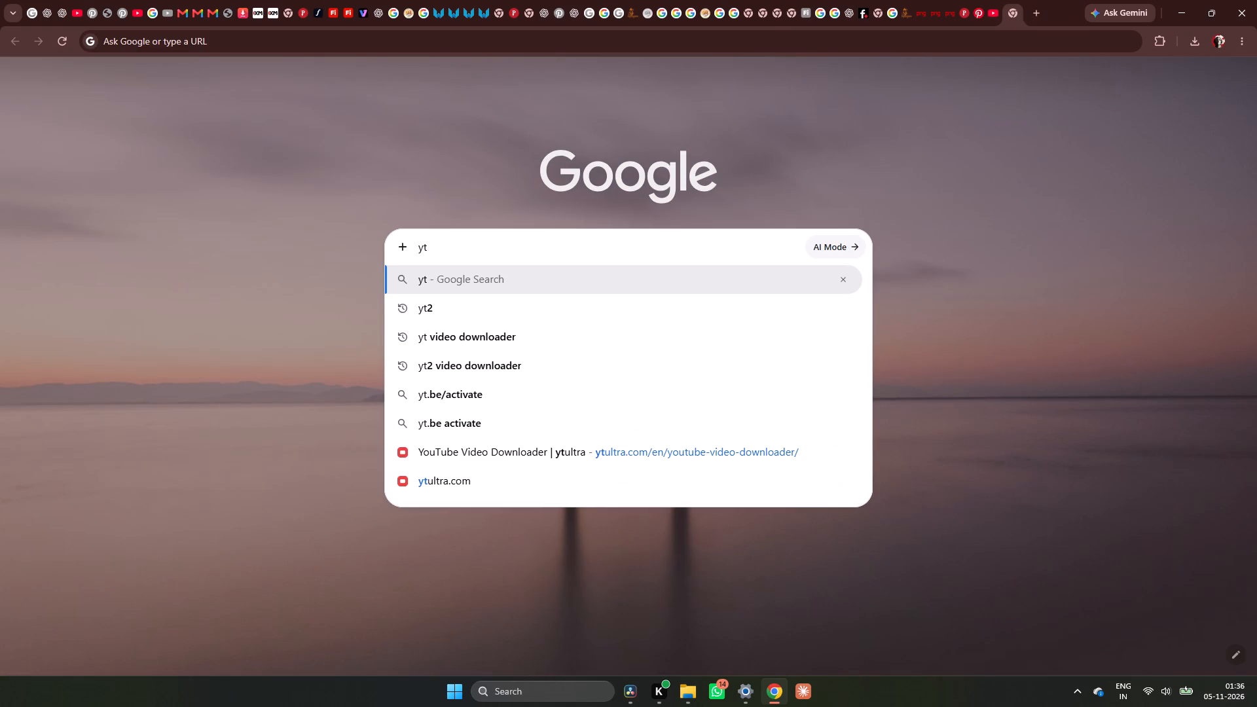
{"action": "key", "text": "2"}
{"action": "key", "text": "Return"}
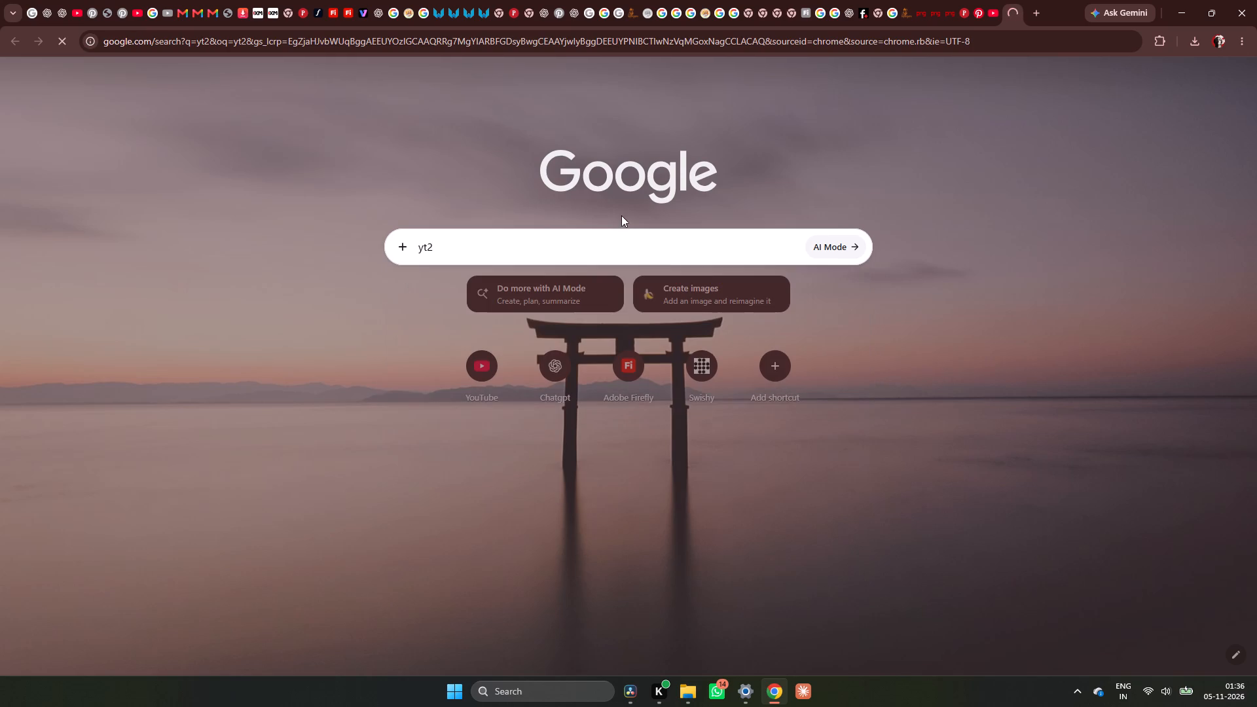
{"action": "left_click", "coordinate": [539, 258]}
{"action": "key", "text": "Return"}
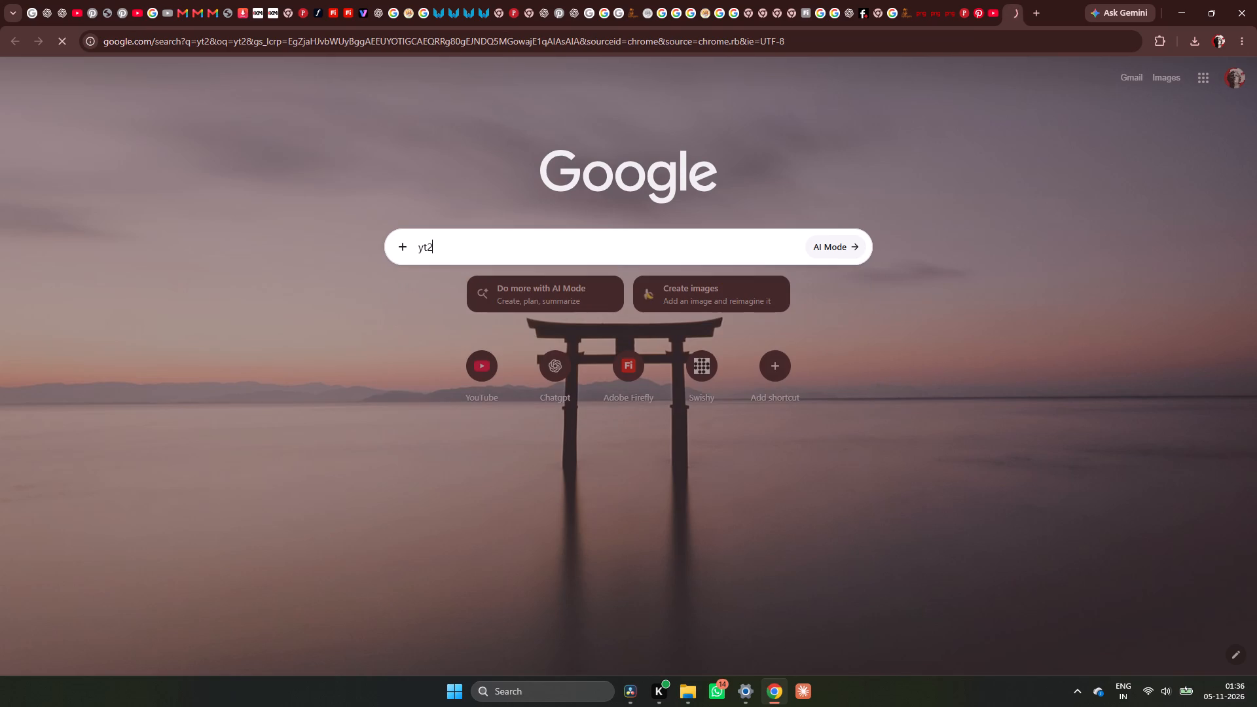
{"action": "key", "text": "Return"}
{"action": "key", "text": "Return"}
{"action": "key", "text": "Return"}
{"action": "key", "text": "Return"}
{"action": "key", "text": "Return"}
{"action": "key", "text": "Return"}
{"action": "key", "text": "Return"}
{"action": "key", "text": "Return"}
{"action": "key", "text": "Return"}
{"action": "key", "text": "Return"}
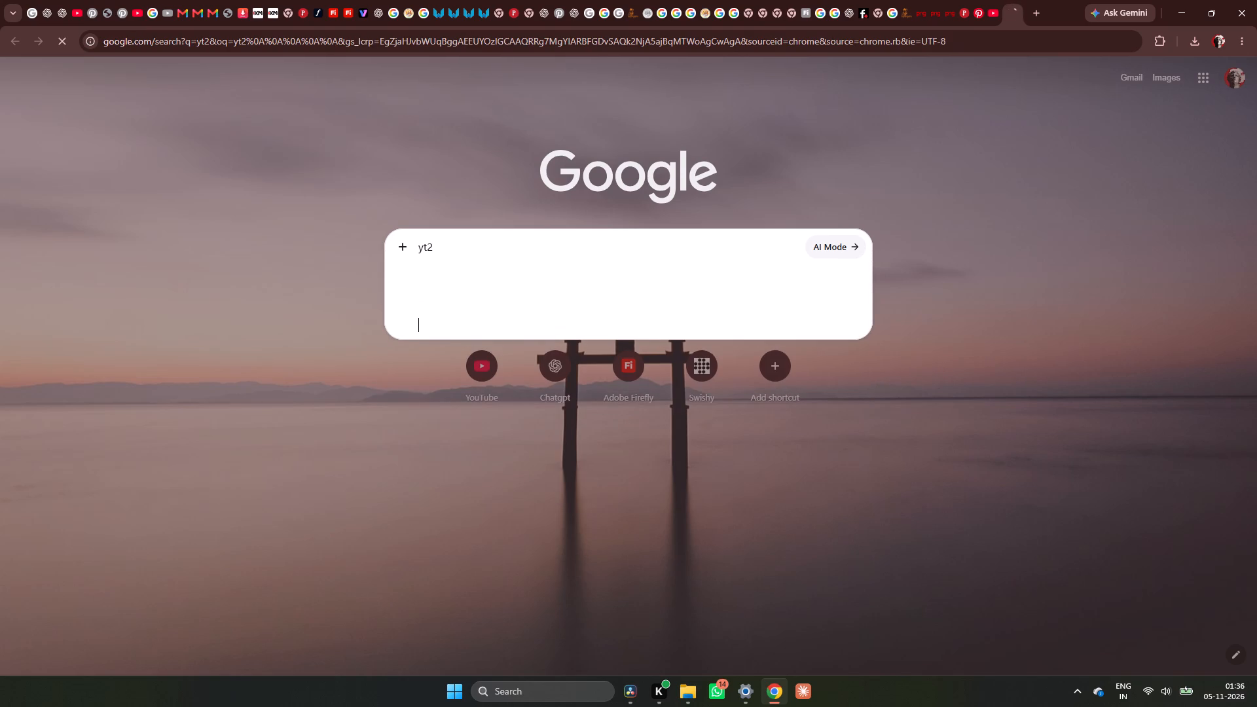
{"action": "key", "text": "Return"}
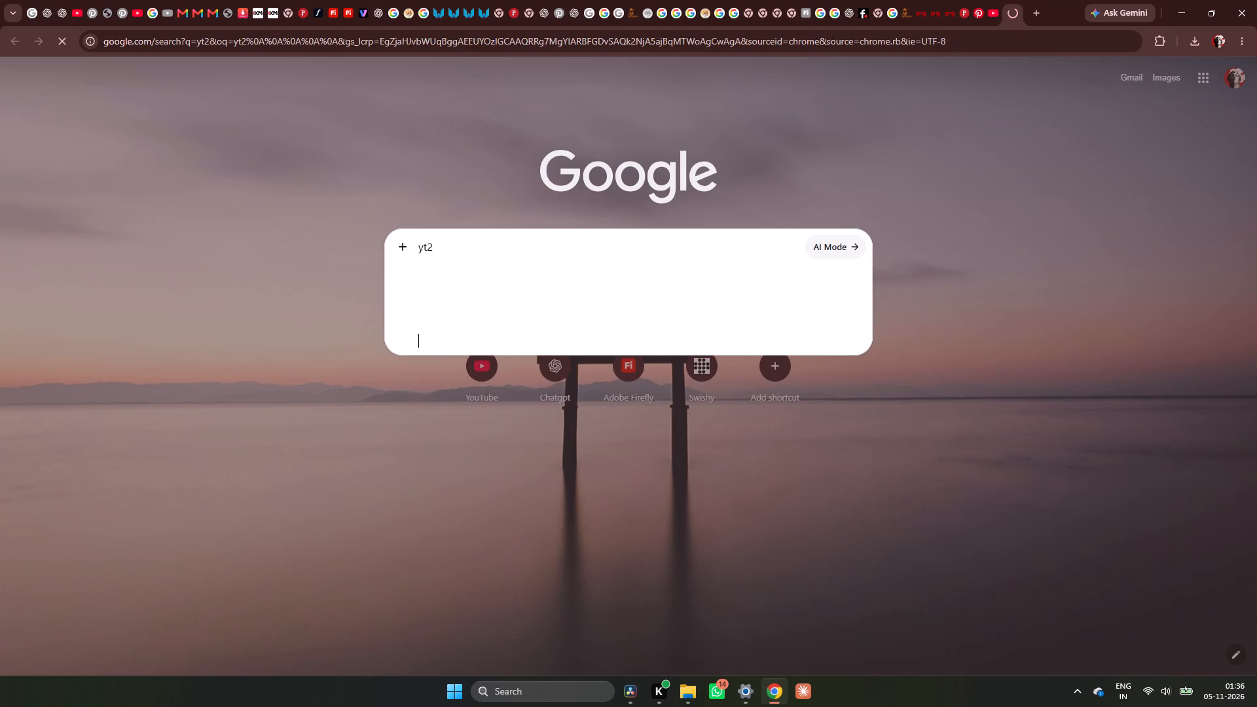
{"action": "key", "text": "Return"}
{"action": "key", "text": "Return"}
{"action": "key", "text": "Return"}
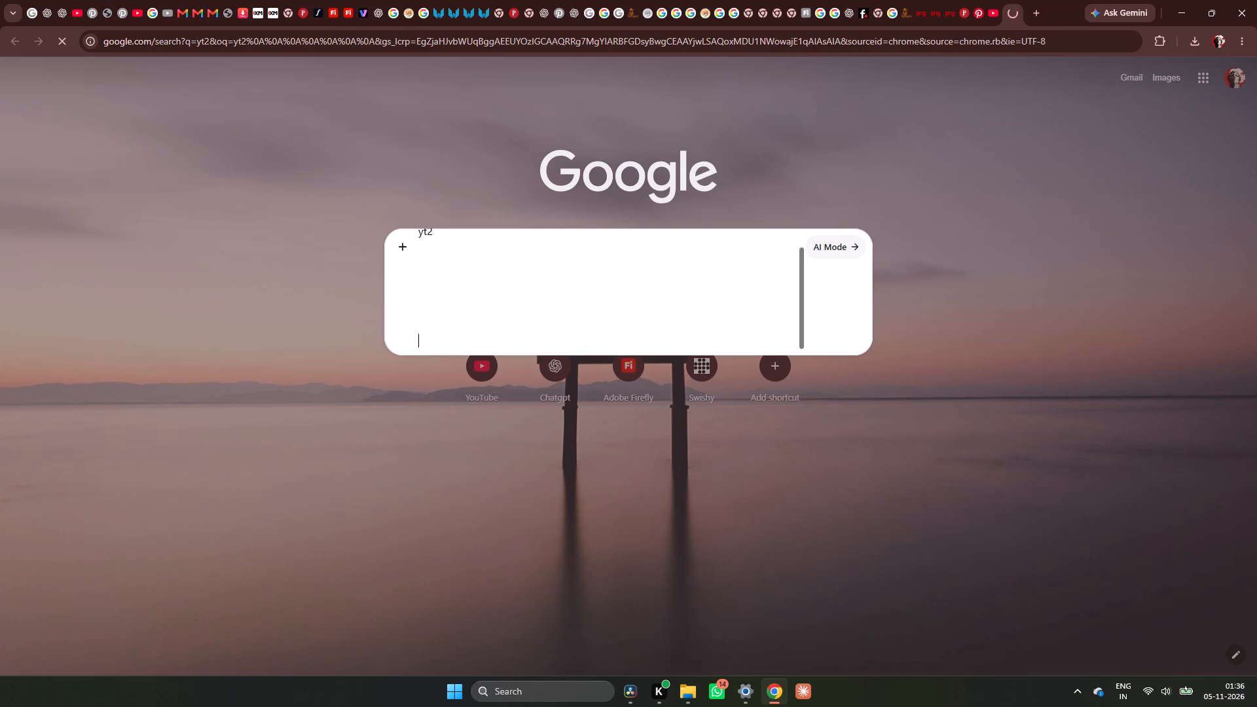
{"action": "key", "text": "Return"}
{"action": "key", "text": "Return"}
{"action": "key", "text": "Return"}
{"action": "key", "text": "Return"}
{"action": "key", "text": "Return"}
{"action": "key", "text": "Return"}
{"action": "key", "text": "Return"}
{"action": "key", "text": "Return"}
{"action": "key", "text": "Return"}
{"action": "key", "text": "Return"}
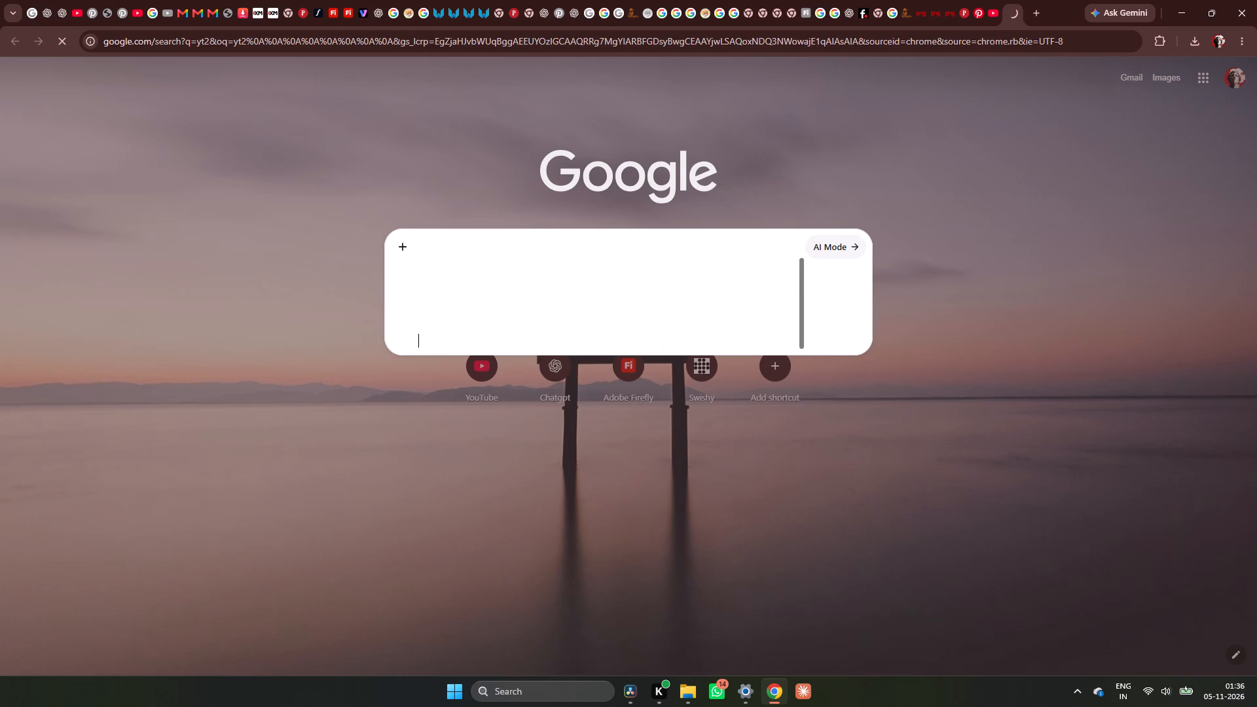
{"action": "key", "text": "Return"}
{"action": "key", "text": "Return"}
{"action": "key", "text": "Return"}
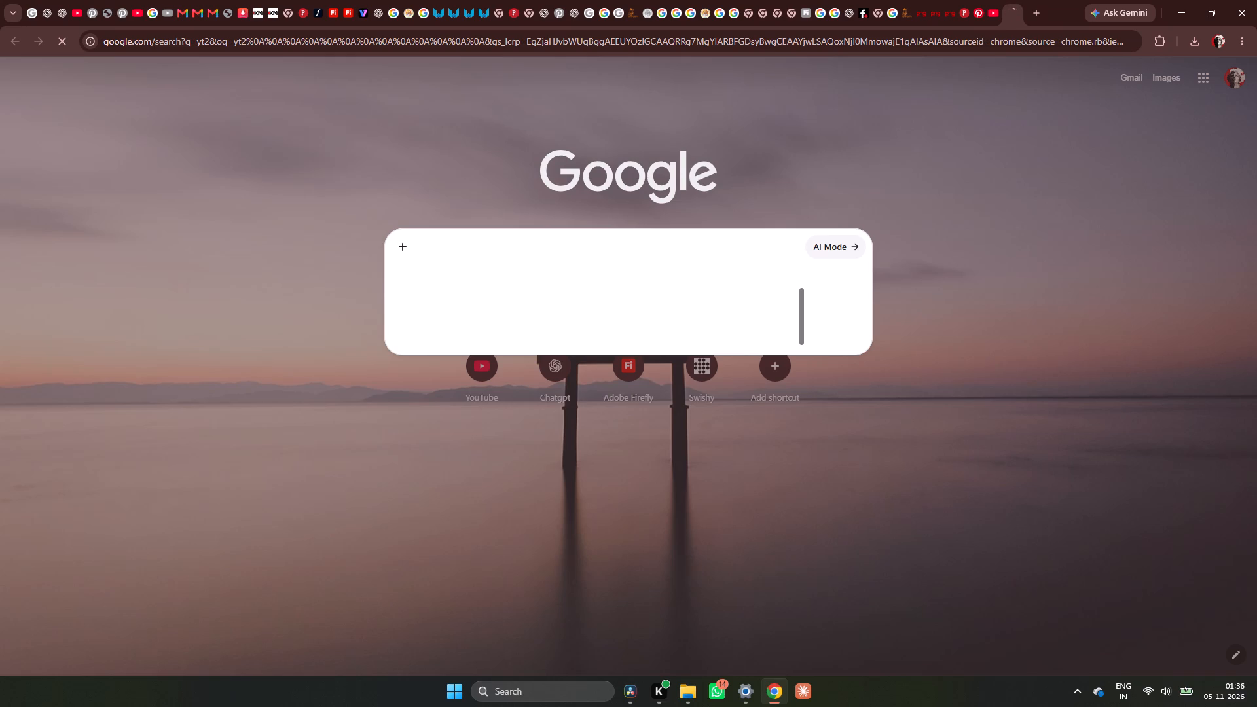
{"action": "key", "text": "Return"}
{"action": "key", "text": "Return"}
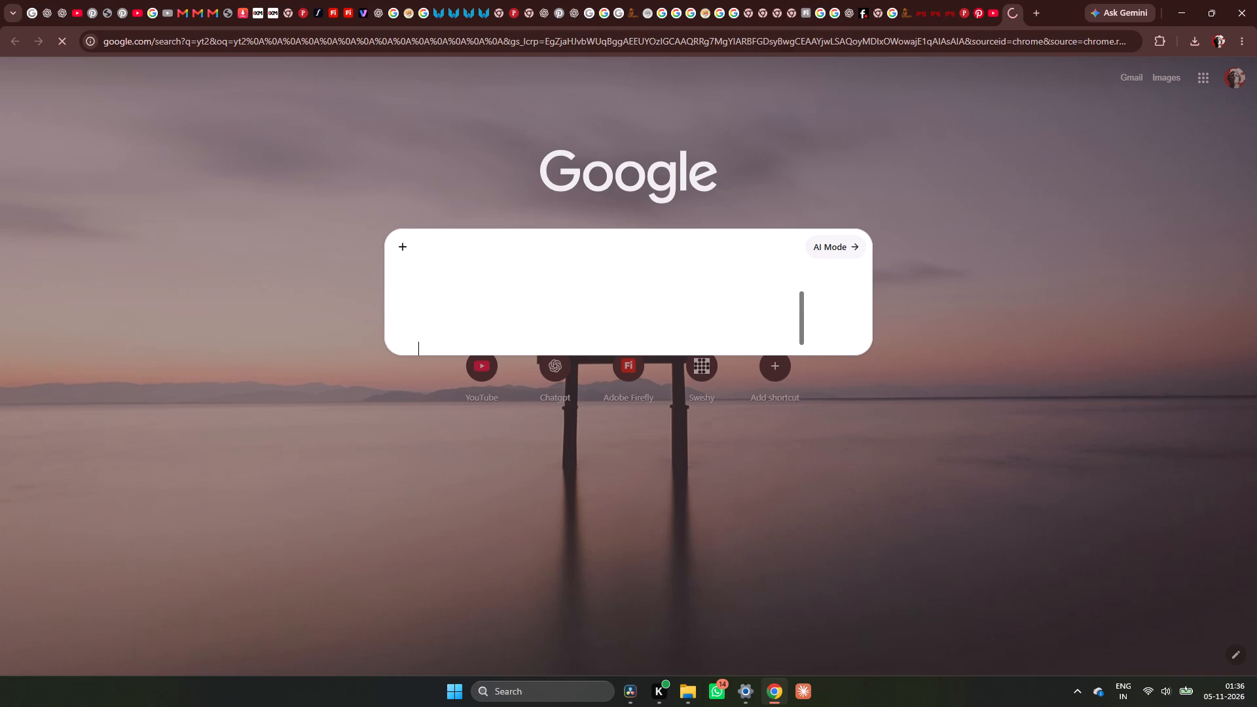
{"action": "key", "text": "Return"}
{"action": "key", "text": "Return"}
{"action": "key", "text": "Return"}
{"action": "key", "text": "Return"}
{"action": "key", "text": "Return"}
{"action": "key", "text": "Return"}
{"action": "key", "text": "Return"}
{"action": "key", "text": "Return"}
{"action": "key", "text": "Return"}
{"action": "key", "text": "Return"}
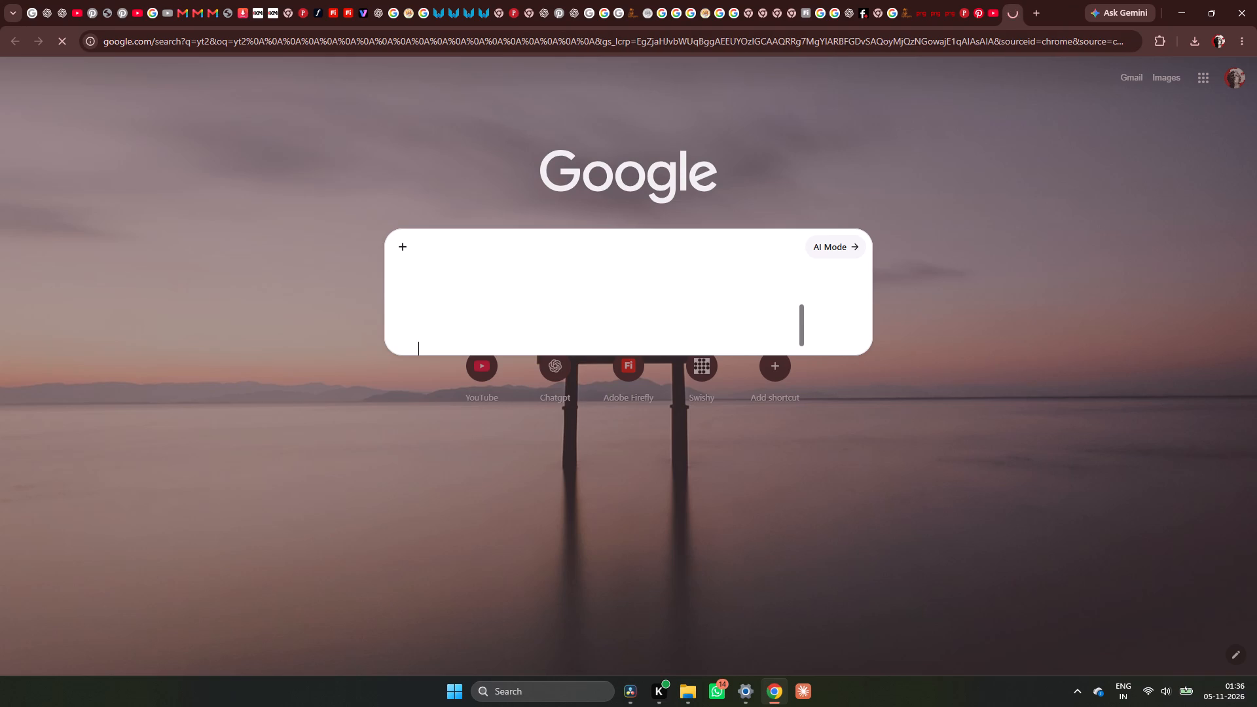
Open the Y2mate YouTube Downloader site from the Google search results.
{"action": "scroll", "coordinate": [524, 371], "scroll_direction": "up", "scroll_amount": 4}
{"action": "scroll", "coordinate": [532, 318], "scroll_direction": "up", "scroll_amount": 8}
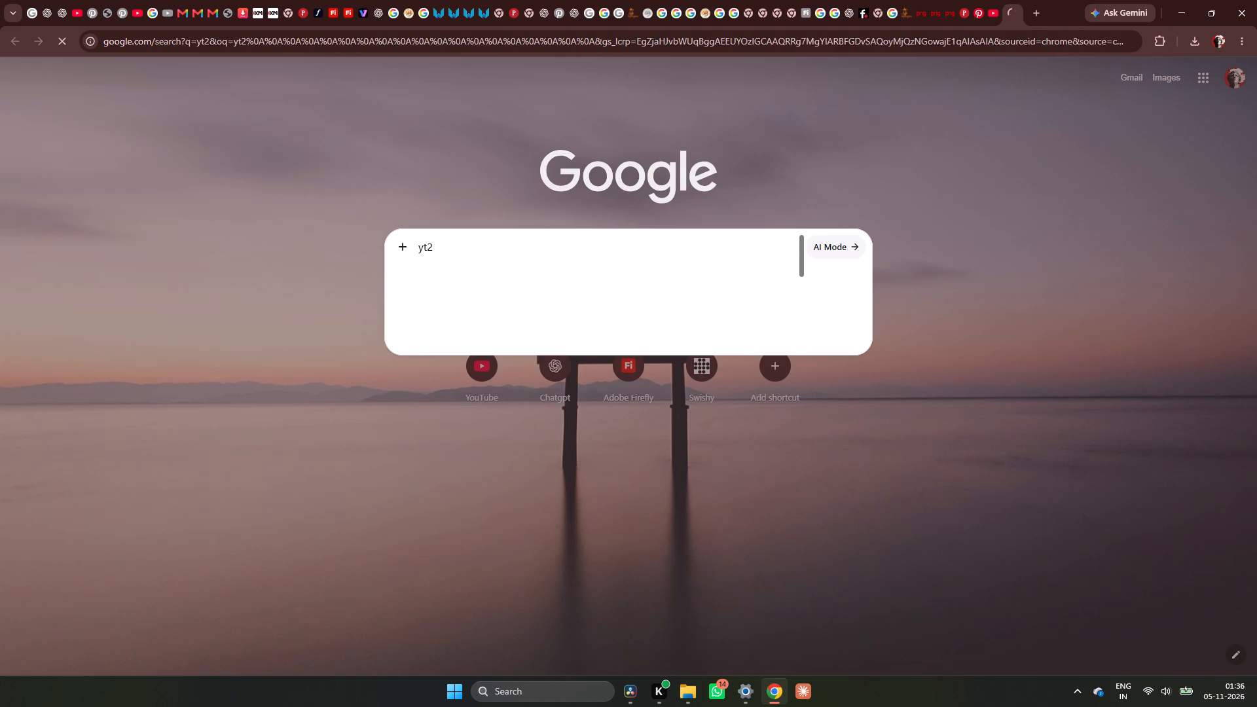
{"action": "scroll", "coordinate": [532, 316], "scroll_direction": "up", "scroll_amount": 7}
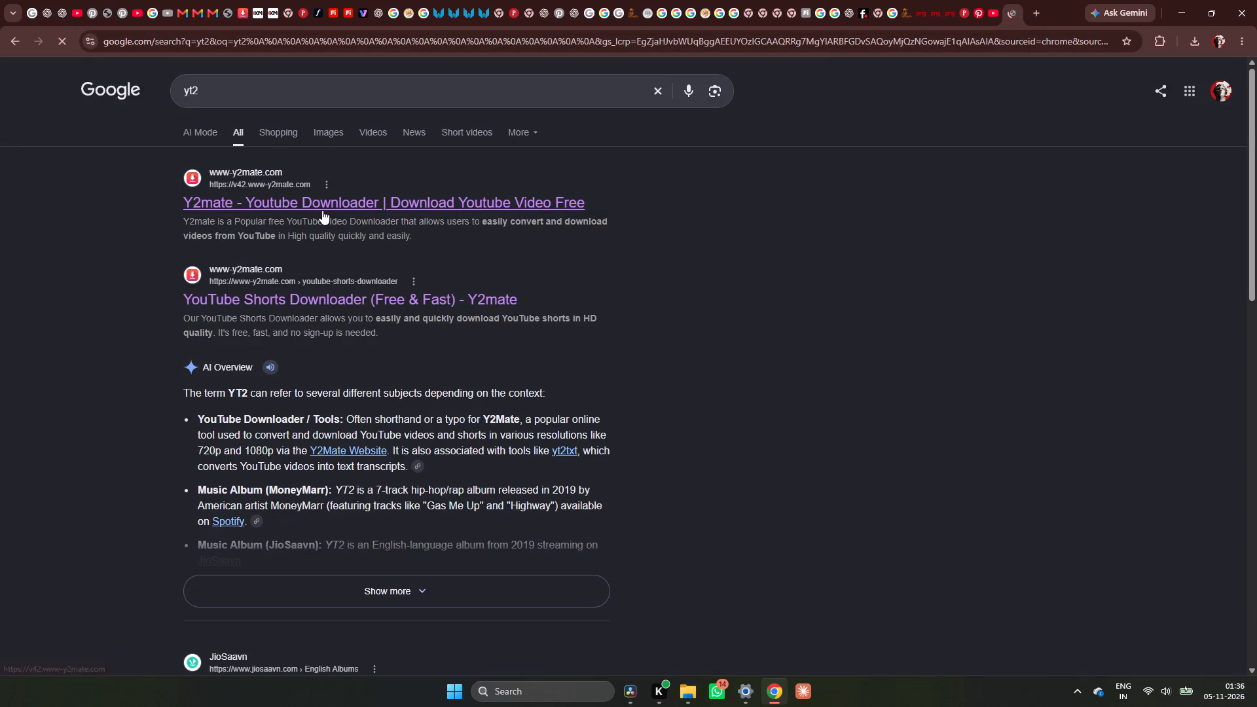
{"action": "left_click", "coordinate": [323, 206]}
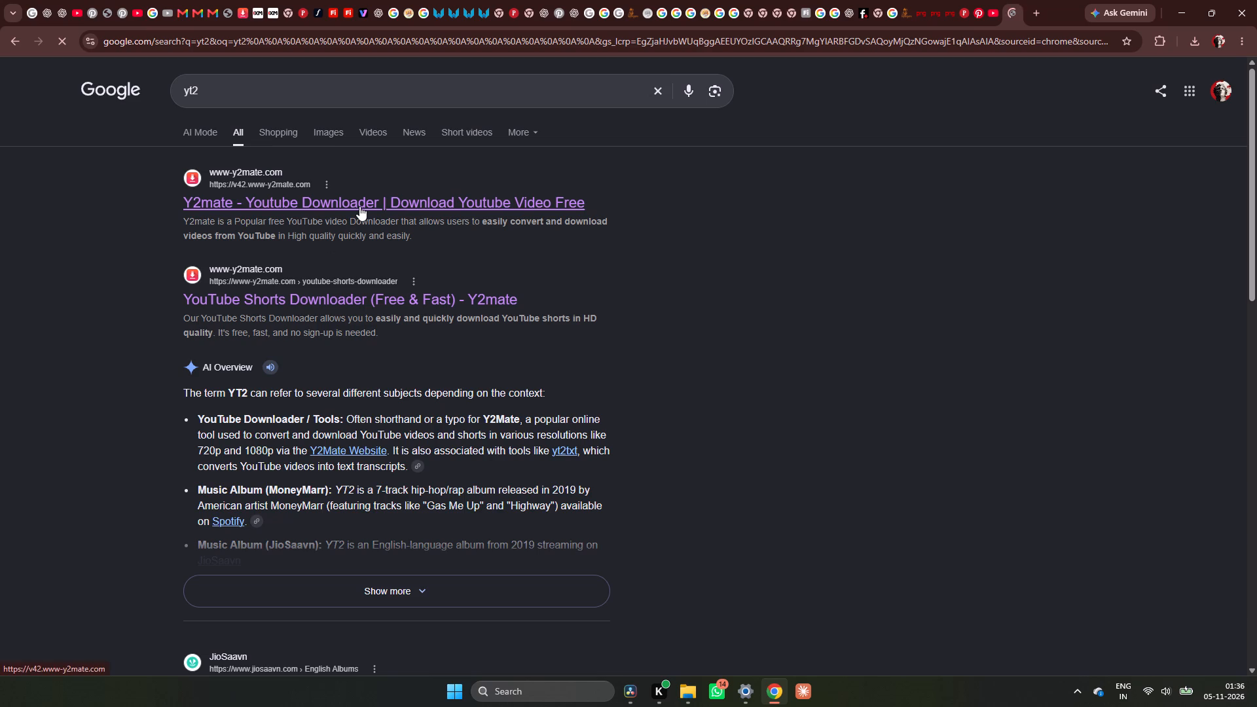
Submit the copied link of the Happy Diwali greeting Short to the Y2mate downloader.
{"action": "left_click", "coordinate": [561, 217]}
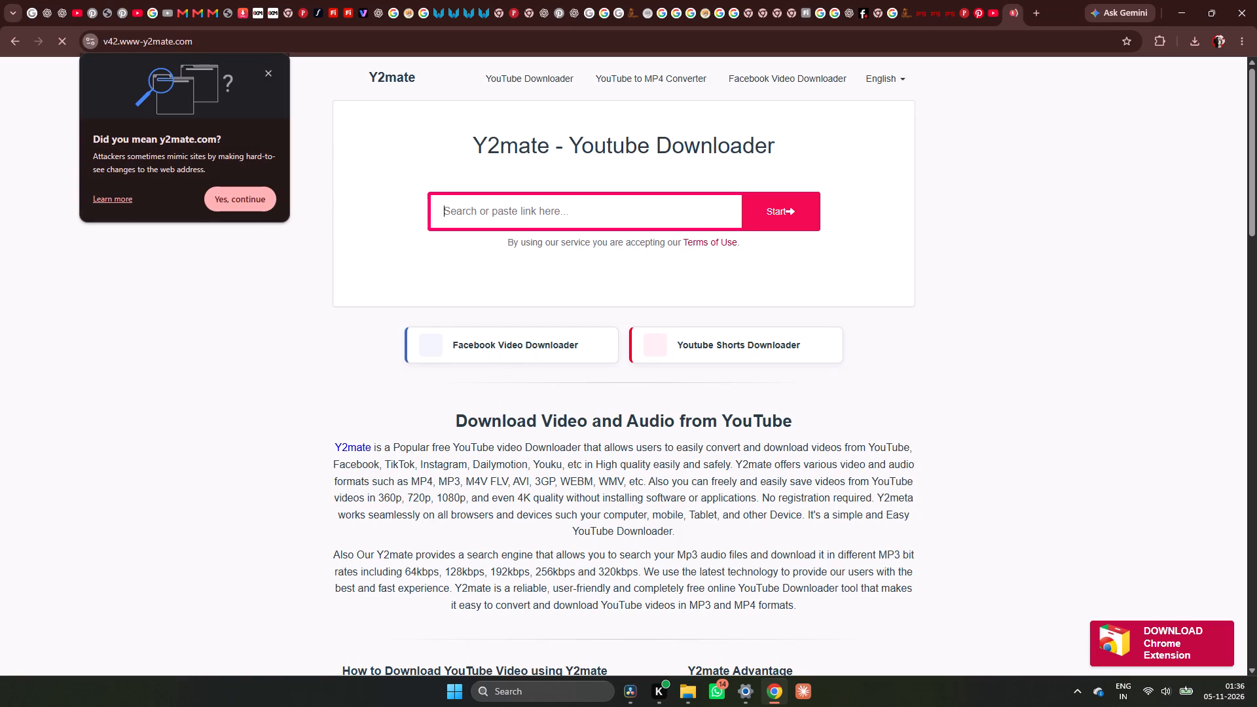
{"action": "key", "text": "ctrl+v"}
{"action": "left_click", "coordinate": [780, 215]}
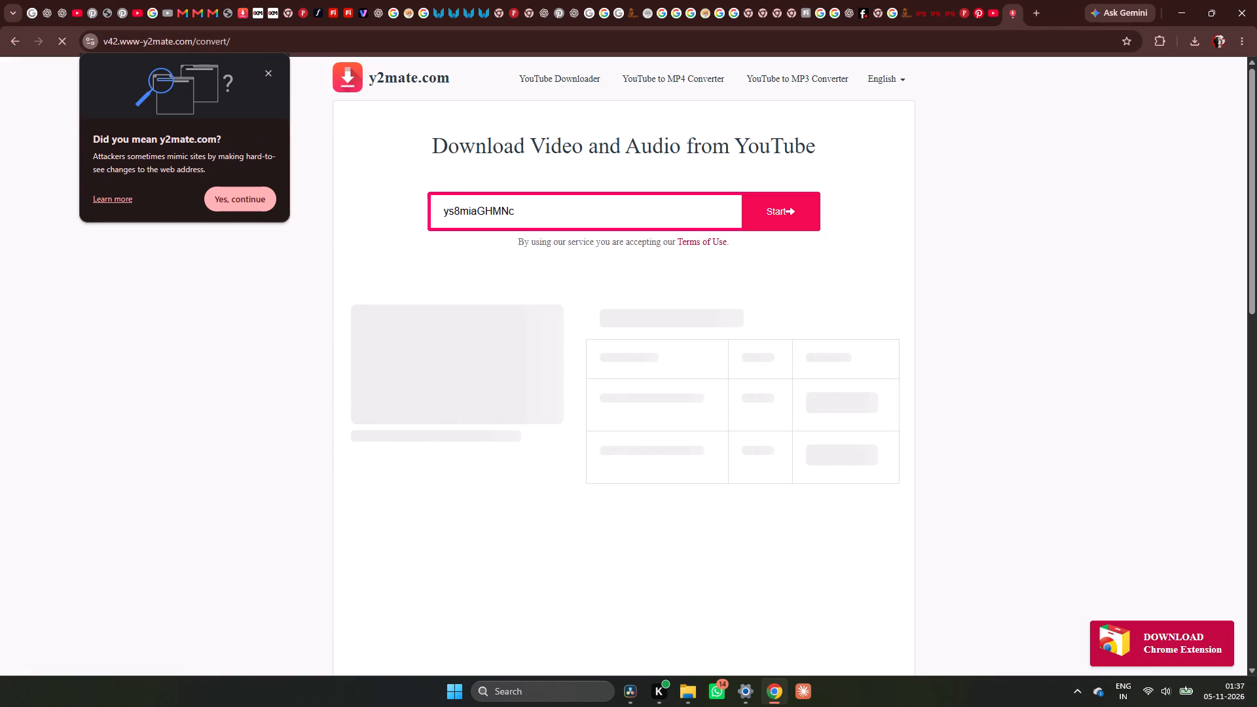
Request the 1080p (.mp4) video download of the Happy Diwali Short and return to the Y2mate page from the pop-up page.
{"action": "left_click", "coordinate": [687, 335]}
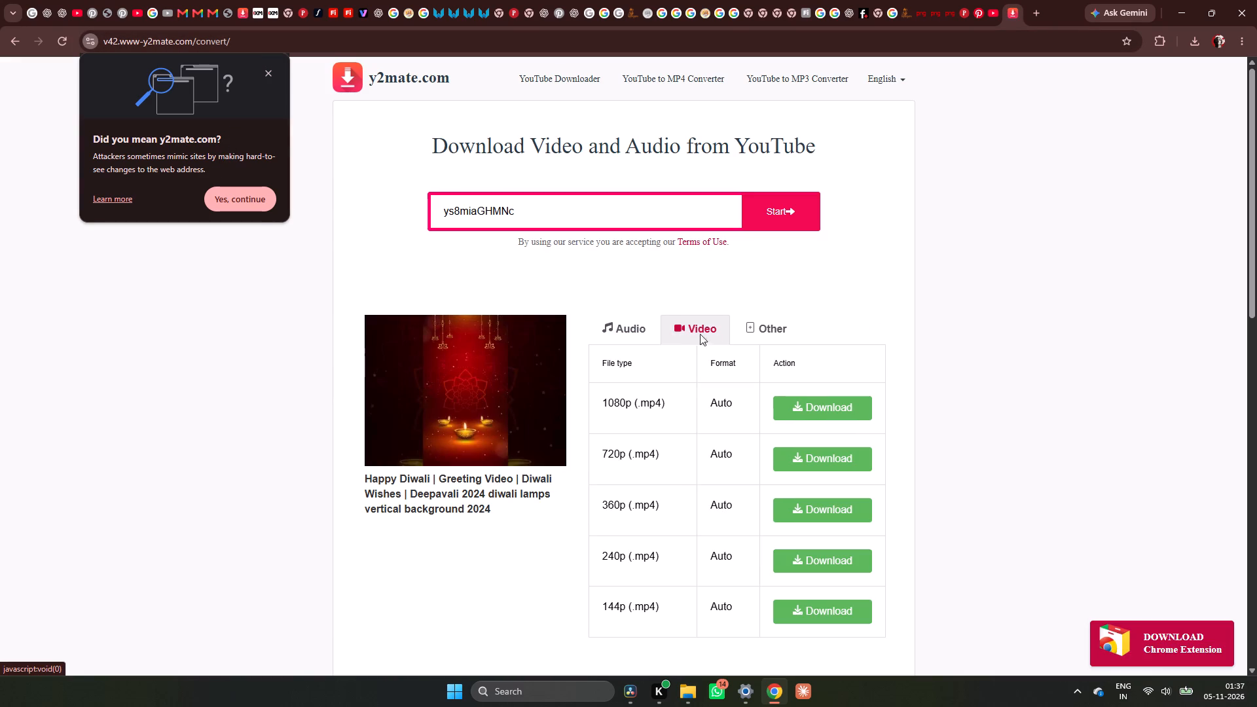
{"action": "left_click", "coordinate": [850, 410]}
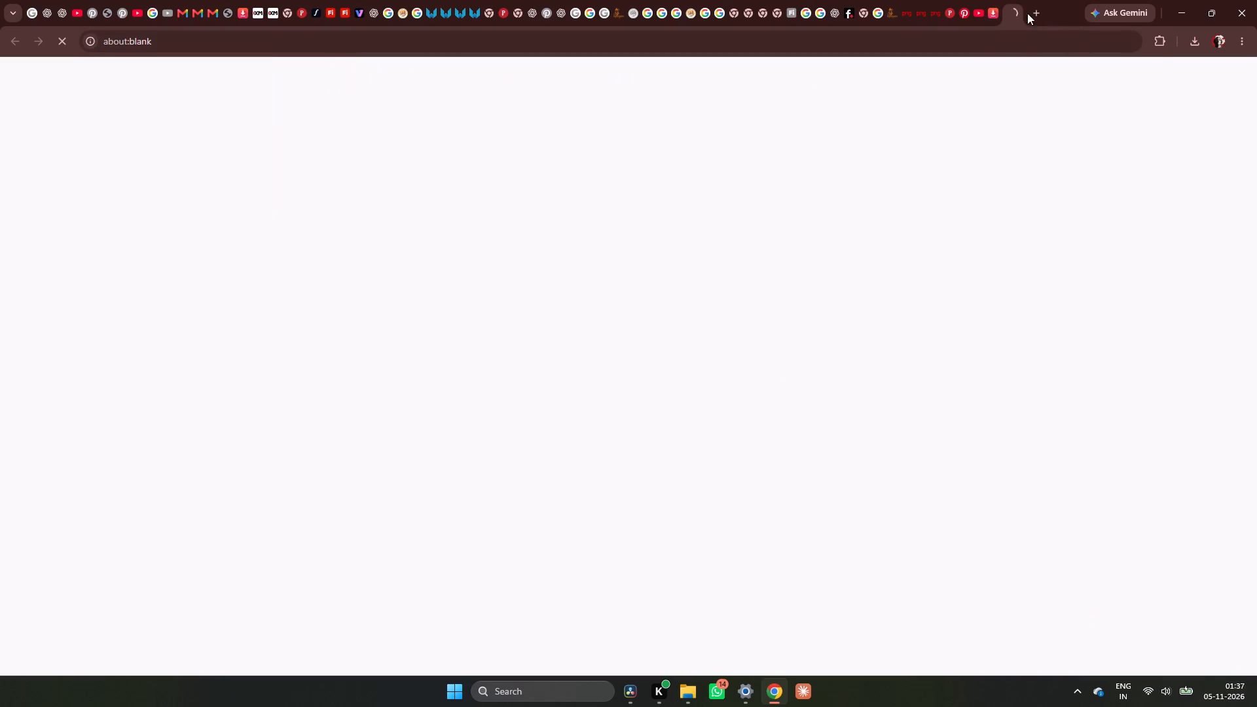
{"action": "left_click", "coordinate": [996, 13]}
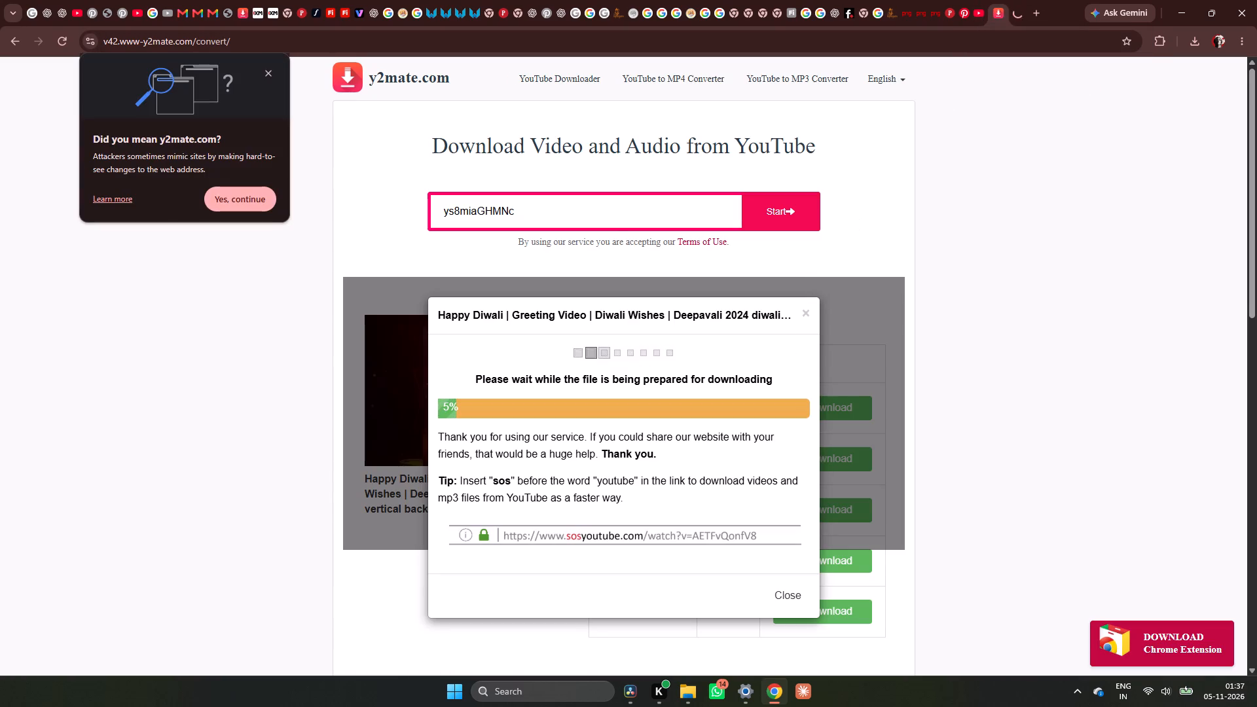
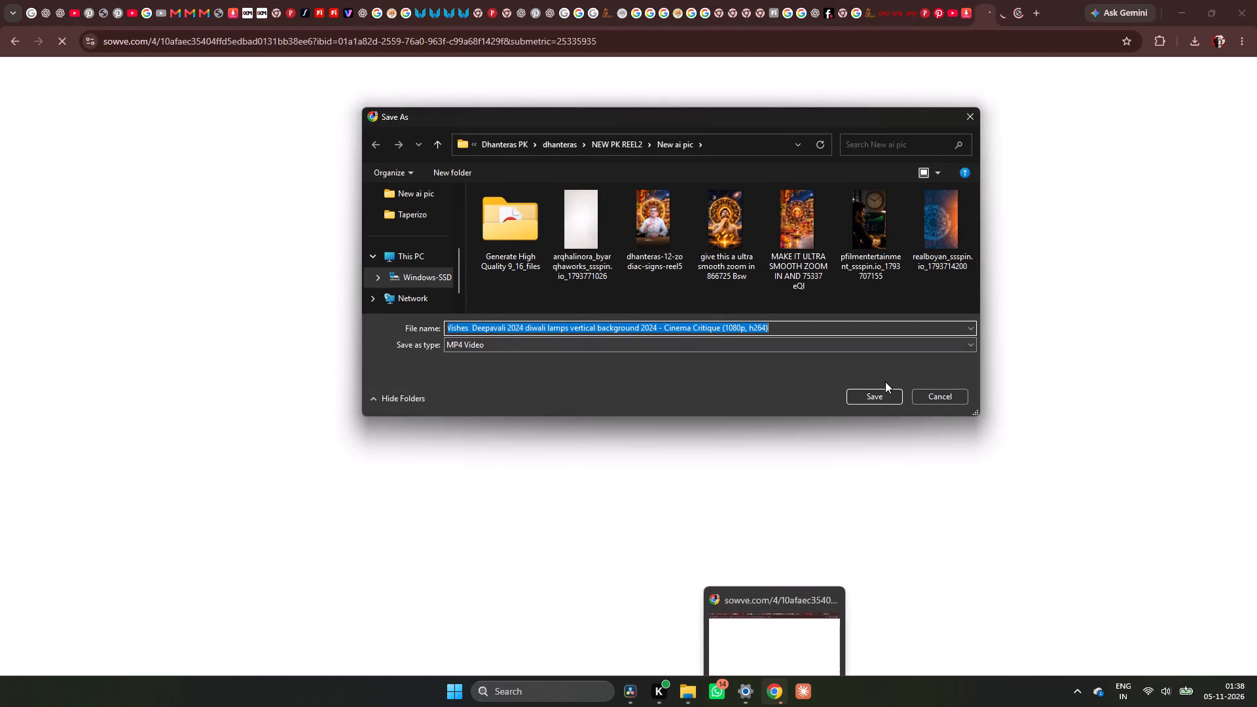
Save the 1080p MP4 video into the New ai pic folder under its suggested file name.
{"action": "left_click", "coordinate": [880, 399]}
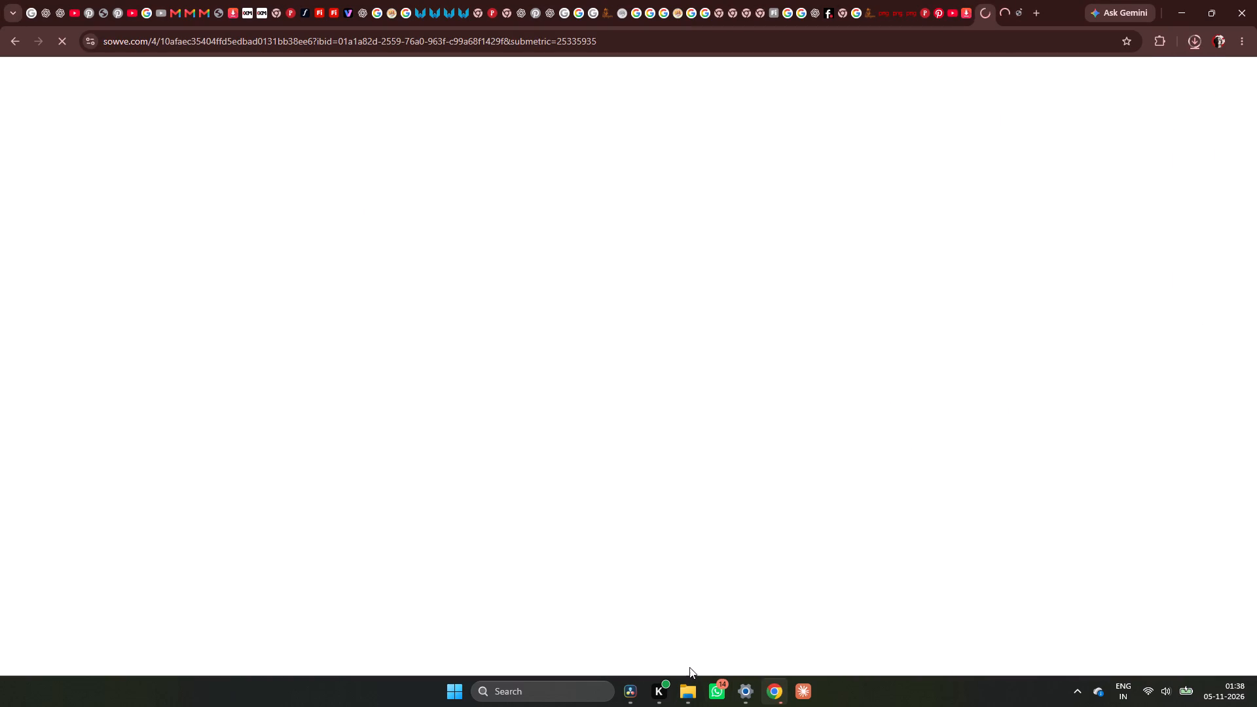
Switch to DaVinci Resolve and play through parts of the Dhanteras reel, examining the zodiac icon clips around 01:04:21:00.
{"action": "left_click", "coordinate": [642, 701]}
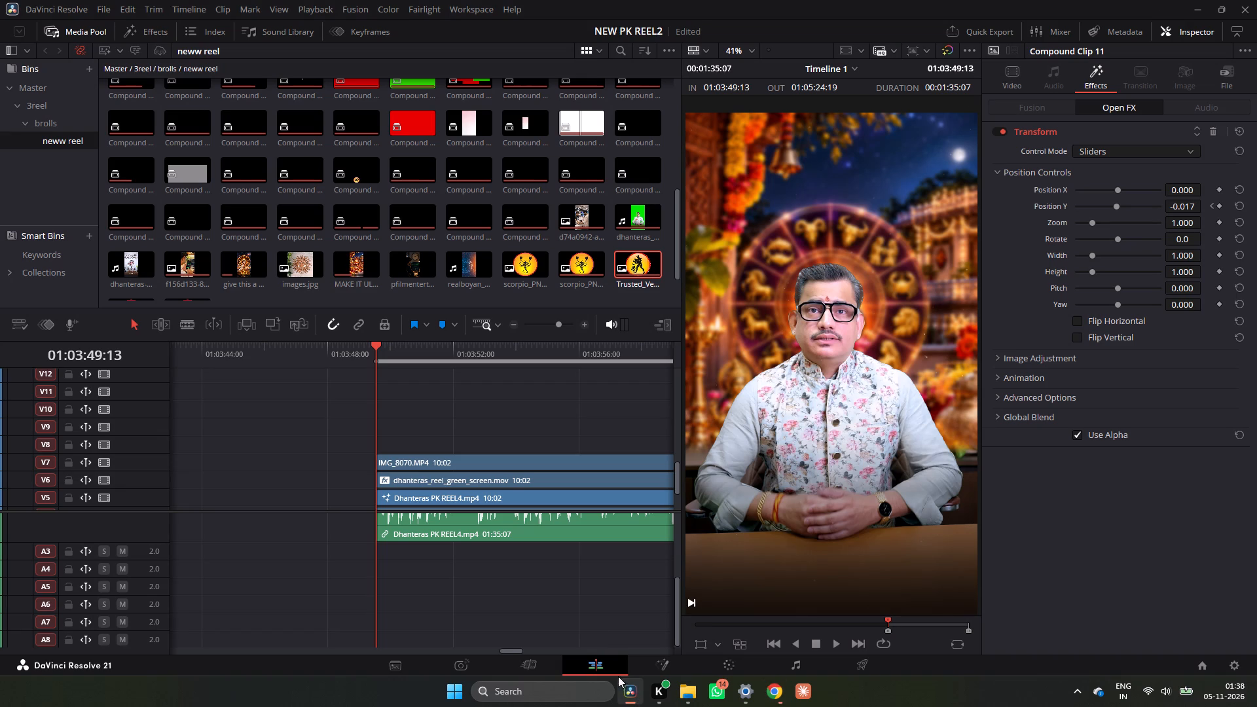
{"action": "triple_click", "coordinate": [515, 325]}
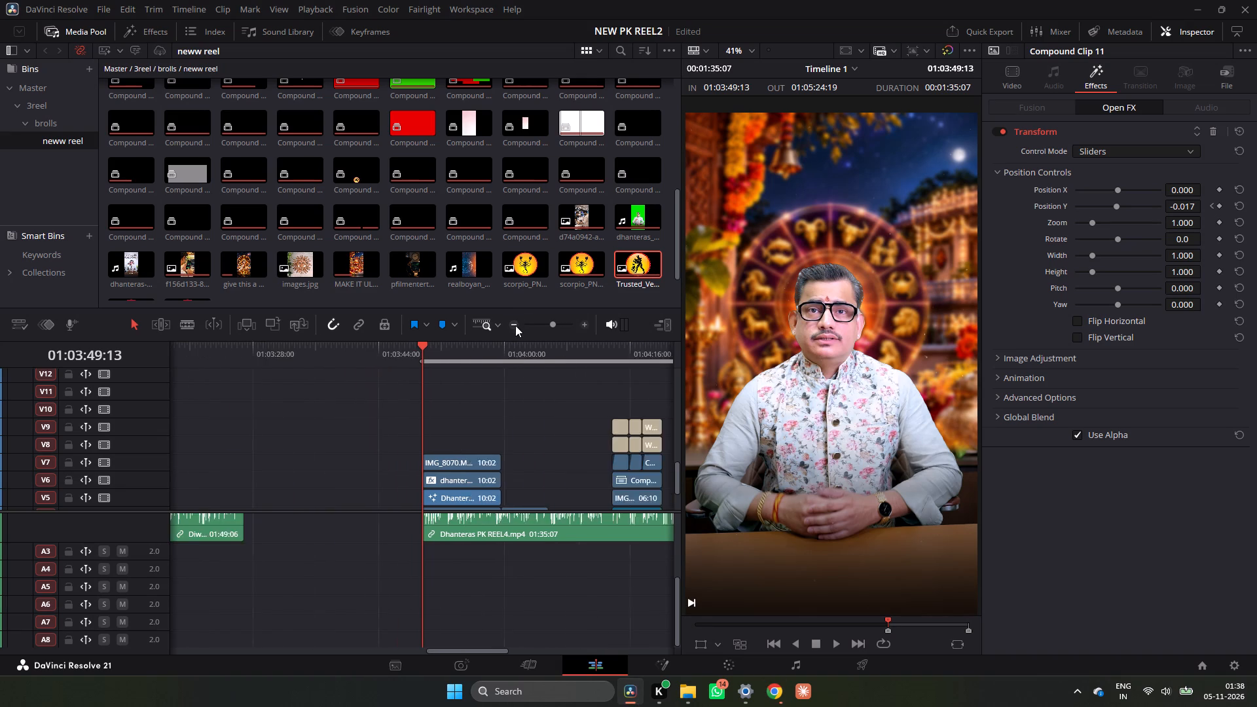
{"action": "scroll", "coordinate": [522, 407], "scroll_direction": "down", "scroll_amount": 2, "text": "ctrl"}
{"action": "left_click", "coordinate": [388, 367]}
{"action": "key", "text": "space"}
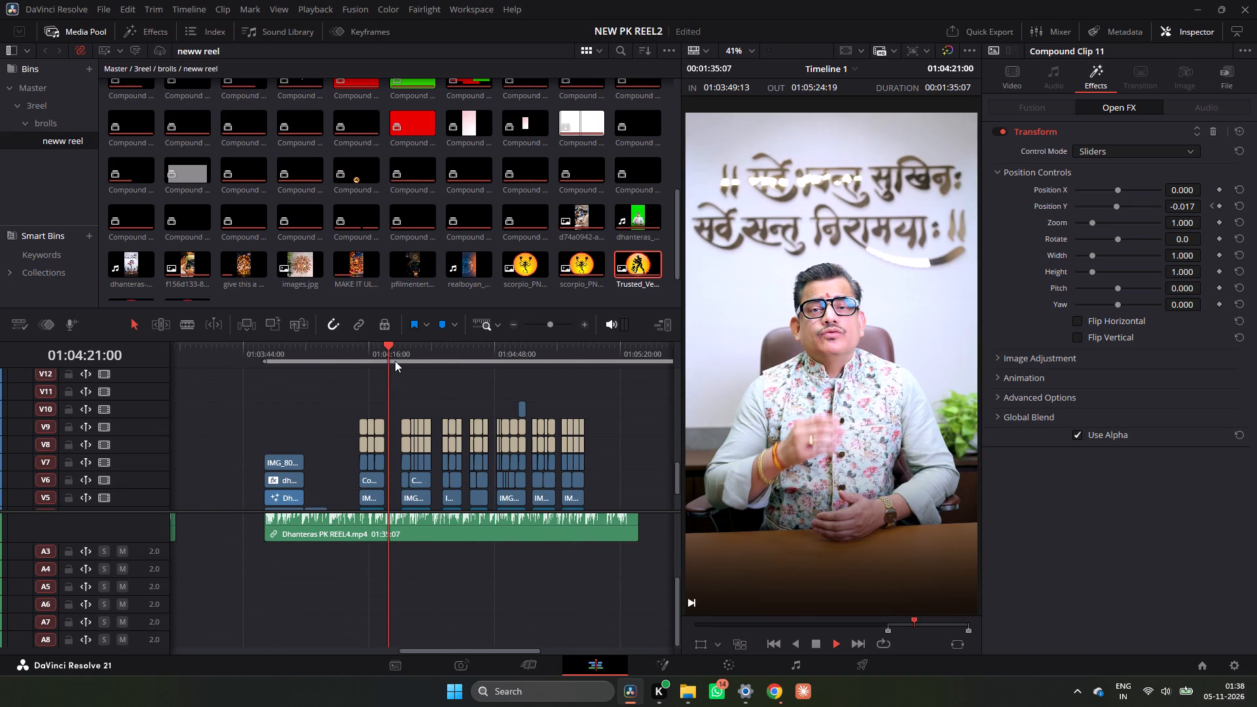
{"action": "key", "text": "space"}
{"action": "left_click", "coordinate": [520, 358]}
{"action": "key", "text": "space"}
{"action": "key", "text": "space"}
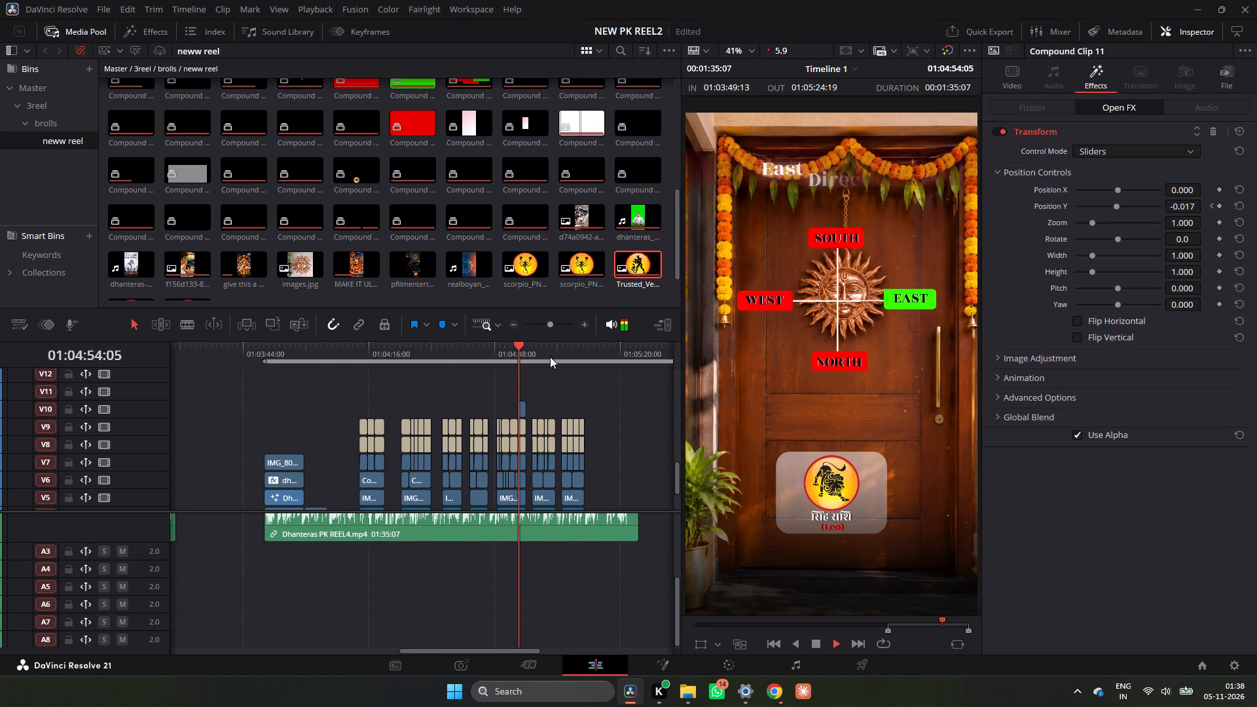
{"action": "left_click", "coordinate": [591, 322]}
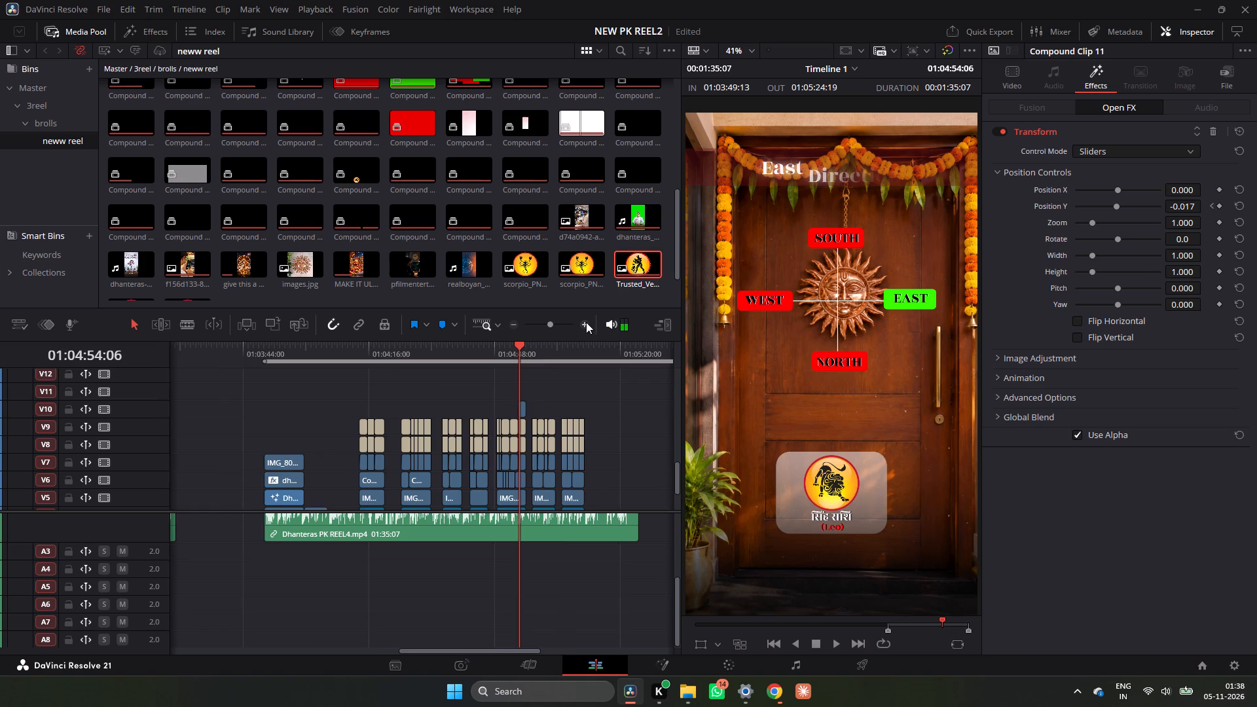
{"action": "double_click", "coordinate": [585, 322]}
{"action": "scroll", "coordinate": [575, 389], "scroll_direction": "up", "scroll_amount": 5, "text": "ctrl"}
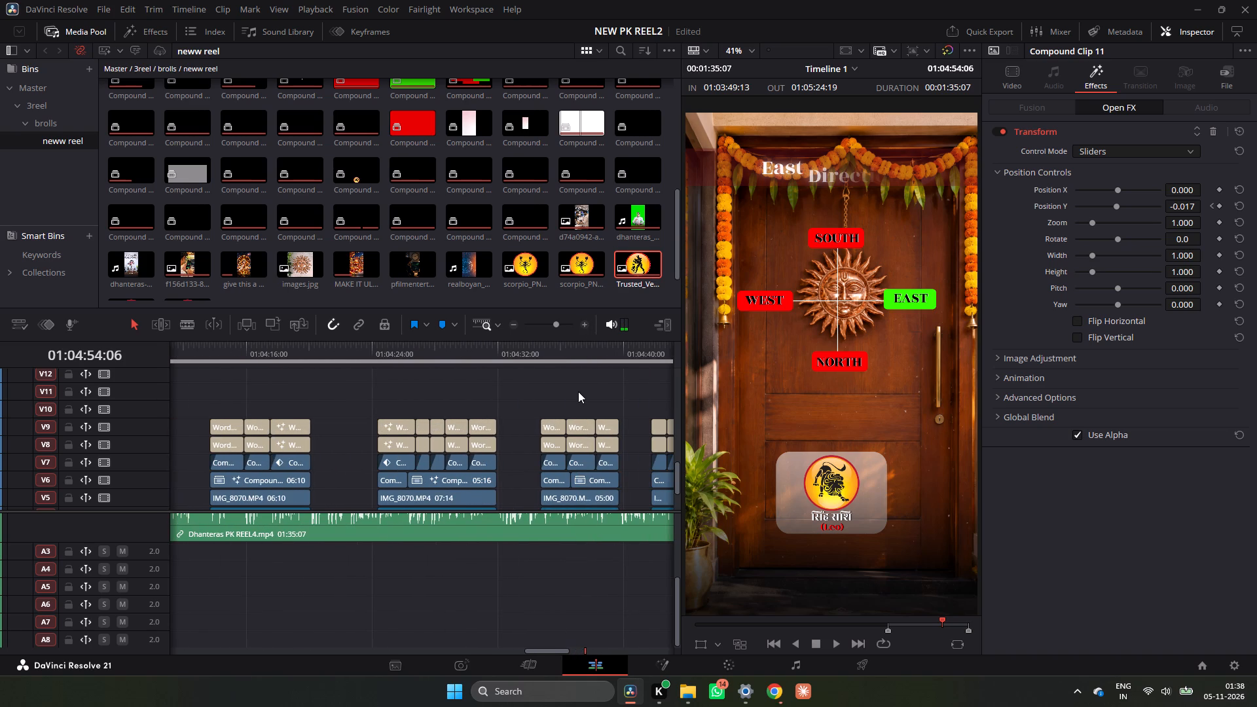
{"action": "left_click", "coordinate": [369, 349]}
{"action": "left_click", "coordinate": [327, 353]}
{"action": "key", "text": "space"}
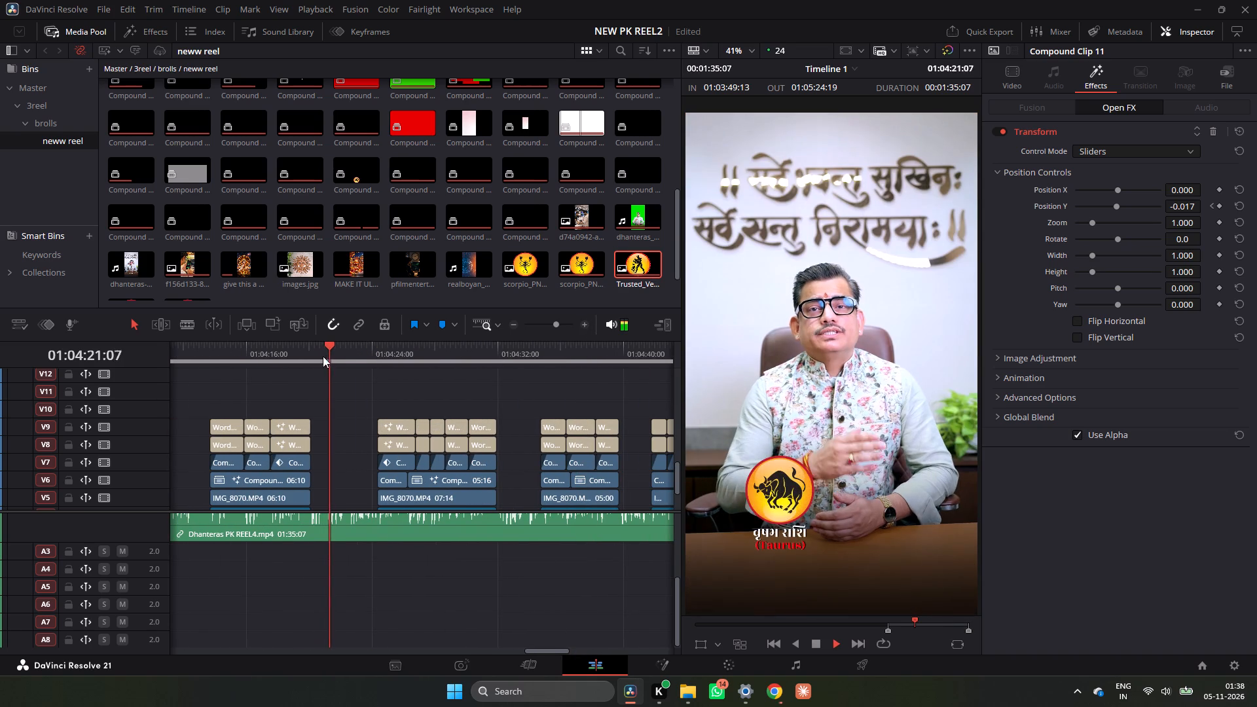
{"action": "key", "text": "space"}
{"action": "key", "text": "space"}
{"action": "key", "text": "space"}
{"action": "scroll", "coordinate": [364, 410], "scroll_direction": "up", "scroll_amount": 3}
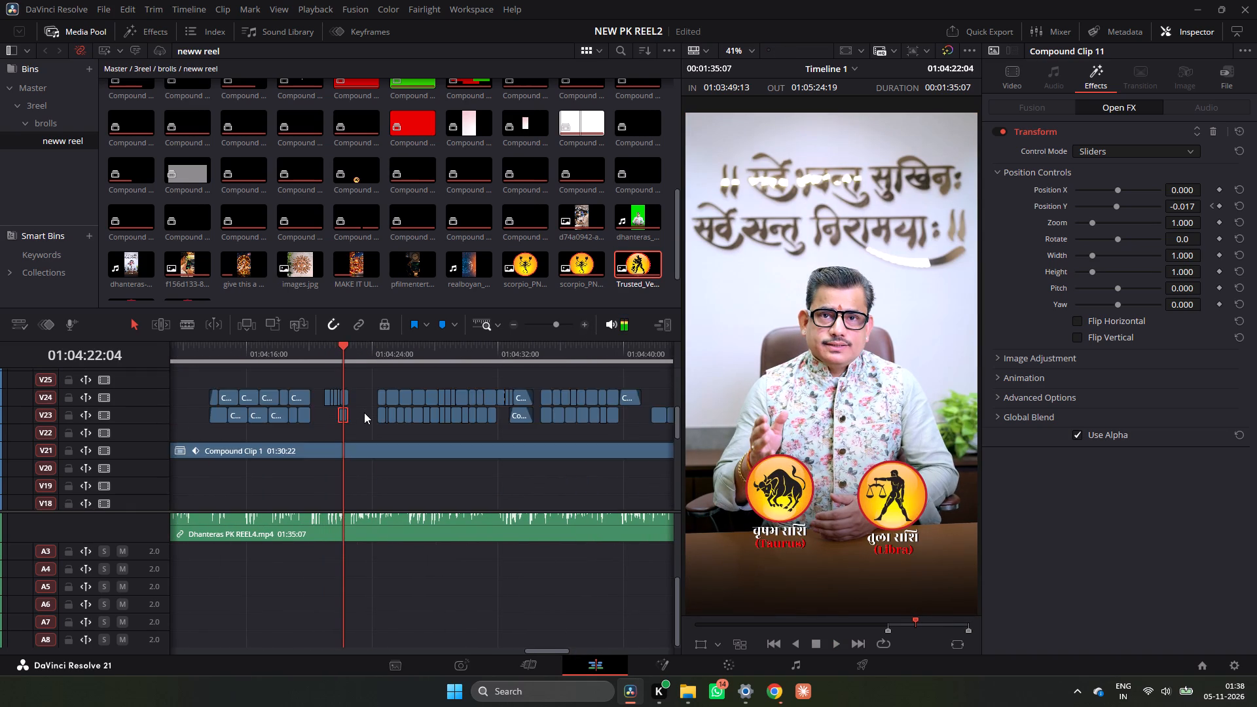
{"action": "scroll", "coordinate": [364, 412], "scroll_direction": "up", "scroll_amount": 1}
{"action": "scroll", "coordinate": [433, 423], "scroll_direction": "down", "scroll_amount": 2}
{"action": "scroll", "coordinate": [426, 415], "scroll_direction": "up", "scroll_amount": 1}
Delete the four short compound clips on V24 that follow the first Taurus icon clip starting at 01:04:21:00.
{"action": "left_click", "coordinate": [325, 357]}
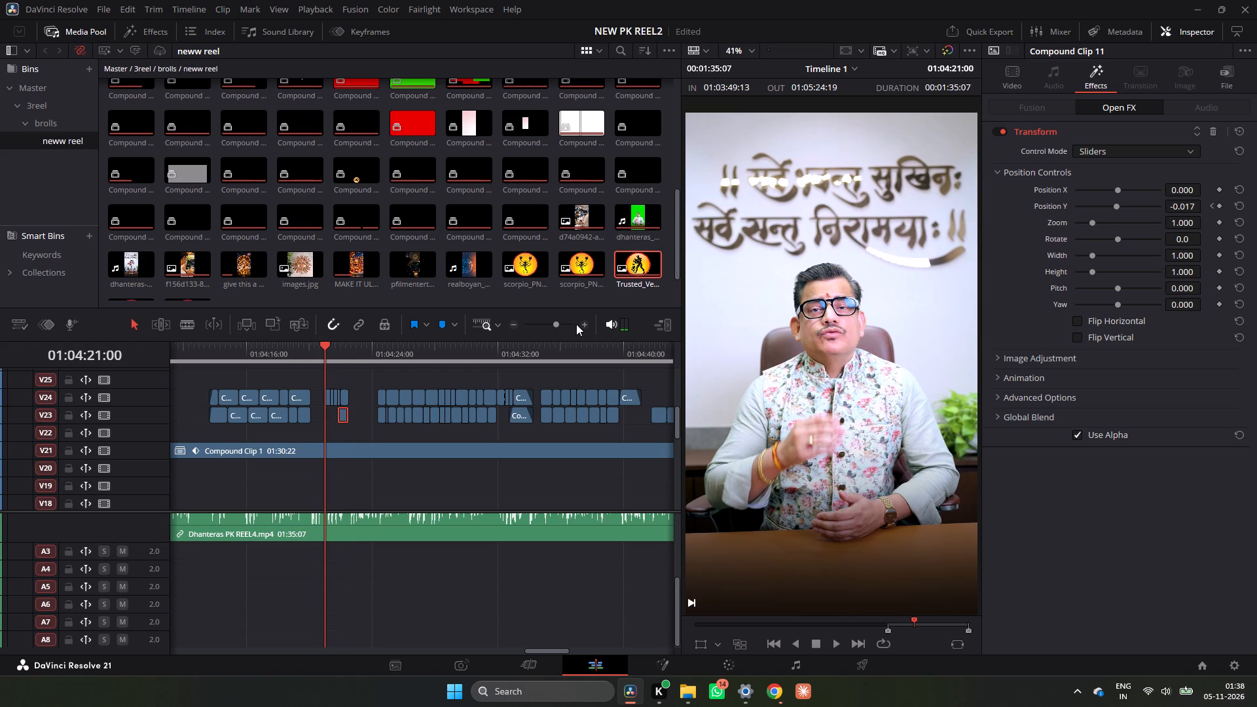
{"action": "double_click", "coordinate": [578, 325]}
{"action": "triple_click", "coordinate": [583, 325]}
{"action": "left_click", "coordinate": [583, 325]}
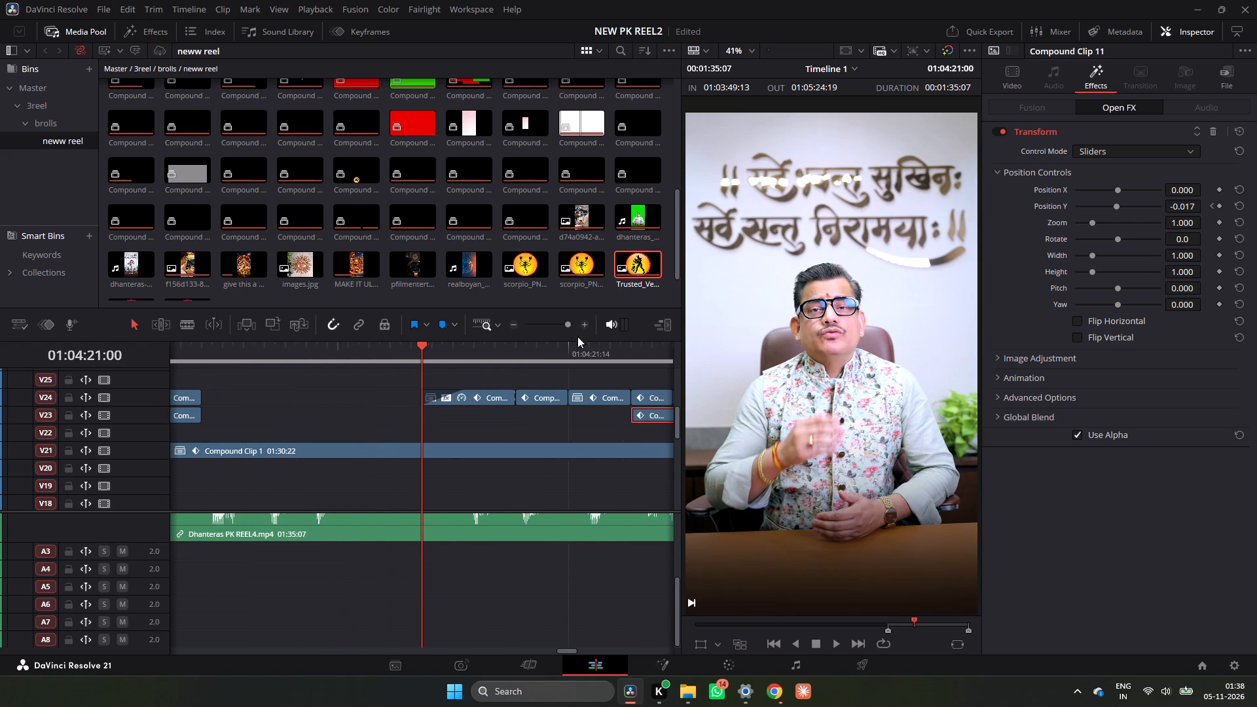
{"action": "scroll", "coordinate": [572, 347], "scroll_direction": "down", "scroll_amount": 3, "text": "ctrl"}
{"action": "key", "text": "space"}
{"action": "key", "text": "space"}
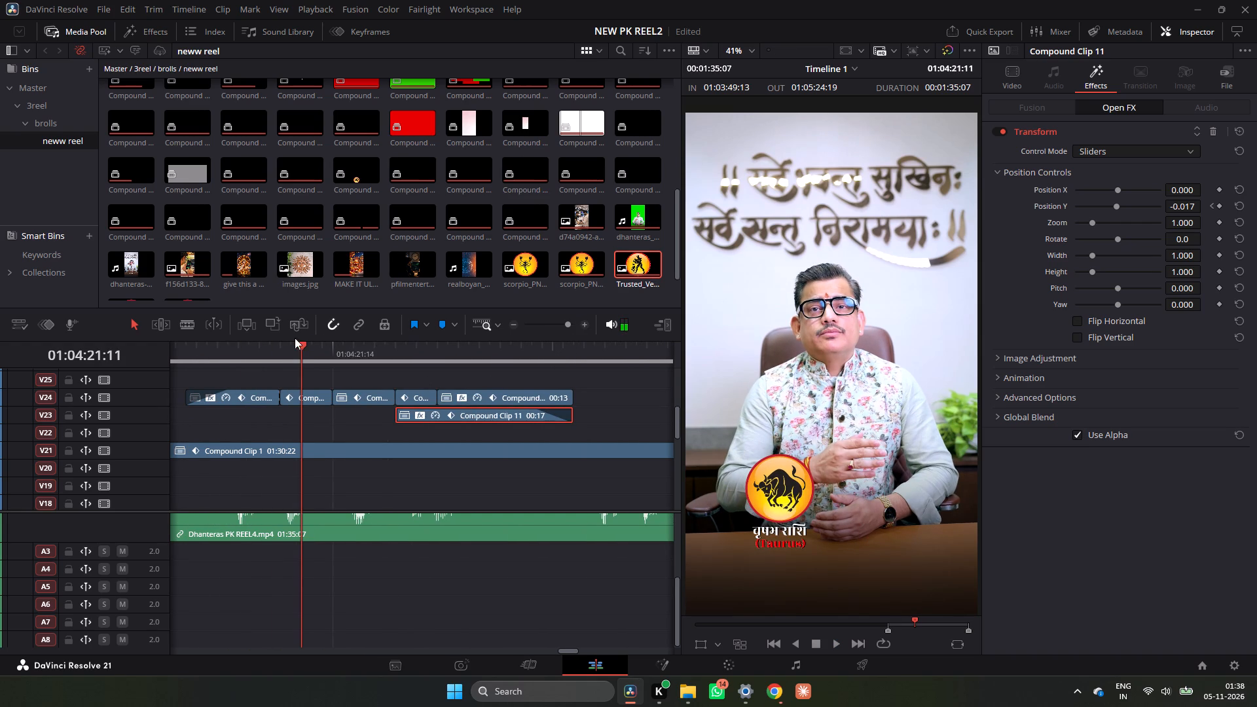
{"action": "left_click_drag", "start_coordinate": [297, 354], "coordinate": [312, 367]}
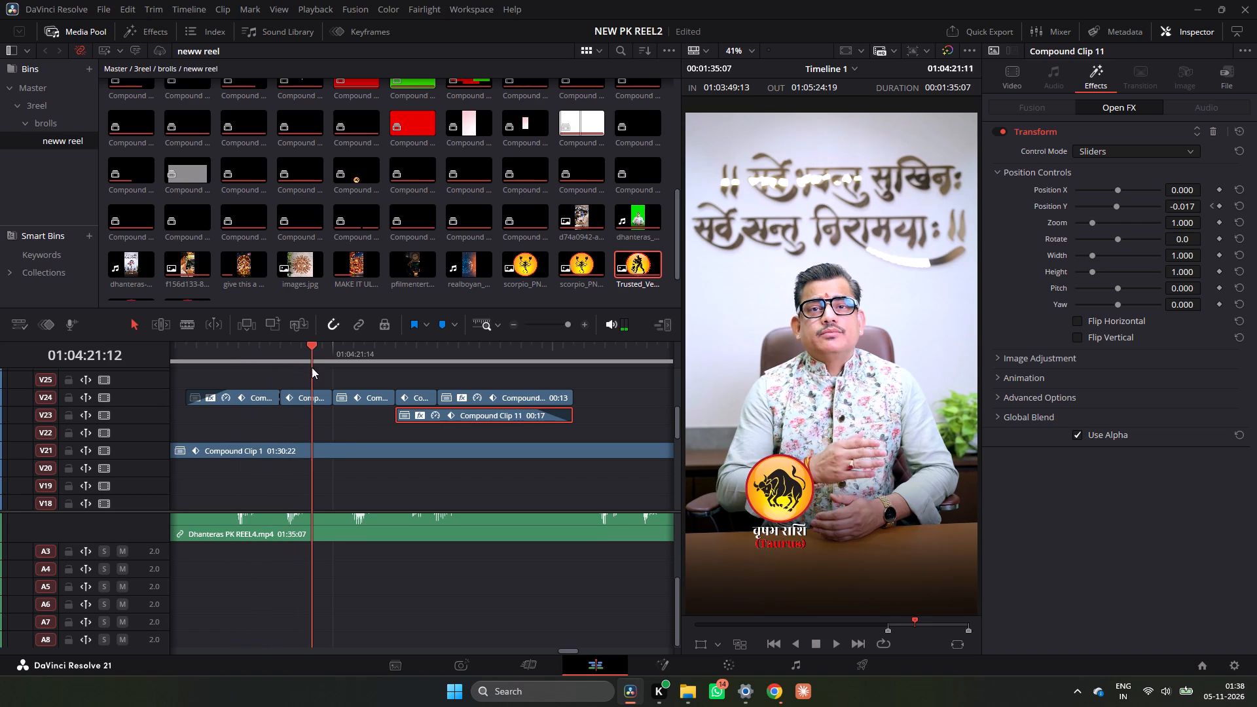
{"action": "left_click_drag", "start_coordinate": [312, 367], "coordinate": [335, 370]}
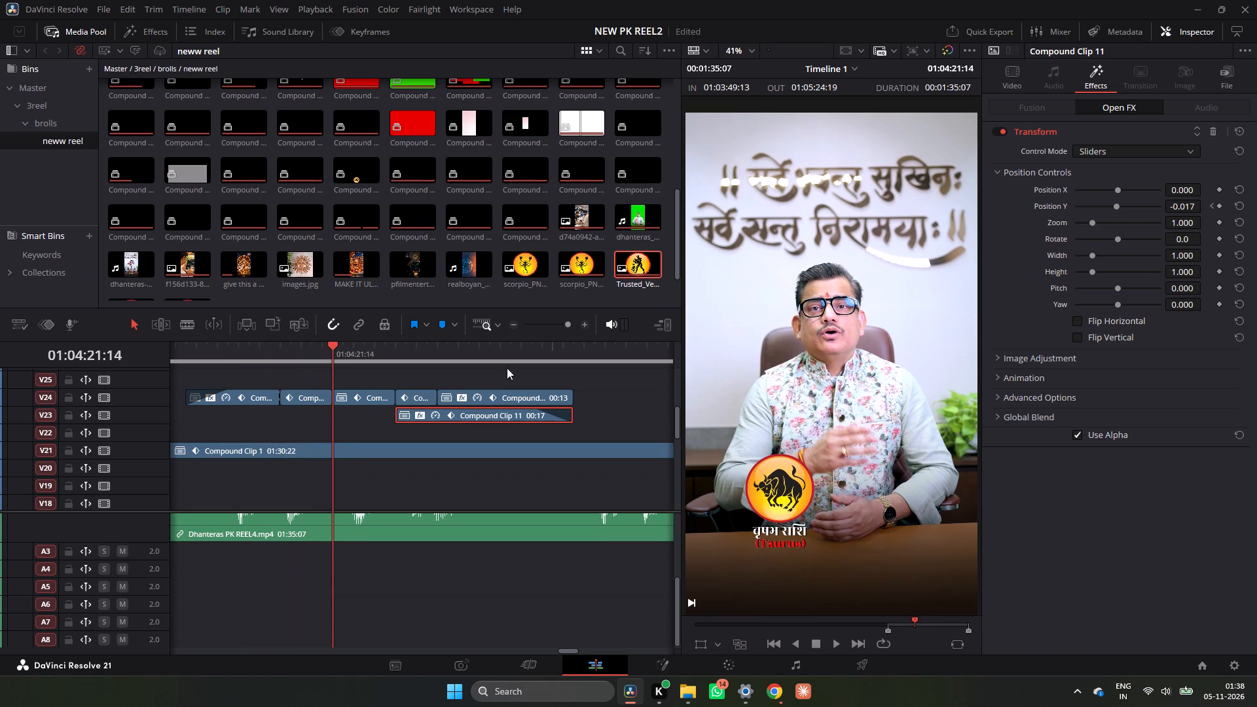
{"action": "left_click_drag", "start_coordinate": [586, 376], "coordinate": [321, 405]}
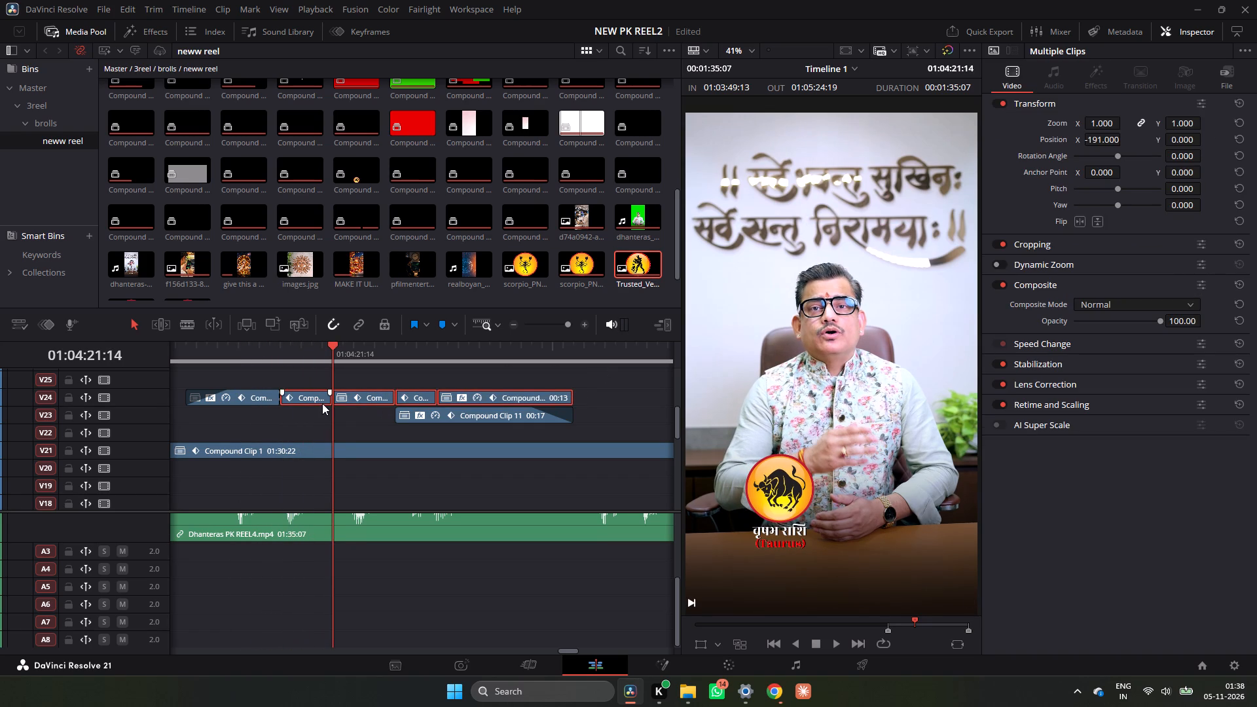
{"action": "key", "text": "BackSpace"}
Extend the remaining Compound Clip 10 on V24 to a duration of 01:13, matching the end of Compound Clip 11.
{"action": "left_click_drag", "start_coordinate": [279, 399], "coordinate": [301, 403]}
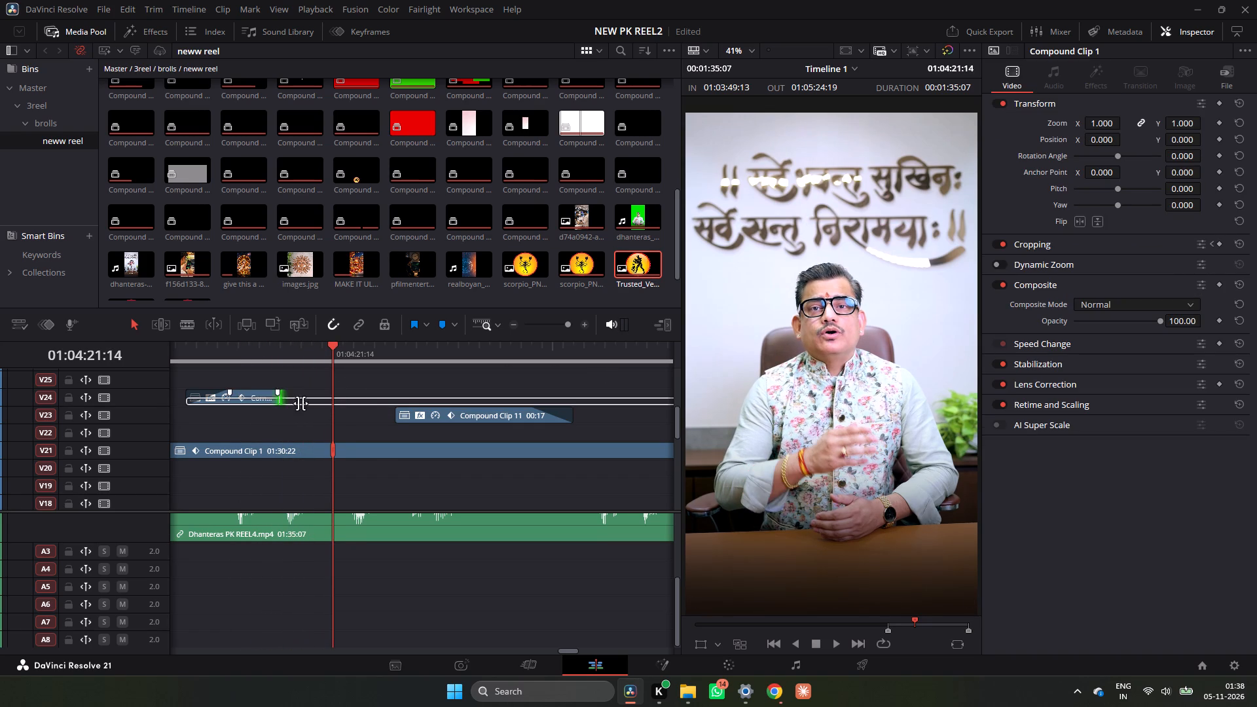
{"action": "left_click_drag", "start_coordinate": [301, 403], "coordinate": [580, 408]}
Play the section from 01:04:21:00 several times to check how the Taurus and Libra icons appear.
{"action": "left_click_drag", "start_coordinate": [299, 349], "coordinate": [220, 368]}
{"action": "key", "text": "space"}
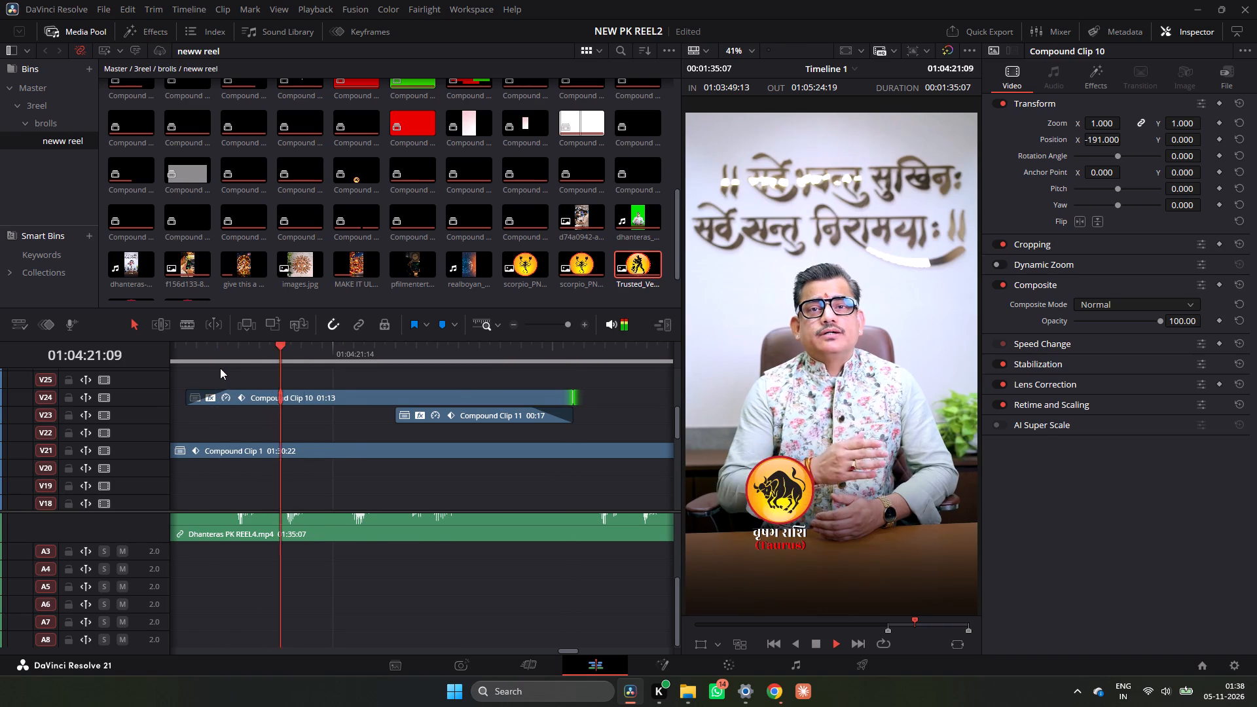
{"action": "key", "text": "space"}
{"action": "left_click", "coordinate": [220, 368]}
{"action": "left_click", "coordinate": [196, 368]}
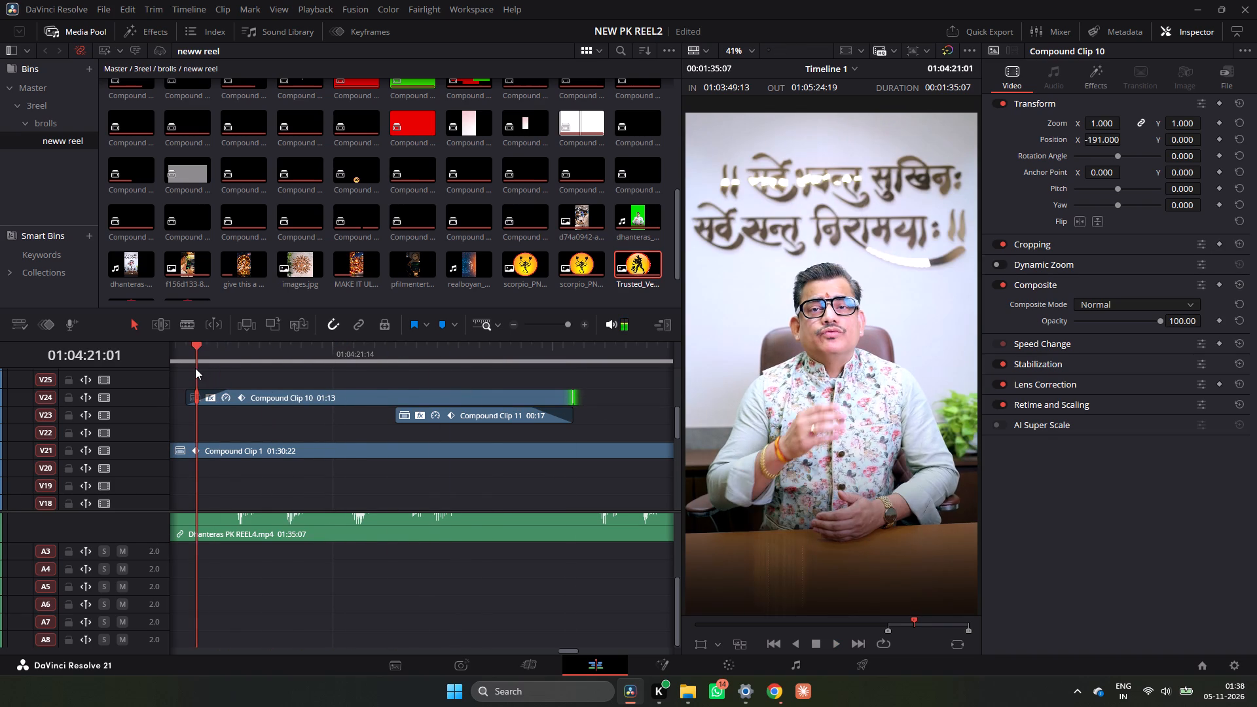
{"action": "key", "text": "space"}
{"action": "key", "text": "space"}
{"action": "left_click", "coordinate": [193, 365]}
{"action": "left_click", "coordinate": [185, 364]}
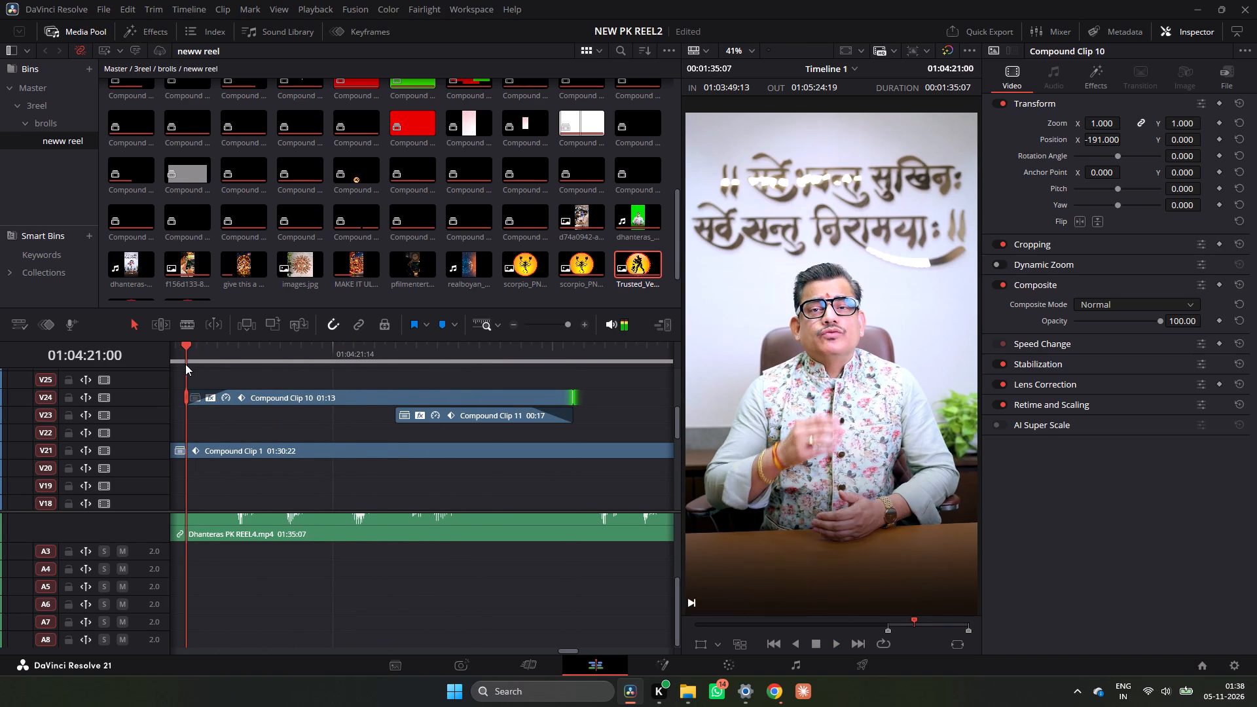
{"action": "key", "text": "space"}
{"action": "left_click", "coordinate": [185, 363]}
{"action": "left_click", "coordinate": [185, 363]}
{"action": "key", "text": "space"}
{"action": "left_click", "coordinate": [234, 395]}
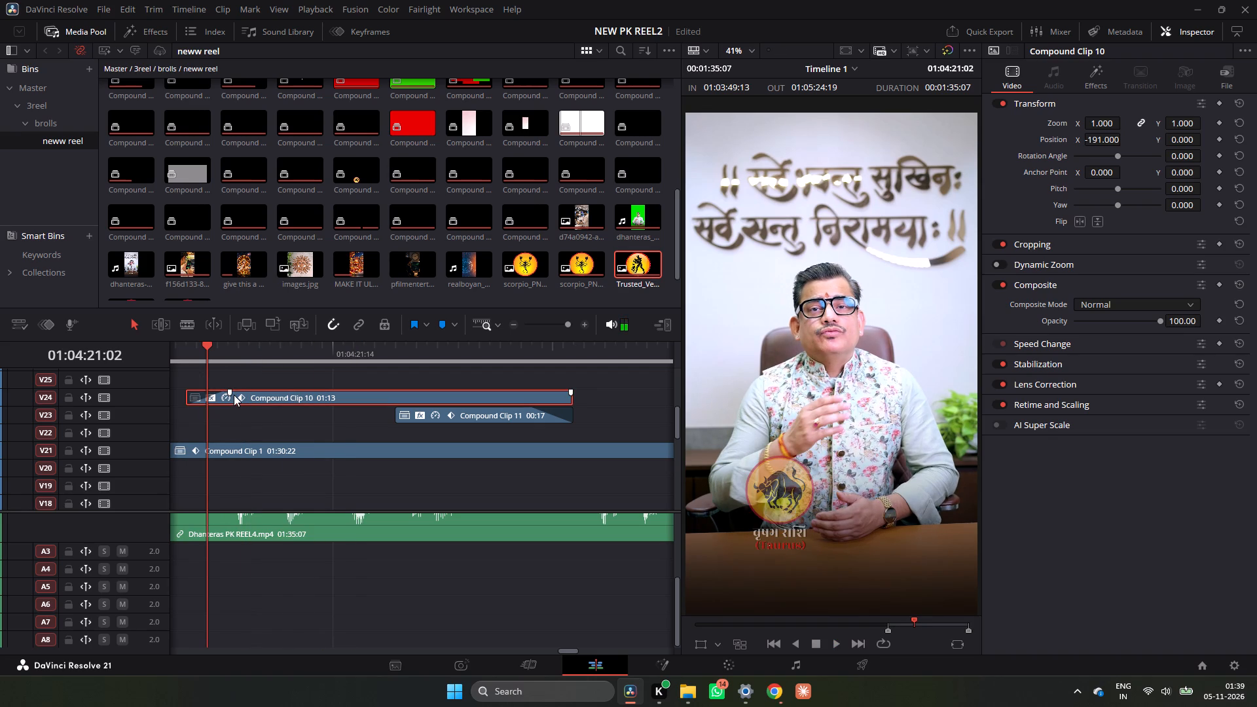
{"action": "left_click_drag", "start_coordinate": [204, 354], "coordinate": [213, 366]}
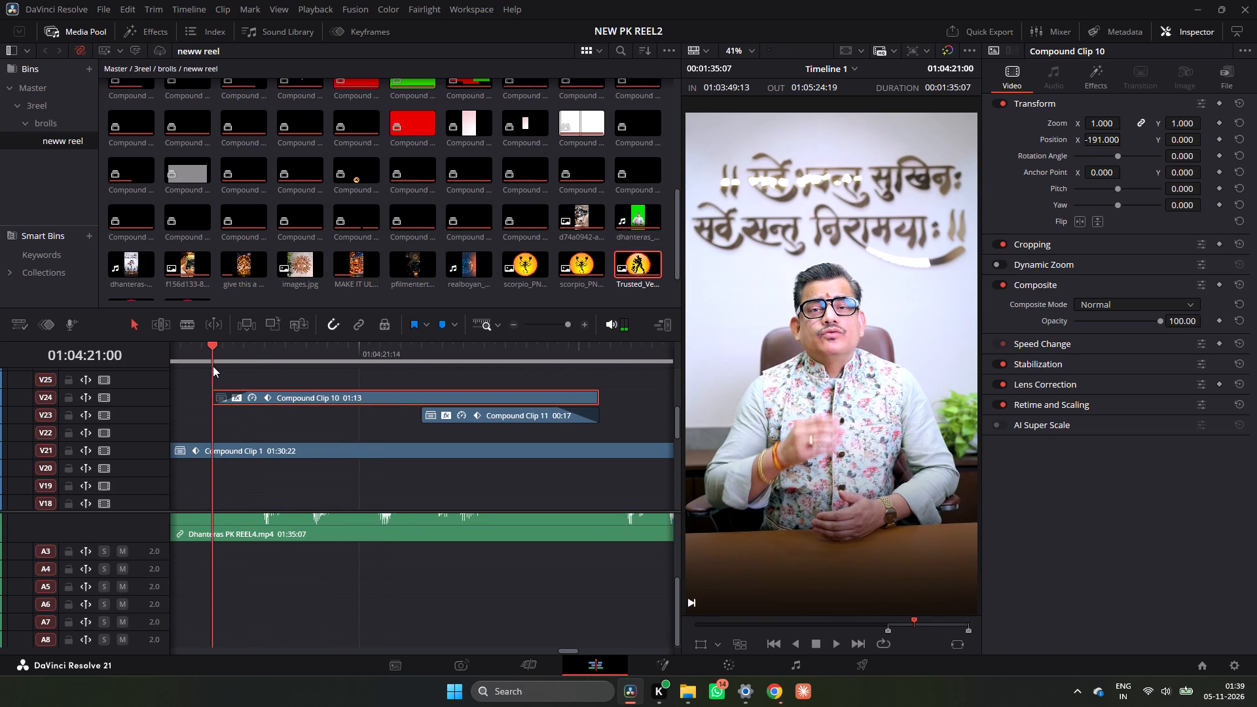
{"action": "left_click_drag", "start_coordinate": [213, 366], "coordinate": [211, 374]}
{"action": "key", "text": "space"}
{"action": "key", "text": "space"}
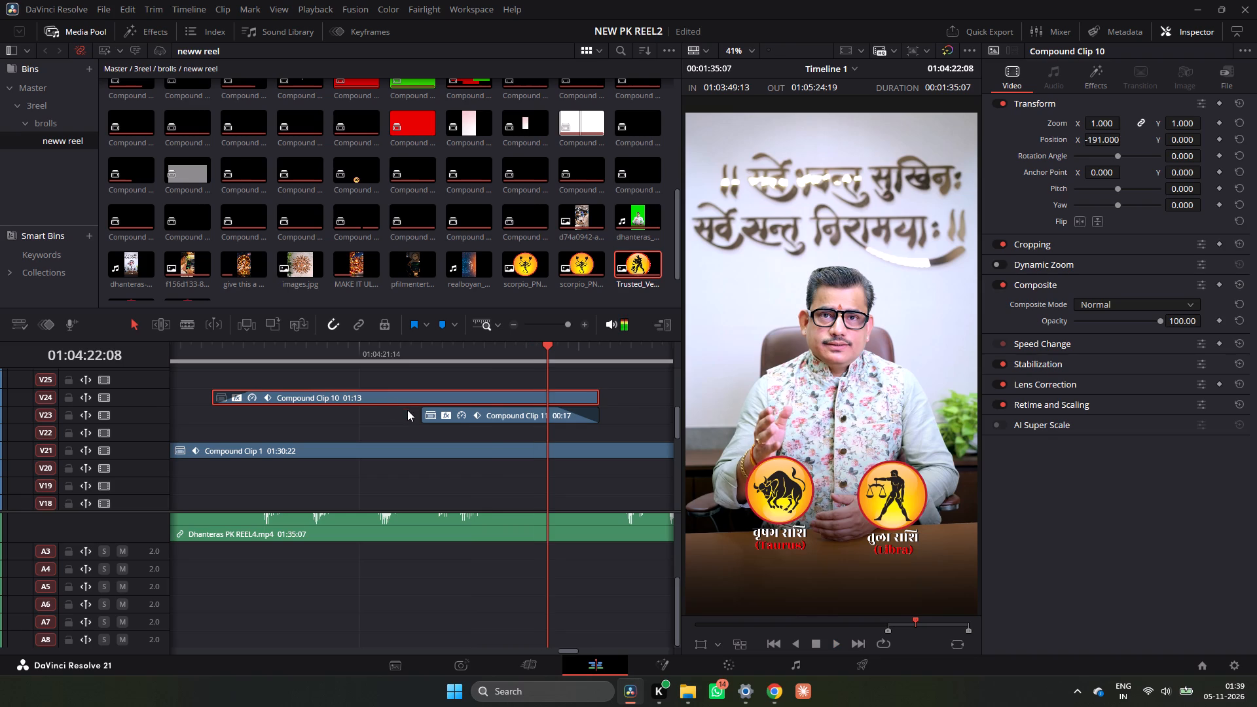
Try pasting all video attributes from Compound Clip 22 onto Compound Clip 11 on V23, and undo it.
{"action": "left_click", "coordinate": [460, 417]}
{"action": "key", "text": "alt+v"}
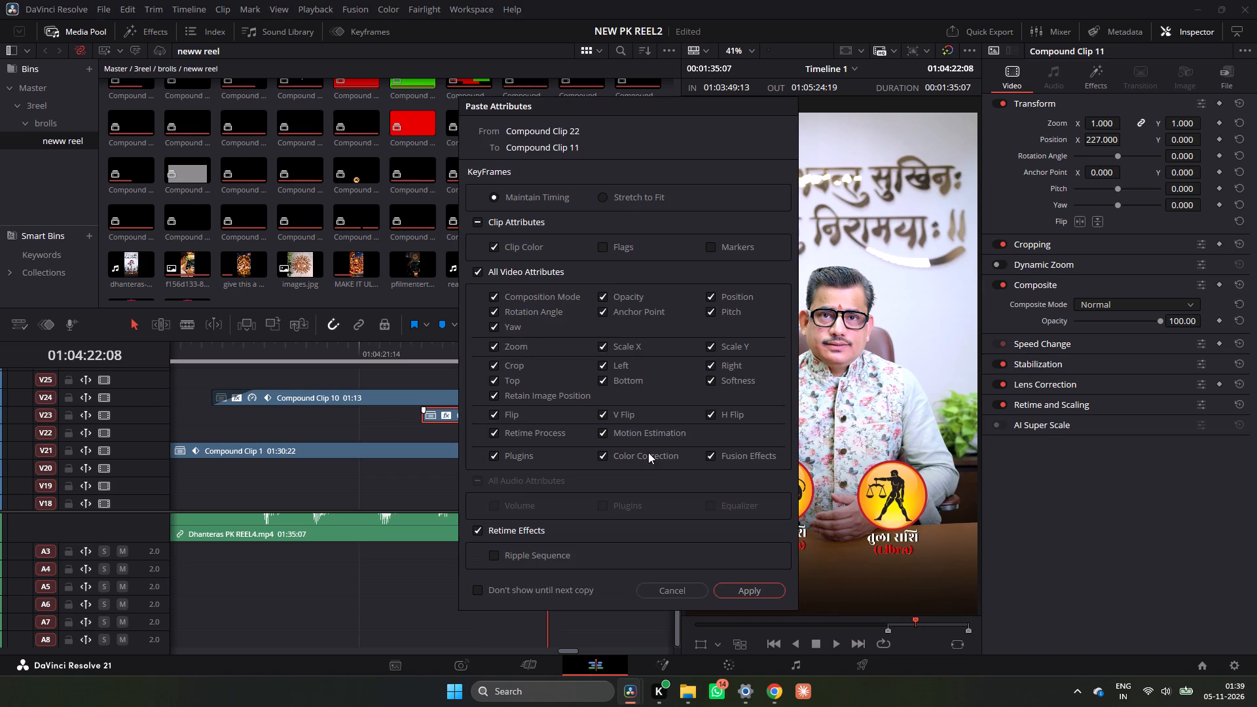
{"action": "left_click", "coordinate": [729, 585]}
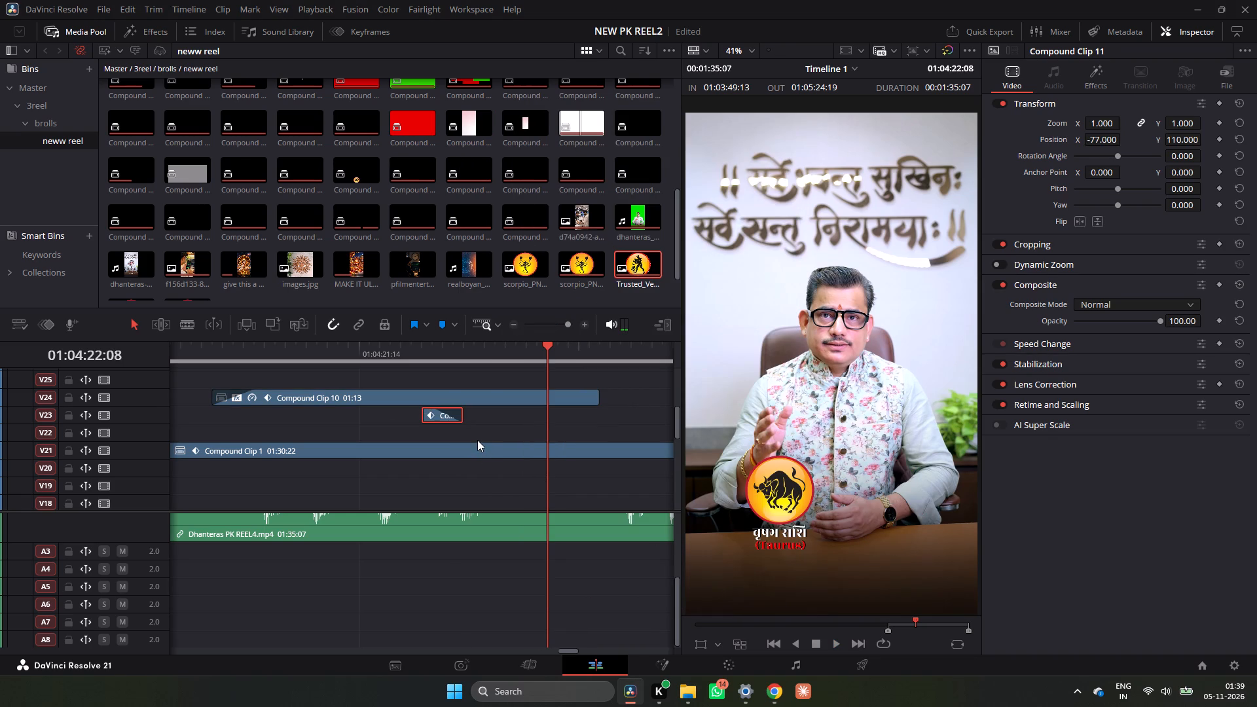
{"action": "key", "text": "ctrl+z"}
Extend the end of Compound Clip 11 on V23 to a duration of 01:02.
{"action": "left_click_drag", "start_coordinate": [597, 420], "coordinate": [655, 428]}
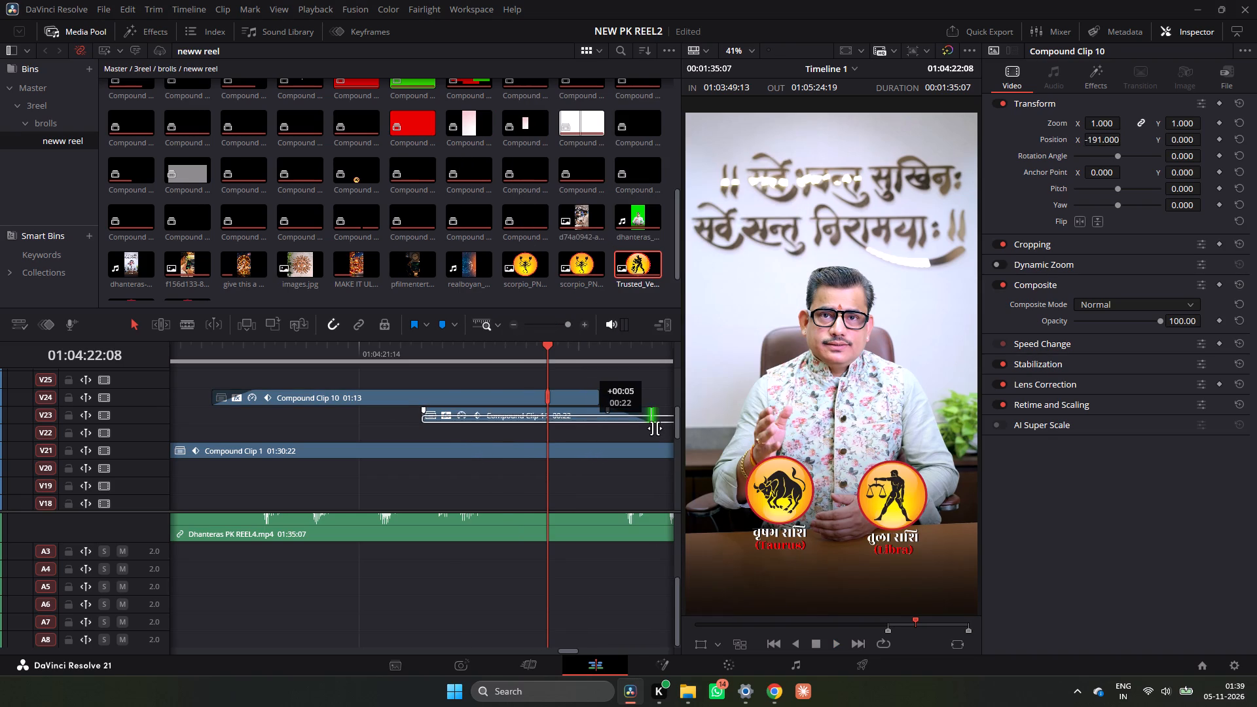
{"action": "left_click_drag", "start_coordinate": [655, 428], "coordinate": [661, 428]}
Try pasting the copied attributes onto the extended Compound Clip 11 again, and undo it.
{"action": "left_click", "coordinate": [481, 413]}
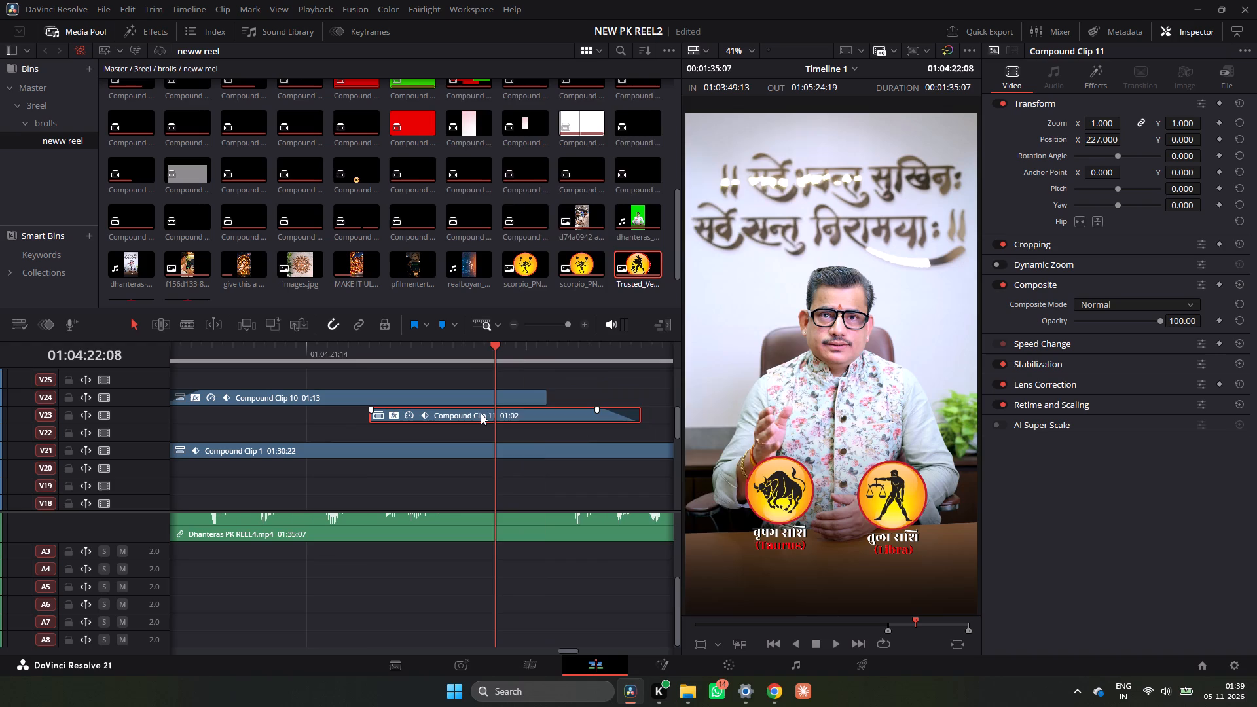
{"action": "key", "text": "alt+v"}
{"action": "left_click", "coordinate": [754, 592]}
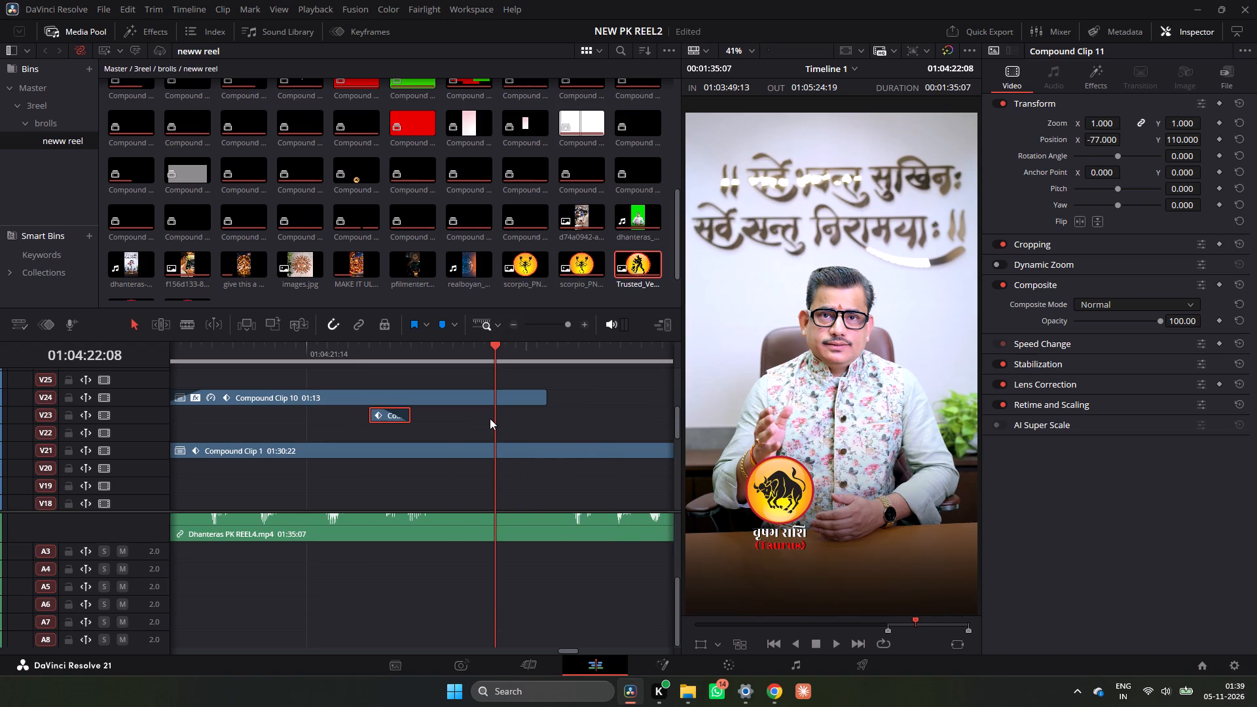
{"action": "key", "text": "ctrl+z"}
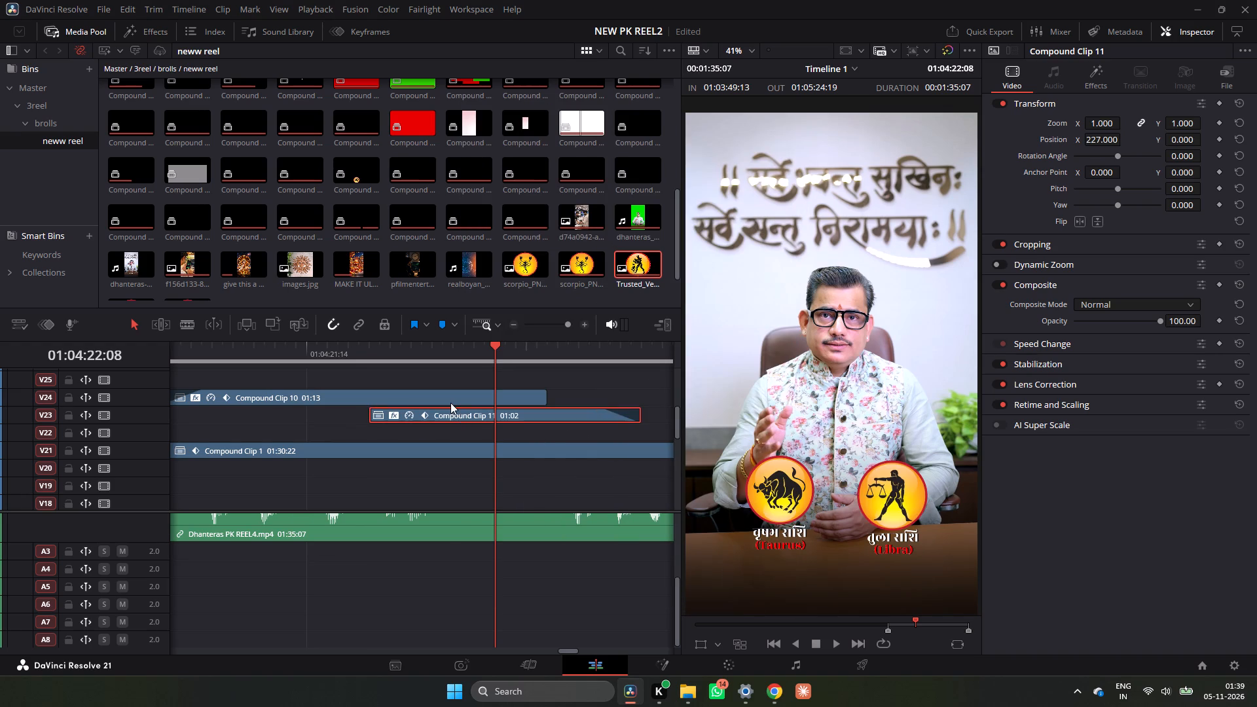
Copy Compound Clip 10 and paste all its video attributes and retime effects onto Compound Clip 11, maintaining keyframe timing.
{"action": "left_click", "coordinate": [450, 399]}
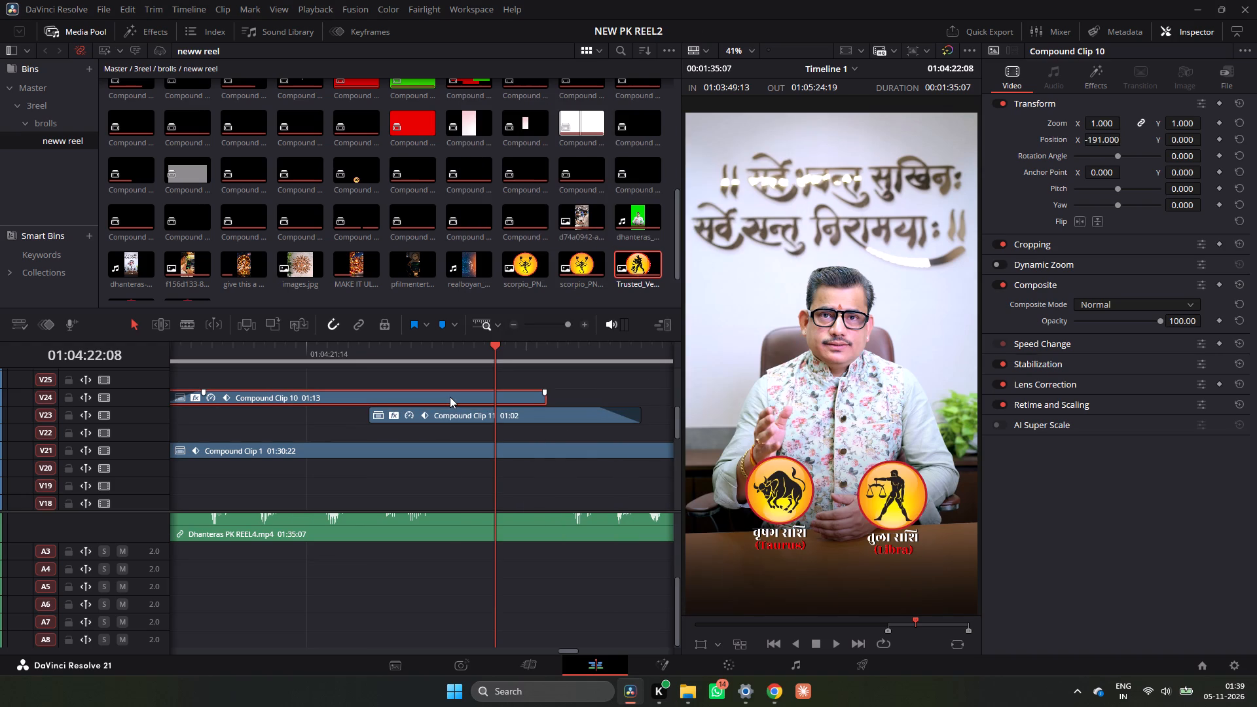
{"action": "key", "text": "ctrl+c"}
{"action": "key", "text": "ctrl+c"}
{"action": "key", "text": "ctrl+c"}
{"action": "left_click", "coordinate": [450, 407]}
{"action": "key", "text": "alt+v"}
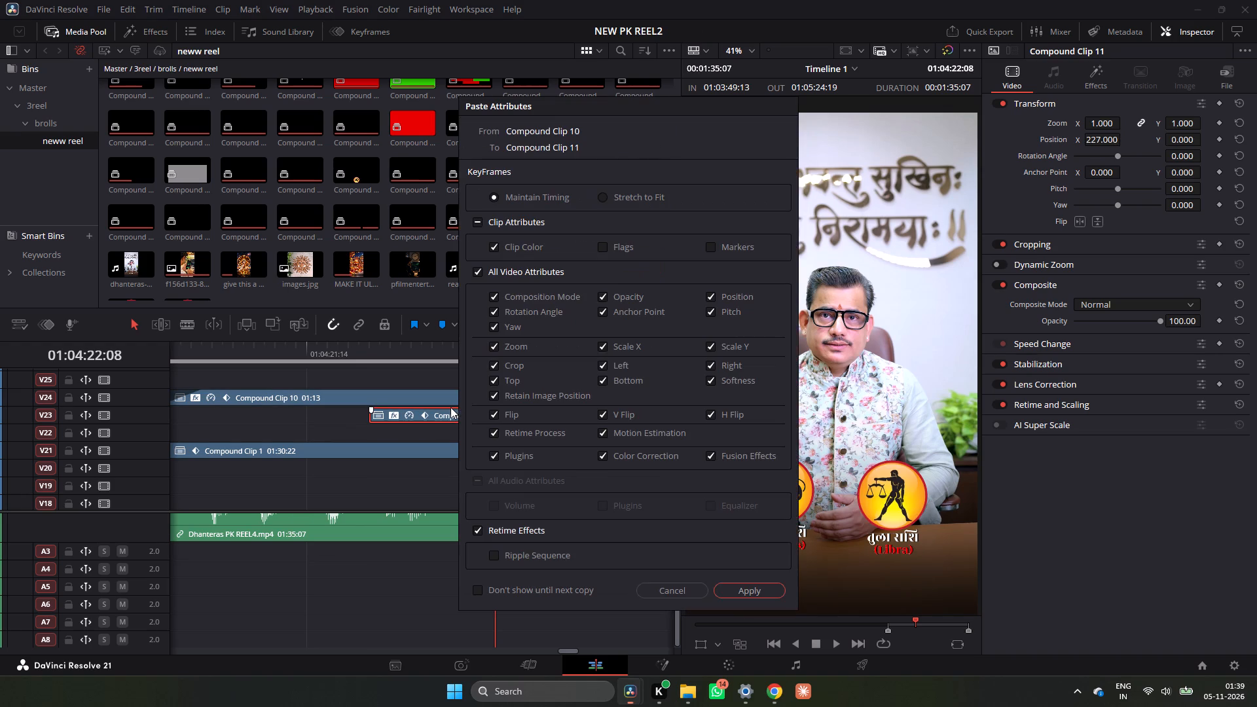
{"action": "left_click", "coordinate": [740, 588]}
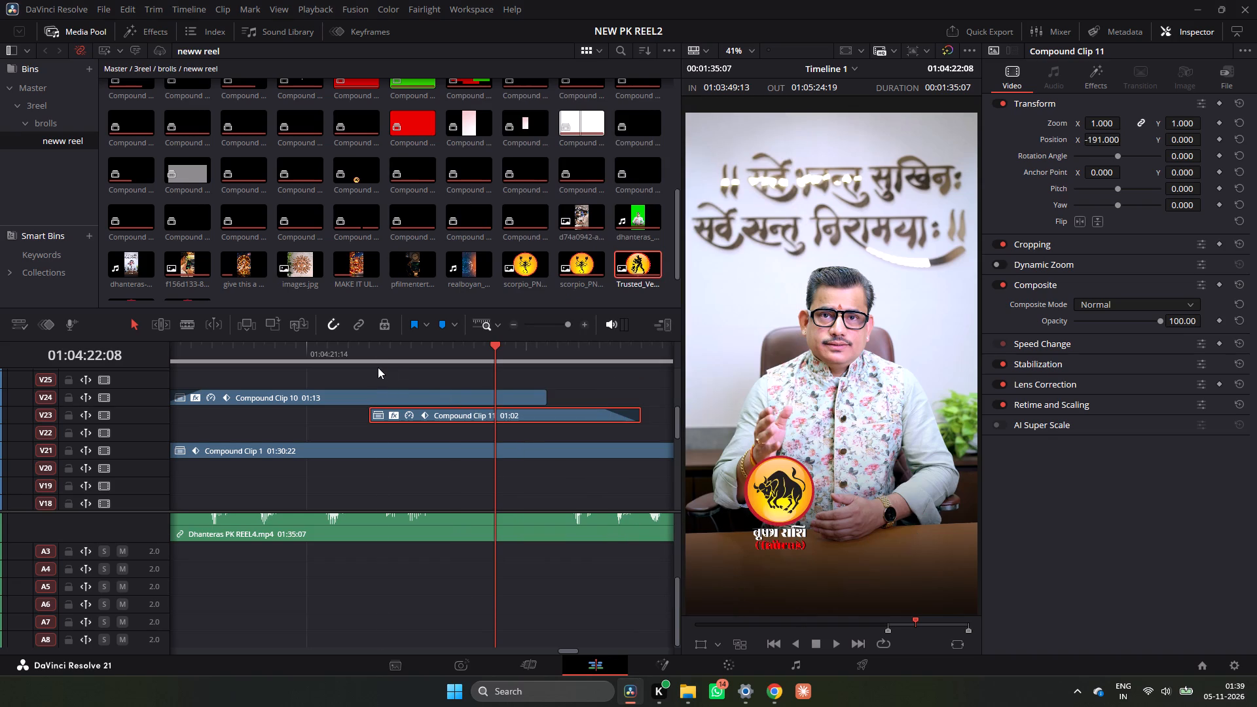
Play the icon section and set Compound Clip 11's Position X to about 222, placing the Libra icon beside Taurus.
{"action": "left_click", "coordinate": [378, 367]}
{"action": "key", "text": "space"}
{"action": "key", "text": "space"}
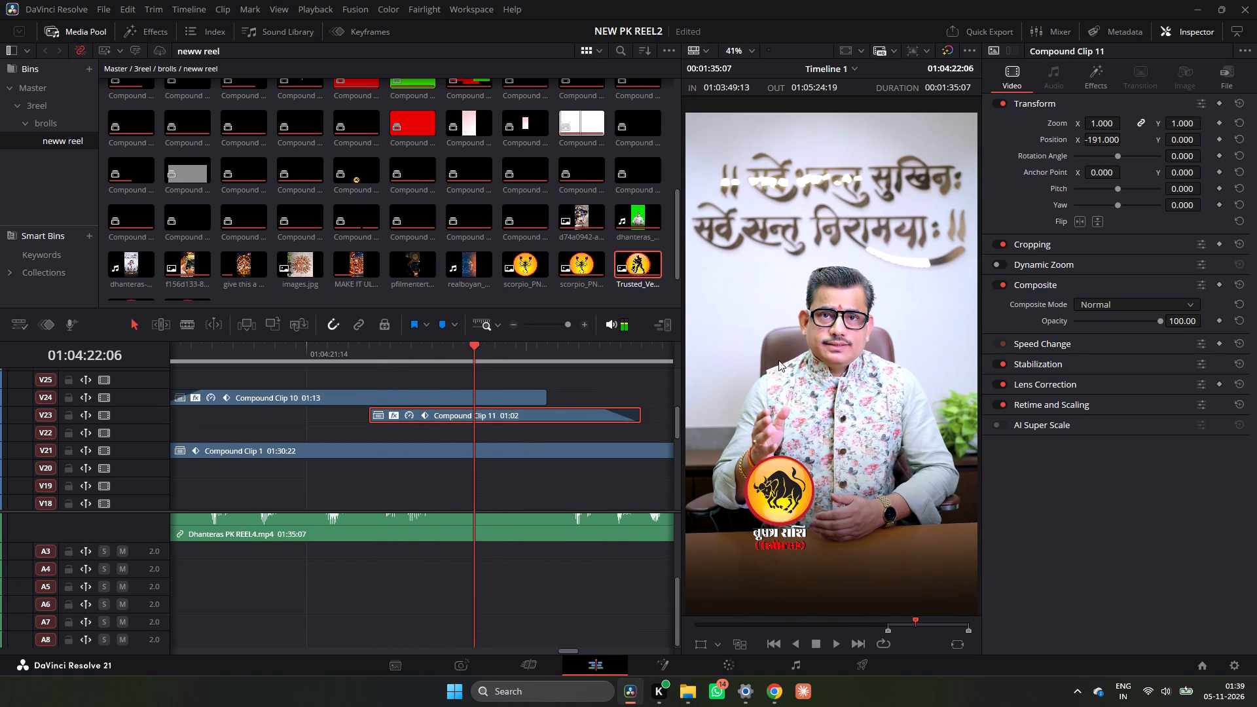
{"action": "left_click_drag", "start_coordinate": [1093, 141], "coordinate": [747, 364]}
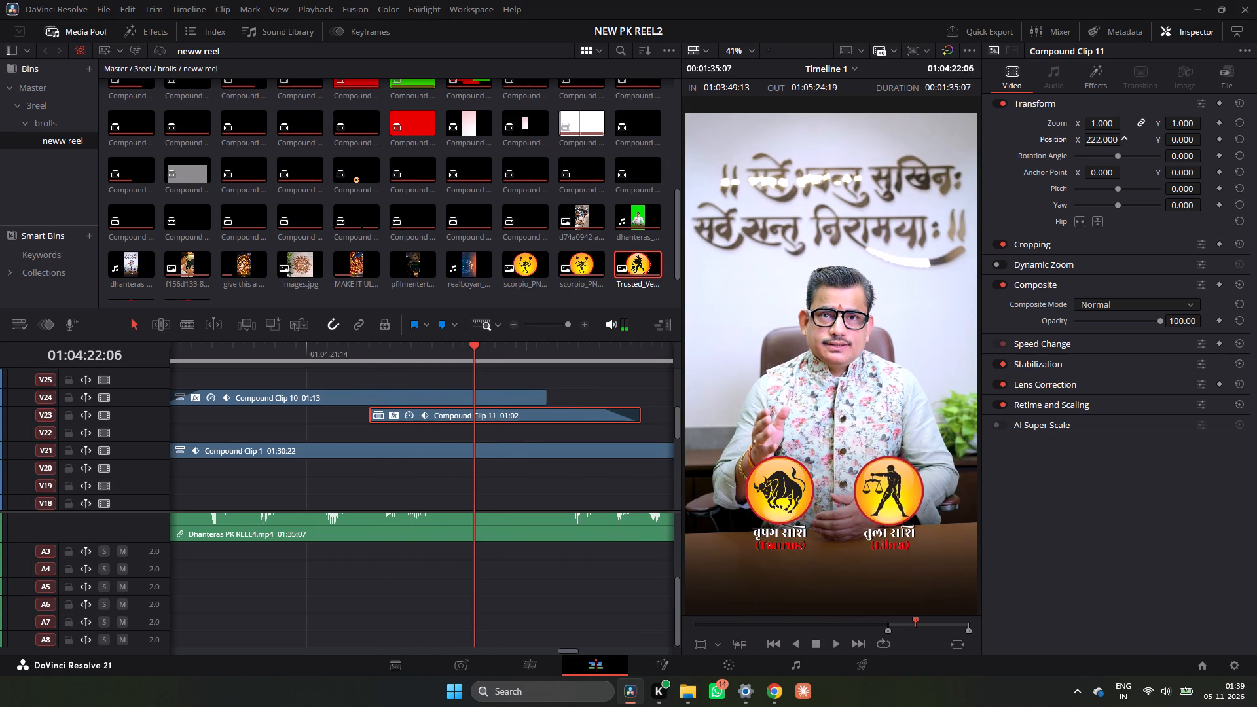
Set Compound Clip 11's Position X to 177 to bring the Libra icon closer to Taurus.
{"action": "left_click_drag", "start_coordinate": [747, 364], "coordinate": [711, 367]}
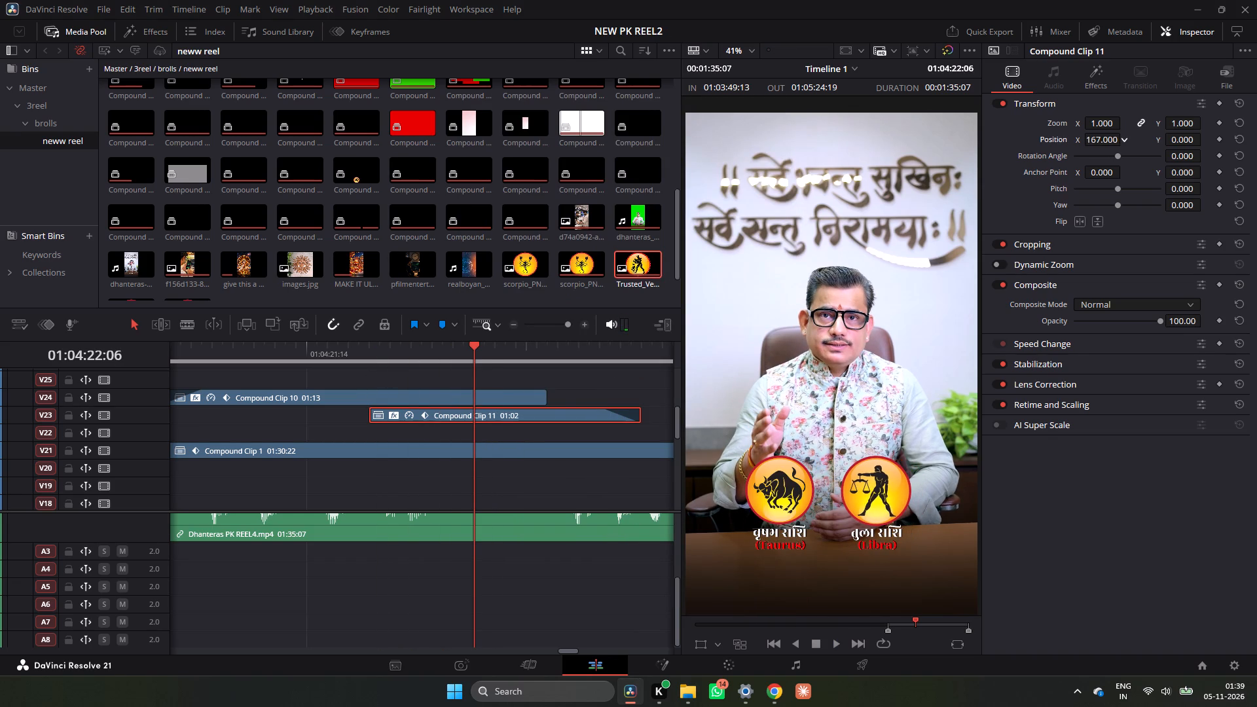
{"action": "left_click_drag", "start_coordinate": [711, 367], "coordinate": [718, 368]}
Add a short fade-in at the start of Compound Clip 11 on V23 and play the section.
{"action": "scroll", "coordinate": [386, 398], "scroll_direction": "up", "scroll_amount": 2, "text": "ctrl"}
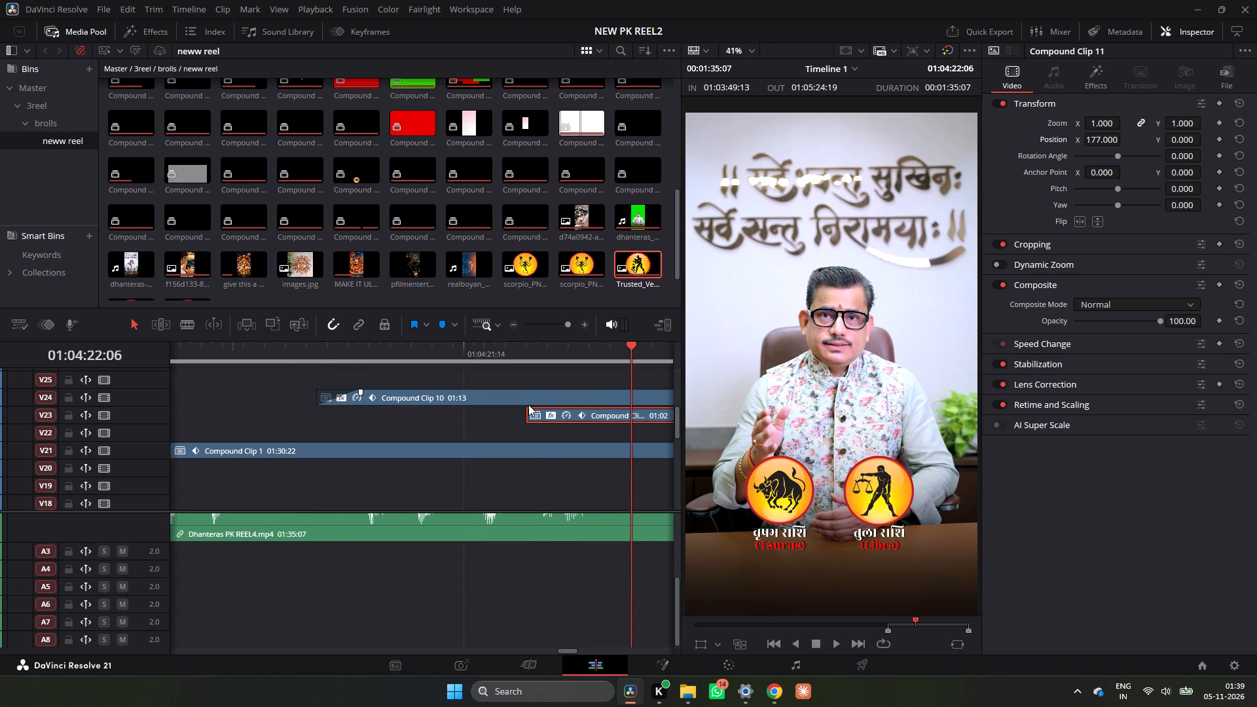
{"action": "left_click_drag", "start_coordinate": [529, 408], "coordinate": [576, 408]}
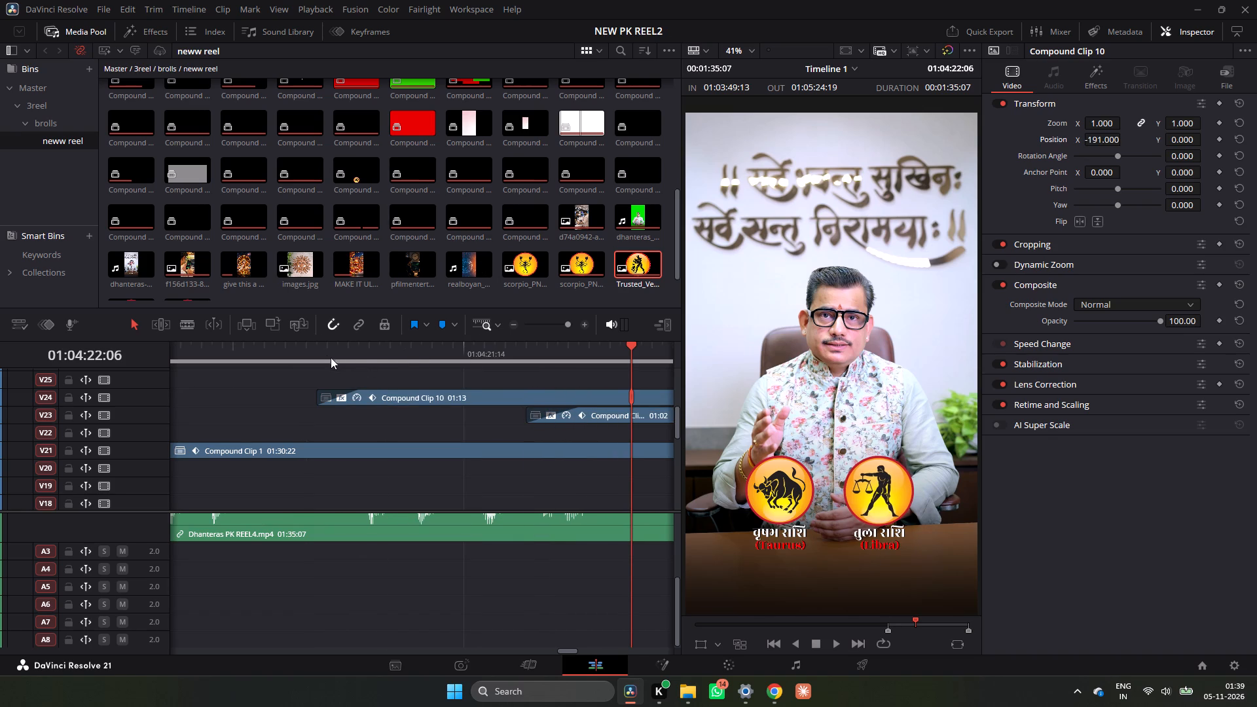
{"action": "left_click", "coordinate": [321, 353]}
{"action": "key", "text": "space"}
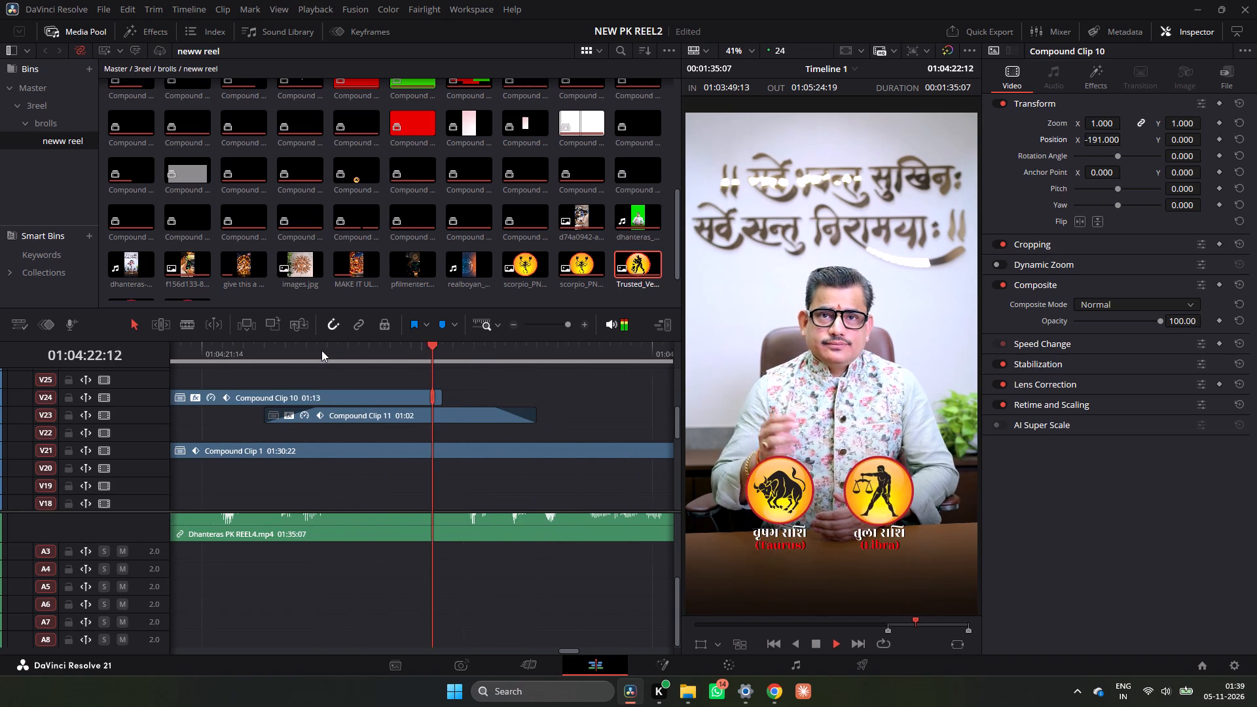
{"action": "key", "text": "space"}
Look over the surrounding timeline and play the Taurus and Libra icon section from 01:04:21:19 to check how both clips end.
{"action": "scroll", "coordinate": [346, 359], "scroll_direction": "up", "scroll_amount": 3, "text": "ctrl"}
{"action": "scroll", "coordinate": [418, 376], "scroll_direction": "down", "scroll_amount": 2}
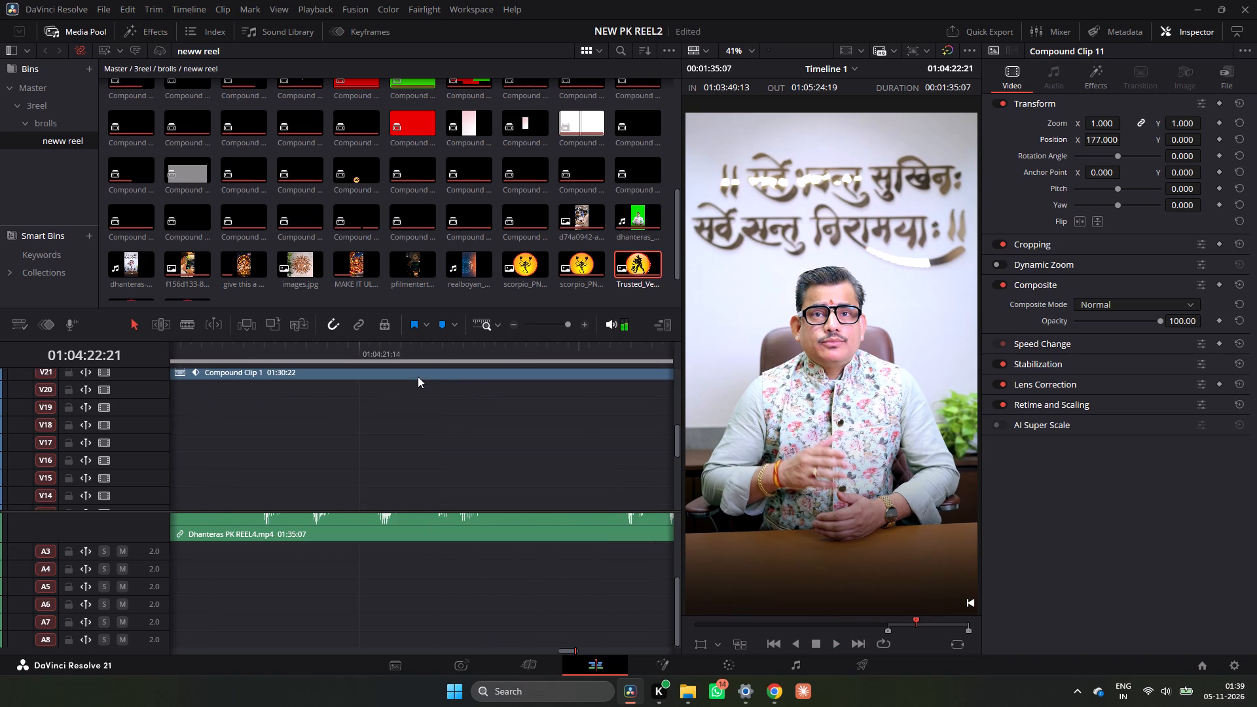
{"action": "scroll", "coordinate": [418, 376], "scroll_direction": "up", "scroll_amount": 5, "text": "ctrl"}
{"action": "scroll", "coordinate": [428, 422], "scroll_direction": "up", "scroll_amount": 4}
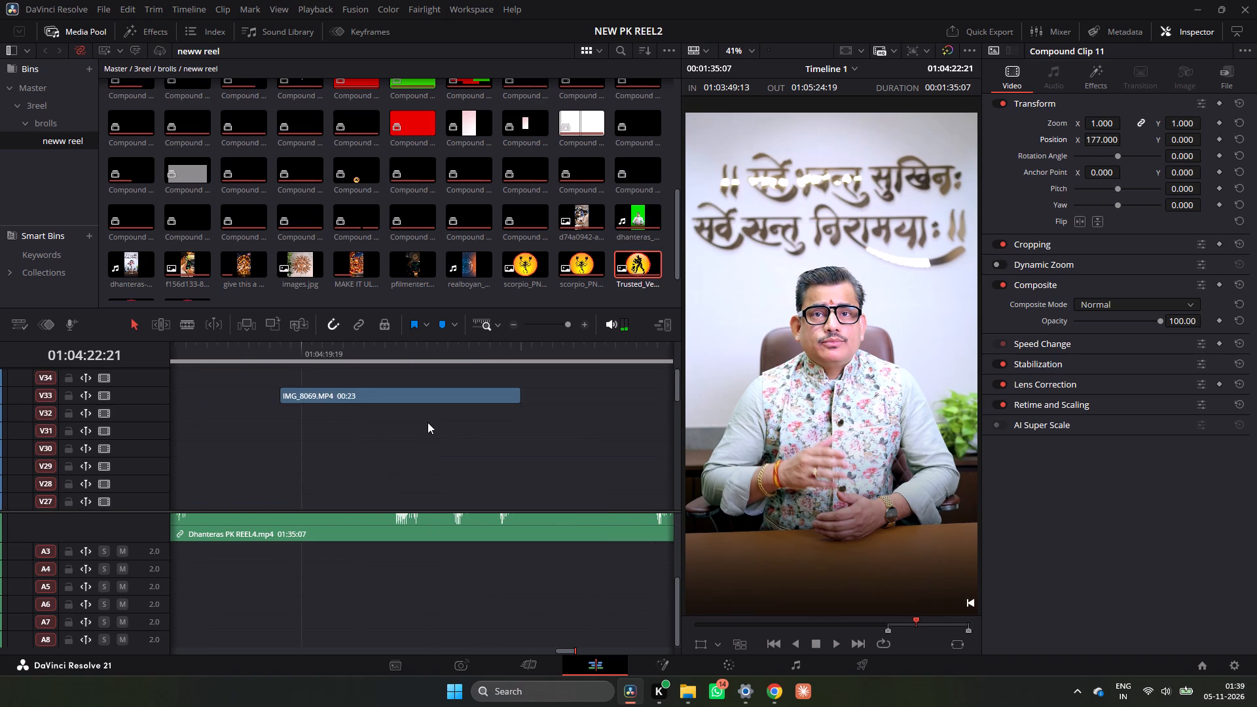
{"action": "scroll", "coordinate": [428, 423], "scroll_direction": "down", "scroll_amount": 2}
{"action": "scroll", "coordinate": [428, 424], "scroll_direction": "up", "scroll_amount": 1}
{"action": "scroll", "coordinate": [428, 424], "scroll_direction": "down", "scroll_amount": 5, "text": "ctrl"}
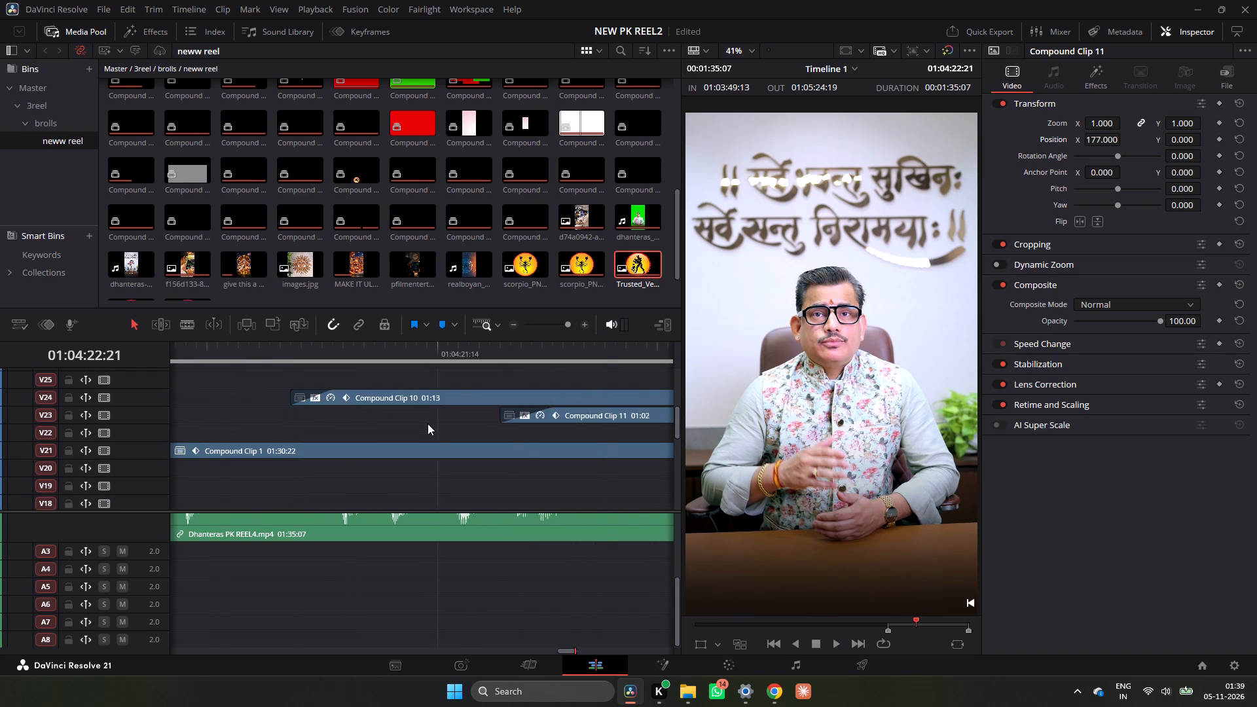
{"action": "scroll", "coordinate": [428, 424], "scroll_direction": "down", "scroll_amount": 2, "text": "ctrl"}
{"action": "left_click_drag", "start_coordinate": [411, 371], "coordinate": [335, 369]}
{"action": "left_click", "coordinate": [331, 357]}
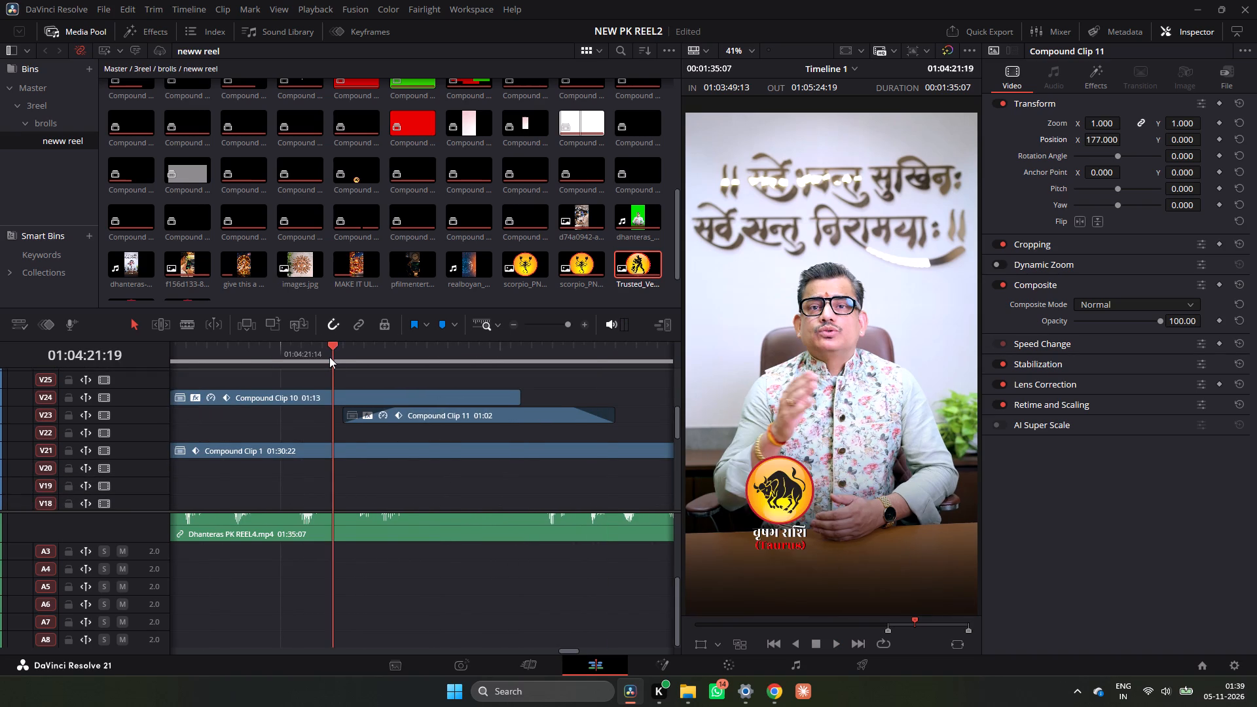
{"action": "key", "text": "space"}
{"action": "key", "text": "space"}
{"action": "key", "text": "space"}
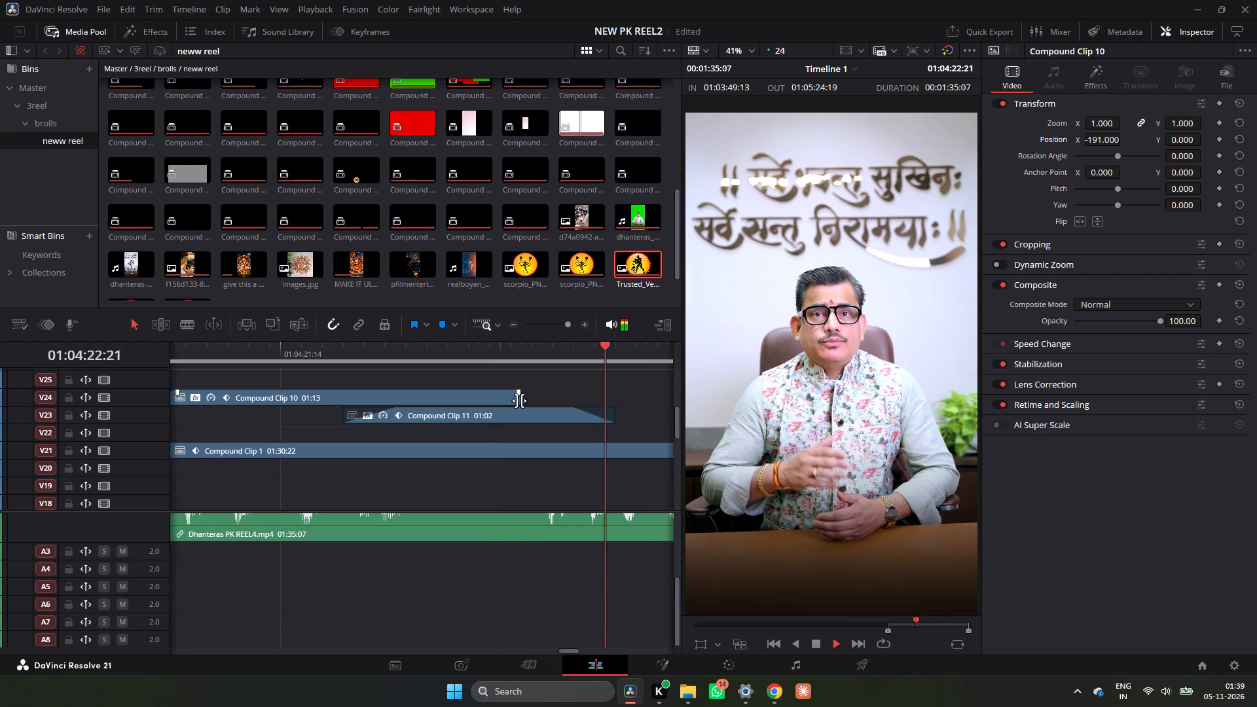
{"action": "key", "text": "space"}
Extend the end of Compound Clip 10 on V24 to a duration of 01:22, level with Compound Clip 11's end.
{"action": "left_click_drag", "start_coordinate": [519, 401], "coordinate": [617, 403]}
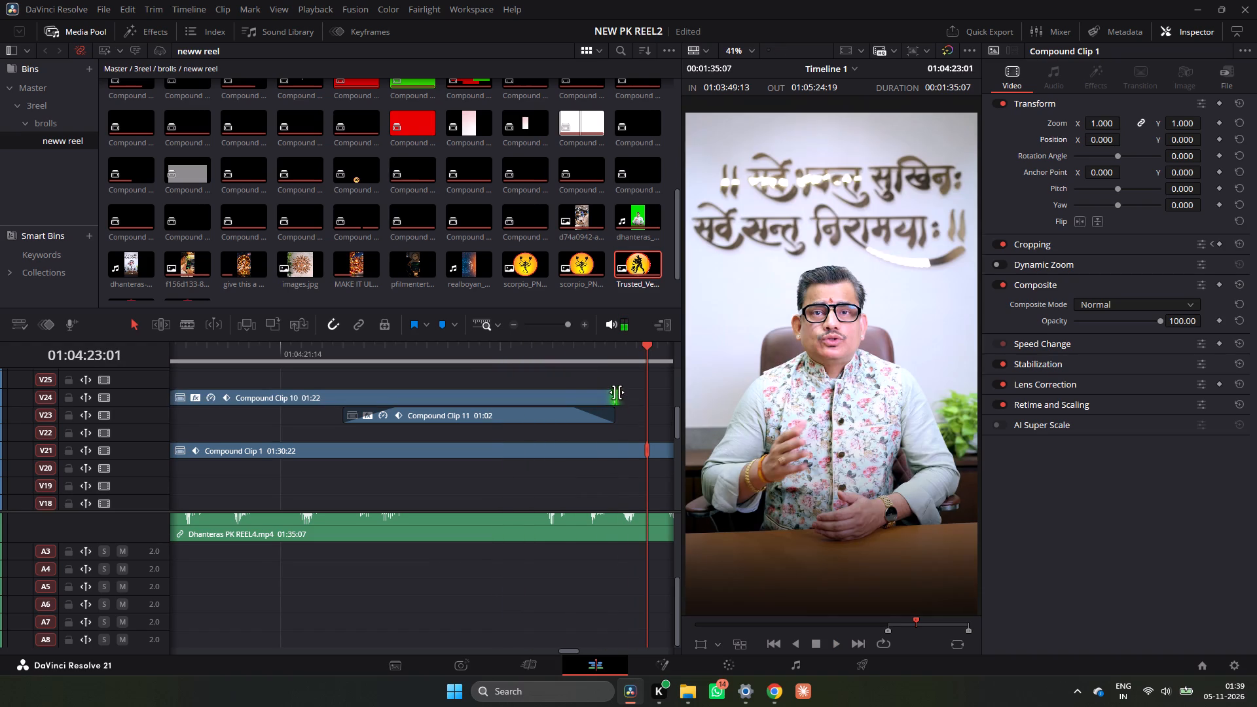
Add a fade-out at the end of Compound Clip 10 that lines up with Compound Clip 11's, and play it back.
{"action": "left_click_drag", "start_coordinate": [614, 393], "coordinate": [581, 397]}
{"action": "left_click_drag", "start_coordinate": [581, 397], "coordinate": [578, 397]}
{"action": "left_click", "coordinate": [465, 355]}
{"action": "key", "text": "space"}
{"action": "key", "text": "space"}
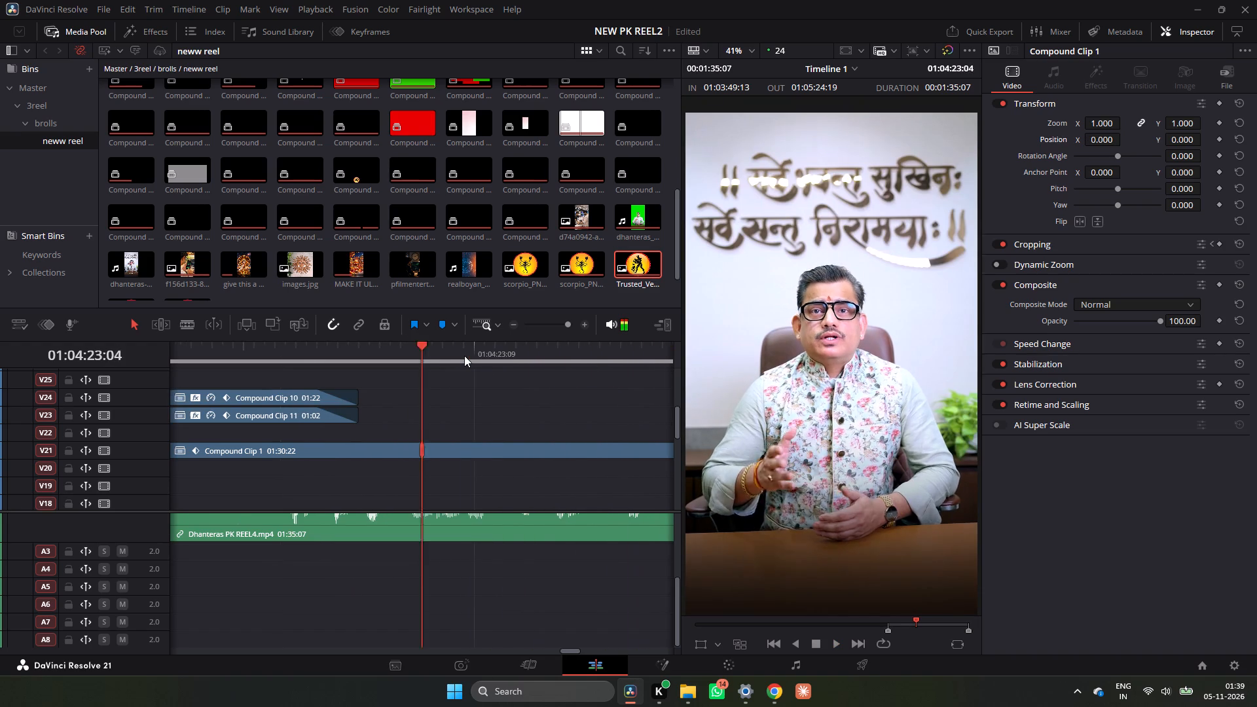
{"action": "left_click", "coordinate": [464, 355]}
Keyframe Position Y of Compound Clip 10's Transform effect at 01:04:22:19, set it to -0.315 at 01:04:22:21, and scrub the drop.
{"action": "left_click_drag", "start_coordinate": [368, 347], "coordinate": [343, 352]}
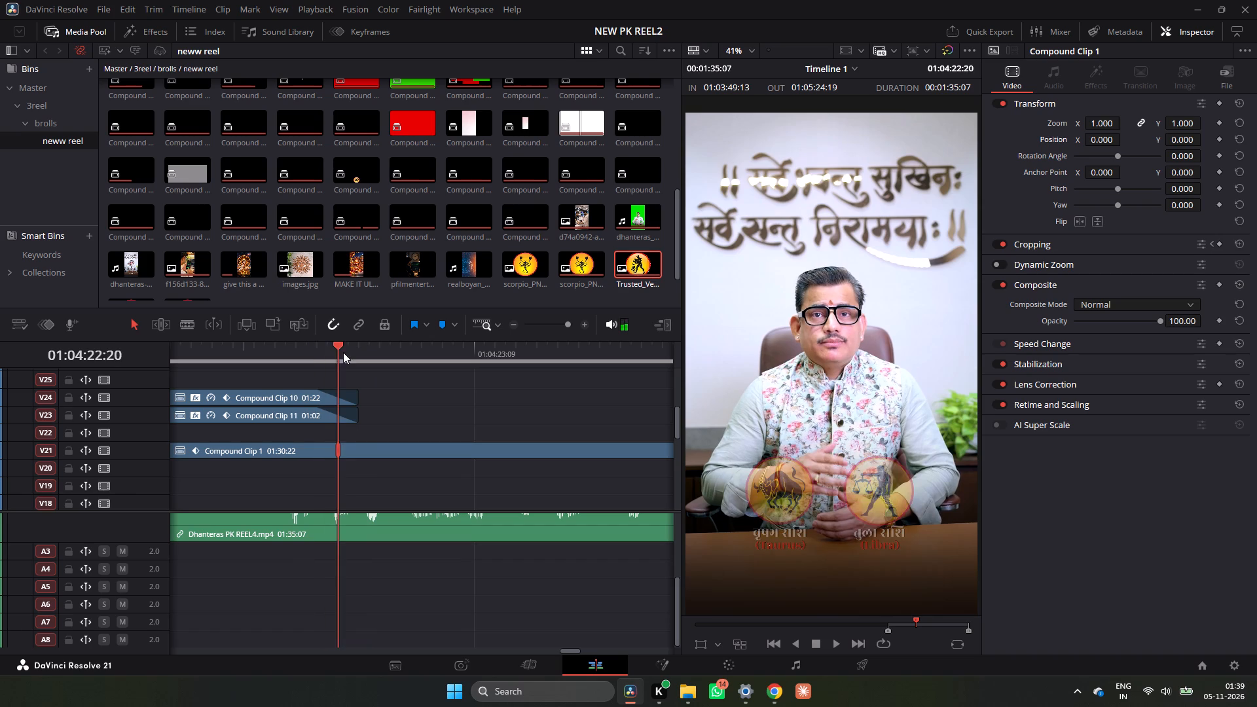
{"action": "left_click_drag", "start_coordinate": [343, 352], "coordinate": [357, 355]}
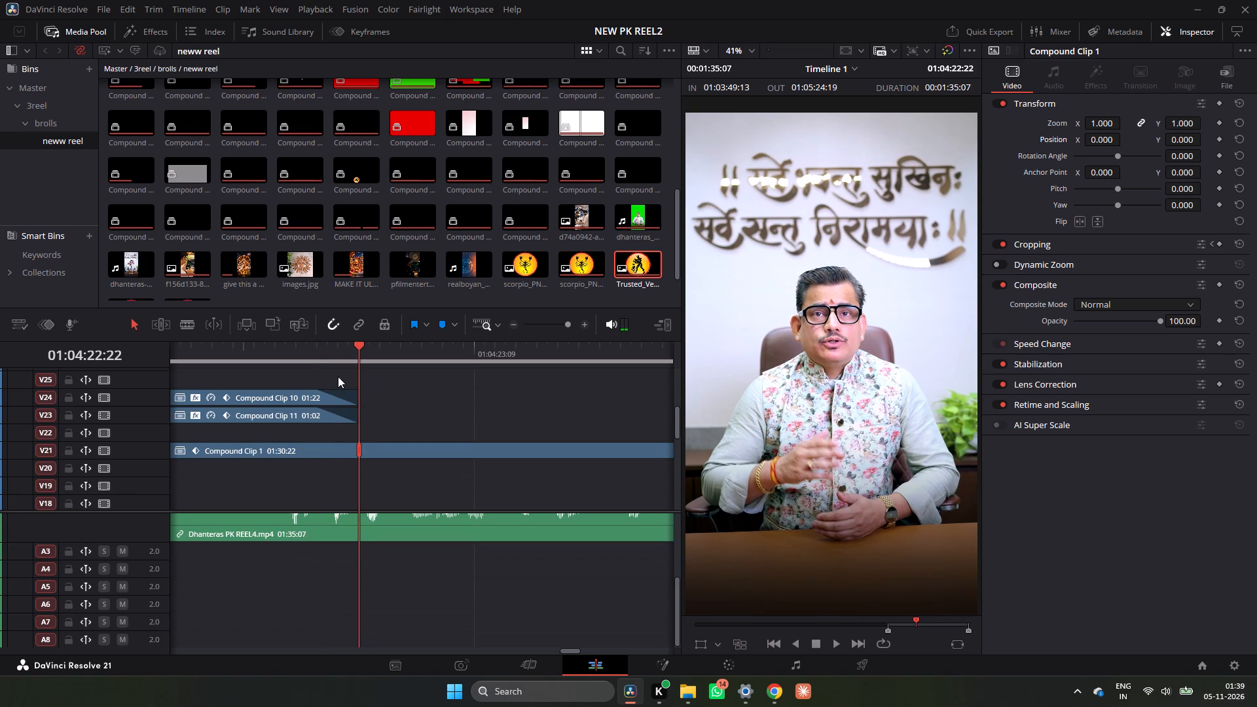
{"action": "left_click_drag", "start_coordinate": [350, 357], "coordinate": [327, 359]}
{"action": "left_click", "coordinate": [337, 395]}
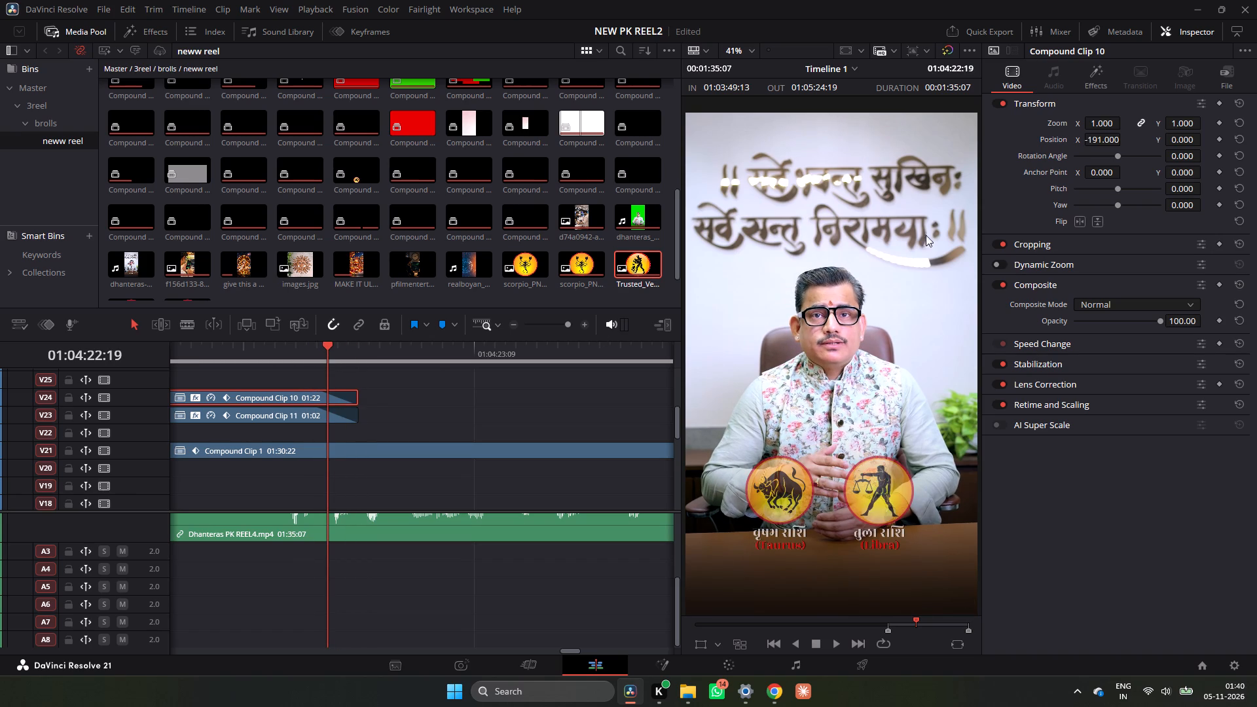
{"action": "left_click", "coordinate": [1095, 86]}
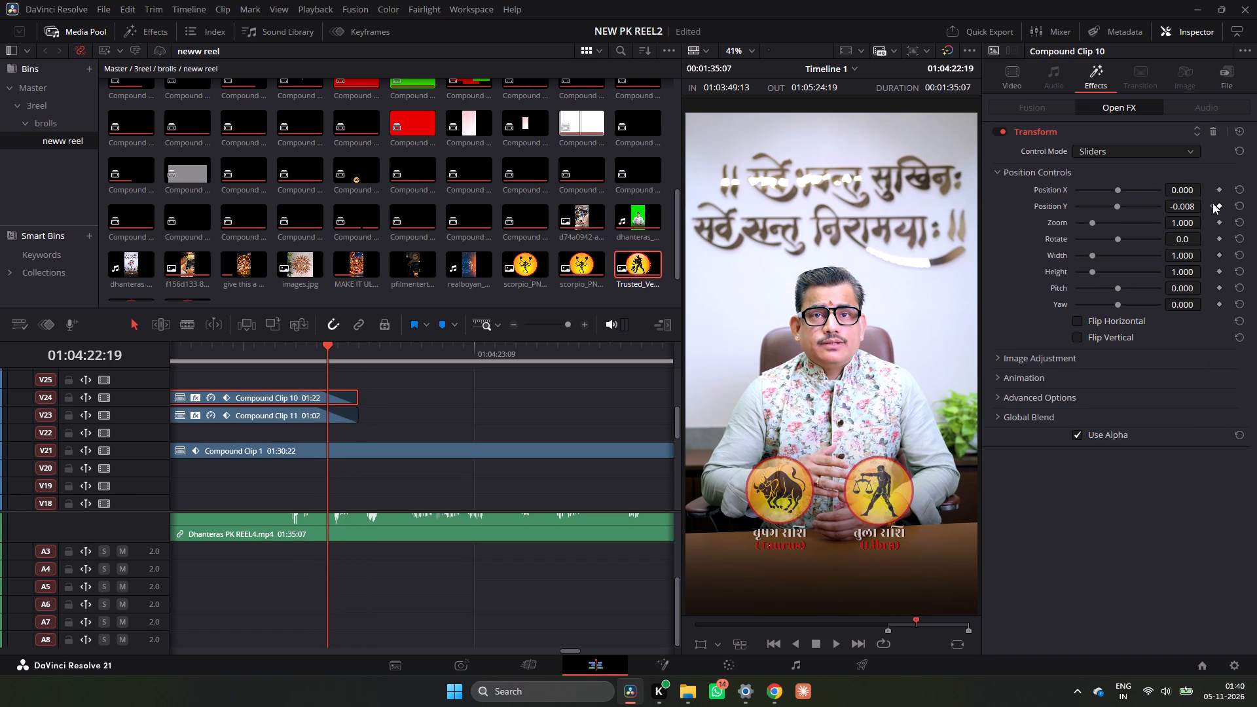
{"action": "left_click", "coordinate": [1218, 206]}
{"action": "left_click_drag", "start_coordinate": [332, 352], "coordinate": [356, 357]}
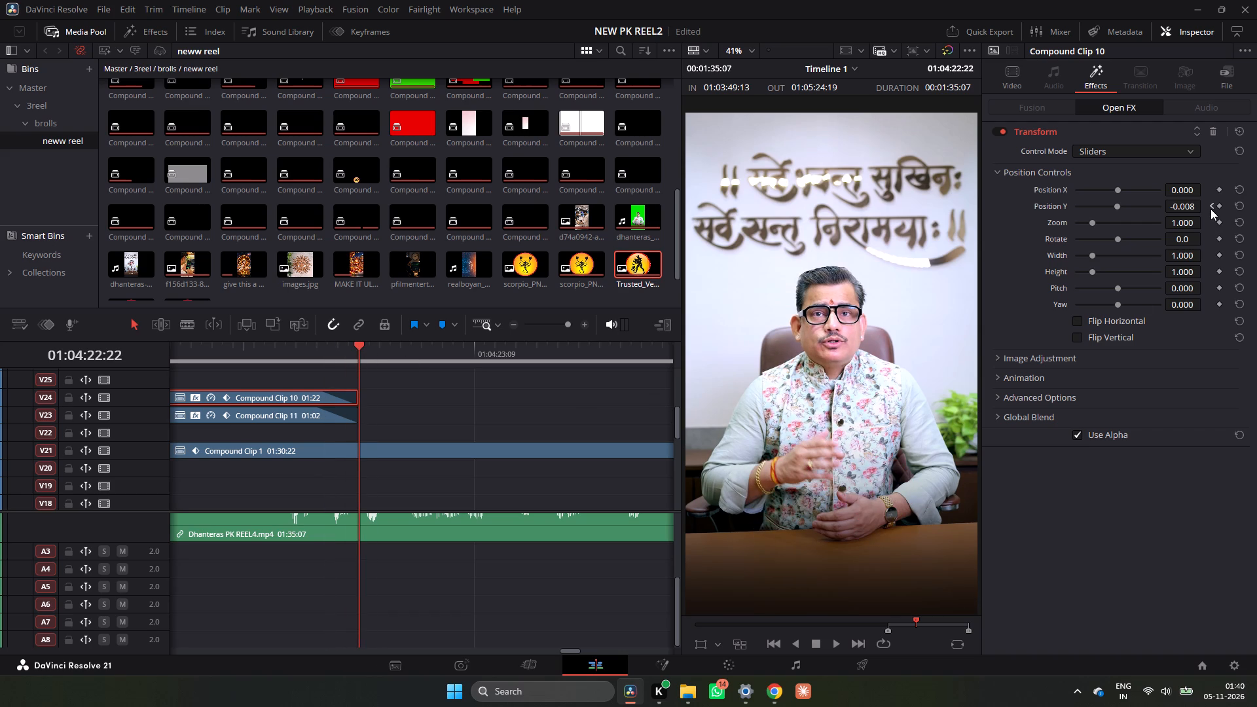
{"action": "key", "text": "Left"}
{"action": "left_click_drag", "start_coordinate": [1189, 208], "coordinate": [1101, 268]}
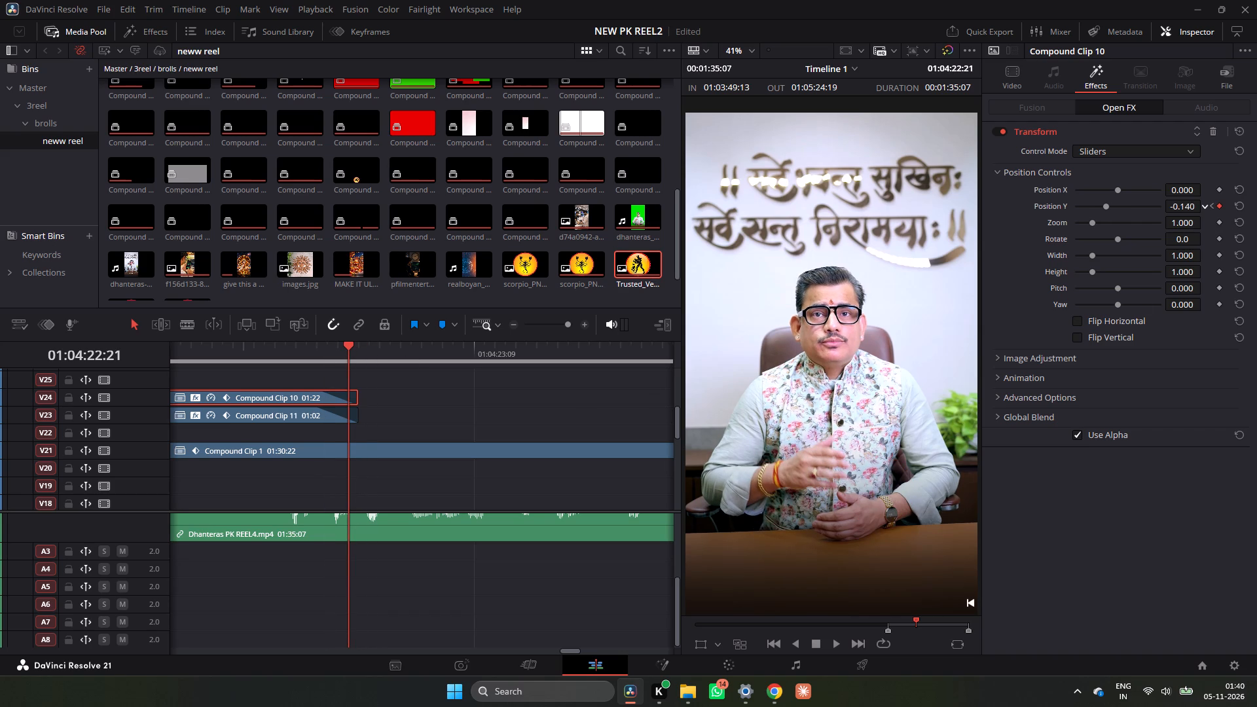
{"action": "left_click_drag", "start_coordinate": [1101, 268], "coordinate": [1189, 208]}
{"action": "left_click_drag", "start_coordinate": [1189, 208], "coordinate": [988, 322]}
{"action": "left_click_drag", "start_coordinate": [340, 348], "coordinate": [335, 355]}
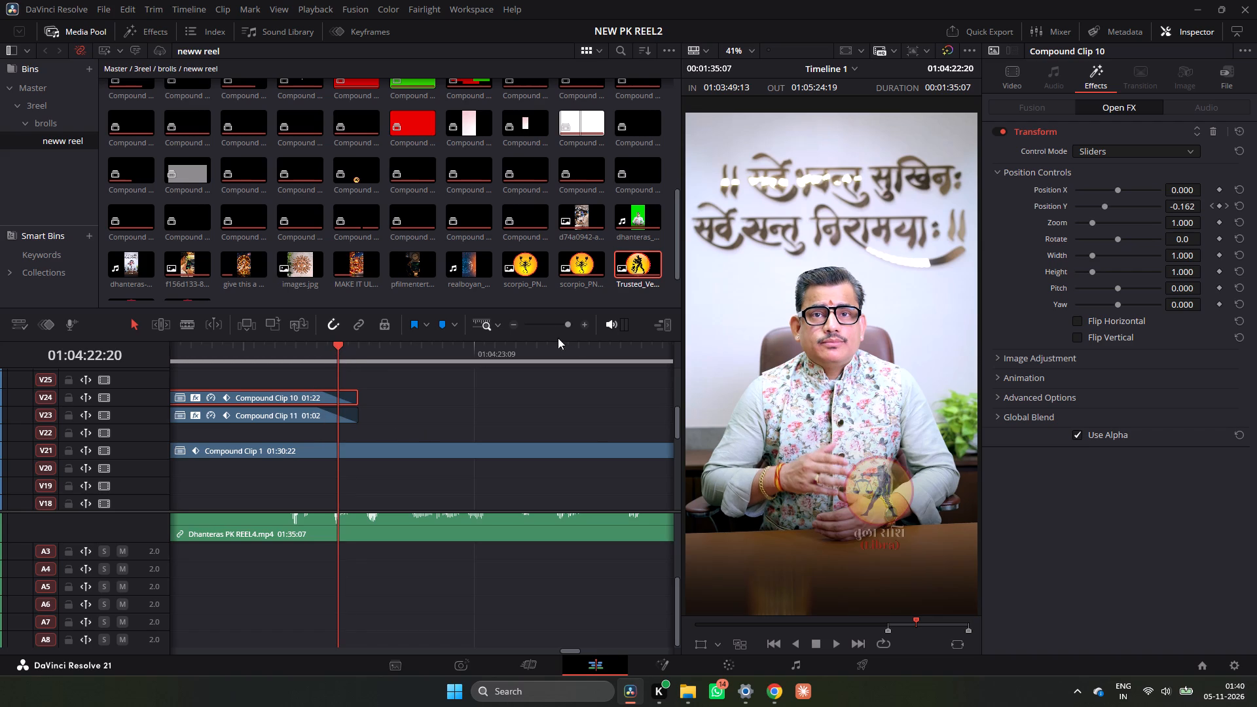
Keyframe Position Y of Compound Clip 11's Transform effect at 01:04:22:19, set it to -0.312 at 01:04:22:21, and play the exit.
{"action": "left_click", "coordinate": [1211, 206]}
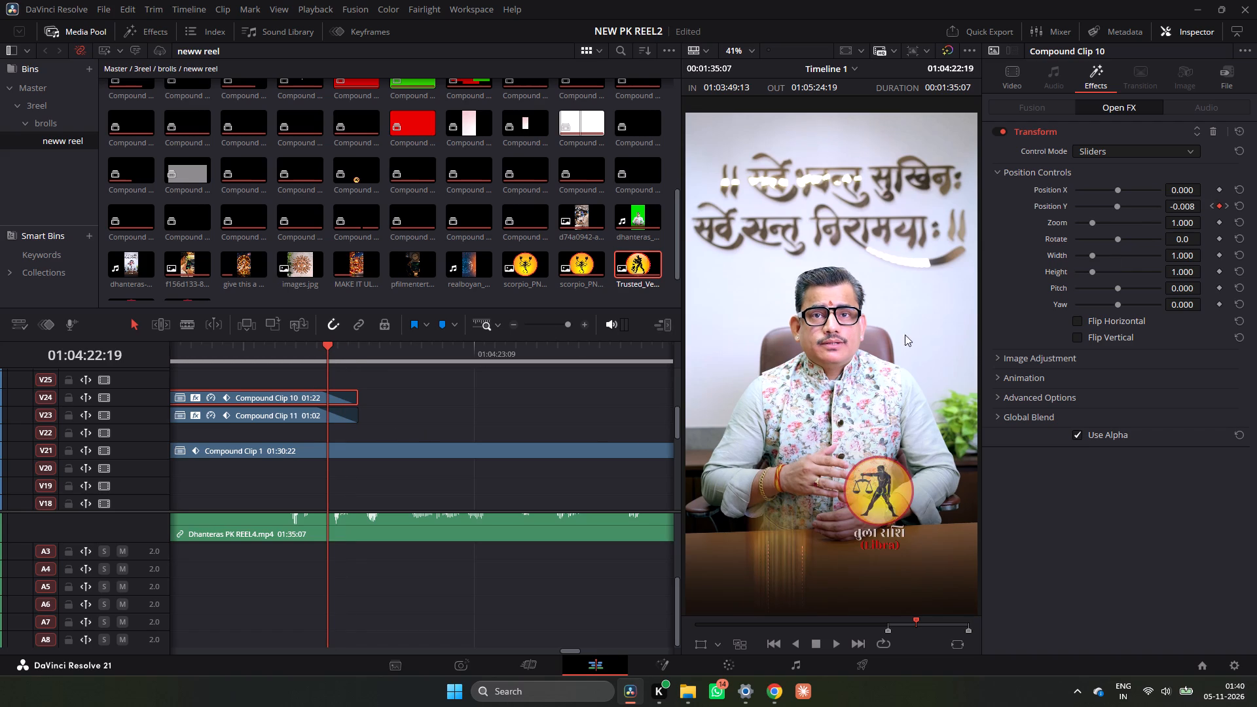
{"action": "left_click", "coordinate": [330, 413]}
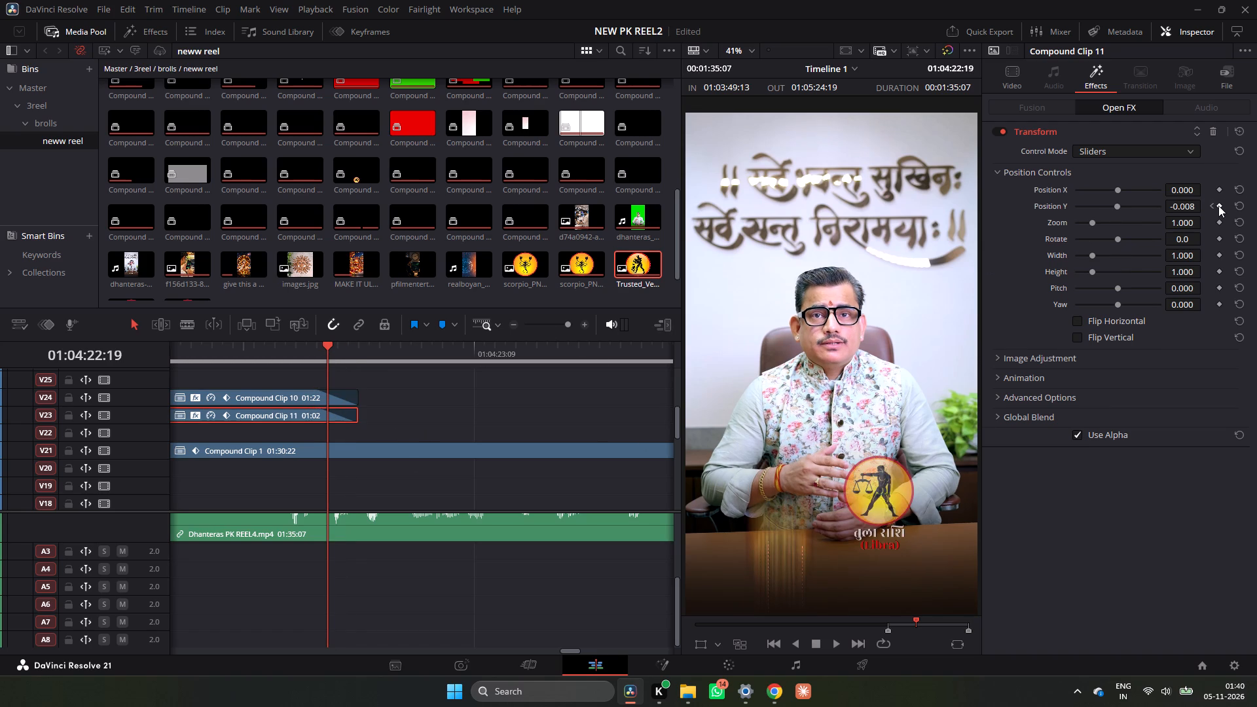
{"action": "left_click", "coordinate": [1219, 206]}
{"action": "left_click_drag", "start_coordinate": [334, 355], "coordinate": [361, 356]}
{"action": "key", "text": "Left"}
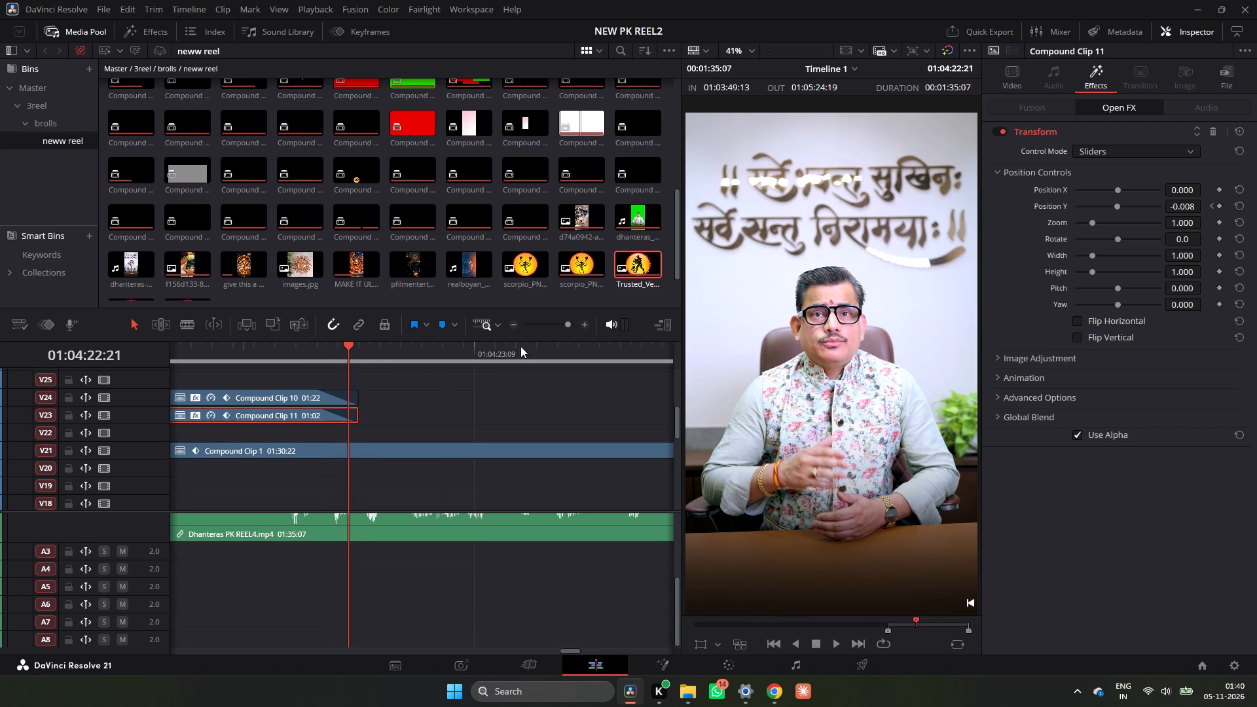
{"action": "left_click_drag", "start_coordinate": [1188, 208], "coordinate": [1123, 245]}
{"action": "left_click_drag", "start_coordinate": [1123, 245], "coordinate": [989, 259]}
{"action": "left_click_drag", "start_coordinate": [989, 259], "coordinate": [989, 259]}
{"action": "left_click", "coordinate": [267, 359]}
{"action": "key", "text": "space"}
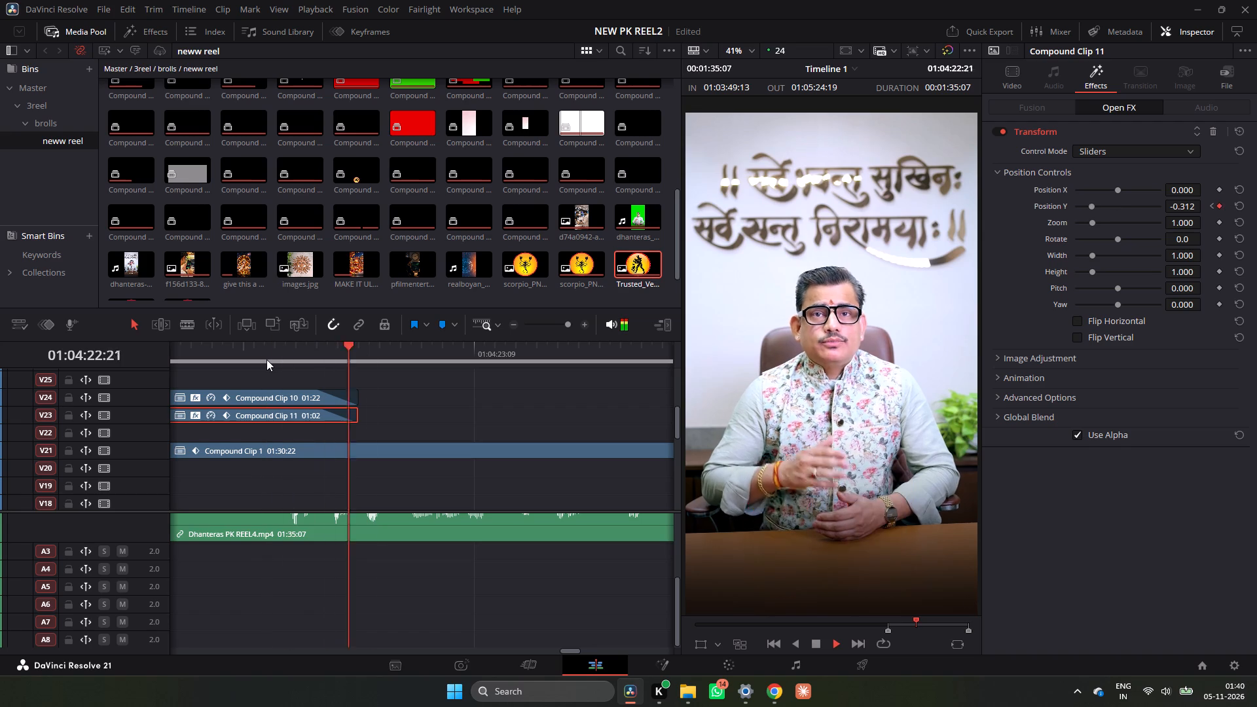
{"action": "left_click", "coordinate": [266, 359]}
{"action": "key", "text": "space"}
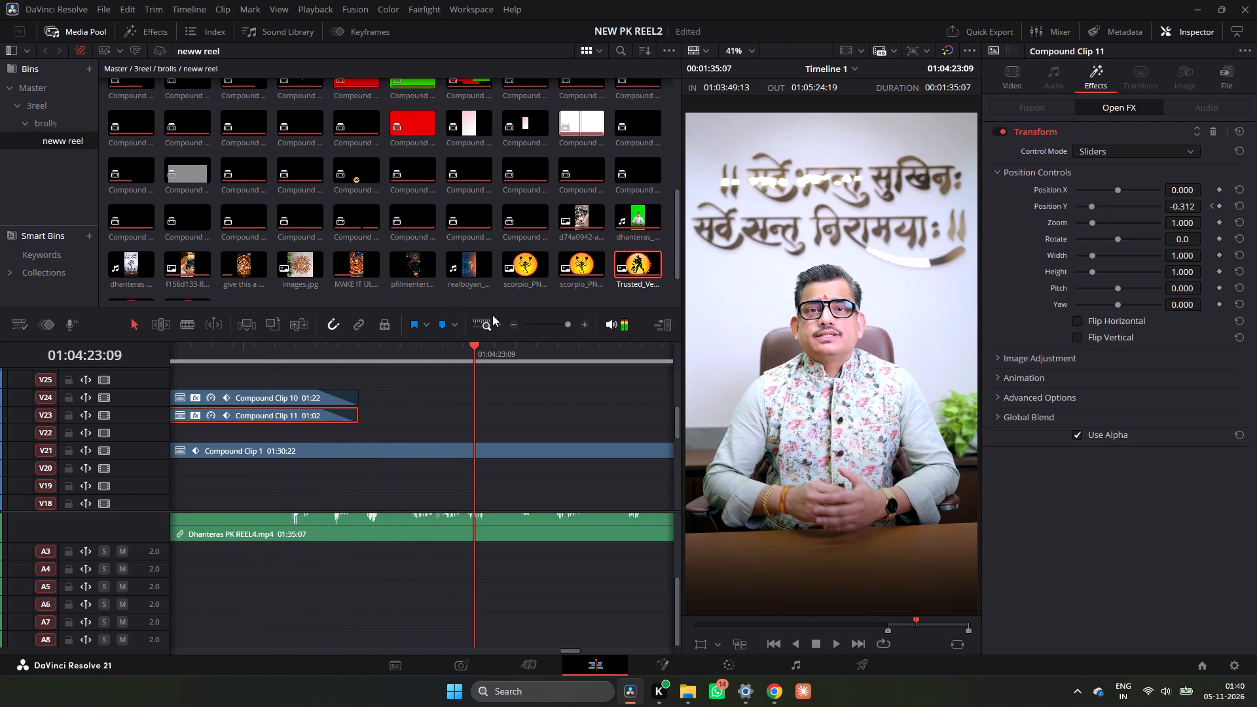
Lengthen the fade-outs of Compound Clip 10 and Compound Clip 11 so both icons begin fading earlier.
{"action": "double_click", "coordinate": [517, 325]}
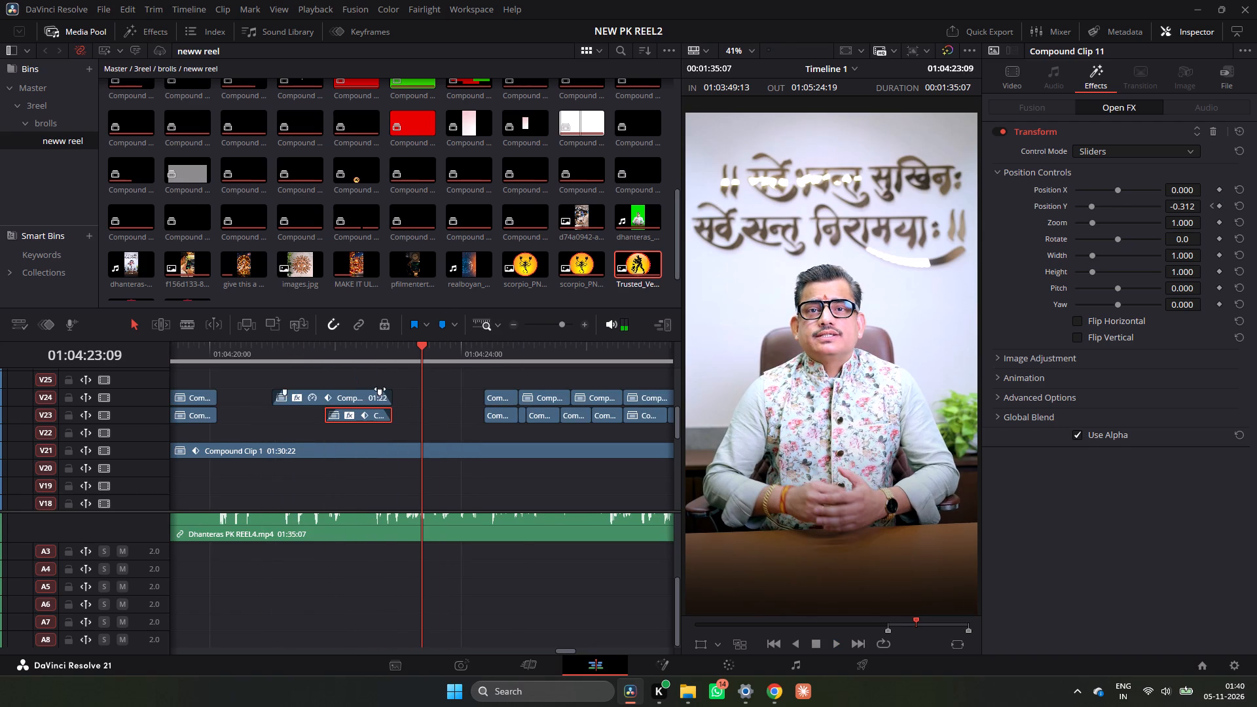
{"action": "left_click", "coordinate": [367, 357]}
{"action": "double_click", "coordinate": [584, 325]}
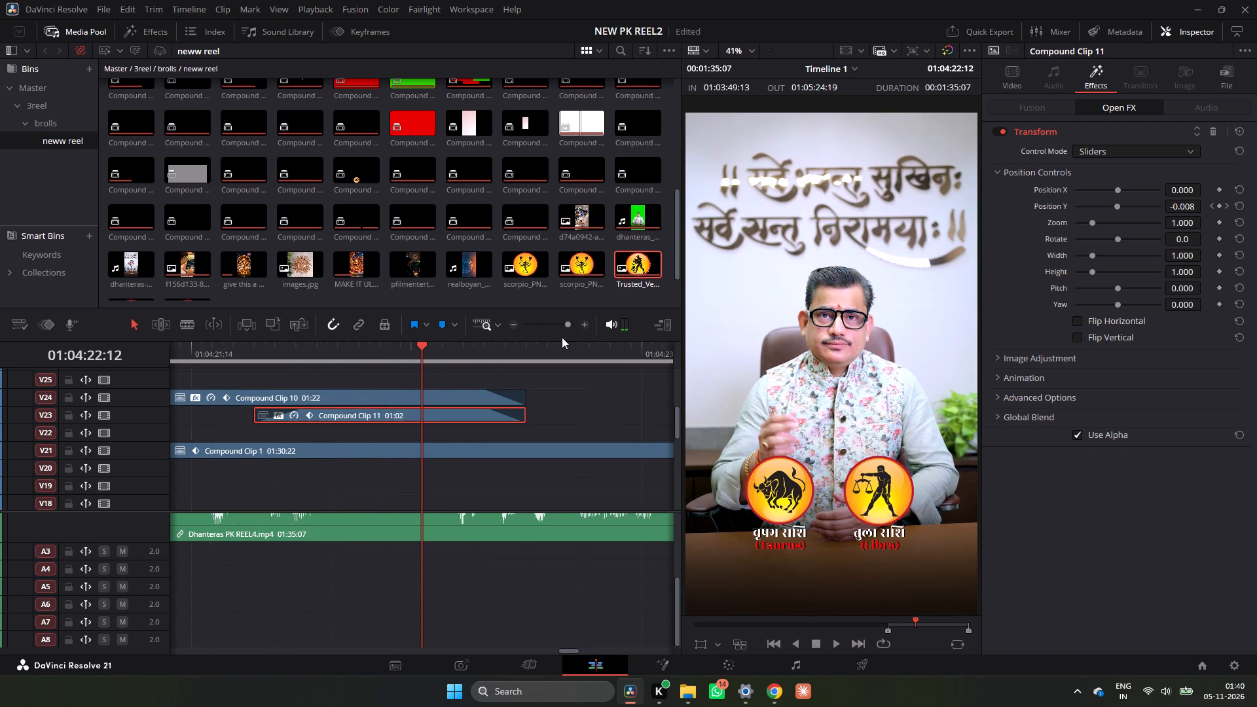
{"action": "left_click_drag", "start_coordinate": [481, 391], "coordinate": [457, 395]}
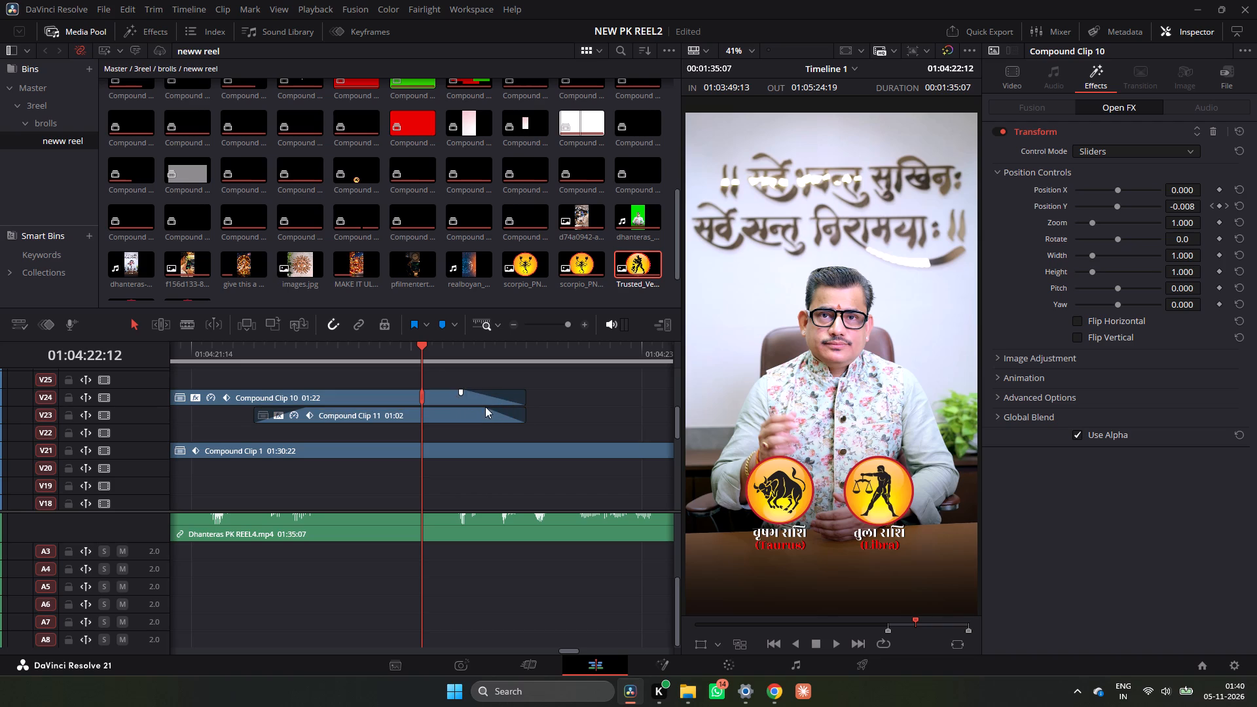
{"action": "left_click_drag", "start_coordinate": [484, 409], "coordinate": [450, 410]}
Play the Taurus and Libra icon section repeatedly to check the lengthened fade-outs and the downward exit.
{"action": "key", "text": "space"}
{"action": "key", "text": "space"}
{"action": "left_click", "coordinate": [422, 343]}
{"action": "key", "text": "space"}
{"action": "key", "text": "space"}
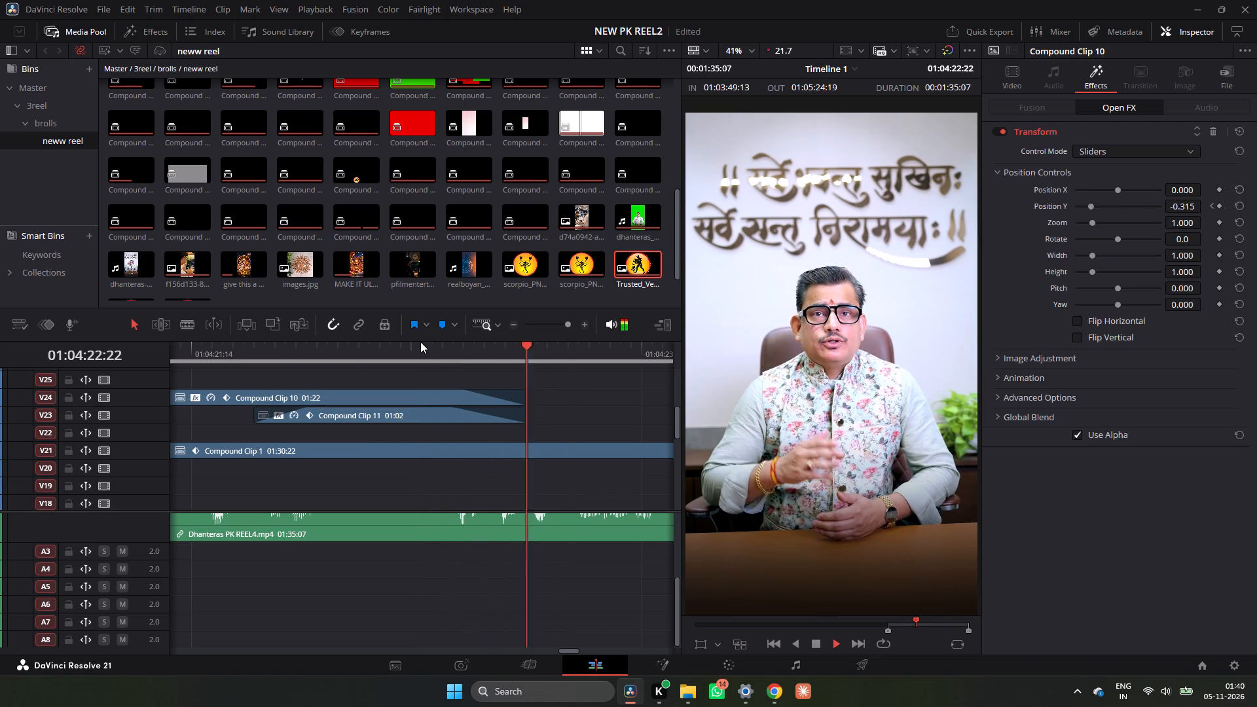
{"action": "left_click", "coordinate": [417, 344]}
{"action": "left_click", "coordinate": [287, 357]}
{"action": "key", "text": "space"}
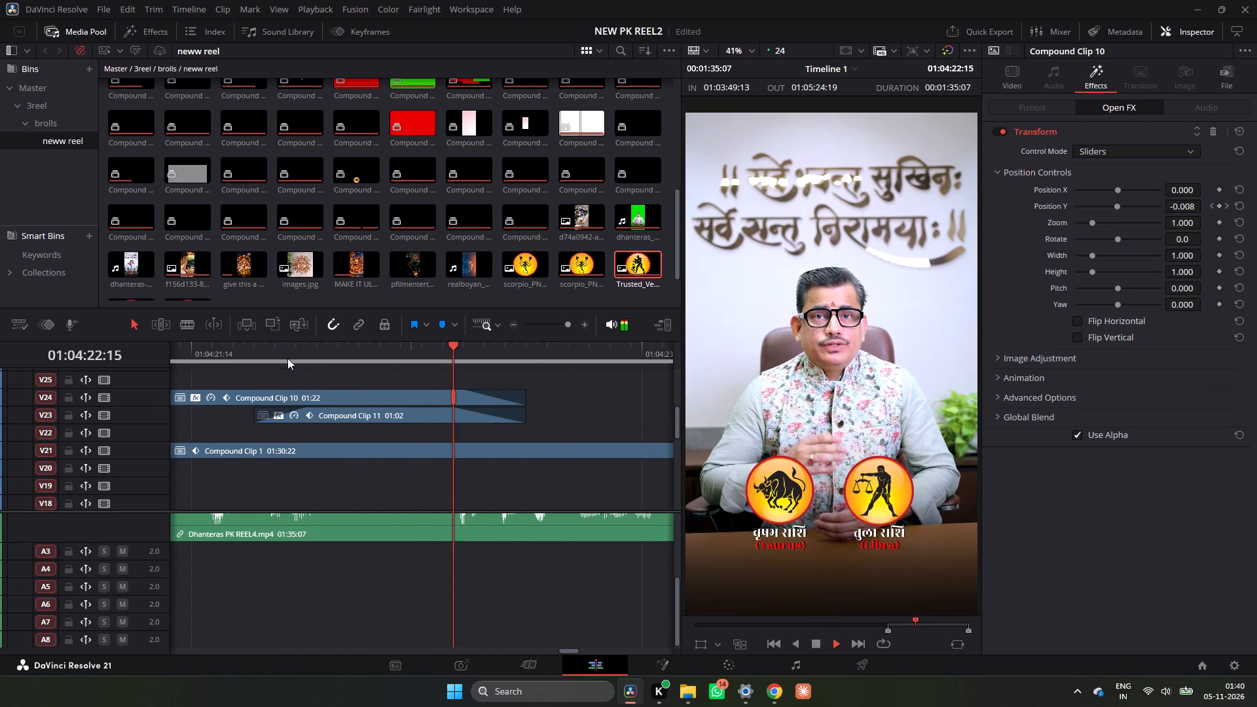
Replay the Taurus and Libra icon exit and continue through the following section to check the animation.
{"action": "key", "text": "space"}
{"action": "left_click", "coordinate": [282, 361]}
{"action": "key", "text": "space"}
{"action": "key", "text": "space"}
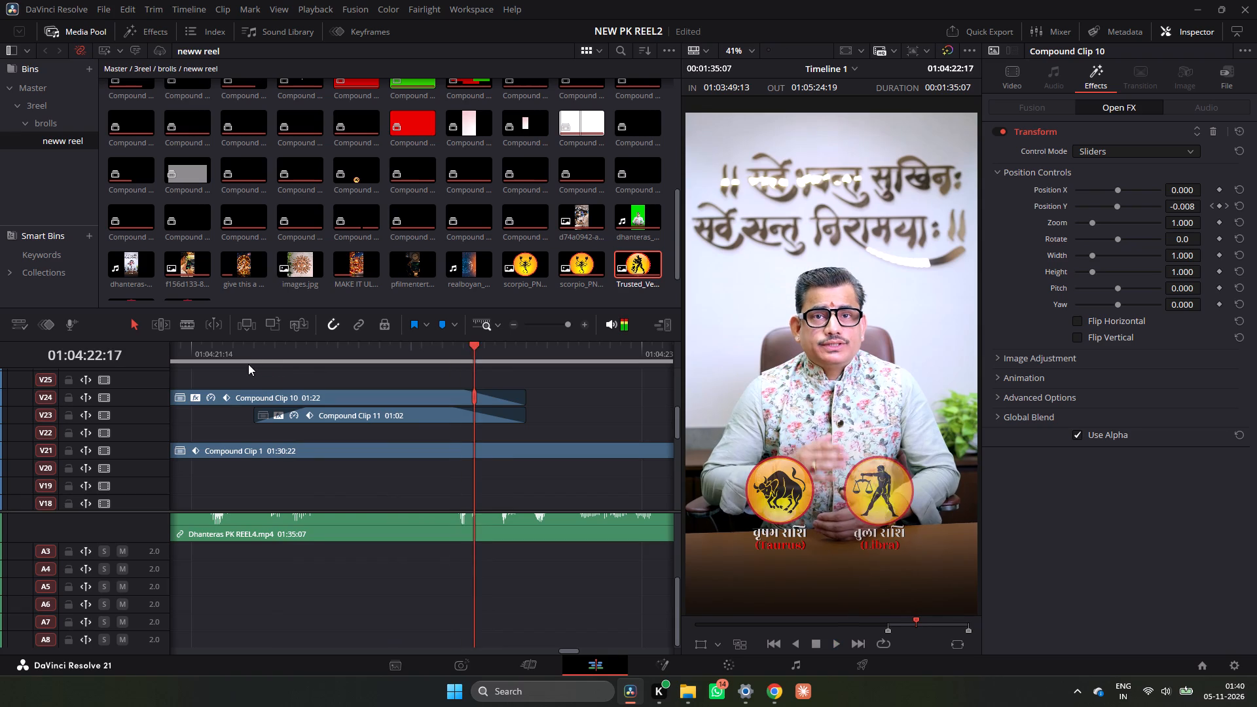
{"action": "left_click", "coordinate": [248, 364]}
{"action": "key", "text": "space"}
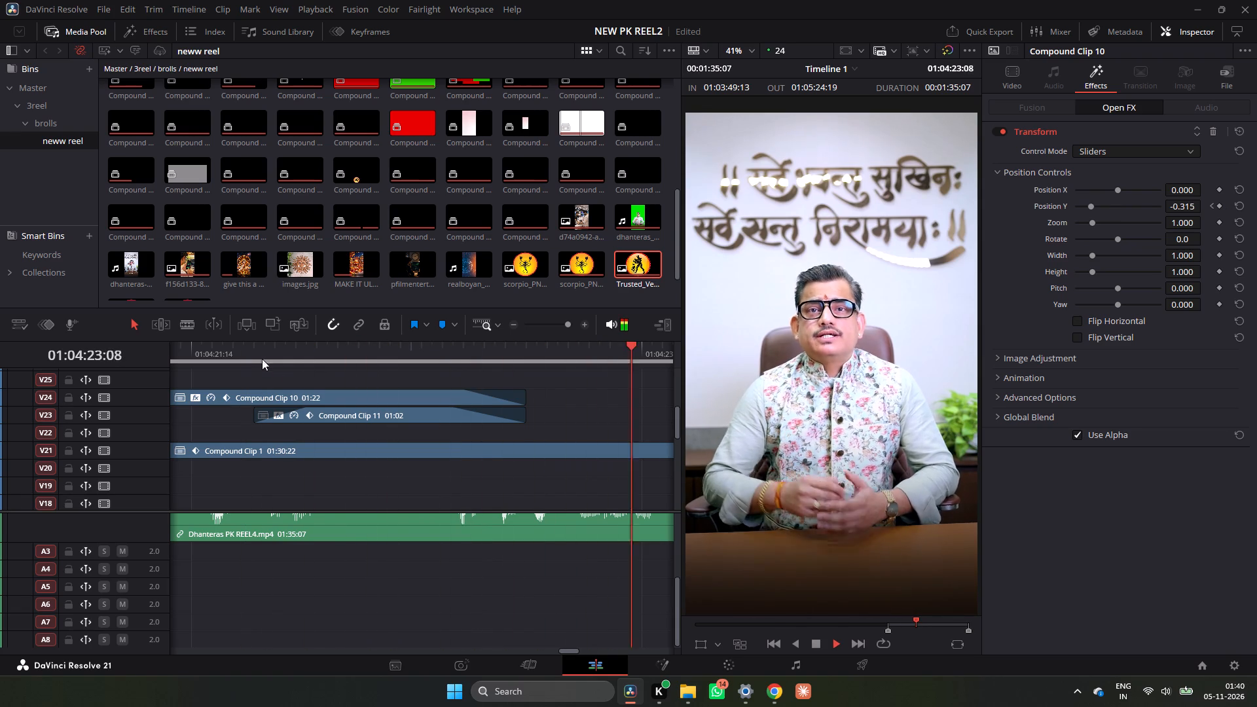
{"action": "key", "text": "space"}
{"action": "triple_click", "coordinate": [511, 327]}
{"action": "key", "text": "space"}
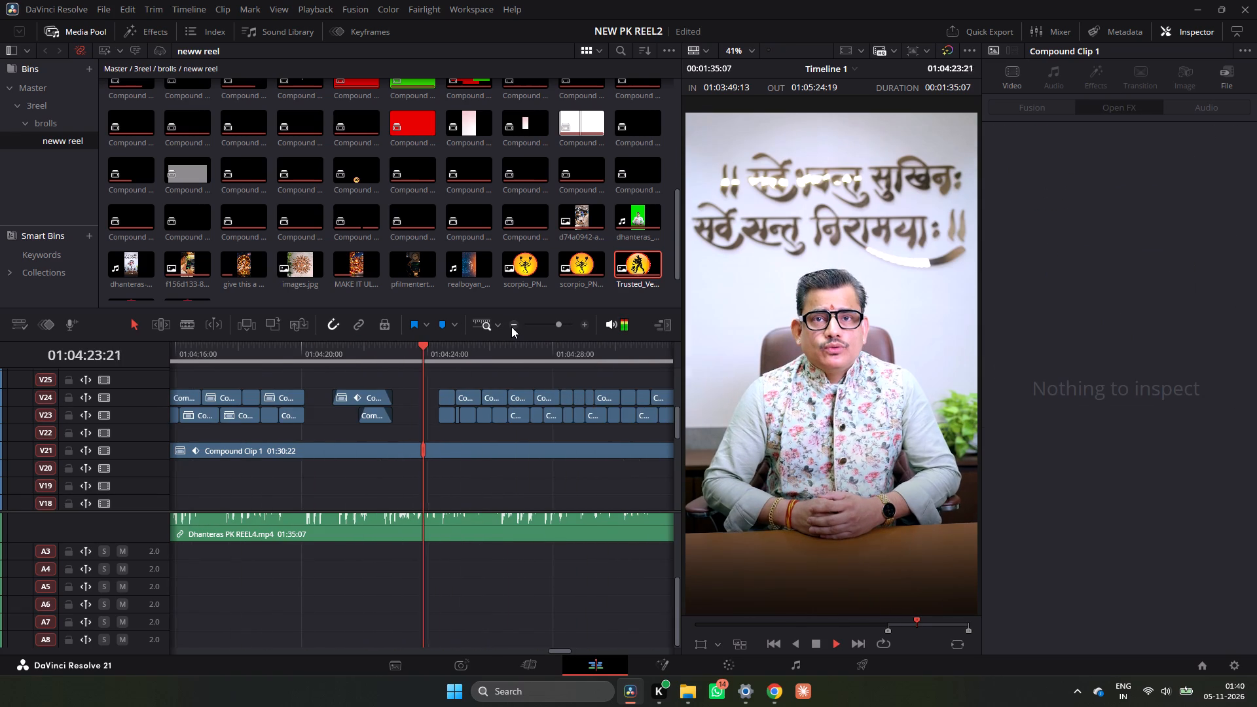
{"action": "key", "text": "space"}
Go to the reel's opening at 01:03:50:10, check the downloaded Happy Diwali video in Chrome, and return to DaVinci Resolve.
{"action": "scroll", "coordinate": [468, 383], "scroll_direction": "up", "scroll_amount": 3, "text": "ctrl"}
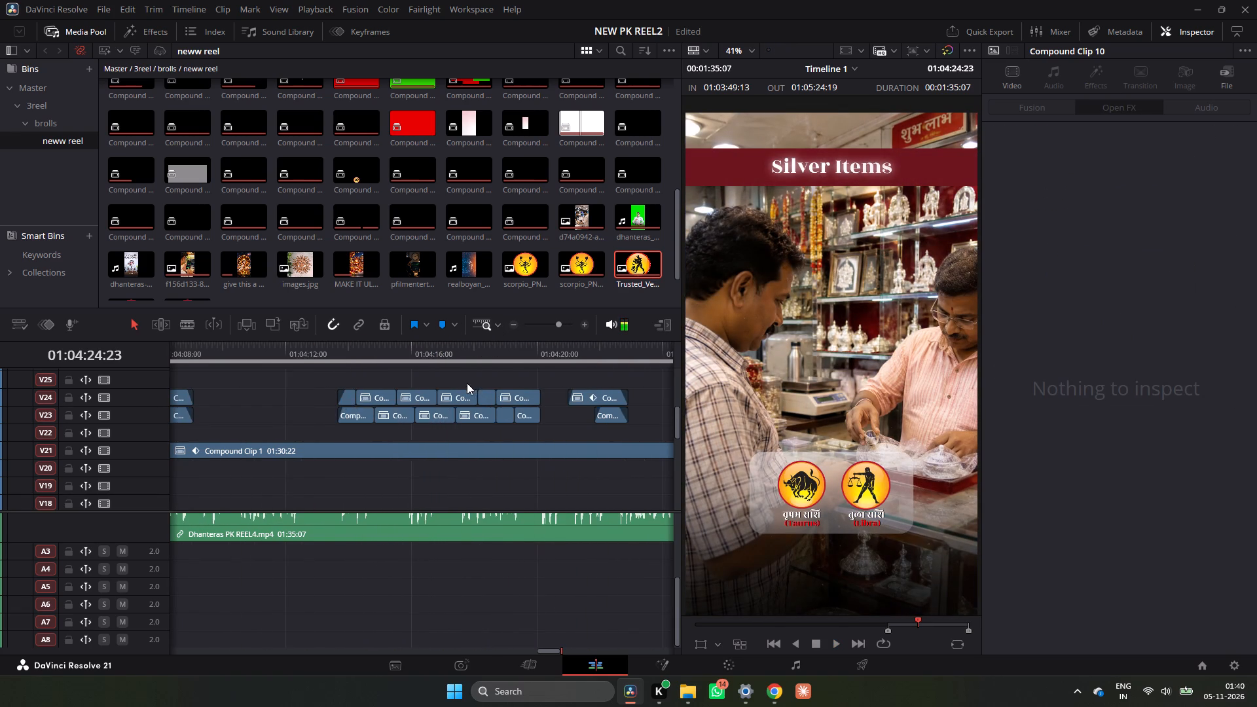
{"action": "scroll", "coordinate": [452, 369], "scroll_direction": "up", "scroll_amount": 10, "text": "ctrl"}
{"action": "left_click", "coordinate": [395, 355]}
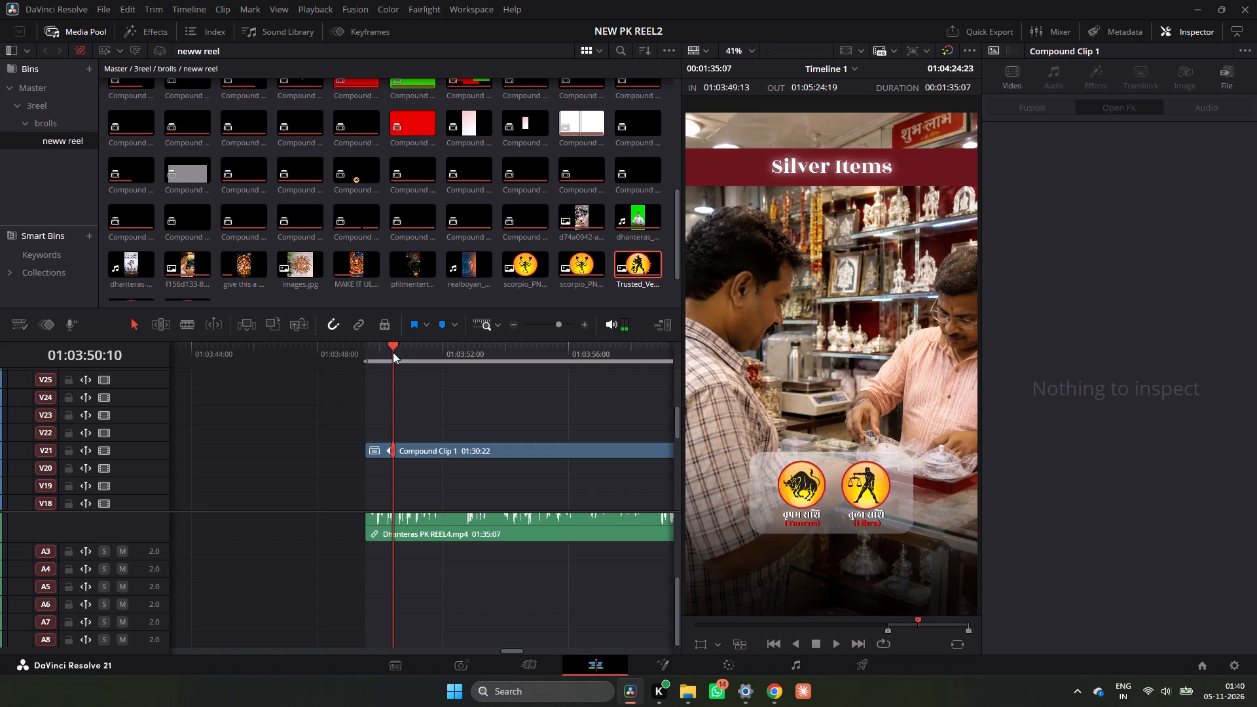
{"action": "left_click", "coordinate": [771, 704]}
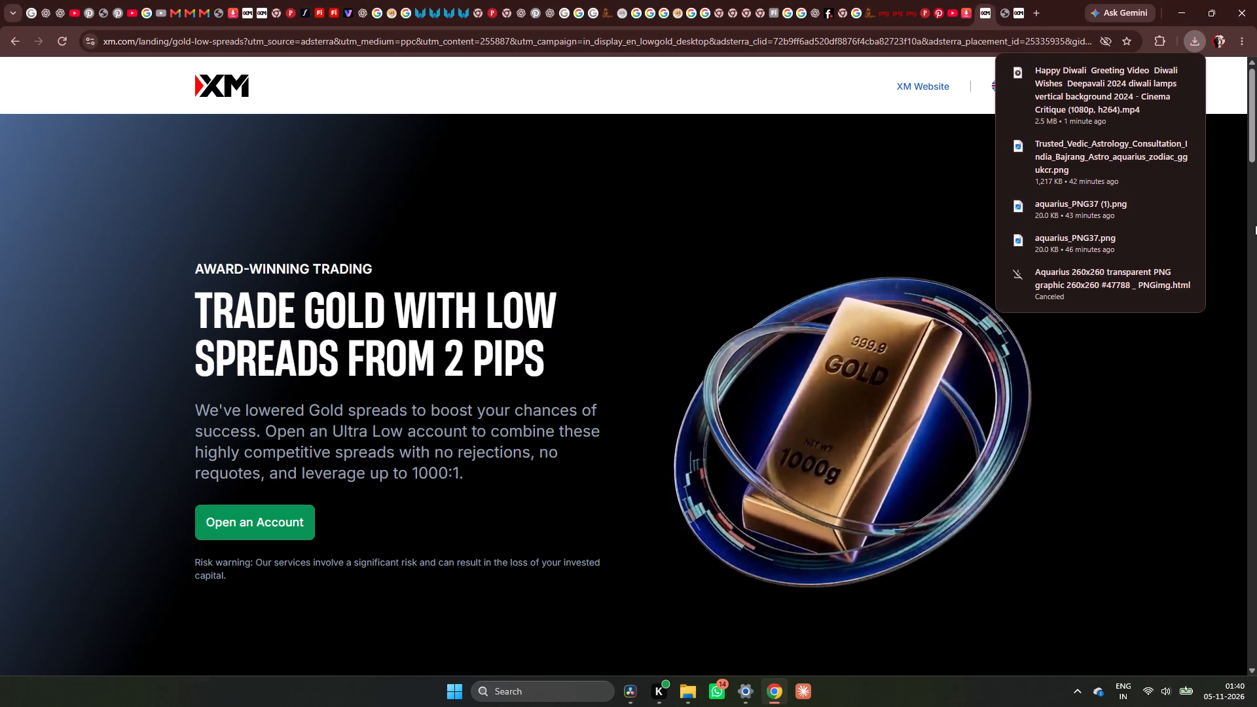
{"action": "left_click", "coordinate": [625, 704]}
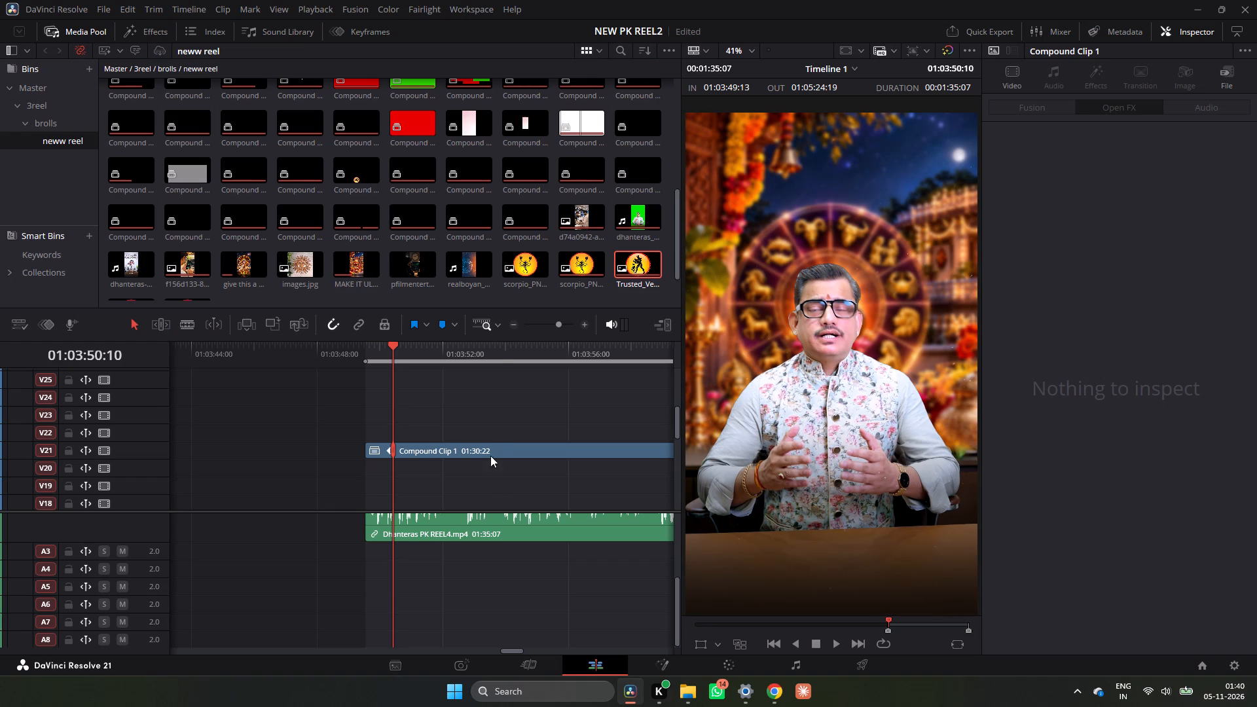
Import all files from the New ai pic folder, including the Happy Diwali video, into the neww reel bin.
{"action": "scroll", "coordinate": [552, 197], "scroll_direction": "down", "scroll_amount": 3}
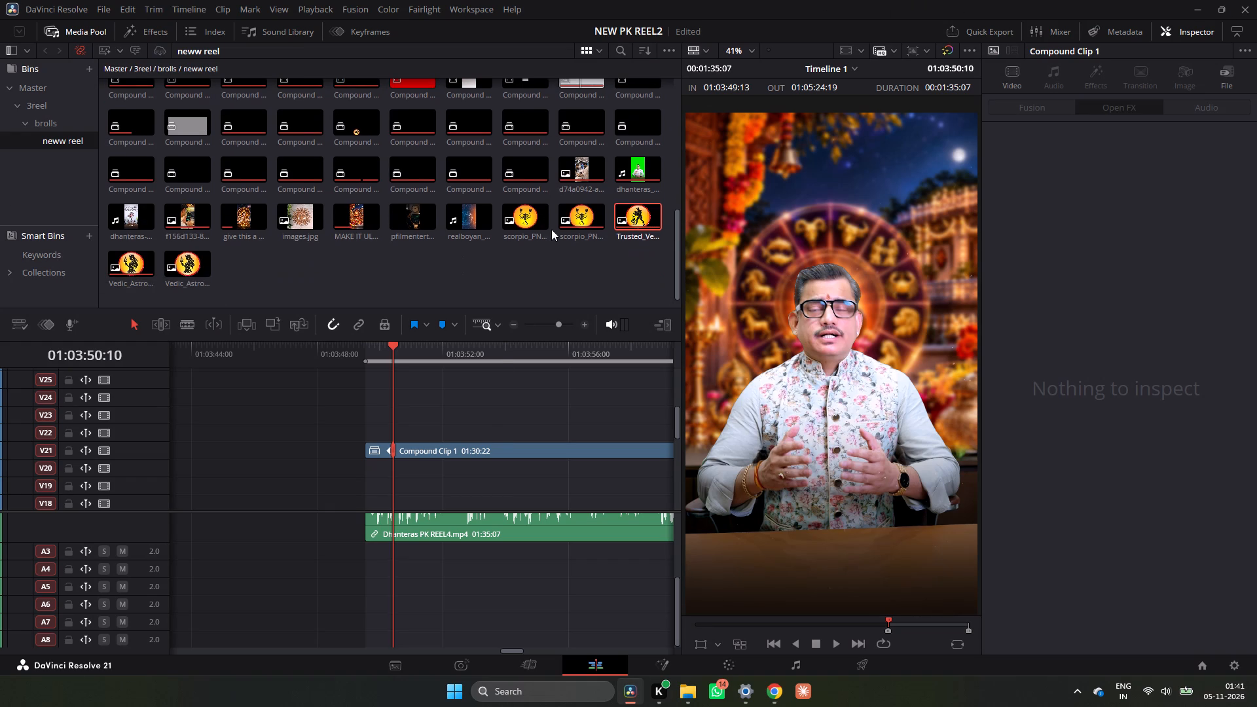
{"action": "scroll", "coordinate": [551, 229], "scroll_direction": "down", "scroll_amount": 9}
{"action": "right_click", "coordinate": [519, 269]}
{"action": "left_click", "coordinate": [582, 444]}
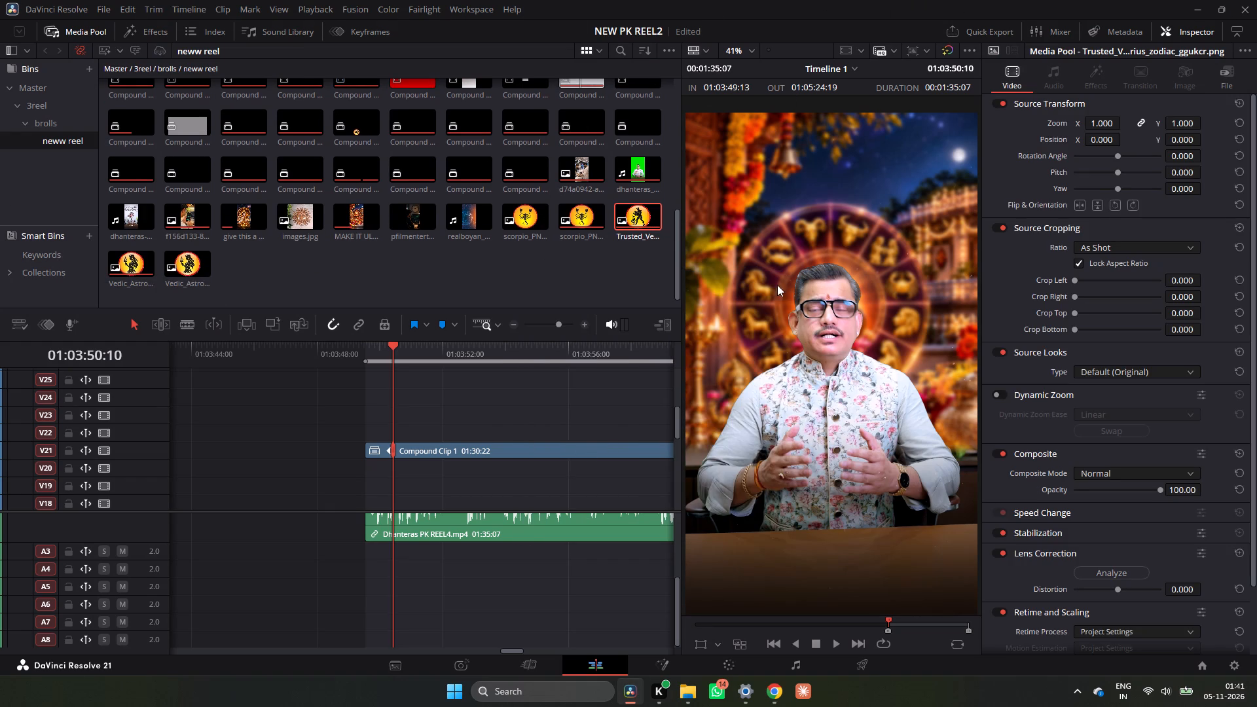
{"action": "left_click", "coordinate": [490, 136]}
{"action": "key", "text": "ctrl+a"}
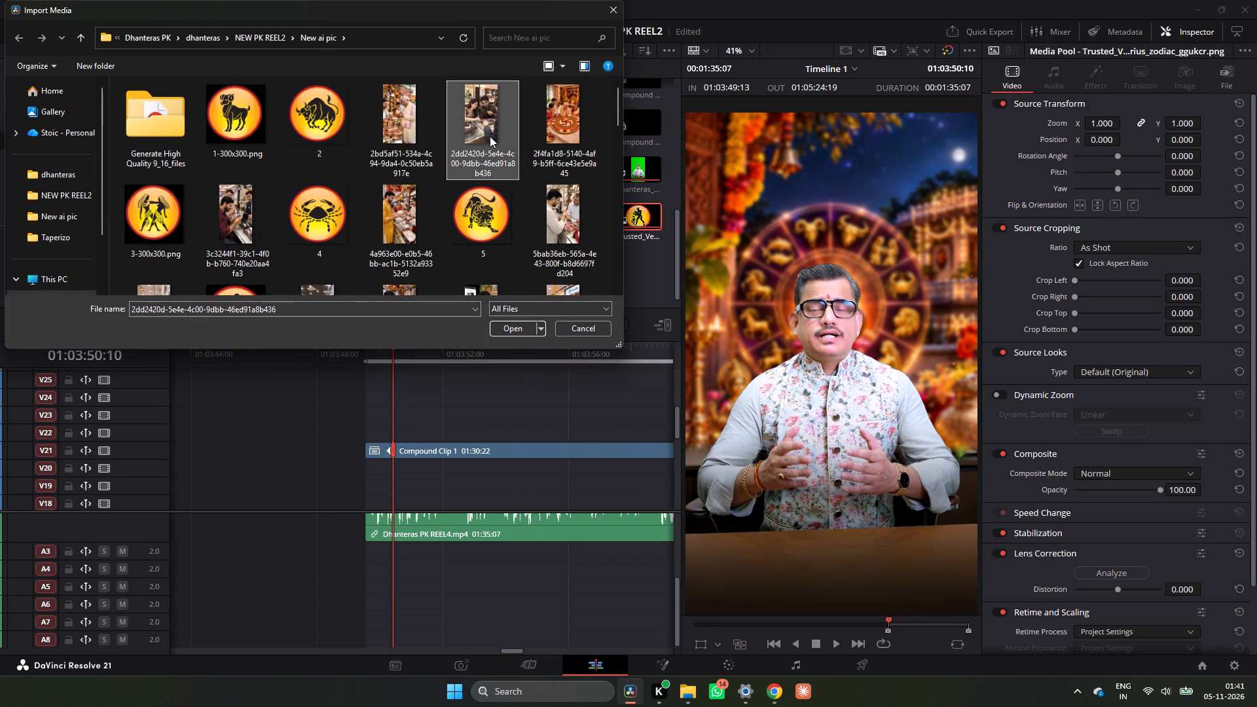
{"action": "left_click", "coordinate": [519, 333]}
Place the Happy Diwali video in the timeline gap before the Dhanteras reel and delete its audio clip.
{"action": "scroll", "coordinate": [473, 195], "scroll_direction": "up", "scroll_amount": 1}
{"action": "triple_click", "coordinate": [513, 322]}
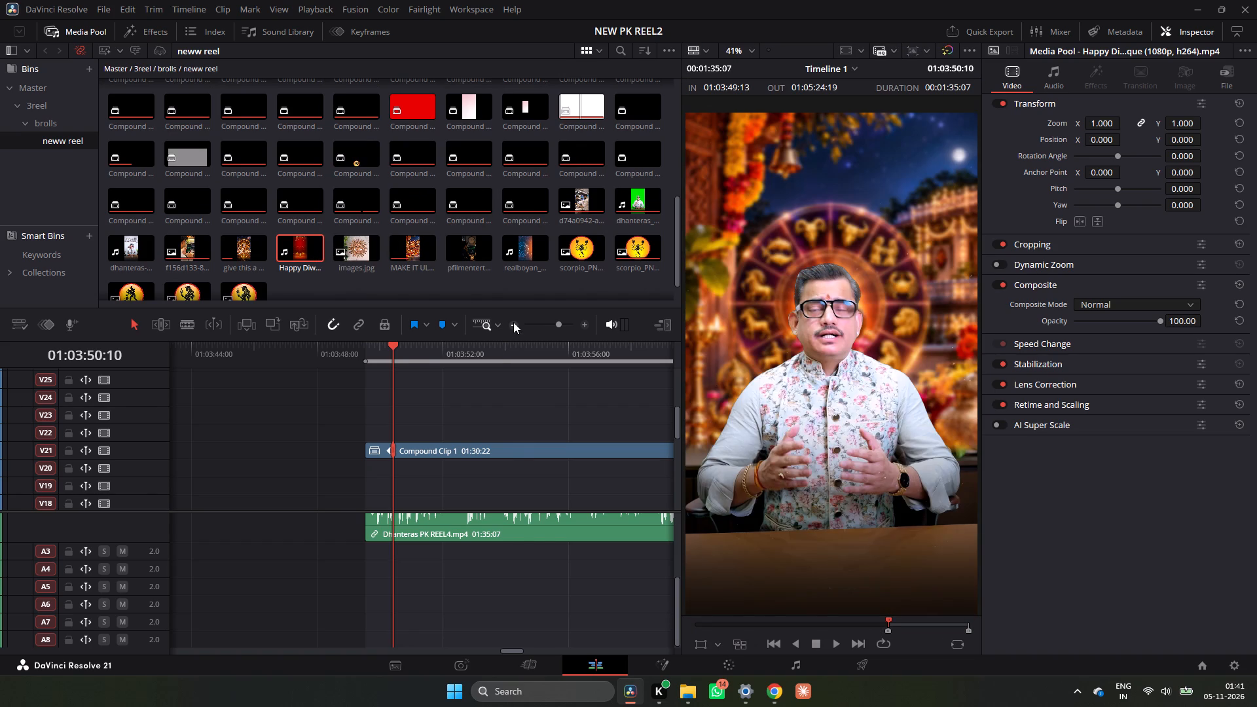
{"action": "left_click_drag", "start_coordinate": [287, 241], "coordinate": [359, 504]}
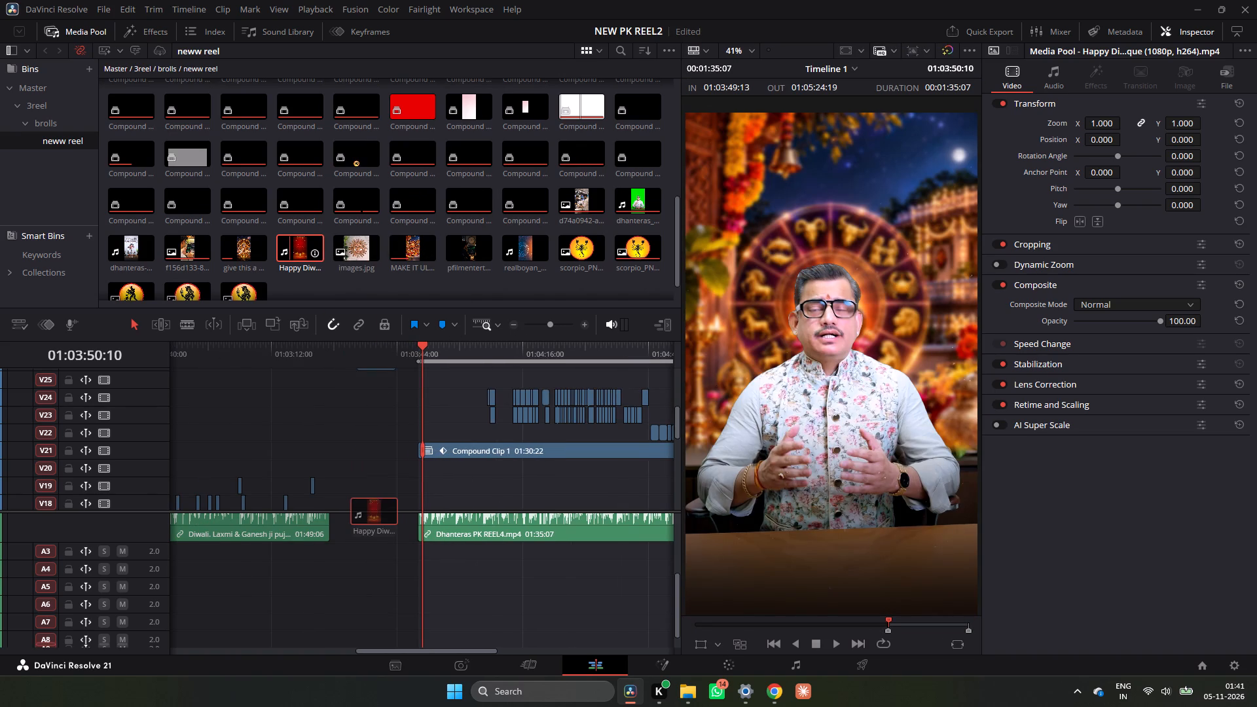
{"action": "left_click_drag", "start_coordinate": [359, 504], "coordinate": [358, 517]}
{"action": "scroll", "coordinate": [377, 526], "scroll_direction": "down", "scroll_amount": 4}
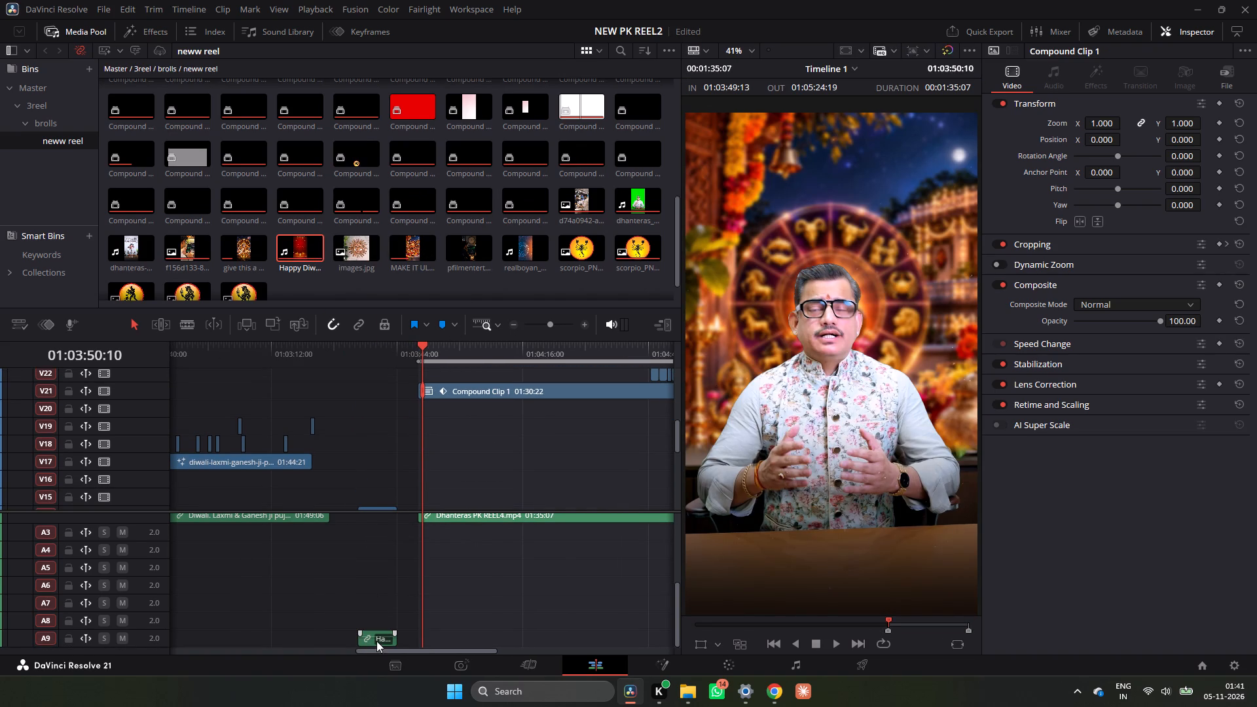
{"action": "left_click", "coordinate": [378, 638]}
{"action": "key", "text": "BackSpace"}
Move the Happy Diwali clip down to track V2 and align its start with the reel's opening clips.
{"action": "scroll", "coordinate": [463, 456], "scroll_direction": "down", "scroll_amount": 5}
{"action": "scroll", "coordinate": [461, 456], "scroll_direction": "up", "scroll_amount": 2}
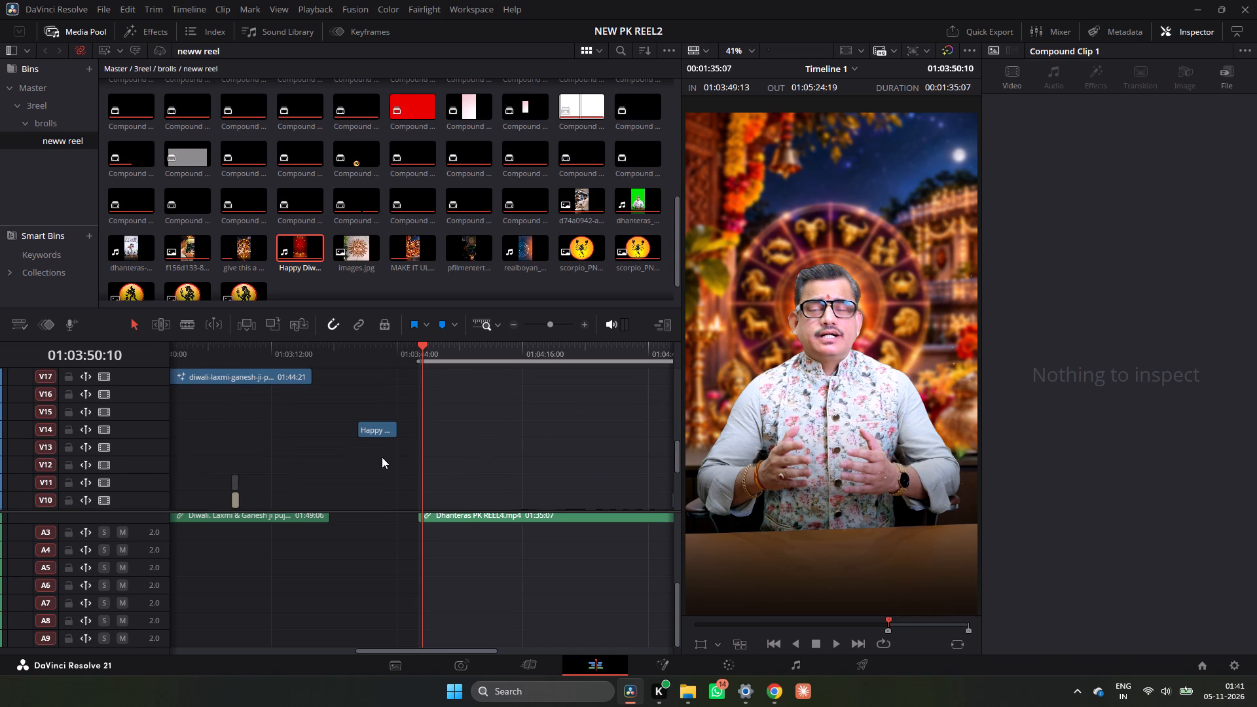
{"action": "left_click_drag", "start_coordinate": [381, 431], "coordinate": [382, 520]}
{"action": "scroll", "coordinate": [387, 493], "scroll_direction": "down", "scroll_amount": 1}
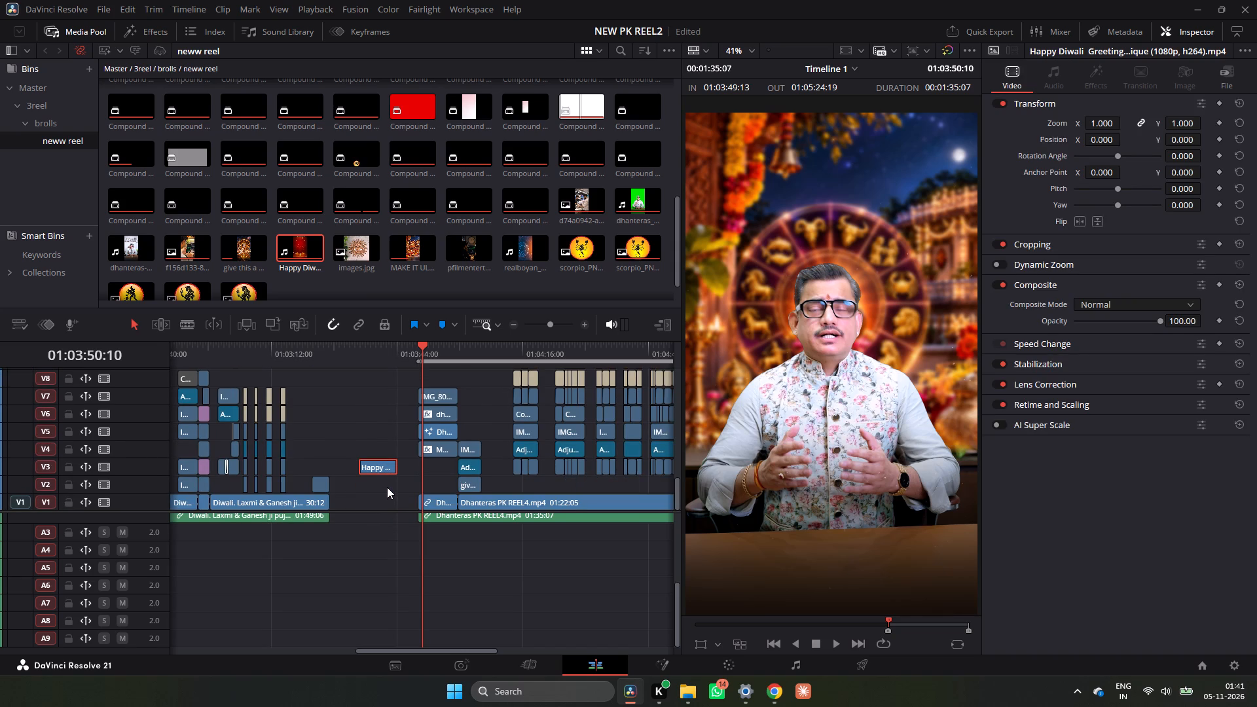
{"action": "left_click_drag", "start_coordinate": [380, 473], "coordinate": [436, 475]}
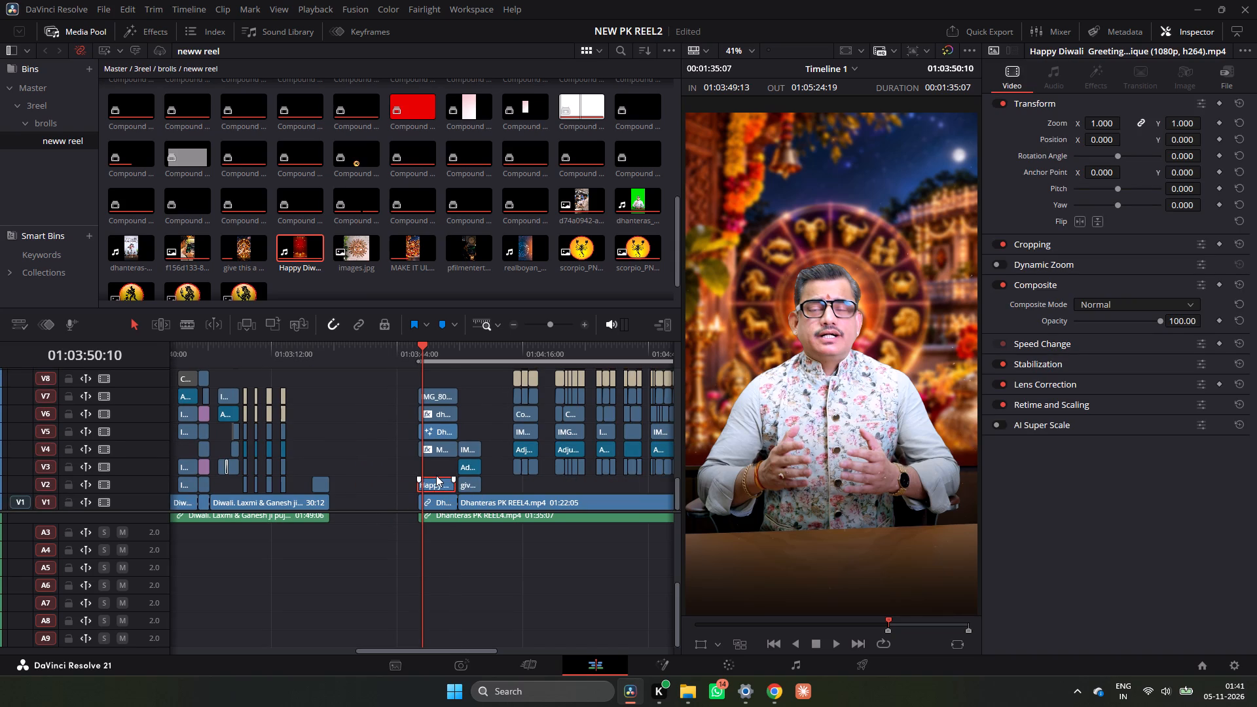
{"action": "double_click", "coordinate": [582, 326]}
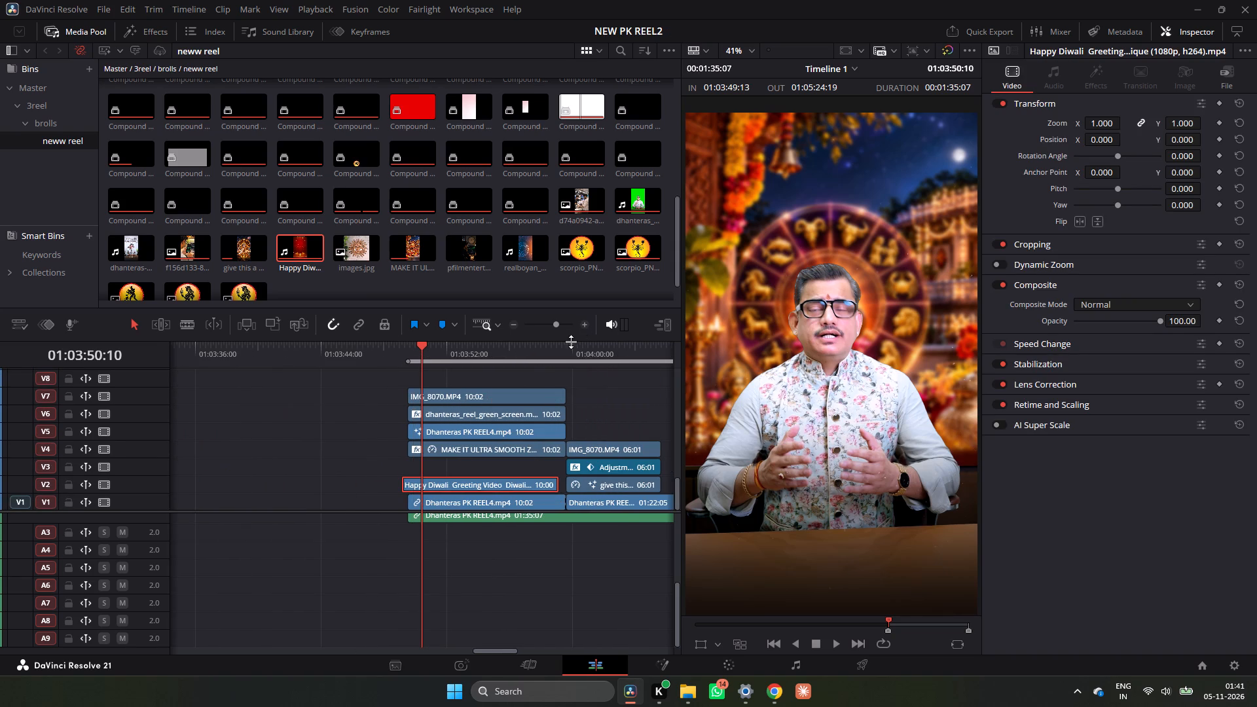
{"action": "left_click_drag", "start_coordinate": [499, 484], "coordinate": [509, 482]}
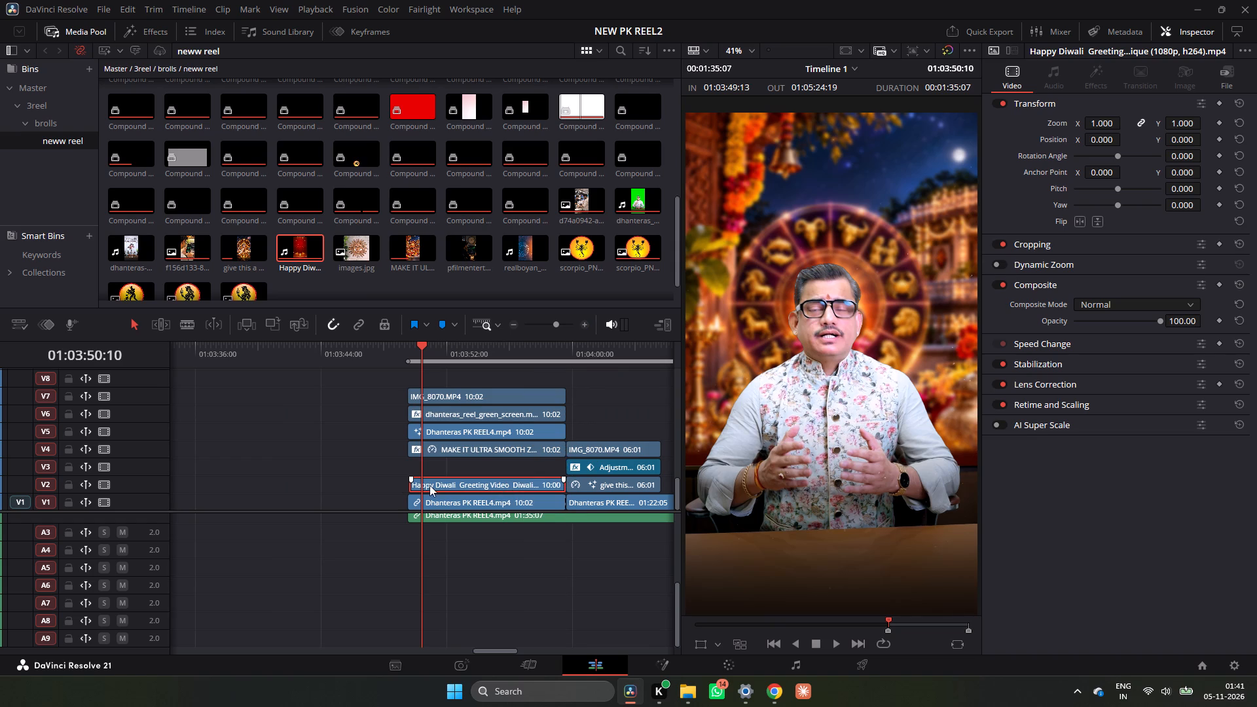
{"action": "double_click", "coordinate": [583, 323]}
{"action": "left_click_drag", "start_coordinate": [487, 488], "coordinate": [479, 488]}
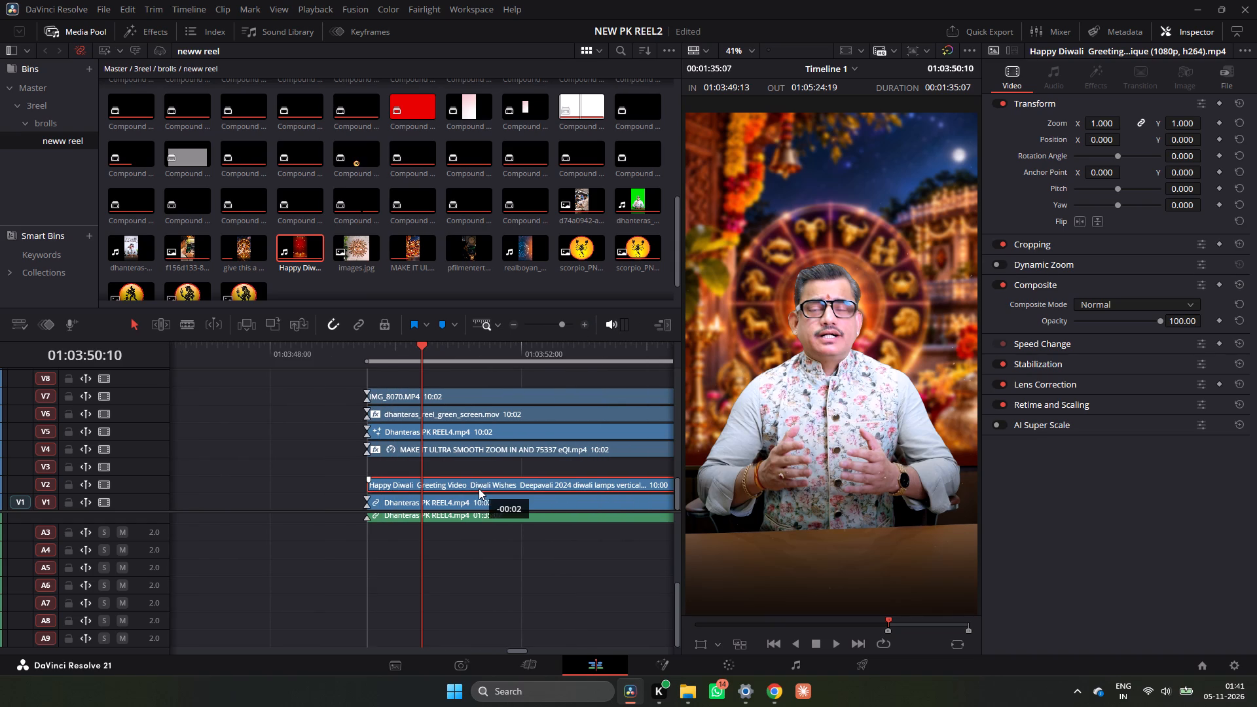
{"action": "left_click_drag", "start_coordinate": [479, 488], "coordinate": [477, 488]}
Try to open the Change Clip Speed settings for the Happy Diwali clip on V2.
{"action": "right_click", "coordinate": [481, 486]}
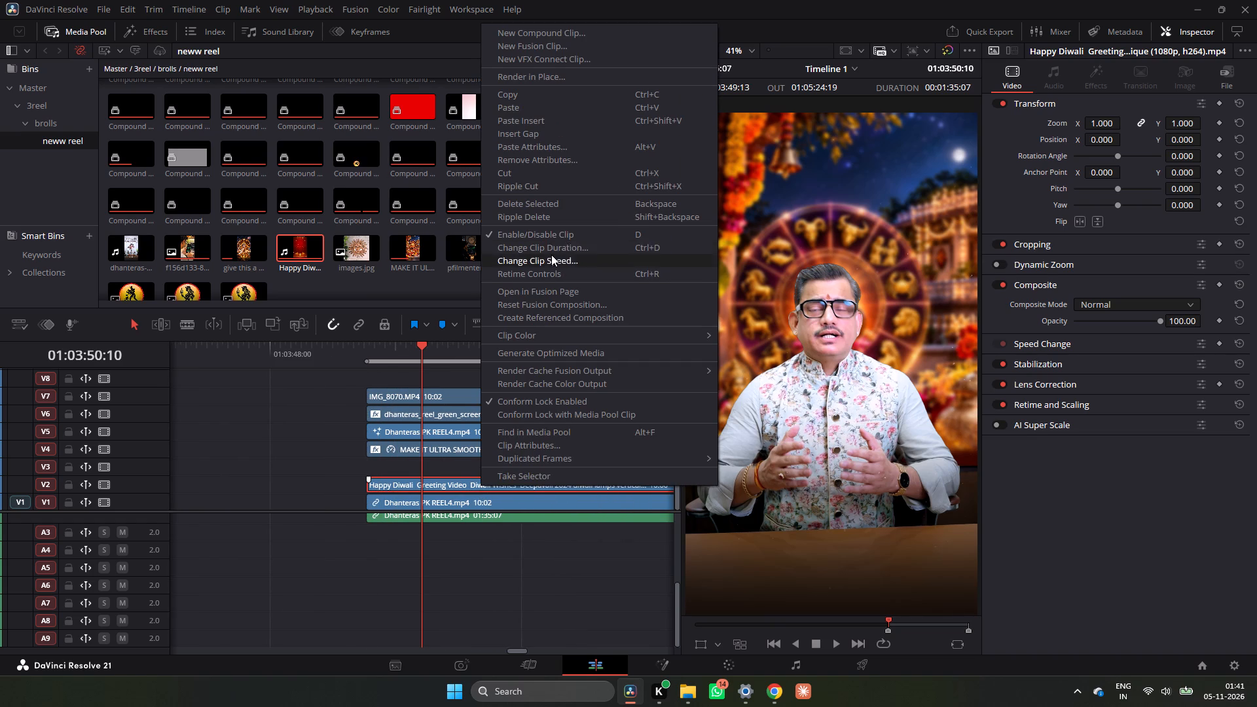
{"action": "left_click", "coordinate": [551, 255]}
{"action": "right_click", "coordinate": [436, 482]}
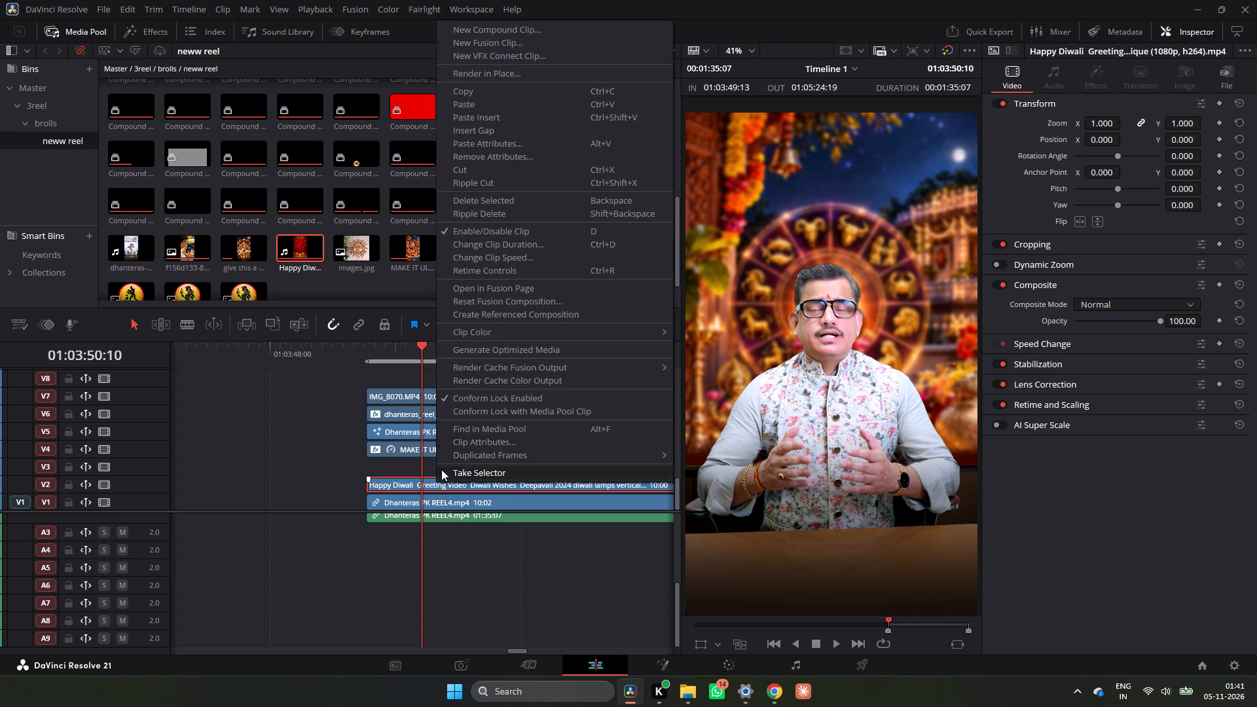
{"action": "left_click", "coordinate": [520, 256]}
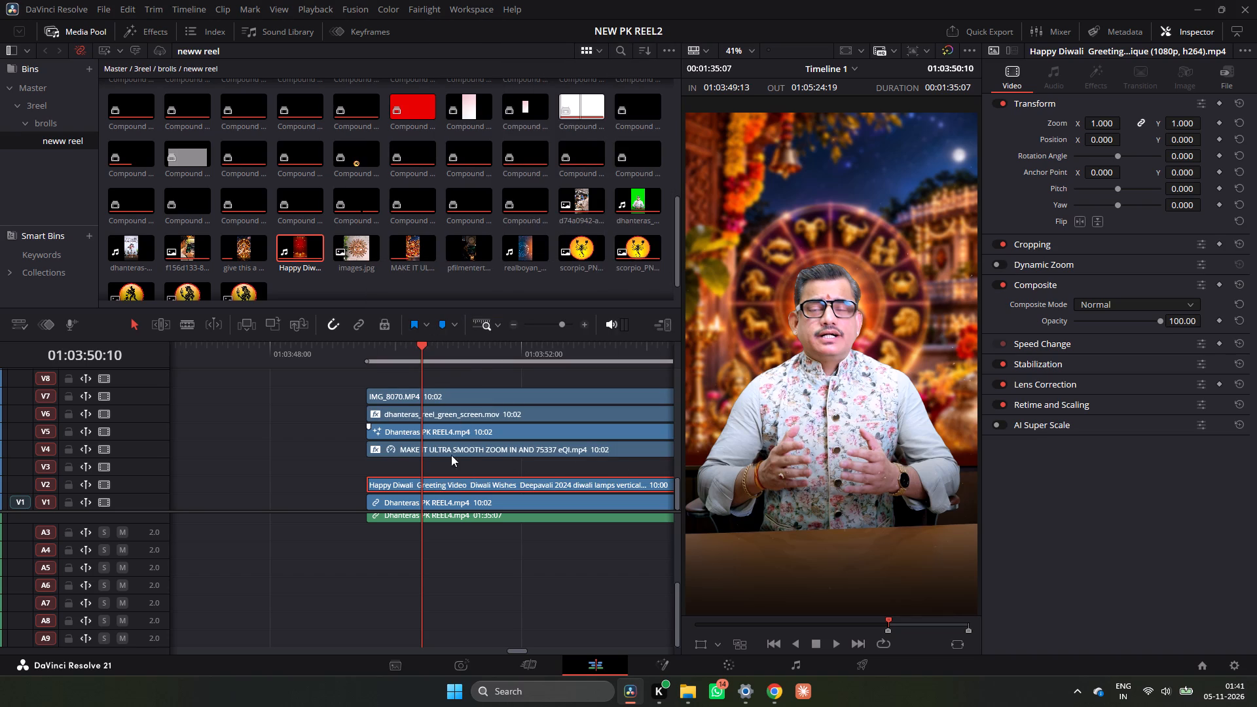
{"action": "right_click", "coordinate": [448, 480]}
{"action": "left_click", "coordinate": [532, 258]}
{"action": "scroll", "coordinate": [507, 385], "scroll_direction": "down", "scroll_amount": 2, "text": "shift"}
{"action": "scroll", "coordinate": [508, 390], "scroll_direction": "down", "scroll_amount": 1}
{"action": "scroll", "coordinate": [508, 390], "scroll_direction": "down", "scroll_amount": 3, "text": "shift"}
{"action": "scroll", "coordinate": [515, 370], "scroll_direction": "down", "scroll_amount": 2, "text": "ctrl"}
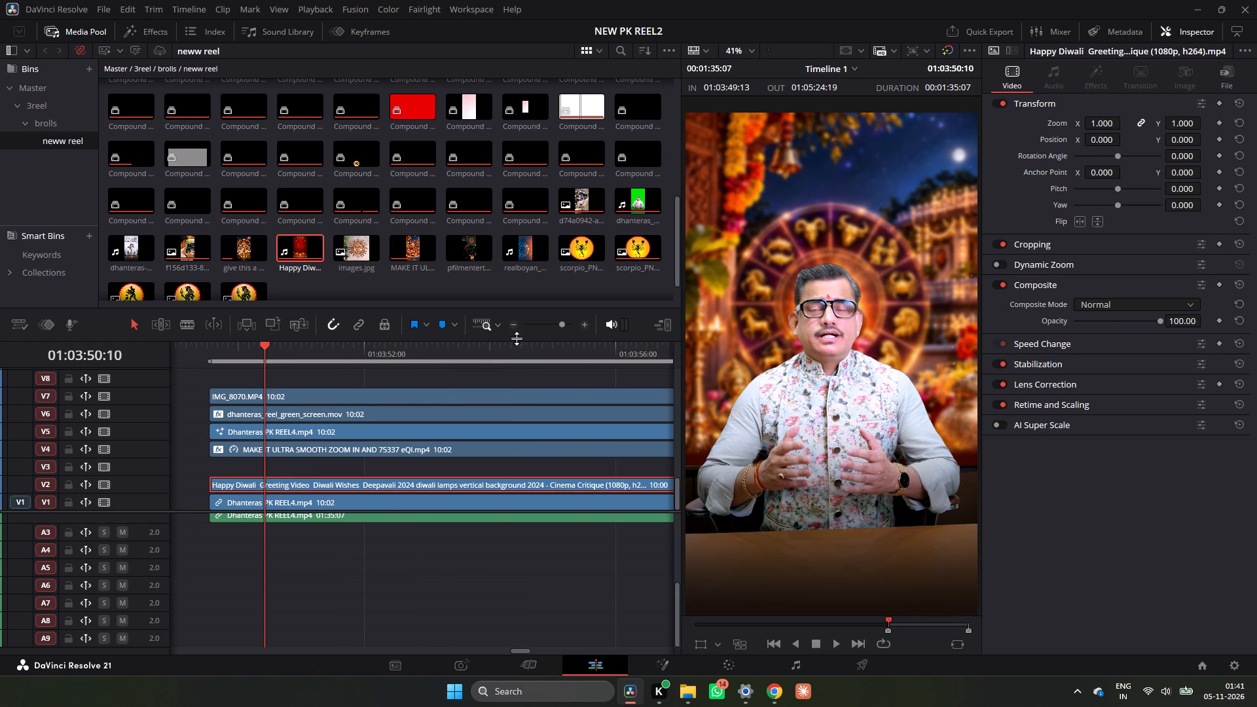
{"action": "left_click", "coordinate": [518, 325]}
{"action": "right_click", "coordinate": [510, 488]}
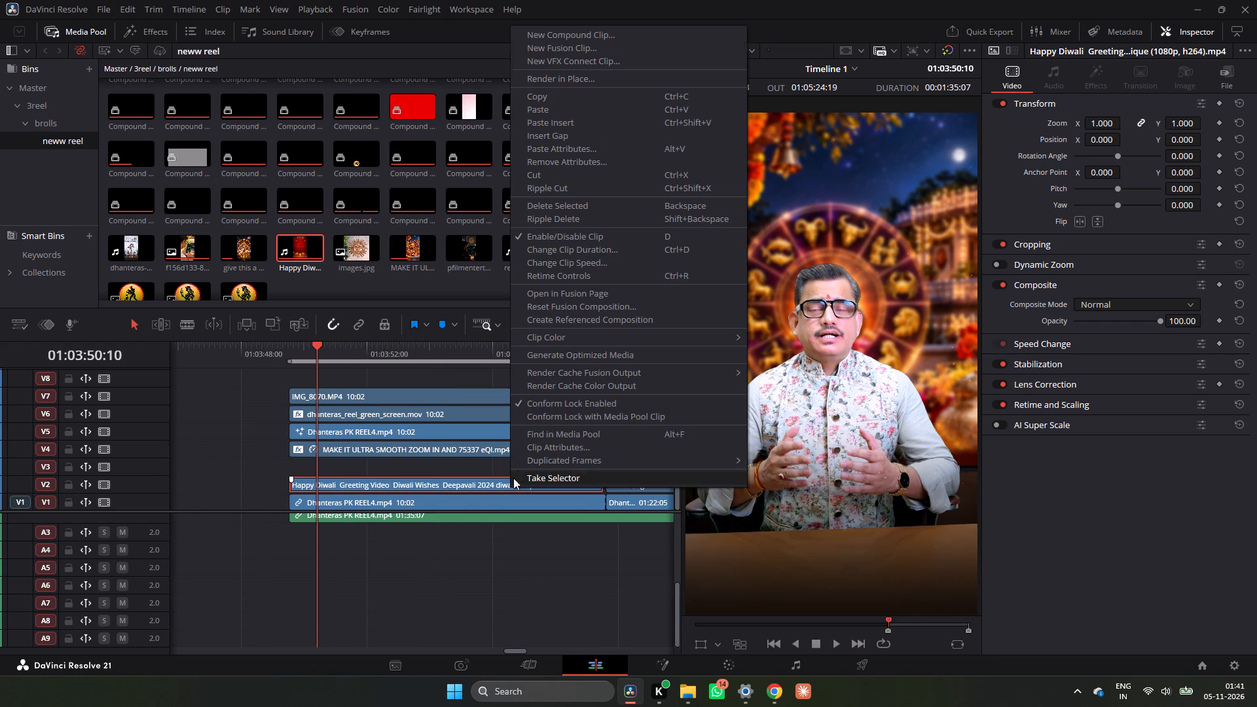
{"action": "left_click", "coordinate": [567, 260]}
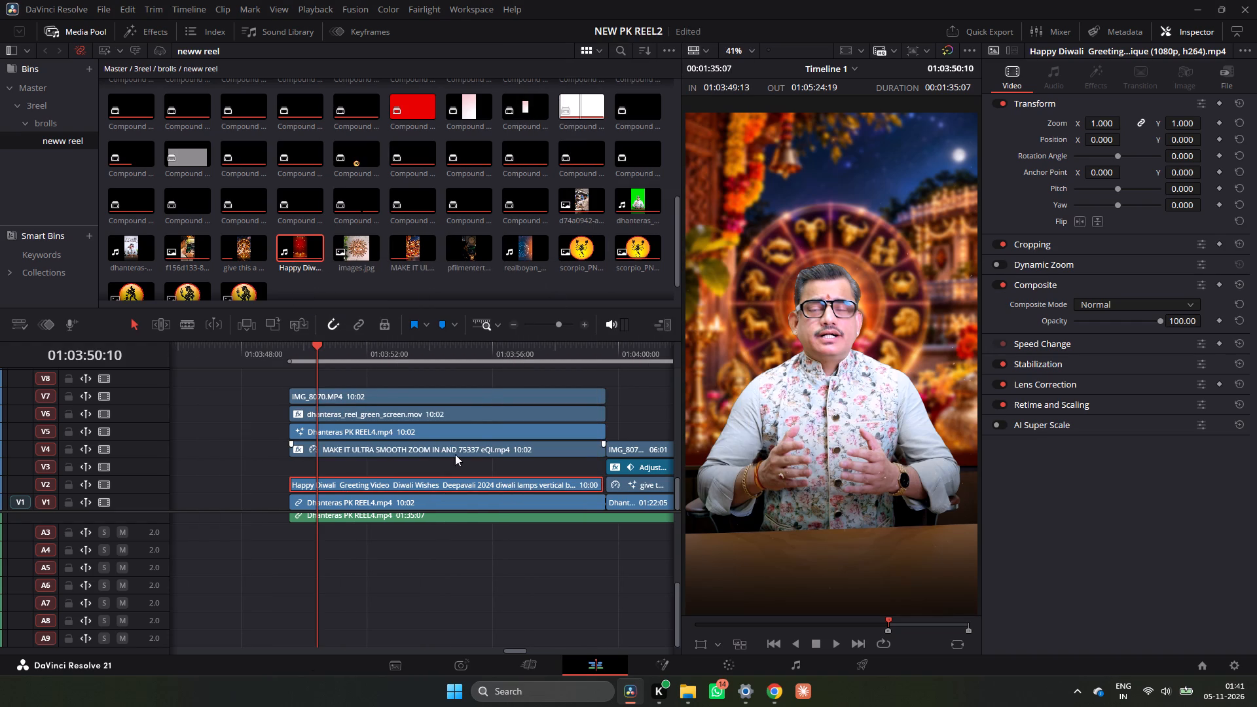
Set the timeline's out point at 01:03:48:22, just before the reel starts.
{"action": "left_click", "coordinate": [270, 346]}
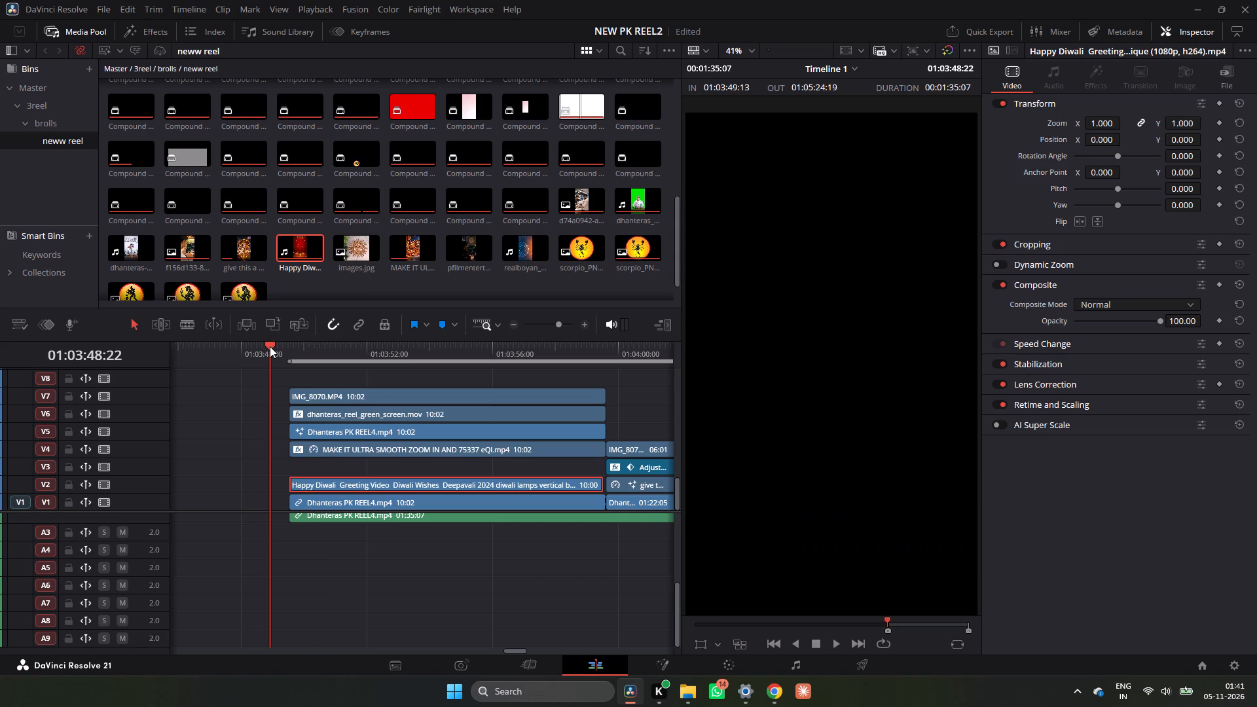
{"action": "key", "text": "o"}
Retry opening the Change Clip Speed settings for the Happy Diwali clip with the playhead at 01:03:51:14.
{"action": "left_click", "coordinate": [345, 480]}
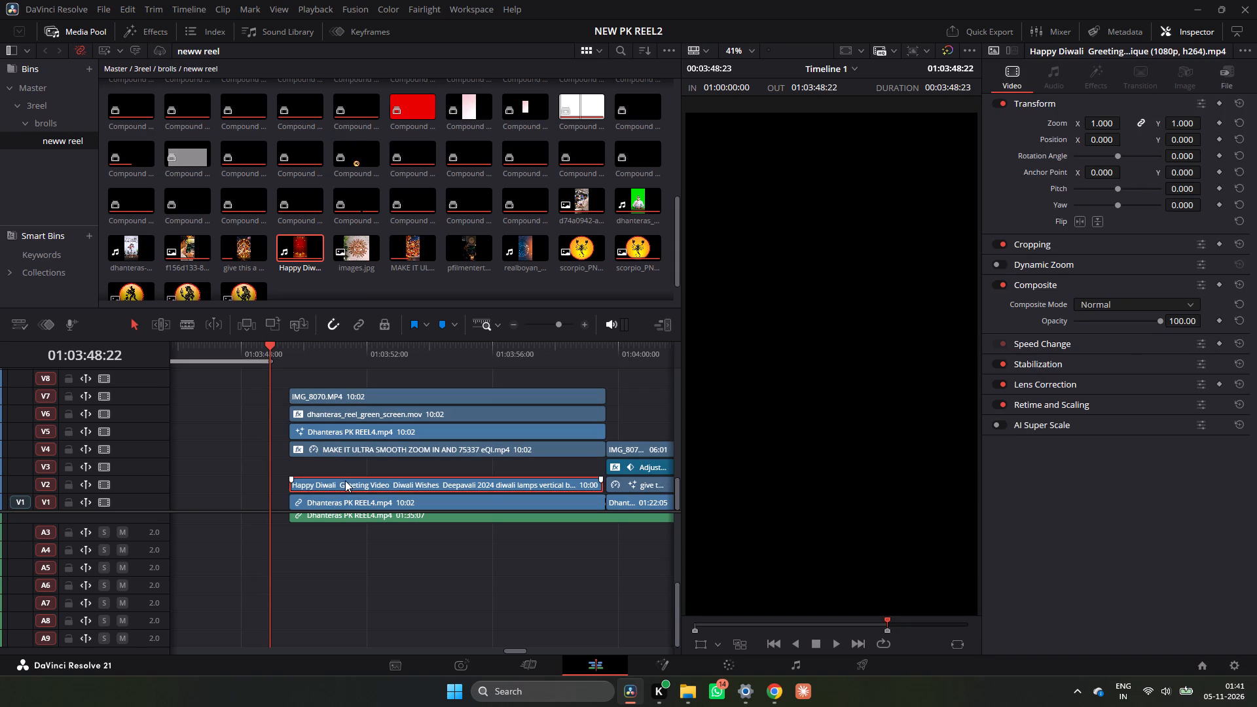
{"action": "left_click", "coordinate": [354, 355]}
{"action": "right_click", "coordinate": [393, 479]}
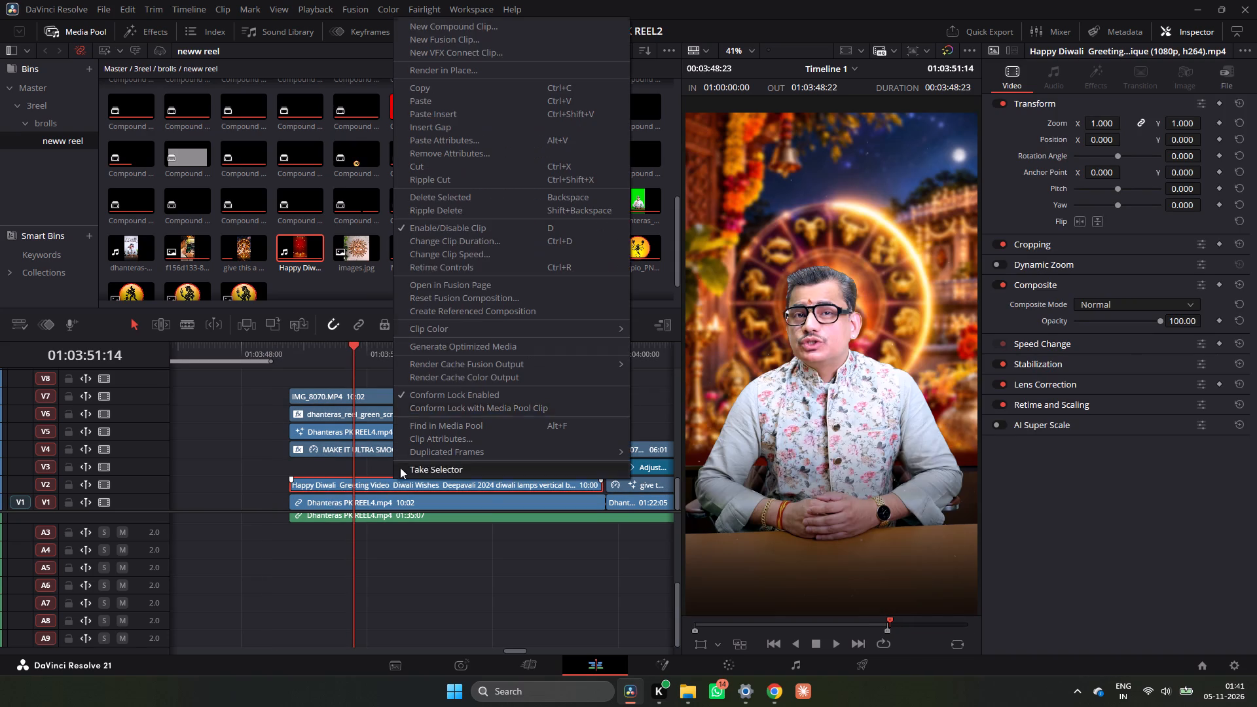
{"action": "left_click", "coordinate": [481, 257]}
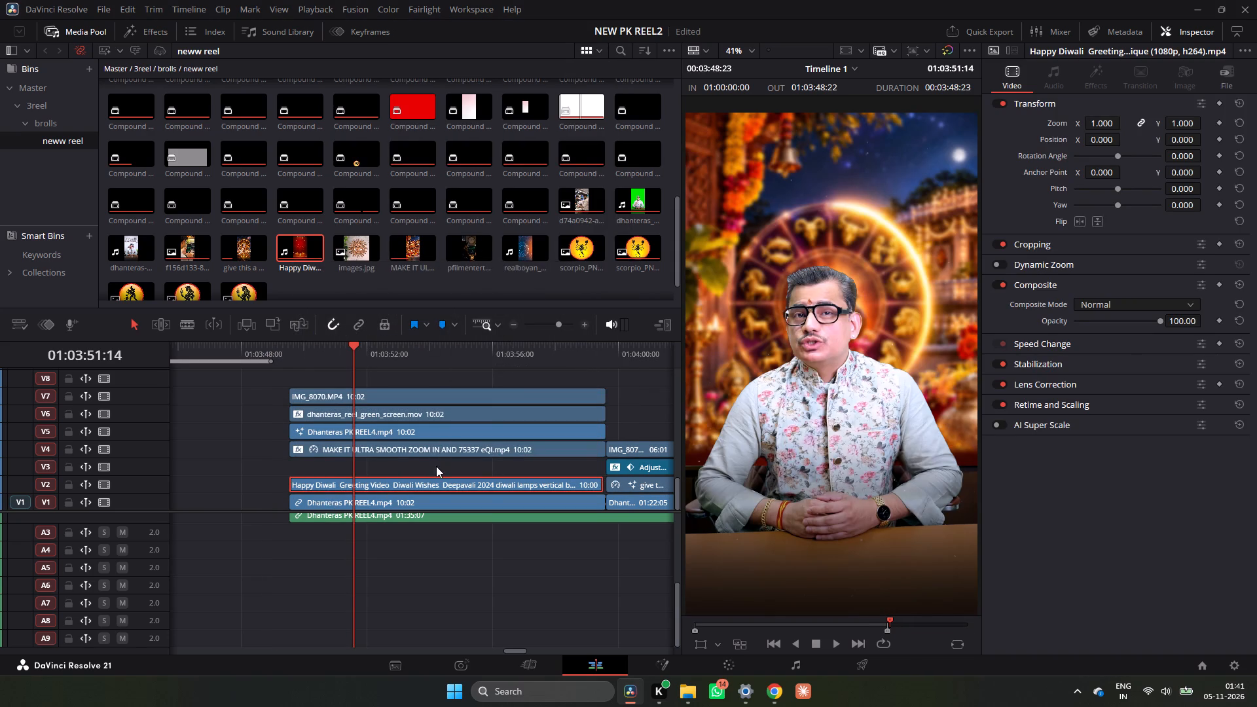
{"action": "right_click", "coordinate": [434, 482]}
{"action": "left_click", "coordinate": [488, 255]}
Close DaVinci Resolve and relaunch it.
{"action": "double_click", "coordinate": [1241, 15]}
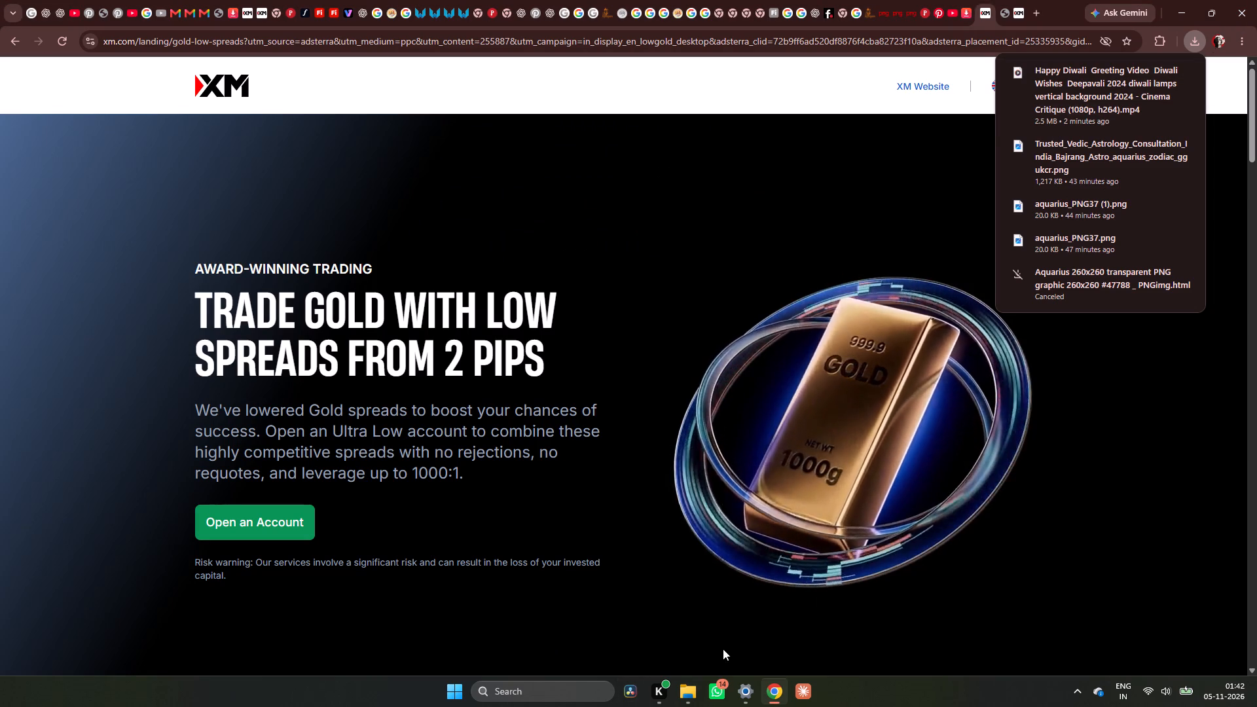
{"action": "left_click", "coordinate": [630, 691]}
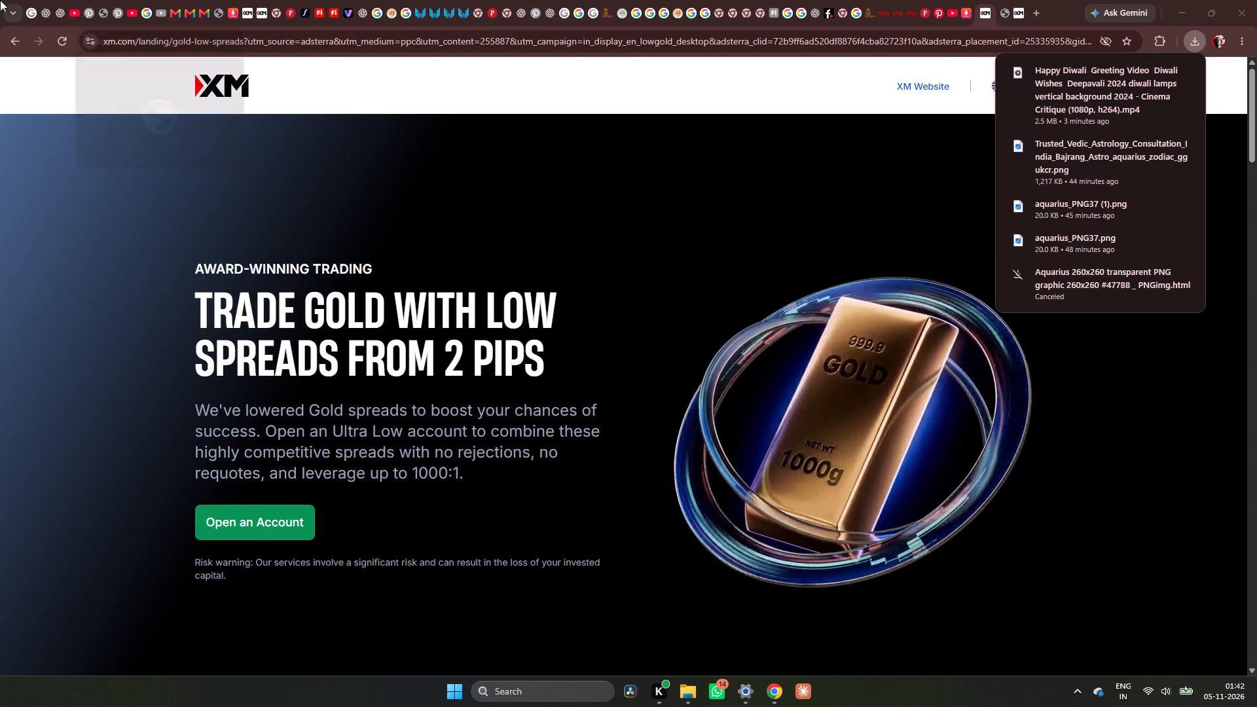
In Chrome, close the recently used tabs, from Y2mate and the Diwali background searches through the Aquarius images and Helvetica font page.
{"action": "left_click", "coordinate": [10, 18]}
{"action": "triple_click", "coordinate": [192, 115]}
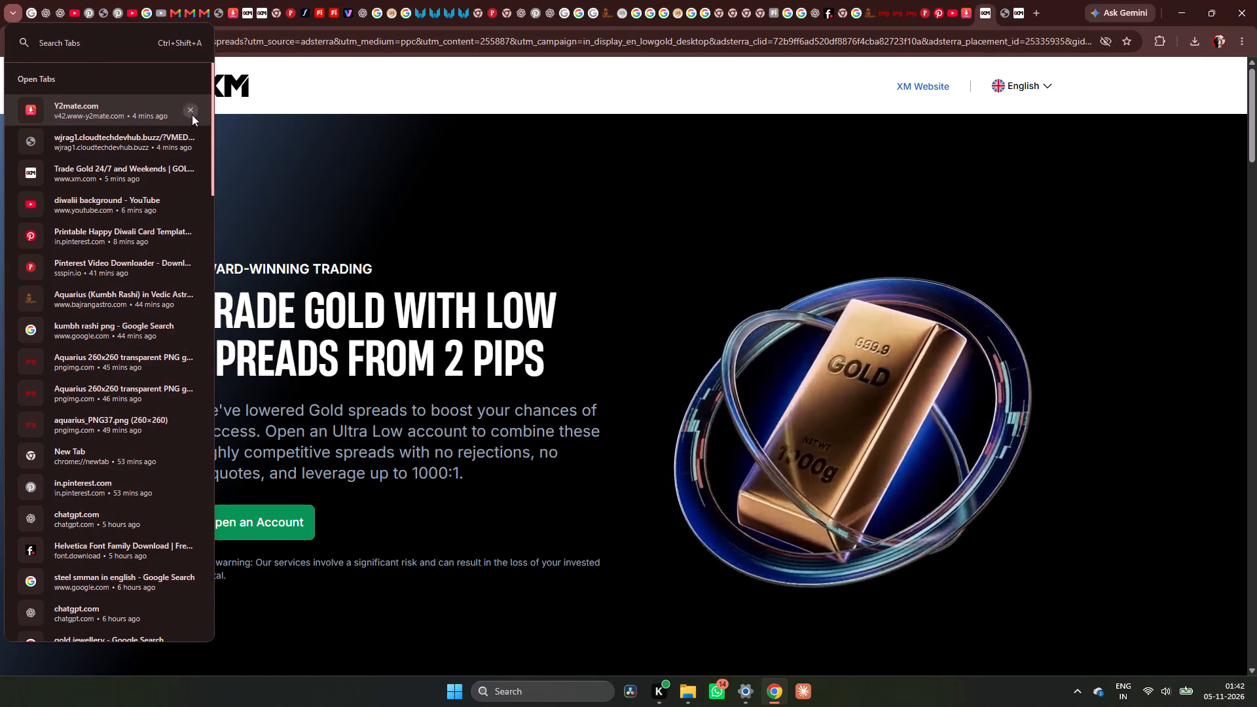
{"action": "triple_click", "coordinate": [192, 115]}
{"action": "triple_click", "coordinate": [192, 115]}
{"action": "triple_click", "coordinate": [192, 115]}
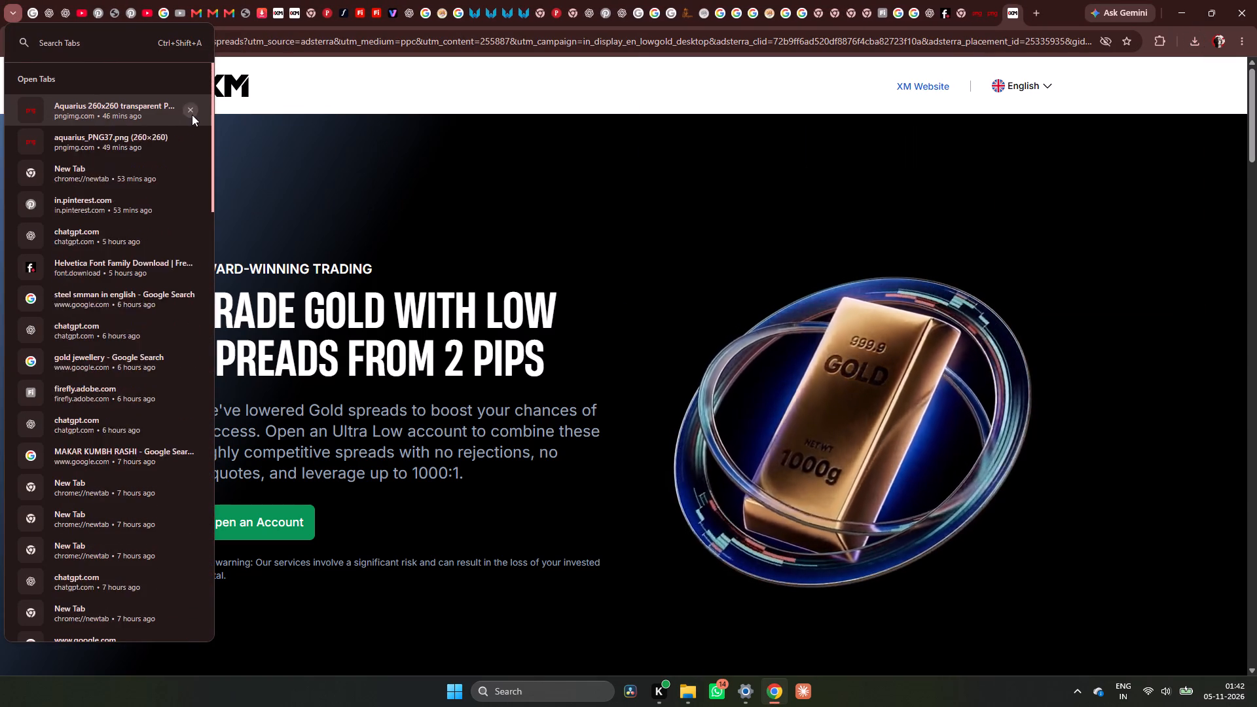
{"action": "triple_click", "coordinate": [192, 115]}
{"action": "double_click", "coordinate": [192, 115]}
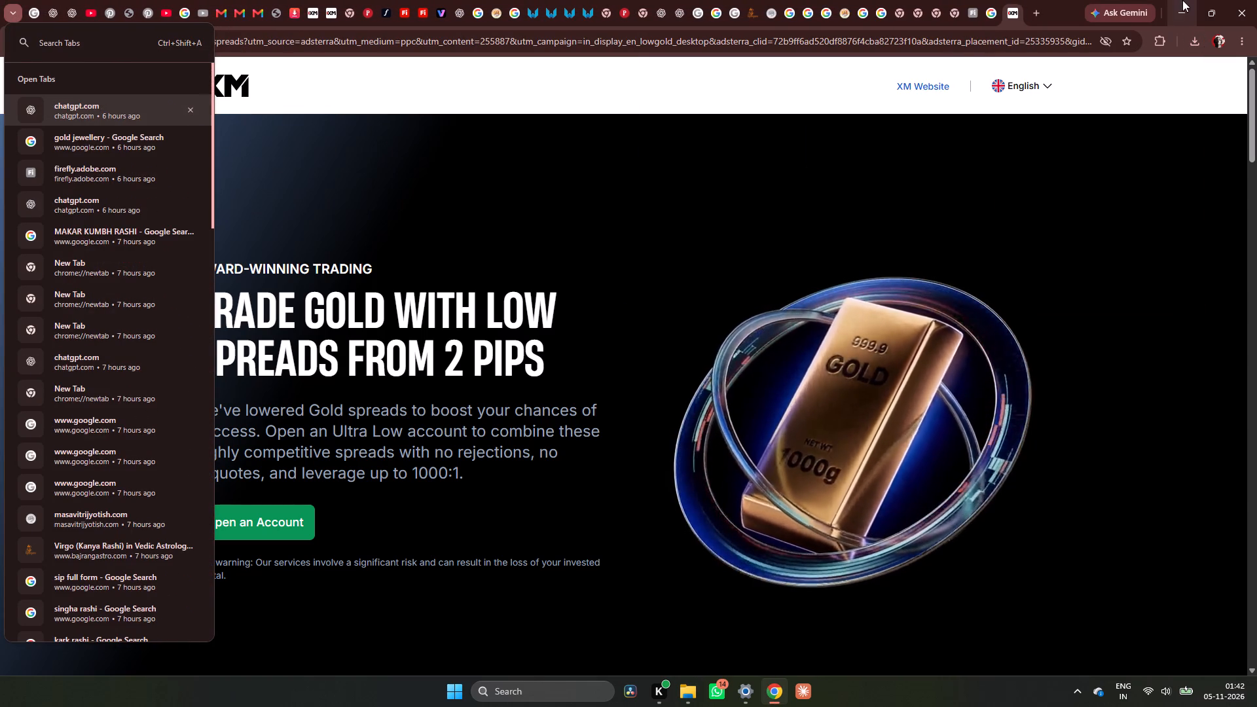
{"action": "left_click_drag", "start_coordinate": [1051, 6], "coordinate": [856, 20]}
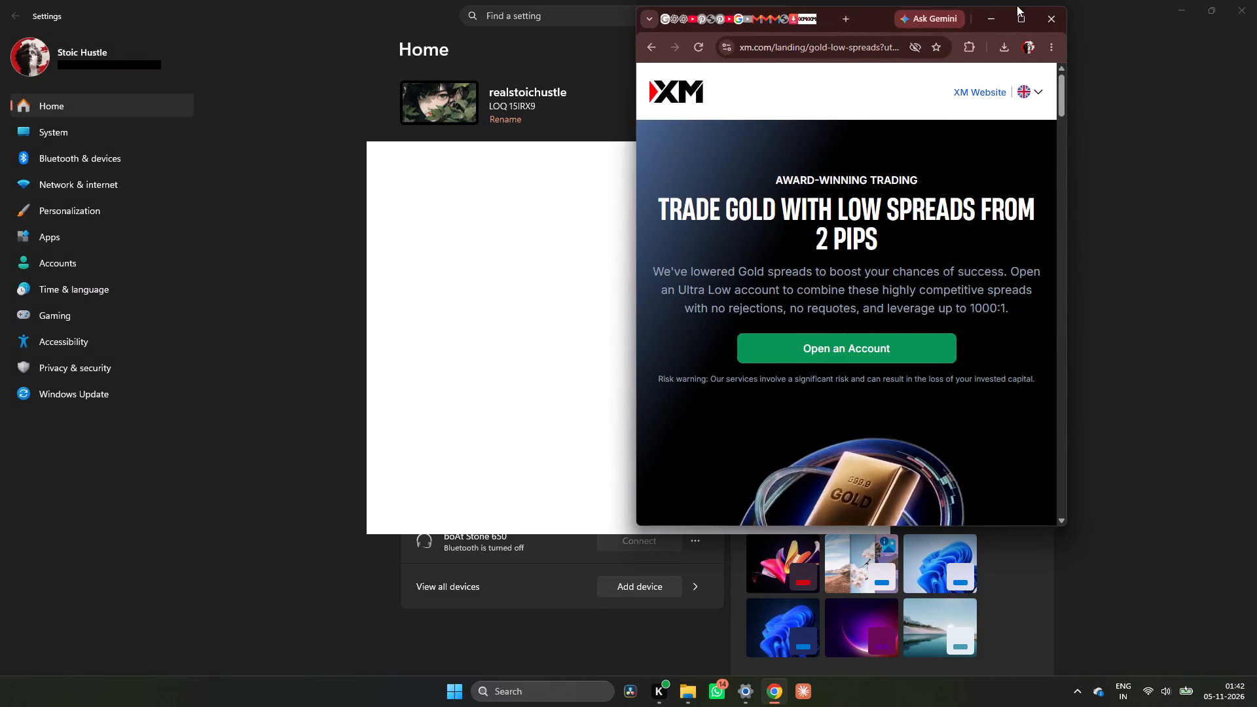
{"action": "left_click", "coordinate": [1022, 10]}
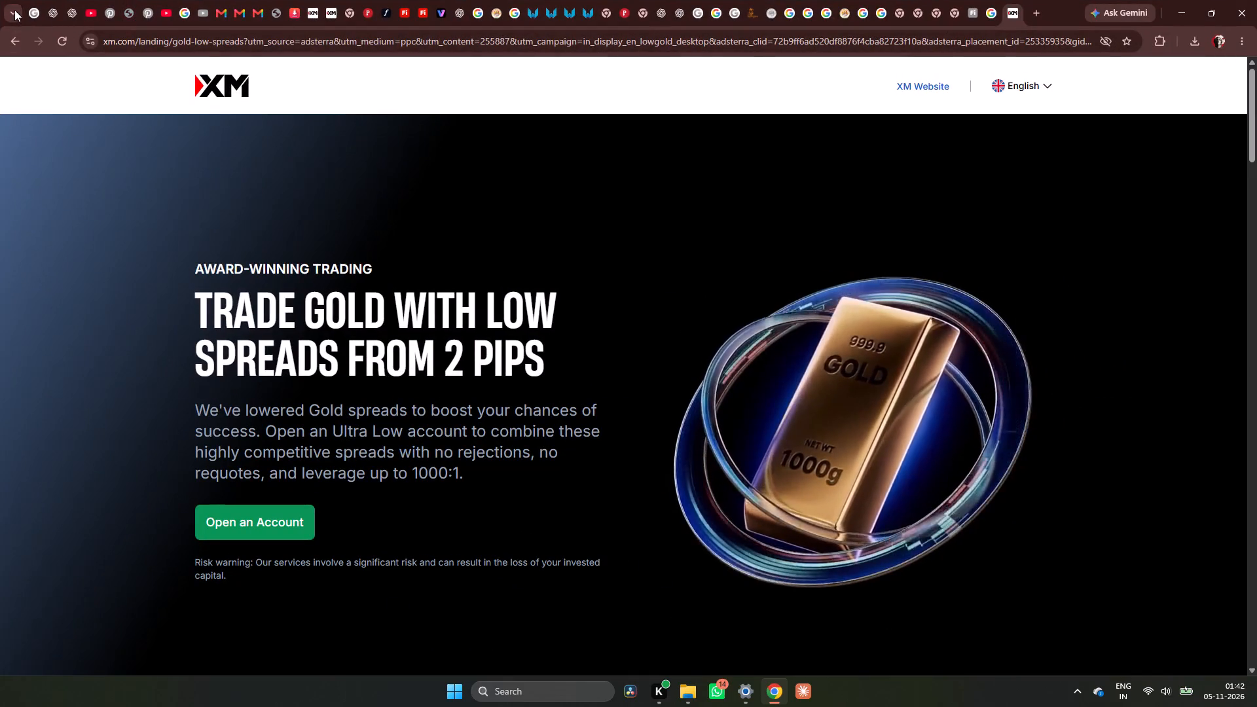
Close the hours-old tabs, including the ChatGPT, New Tab, rashi search, PNGWing zodiac and Pinterest pages.
{"action": "left_click", "coordinate": [12, 12]}
{"action": "triple_click", "coordinate": [192, 109]}
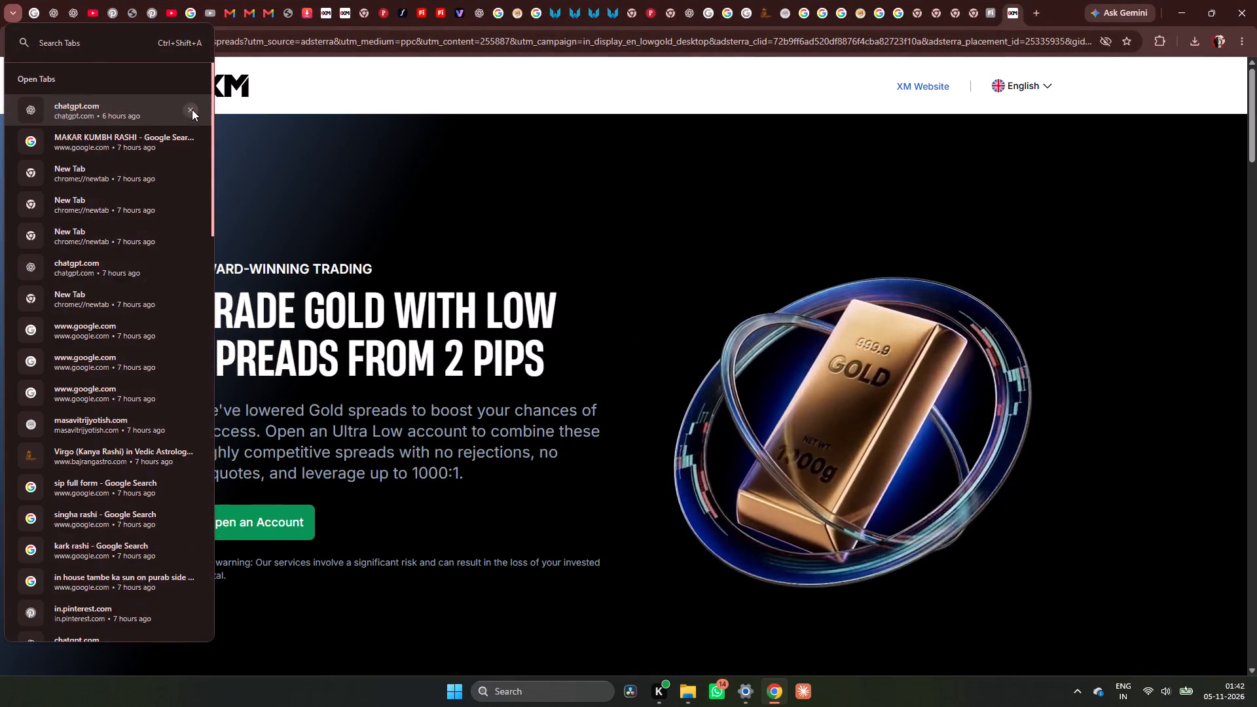
{"action": "triple_click", "coordinate": [192, 109]}
{"action": "triple_click", "coordinate": [192, 109]}
{"action": "triple_click", "coordinate": [192, 109]}
{"action": "triple_click", "coordinate": [192, 109]}
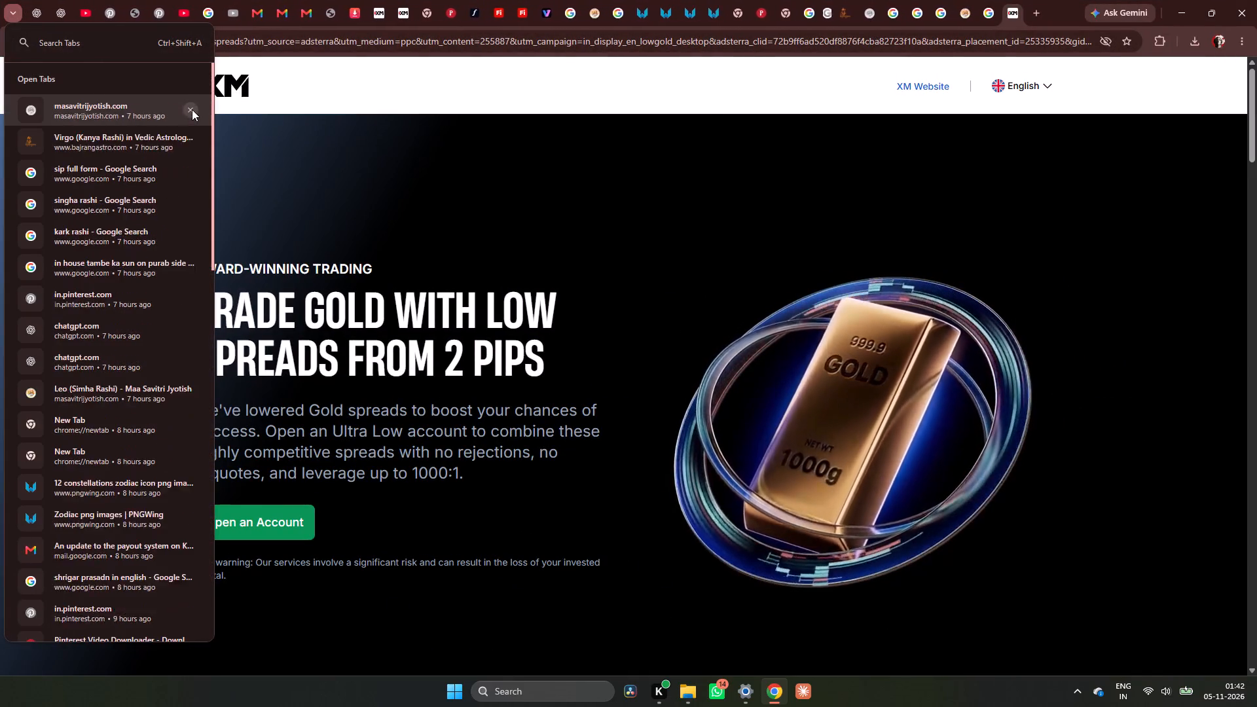
{"action": "triple_click", "coordinate": [192, 109]}
{"action": "triple_click", "coordinate": [192, 109]}
{"action": "triple_click", "coordinate": [192, 109]}
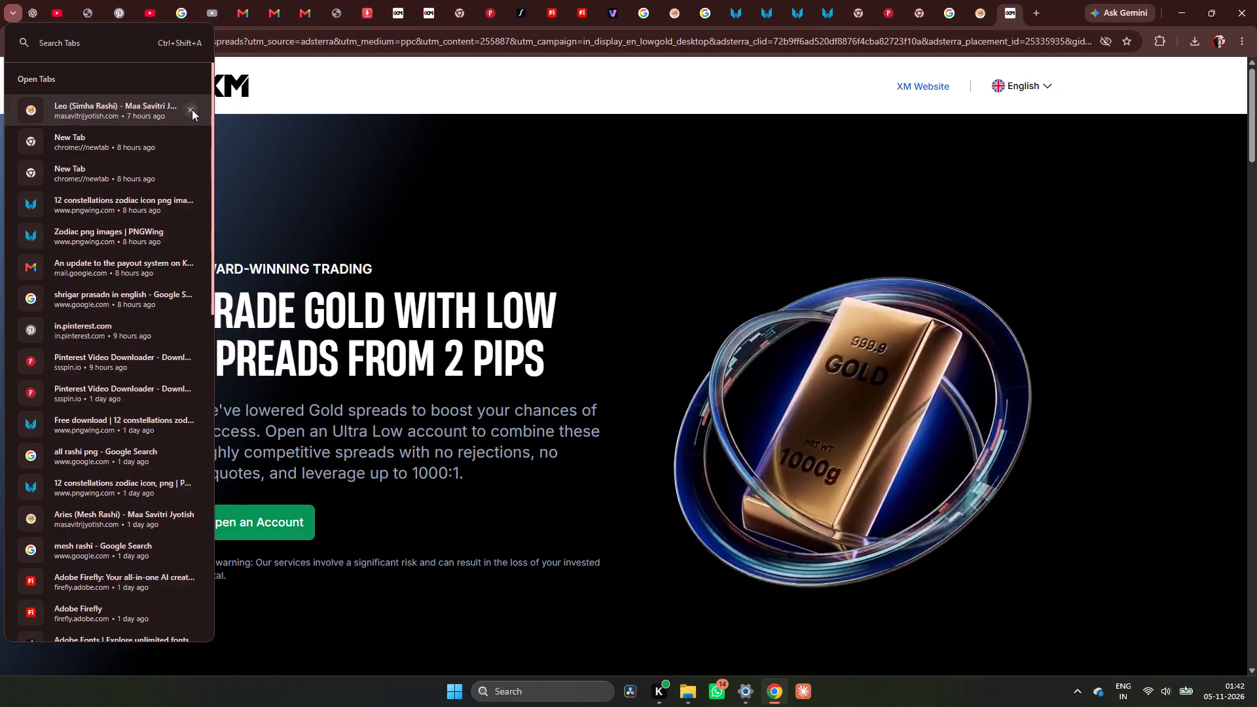
{"action": "triple_click", "coordinate": [192, 109]}
{"action": "triple_click", "coordinate": [191, 109]}
{"action": "triple_click", "coordinate": [191, 109]}
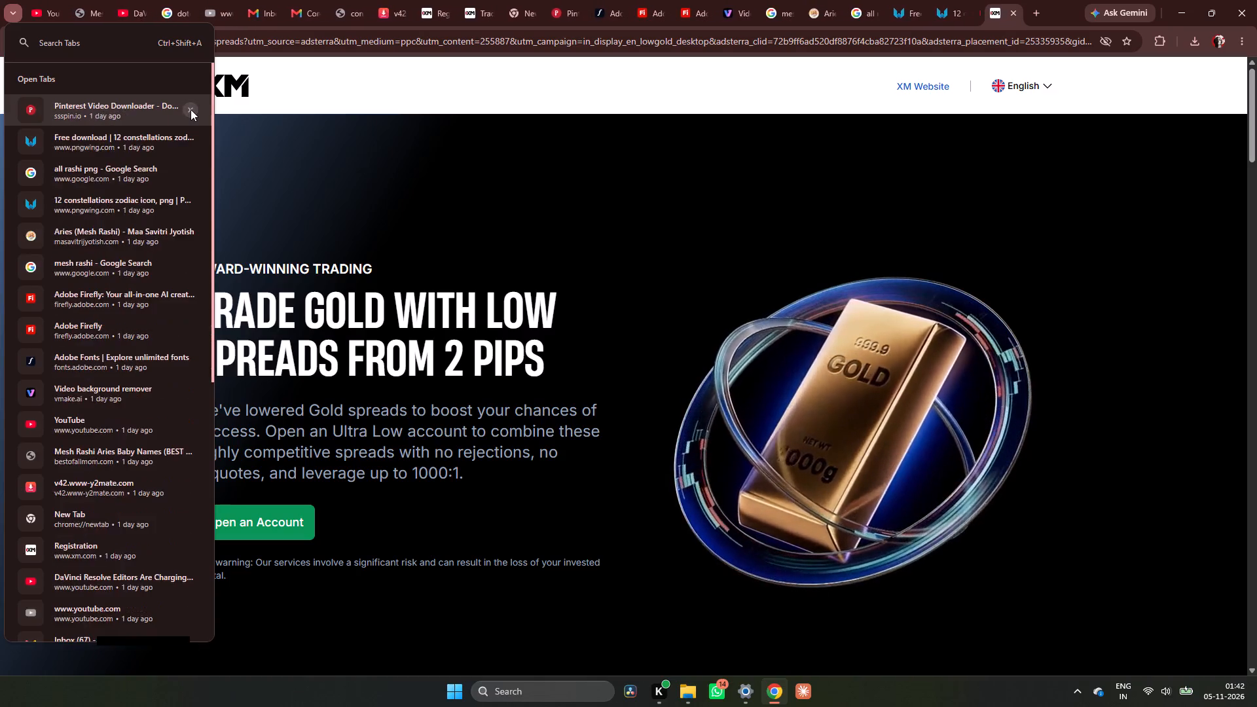
Close the day-old background tabs, including the Adobe, YouTube, Gmail, Registration and duplicate XM pages, keeping the current XM tab.
{"action": "triple_click", "coordinate": [191, 109]}
{"action": "triple_click", "coordinate": [191, 109]}
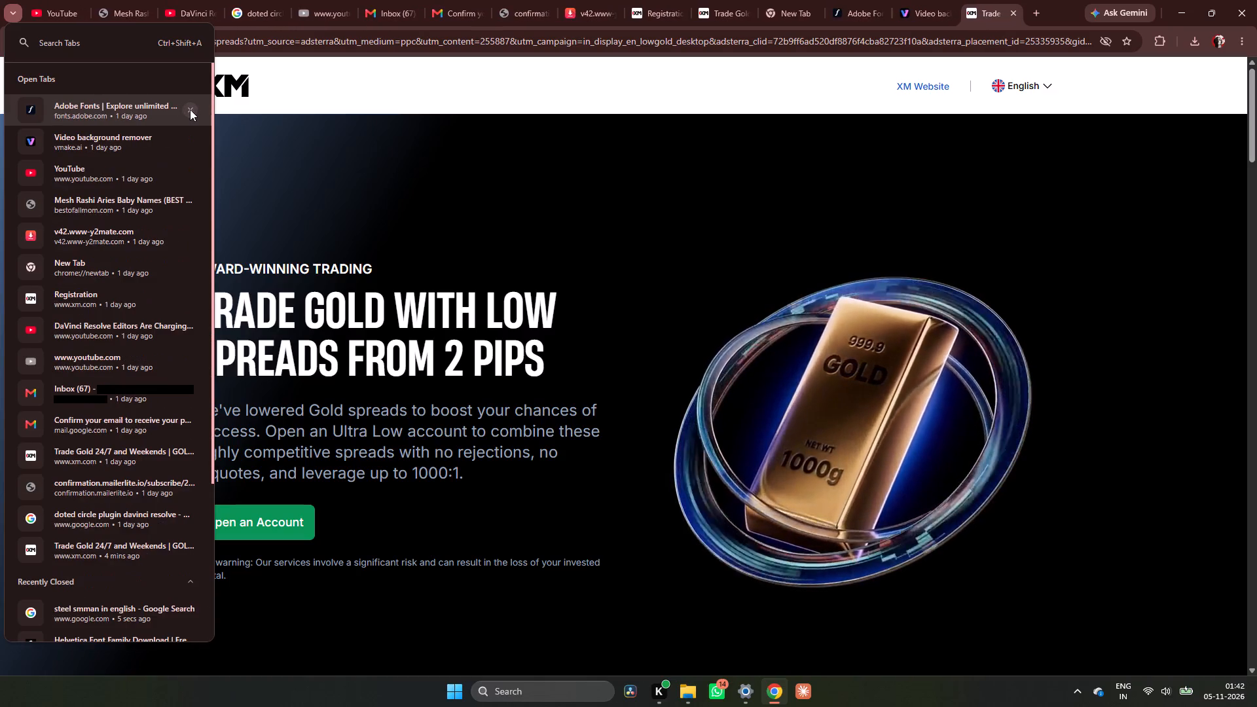
{"action": "triple_click", "coordinate": [187, 109]}
{"action": "triple_click", "coordinate": [187, 109]}
{"action": "triple_click", "coordinate": [187, 109]}
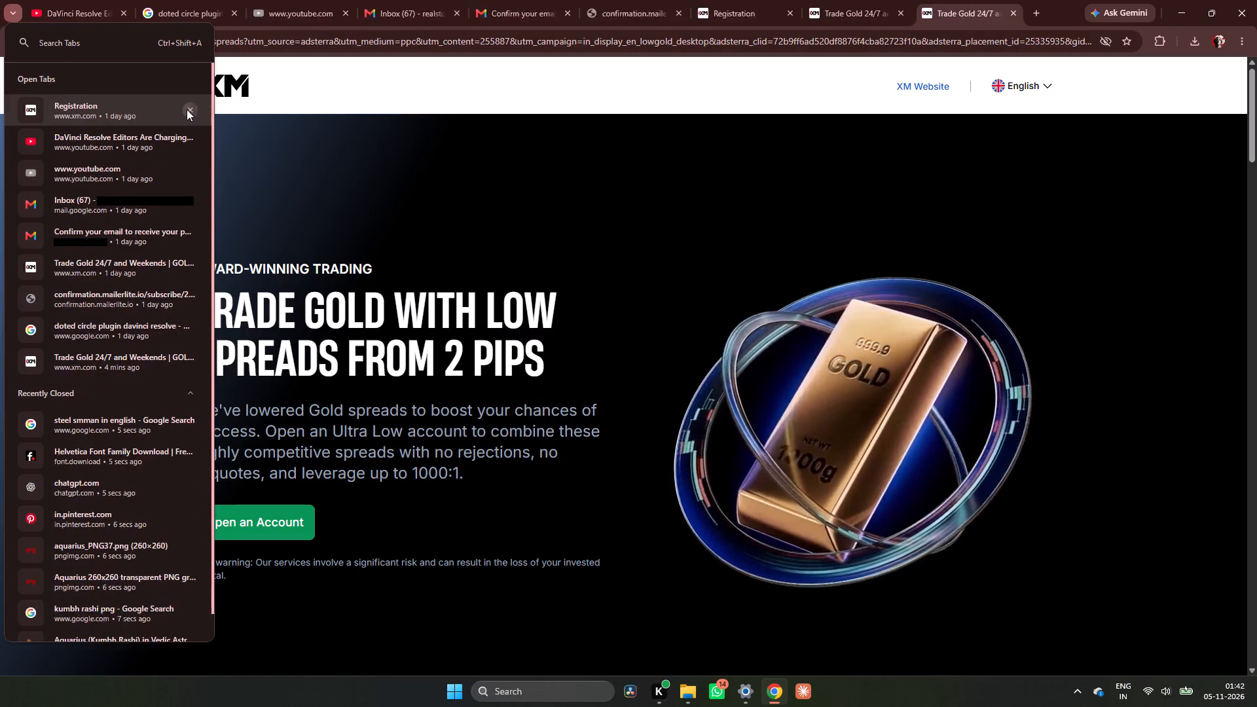
{"action": "double_click", "coordinate": [187, 109]}
{"action": "triple_click", "coordinate": [188, 109]}
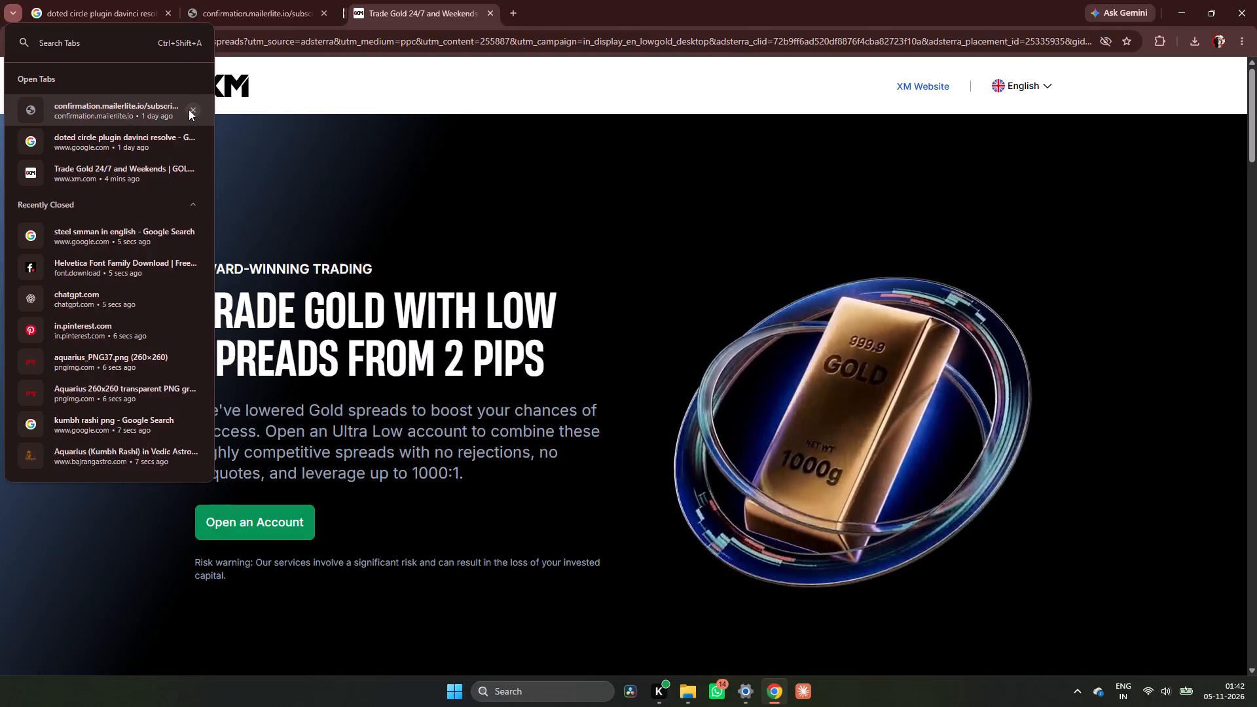